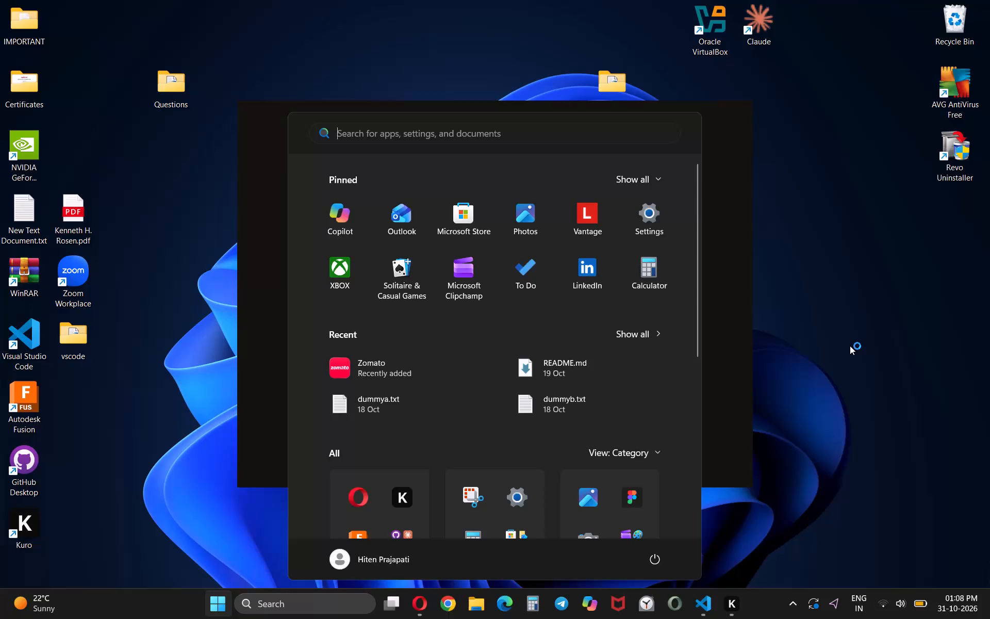
Dismiss the open Start menu to return to the desktop.
{"action": "left_click", "coordinate": [850, 346]}
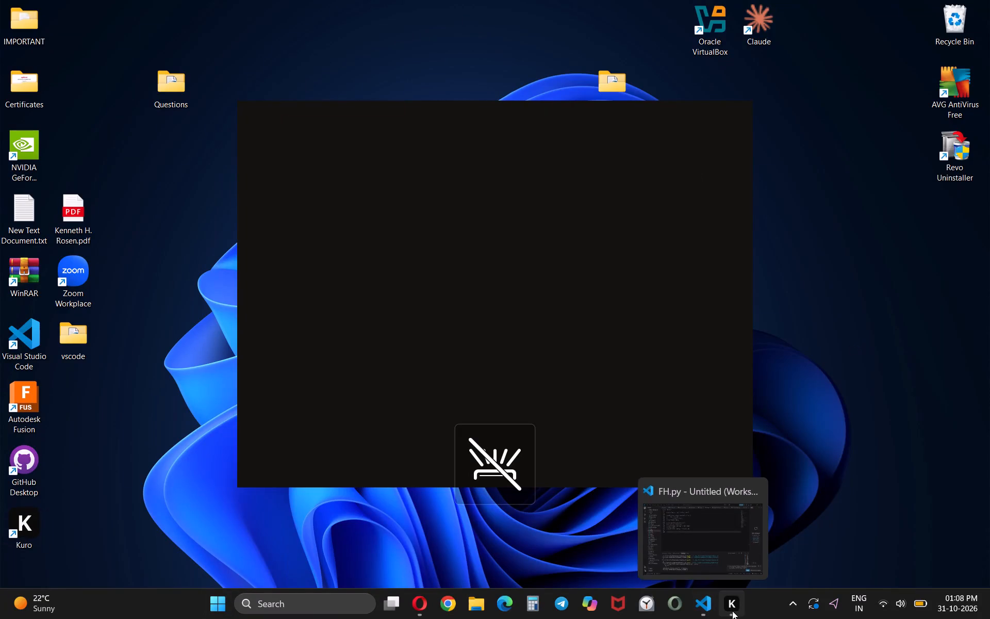
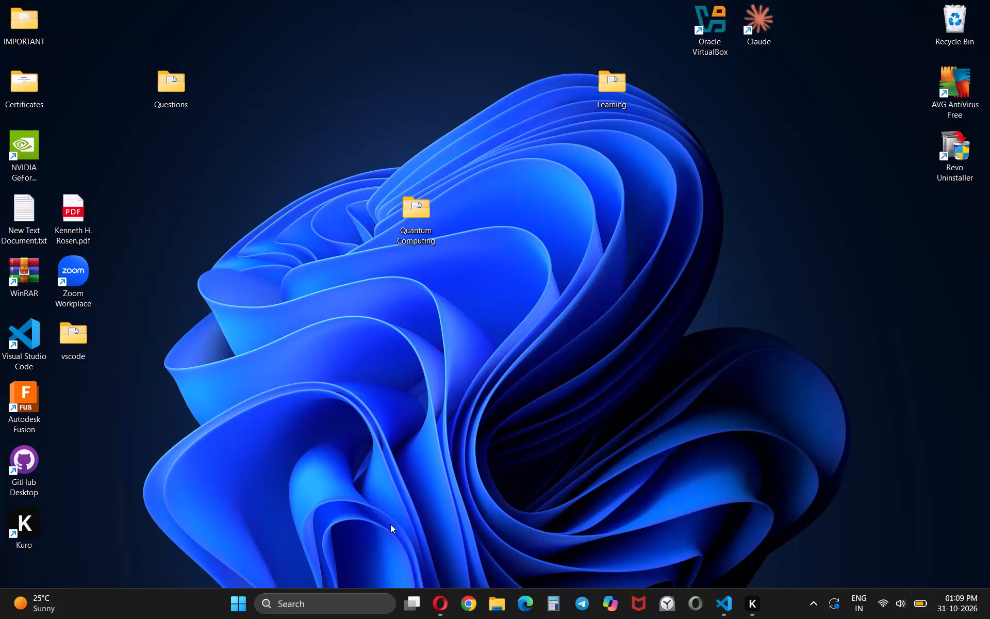
Search the computer for "figma" and open the Figma app.
{"action": "left_click", "coordinate": [309, 608]}
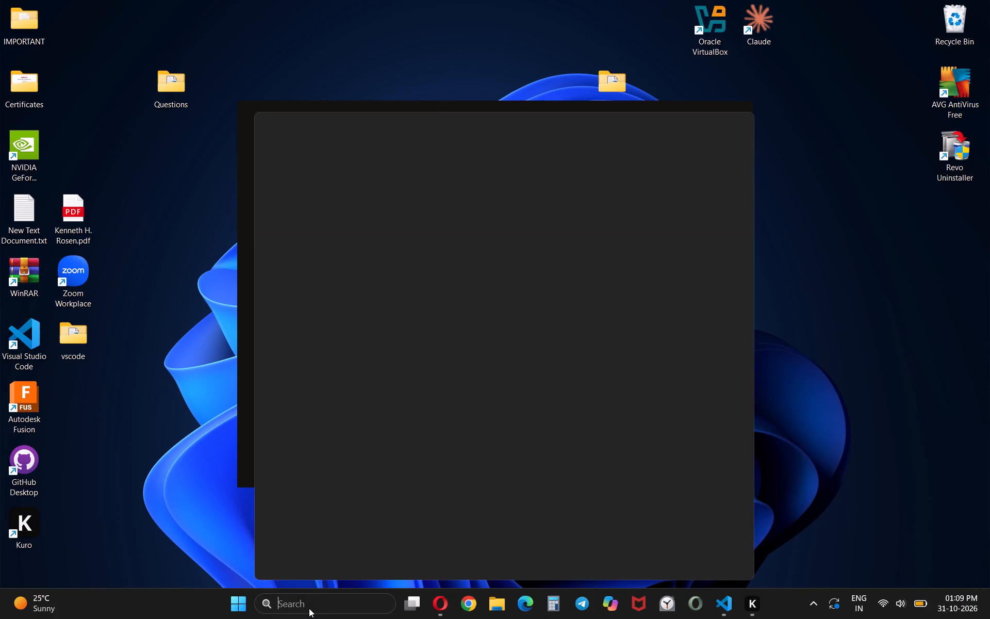
{"action": "type", "text": "figma"}
{"action": "key", "text": "Return"}
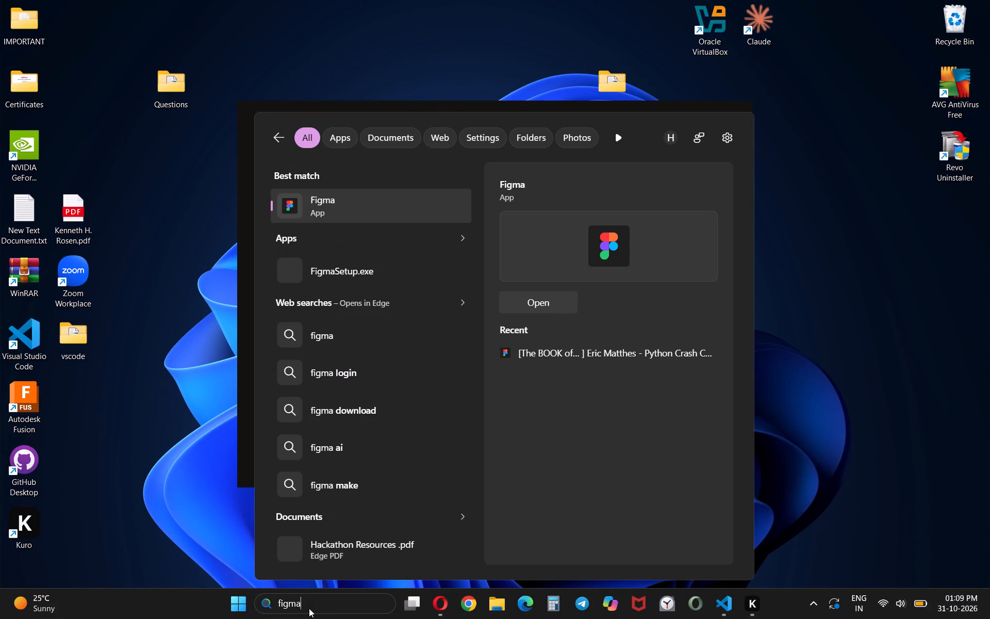
{"action": "key", "text": "Return"}
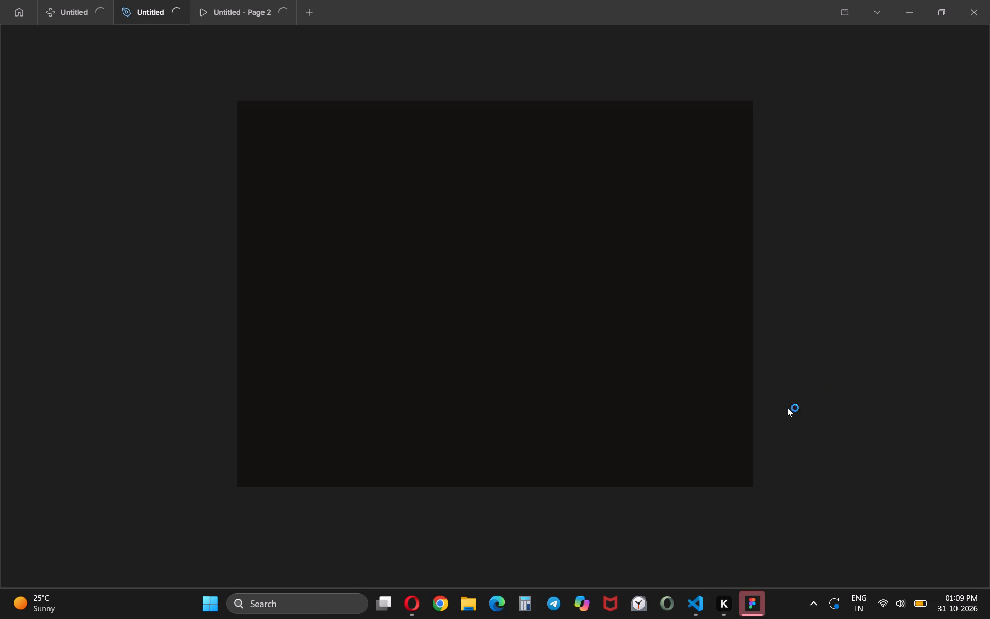
Bring up the Untitled design file and dismiss the announcement about code on canvas.
{"action": "scroll", "coordinate": [754, 433], "scroll_direction": "up", "scroll_amount": 1}
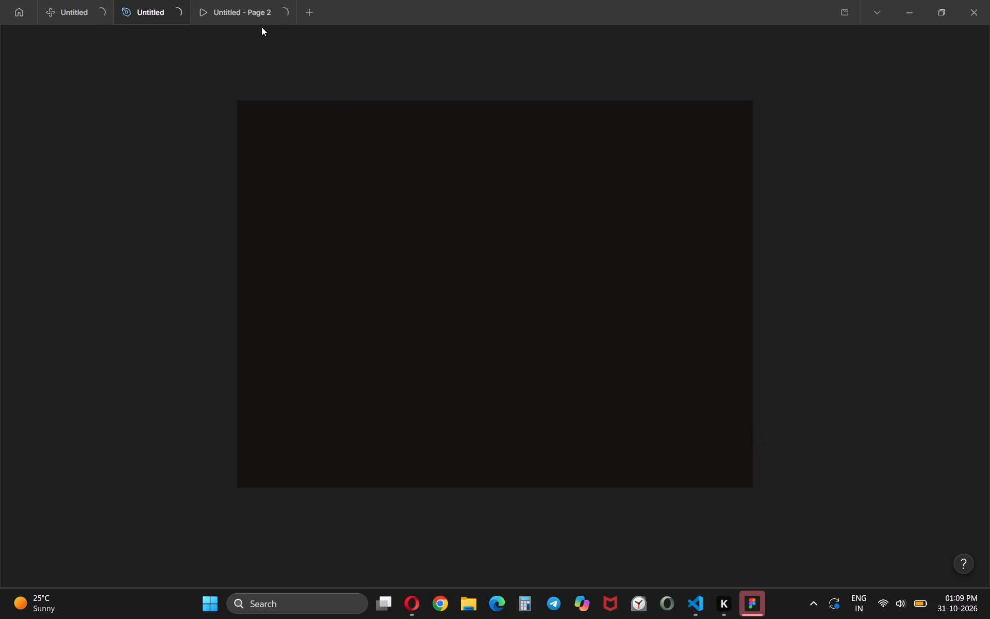
{"action": "left_click", "coordinate": [254, 20]}
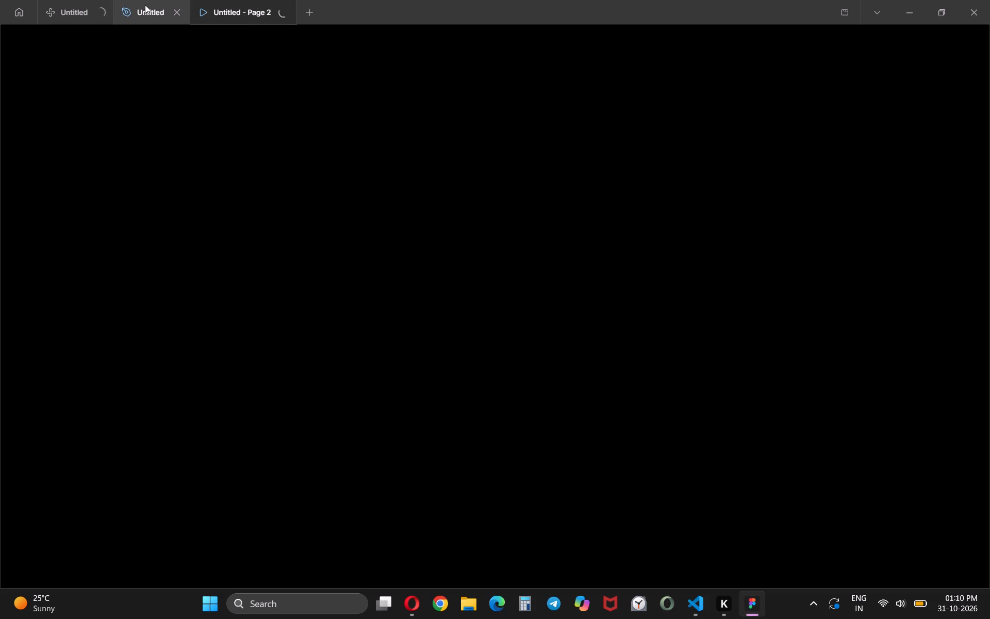
{"action": "left_click", "coordinate": [145, 5]}
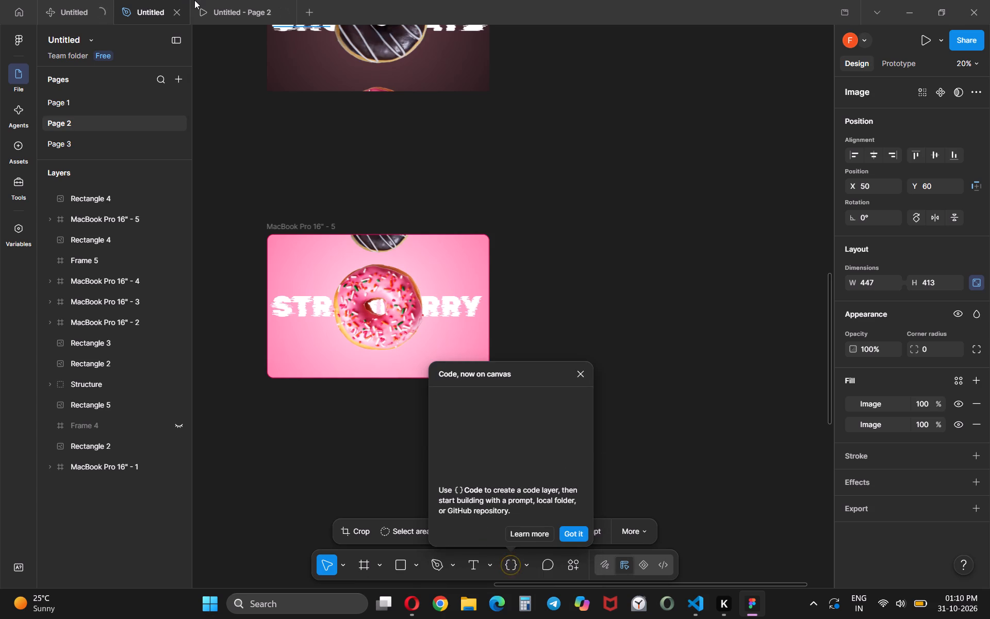
{"action": "left_click", "coordinate": [584, 371]}
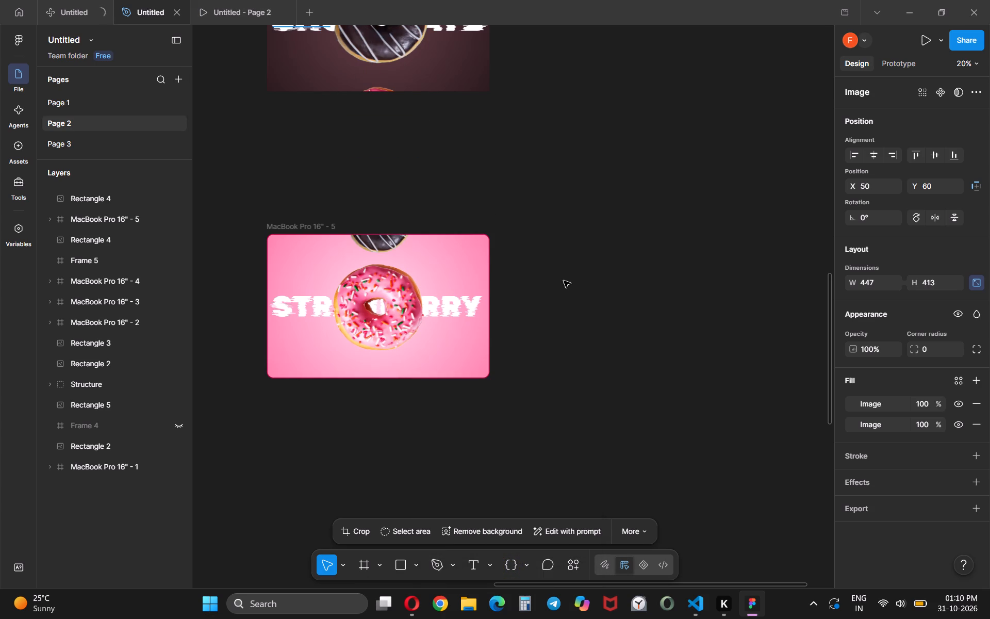
Crop the chocolate pieces image in the CHOCOLATE frame, shrinking its top image fill and moving it just below the letters ATE, beside the donut.
{"action": "scroll", "coordinate": [564, 281], "scroll_direction": "up", "scroll_amount": 3}
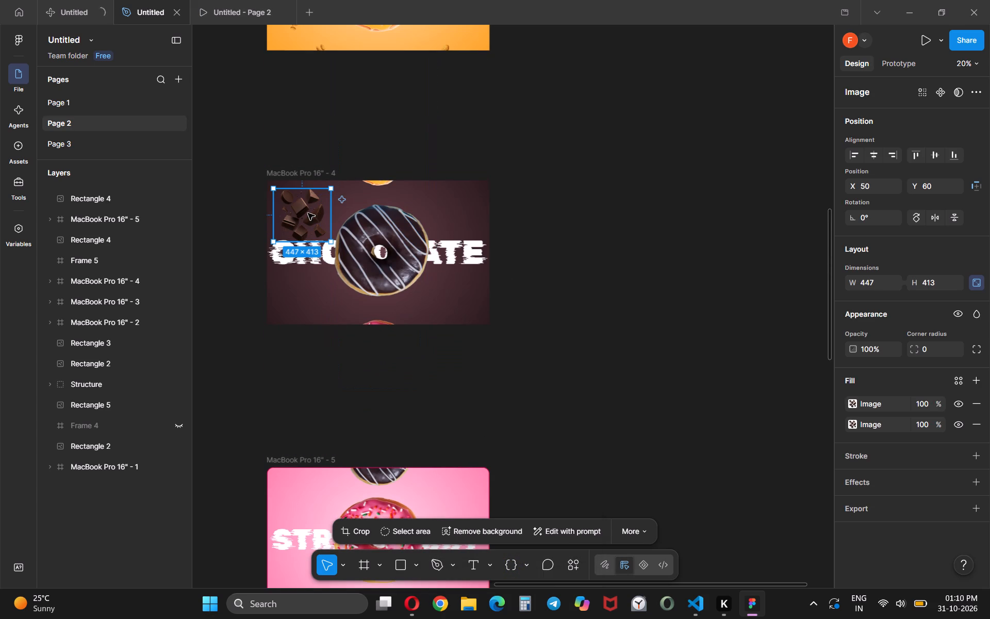
{"action": "left_click", "coordinate": [308, 213]}
{"action": "double_click", "coordinate": [310, 225]}
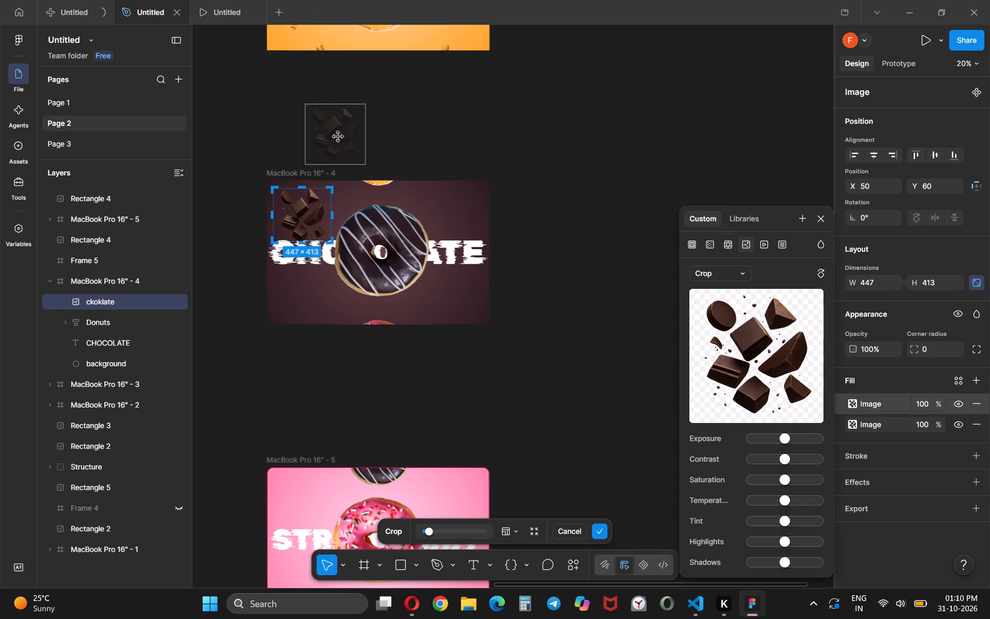
{"action": "left_click", "coordinate": [338, 137]}
{"action": "left_click_drag", "start_coordinate": [365, 168], "coordinate": [363, 161]}
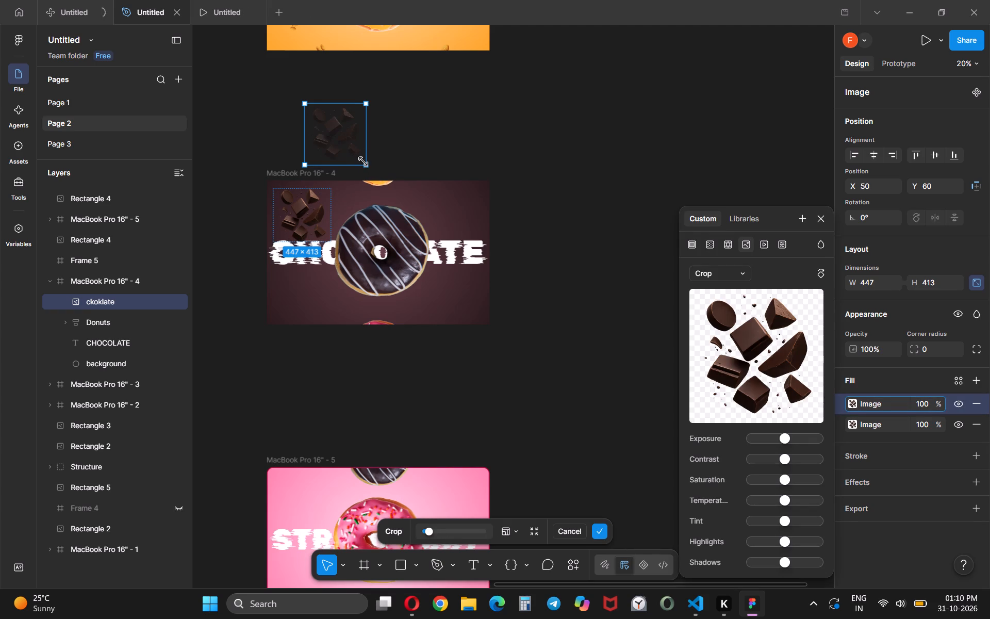
{"action": "left_click_drag", "start_coordinate": [363, 161], "coordinate": [338, 131]}
{"action": "left_click_drag", "start_coordinate": [325, 120], "coordinate": [402, 214]}
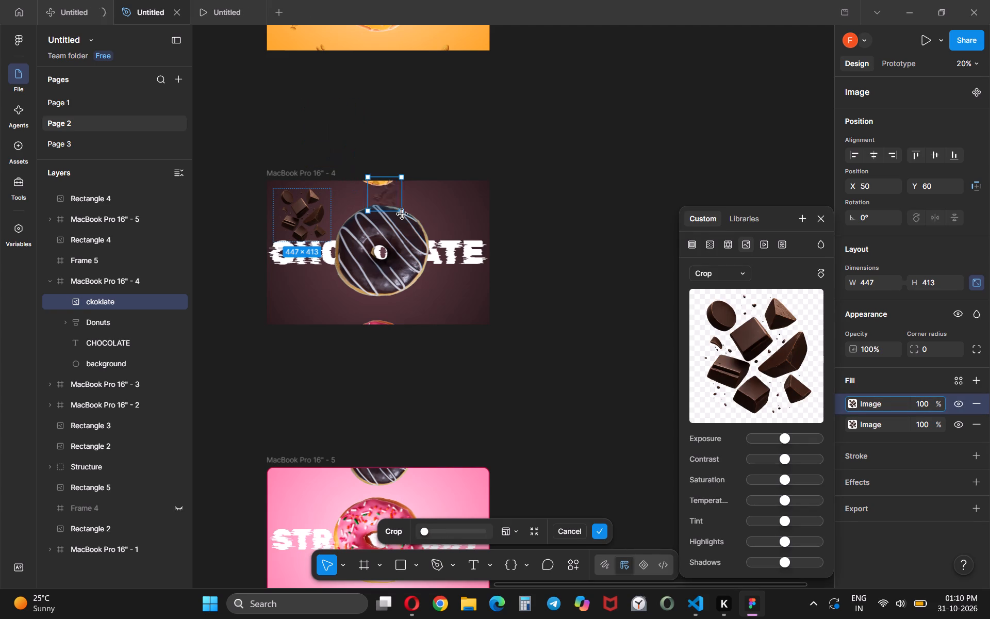
{"action": "left_click_drag", "start_coordinate": [402, 214], "coordinate": [448, 287]}
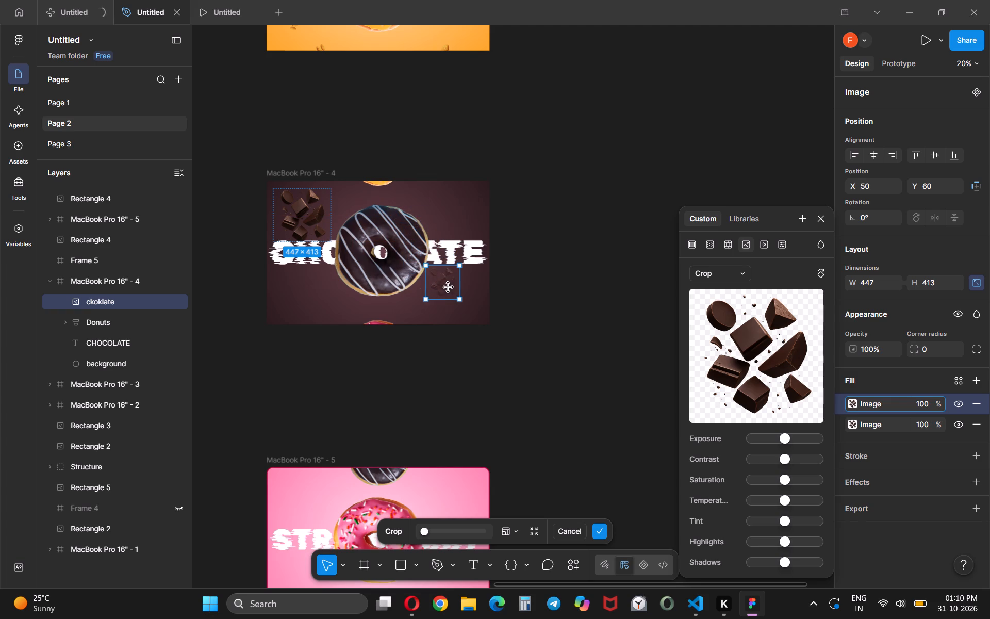
{"action": "left_click_drag", "start_coordinate": [448, 287], "coordinate": [443, 295]}
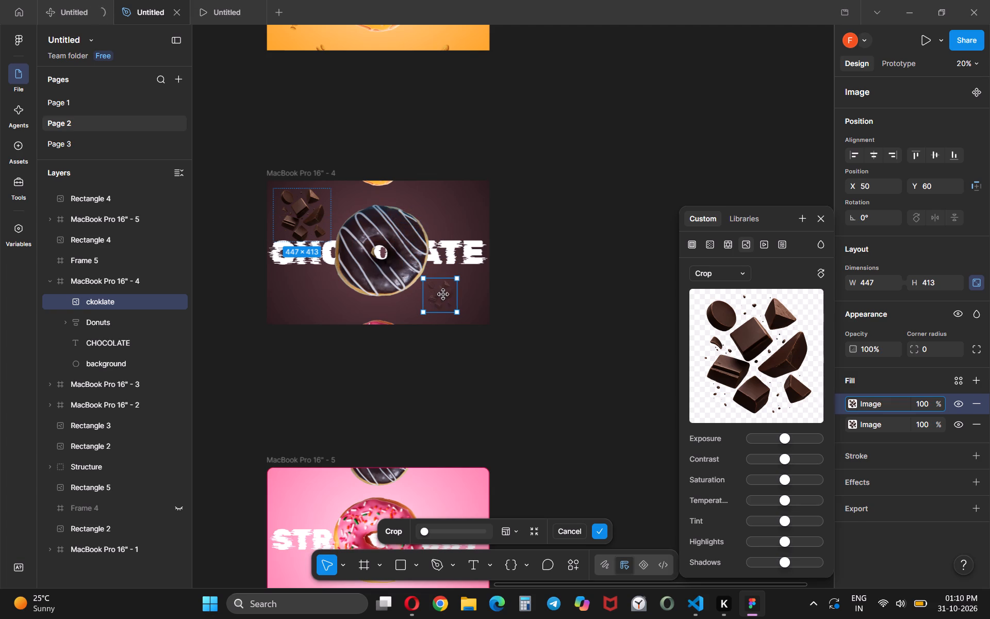
{"action": "left_click", "coordinate": [822, 218]}
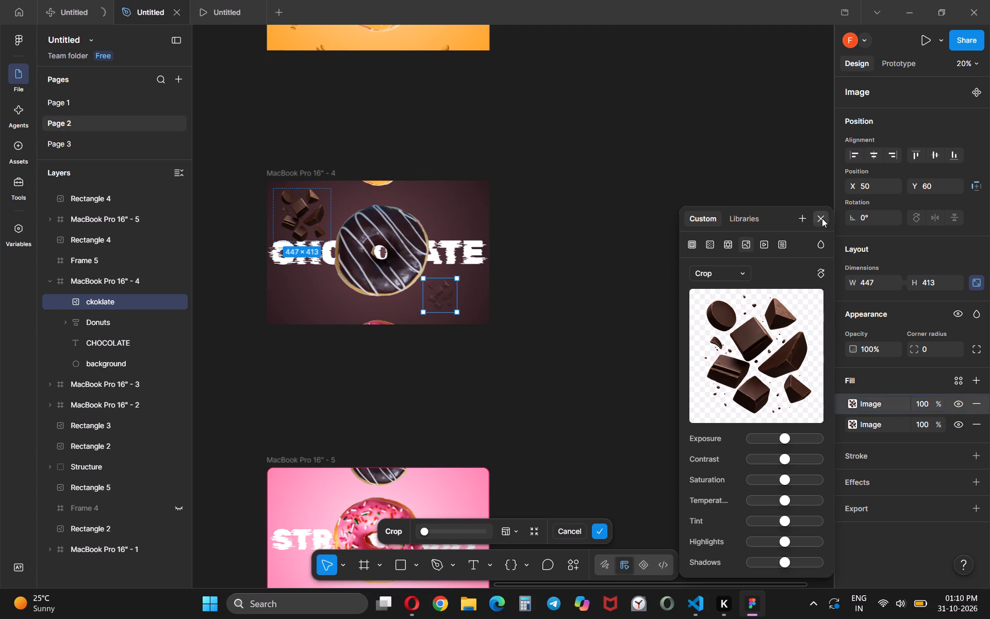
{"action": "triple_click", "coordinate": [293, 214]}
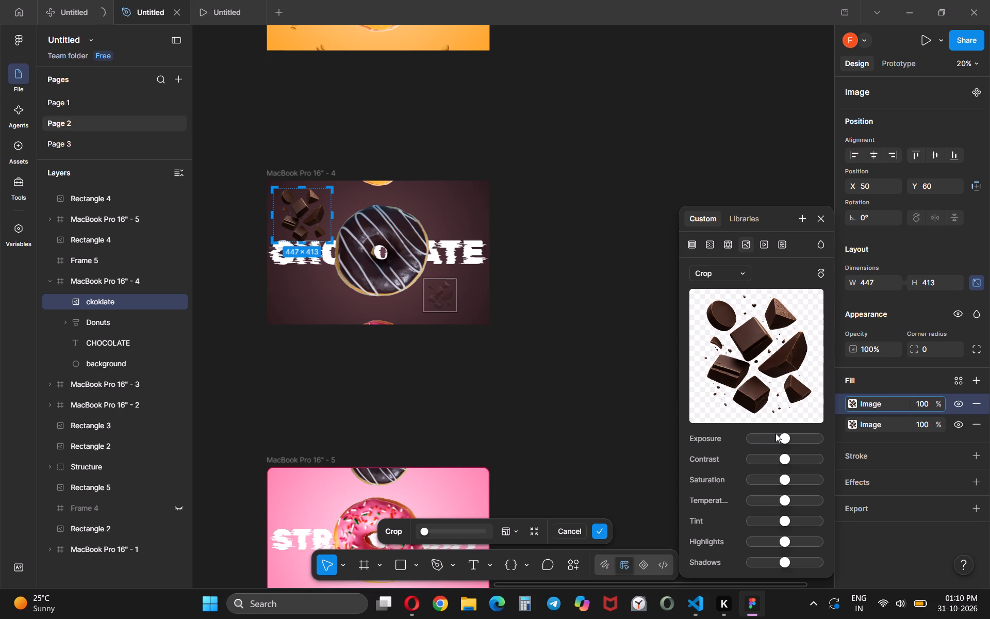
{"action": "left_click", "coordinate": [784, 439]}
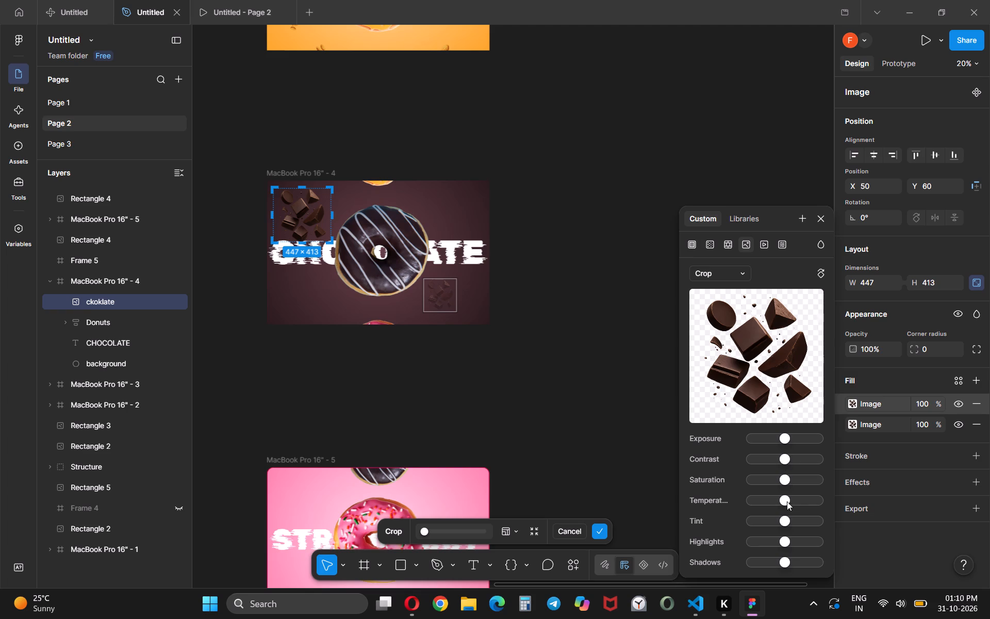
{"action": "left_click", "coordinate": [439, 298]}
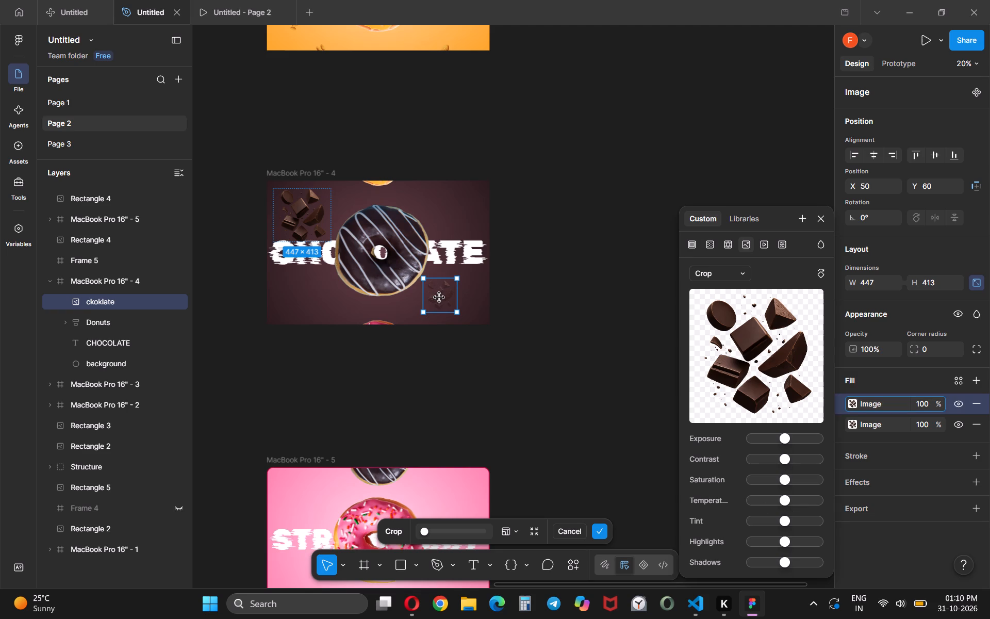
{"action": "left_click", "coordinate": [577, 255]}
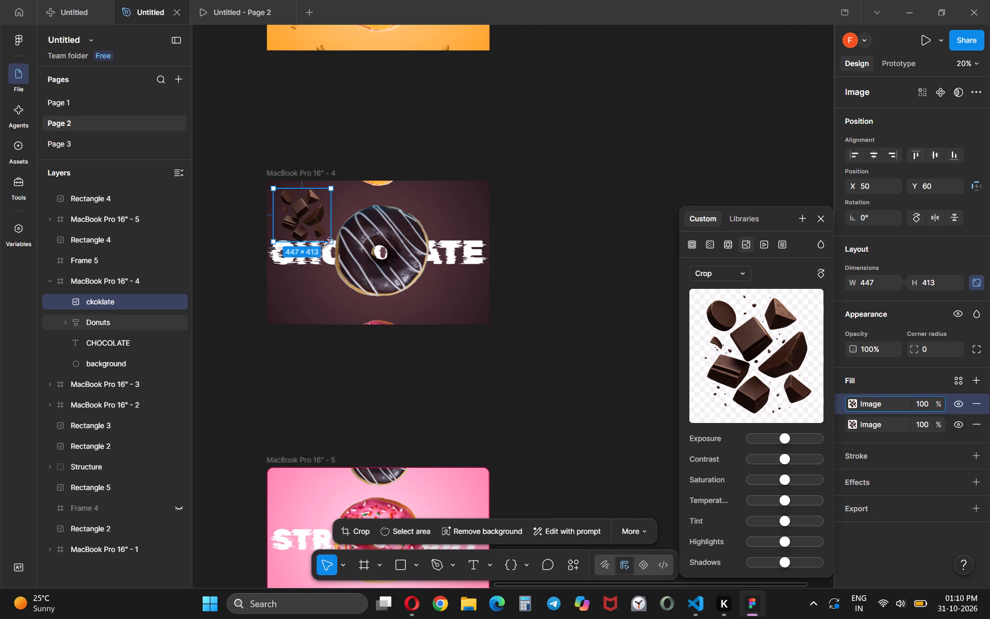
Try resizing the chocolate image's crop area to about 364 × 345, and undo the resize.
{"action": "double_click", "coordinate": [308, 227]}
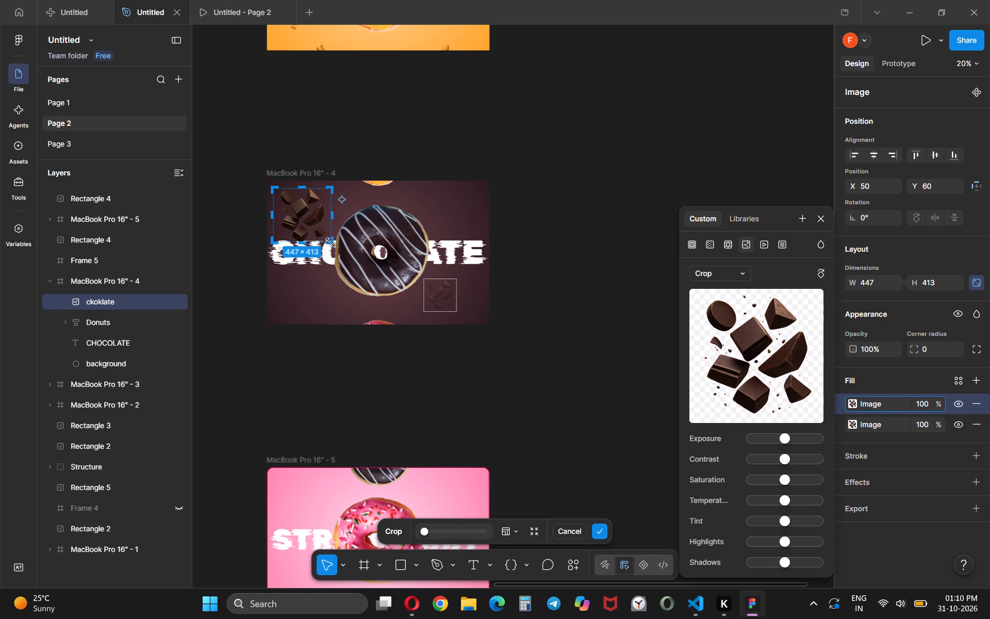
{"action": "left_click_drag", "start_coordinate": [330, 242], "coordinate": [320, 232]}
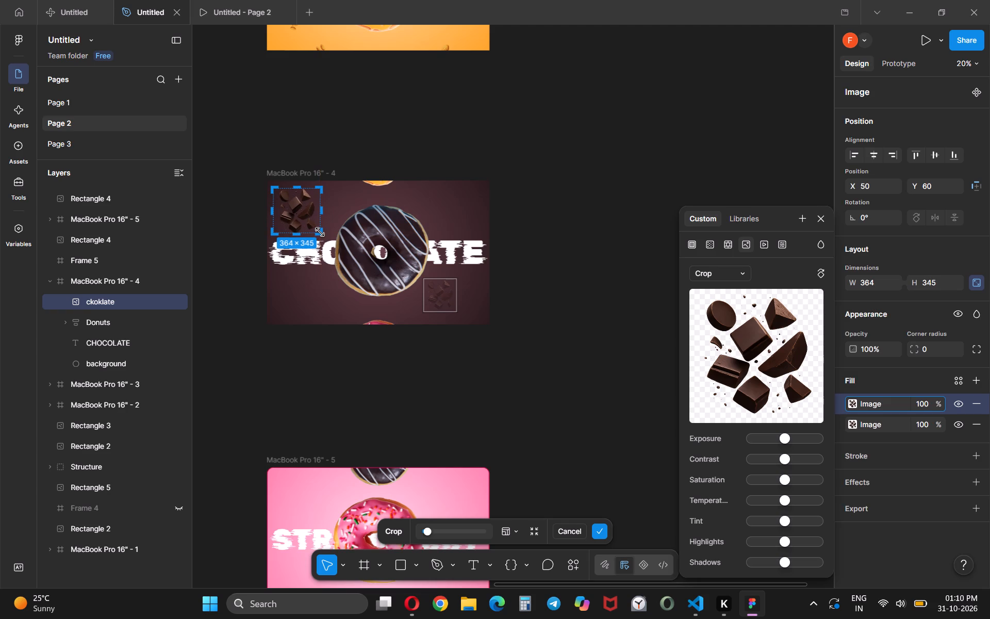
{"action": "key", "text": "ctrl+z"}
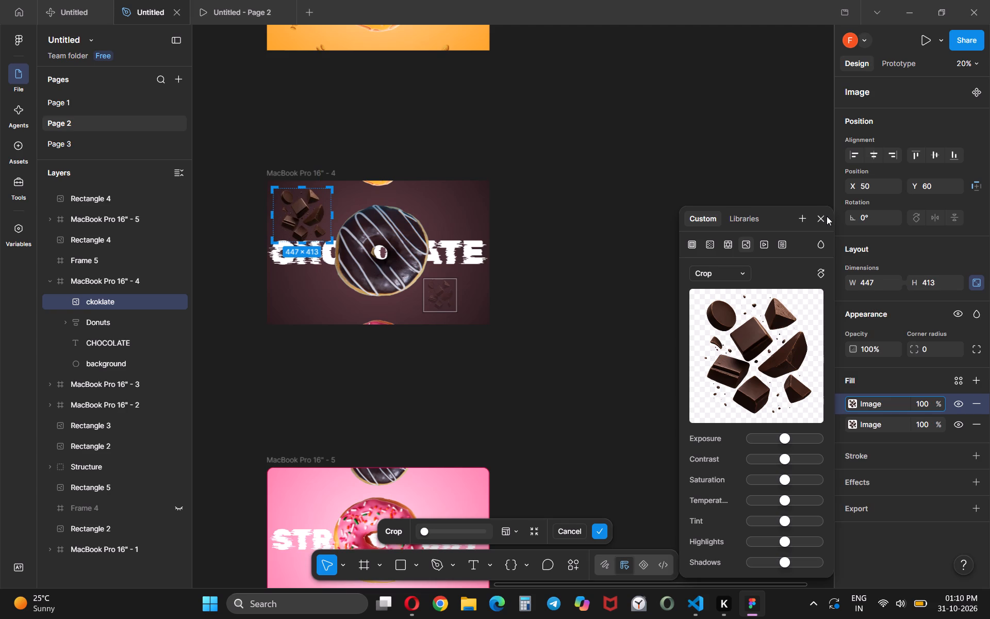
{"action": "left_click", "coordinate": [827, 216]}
Look over the caramel, green apple and blueberry donut frames above the chocolate one for comparison.
{"action": "scroll", "coordinate": [612, 175], "scroll_direction": "up", "scroll_amount": 3}
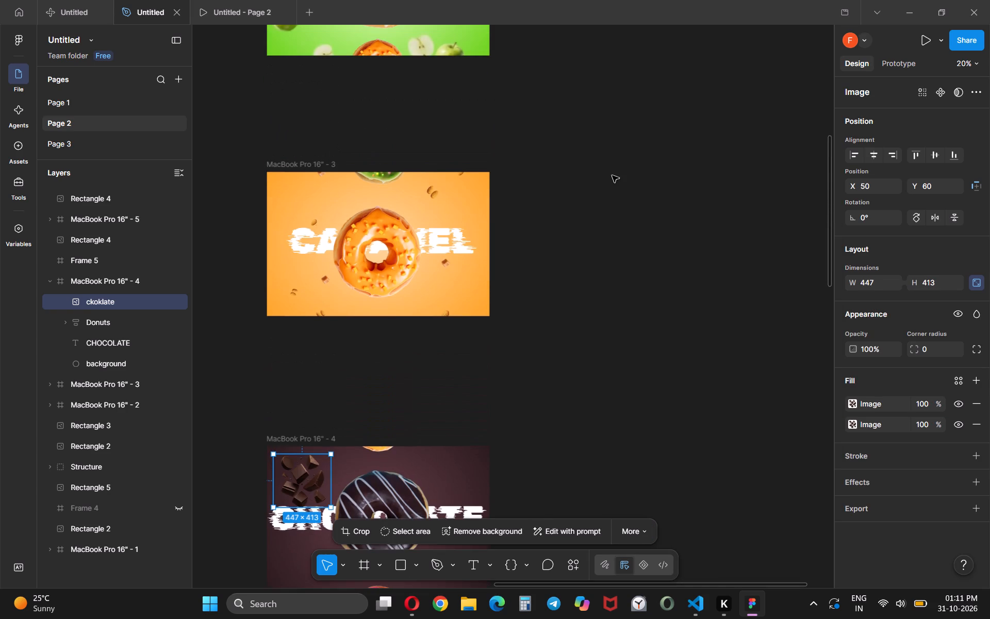
{"action": "scroll", "coordinate": [612, 175], "scroll_direction": "up", "scroll_amount": 4}
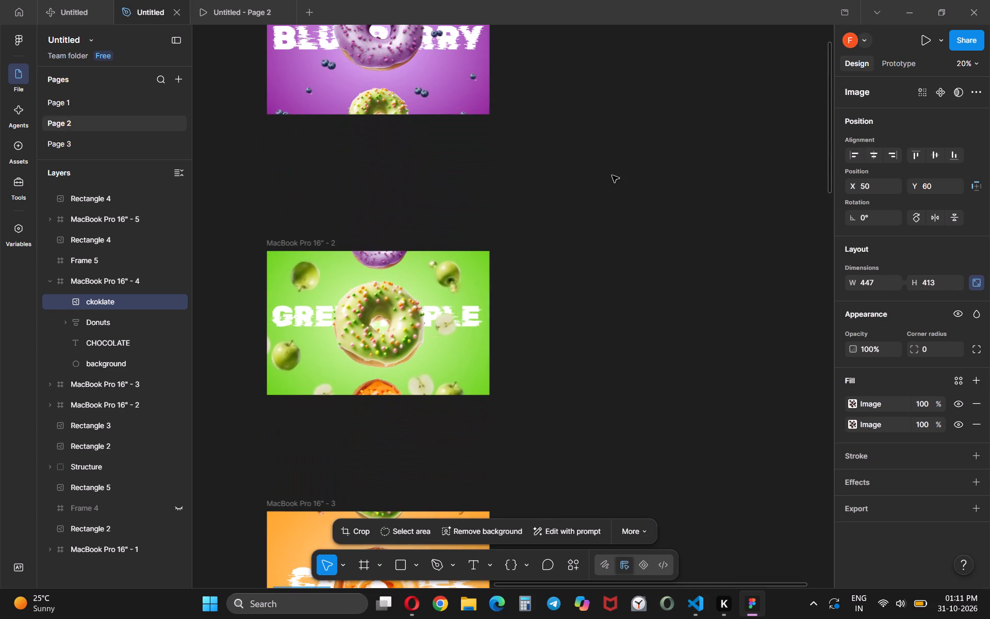
{"action": "scroll", "coordinate": [612, 175], "scroll_direction": "up", "scroll_amount": 3}
{"action": "scroll", "coordinate": [612, 175], "scroll_direction": "down", "scroll_amount": 3}
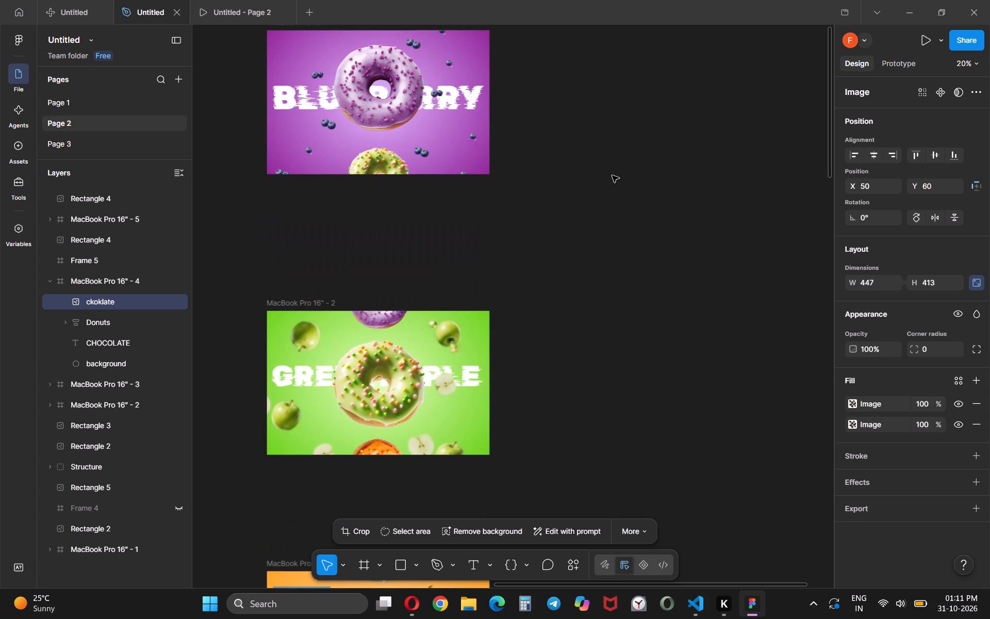
{"action": "scroll", "coordinate": [612, 175], "scroll_direction": "down", "scroll_amount": 1}
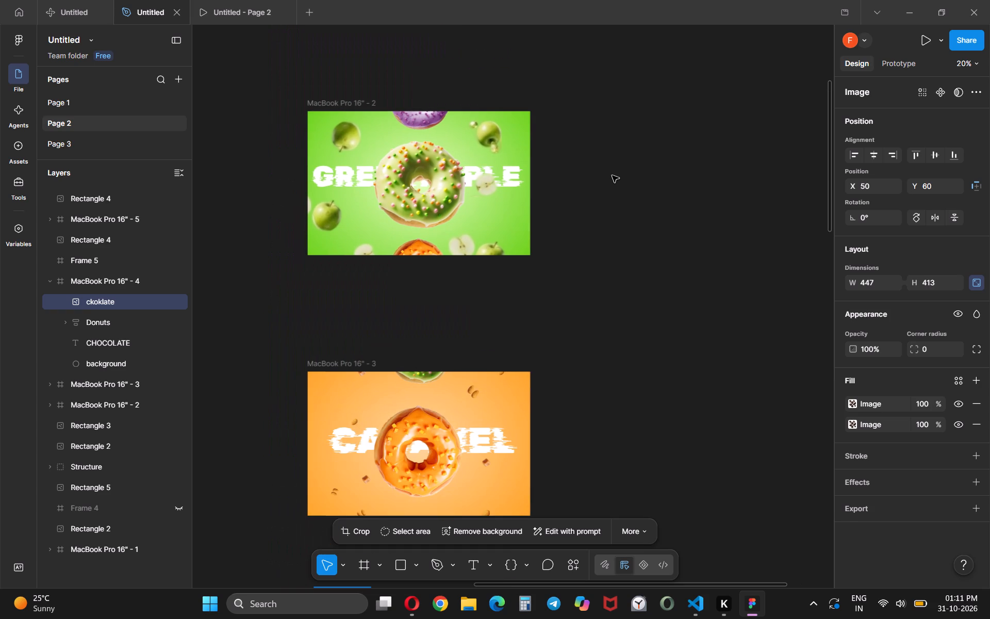
{"action": "scroll", "coordinate": [500, 249], "scroll_direction": "down", "scroll_amount": 2}
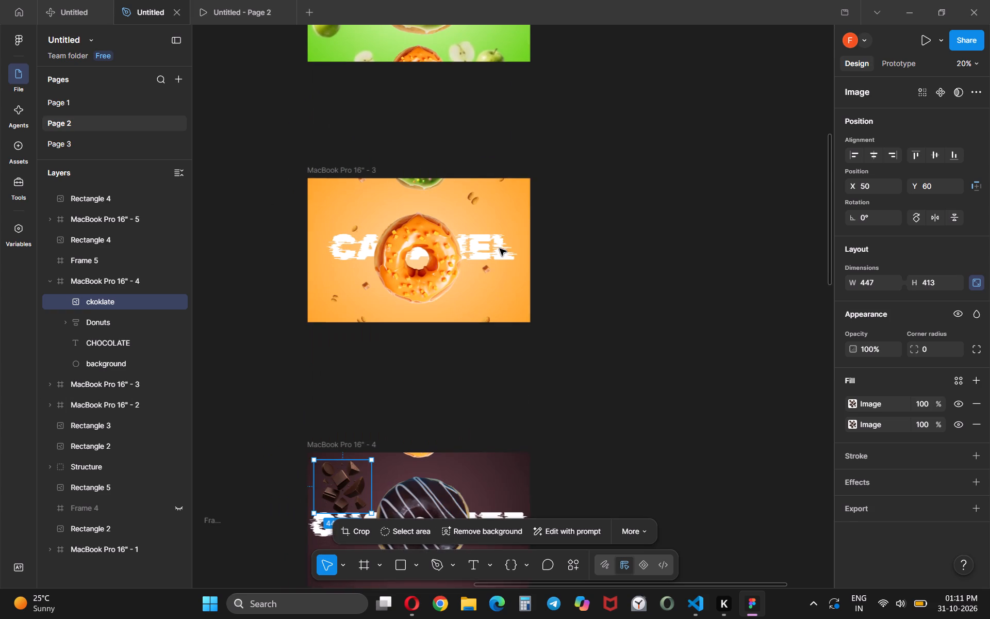
{"action": "scroll", "coordinate": [500, 249], "scroll_direction": "down", "scroll_amount": 2}
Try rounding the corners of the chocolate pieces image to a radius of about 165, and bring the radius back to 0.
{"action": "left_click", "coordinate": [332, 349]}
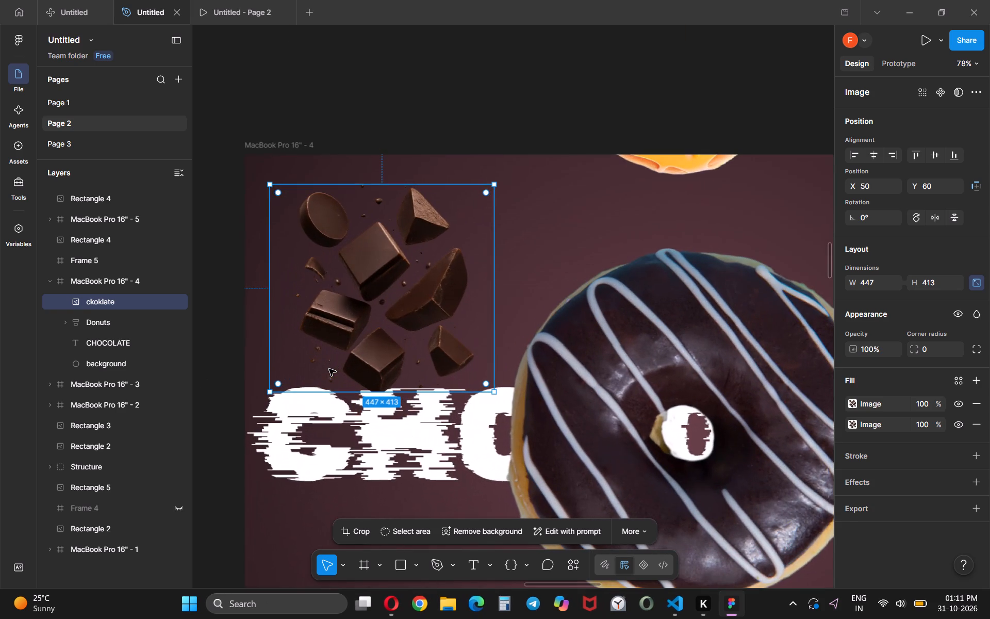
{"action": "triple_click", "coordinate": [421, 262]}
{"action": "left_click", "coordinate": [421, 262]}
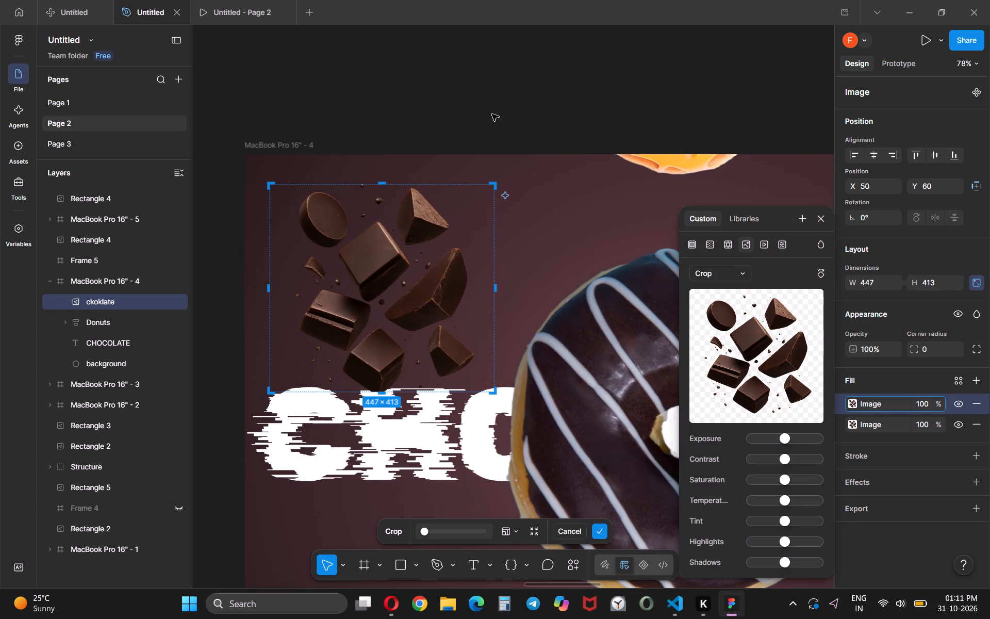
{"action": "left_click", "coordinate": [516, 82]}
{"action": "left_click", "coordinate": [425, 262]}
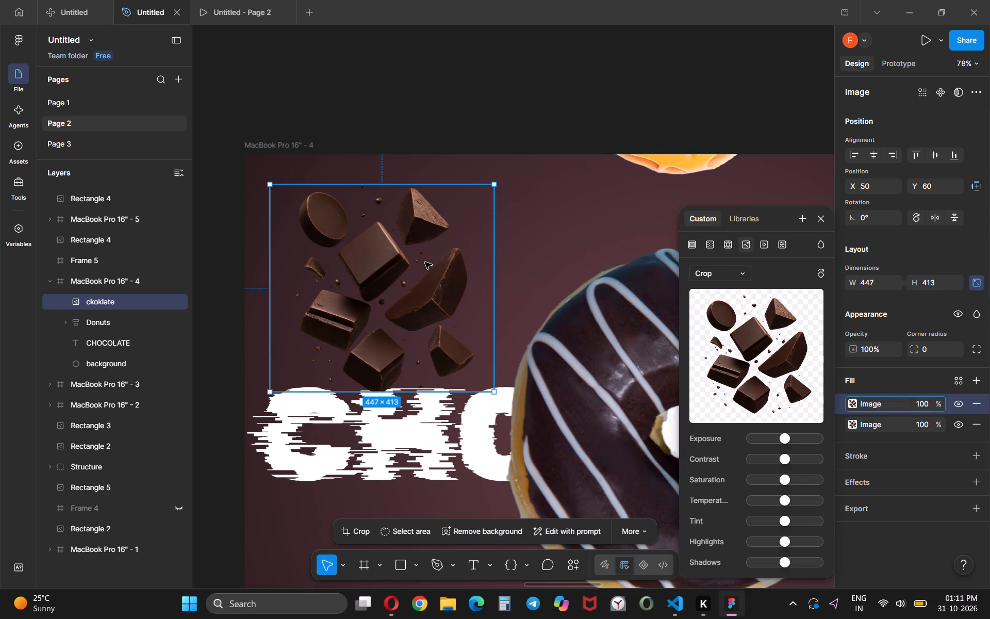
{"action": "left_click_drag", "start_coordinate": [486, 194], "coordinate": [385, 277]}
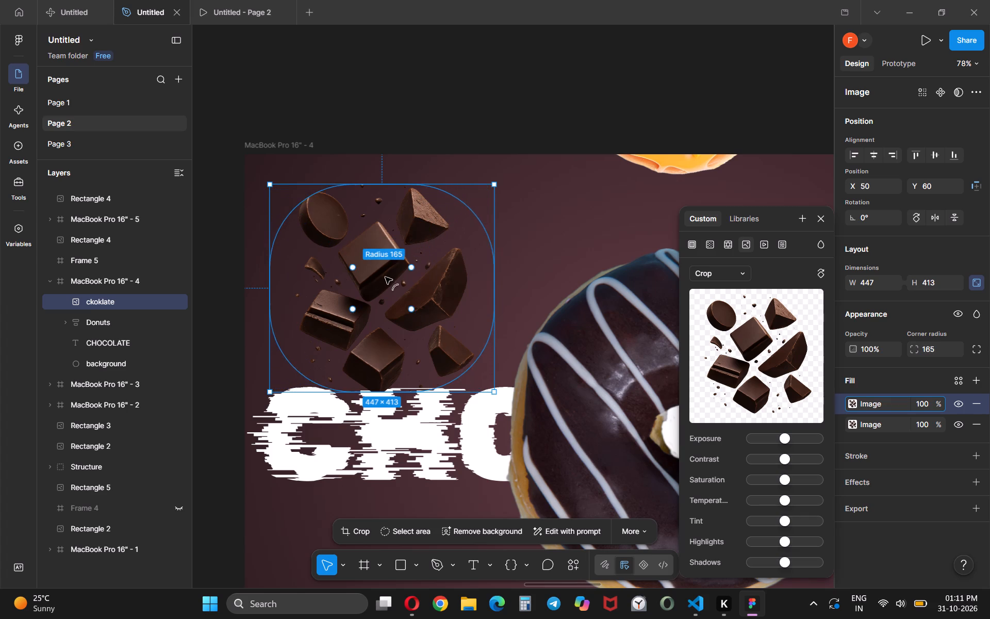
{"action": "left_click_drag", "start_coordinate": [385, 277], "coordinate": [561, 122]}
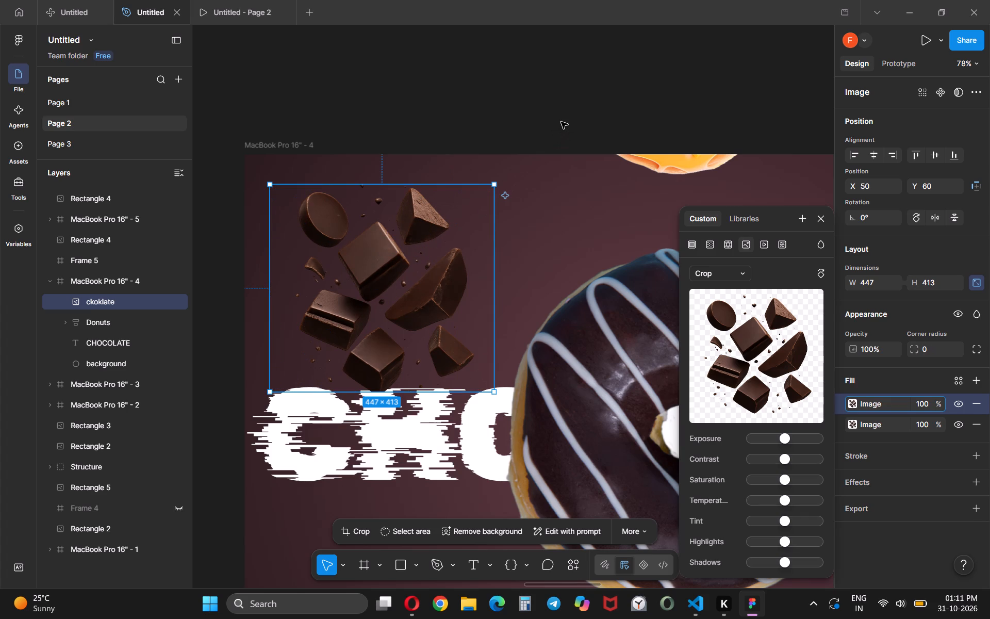
Resize the crop area of the chocolate pieces image to about 476 × 407, positioned at about X 21, Y 66.
{"action": "left_click", "coordinate": [434, 271]}
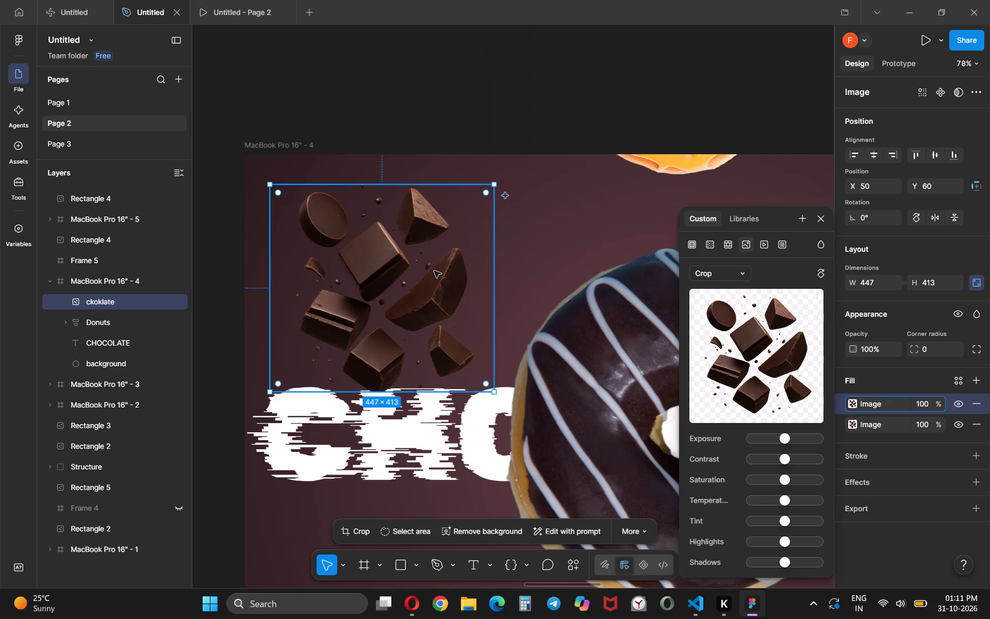
{"action": "double_click", "coordinate": [397, 272]}
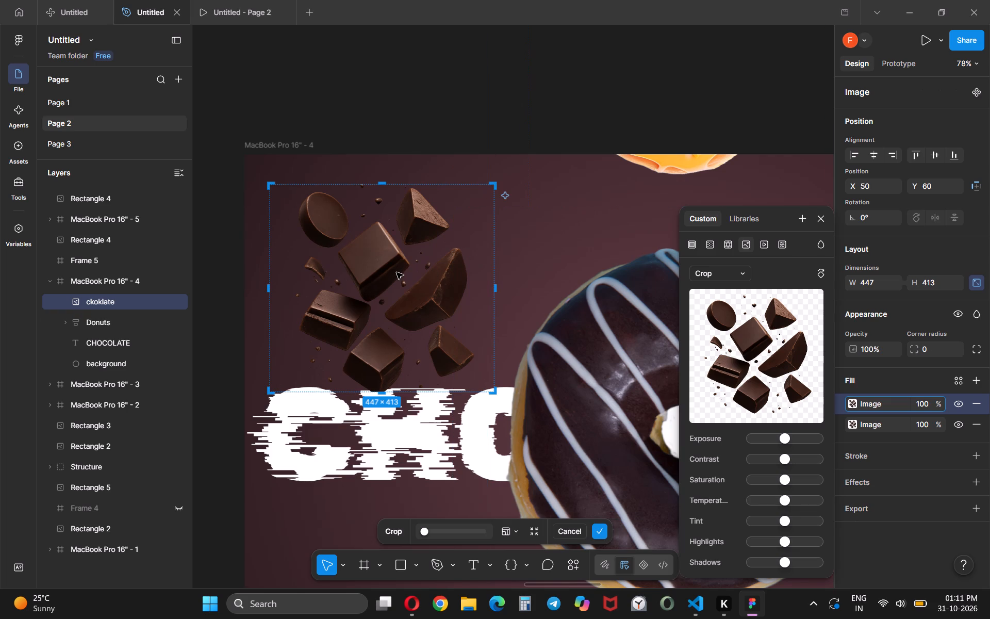
{"action": "left_click_drag", "start_coordinate": [272, 184], "coordinate": [313, 200]}
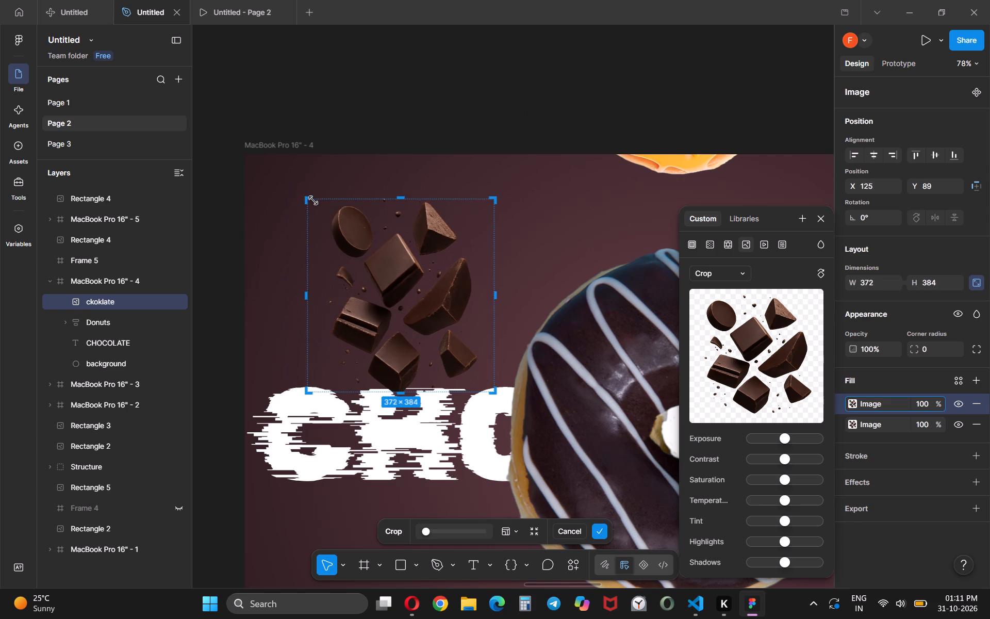
{"action": "left_click_drag", "start_coordinate": [313, 200], "coordinate": [255, 187]}
{"action": "left_click", "coordinate": [475, 57]}
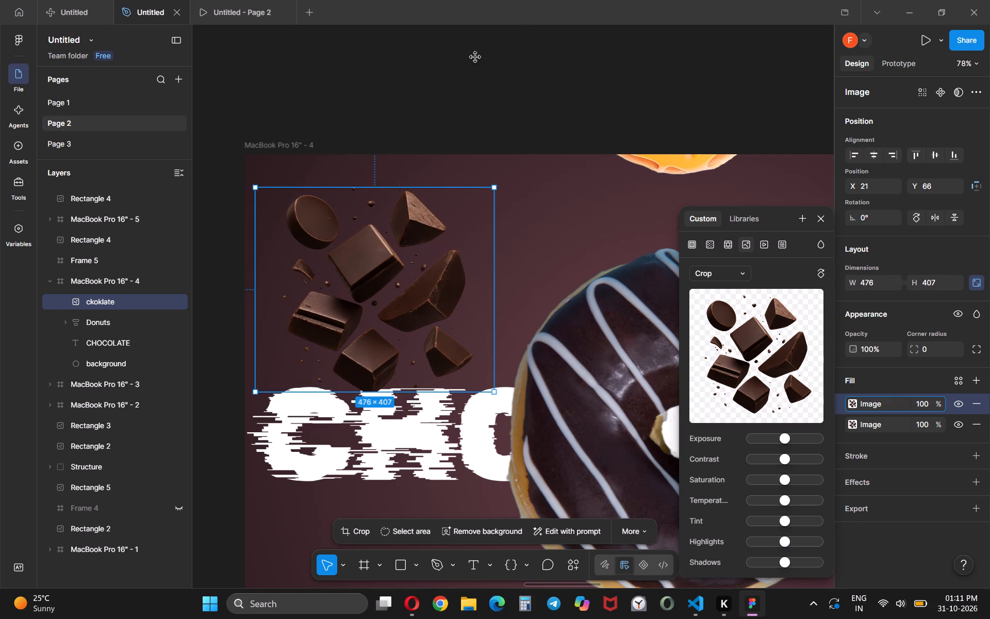
Resize the chocolate pieces image proportionally to about 368 × 315, positioned at about X 21, Y 158.
{"action": "left_click_drag", "start_coordinate": [493, 190], "coordinate": [463, 214]}
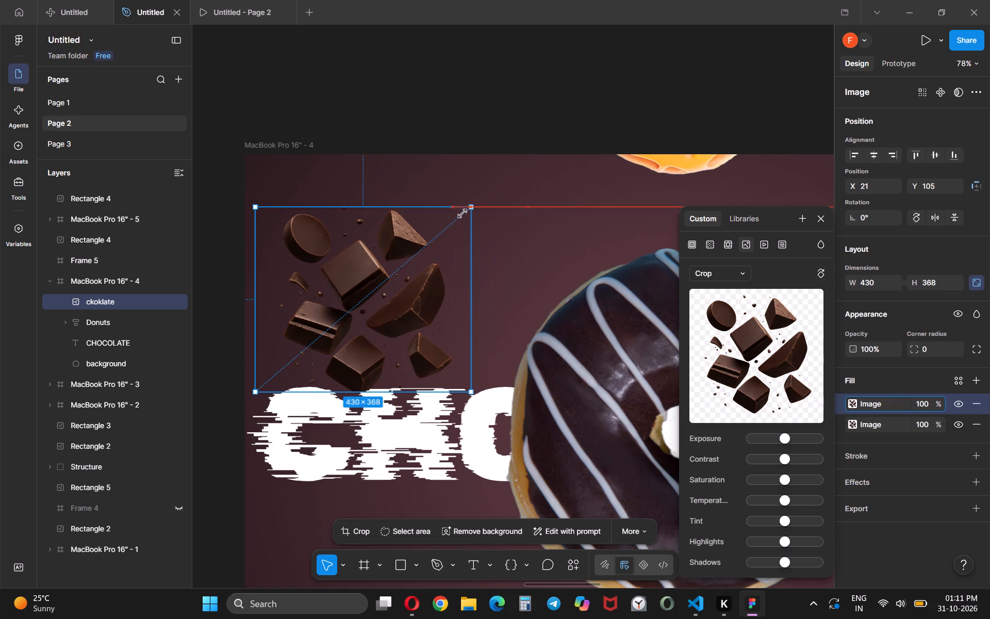
{"action": "left_click_drag", "start_coordinate": [463, 214], "coordinate": [451, 213]}
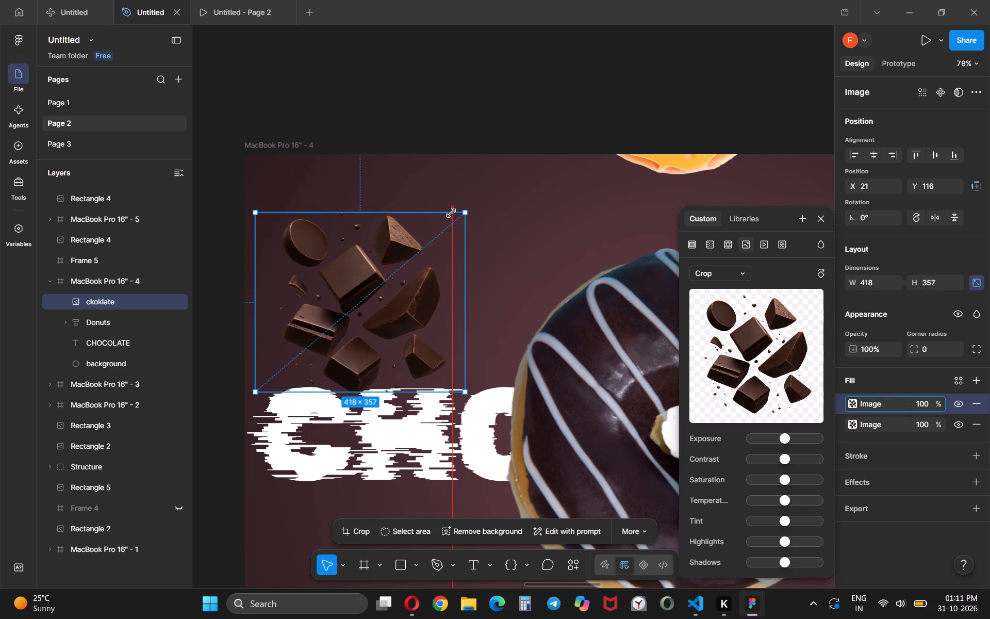
{"action": "left_click_drag", "start_coordinate": [451, 213], "coordinate": [430, 233]}
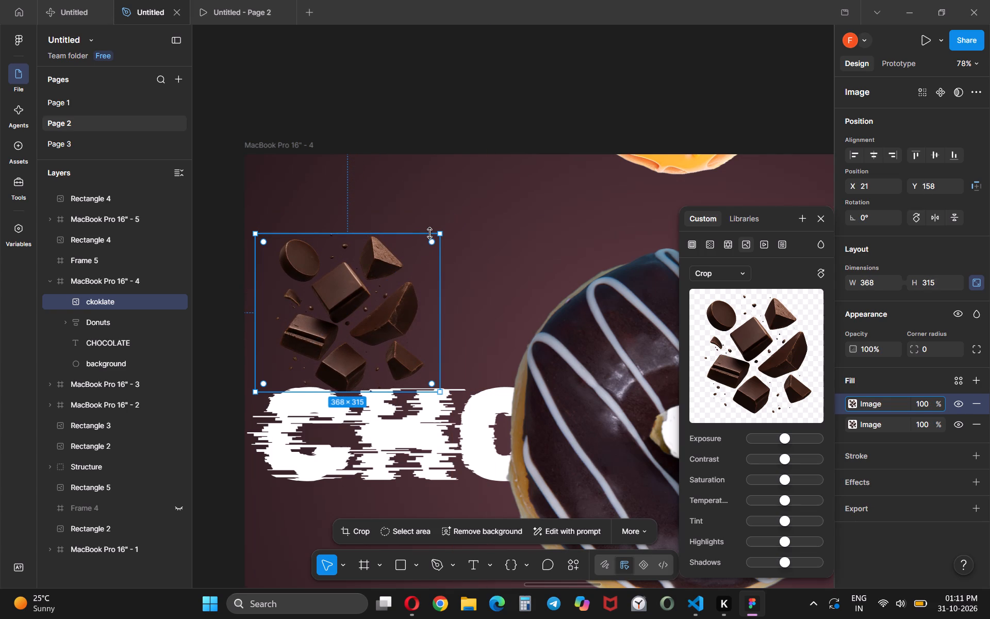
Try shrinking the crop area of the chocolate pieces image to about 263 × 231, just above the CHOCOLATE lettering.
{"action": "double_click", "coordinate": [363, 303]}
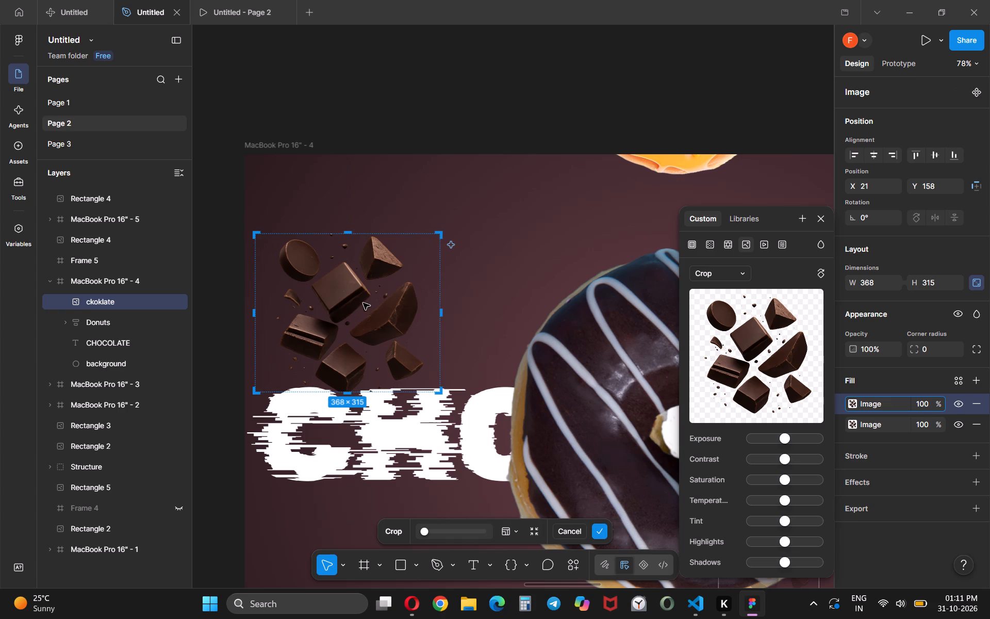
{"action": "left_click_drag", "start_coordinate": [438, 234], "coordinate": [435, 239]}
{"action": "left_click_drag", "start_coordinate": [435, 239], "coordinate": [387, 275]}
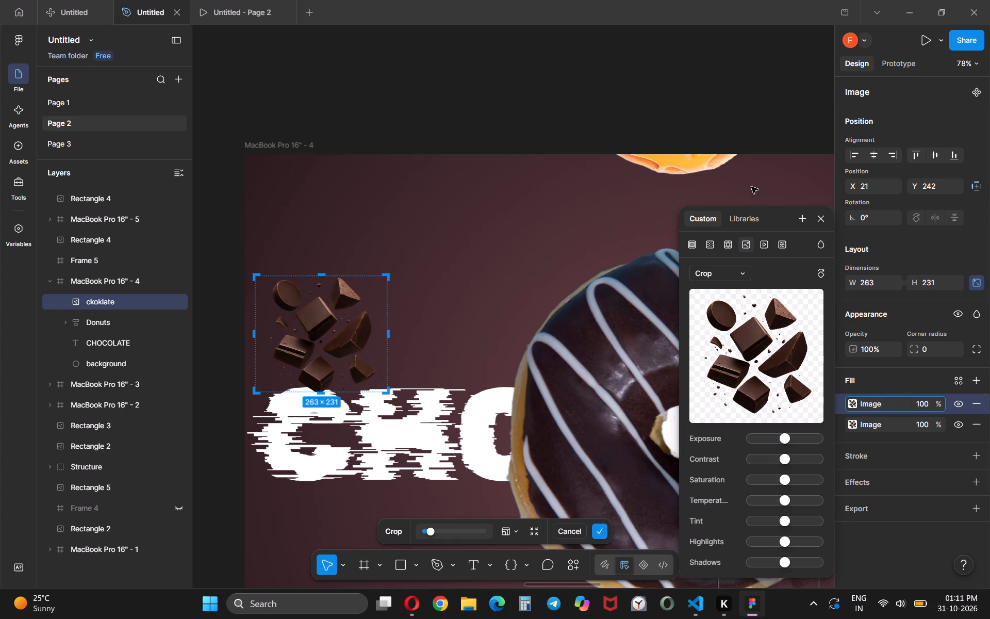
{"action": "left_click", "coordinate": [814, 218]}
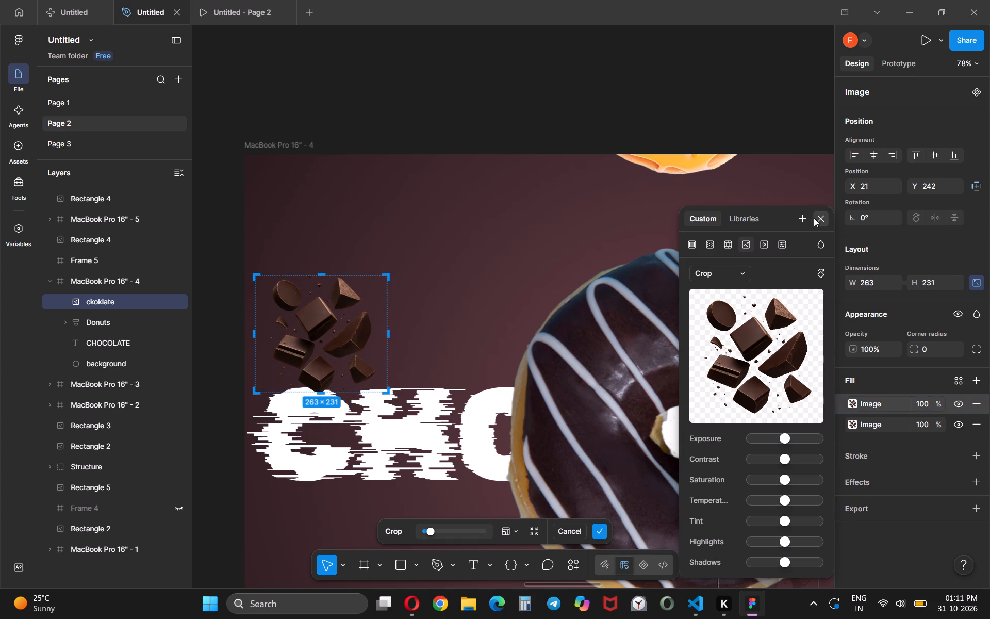
Look over the CHOCOLATE frame from the chocolate pieces across the donut to the end of the lettering.
{"action": "scroll", "coordinate": [605, 252], "scroll_direction": "down", "scroll_amount": 3}
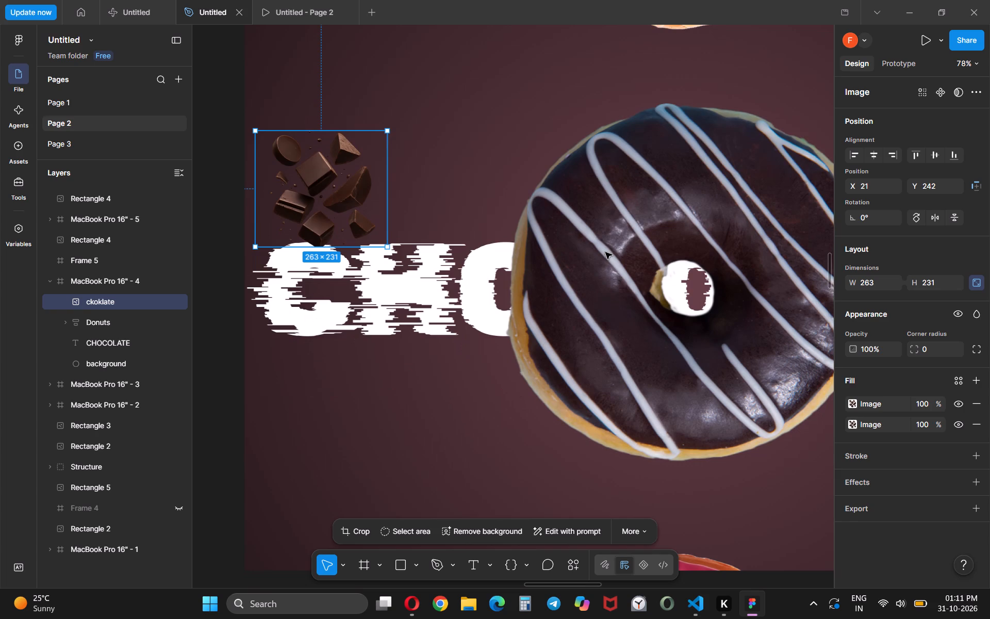
{"action": "scroll", "coordinate": [605, 252], "scroll_direction": "left", "scroll_amount": 3}
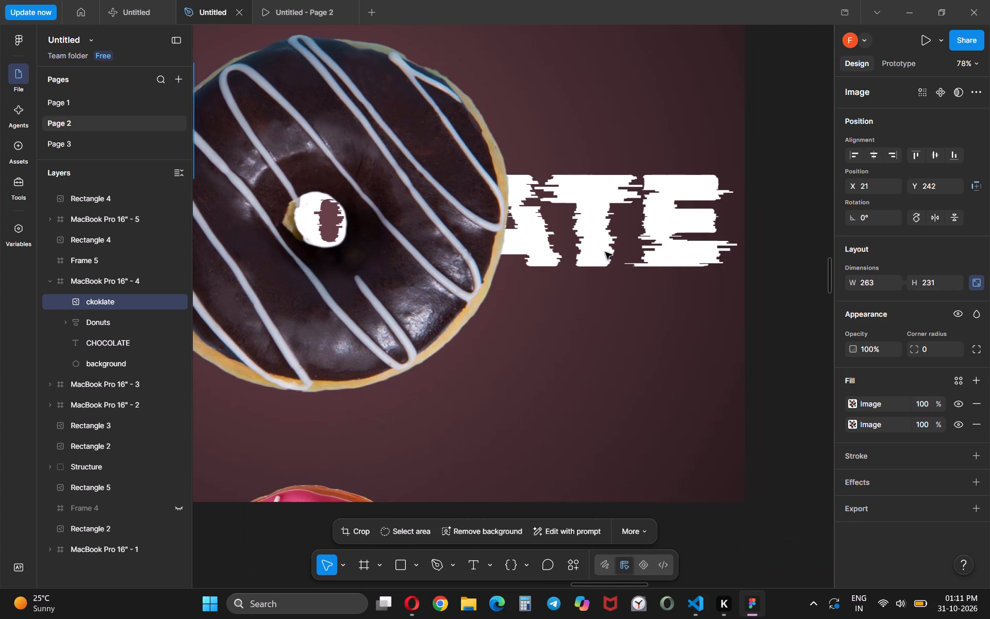
{"action": "scroll", "coordinate": [605, 252], "scroll_direction": "left", "scroll_amount": 2}
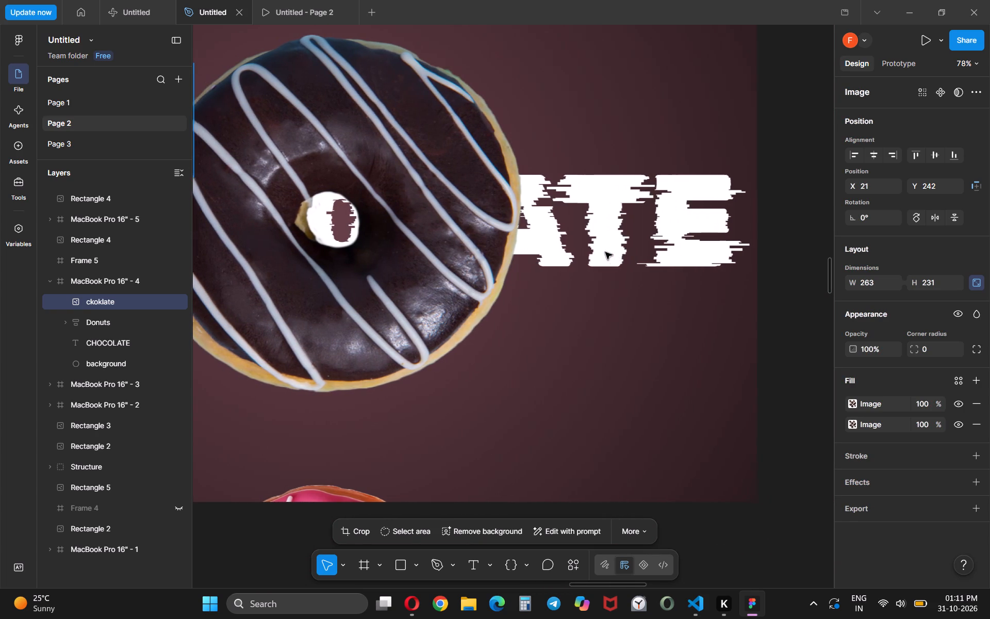
{"action": "scroll", "coordinate": [605, 252], "scroll_direction": "left", "scroll_amount": 1}
{"action": "scroll", "coordinate": [605, 252], "scroll_direction": "right", "scroll_amount": 4}
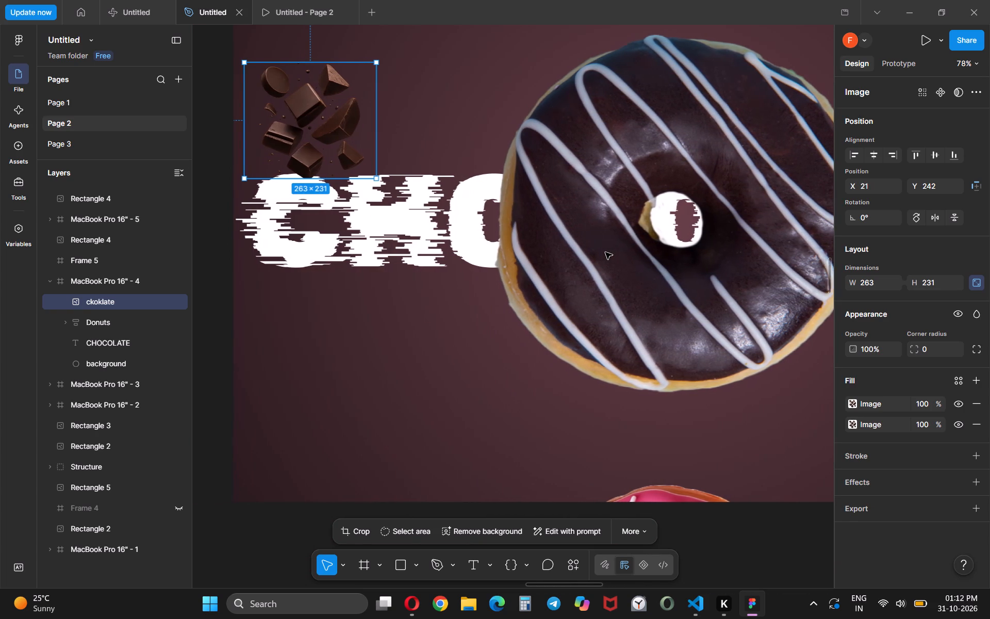
{"action": "scroll", "coordinate": [605, 252], "scroll_direction": "right", "scroll_amount": 1}
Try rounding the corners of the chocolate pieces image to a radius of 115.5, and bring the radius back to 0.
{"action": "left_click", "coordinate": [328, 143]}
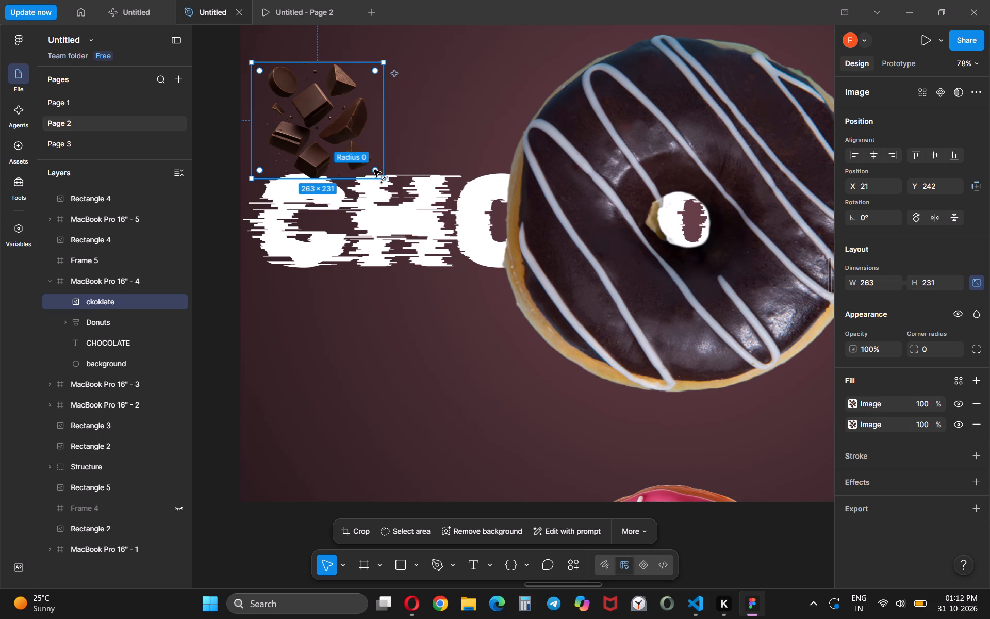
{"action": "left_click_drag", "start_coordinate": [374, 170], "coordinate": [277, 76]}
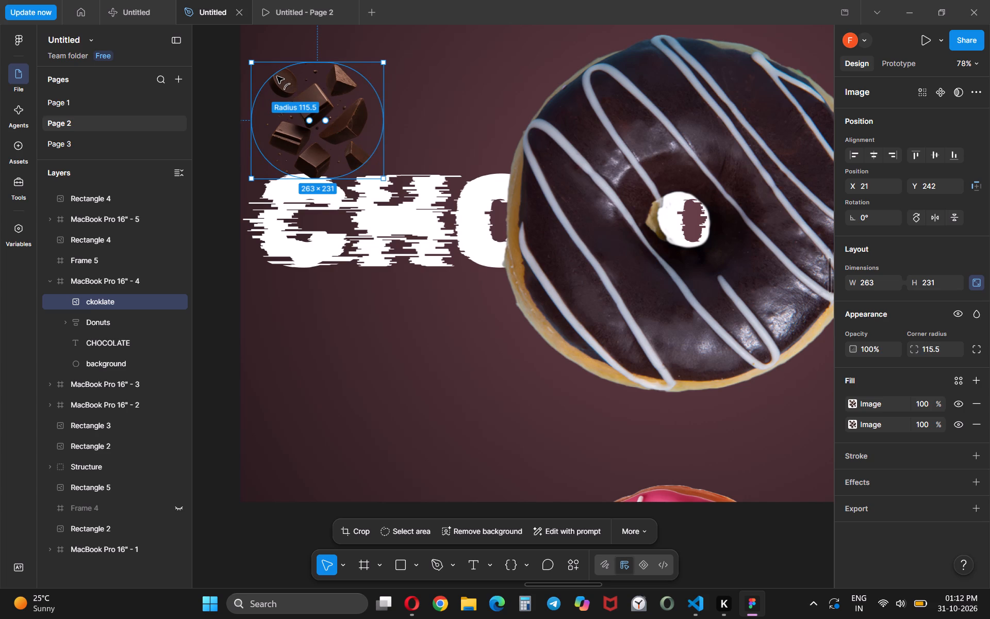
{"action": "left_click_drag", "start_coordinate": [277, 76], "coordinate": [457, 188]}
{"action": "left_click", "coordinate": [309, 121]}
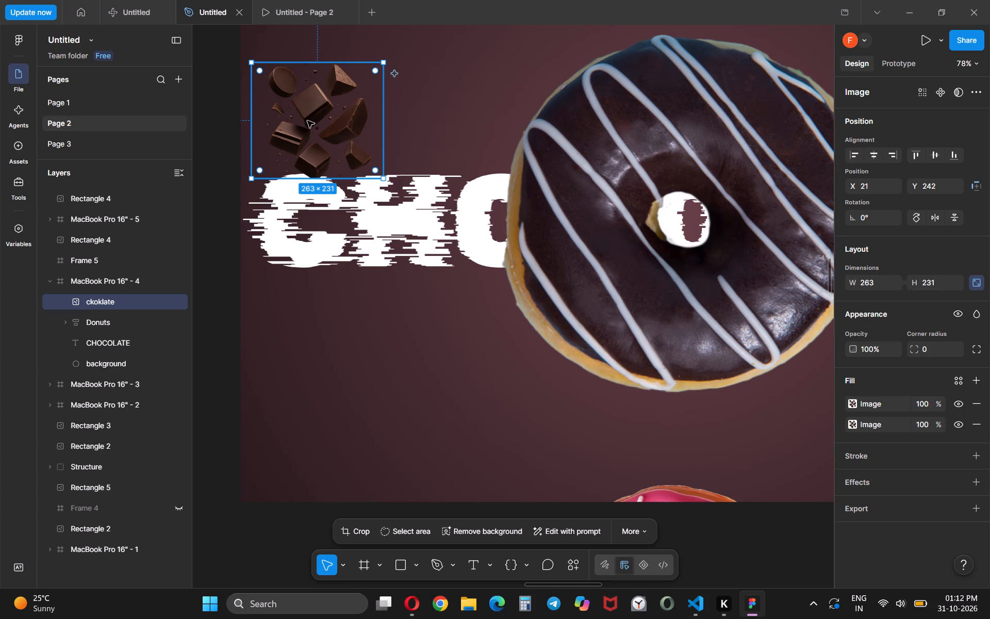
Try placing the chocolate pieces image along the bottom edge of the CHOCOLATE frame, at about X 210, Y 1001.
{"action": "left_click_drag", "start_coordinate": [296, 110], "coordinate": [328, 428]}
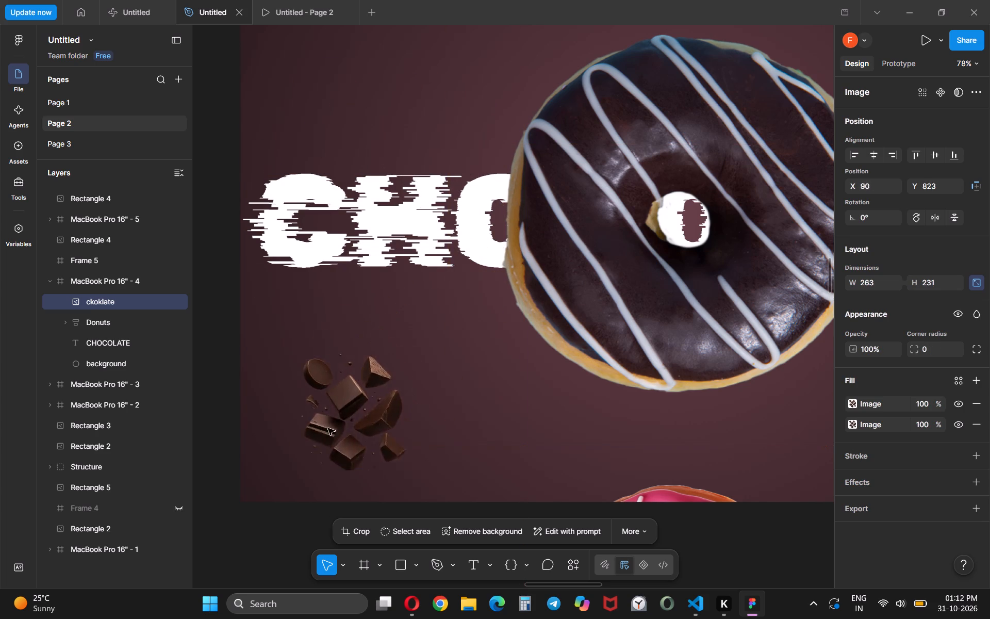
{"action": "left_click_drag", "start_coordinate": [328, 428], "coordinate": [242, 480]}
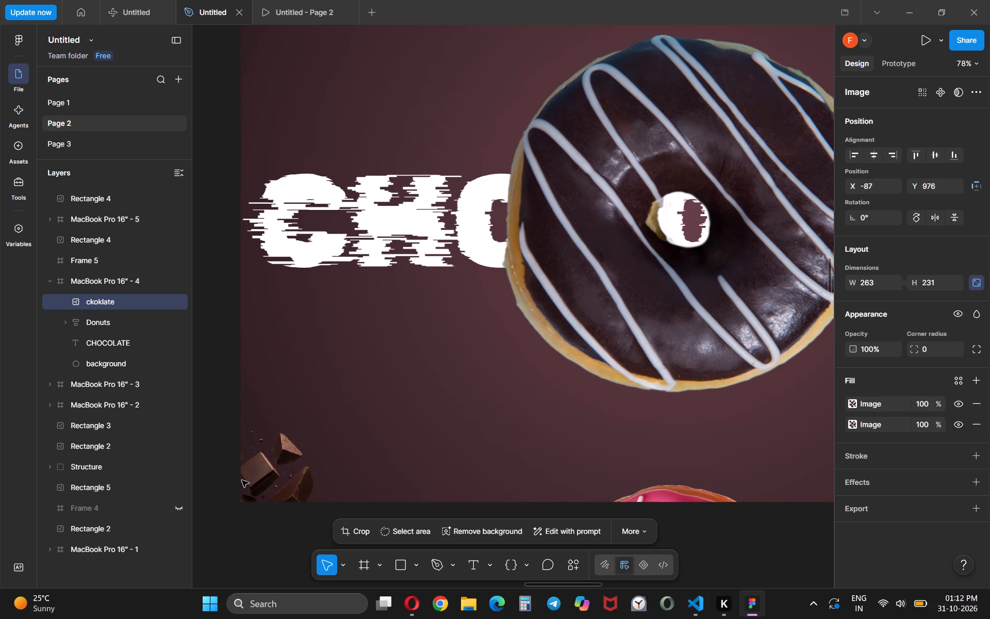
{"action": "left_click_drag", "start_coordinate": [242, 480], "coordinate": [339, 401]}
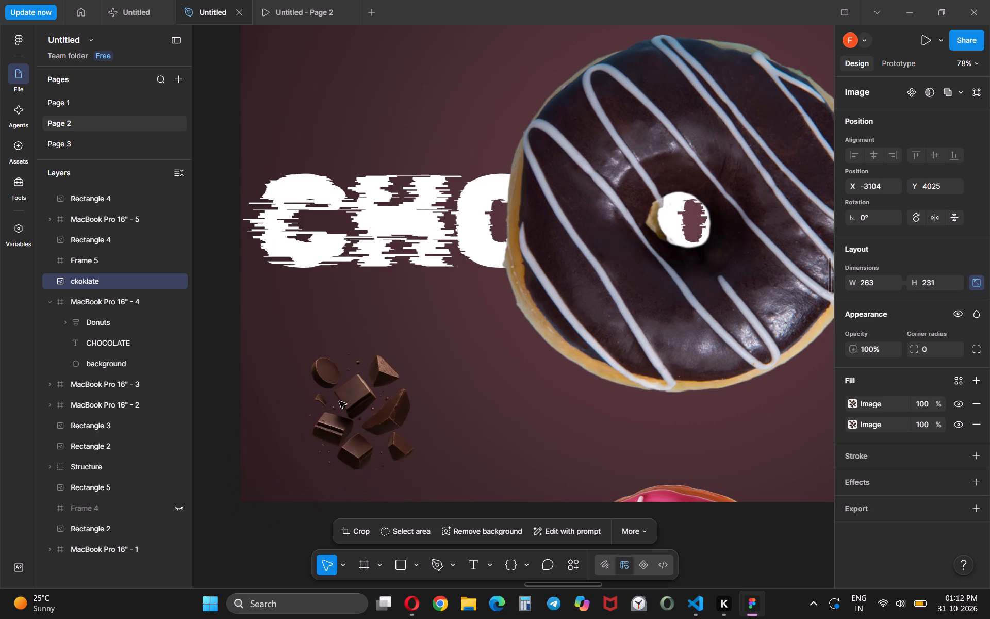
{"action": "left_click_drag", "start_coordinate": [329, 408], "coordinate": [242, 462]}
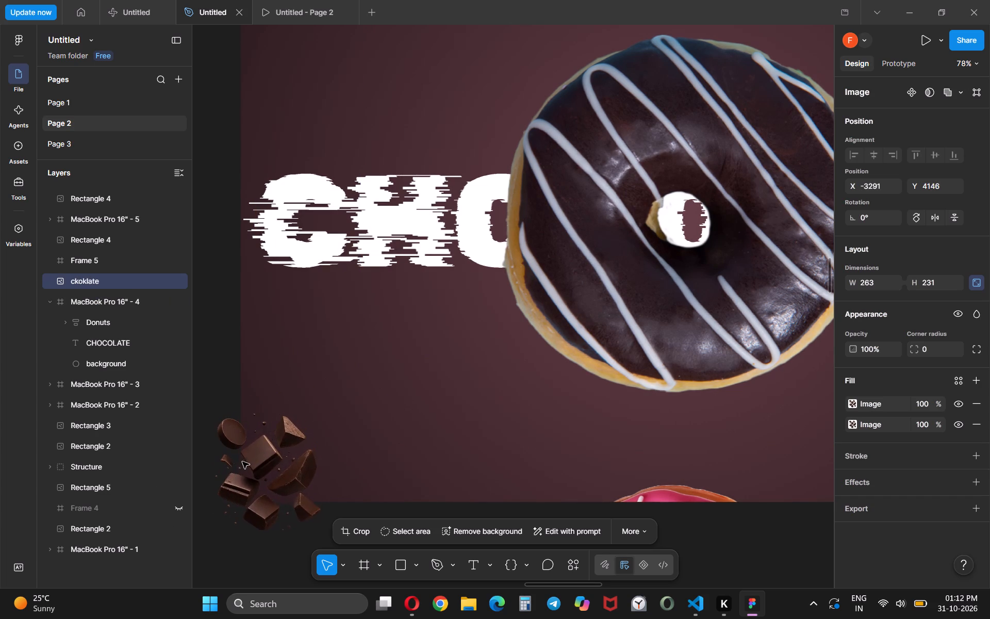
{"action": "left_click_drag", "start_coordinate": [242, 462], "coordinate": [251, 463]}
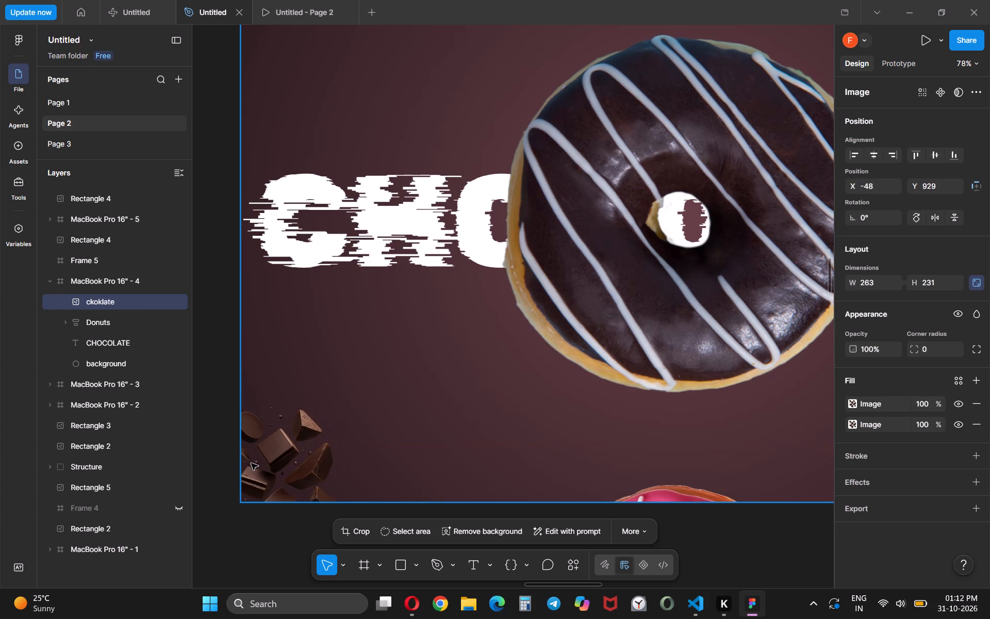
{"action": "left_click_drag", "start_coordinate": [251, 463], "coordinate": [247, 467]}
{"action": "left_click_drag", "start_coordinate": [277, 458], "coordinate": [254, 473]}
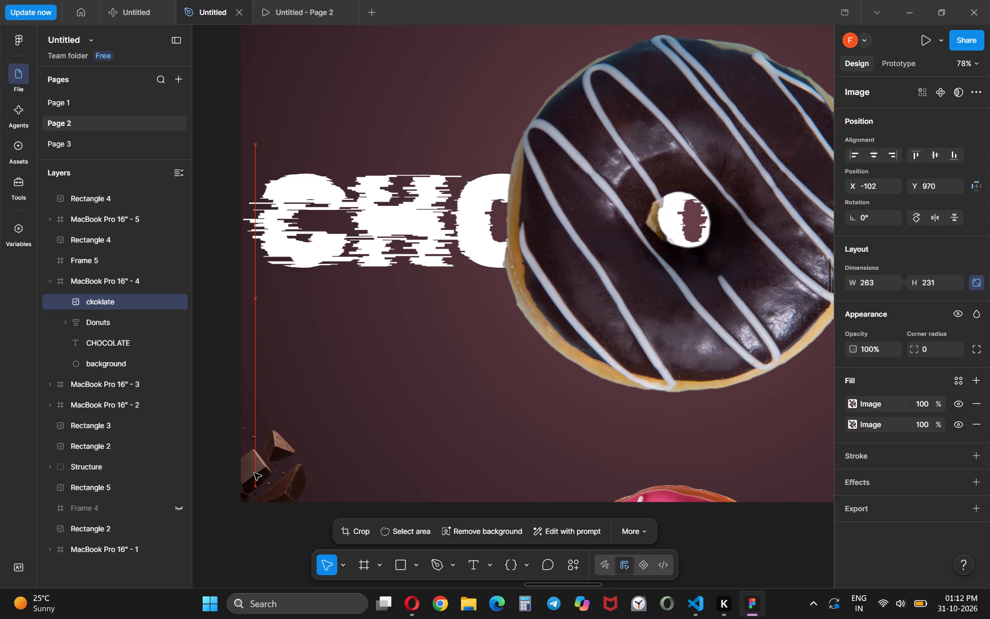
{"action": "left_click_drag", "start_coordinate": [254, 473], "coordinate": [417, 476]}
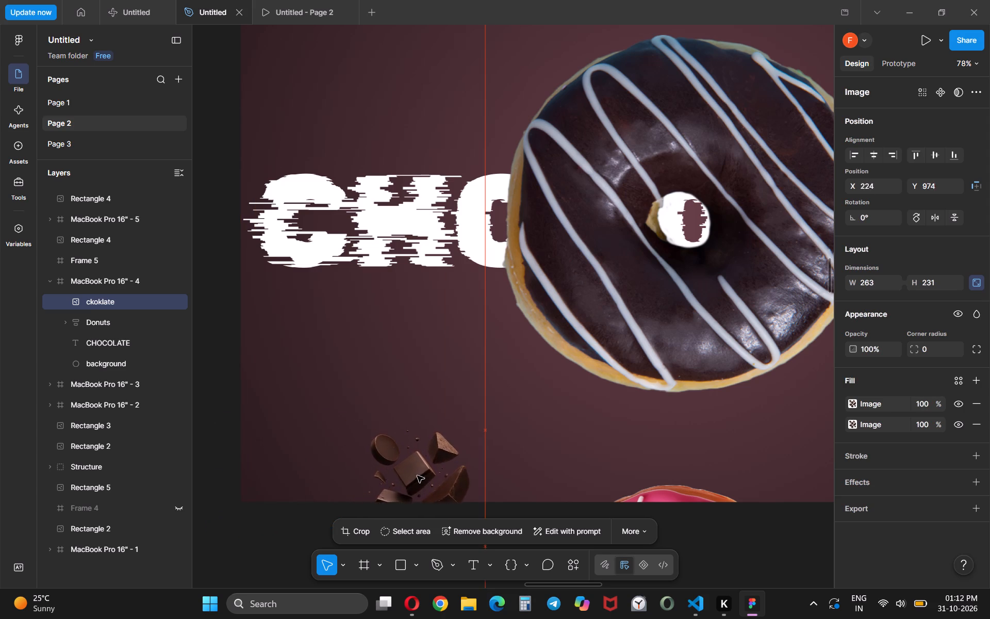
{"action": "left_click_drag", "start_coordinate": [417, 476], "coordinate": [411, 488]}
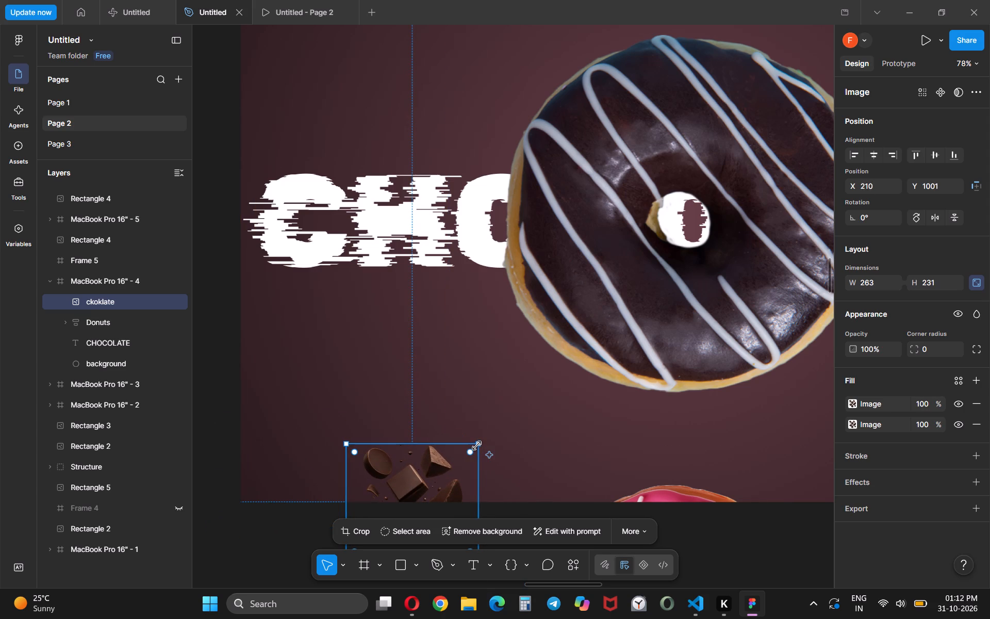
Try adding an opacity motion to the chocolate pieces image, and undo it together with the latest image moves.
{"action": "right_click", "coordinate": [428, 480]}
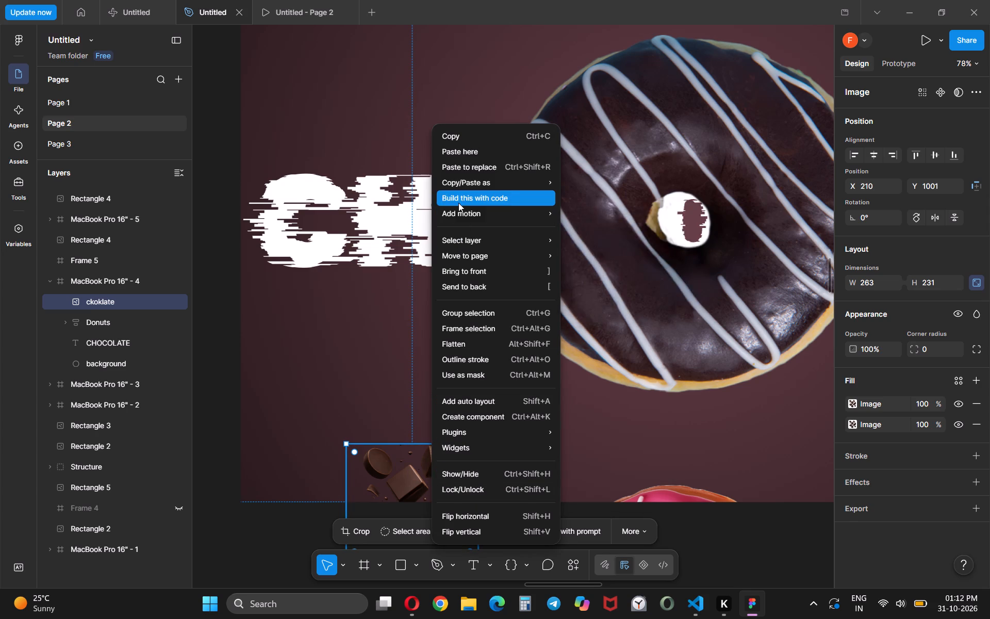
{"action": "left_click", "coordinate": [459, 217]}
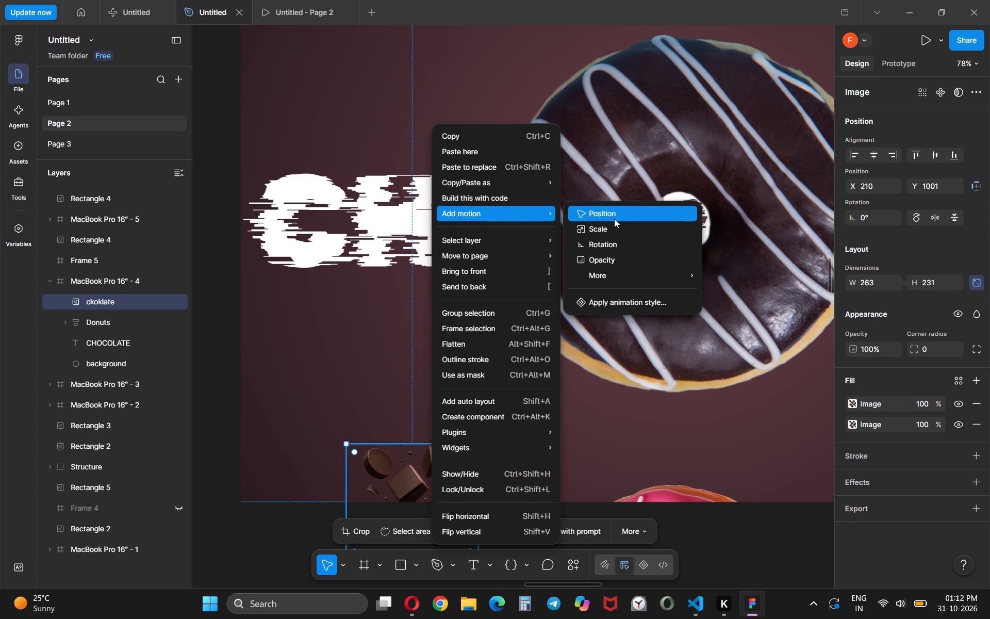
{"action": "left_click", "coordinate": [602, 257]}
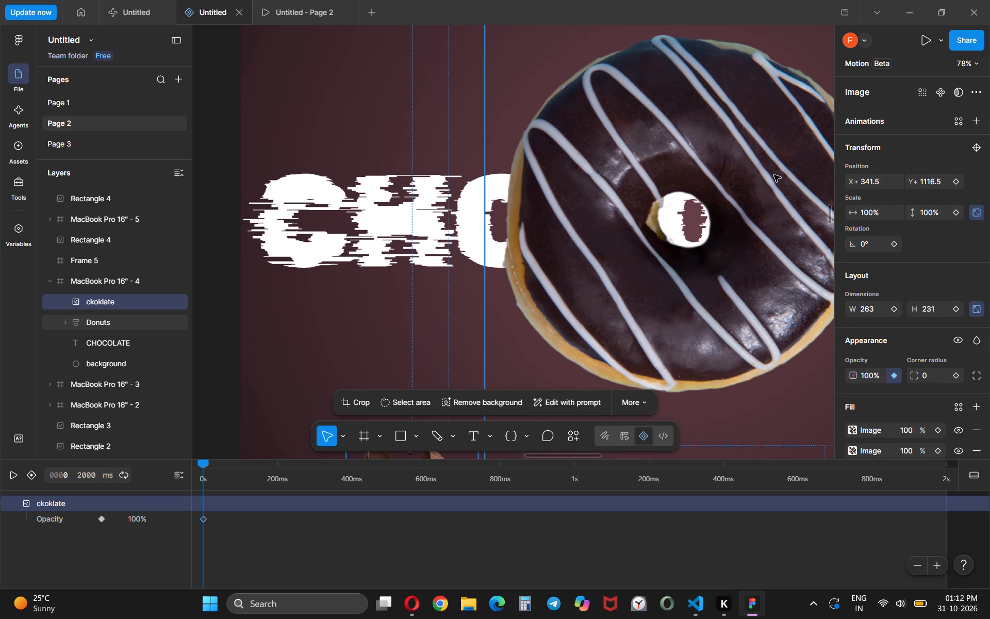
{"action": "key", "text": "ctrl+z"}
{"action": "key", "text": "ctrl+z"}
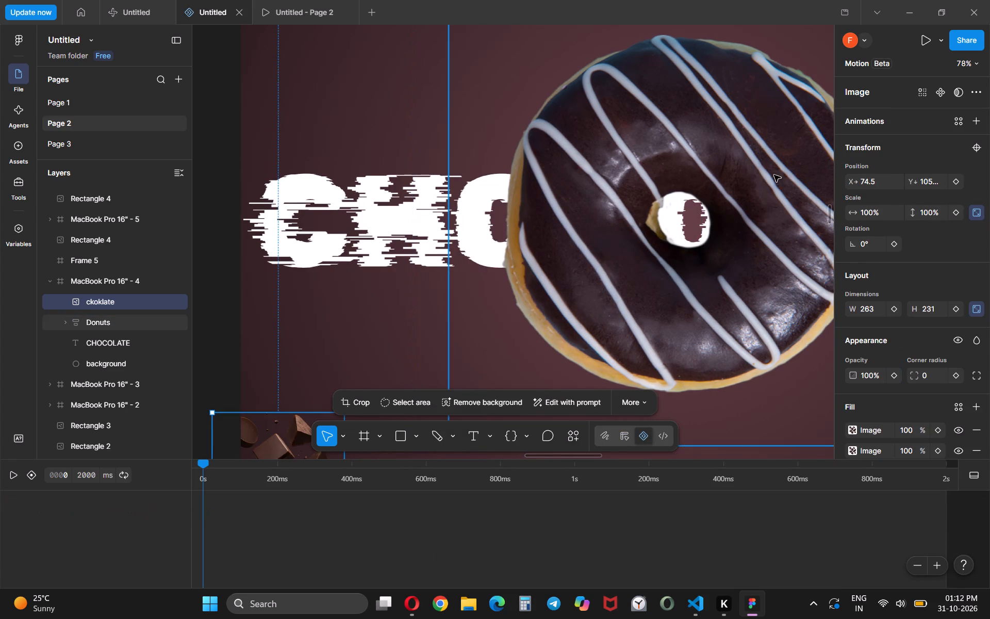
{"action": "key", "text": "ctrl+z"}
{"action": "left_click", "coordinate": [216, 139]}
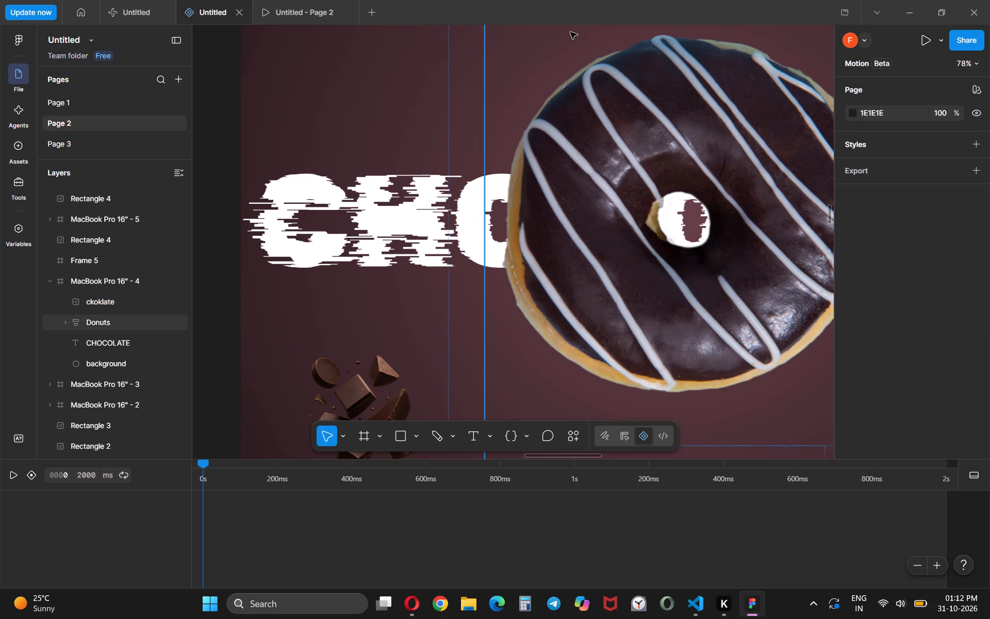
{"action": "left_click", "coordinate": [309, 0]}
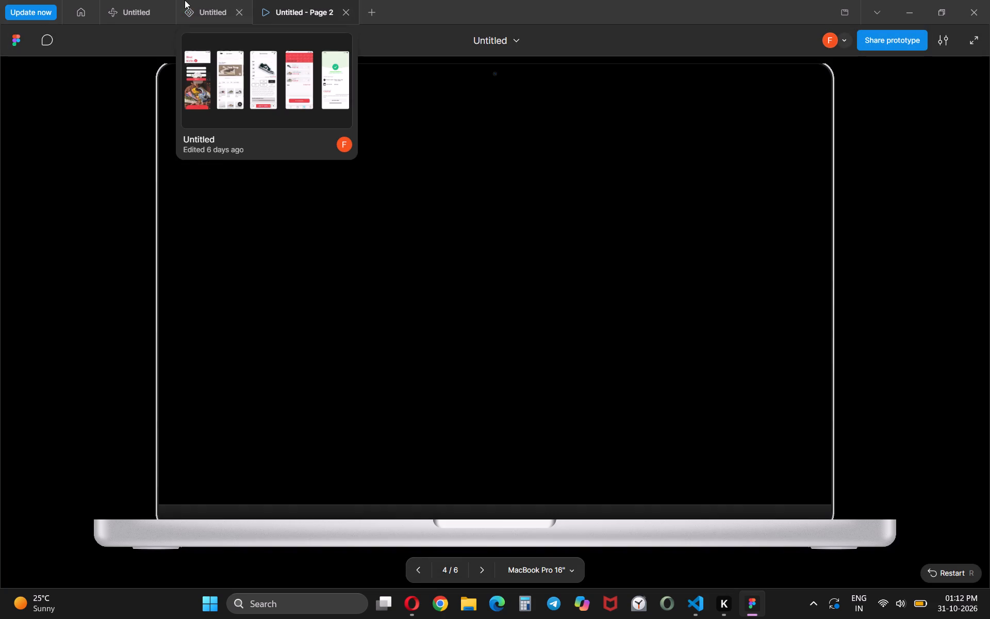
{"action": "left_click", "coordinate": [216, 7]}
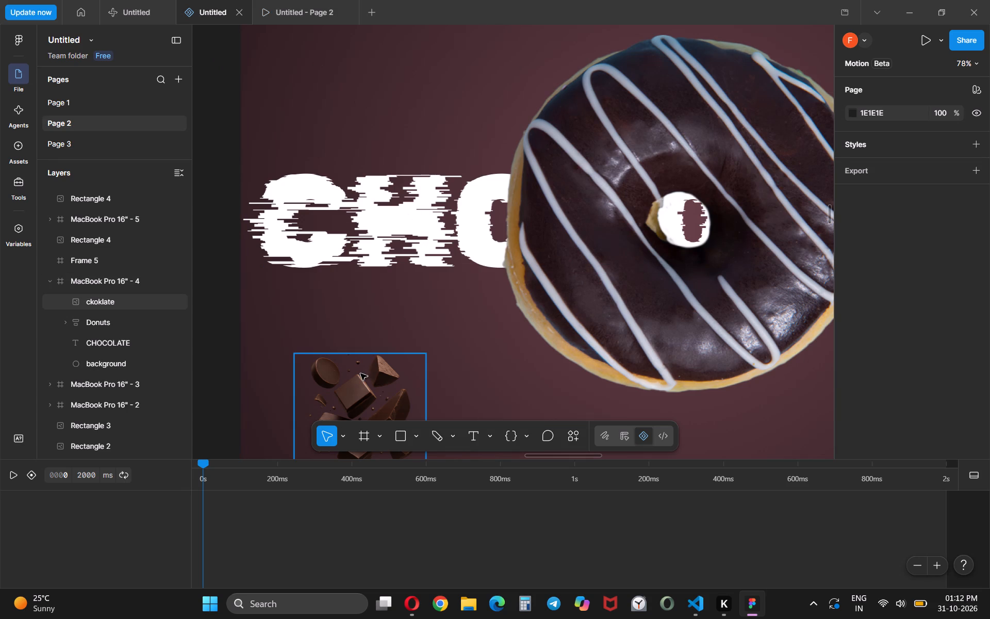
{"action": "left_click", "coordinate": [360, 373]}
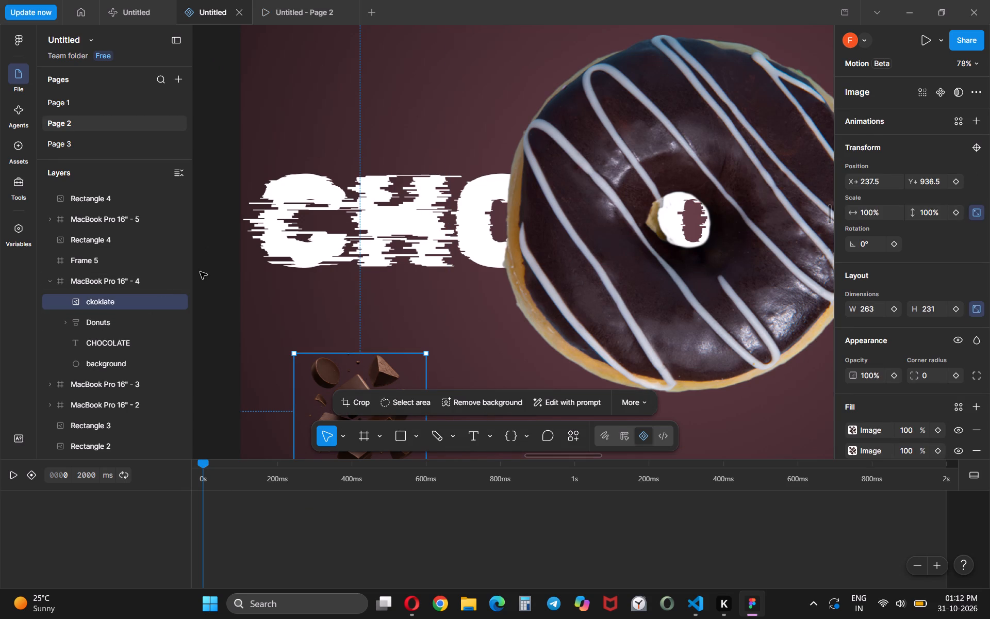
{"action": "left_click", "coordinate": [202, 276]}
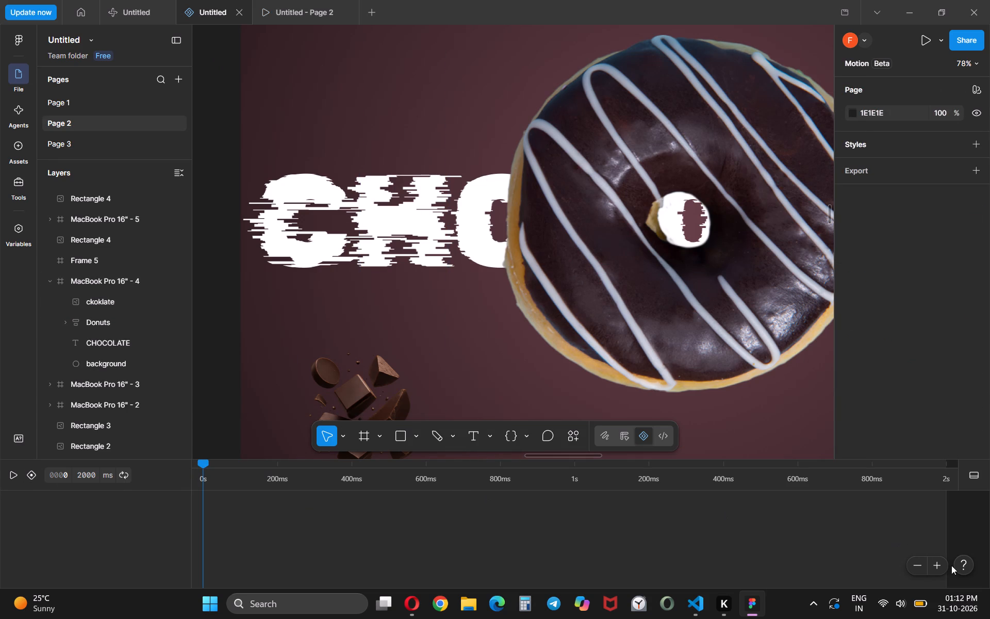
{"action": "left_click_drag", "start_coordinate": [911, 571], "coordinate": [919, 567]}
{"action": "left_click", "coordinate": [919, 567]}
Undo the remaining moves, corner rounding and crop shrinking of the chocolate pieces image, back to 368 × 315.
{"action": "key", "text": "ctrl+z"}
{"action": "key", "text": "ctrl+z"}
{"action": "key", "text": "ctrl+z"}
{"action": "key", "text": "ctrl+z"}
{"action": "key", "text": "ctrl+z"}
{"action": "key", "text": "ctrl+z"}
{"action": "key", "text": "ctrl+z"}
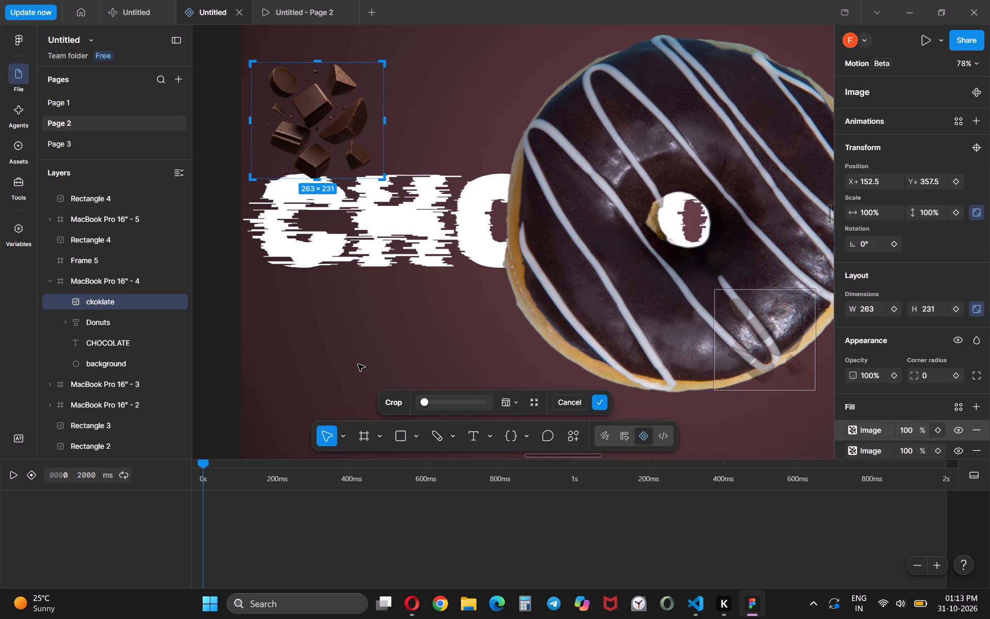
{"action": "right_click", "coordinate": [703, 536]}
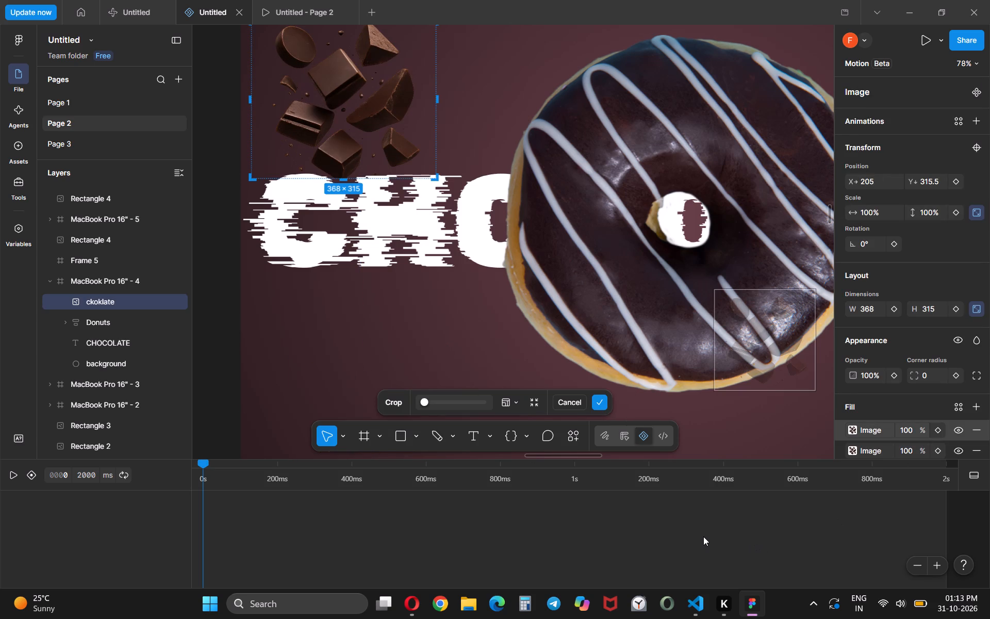
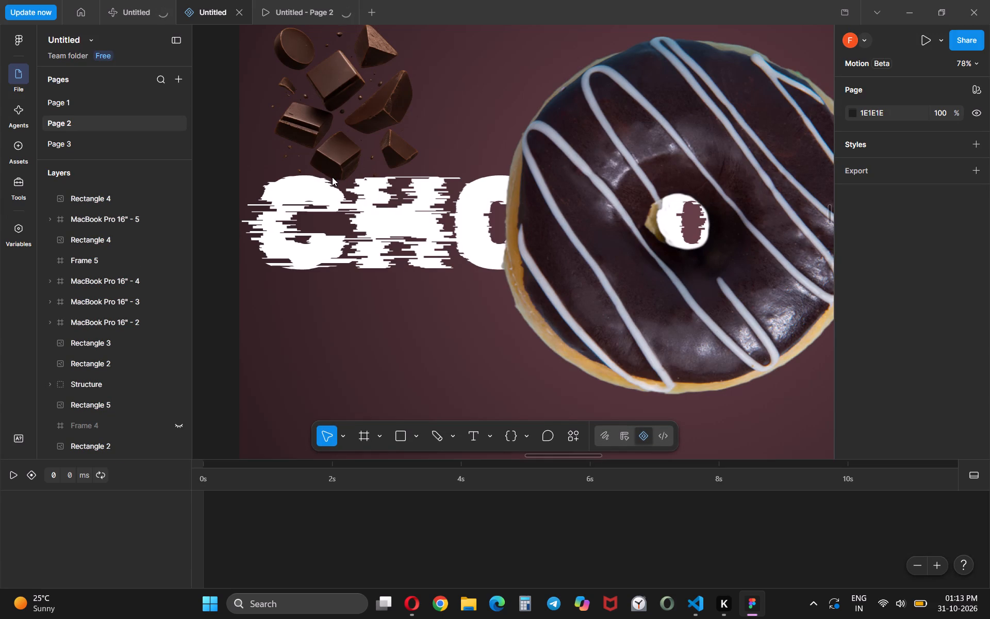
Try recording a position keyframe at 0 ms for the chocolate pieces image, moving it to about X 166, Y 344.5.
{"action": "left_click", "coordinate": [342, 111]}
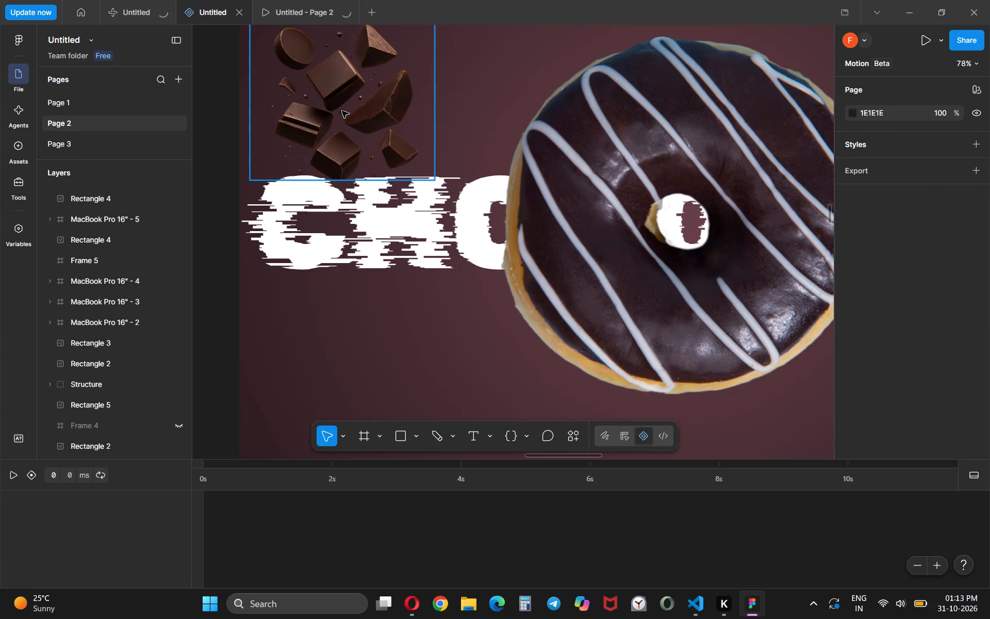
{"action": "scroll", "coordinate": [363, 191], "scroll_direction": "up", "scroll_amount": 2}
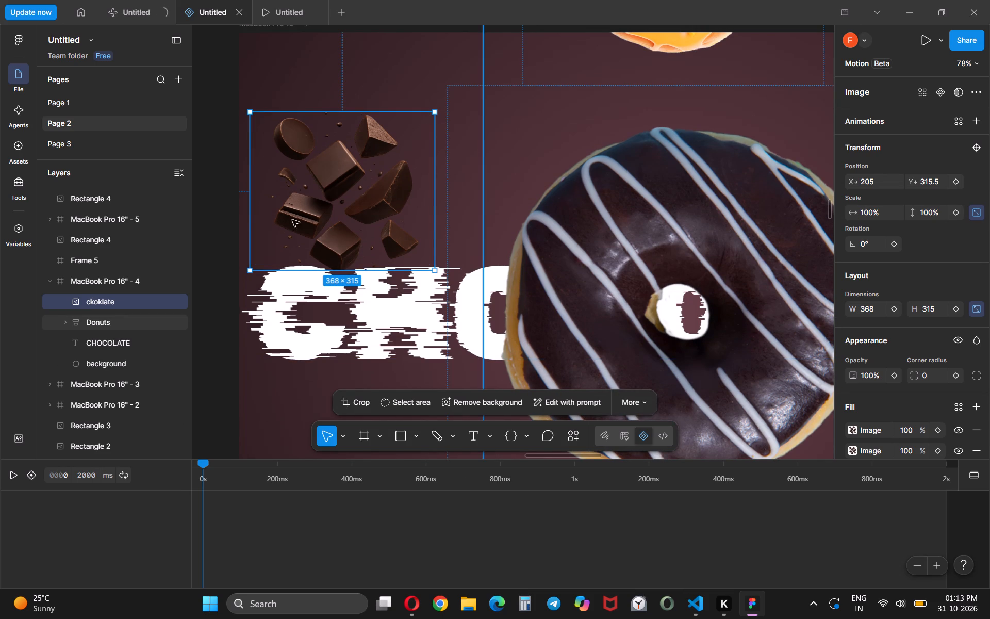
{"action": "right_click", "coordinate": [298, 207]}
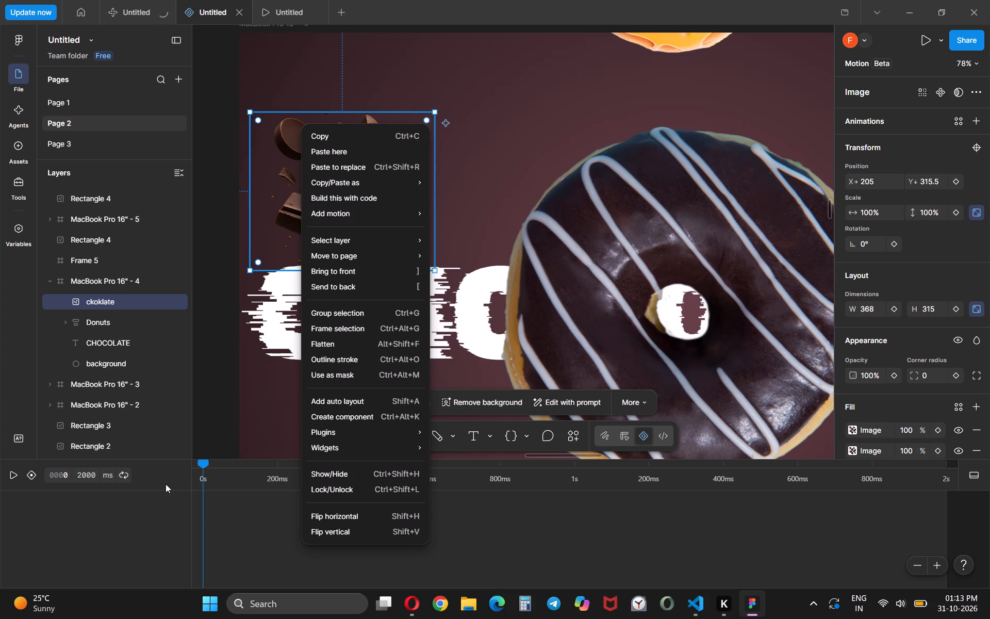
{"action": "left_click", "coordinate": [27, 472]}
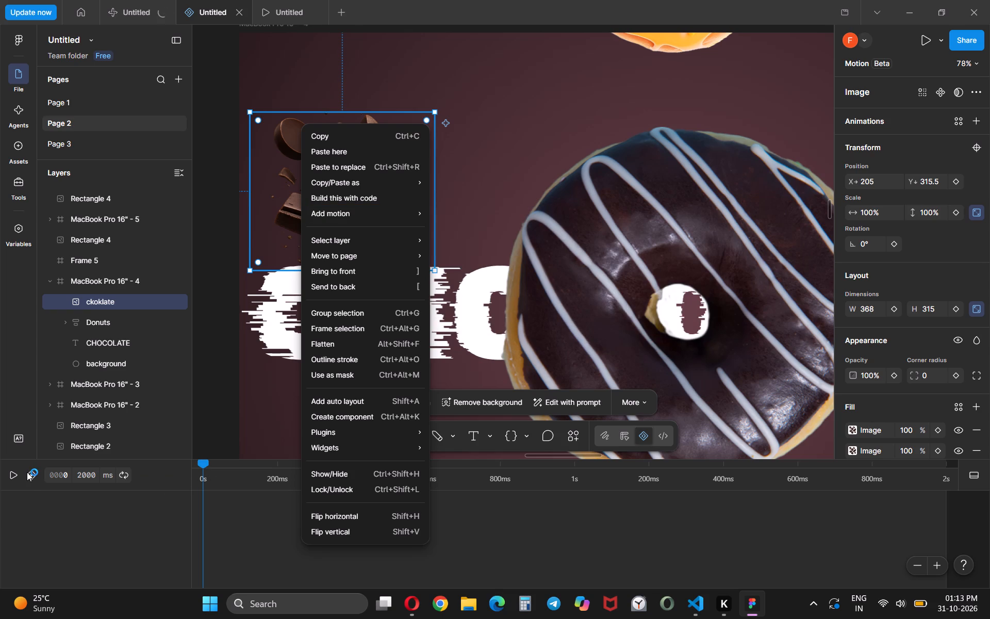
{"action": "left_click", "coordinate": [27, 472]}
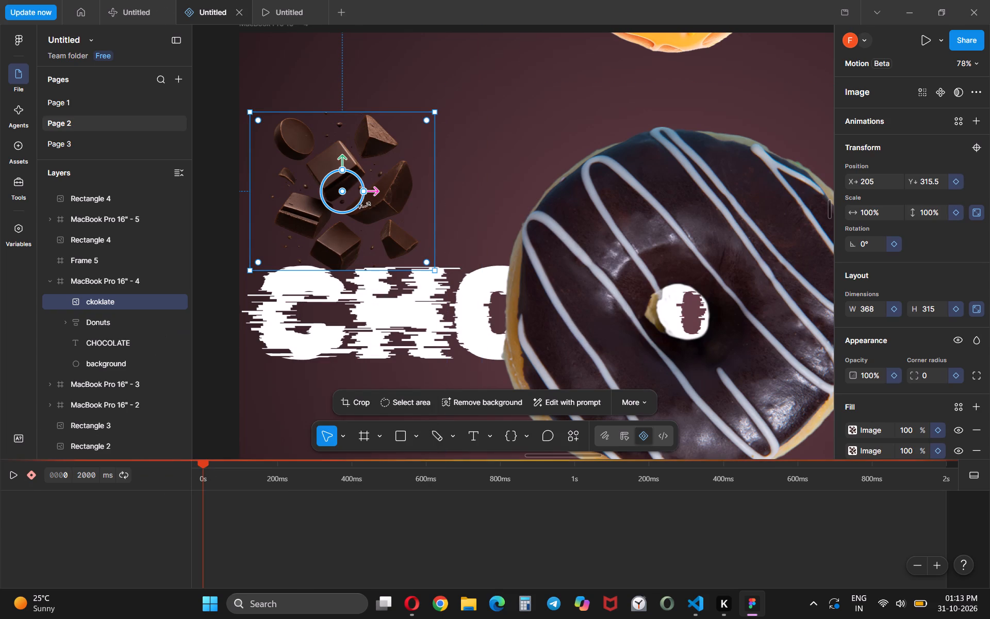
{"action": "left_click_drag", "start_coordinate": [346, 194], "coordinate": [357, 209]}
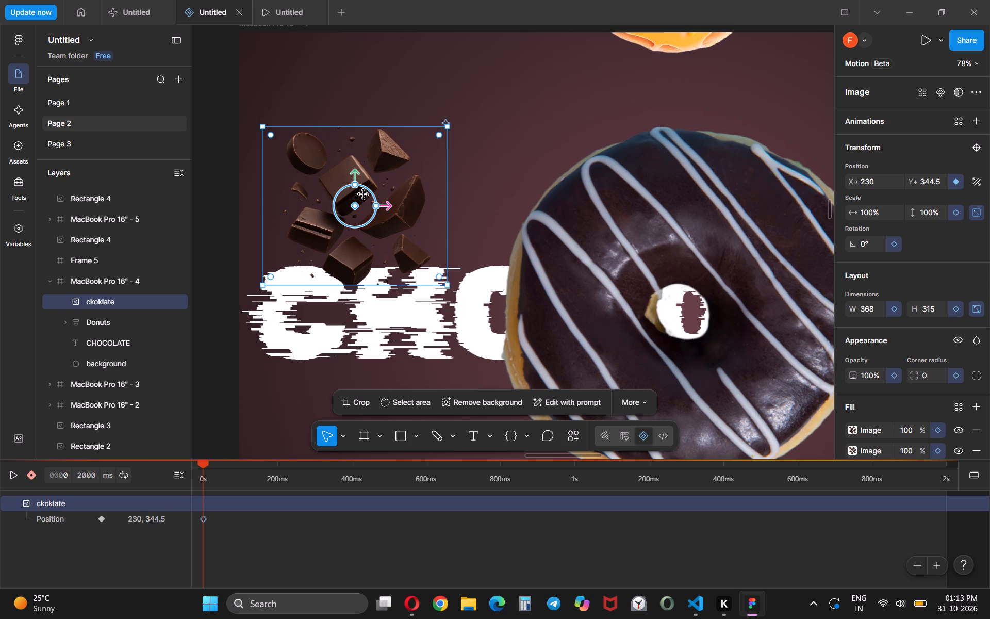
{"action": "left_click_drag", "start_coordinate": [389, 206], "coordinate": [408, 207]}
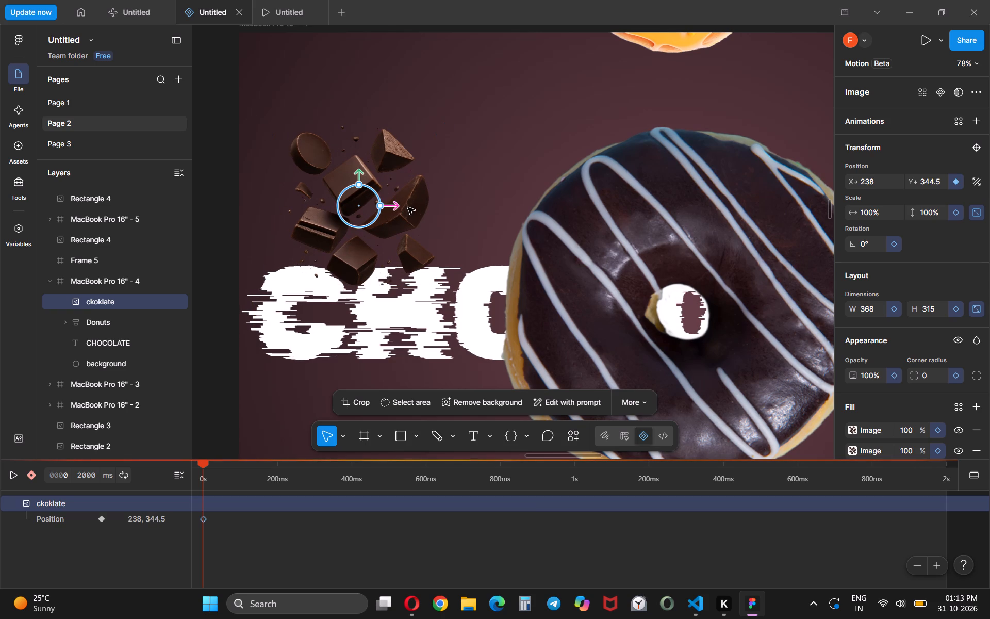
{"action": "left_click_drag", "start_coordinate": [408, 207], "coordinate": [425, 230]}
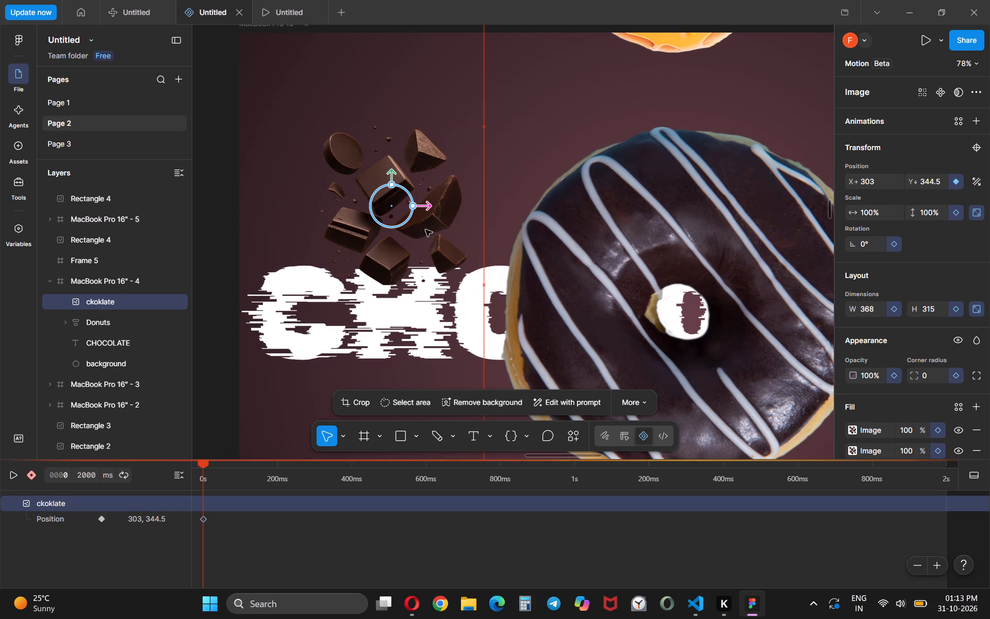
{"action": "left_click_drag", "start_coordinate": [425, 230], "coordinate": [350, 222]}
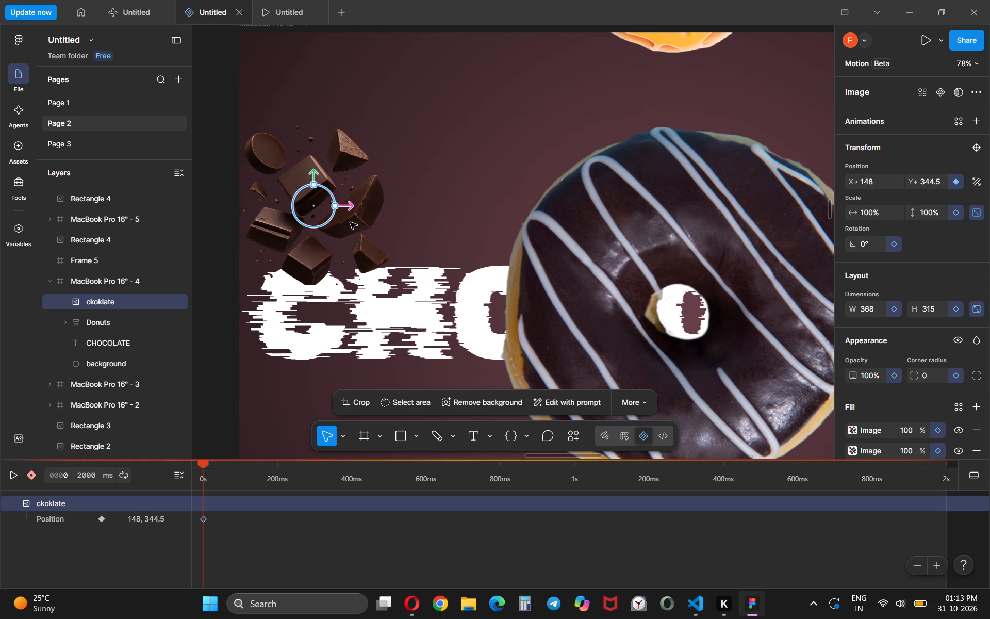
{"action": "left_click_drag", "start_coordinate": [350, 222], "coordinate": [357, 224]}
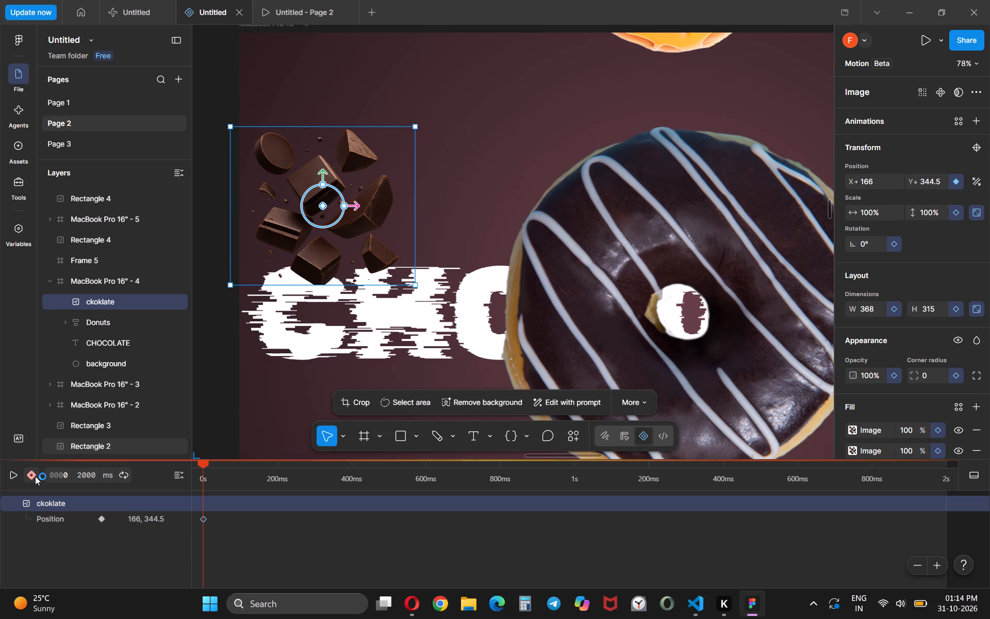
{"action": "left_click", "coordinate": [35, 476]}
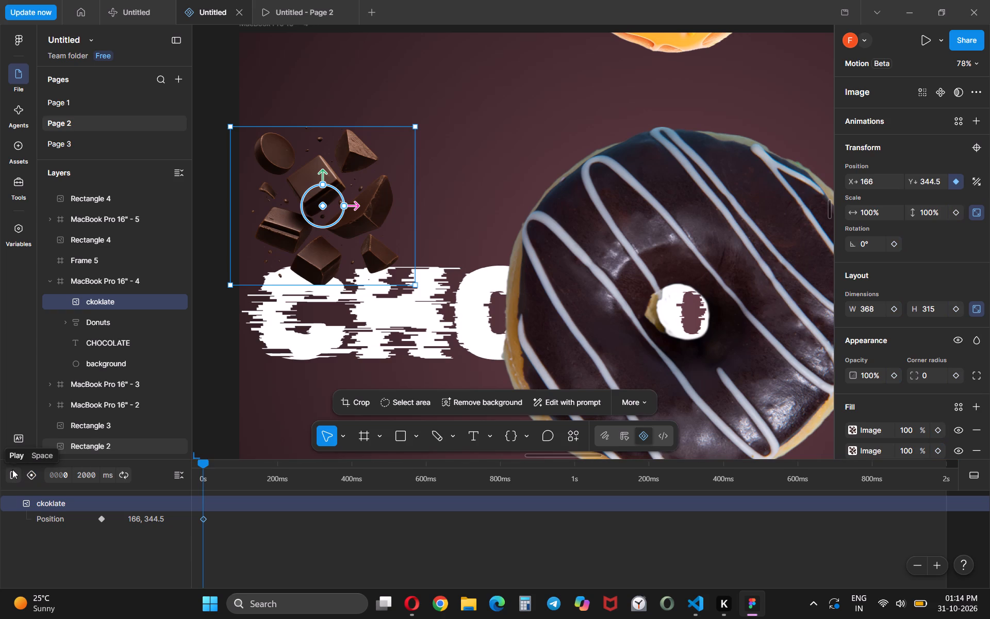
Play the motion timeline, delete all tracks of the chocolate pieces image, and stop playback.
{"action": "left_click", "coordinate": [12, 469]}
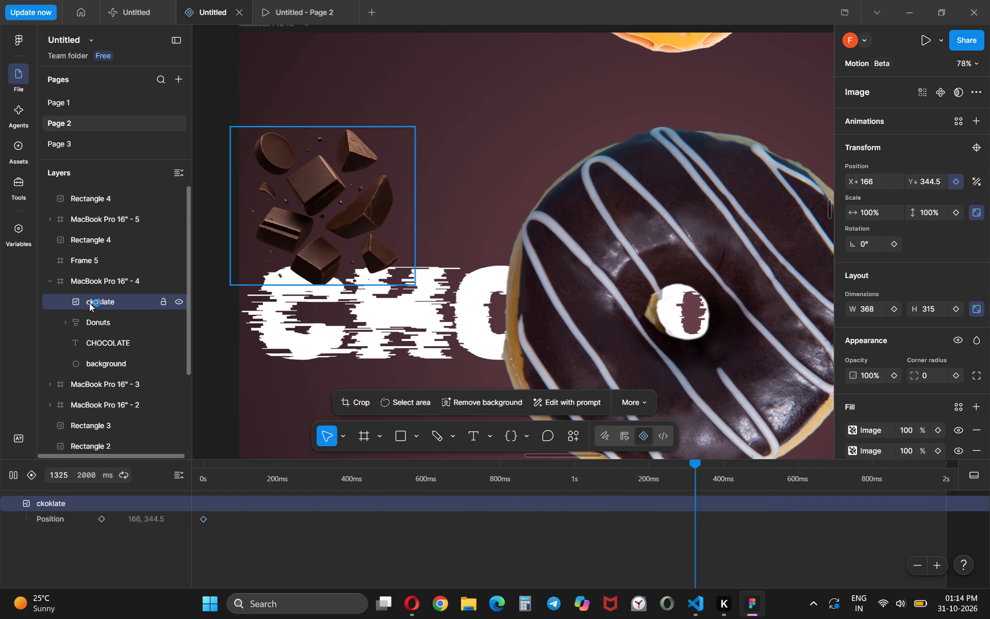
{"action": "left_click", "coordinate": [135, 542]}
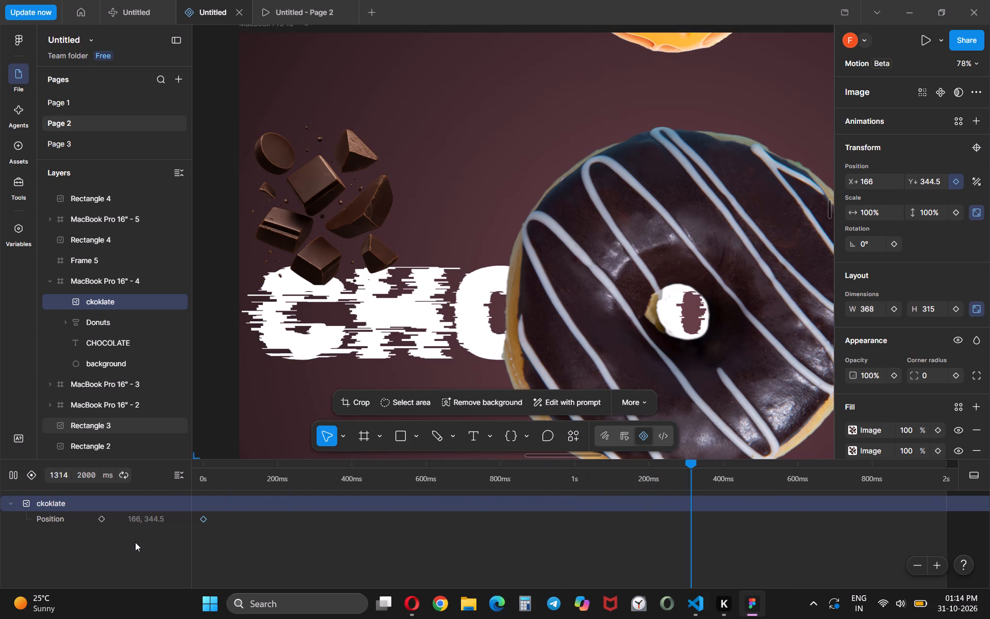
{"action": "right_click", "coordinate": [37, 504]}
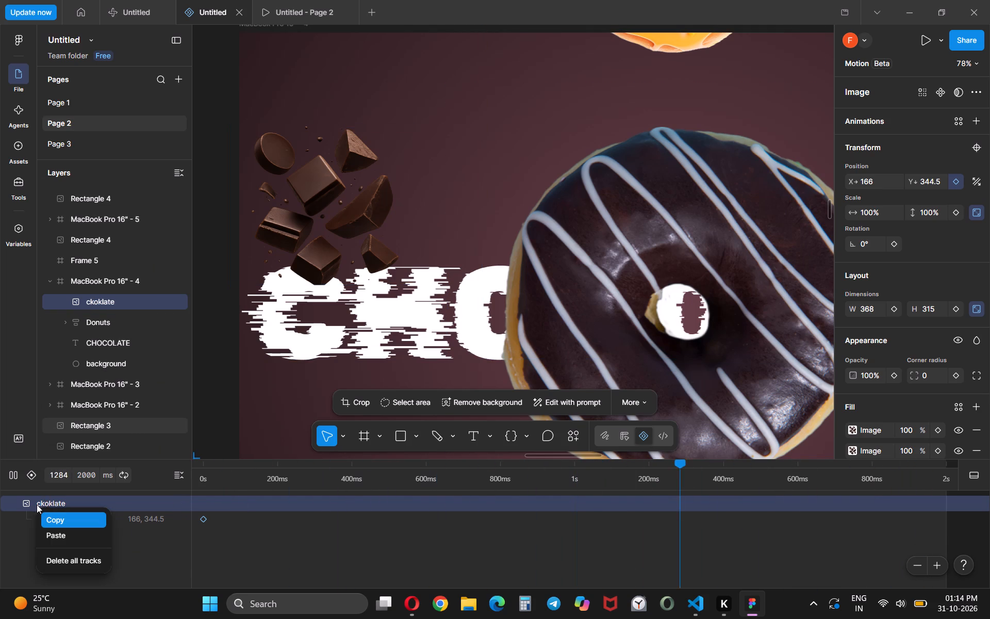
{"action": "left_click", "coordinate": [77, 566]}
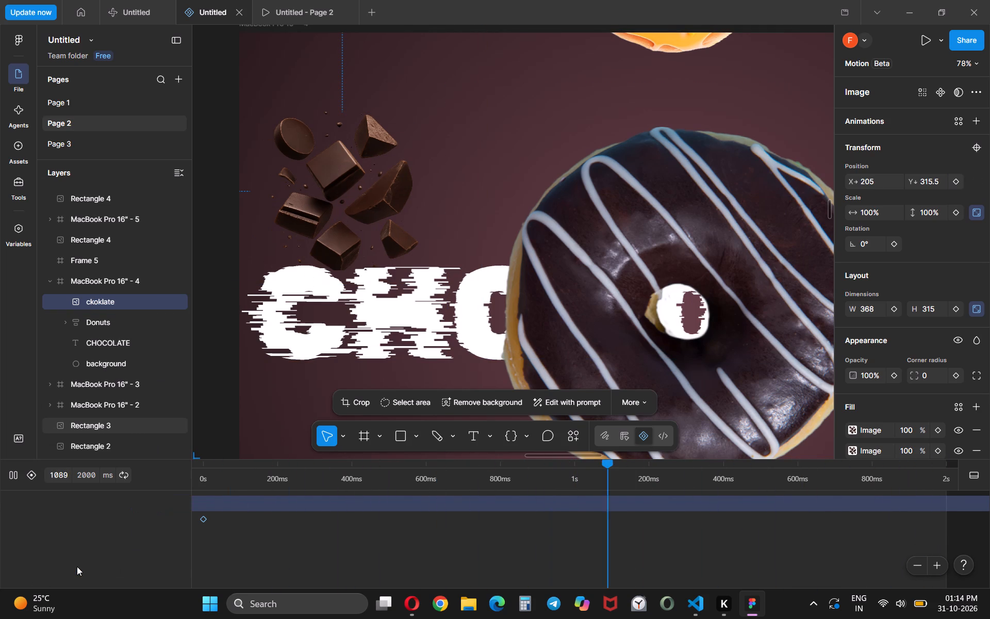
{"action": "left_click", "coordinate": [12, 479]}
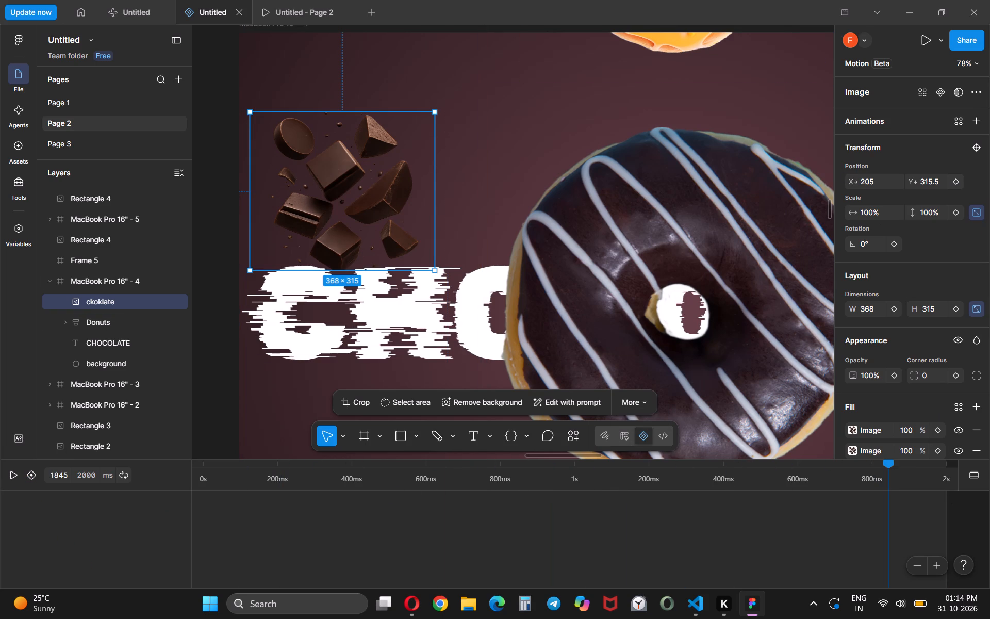
Shorten the CHOCOLATE frame's motion timeline to about 419 ms.
{"action": "left_click_drag", "start_coordinate": [947, 503], "coordinate": [782, 507]}
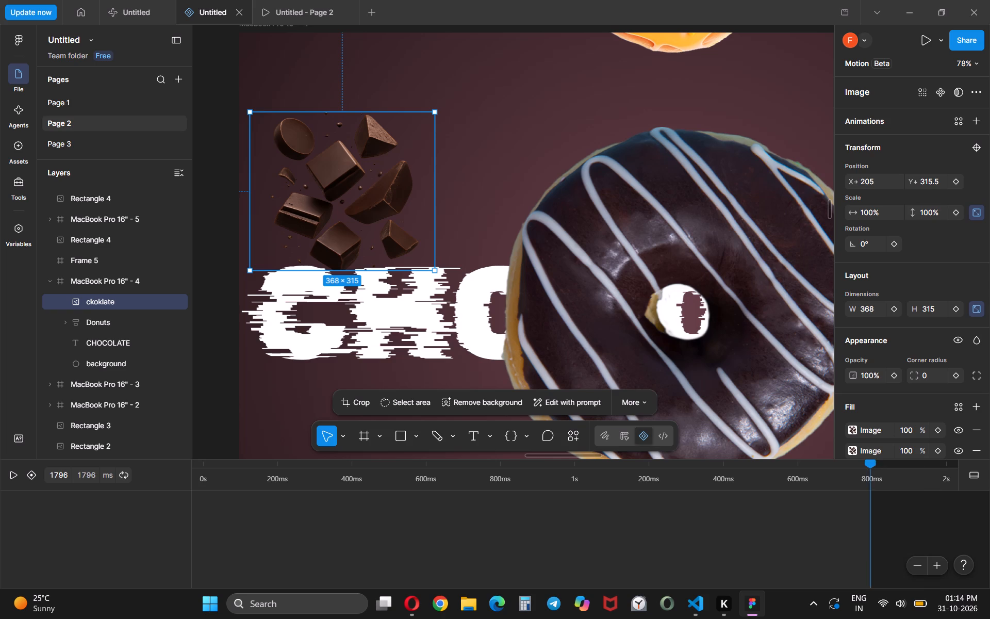
{"action": "left_click_drag", "start_coordinate": [782, 507], "coordinate": [359, 495]}
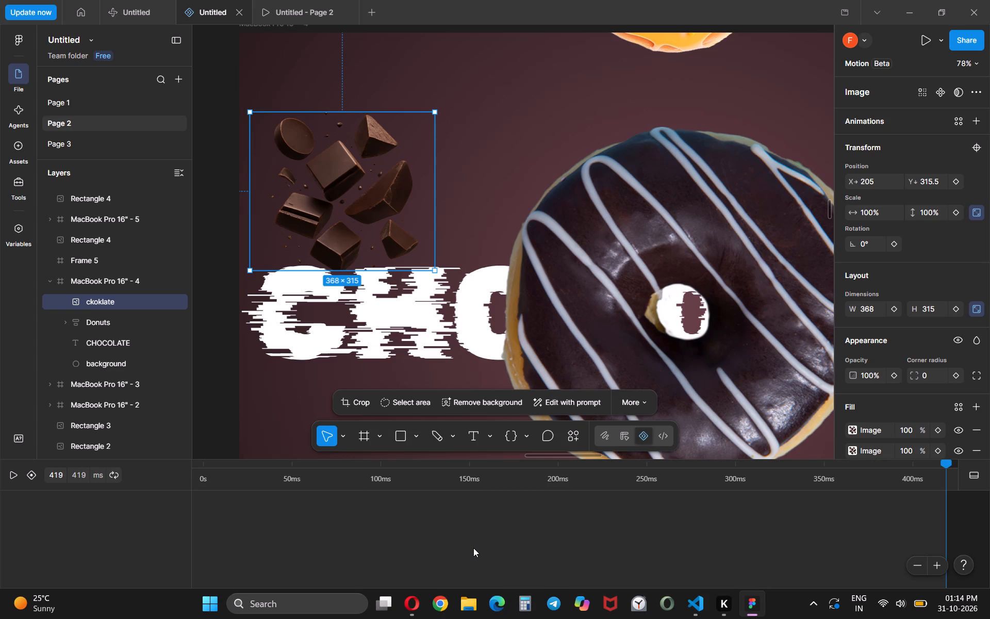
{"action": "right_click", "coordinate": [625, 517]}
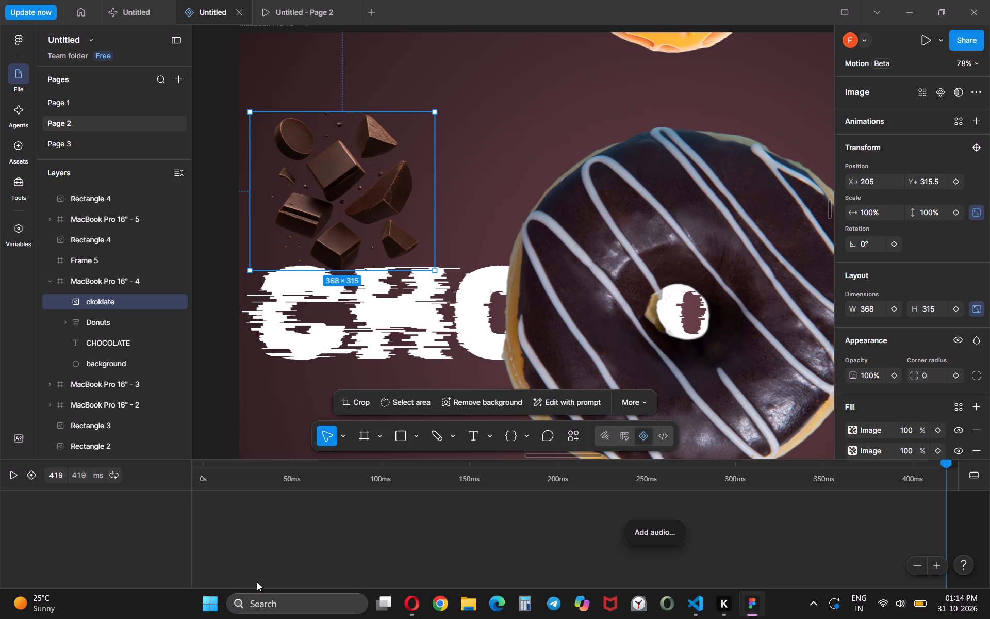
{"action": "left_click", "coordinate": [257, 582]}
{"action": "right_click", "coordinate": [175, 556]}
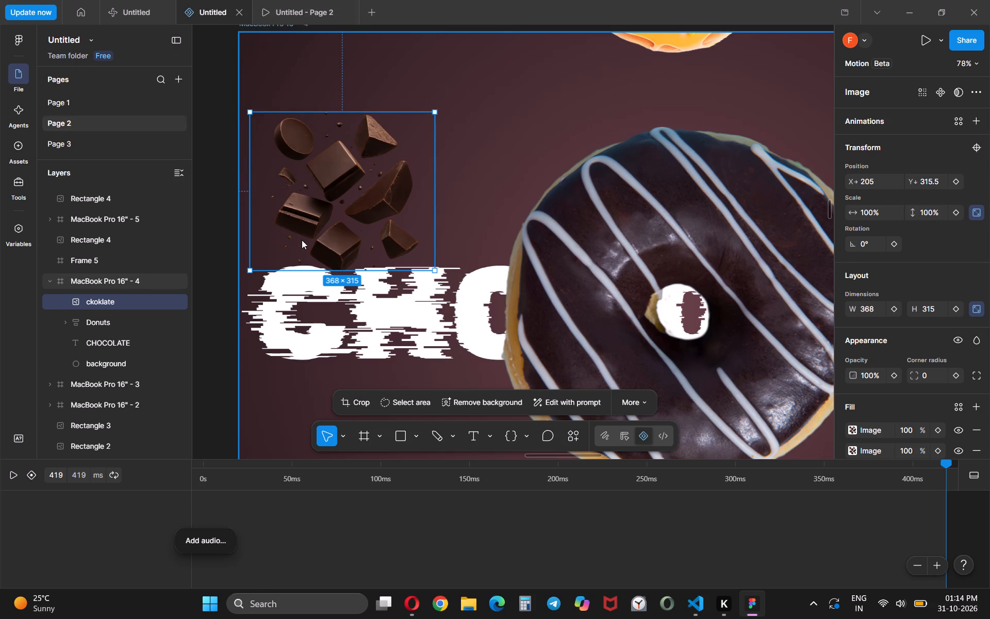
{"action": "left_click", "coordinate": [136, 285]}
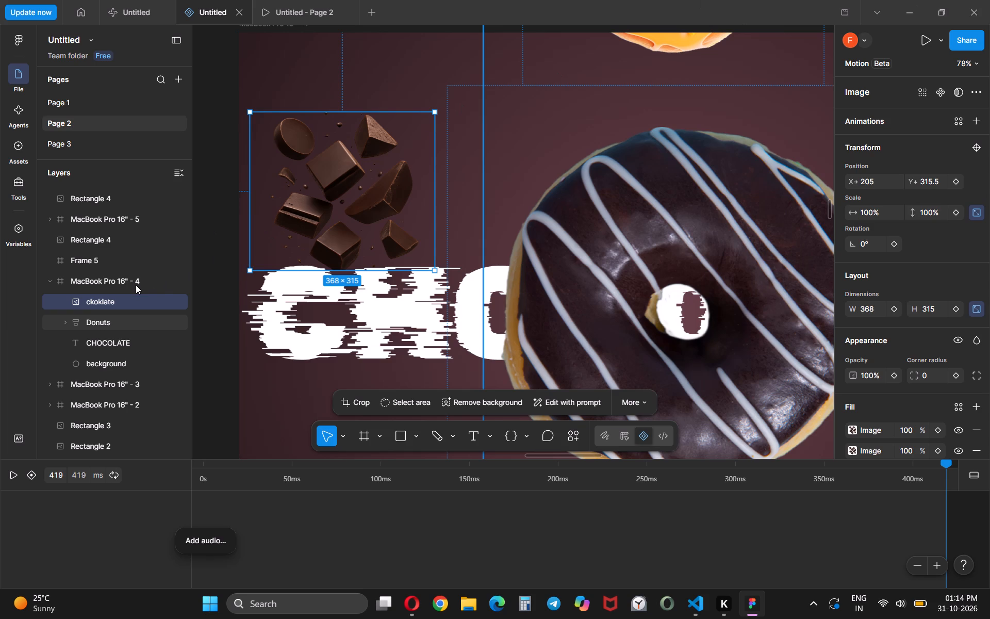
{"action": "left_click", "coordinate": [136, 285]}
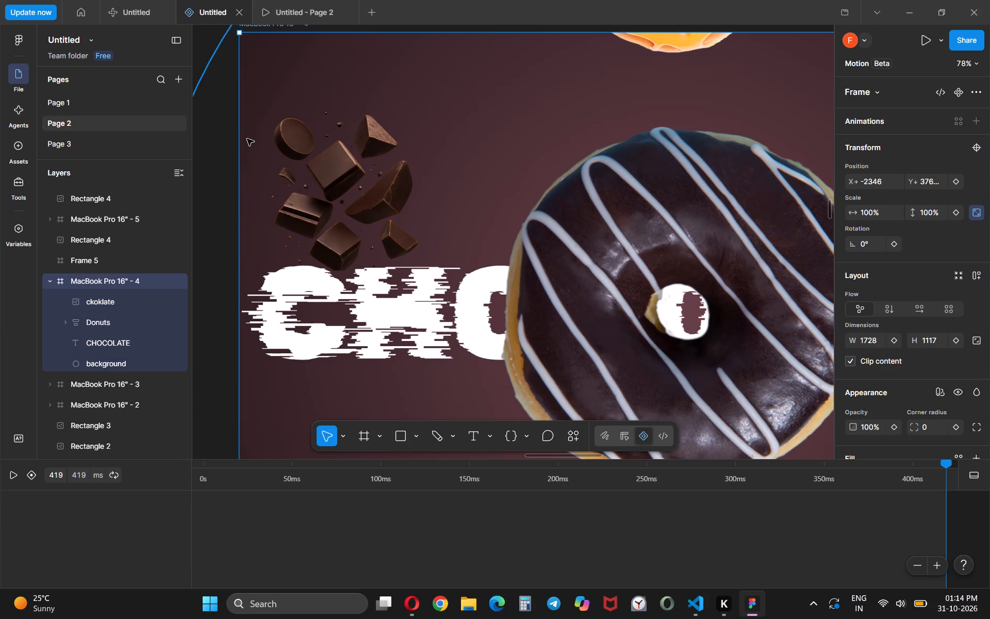
Look over the donut flavour frames on the page, from BLUEBERRY down to STRAWBERRY, and come back to the CHOCOLATE frame.
{"action": "scroll", "coordinate": [247, 139], "scroll_direction": "right", "scroll_amount": 1}
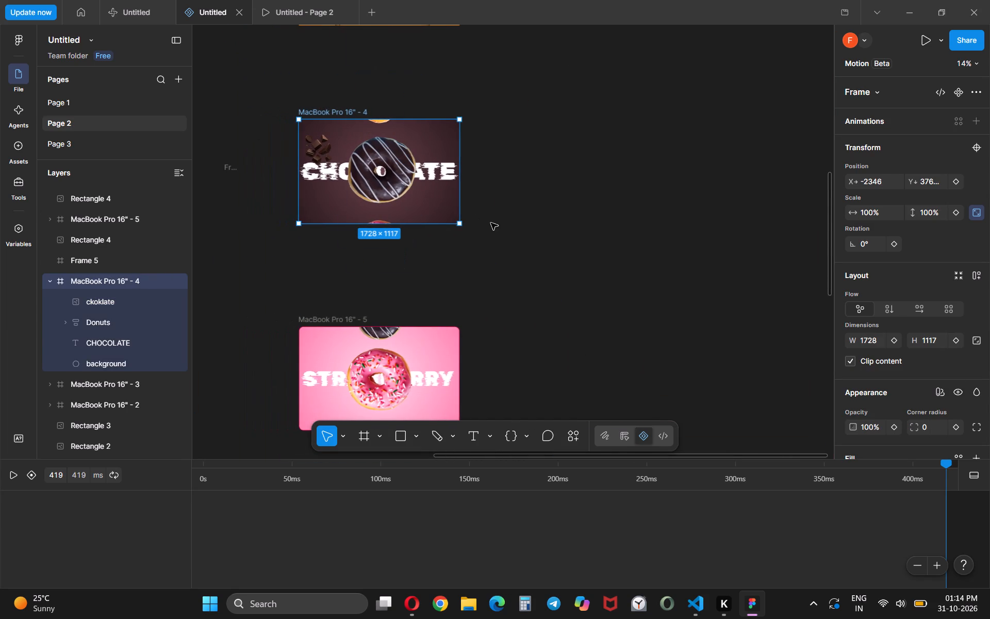
{"action": "left_click", "coordinate": [583, 278]}
{"action": "scroll", "coordinate": [583, 278], "scroll_direction": "up", "scroll_amount": 4}
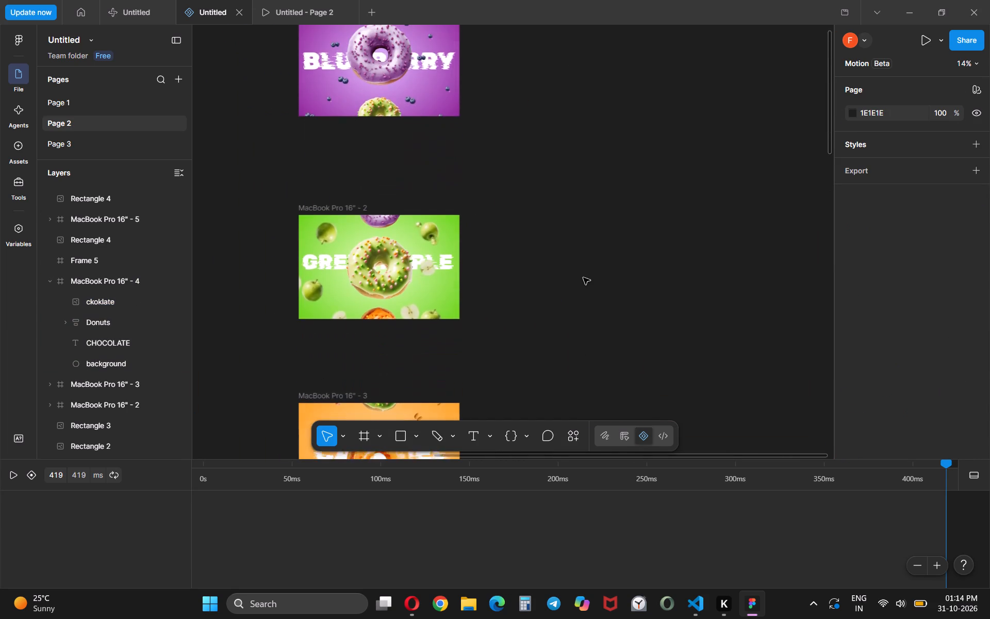
{"action": "scroll", "coordinate": [583, 278], "scroll_direction": "up", "scroll_amount": 3}
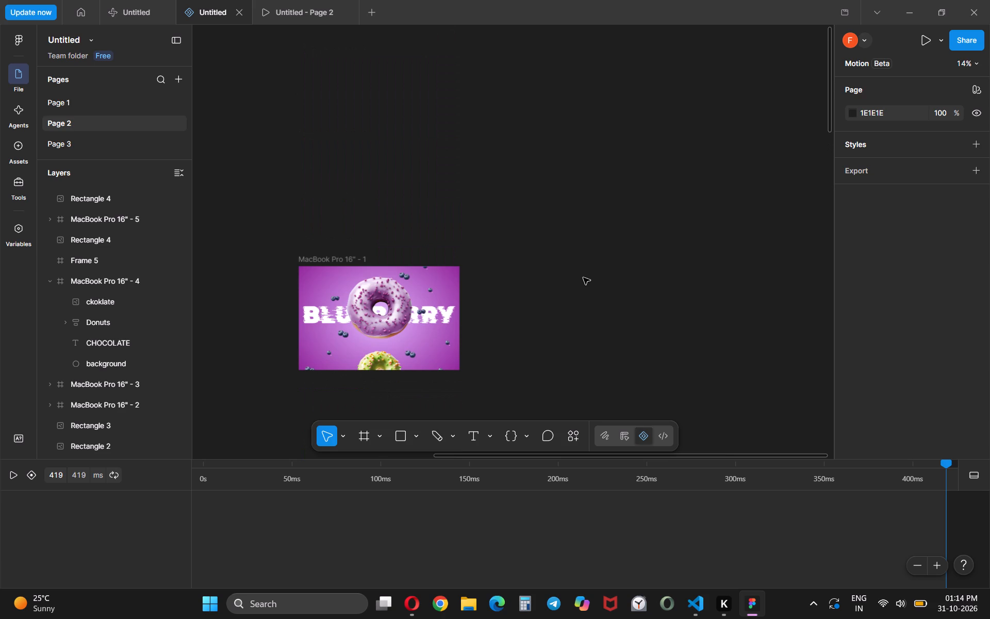
{"action": "scroll", "coordinate": [583, 278], "scroll_direction": "down", "scroll_amount": 1}
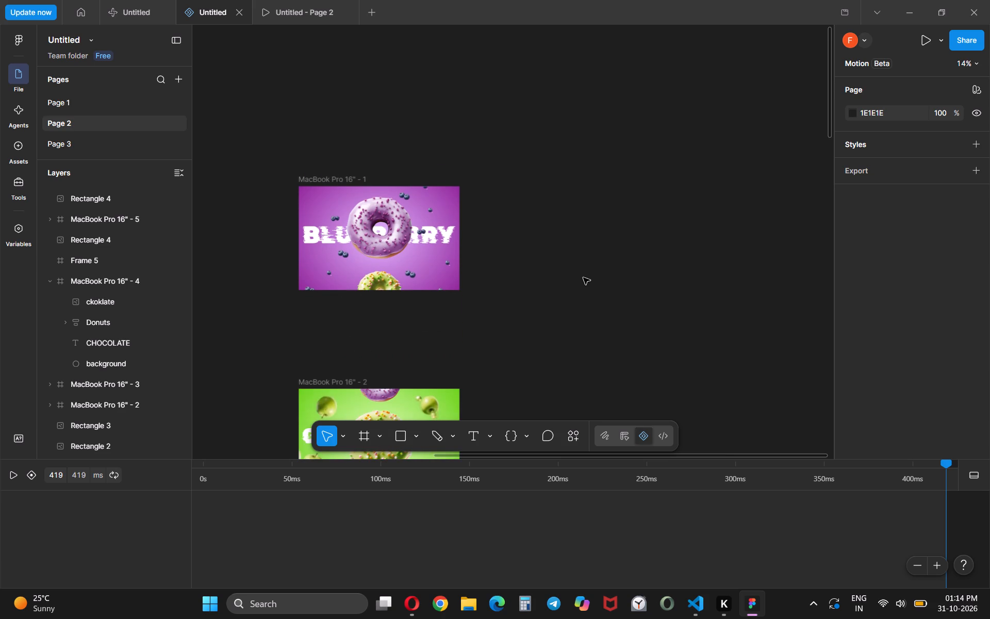
{"action": "scroll", "coordinate": [411, 271], "scroll_direction": "down", "scroll_amount": 3}
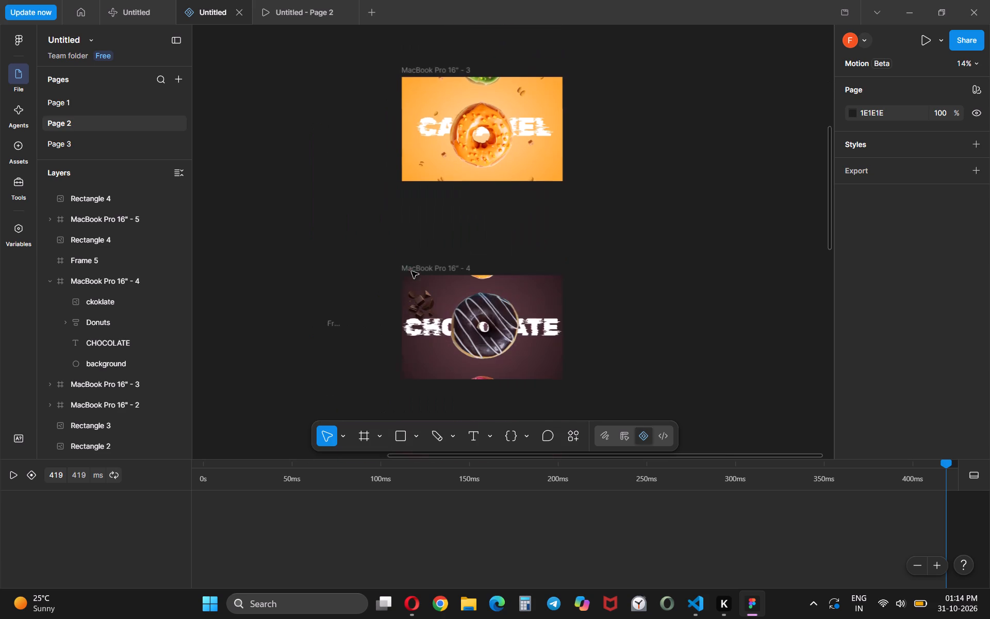
{"action": "scroll", "coordinate": [411, 271], "scroll_direction": "down", "scroll_amount": 2}
{"action": "scroll", "coordinate": [411, 271], "scroll_direction": "up", "scroll_amount": 1}
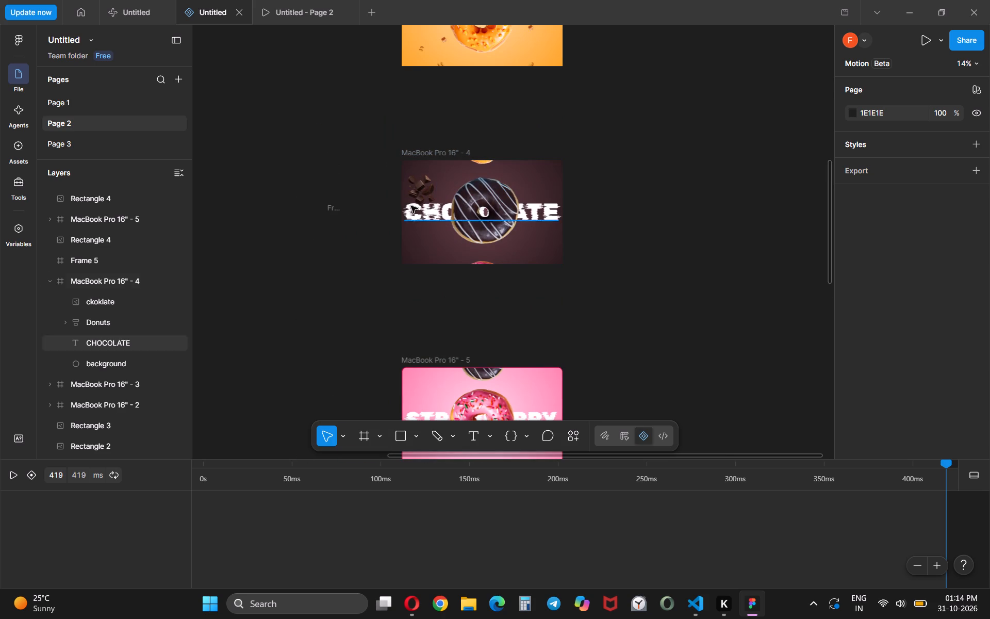
Move the chocolate pieces image out of the CHOCOLATE frame onto the empty canvas above it, at about X -1399, Y 2751.5.
{"action": "left_click", "coordinate": [418, 187]}
{"action": "left_click_drag", "start_coordinate": [418, 187], "coordinate": [446, 189]}
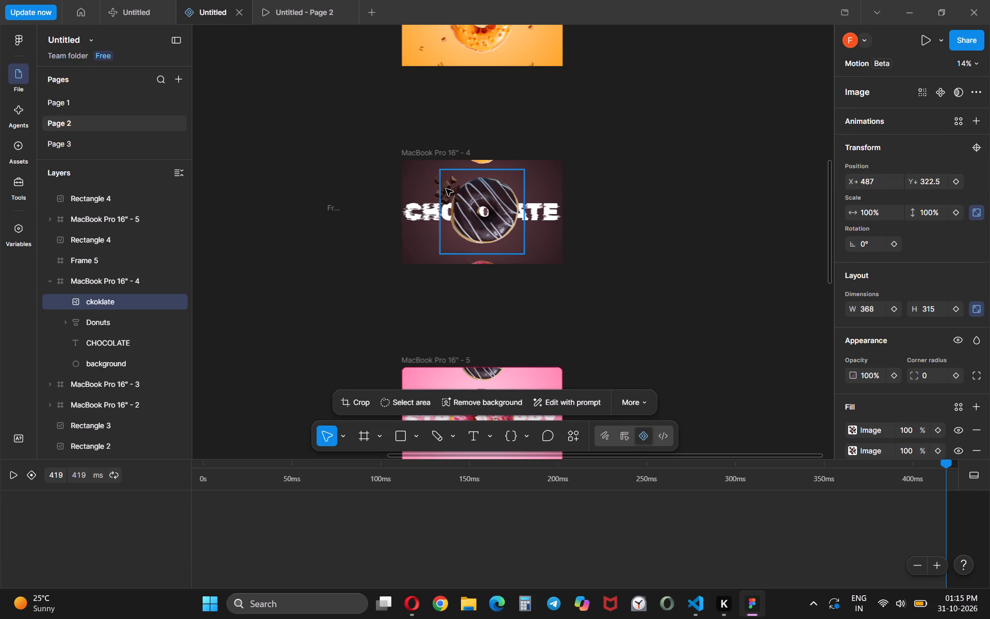
{"action": "left_click_drag", "start_coordinate": [446, 189], "coordinate": [463, 189]}
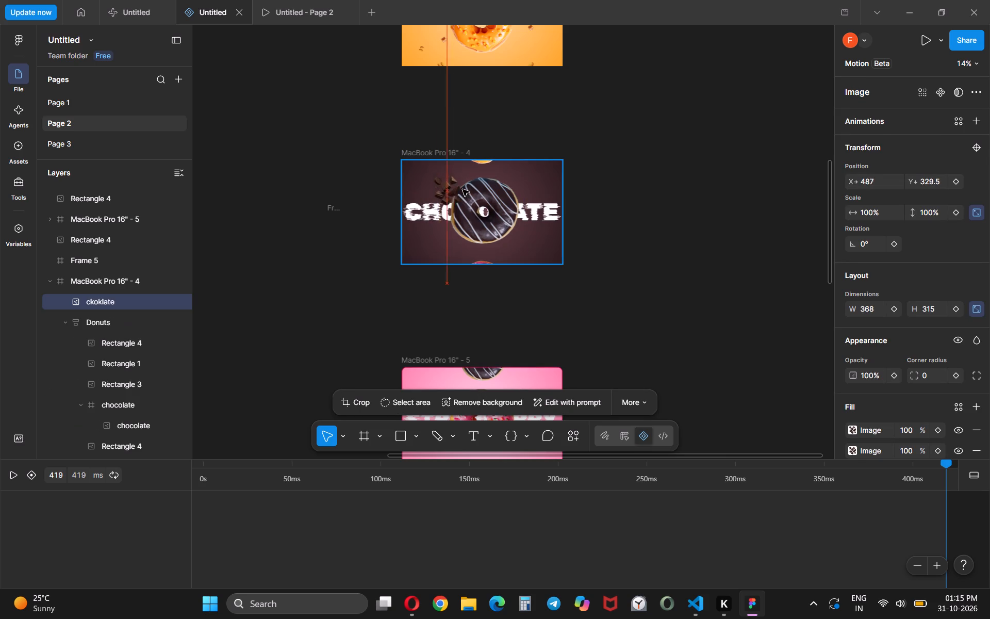
{"action": "left_click_drag", "start_coordinate": [463, 189], "coordinate": [485, 189]}
{"action": "scroll", "coordinate": [485, 189], "scroll_direction": "up", "scroll_amount": 1}
{"action": "left_click_drag", "start_coordinate": [494, 294], "coordinate": [576, 220]}
{"action": "left_click", "coordinate": [576, 220]}
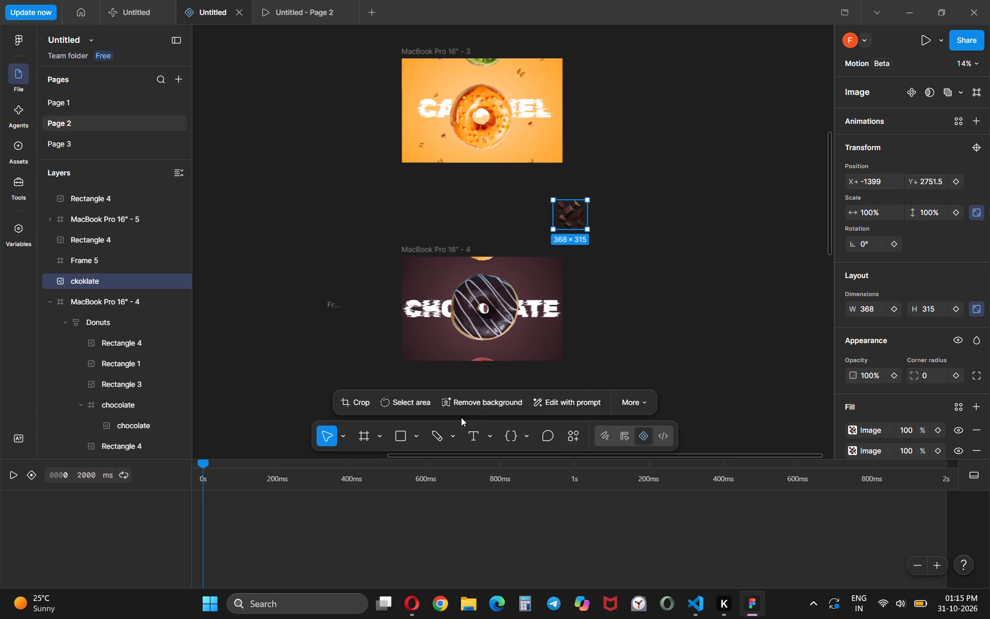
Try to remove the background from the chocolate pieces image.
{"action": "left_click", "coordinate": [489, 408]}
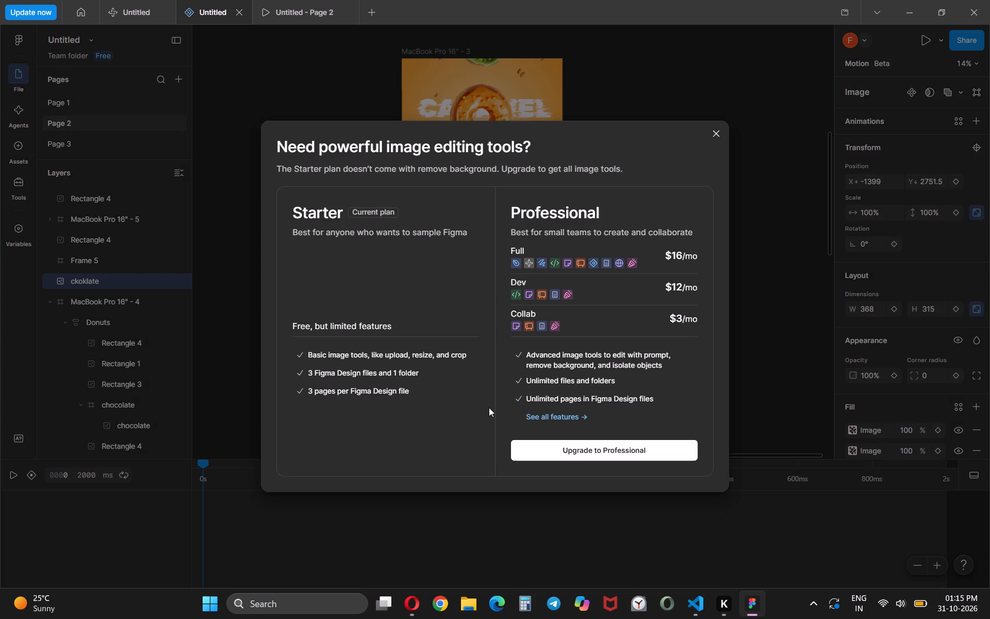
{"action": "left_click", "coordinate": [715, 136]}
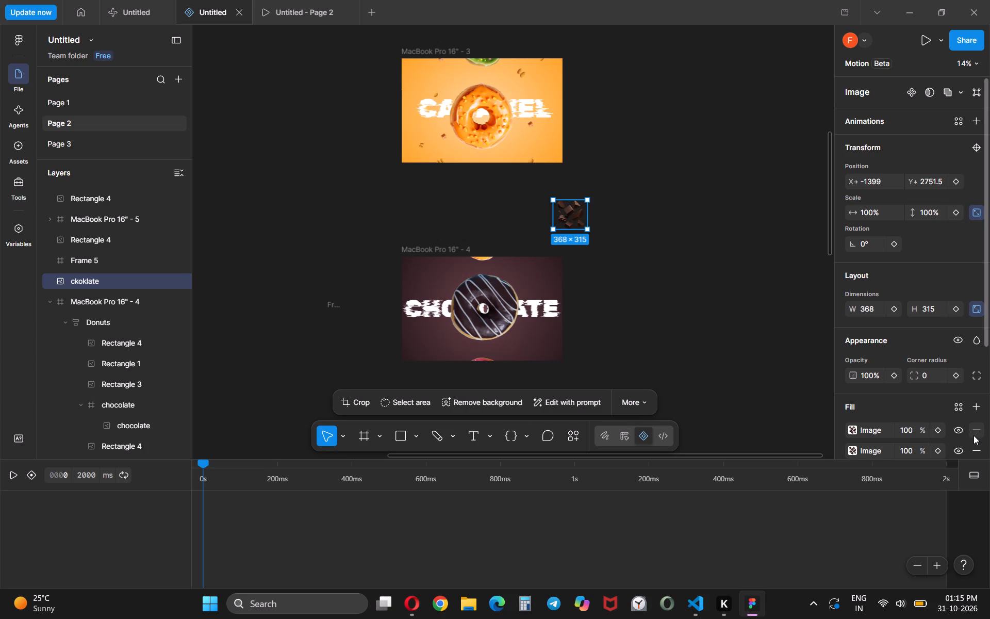
Inspect the crop and adjustment settings of both image fills on the chocolate pieces image.
{"action": "left_click", "coordinate": [868, 446]}
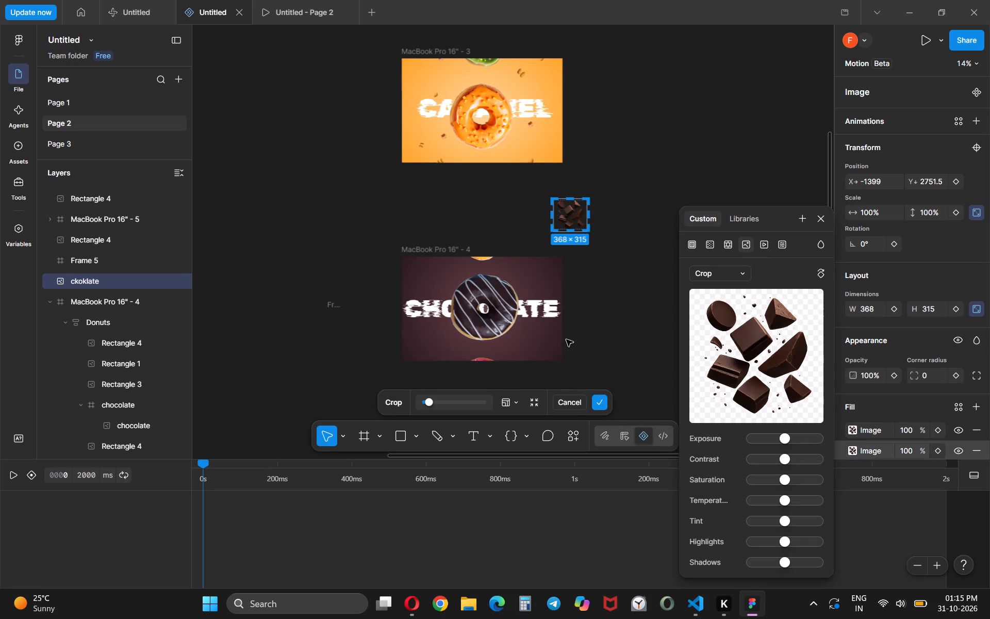
{"action": "scroll", "coordinate": [566, 339], "scroll_direction": "down", "scroll_amount": 1}
{"action": "left_click", "coordinate": [861, 434]}
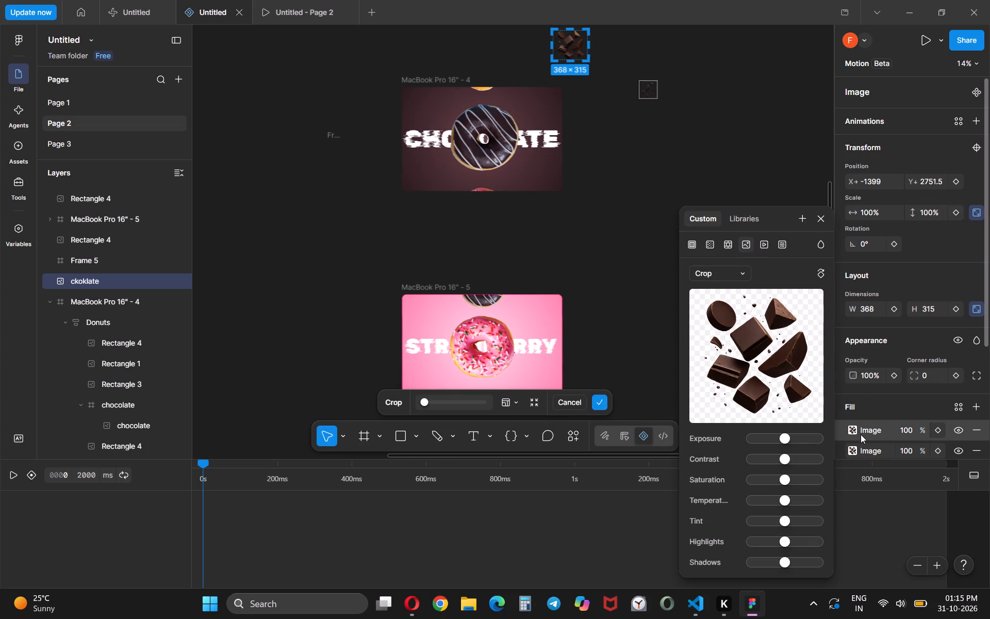
{"action": "left_click", "coordinate": [861, 447]}
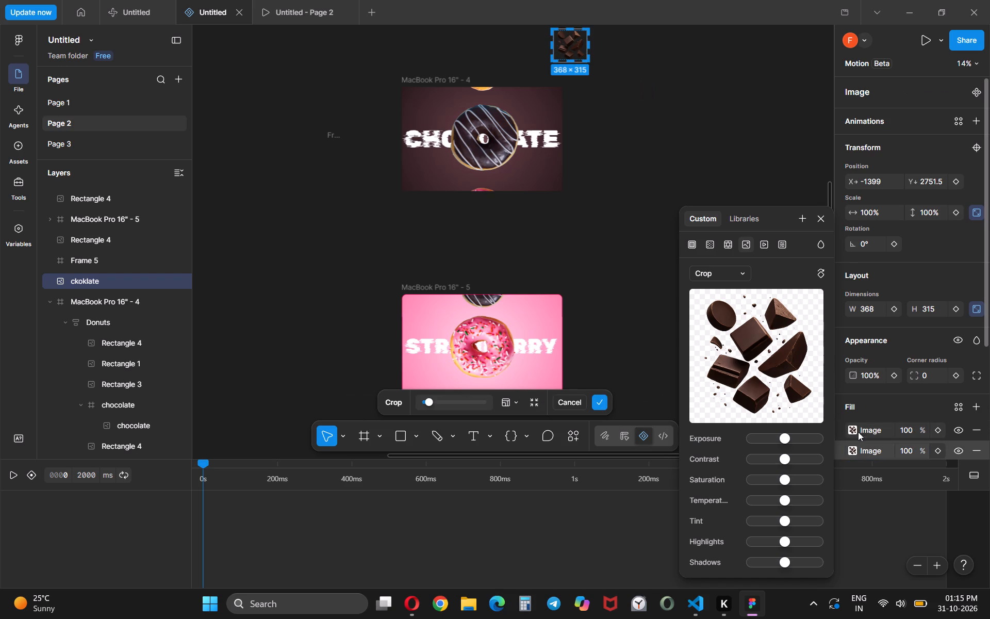
{"action": "left_click", "coordinate": [857, 429]}
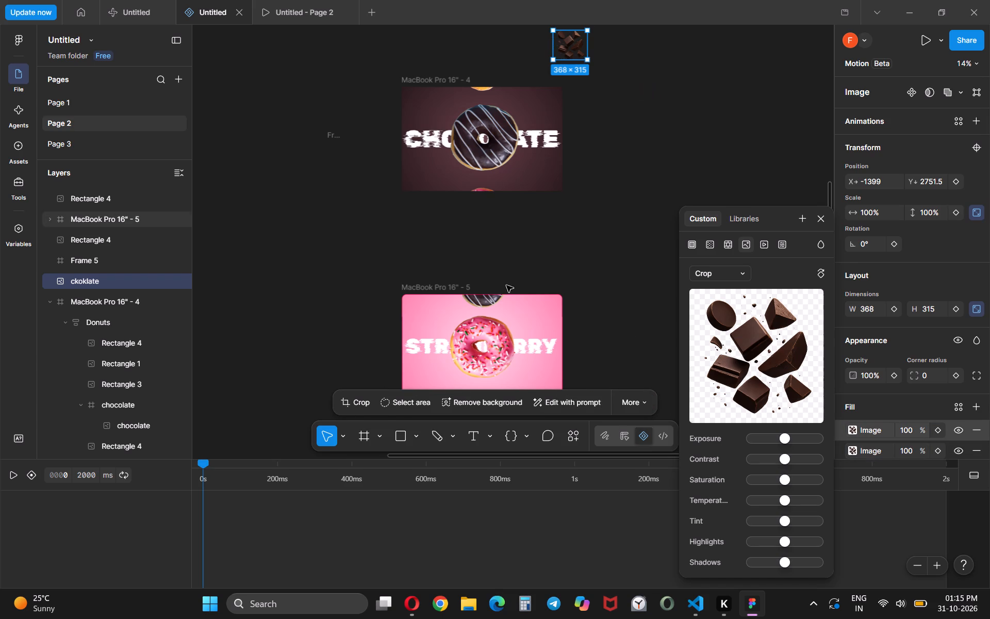
{"action": "left_click", "coordinate": [663, 284]}
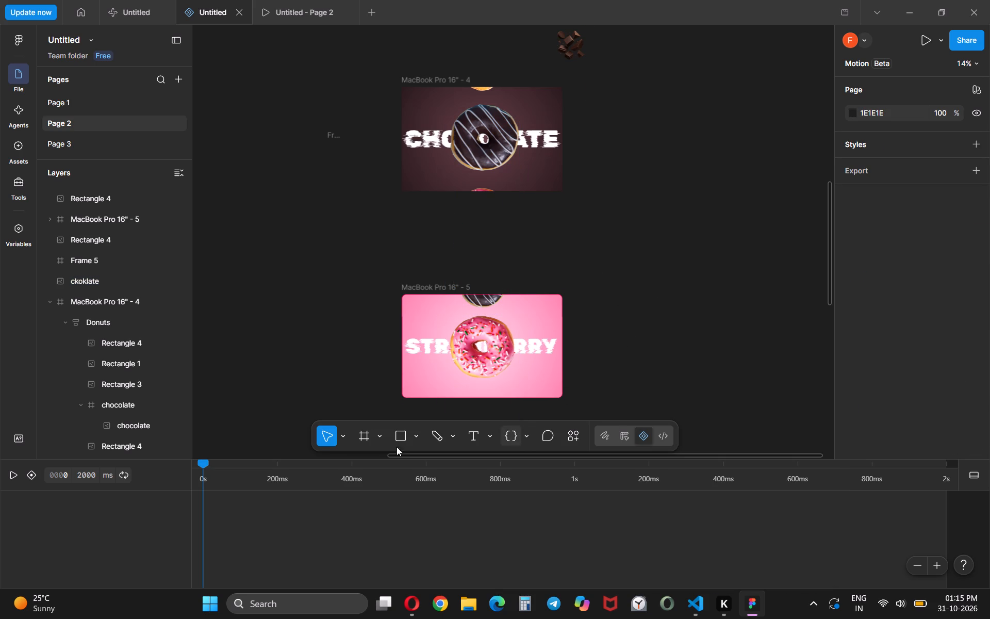
Open the Untitled - Page 2 prototype from the recently viewed files.
{"action": "left_click", "coordinate": [347, 437]}
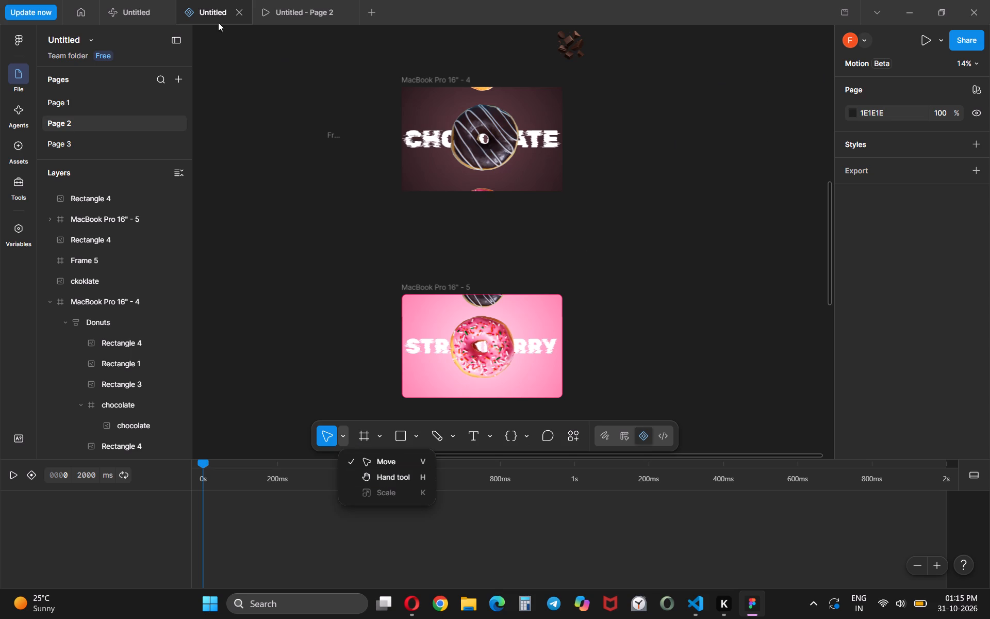
{"action": "left_click", "coordinate": [126, 0]}
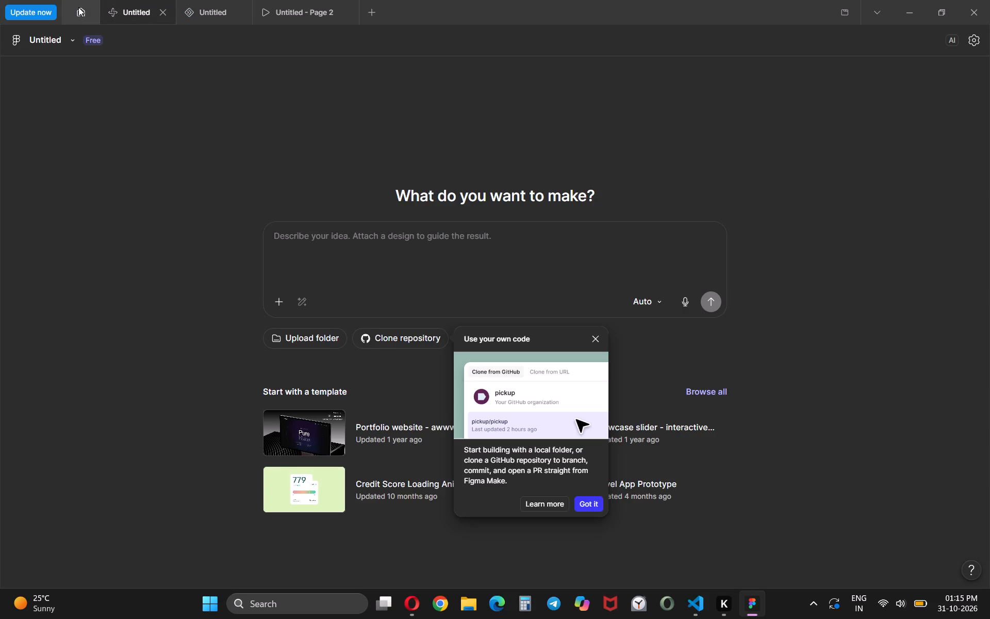
{"action": "left_click", "coordinate": [72, 6]}
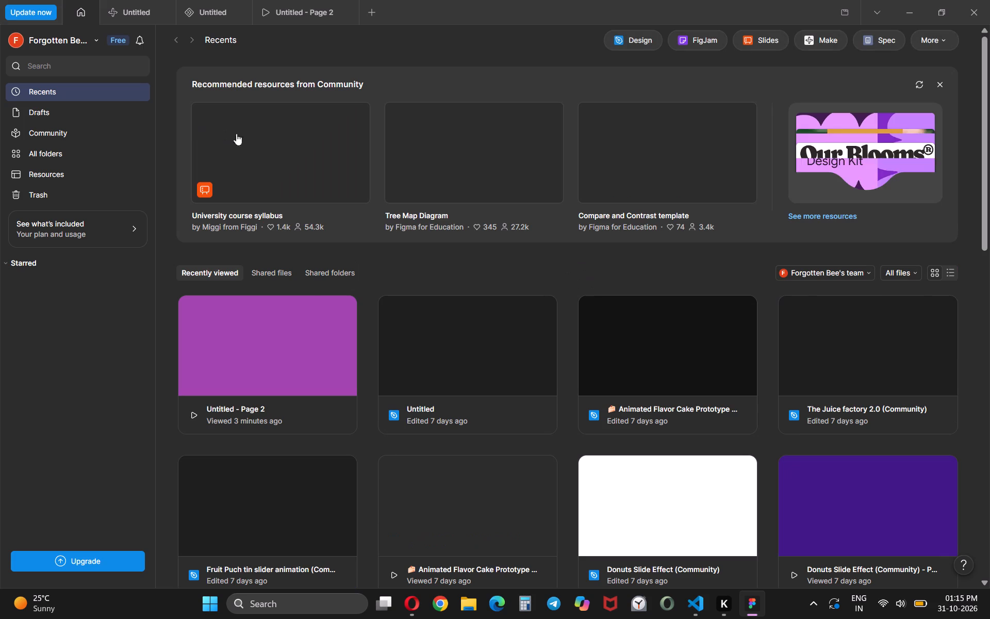
{"action": "left_click", "coordinate": [296, 335]}
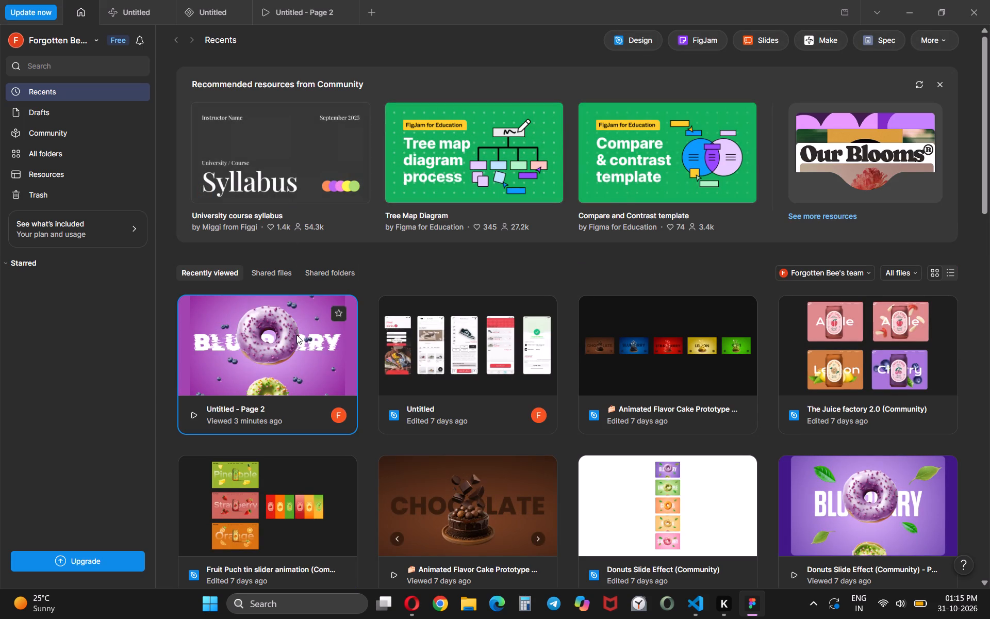
{"action": "double_click", "coordinate": [296, 335]}
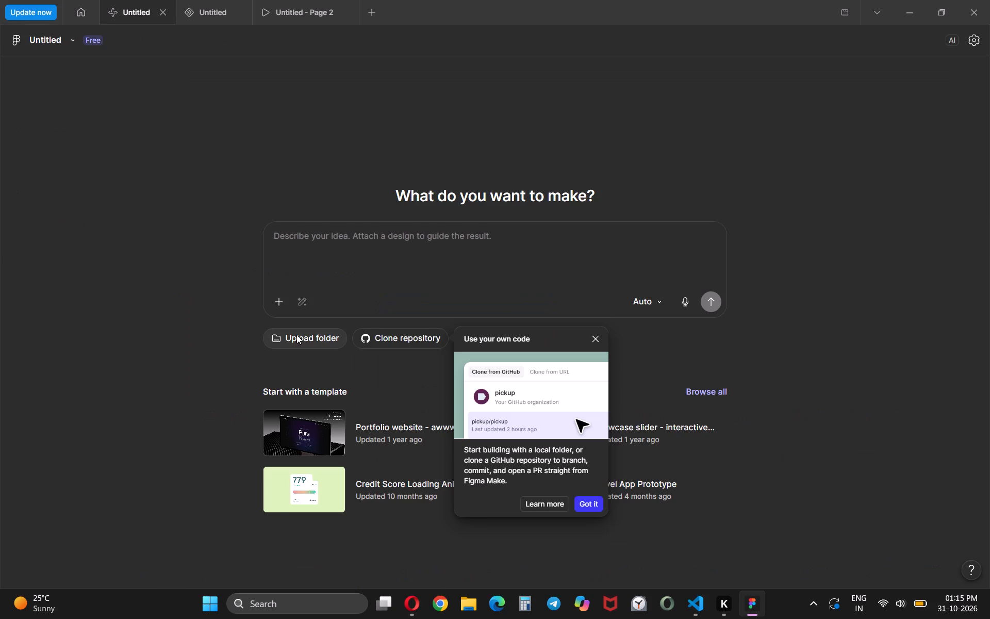
{"action": "left_click", "coordinate": [75, 3]}
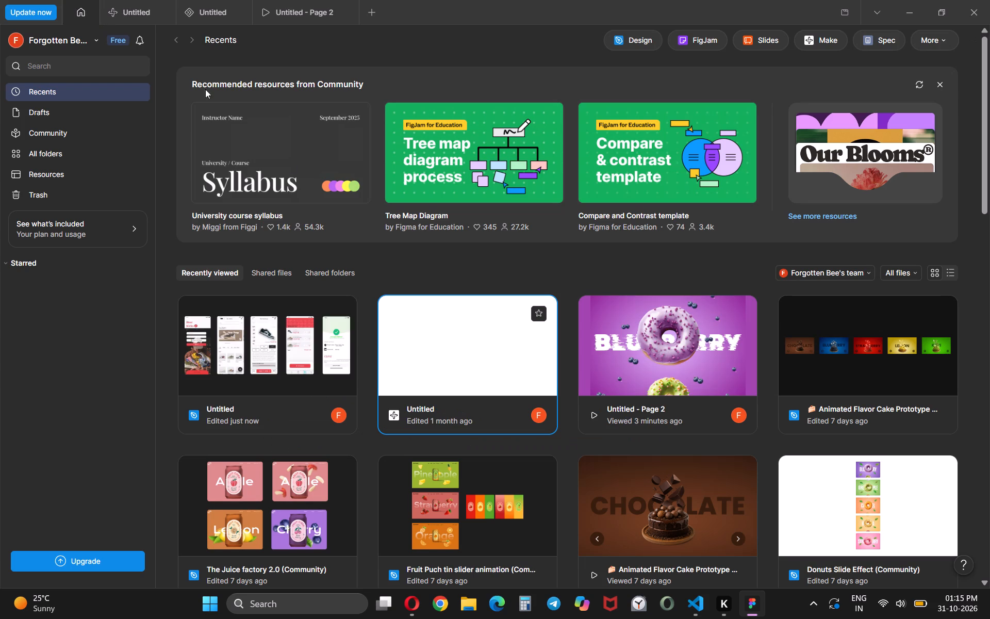
{"action": "double_click", "coordinate": [664, 361]}
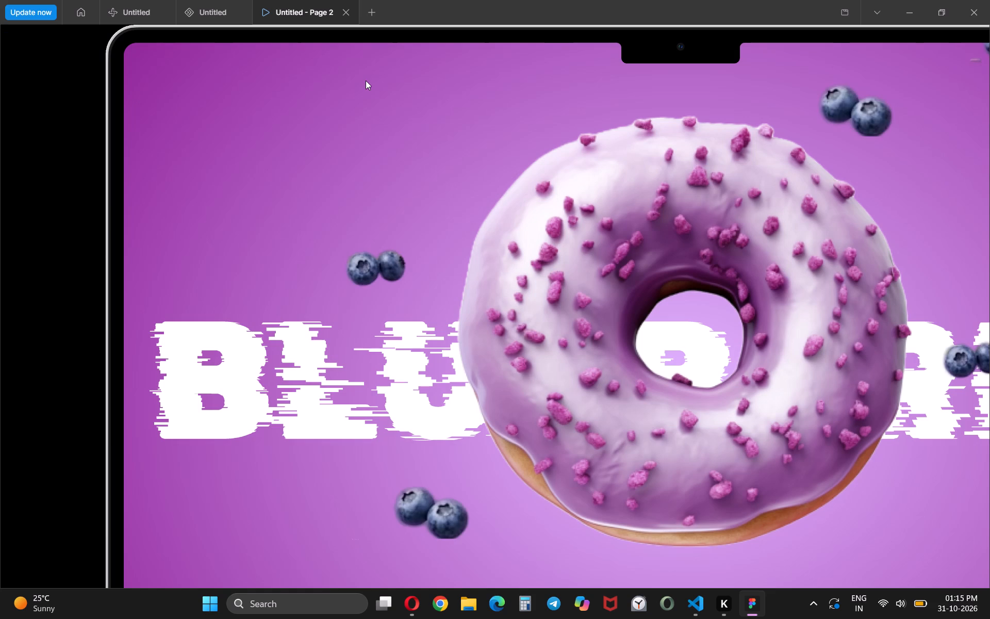
Play the donut prototype from the BLUEBERRY screen through to STRAWBERRY, checking the transitions, and close the prototype.
{"action": "key", "text": "Return"}
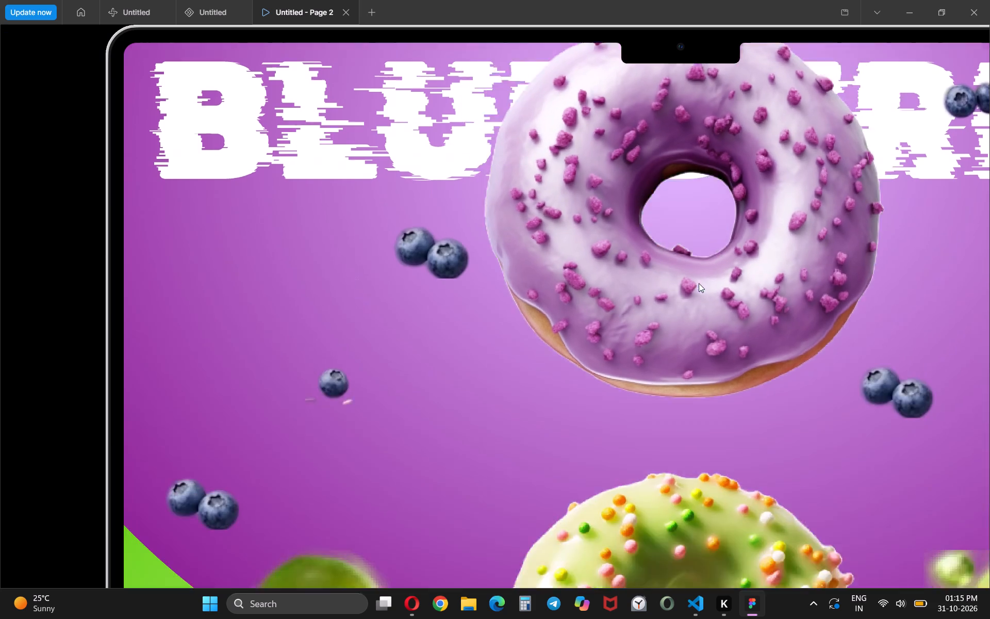
{"action": "key", "text": "Return"}
{"action": "key", "text": "Return"}
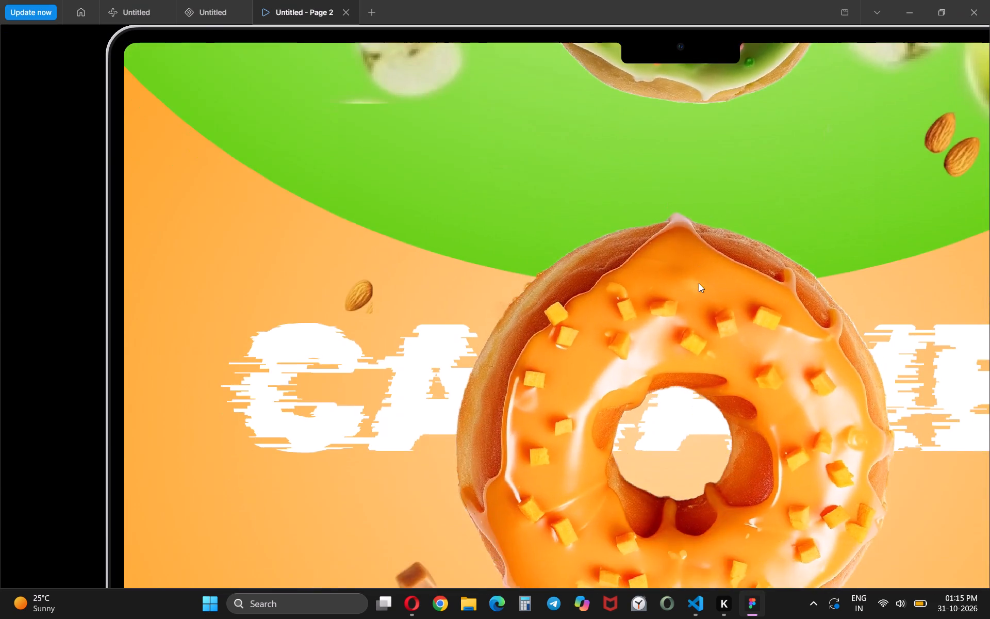
{"action": "key", "text": "Return"}
{"action": "key", "text": "Return"}
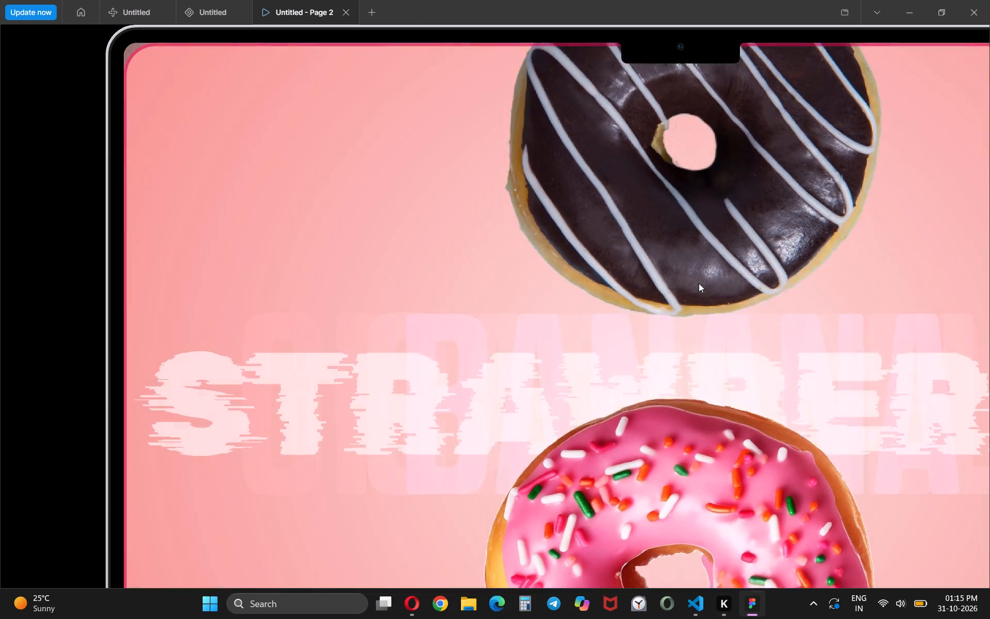
{"action": "key", "text": "Return"}
{"action": "key", "text": "Down"}
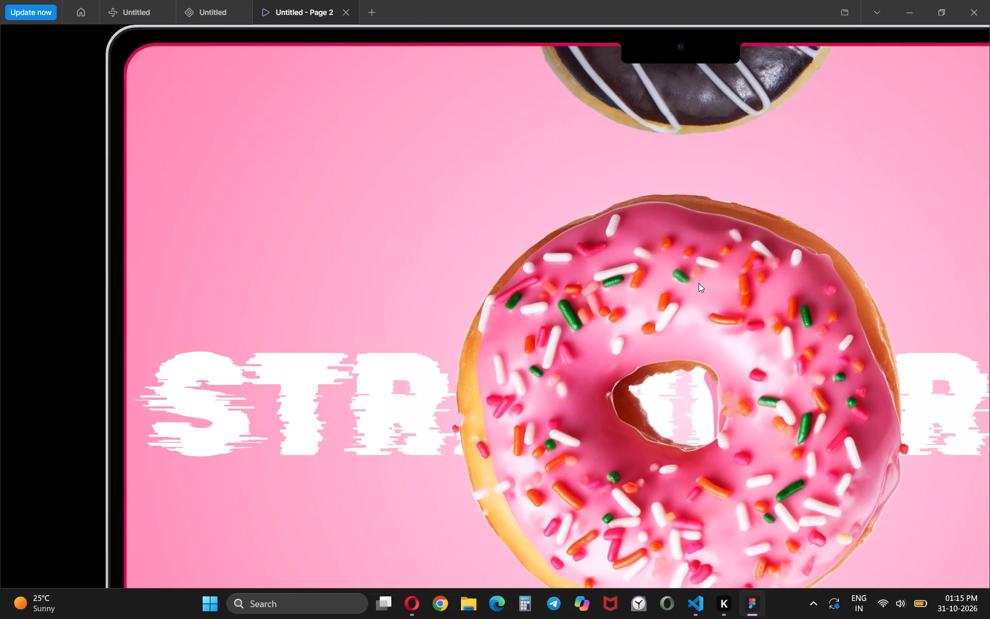
{"action": "key", "text": "Up"}
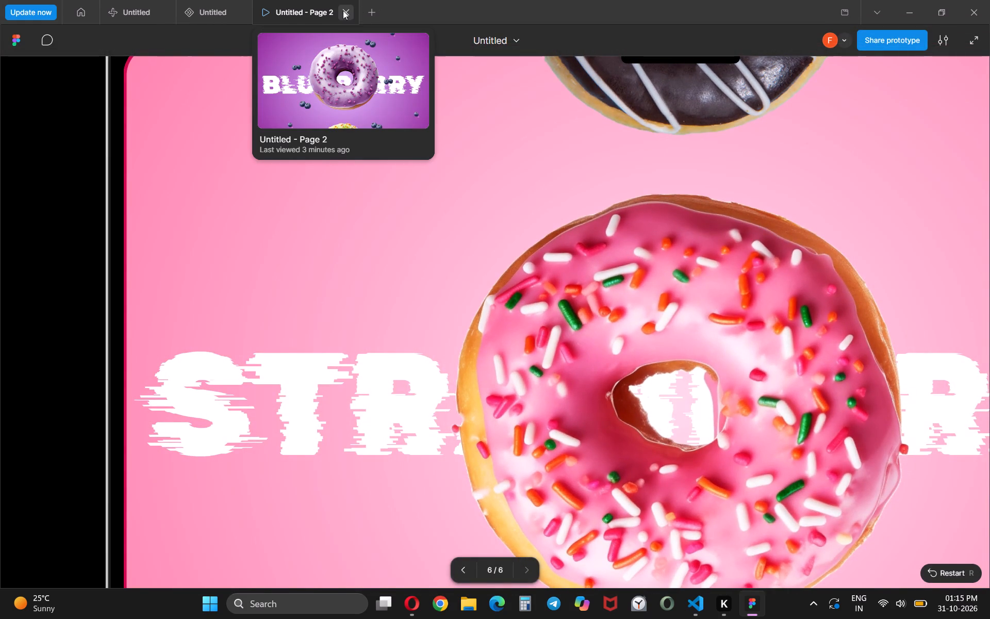
{"action": "left_click", "coordinate": [343, 10]}
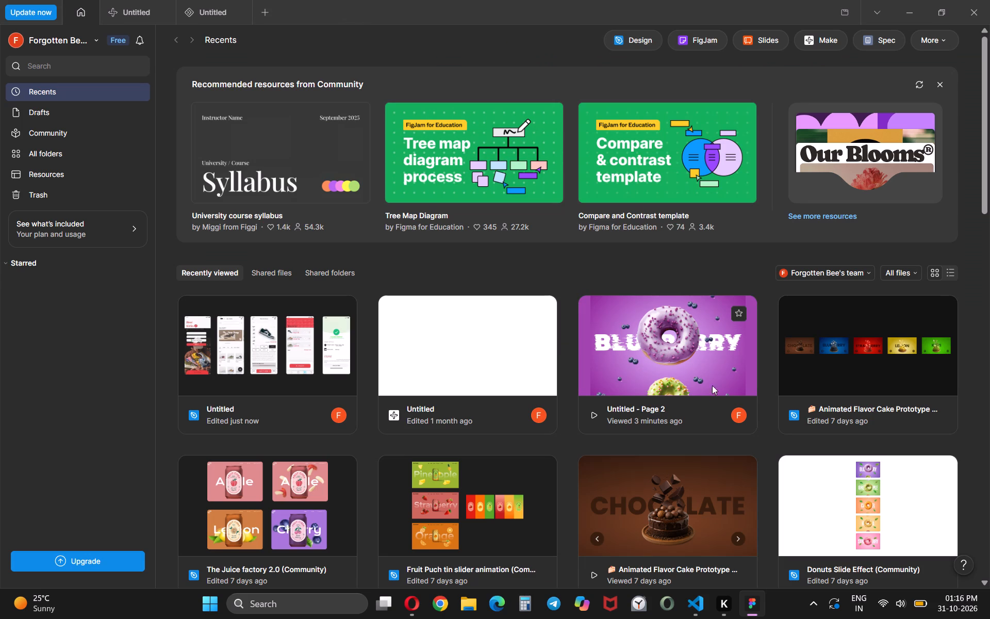
Browse the recently viewed files, looking over the donut slider designs and other community prototypes.
{"action": "right_click", "coordinate": [677, 357]}
{"action": "scroll", "coordinate": [685, 387], "scroll_direction": "down", "scroll_amount": 2}
{"action": "scroll", "coordinate": [759, 450], "scroll_direction": "down", "scroll_amount": 2}
{"action": "left_click_drag", "start_coordinate": [983, 181], "coordinate": [988, 231]}
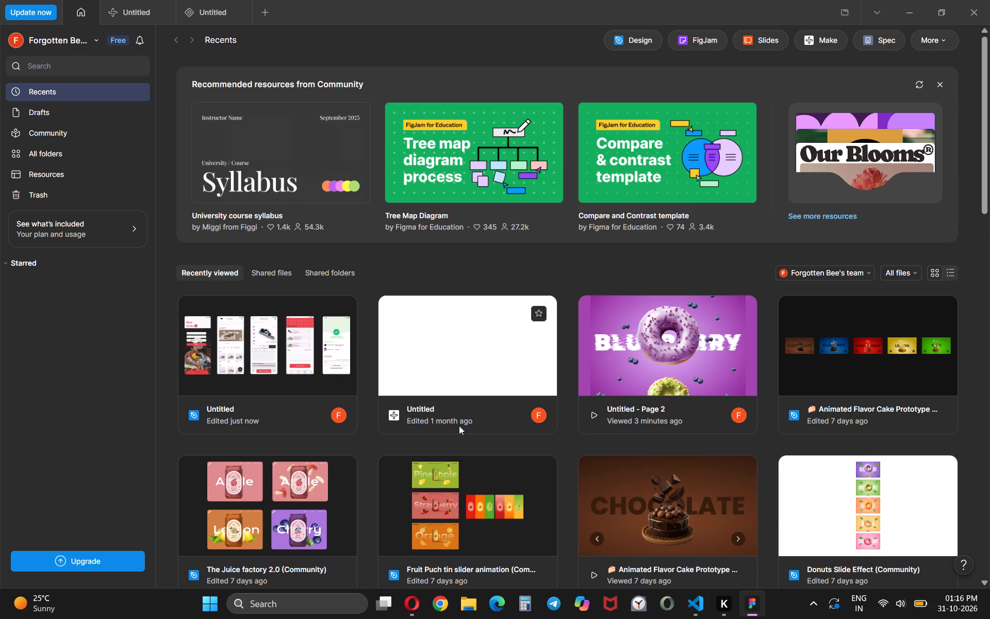
{"action": "scroll", "coordinate": [459, 426], "scroll_direction": "down", "scroll_amount": 3}
{"action": "scroll", "coordinate": [459, 426], "scroll_direction": "right", "scroll_amount": 1}
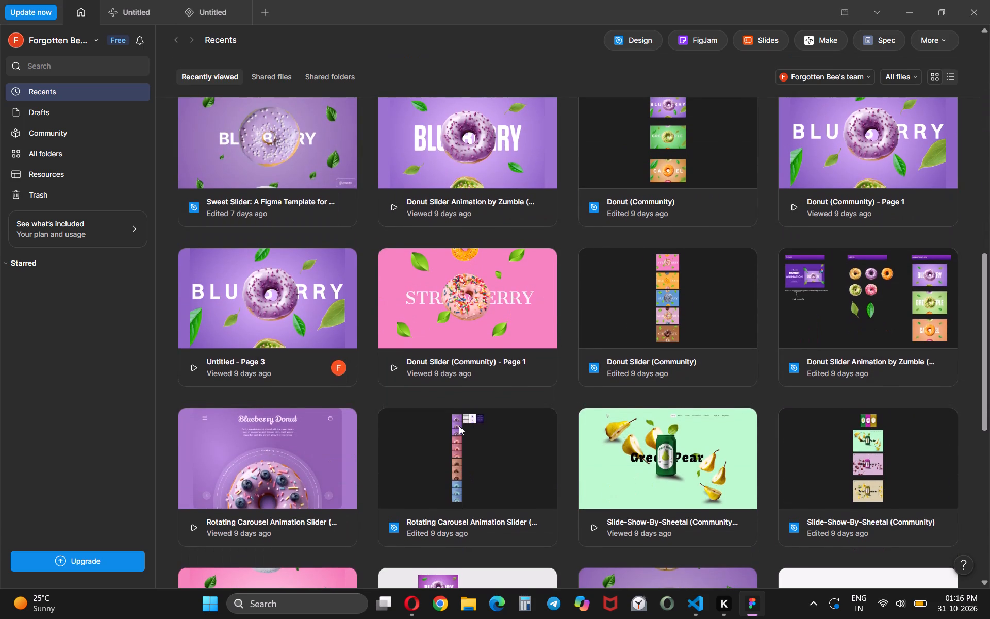
{"action": "scroll", "coordinate": [459, 426], "scroll_direction": "right", "scroll_amount": 1}
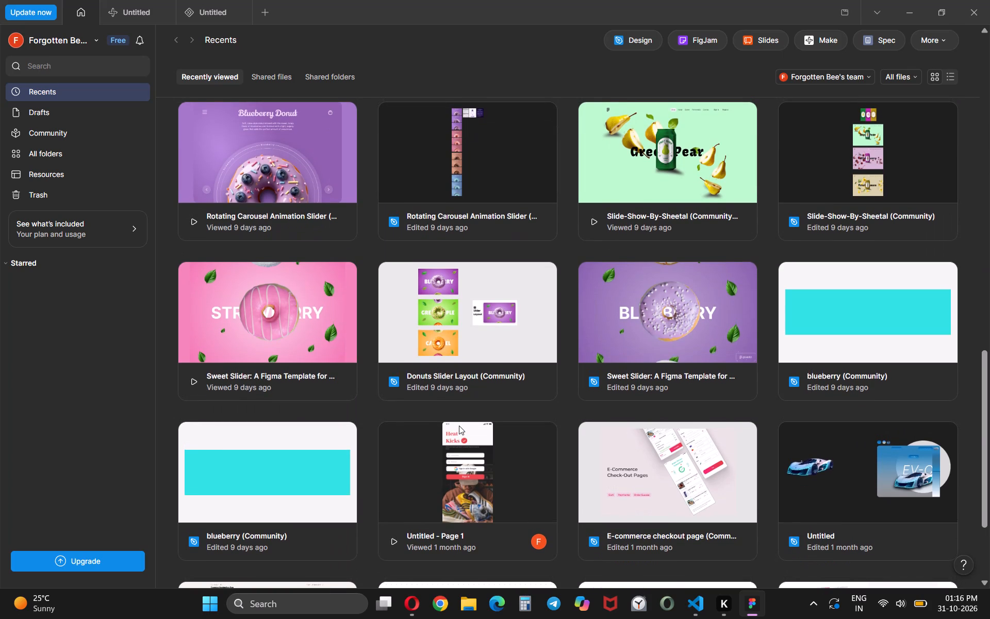
{"action": "scroll", "coordinate": [459, 426], "scroll_direction": "right", "scroll_amount": 1}
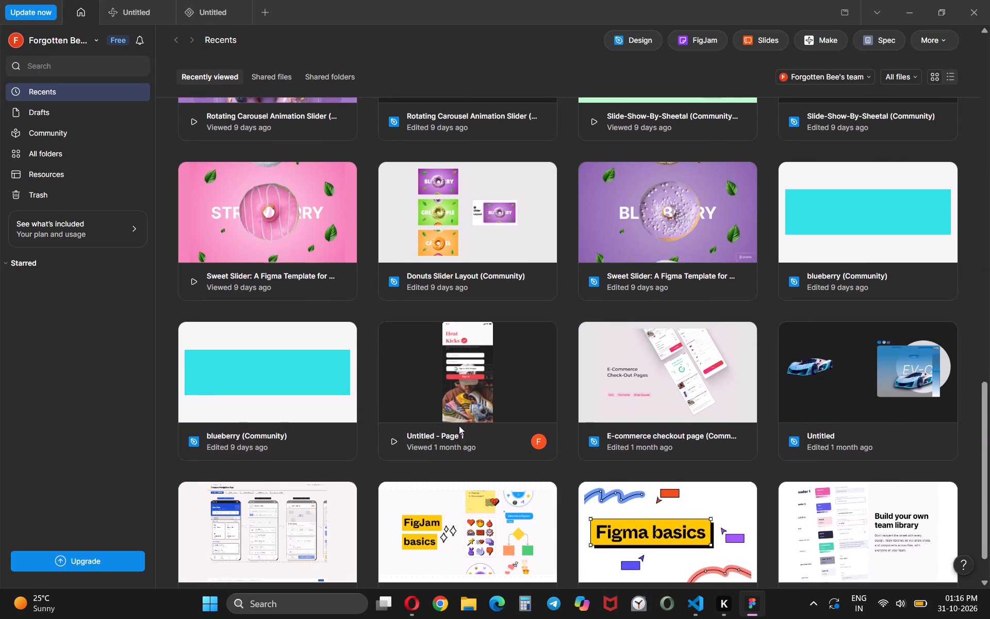
{"action": "scroll", "coordinate": [459, 426], "scroll_direction": "right", "scroll_amount": 2}
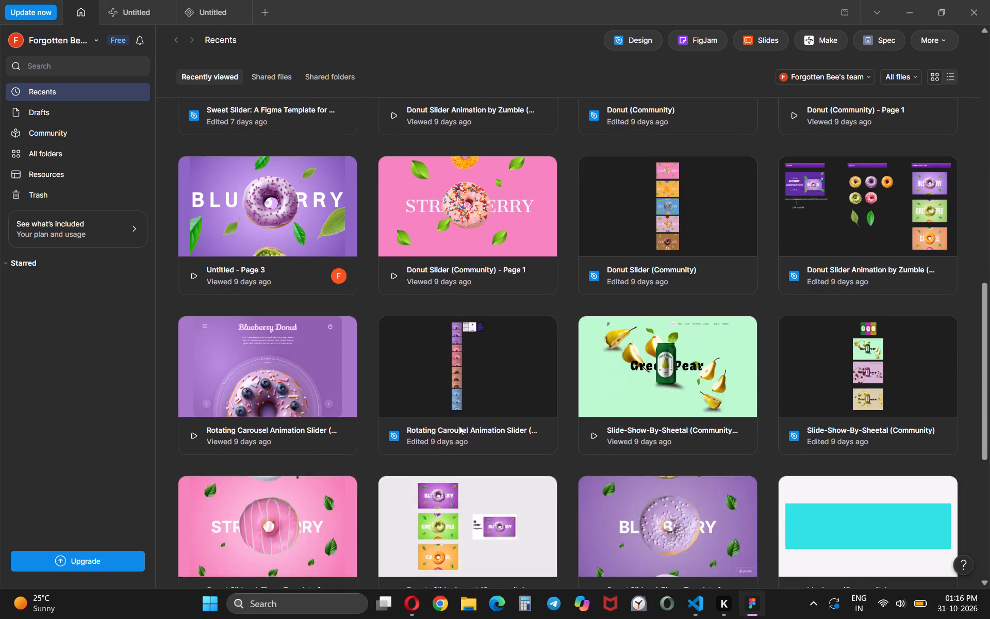
{"action": "scroll", "coordinate": [459, 426], "scroll_direction": "right", "scroll_amount": 1}
{"action": "scroll", "coordinate": [459, 426], "scroll_direction": "up", "scroll_amount": 1}
{"action": "scroll", "coordinate": [421, 261], "scroll_direction": "up", "scroll_amount": 2}
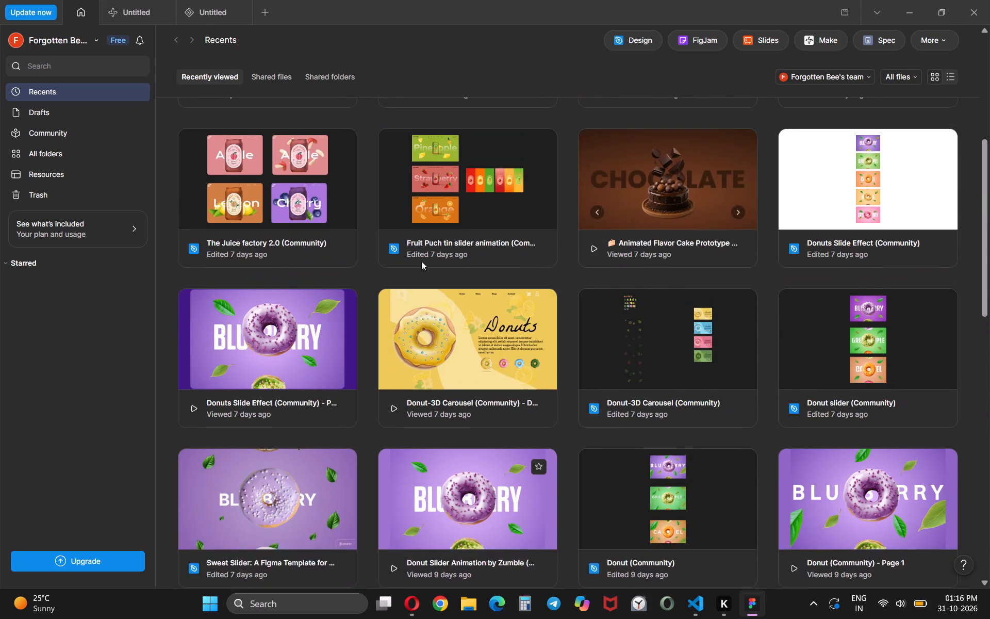
{"action": "scroll", "coordinate": [421, 261], "scroll_direction": "up", "scroll_amount": 1}
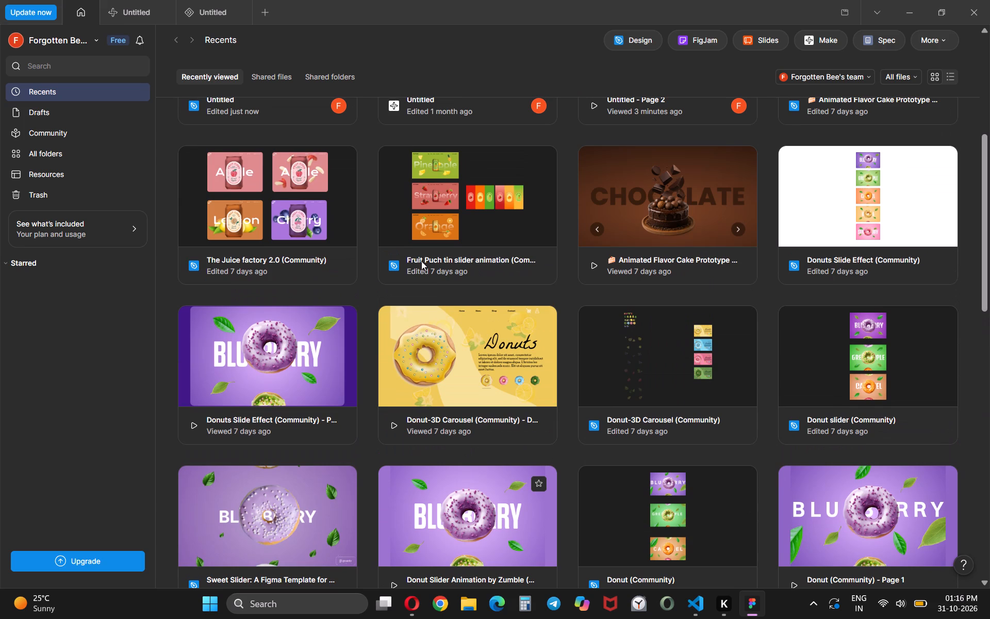
{"action": "scroll", "coordinate": [415, 169], "scroll_direction": "up", "scroll_amount": 2}
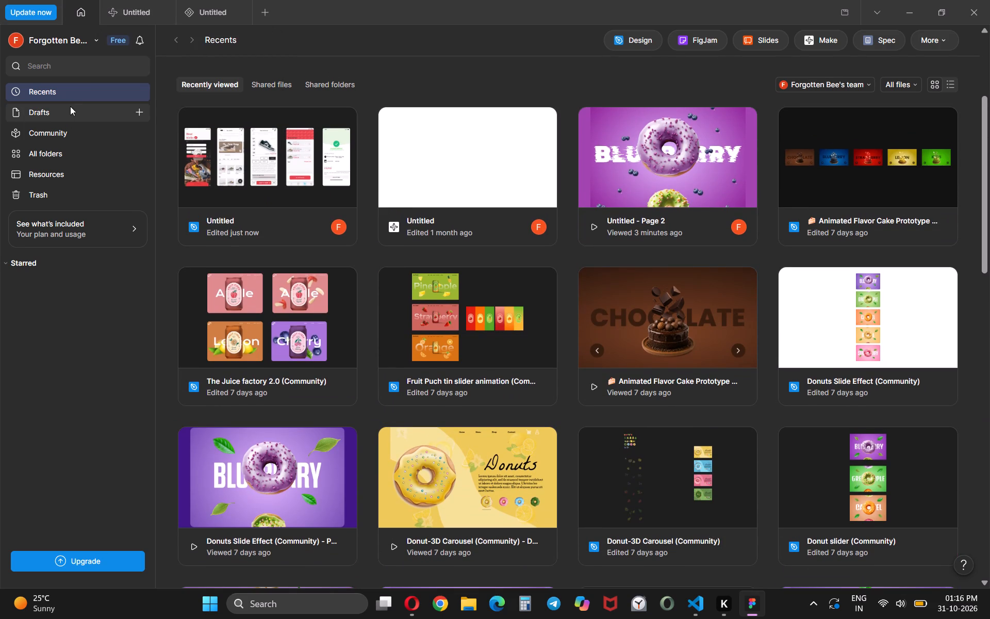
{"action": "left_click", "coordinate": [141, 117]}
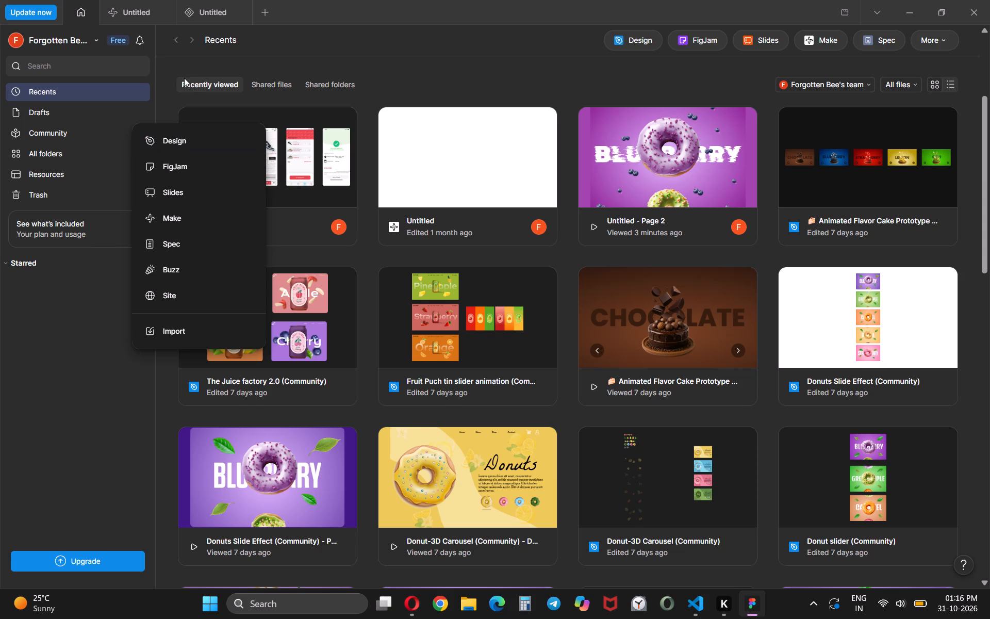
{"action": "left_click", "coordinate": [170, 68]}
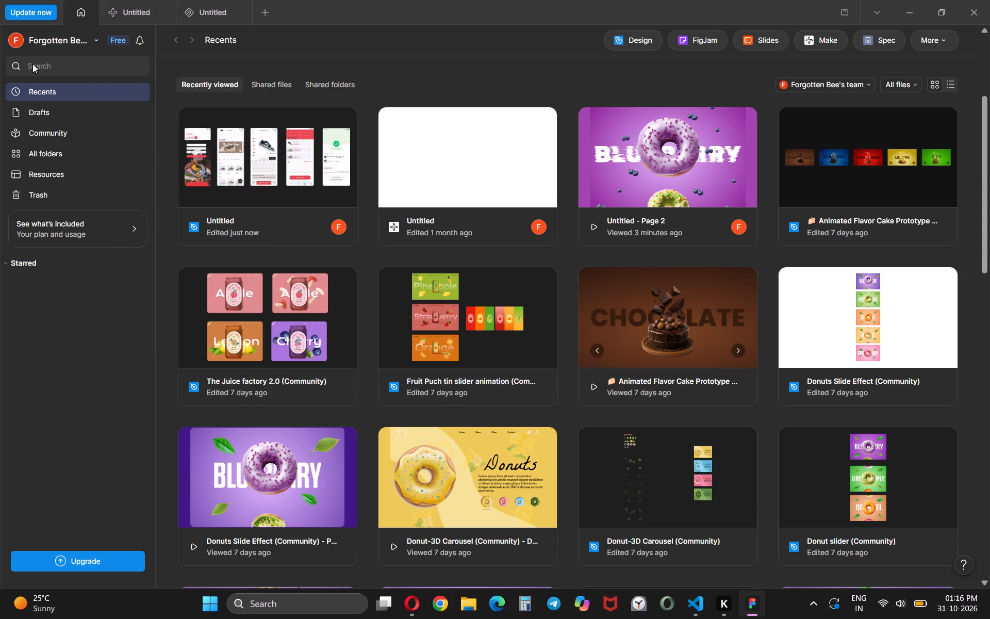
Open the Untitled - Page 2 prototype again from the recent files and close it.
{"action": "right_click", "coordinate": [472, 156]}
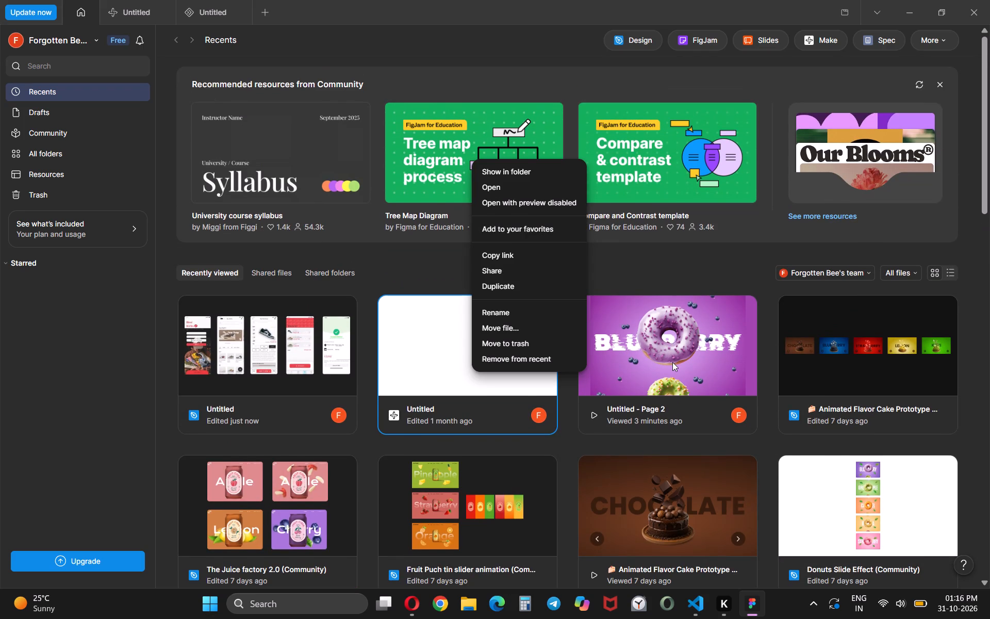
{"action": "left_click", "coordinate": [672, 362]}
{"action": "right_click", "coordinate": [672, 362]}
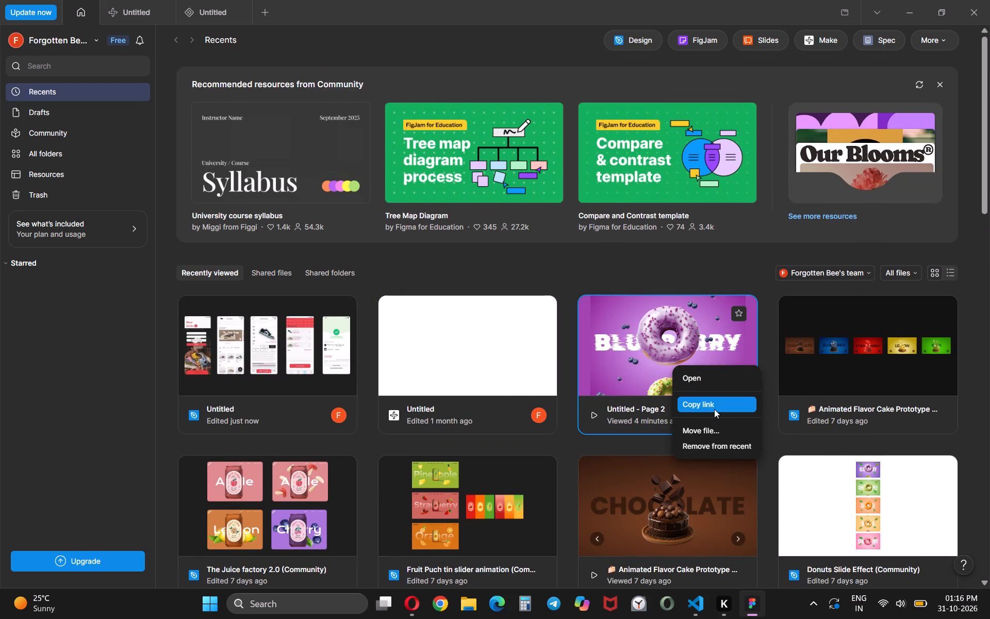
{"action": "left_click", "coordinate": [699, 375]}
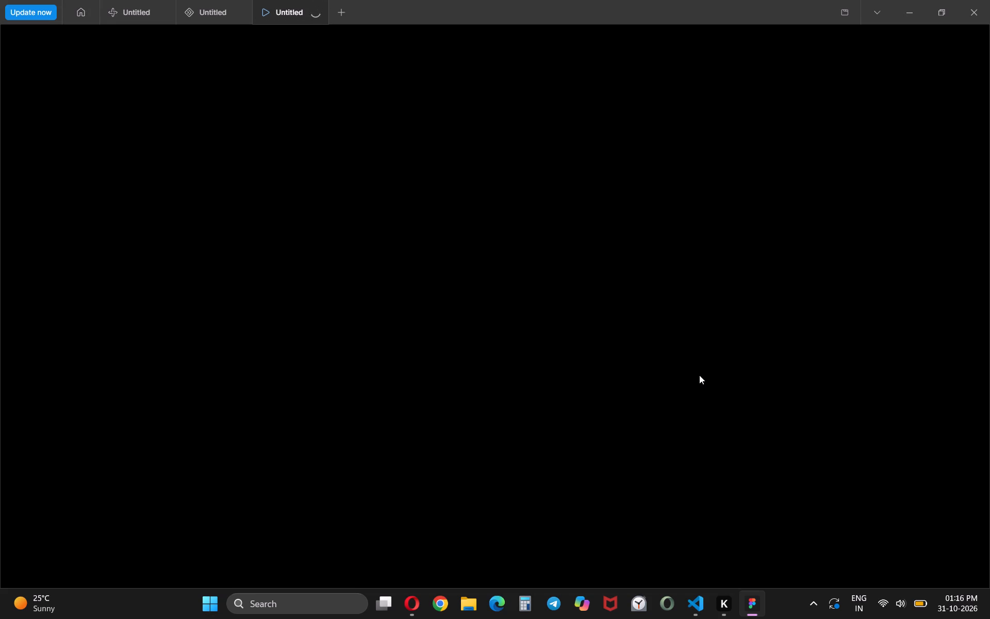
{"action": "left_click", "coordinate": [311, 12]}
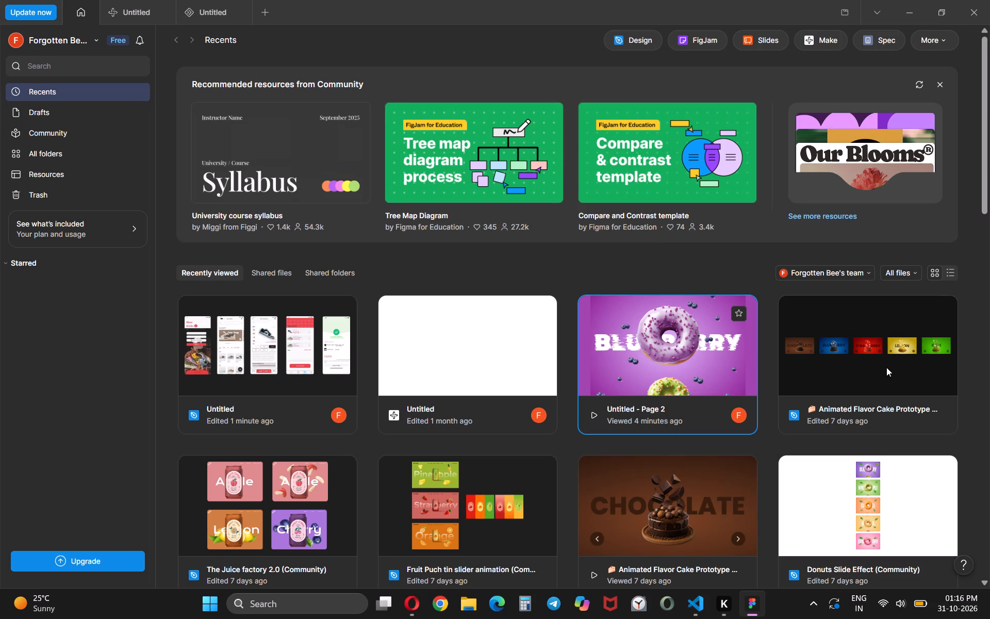
Close the empty Untitled Make file and return to Page 2 of the Untitled donut design.
{"action": "scroll", "coordinate": [886, 367], "scroll_direction": "down", "scroll_amount": 2}
{"action": "scroll", "coordinate": [718, 438], "scroll_direction": "down", "scroll_amount": 2}
{"action": "left_click", "coordinate": [136, 18]}
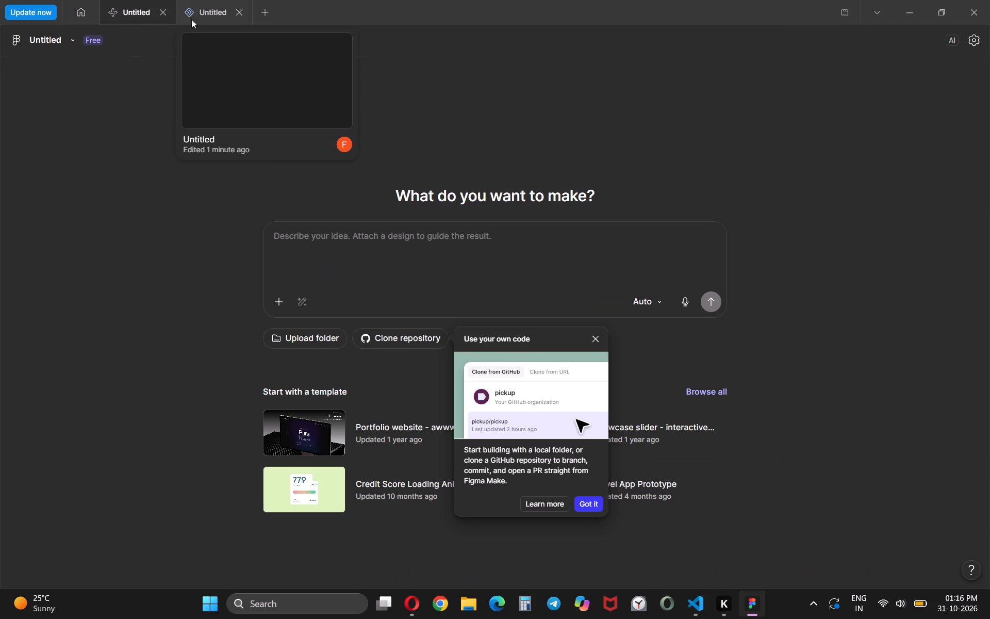
{"action": "left_click", "coordinate": [169, 13]}
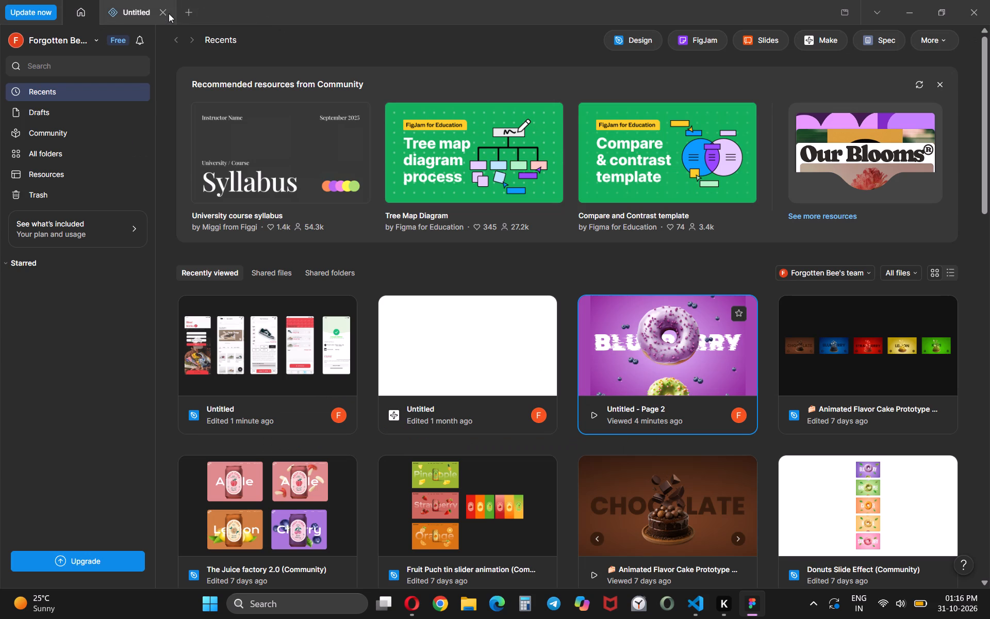
{"action": "left_click", "coordinate": [128, 0]}
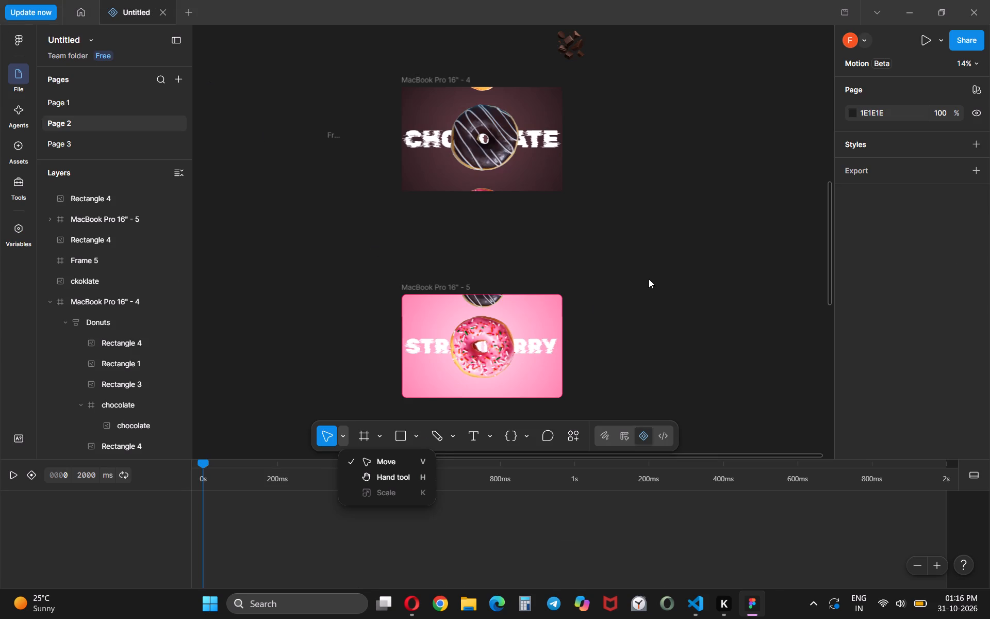
{"action": "left_click", "coordinate": [649, 279]}
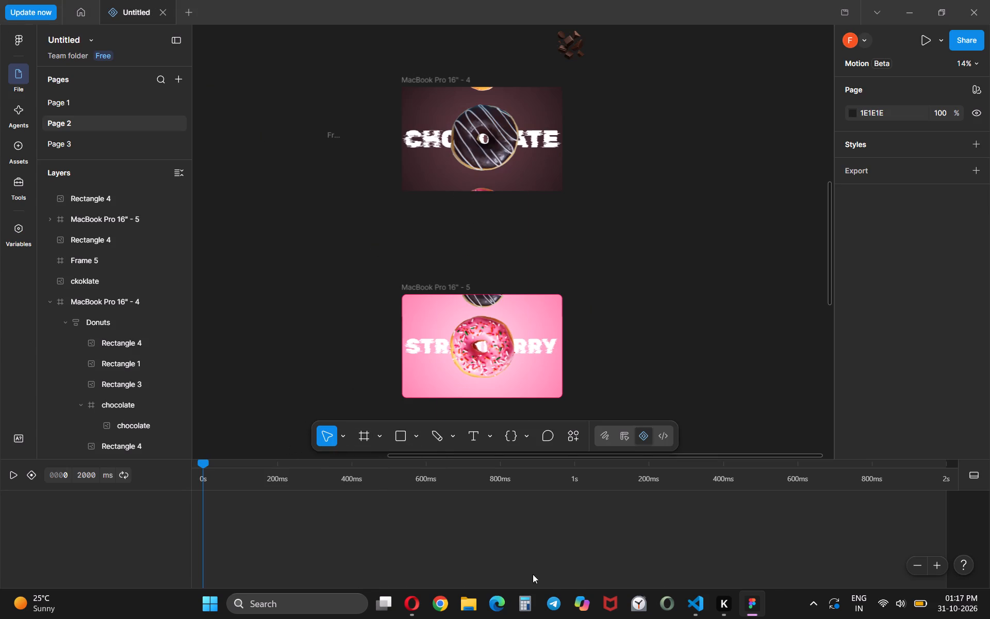
Switch to Opera, open a new tab, view the ChatGPT Python conversation and close one of the two ByteXL tabs.
{"action": "left_click", "coordinate": [419, 607]}
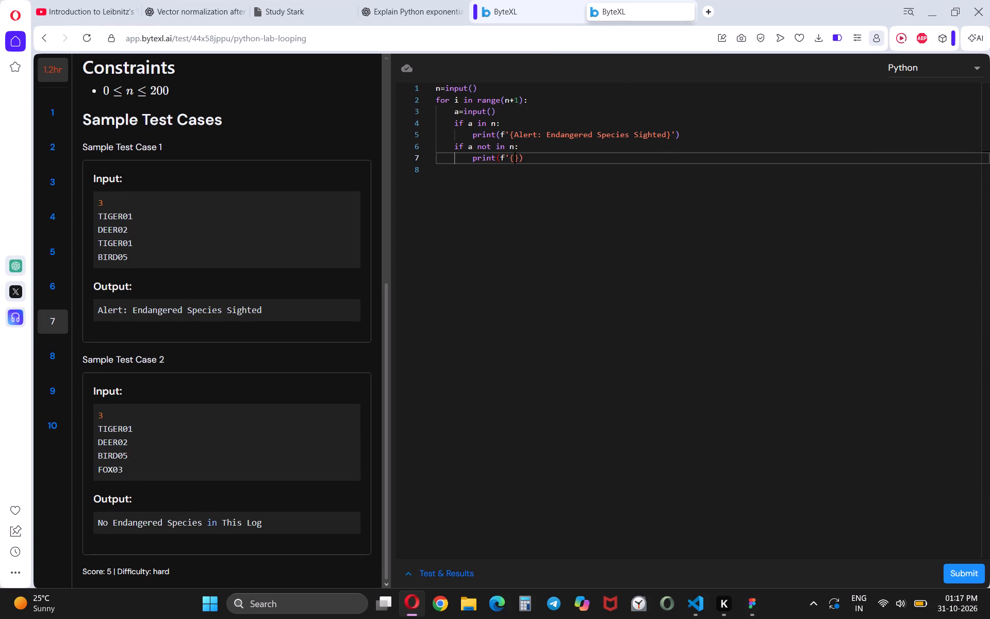
{"action": "left_click", "coordinate": [543, 0]}
{"action": "left_click", "coordinate": [707, 10]}
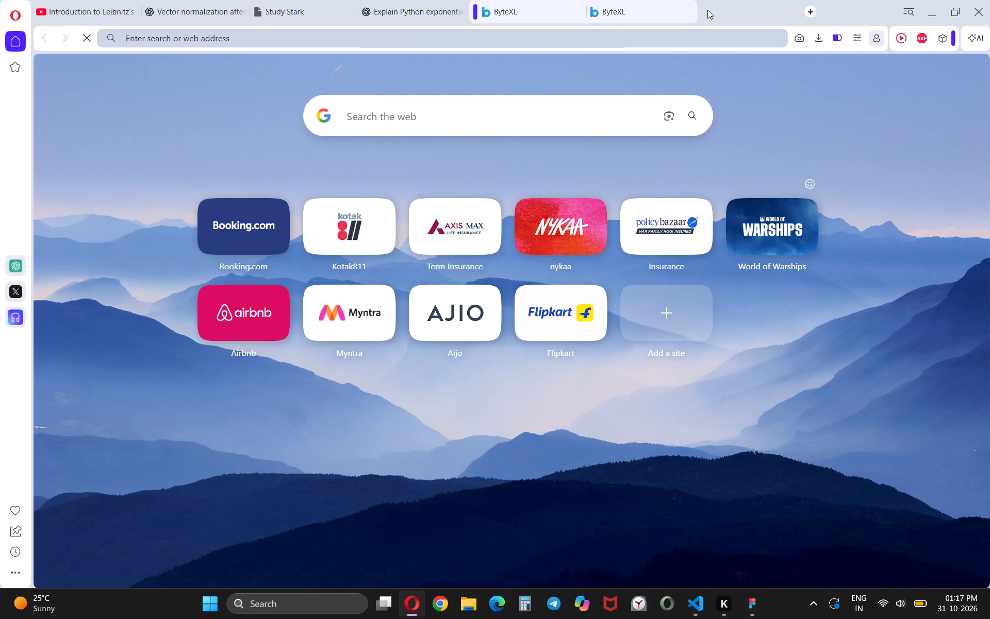
{"action": "left_click", "coordinate": [408, 0]}
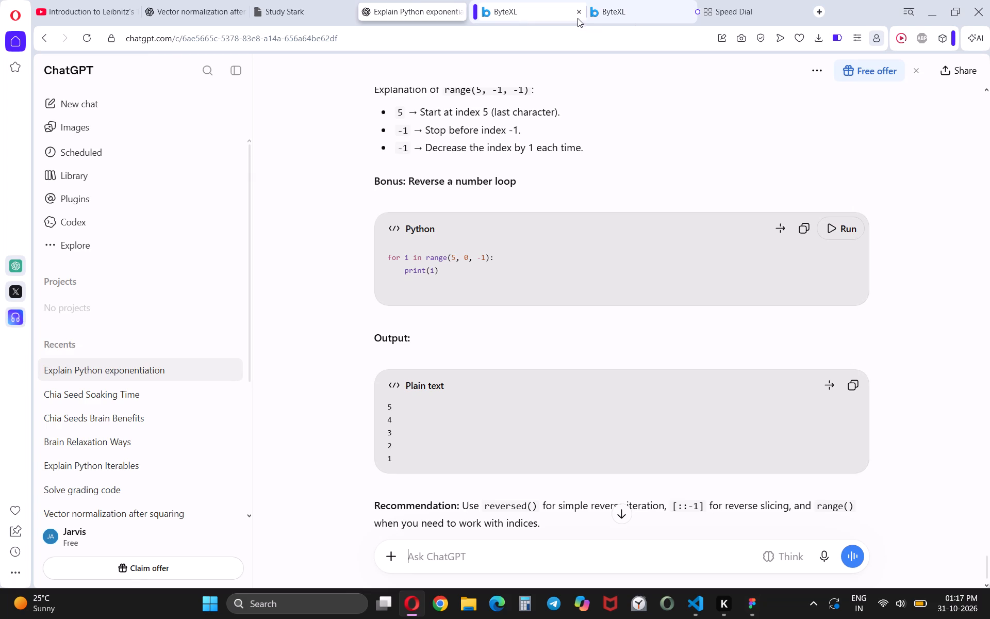
{"action": "left_click", "coordinate": [577, 17]}
{"action": "left_click", "coordinate": [577, 14]}
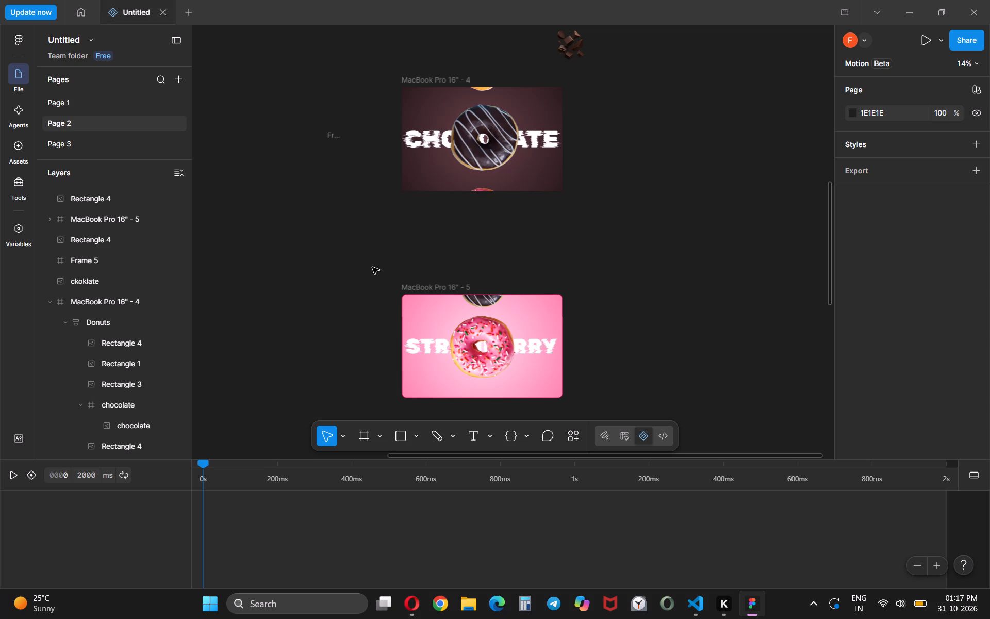
Capture a screenshot of the lower part of the Figma window, including the strawberry frame and the animation timeline.
{"action": "key", "text": "Print"}
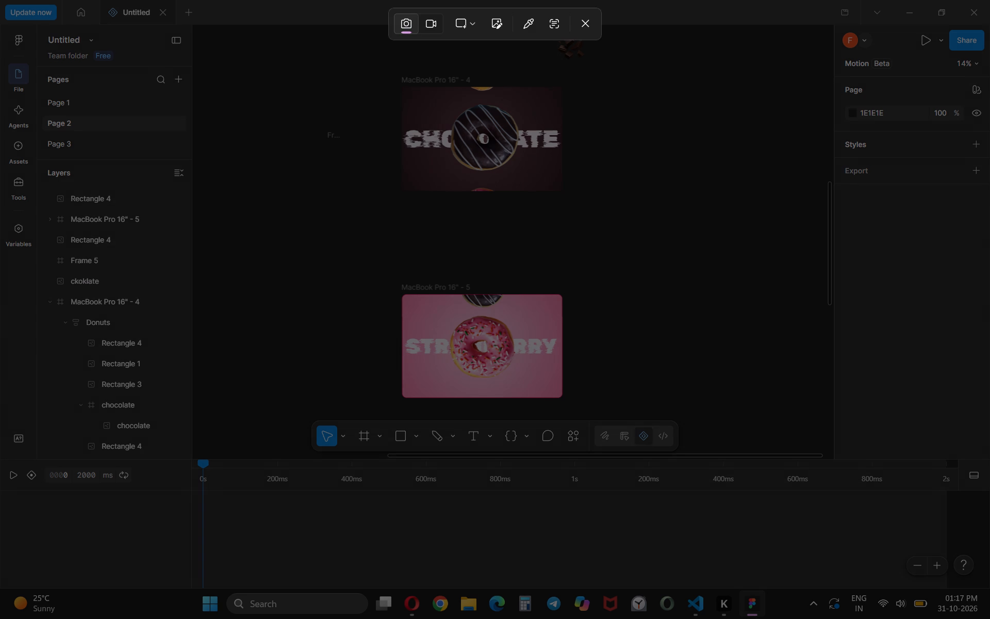
{"action": "left_click_drag", "start_coordinate": [3, 305], "coordinate": [786, 575]}
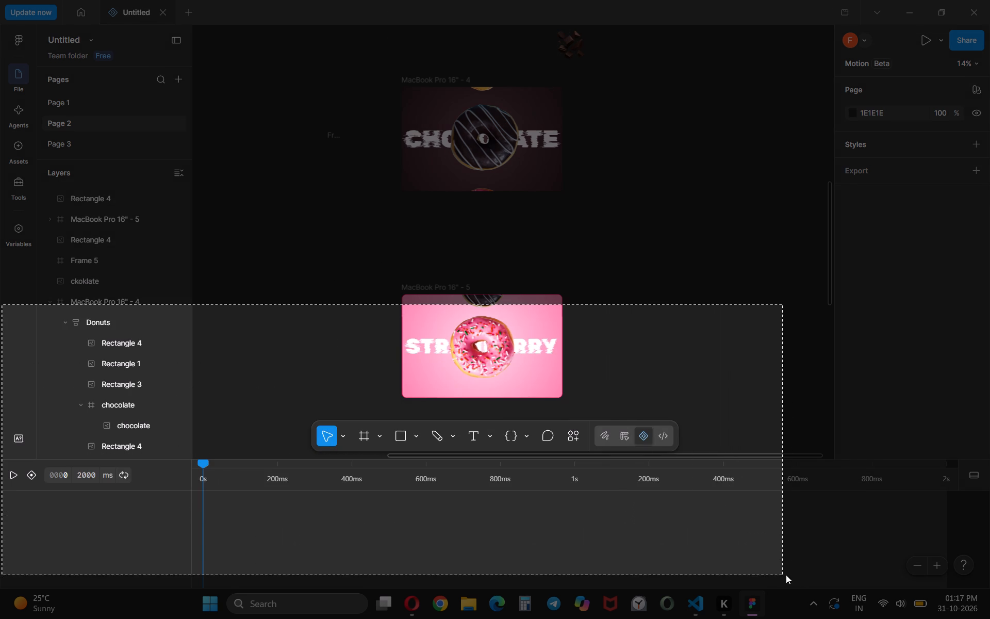
{"action": "left_click_drag", "start_coordinate": [786, 575], "coordinate": [989, 592]}
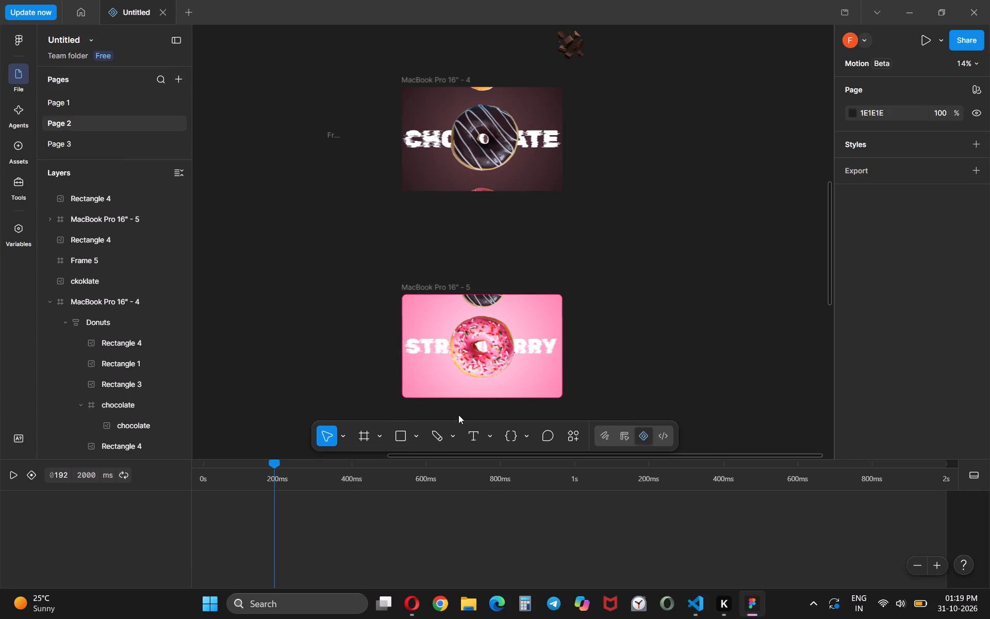
Leave Motion mode in Figma by switching to Dev Mode, declining the upgrade and returning to Design Mode.
{"action": "left_click", "coordinate": [644, 438]}
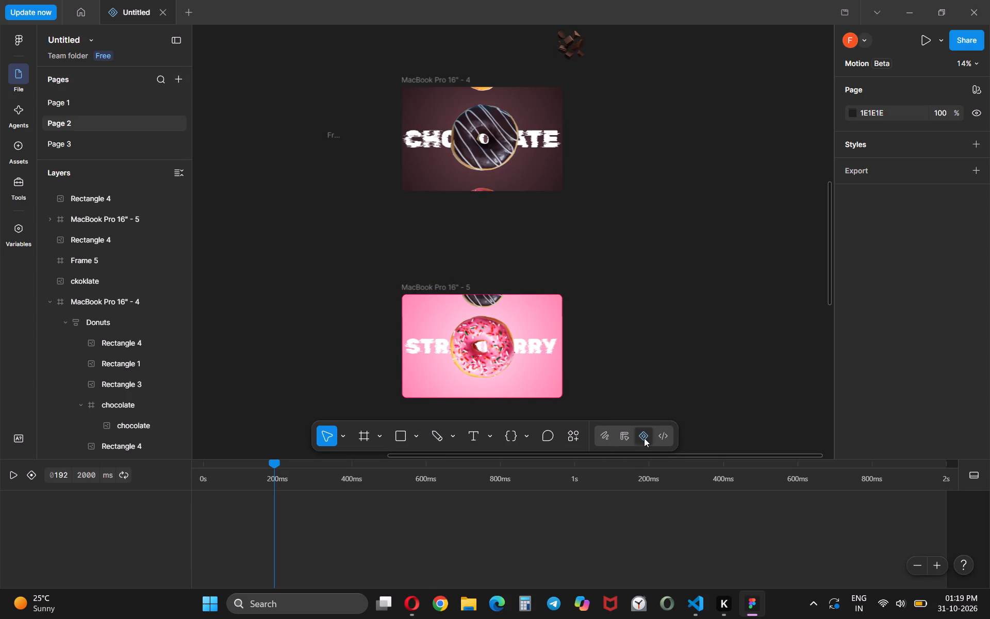
{"action": "right_click", "coordinate": [644, 438]}
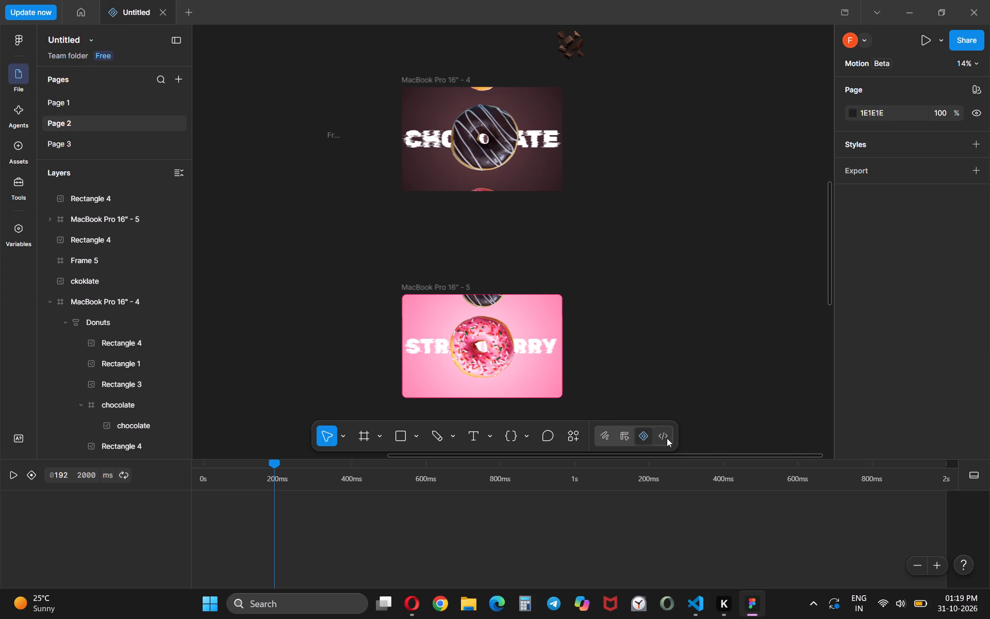
{"action": "left_click", "coordinate": [668, 438]}
{"action": "left_click", "coordinate": [666, 438]}
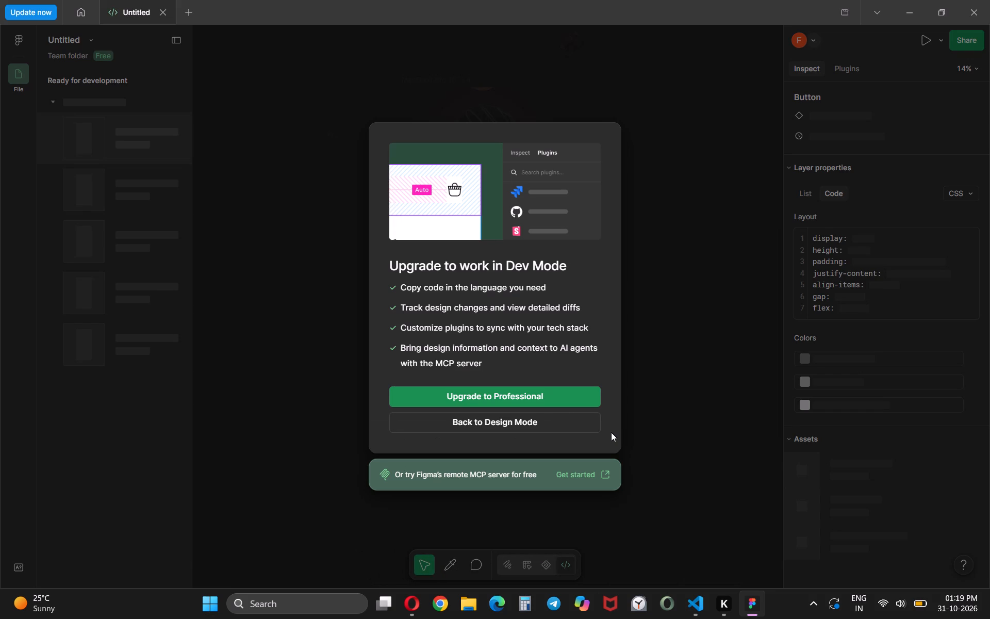
{"action": "left_click", "coordinate": [706, 385]}
{"action": "left_click", "coordinate": [526, 426]}
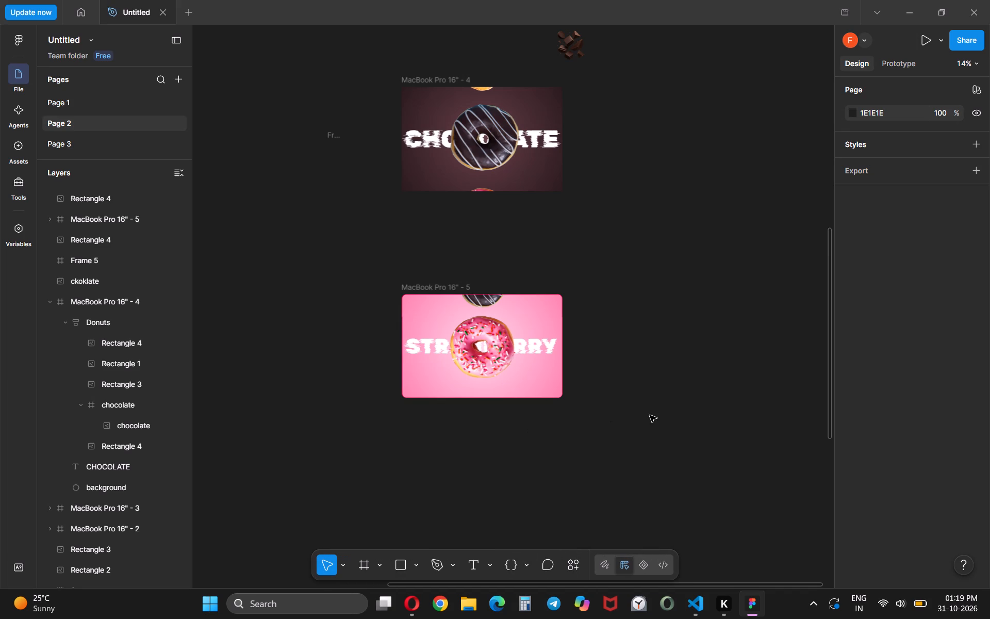
{"action": "left_click", "coordinate": [650, 415]}
Select the ckoklate chocolate-pieces image above the MacBook Pro 16" - 4 frame and remove the upper of its two image fills.
{"action": "left_click", "coordinate": [655, 153]}
{"action": "scroll", "coordinate": [655, 153], "scroll_direction": "up", "scroll_amount": 1}
{"action": "left_click", "coordinate": [567, 226]}
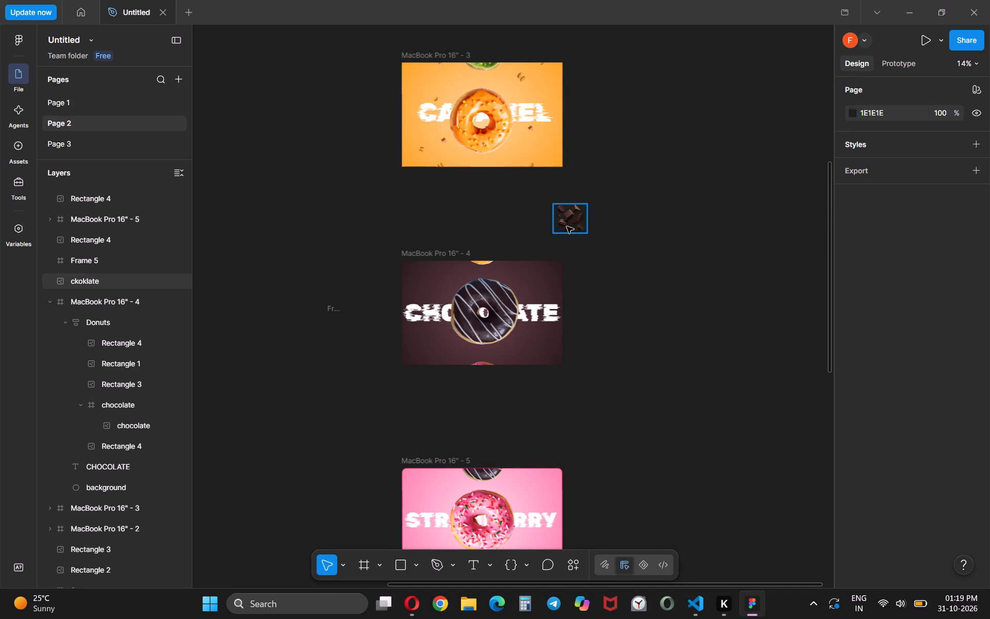
{"action": "left_click", "coordinate": [877, 402]}
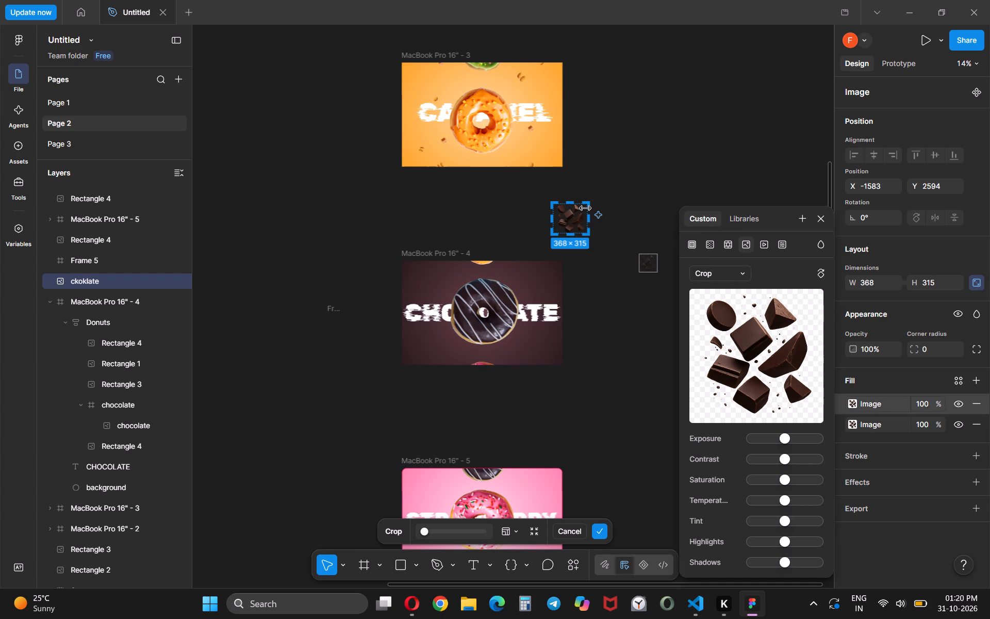
{"action": "double_click", "coordinate": [664, 223]}
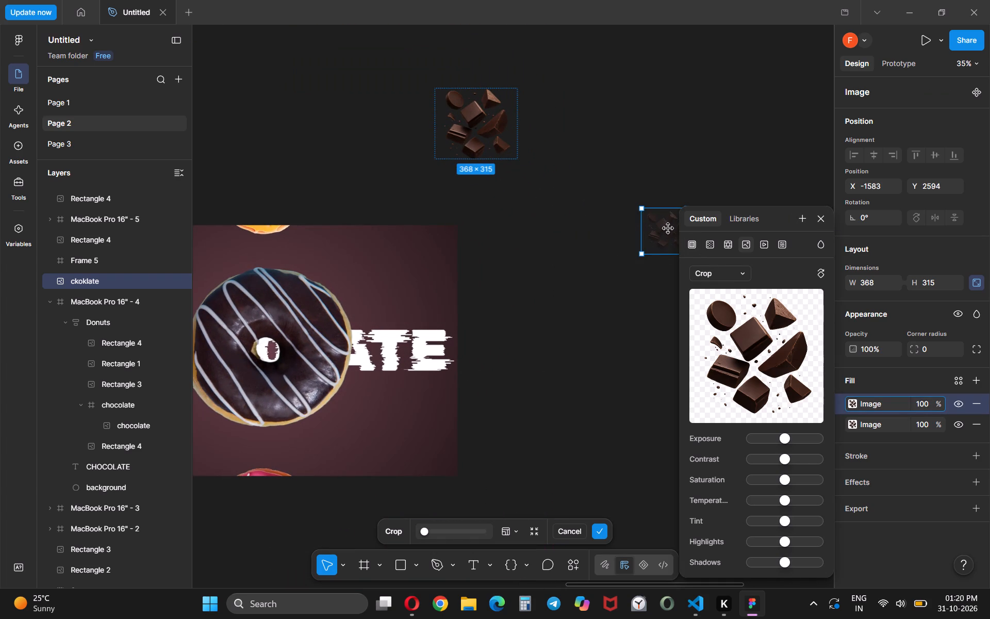
{"action": "right_click", "coordinate": [668, 230]}
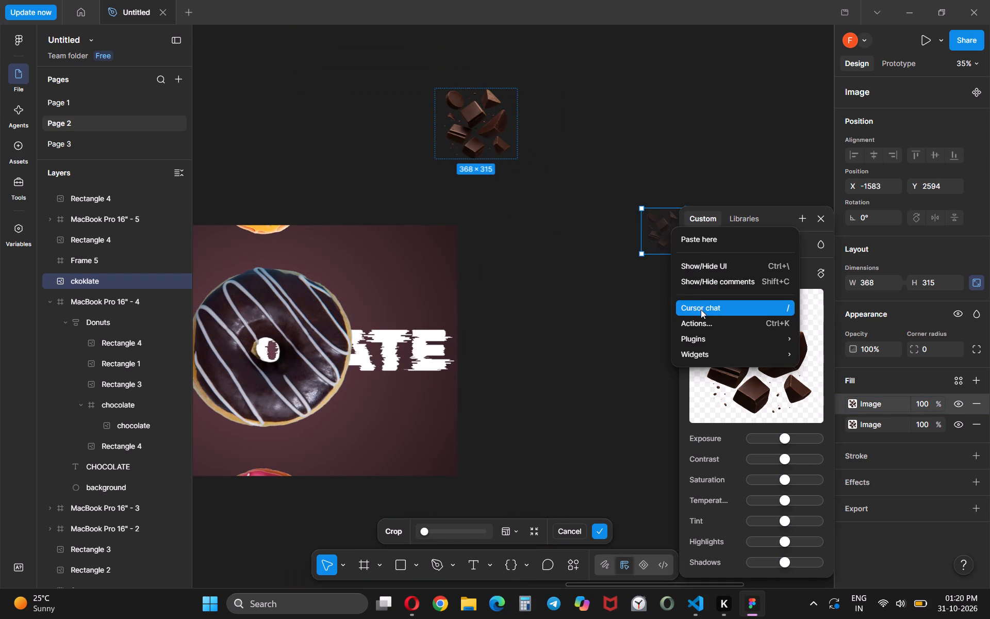
{"action": "key", "text": "Delete"}
{"action": "key", "text": "Delete"}
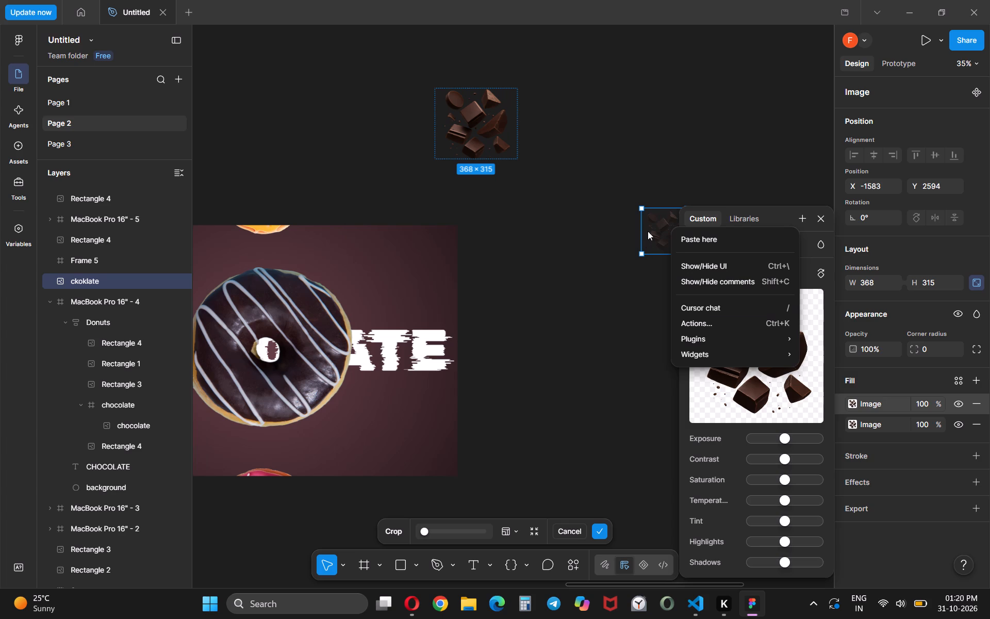
{"action": "left_click", "coordinate": [648, 231]}
{"action": "left_click", "coordinate": [648, 231]}
{"action": "key", "text": "Delete"}
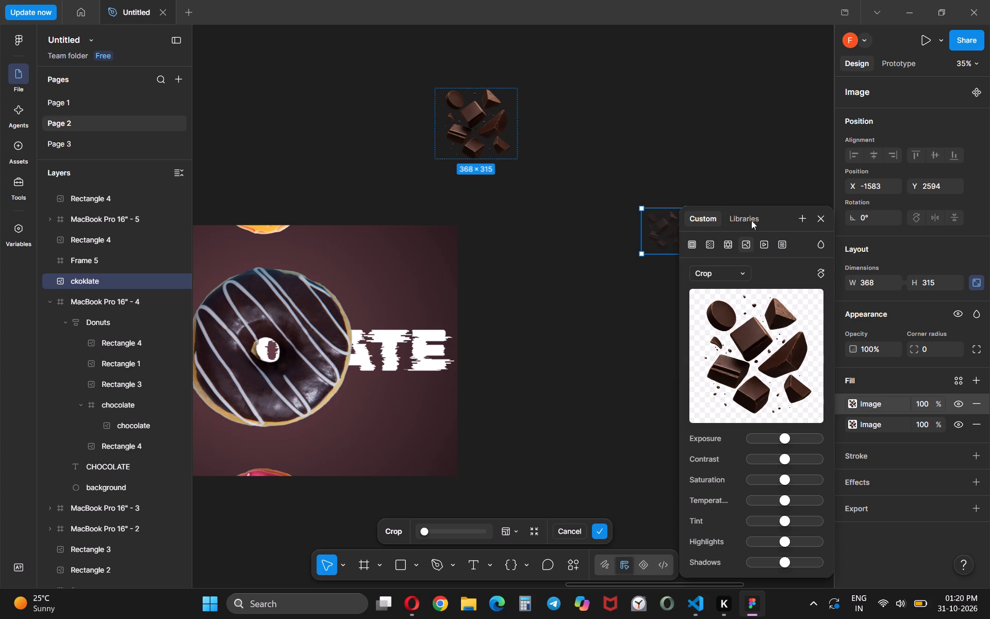
{"action": "left_click", "coordinate": [822, 219]}
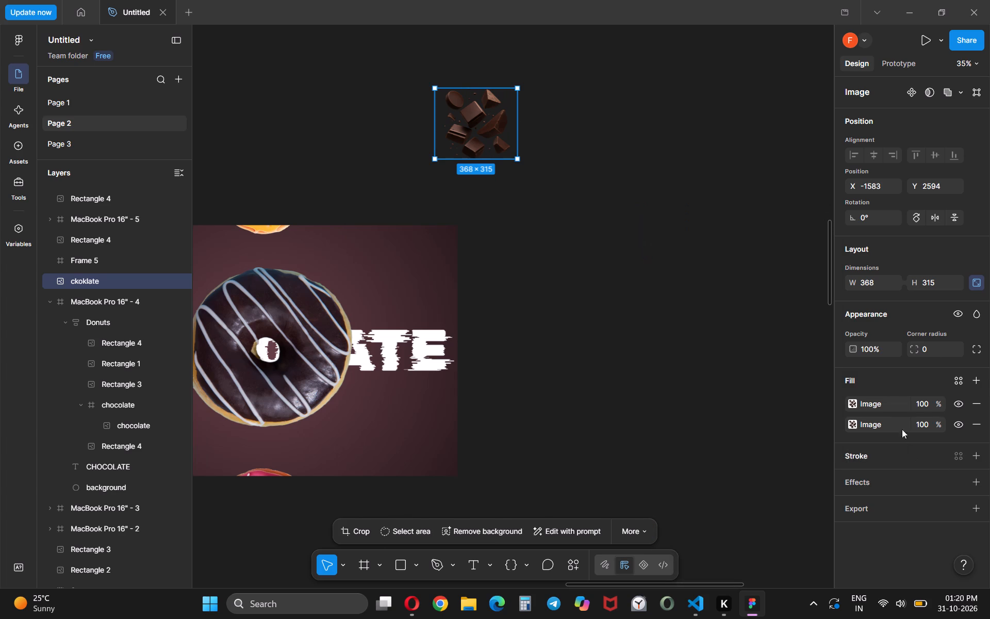
{"action": "left_click", "coordinate": [889, 399]}
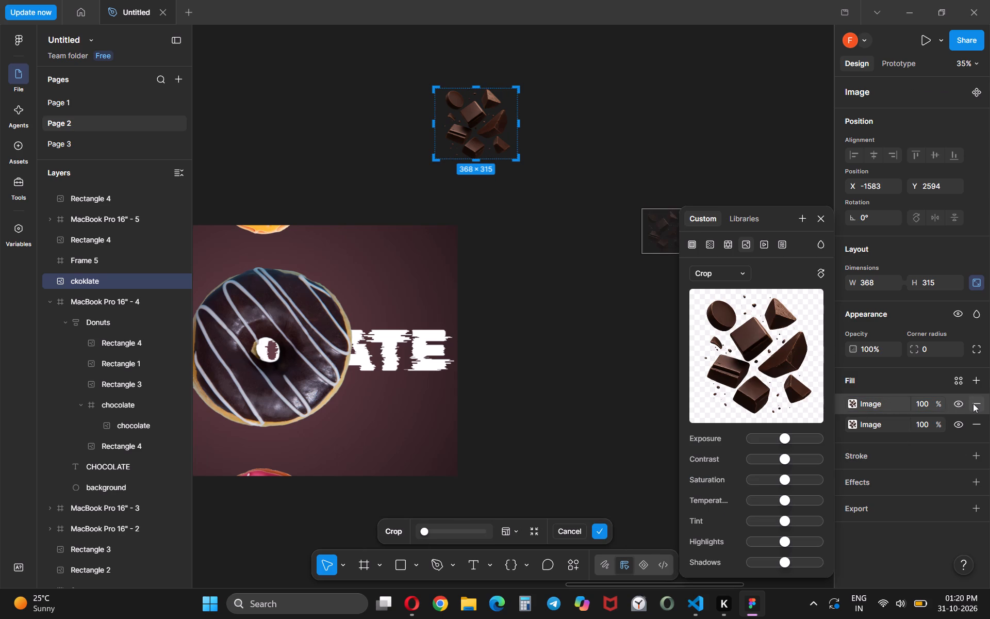
{"action": "left_click", "coordinate": [977, 403]}
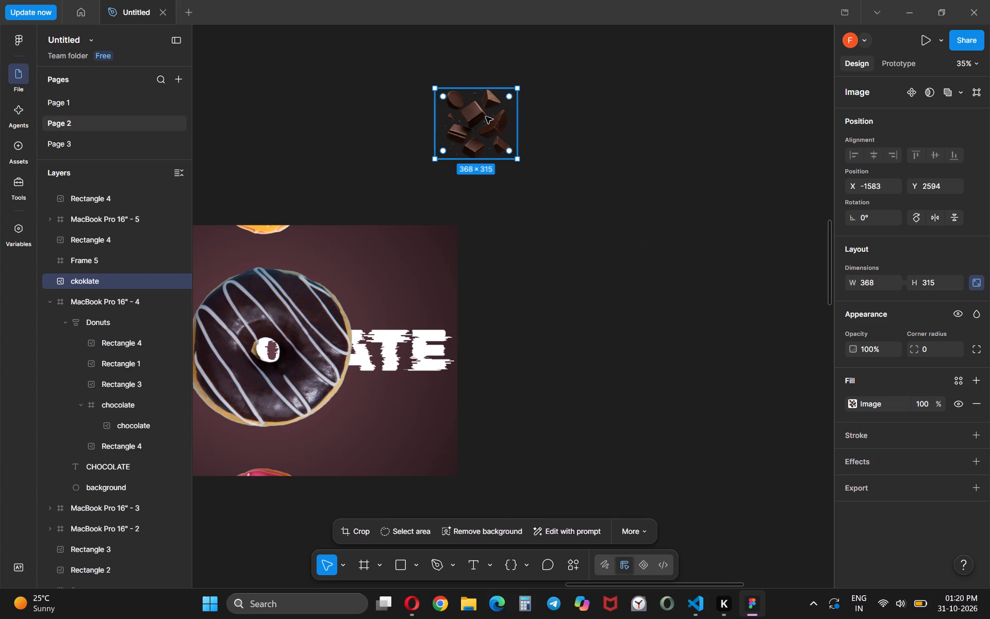
Open the remaining fill for cropping and crop the chocolate-pieces image to about 205 × 152.
{"action": "left_click", "coordinate": [486, 117]}
{"action": "left_click", "coordinate": [861, 409]}
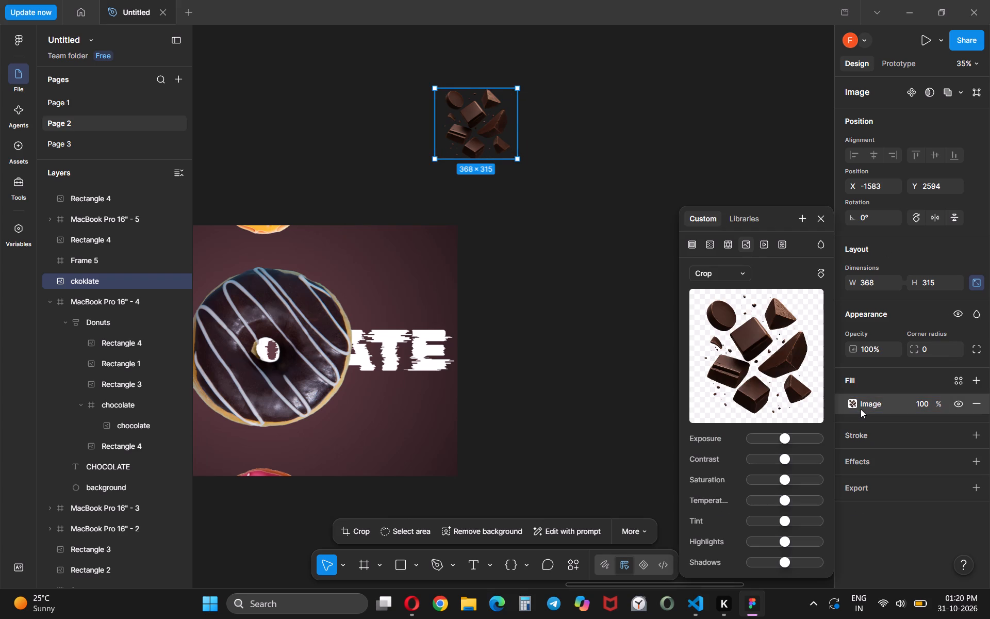
{"action": "left_click_drag", "start_coordinate": [516, 90], "coordinate": [485, 117]}
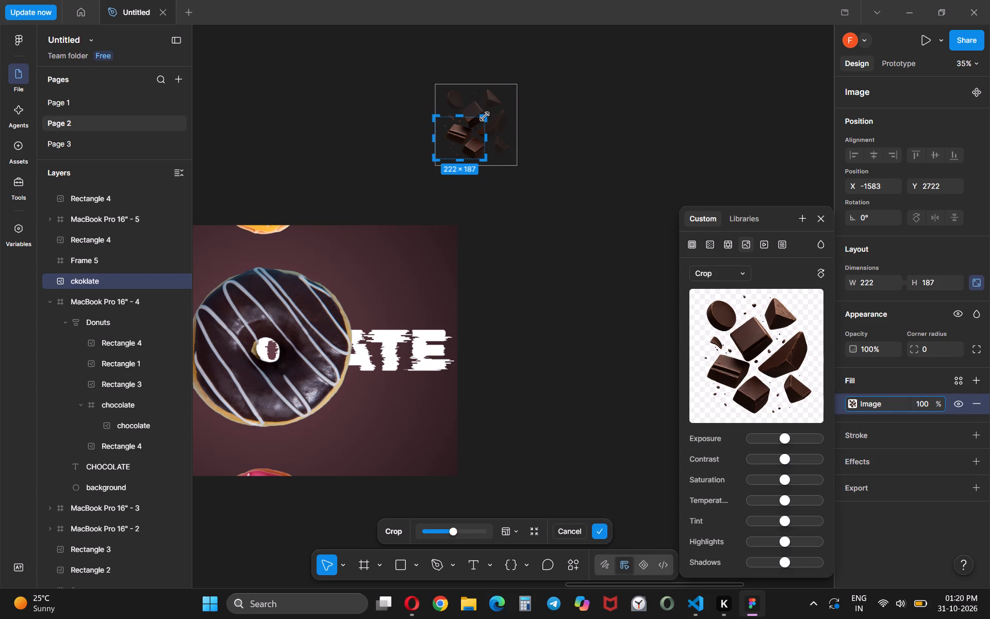
{"action": "left_click_drag", "start_coordinate": [485, 117], "coordinate": [481, 124]}
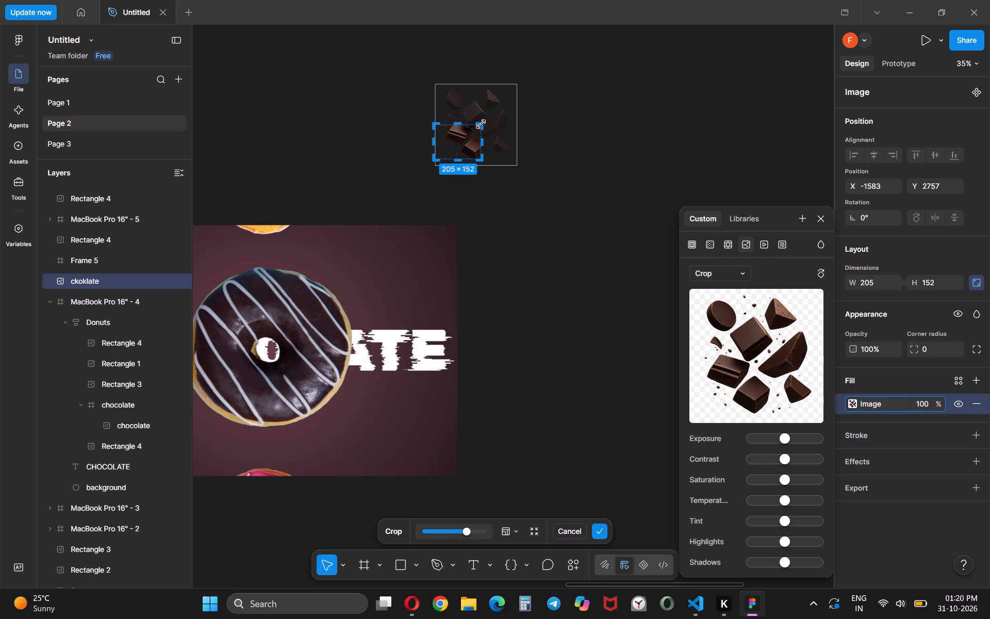
Shift the picture inside the crop to isolate its lower-right chocolate piece and tighten the crop to about 87 × 89.
{"action": "scroll", "coordinate": [461, 206], "scroll_direction": "up", "scroll_amount": 2}
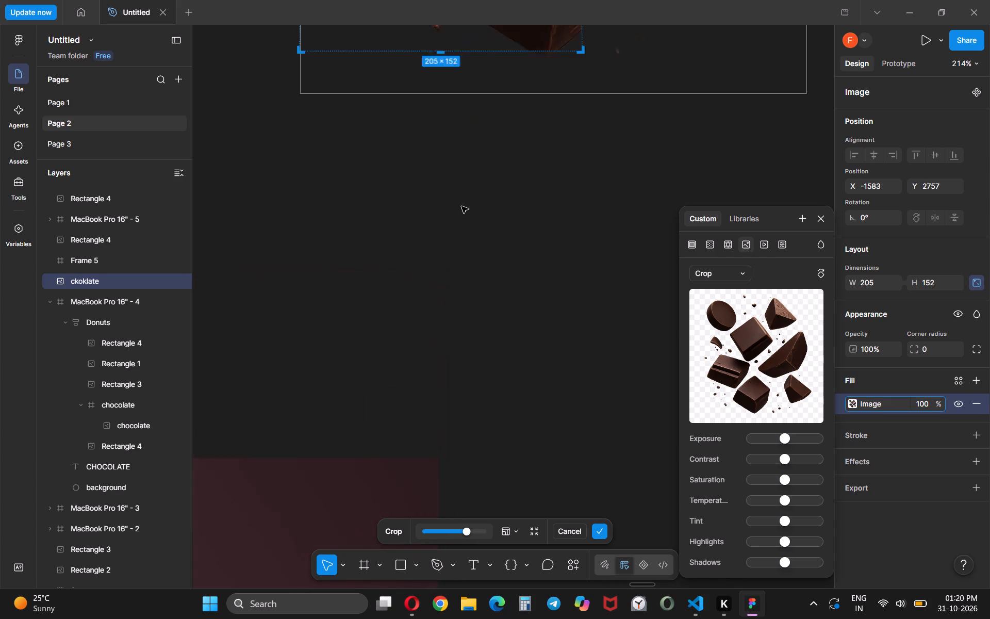
{"action": "scroll", "coordinate": [461, 206], "scroll_direction": "up", "scroll_amount": 3}
{"action": "left_click_drag", "start_coordinate": [495, 200], "coordinate": [404, 140]}
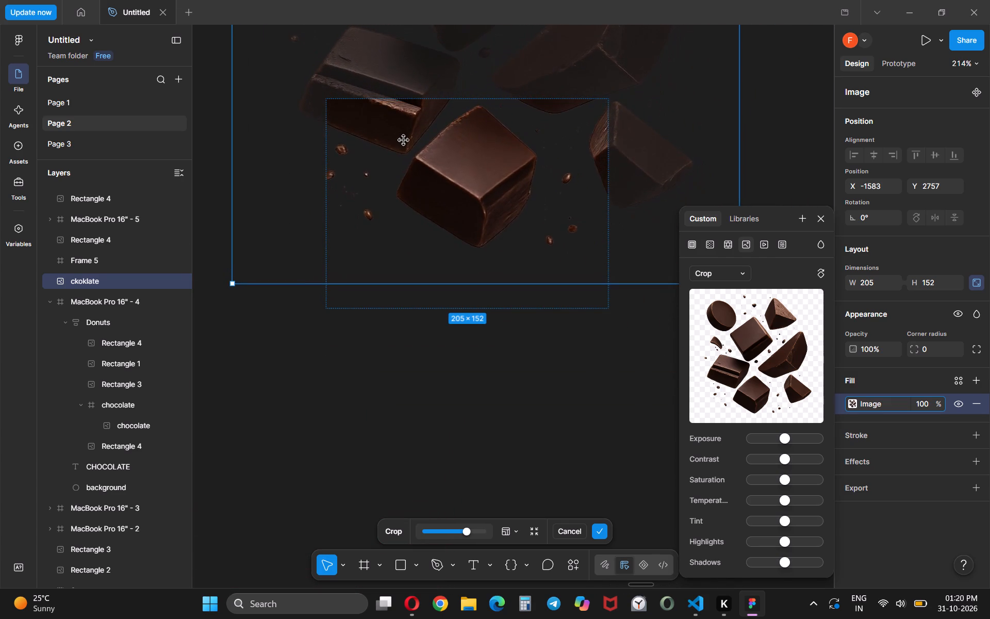
{"action": "left_click_drag", "start_coordinate": [404, 140], "coordinate": [386, 142]}
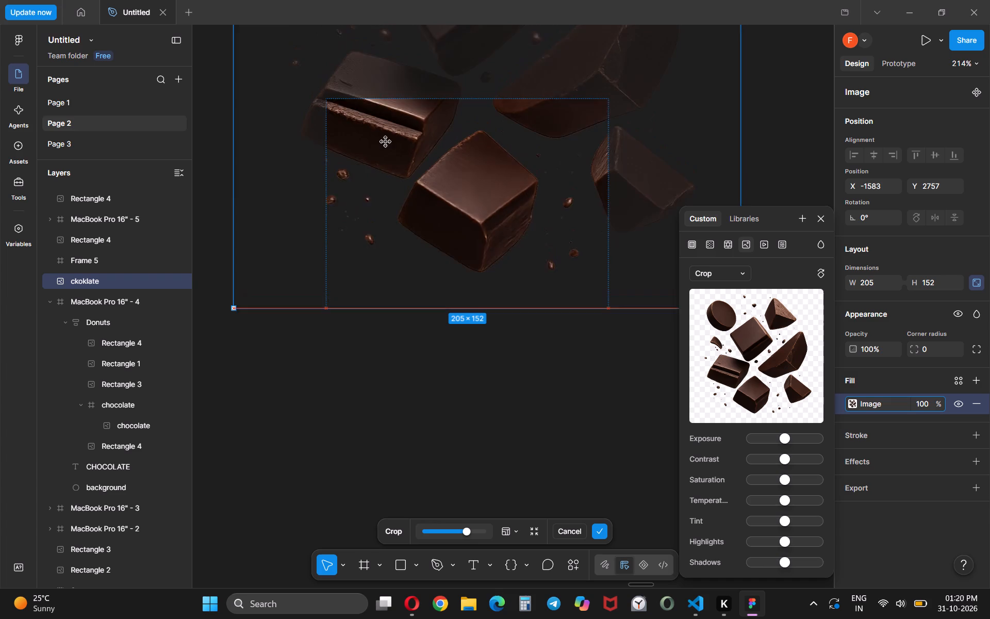
{"action": "left_click_drag", "start_coordinate": [386, 142], "coordinate": [317, 151]}
{"action": "left_click_drag", "start_coordinate": [450, 144], "coordinate": [316, 117]}
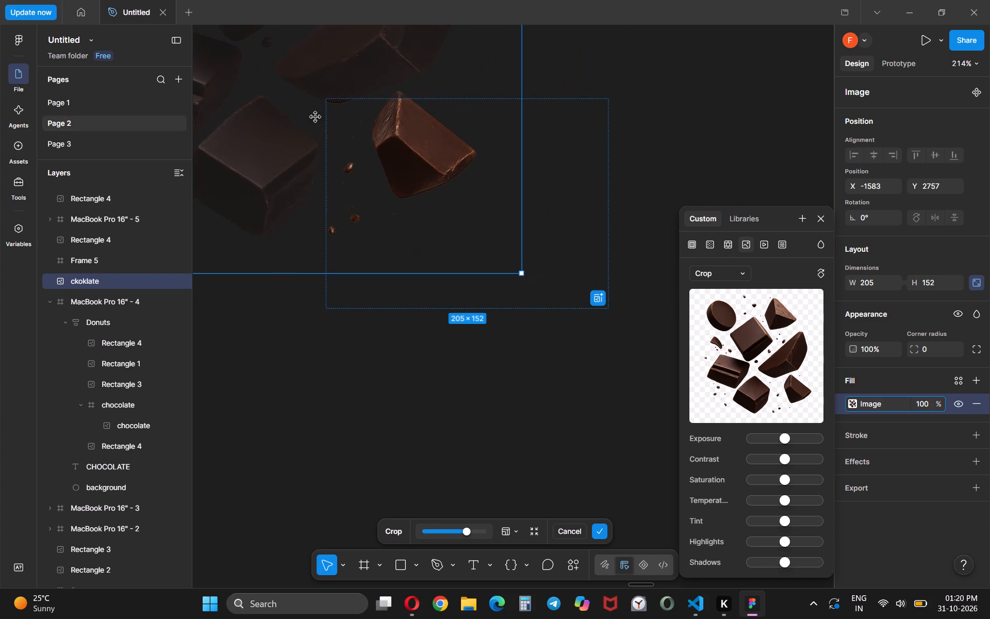
{"action": "left_click_drag", "start_coordinate": [316, 117], "coordinate": [284, 112]}
{"action": "left_click_drag", "start_coordinate": [399, 125], "coordinate": [377, 139]}
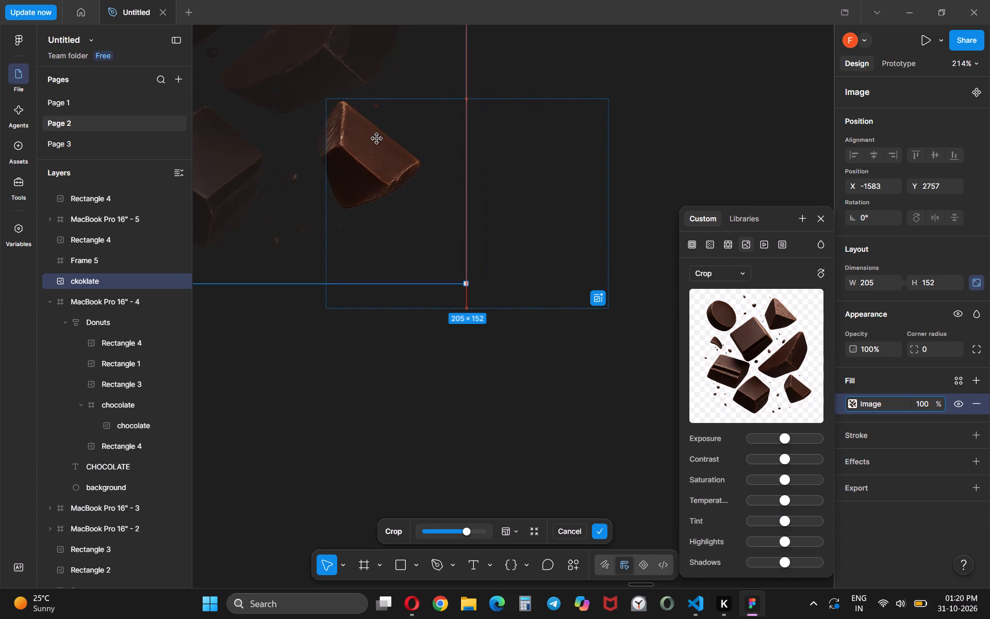
{"action": "left_click_drag", "start_coordinate": [377, 139], "coordinate": [387, 136]}
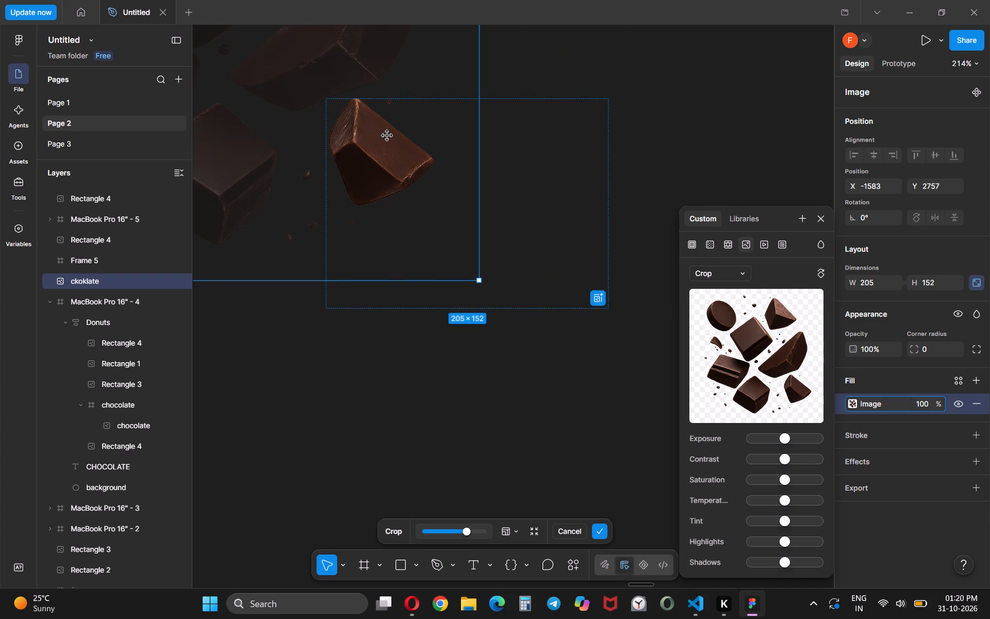
{"action": "left_click_drag", "start_coordinate": [387, 136], "coordinate": [389, 136]}
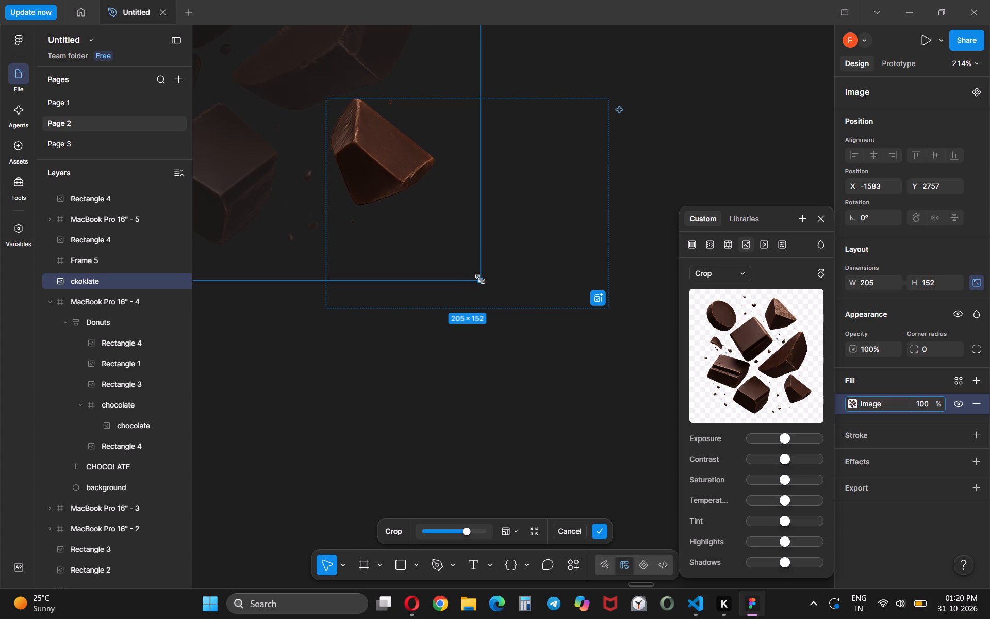
{"action": "left_click_drag", "start_coordinate": [604, 308], "coordinate": [446, 220]}
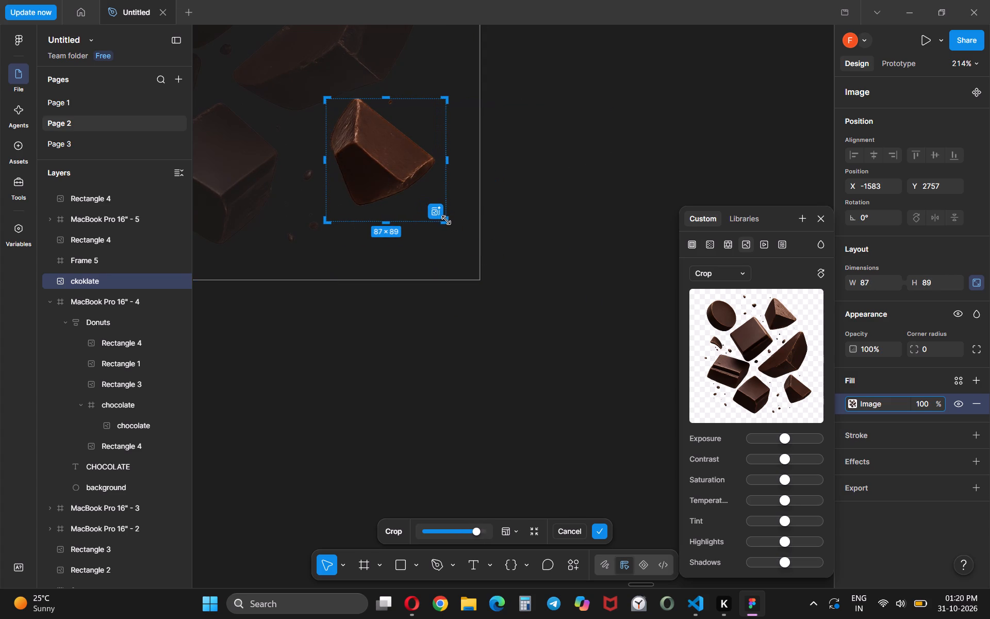
{"action": "left_click", "coordinate": [366, 149]}
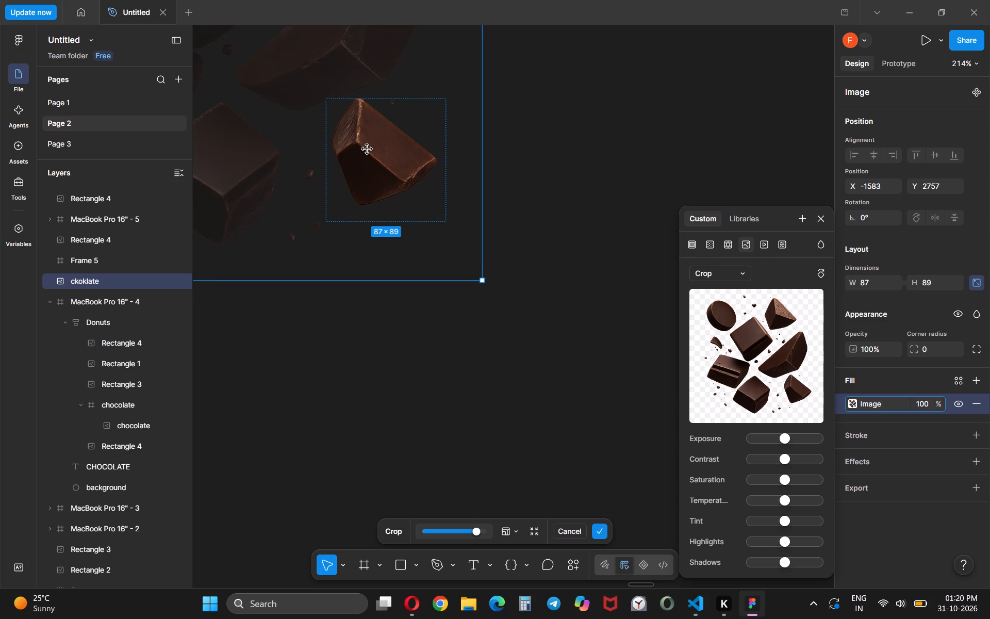
{"action": "left_click", "coordinate": [325, 100]}
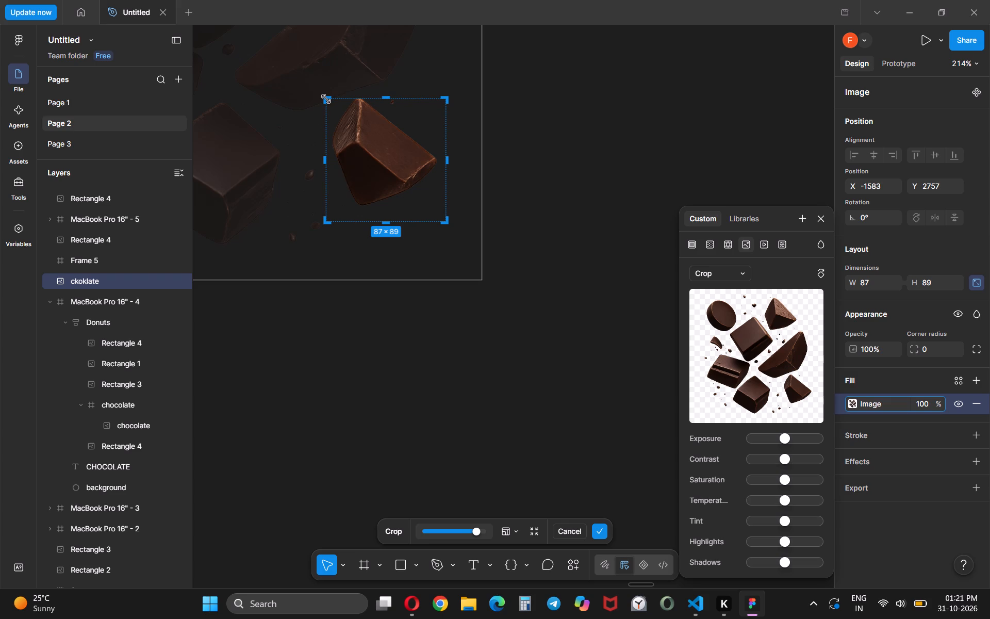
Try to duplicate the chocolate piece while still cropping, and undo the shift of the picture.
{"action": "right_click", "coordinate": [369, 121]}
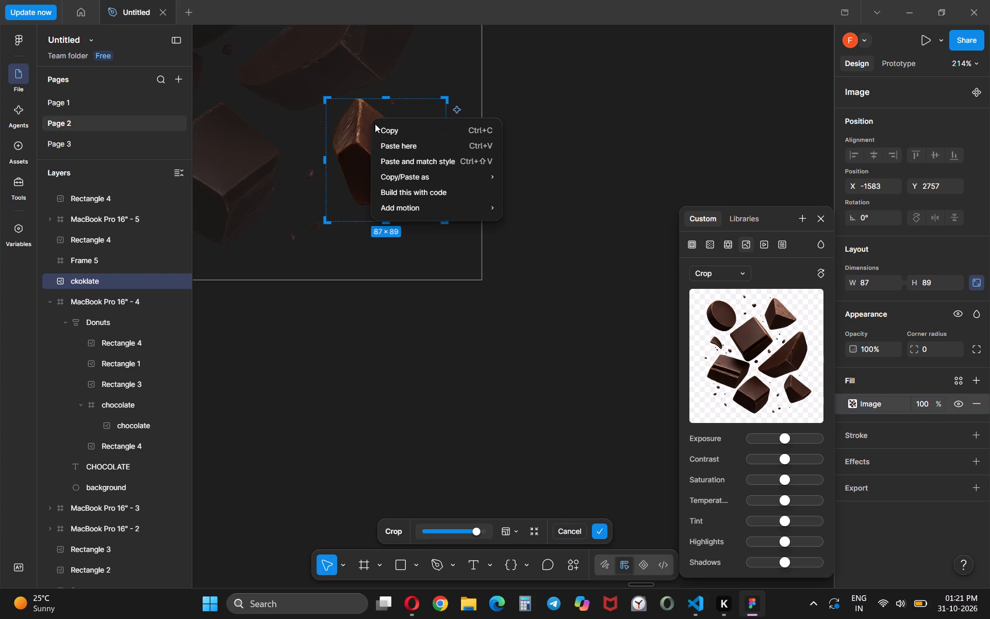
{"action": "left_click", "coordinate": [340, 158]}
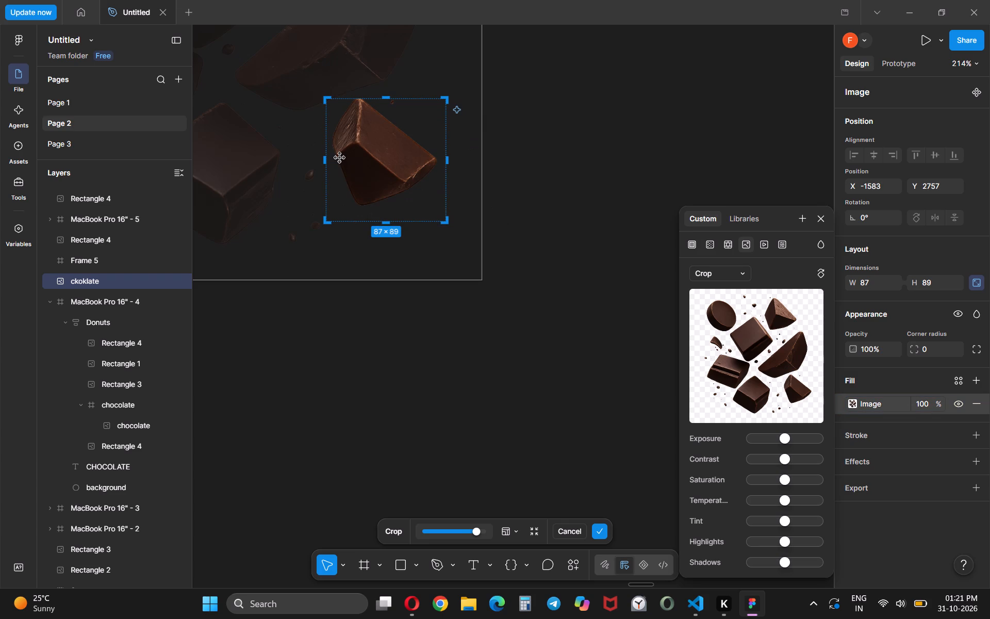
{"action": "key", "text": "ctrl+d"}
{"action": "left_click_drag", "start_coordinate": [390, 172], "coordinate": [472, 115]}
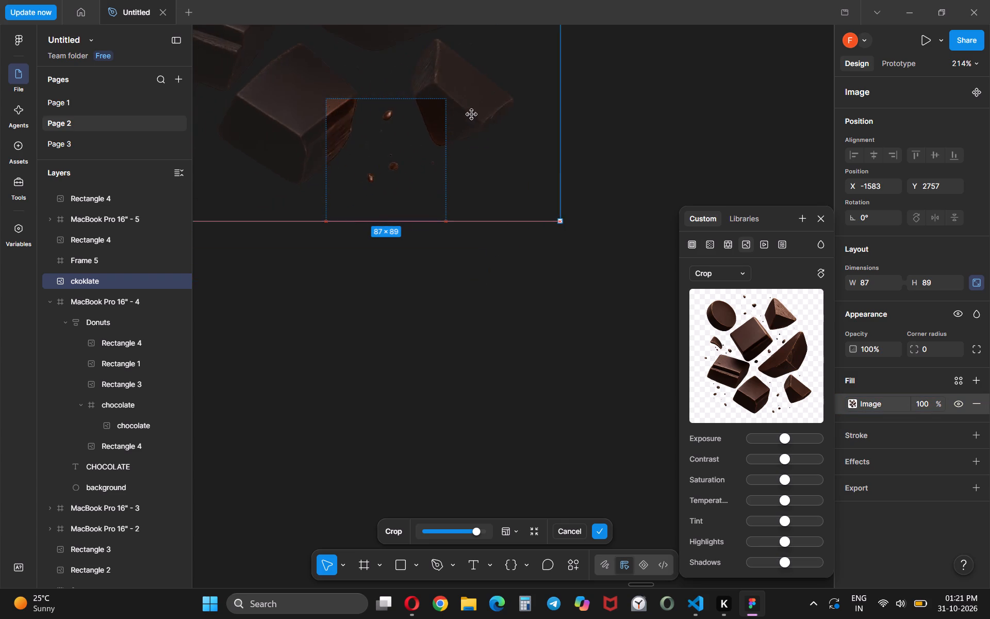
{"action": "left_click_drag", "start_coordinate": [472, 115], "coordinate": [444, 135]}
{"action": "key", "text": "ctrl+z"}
Copy the cropped chocolate piece, finish cropping and paste a duplicate of it.
{"action": "left_click", "coordinate": [385, 151]}
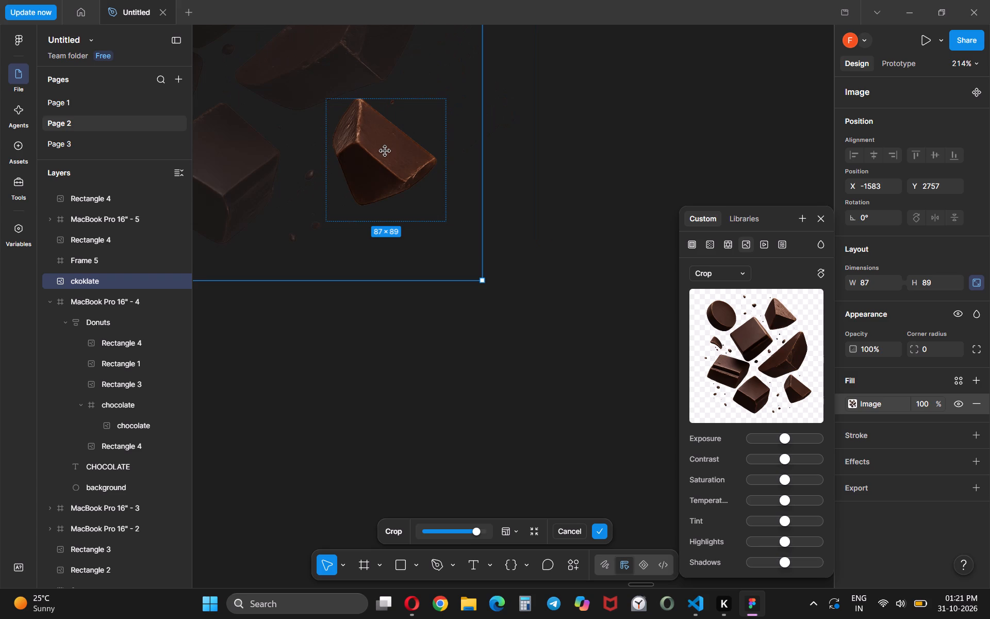
{"action": "right_click", "coordinate": [385, 151]}
{"action": "left_click", "coordinate": [404, 164]}
{"action": "left_click", "coordinate": [576, 157]}
{"action": "key", "text": "ctrl+v"}
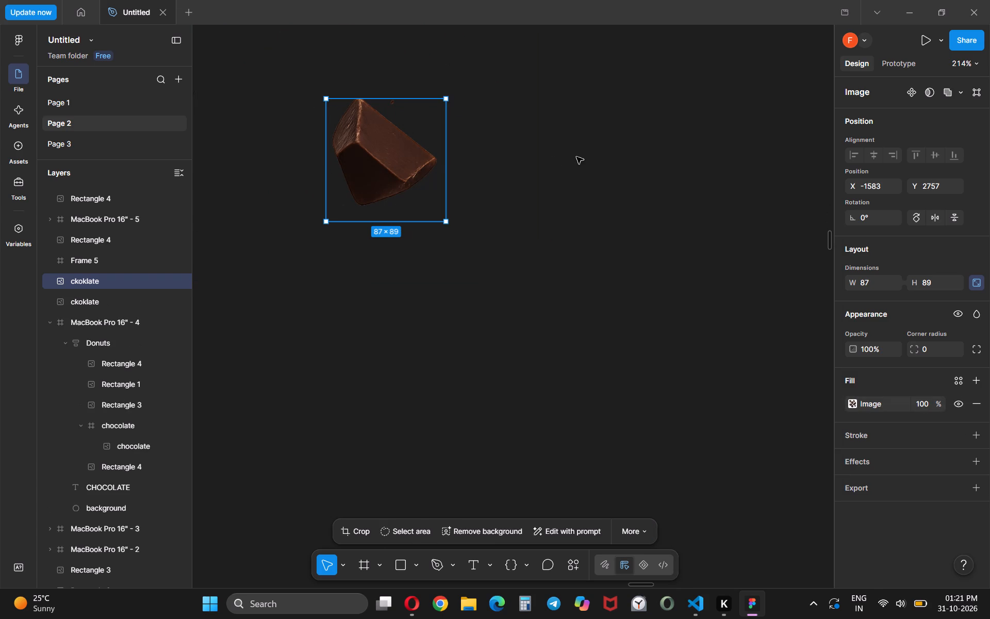
Duplicate the 87 × 89 cropped chocolate piece three times and spread the copies around the empty canvas beside the original.
{"action": "left_click", "coordinate": [381, 165]}
{"action": "key", "text": "ctrl+d"}
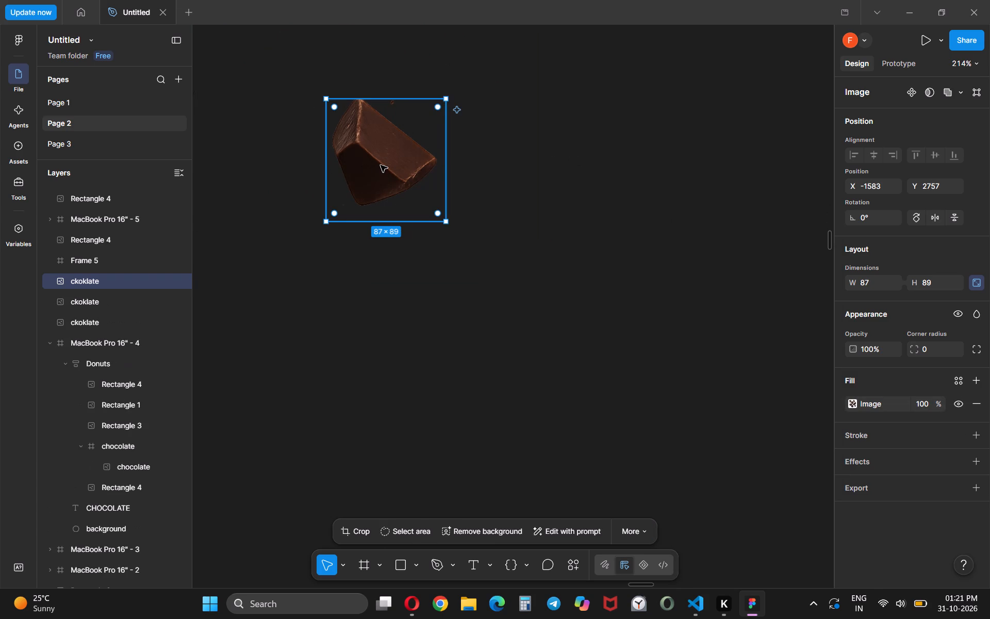
{"action": "left_click_drag", "start_coordinate": [388, 159], "coordinate": [606, 164]}
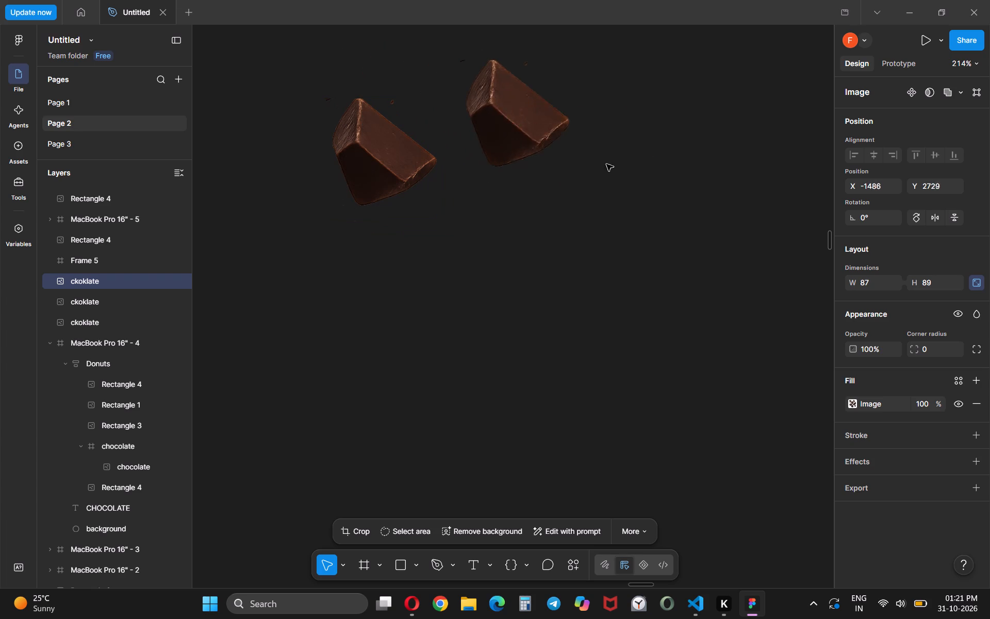
{"action": "left_click_drag", "start_coordinate": [606, 164], "coordinate": [687, 179]}
{"action": "left_click", "coordinate": [392, 152]}
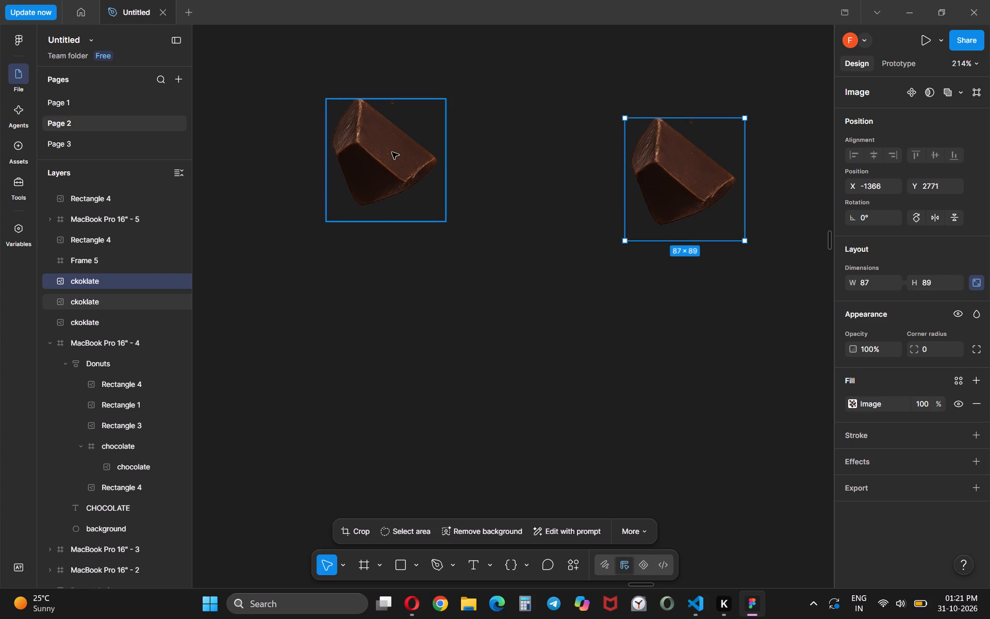
{"action": "key", "text": "ctrl+d"}
{"action": "left_click_drag", "start_coordinate": [395, 154], "coordinate": [634, 330]}
{"action": "left_click", "coordinate": [399, 167]}
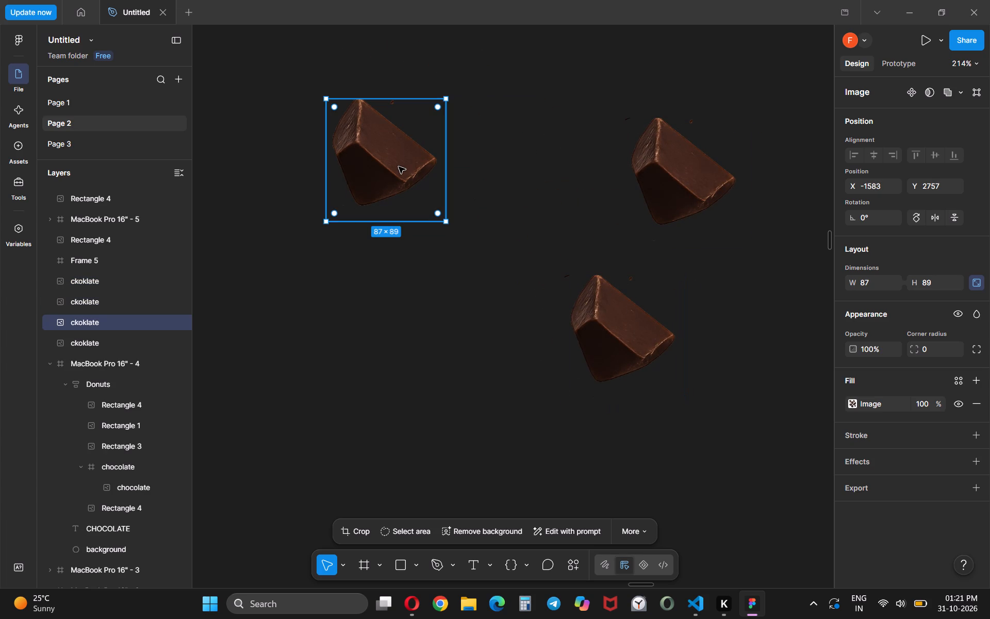
{"action": "key", "text": "ctrl+d"}
{"action": "left_click_drag", "start_coordinate": [401, 187], "coordinate": [639, 132]}
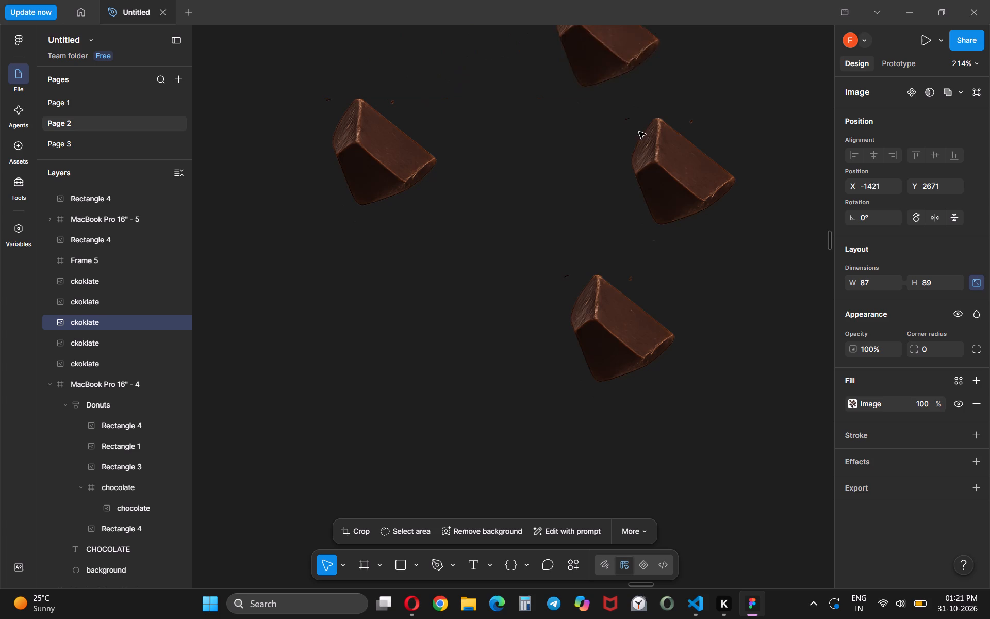
{"action": "left_click_drag", "start_coordinate": [639, 132], "coordinate": [518, 322]}
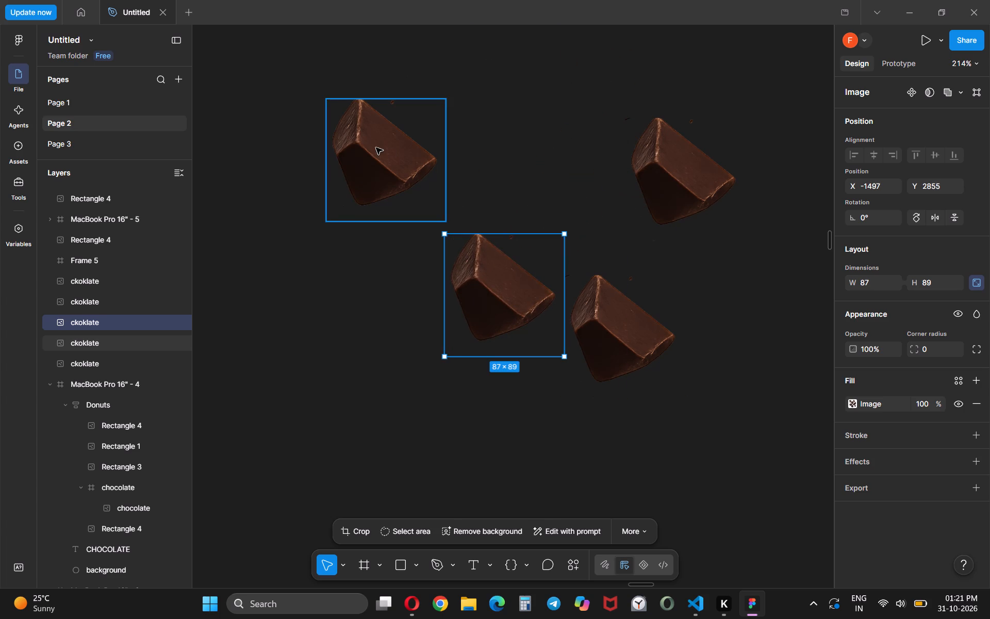
Re-crop the original chocolate piece to frame the image's upper-right chunk, widening the crop to about 92 × 89.
{"action": "left_click", "coordinate": [376, 148]}
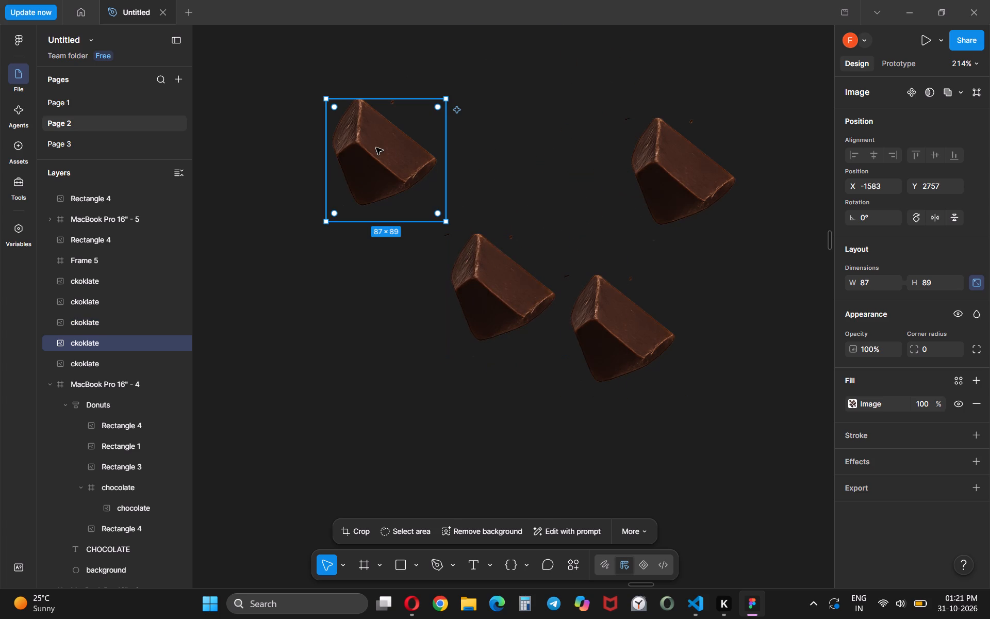
{"action": "triple_click", "coordinate": [376, 148]}
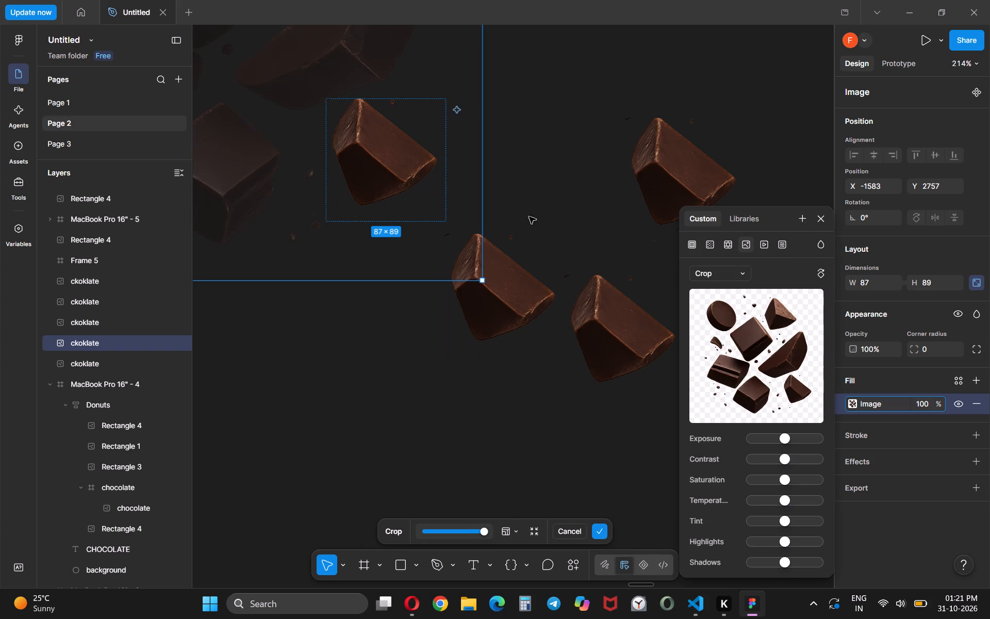
{"action": "scroll", "coordinate": [403, 166], "scroll_direction": "up", "scroll_amount": 1}
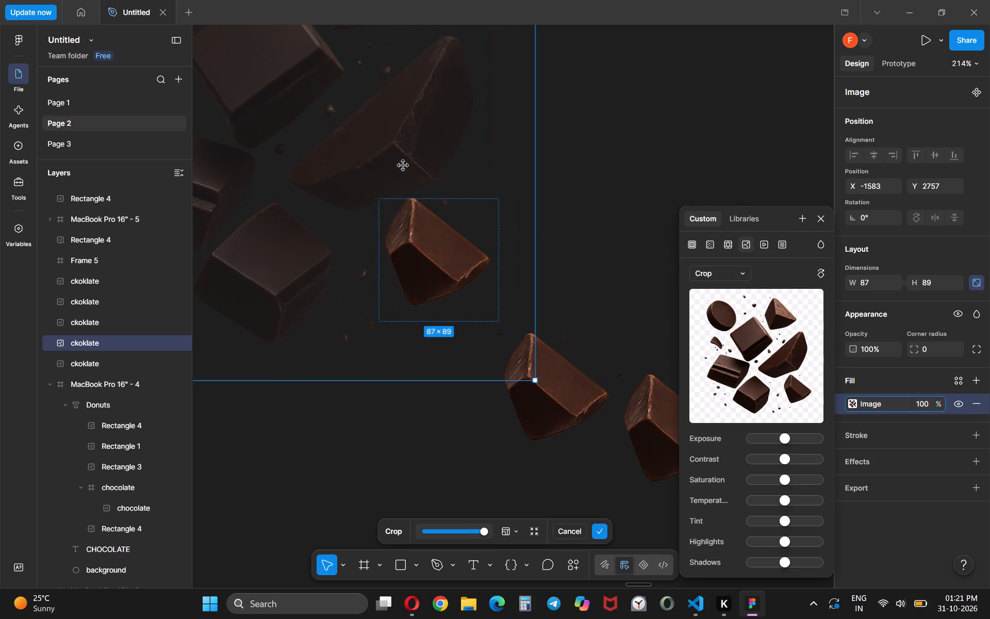
{"action": "left_click_drag", "start_coordinate": [432, 239], "coordinate": [455, 261]}
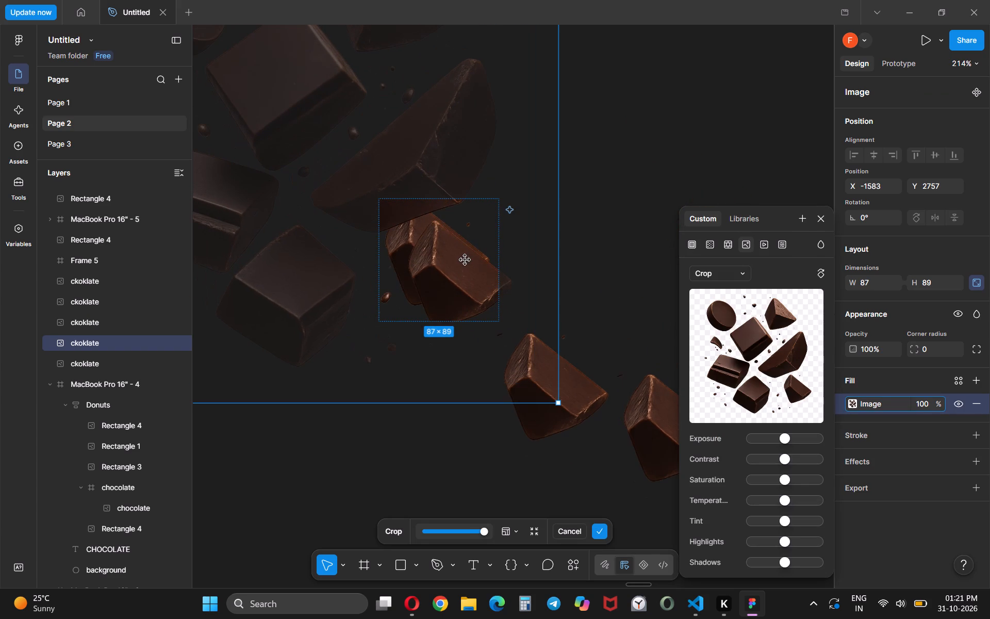
{"action": "left_click_drag", "start_coordinate": [466, 260], "coordinate": [465, 377]}
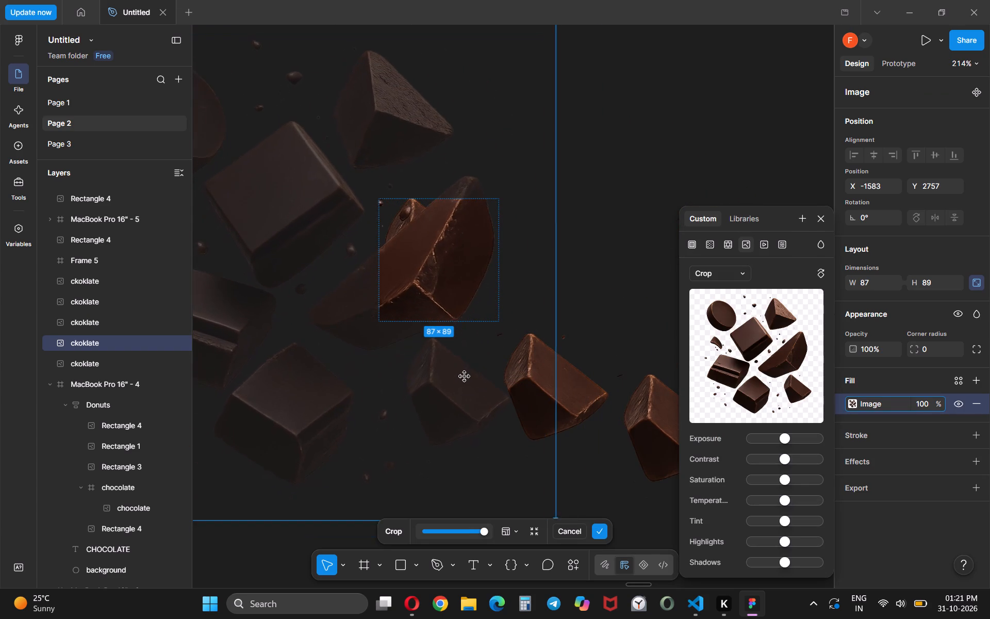
{"action": "left_click_drag", "start_coordinate": [465, 377], "coordinate": [489, 447]}
{"action": "left_click_drag", "start_coordinate": [452, 275], "coordinate": [471, 358]}
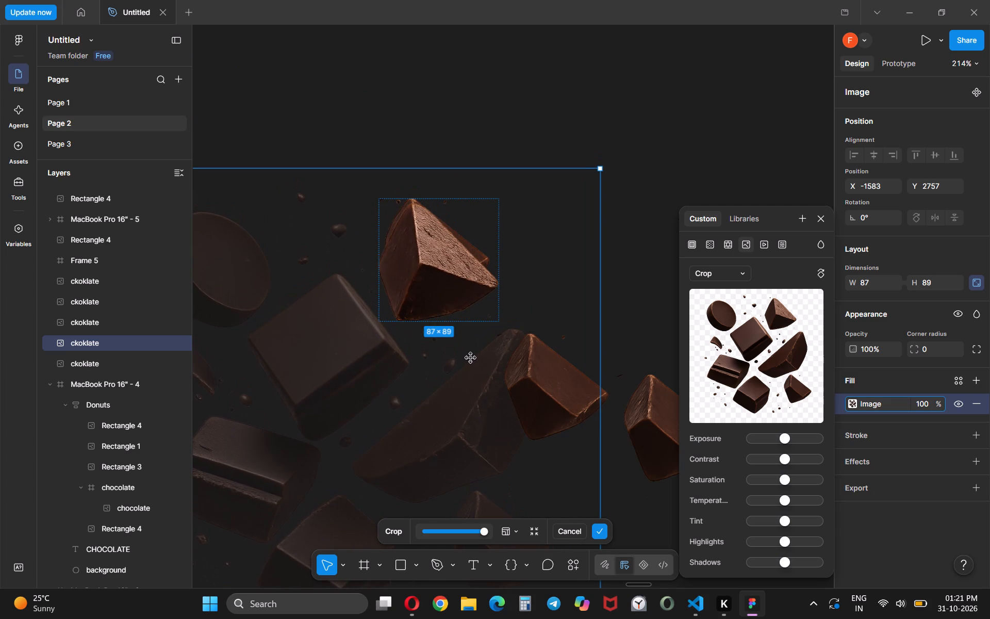
{"action": "left_click_drag", "start_coordinate": [471, 358], "coordinate": [470, 347]}
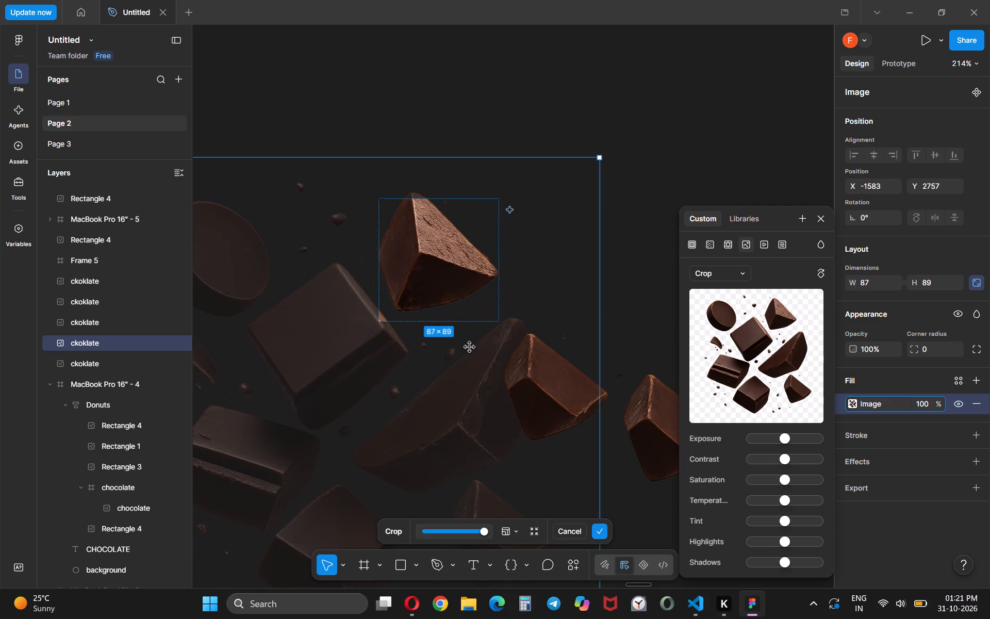
{"action": "left_click_drag", "start_coordinate": [460, 281], "coordinate": [461, 292]}
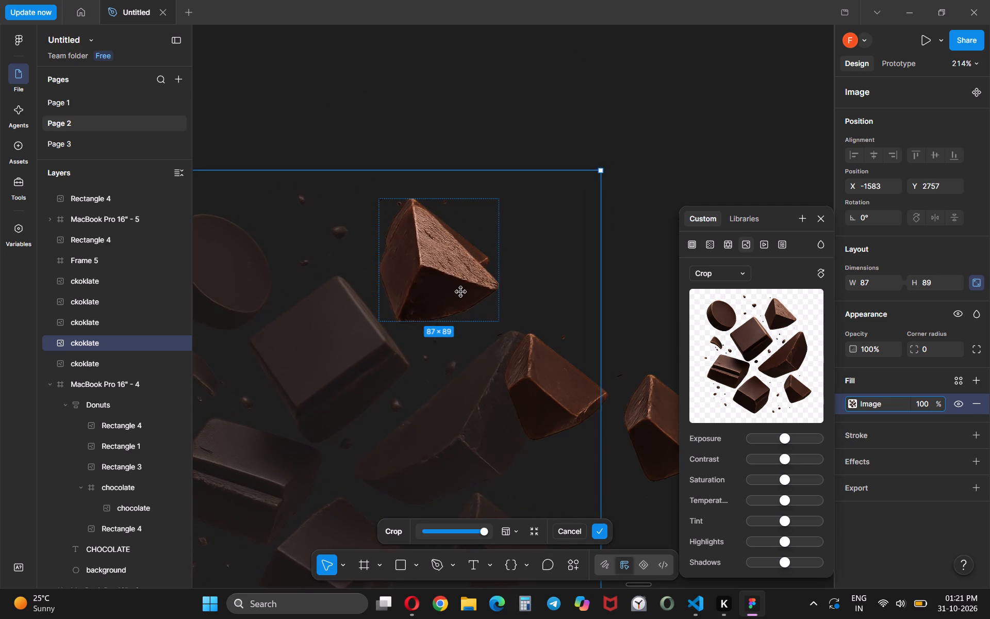
{"action": "left_click_drag", "start_coordinate": [461, 292], "coordinate": [462, 289]}
{"action": "left_click_drag", "start_coordinate": [501, 322], "coordinate": [506, 322]}
{"action": "left_click", "coordinate": [449, 249]}
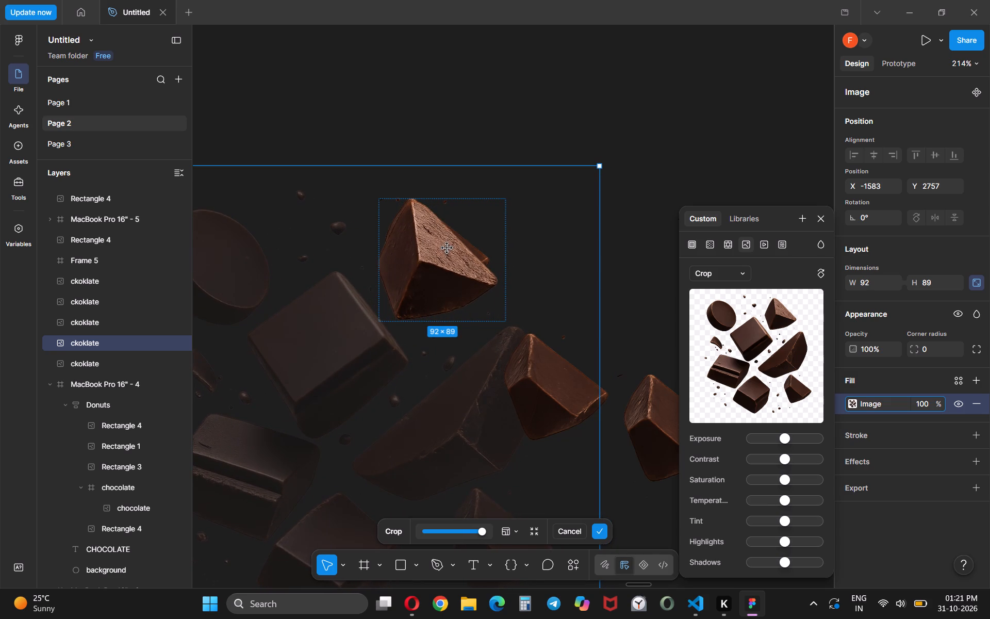
{"action": "left_click", "coordinate": [462, 272]}
{"action": "left_click", "coordinate": [603, 102]}
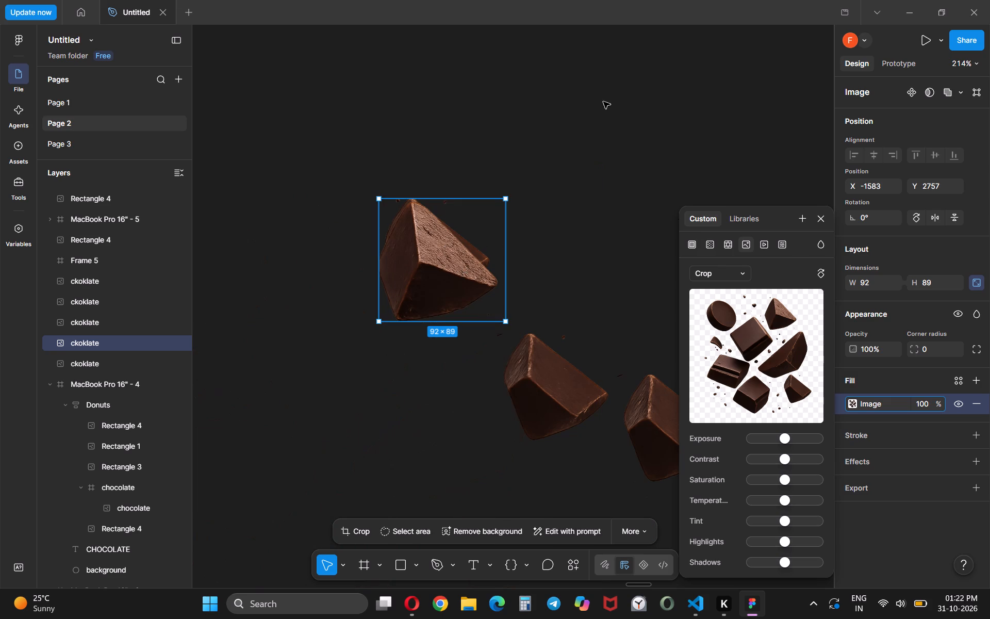
Try repeatedly to duplicate the 92 × 89 rough-surfaced chocolate piece, moving it above the other pieces.
{"action": "left_click", "coordinate": [458, 280]}
{"action": "key", "text": "ctrl+d"}
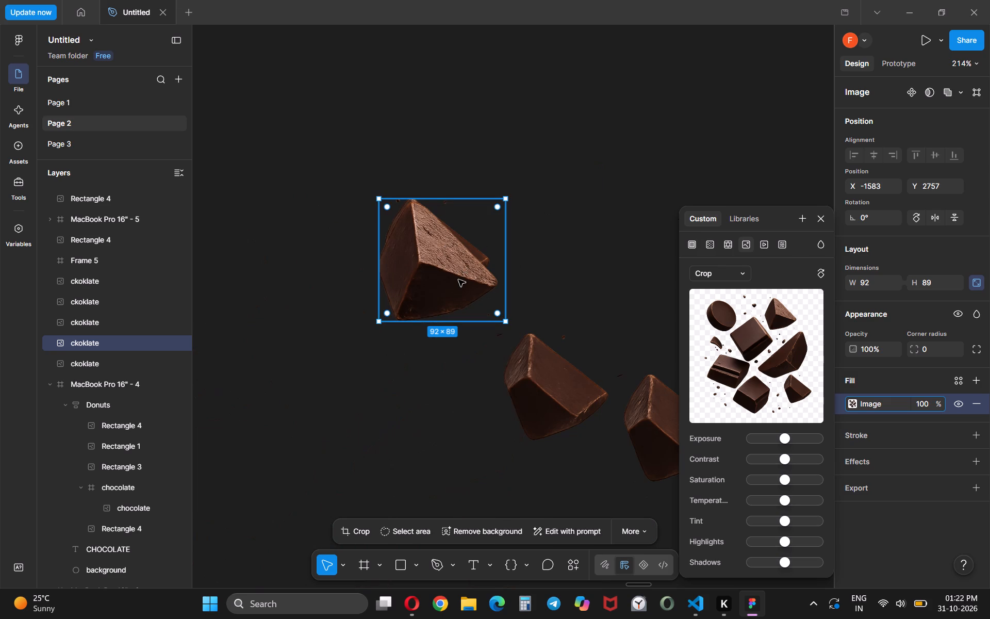
{"action": "left_click_drag", "start_coordinate": [437, 267], "coordinate": [433, 219]}
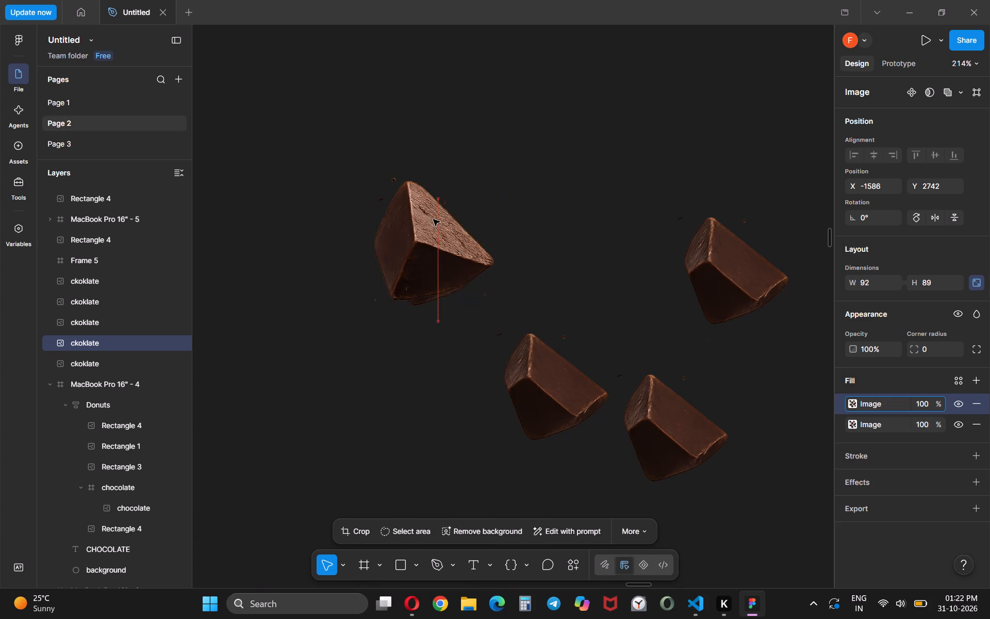
{"action": "left_click_drag", "start_coordinate": [433, 219], "coordinate": [531, 112]}
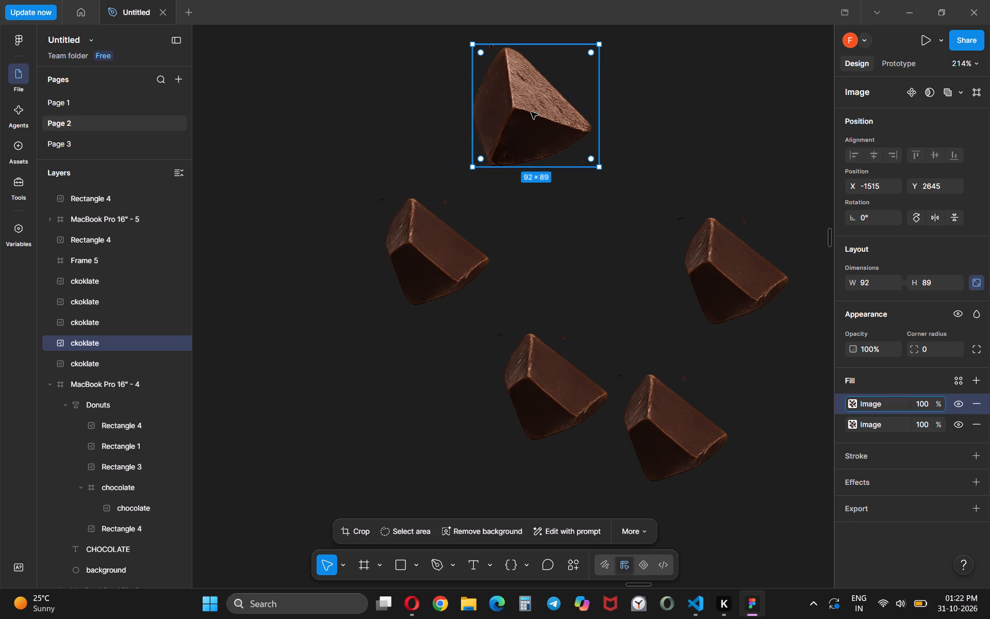
{"action": "key", "text": "ctrl+d"}
{"action": "left_click_drag", "start_coordinate": [524, 119], "coordinate": [390, 104]}
{"action": "double_click", "coordinate": [417, 107]}
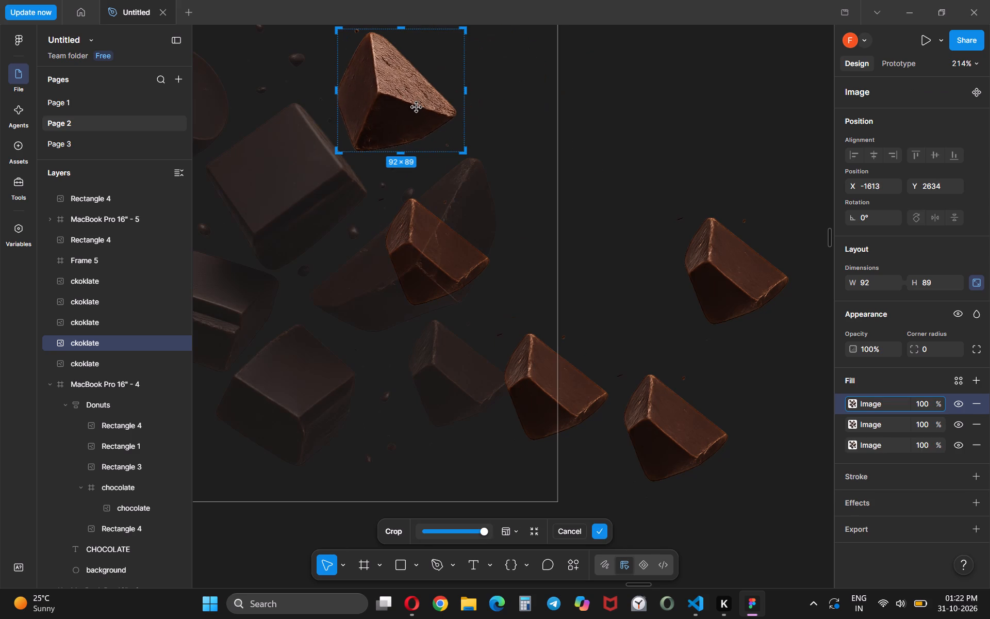
{"action": "left_click", "coordinate": [404, 92]}
{"action": "left_click", "coordinate": [812, 92]}
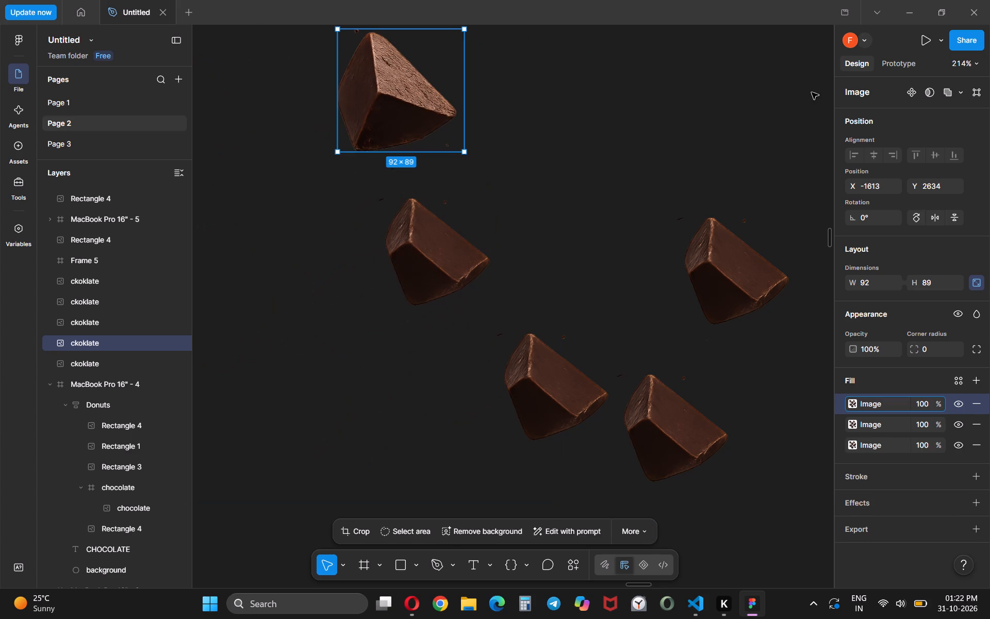
{"action": "left_click", "coordinate": [388, 108]}
{"action": "key", "text": "ctrl+d"}
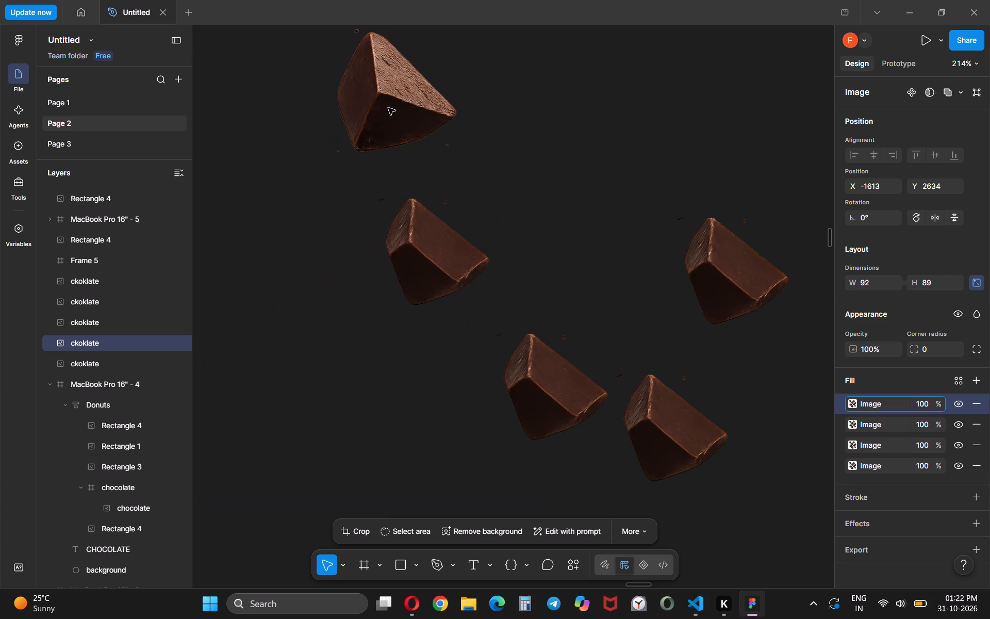
{"action": "left_click_drag", "start_coordinate": [399, 110], "coordinate": [456, 66]}
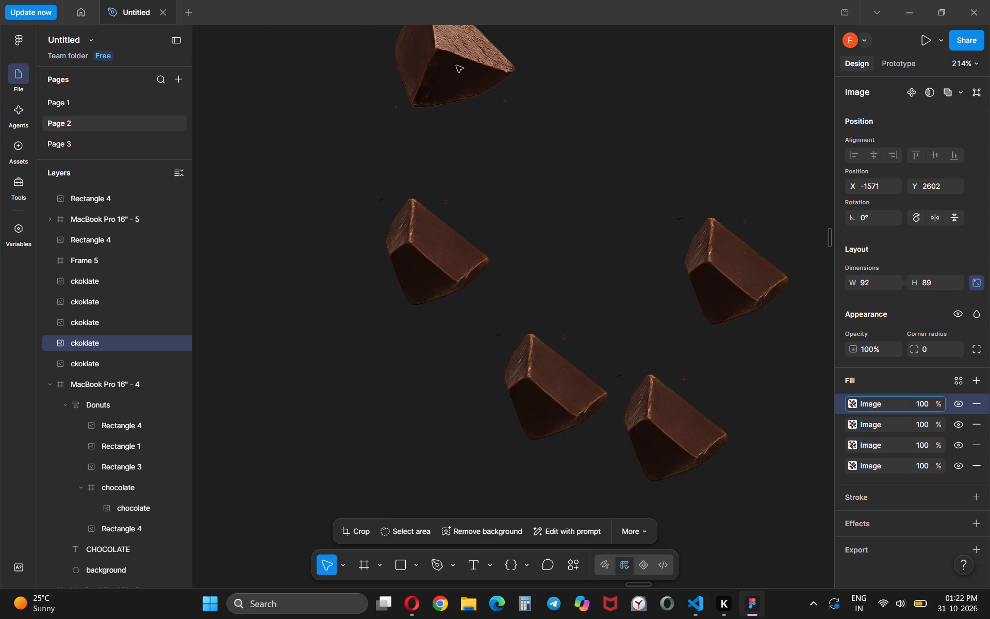
Select the piece's bottom image fill and try duplicating the piece twice more, moving it to about X -1554, Y 2621.
{"action": "left_click", "coordinate": [879, 422]}
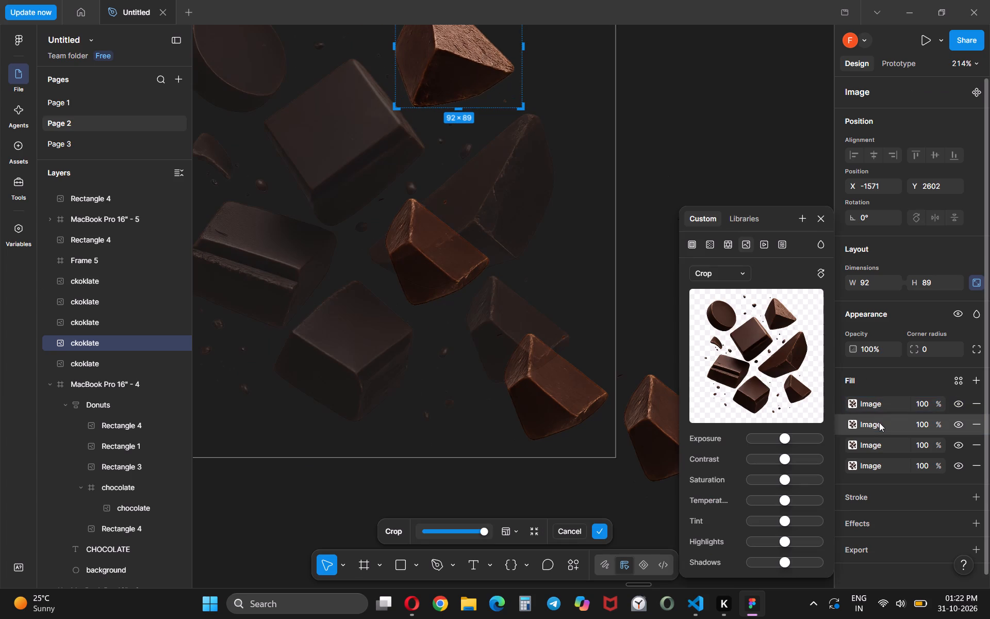
{"action": "left_click", "coordinate": [879, 444]}
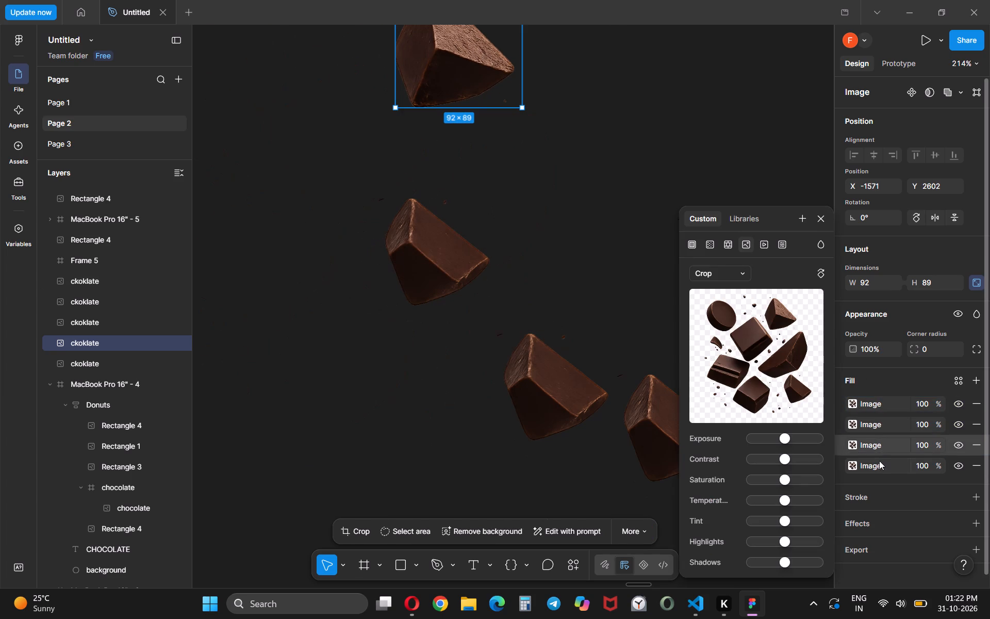
{"action": "left_click", "coordinate": [879, 462]}
{"action": "left_click", "coordinate": [659, 155]}
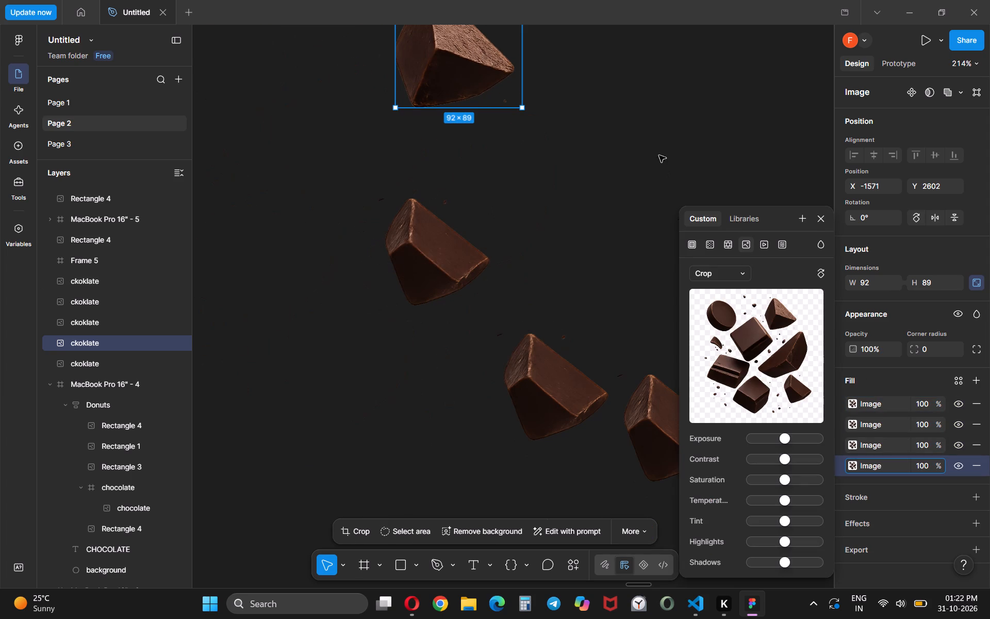
{"action": "left_click", "coordinate": [454, 53]}
{"action": "key", "text": "ctrl+d"}
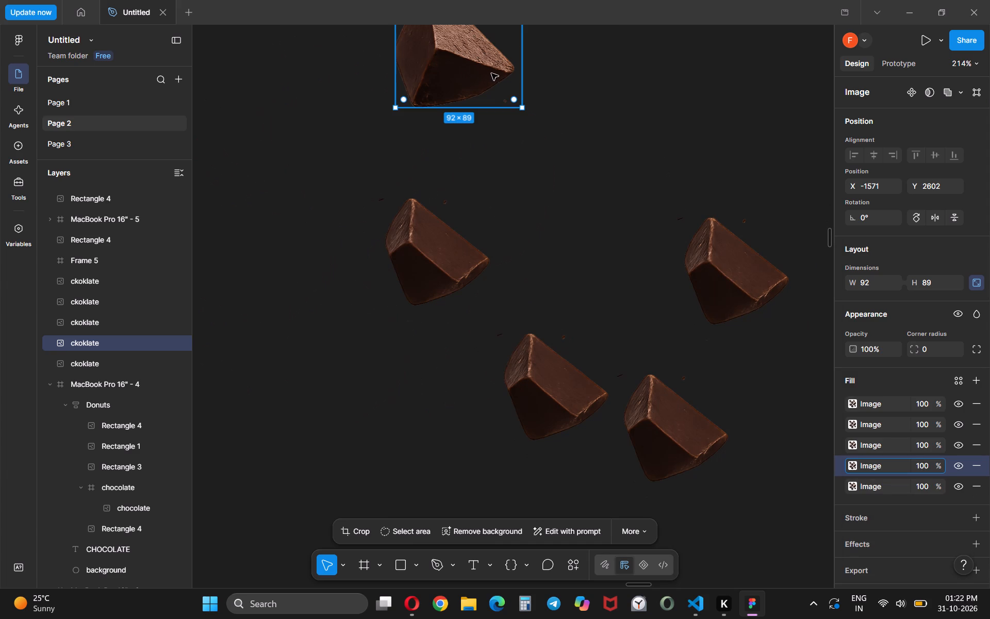
{"action": "left_click_drag", "start_coordinate": [452, 58], "coordinate": [274, 132]}
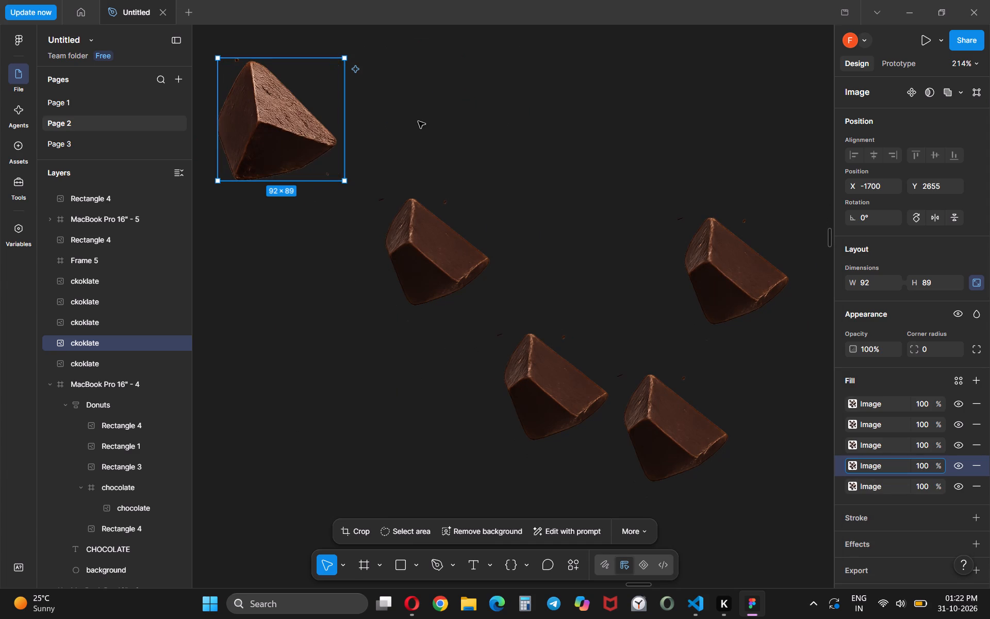
{"action": "key", "text": "ctrl+d"}
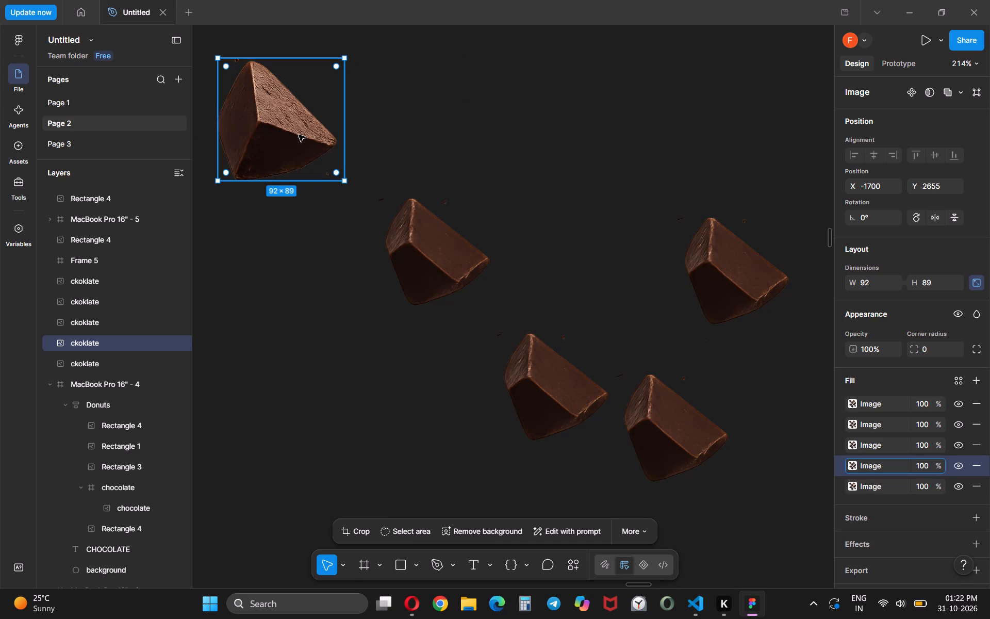
{"action": "left_click_drag", "start_coordinate": [272, 127], "coordinate": [473, 80]}
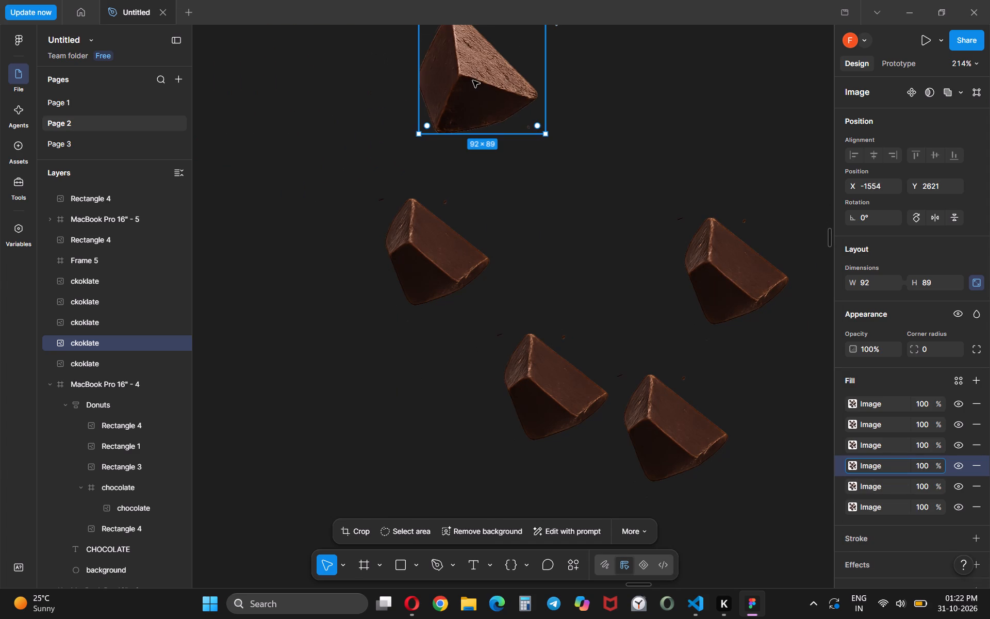
Copy the rough-surfaced chocolate piece, paste a duplicate of it and select the piece on the canvas.
{"action": "left_click", "coordinate": [472, 89]}
{"action": "right_click", "coordinate": [472, 89]}
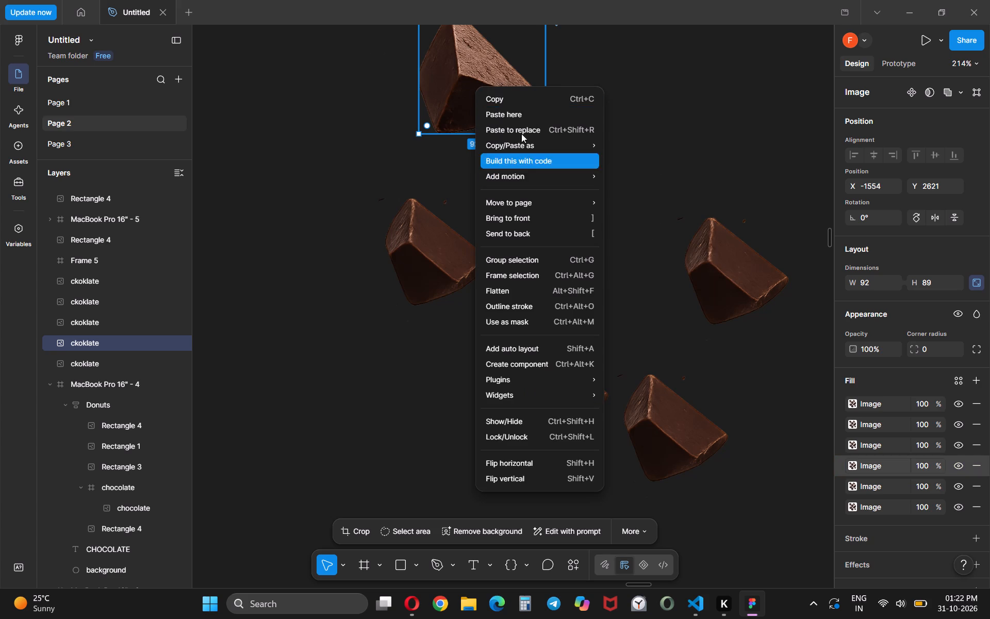
{"action": "left_click", "coordinate": [522, 103]}
{"action": "left_click", "coordinate": [253, 131]}
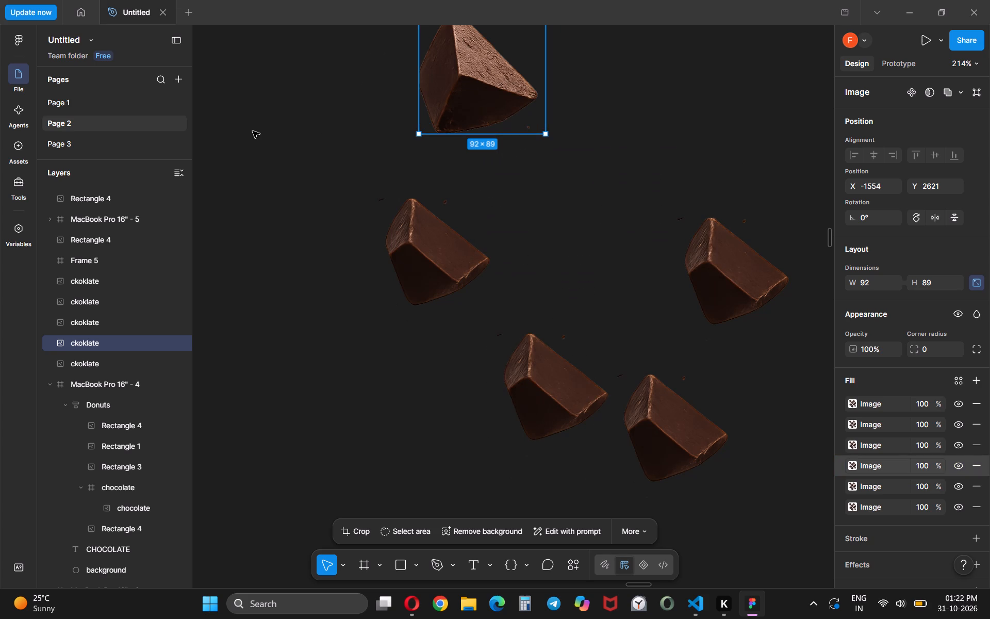
{"action": "key", "text": "ctrl+v"}
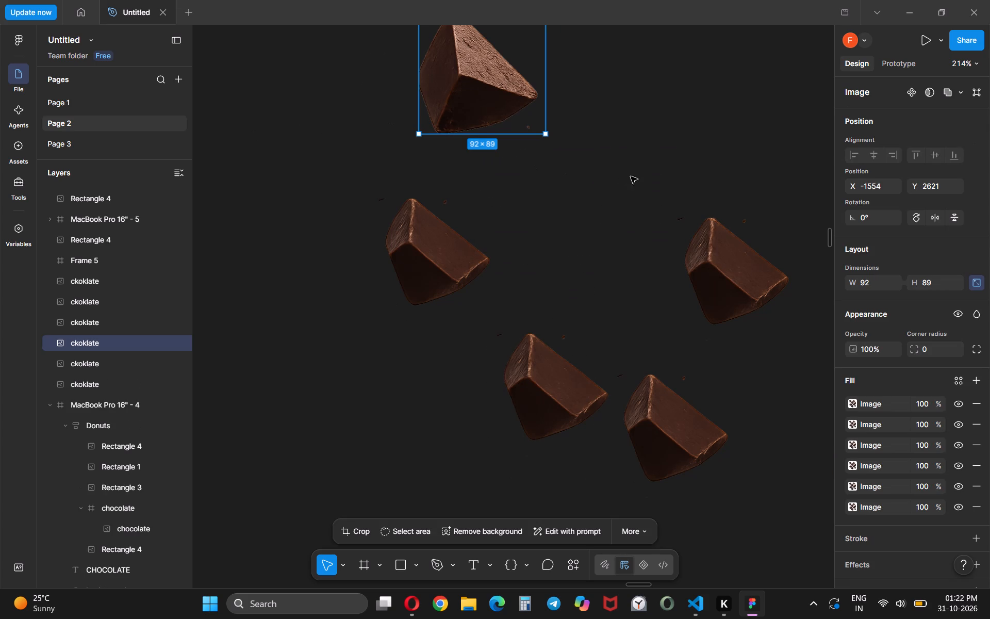
{"action": "left_click", "coordinate": [586, 138]}
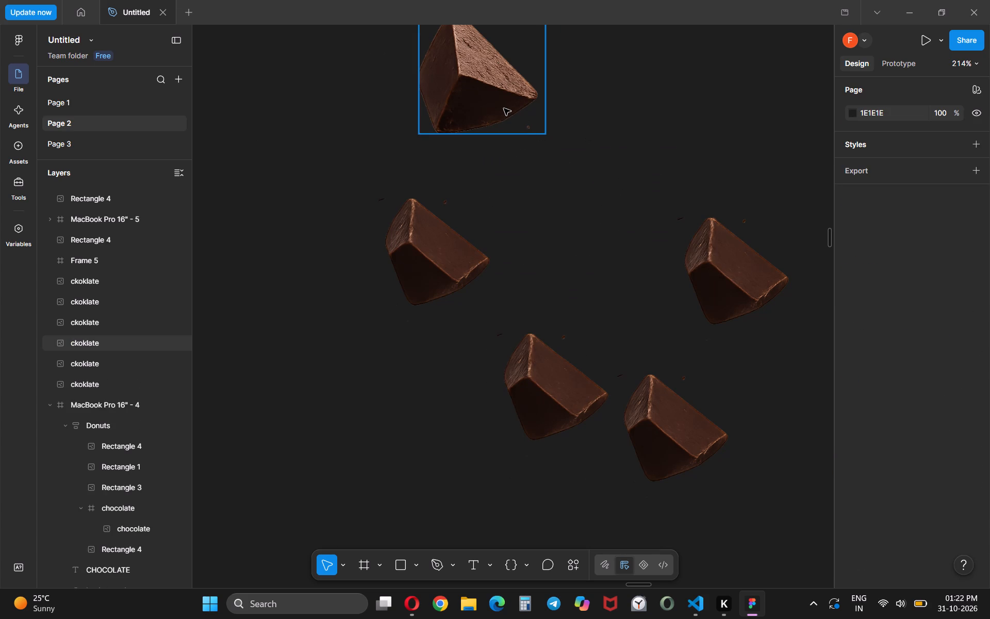
{"action": "left_click", "coordinate": [482, 93]}
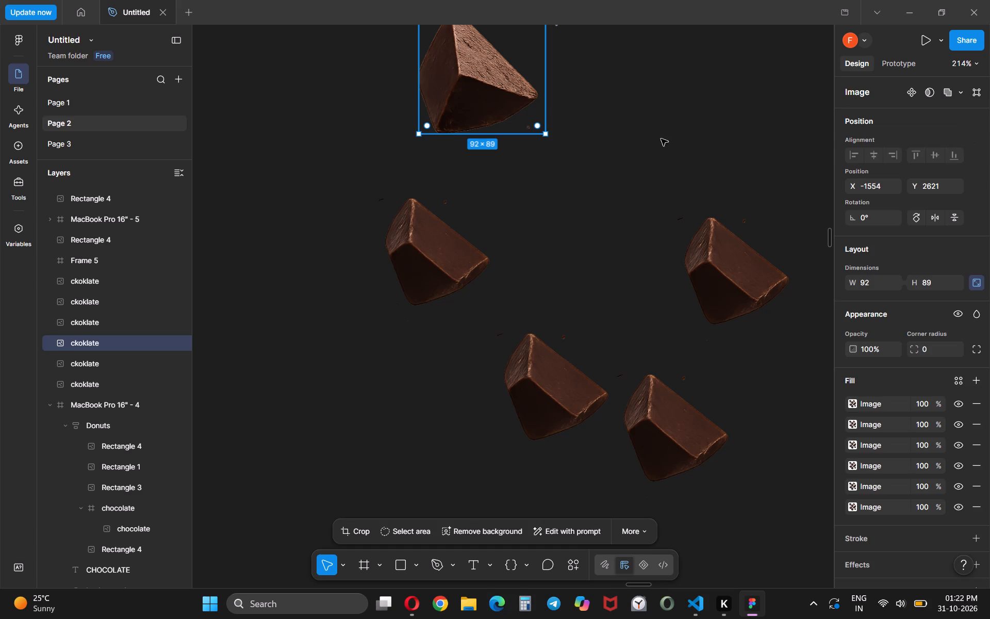
Enlarge the rightmost smooth chocolate piece to 99 × 101 and place it across the CHOCOLATE frame's top edge at X 1425, Y -20.
{"action": "left_click", "coordinate": [721, 248]}
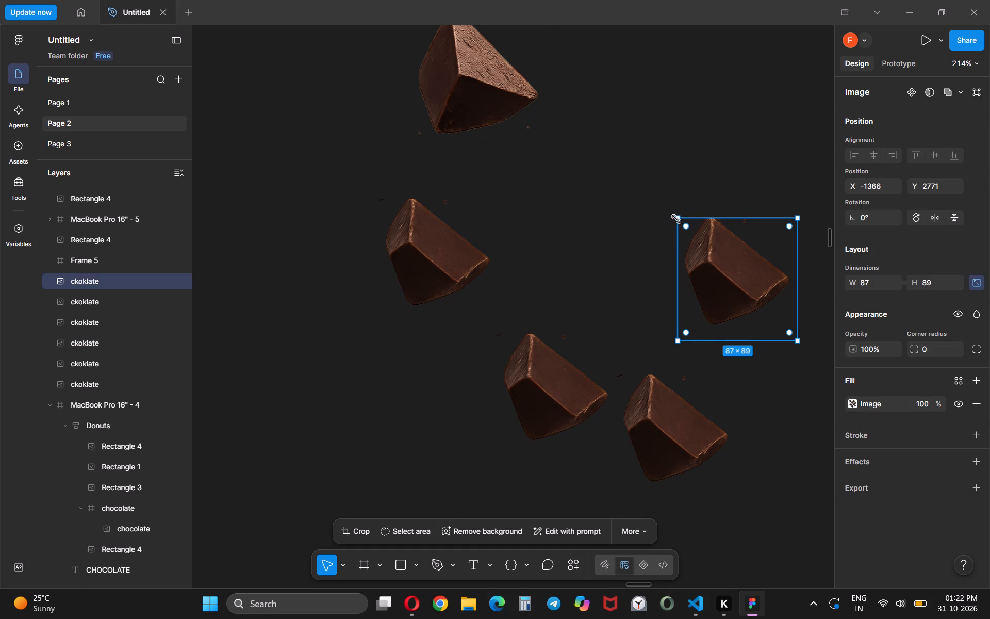
{"action": "left_click_drag", "start_coordinate": [676, 219], "coordinate": [661, 209]}
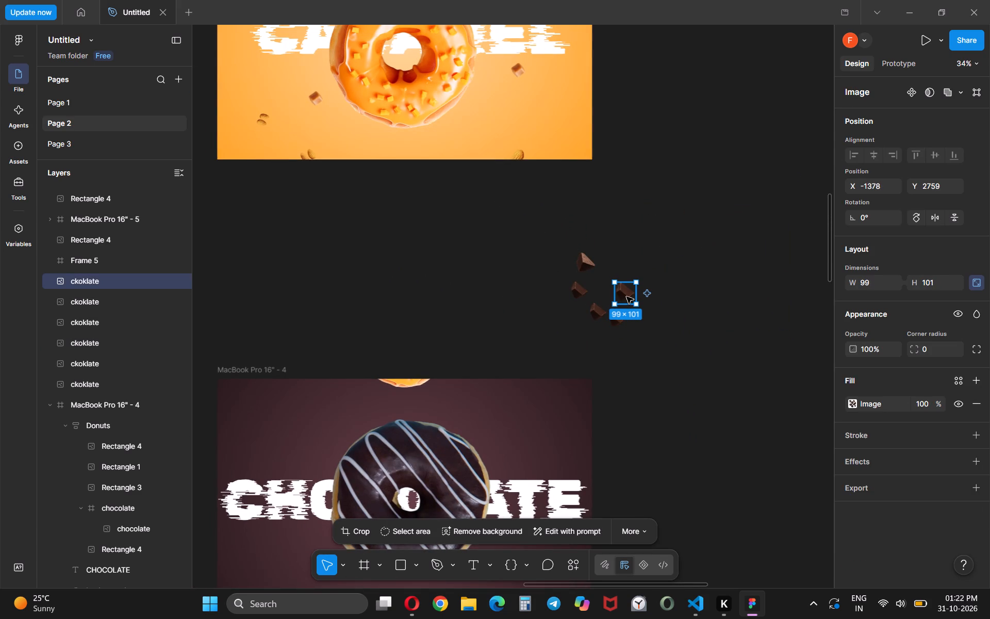
{"action": "left_click_drag", "start_coordinate": [626, 297], "coordinate": [549, 406]}
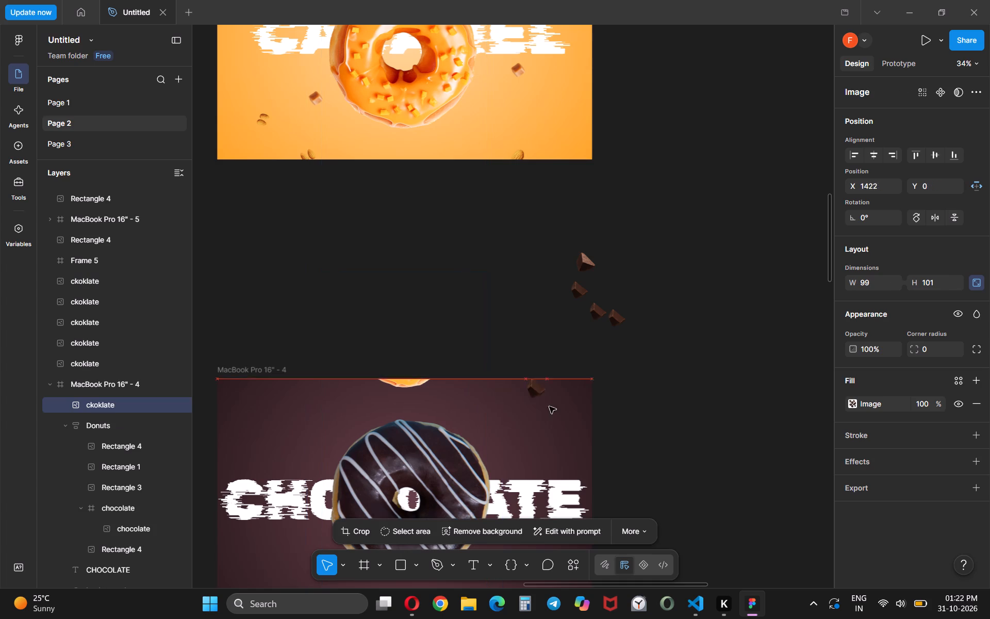
{"action": "left_click_drag", "start_coordinate": [549, 406], "coordinate": [537, 388]}
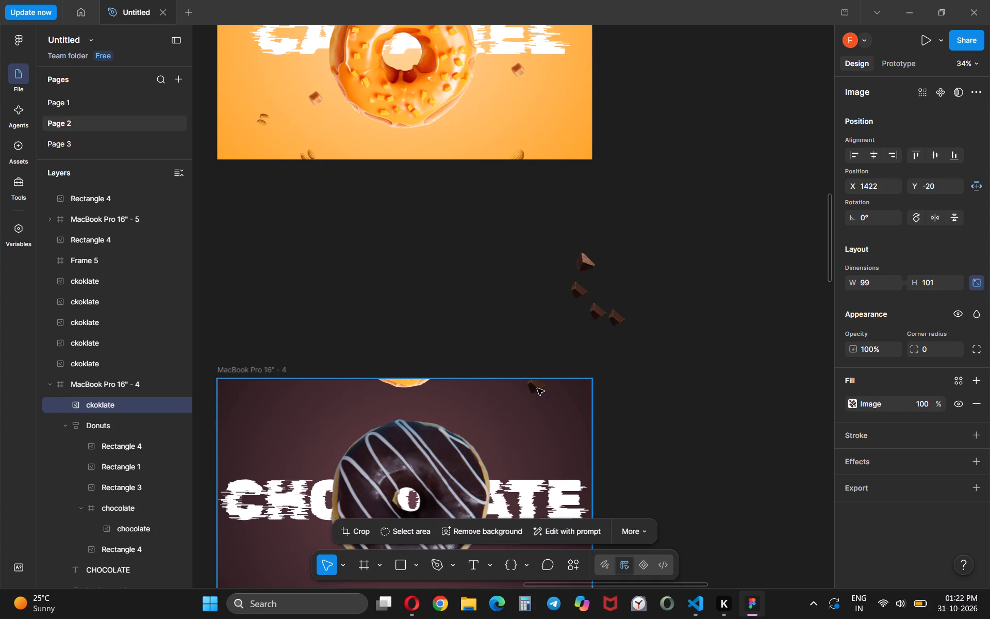
{"action": "left_click_drag", "start_coordinate": [537, 388], "coordinate": [538, 389]}
Move the nearest loose 87 × 89 chocolate piece into the CHOCOLATE frame, beside the donut's upper-left edge.
{"action": "scroll", "coordinate": [670, 394], "scroll_direction": "down", "scroll_amount": 2}
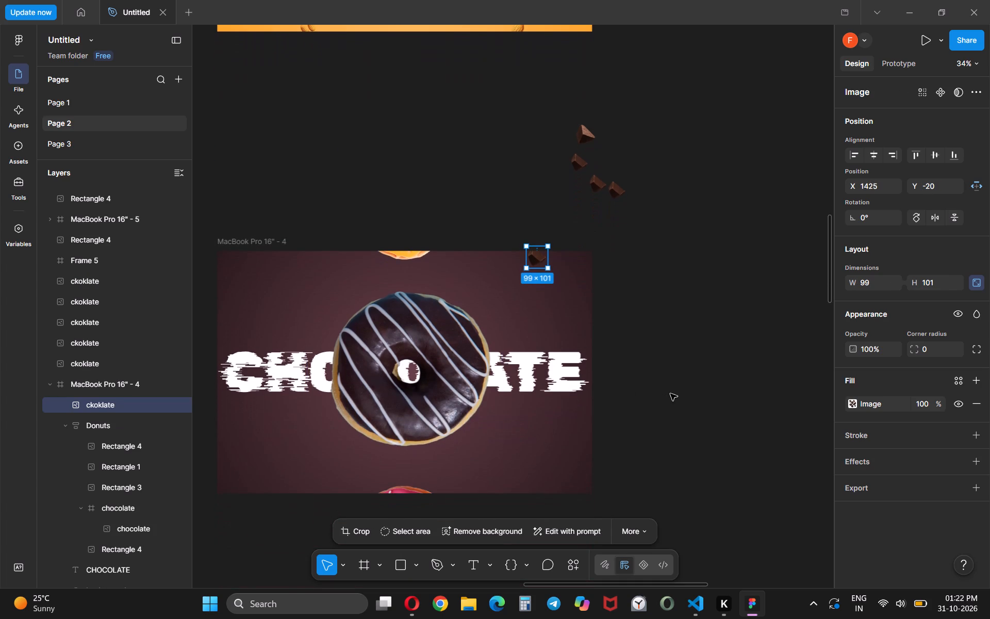
{"action": "left_click_drag", "start_coordinate": [619, 189], "coordinate": [369, 328]}
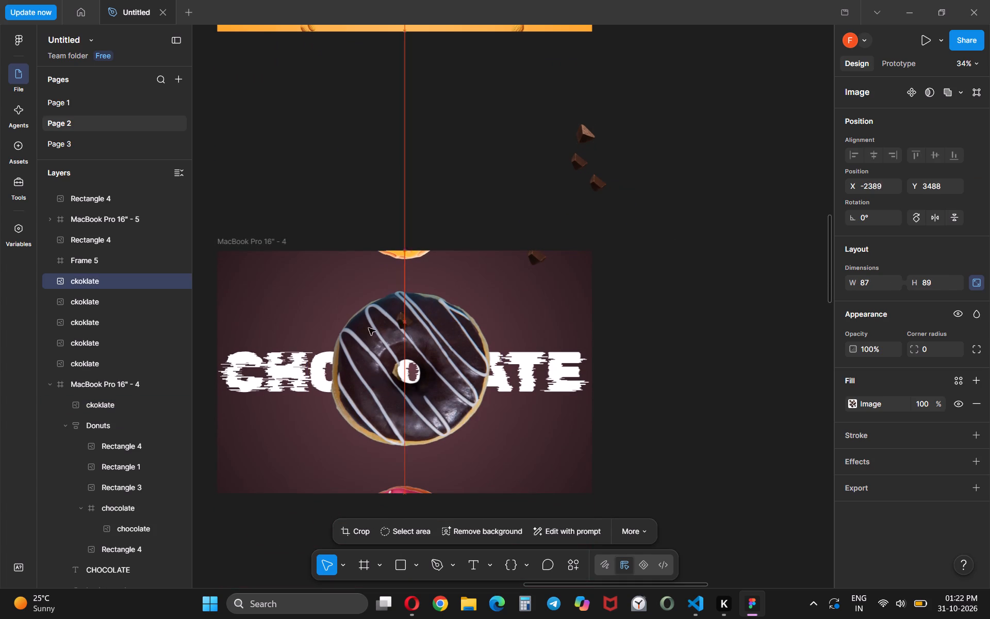
{"action": "left_click_drag", "start_coordinate": [369, 328], "coordinate": [350, 264]}
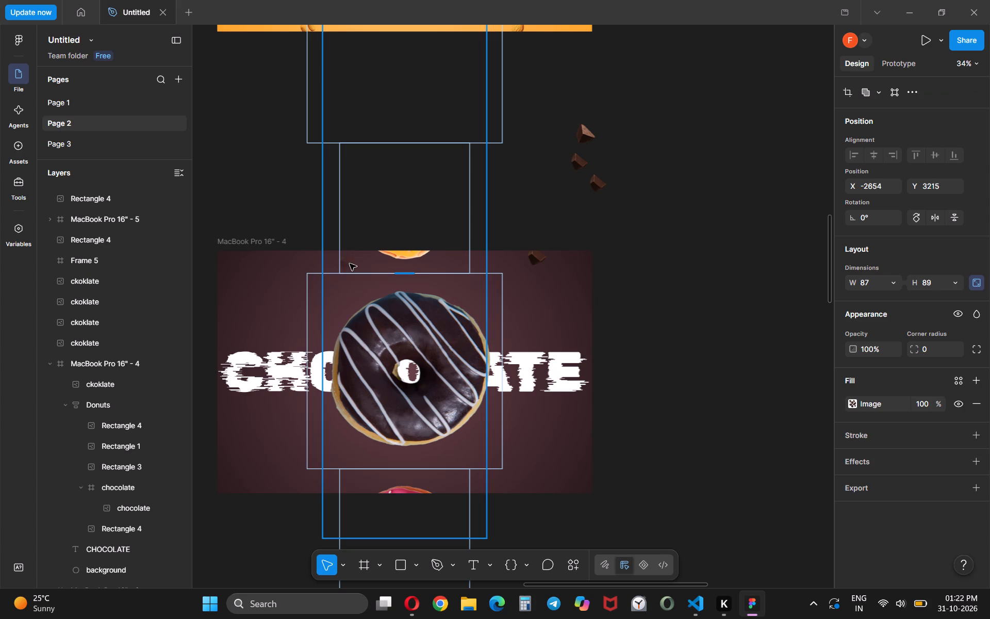
{"action": "left_click_drag", "start_coordinate": [350, 264], "coordinate": [315, 260]}
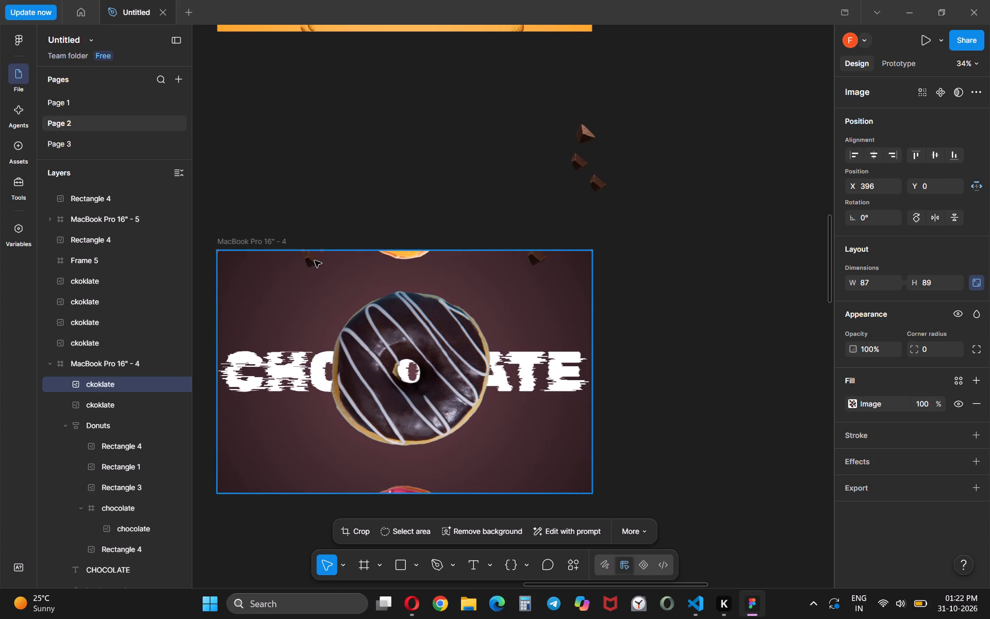
{"action": "left_click_drag", "start_coordinate": [315, 260], "coordinate": [318, 312]}
Move another smooth 87 × 89 piece into the CHOCOLATE frame, to the donut's lower right at about X 1288, Y 916.
{"action": "left_click_drag", "start_coordinate": [598, 191], "coordinate": [516, 461]}
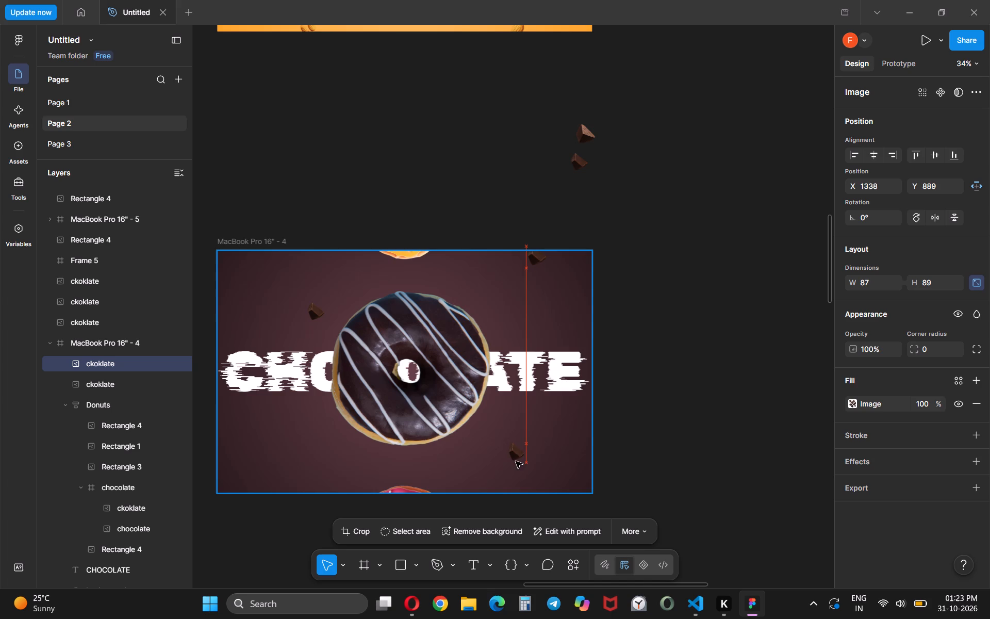
{"action": "left_click_drag", "start_coordinate": [516, 461], "coordinate": [505, 465]}
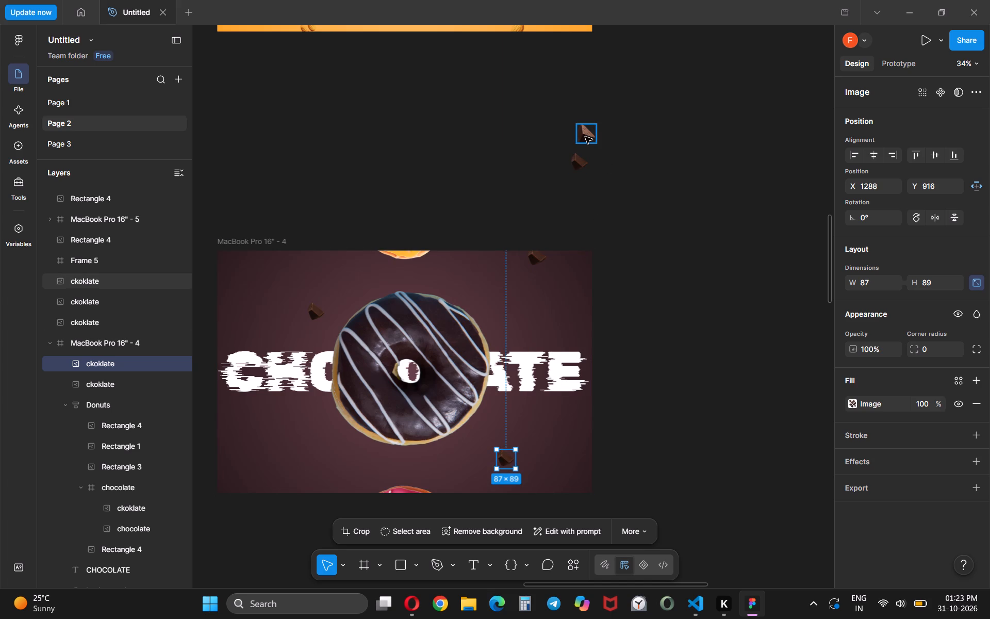
Place a rough-surfaced 92 × 89 chocolate piece over the donut's upper-right edge at about X 666, Y 146.
{"action": "left_click_drag", "start_coordinate": [585, 137], "coordinate": [468, 280]}
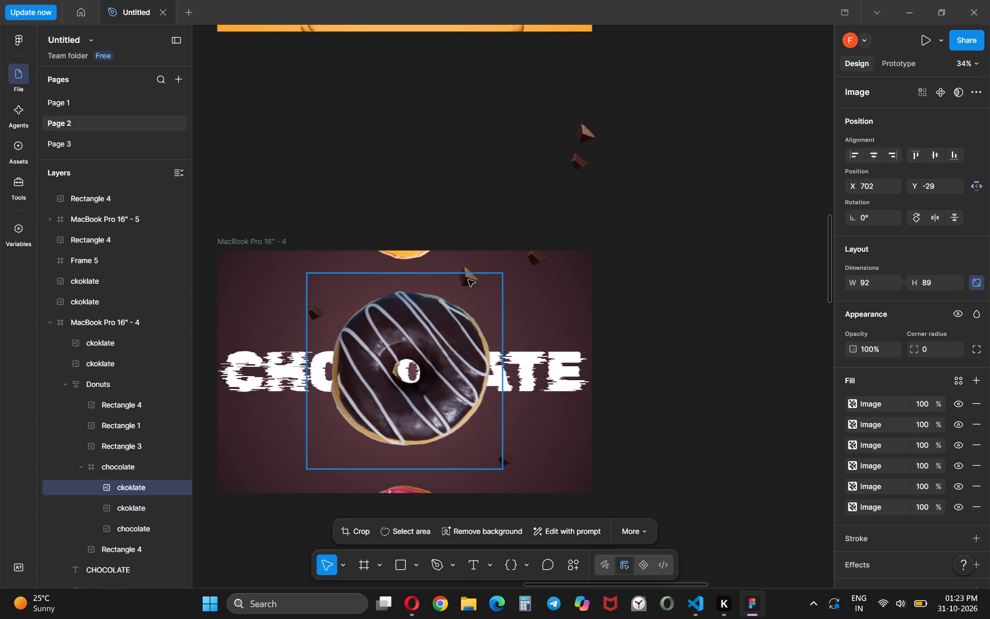
{"action": "left_click_drag", "start_coordinate": [468, 280], "coordinate": [460, 318]}
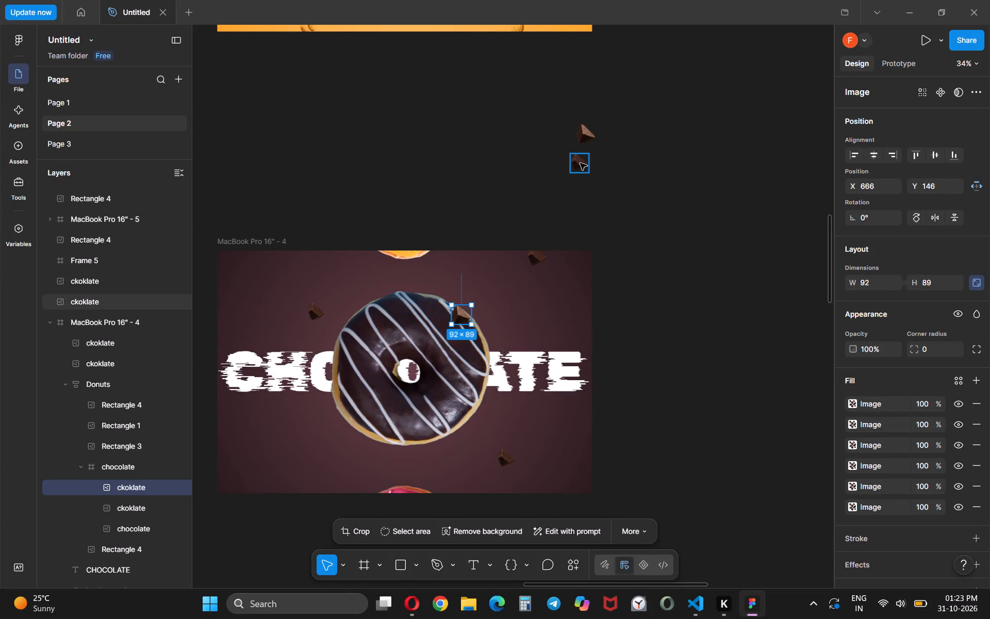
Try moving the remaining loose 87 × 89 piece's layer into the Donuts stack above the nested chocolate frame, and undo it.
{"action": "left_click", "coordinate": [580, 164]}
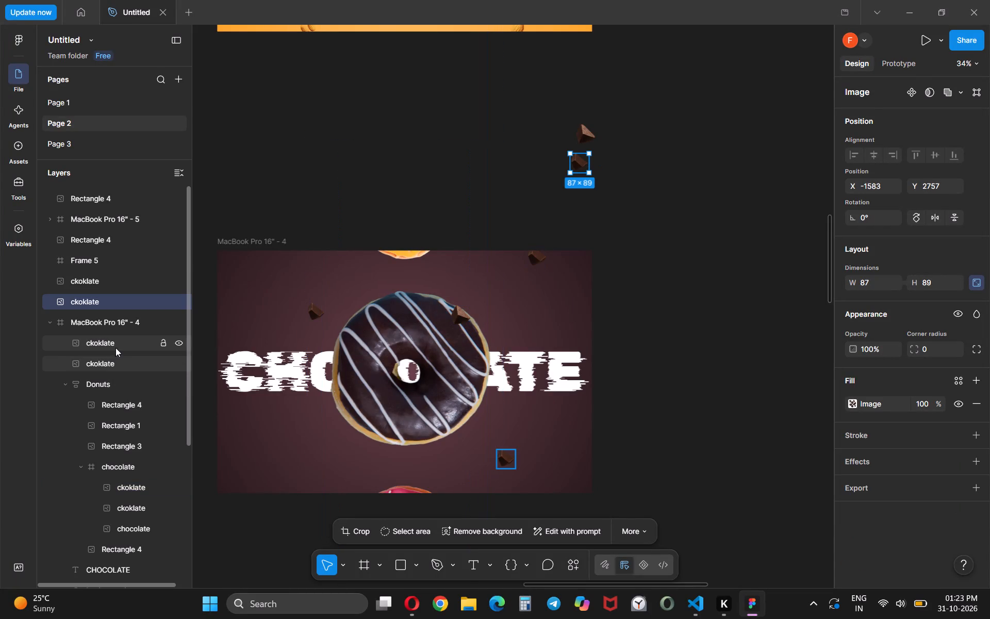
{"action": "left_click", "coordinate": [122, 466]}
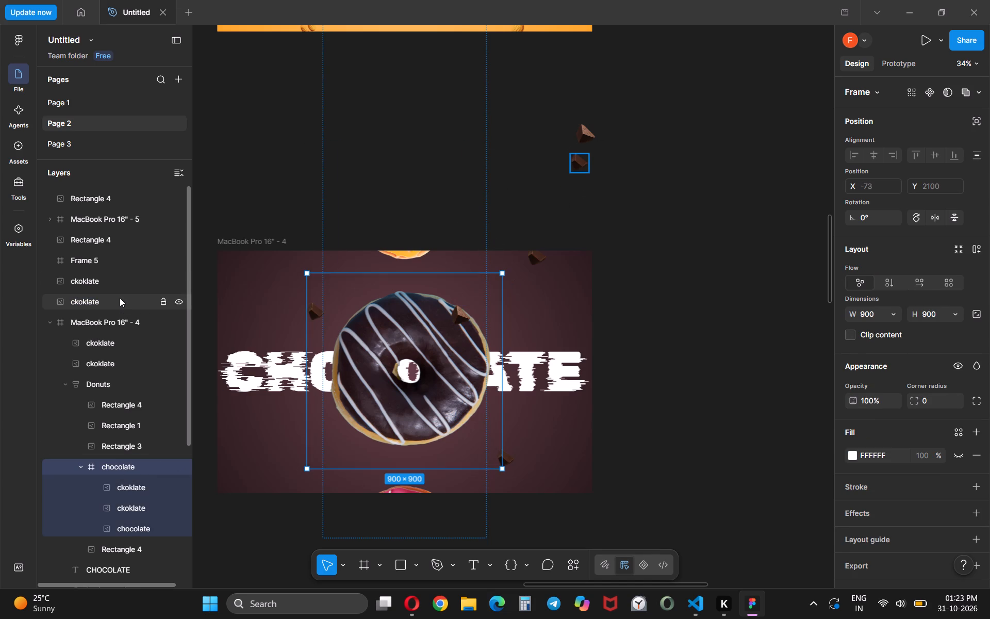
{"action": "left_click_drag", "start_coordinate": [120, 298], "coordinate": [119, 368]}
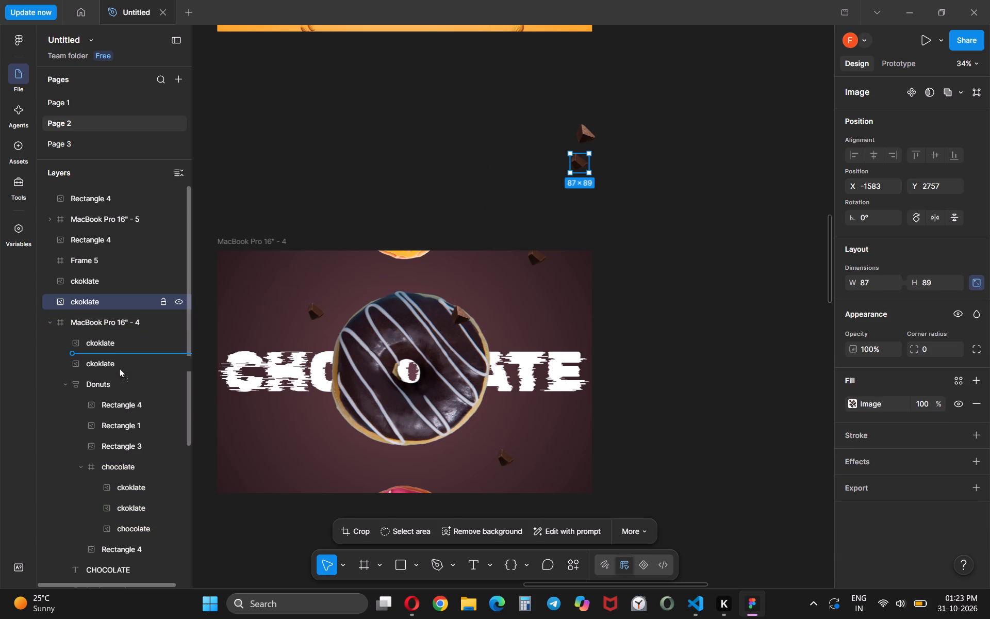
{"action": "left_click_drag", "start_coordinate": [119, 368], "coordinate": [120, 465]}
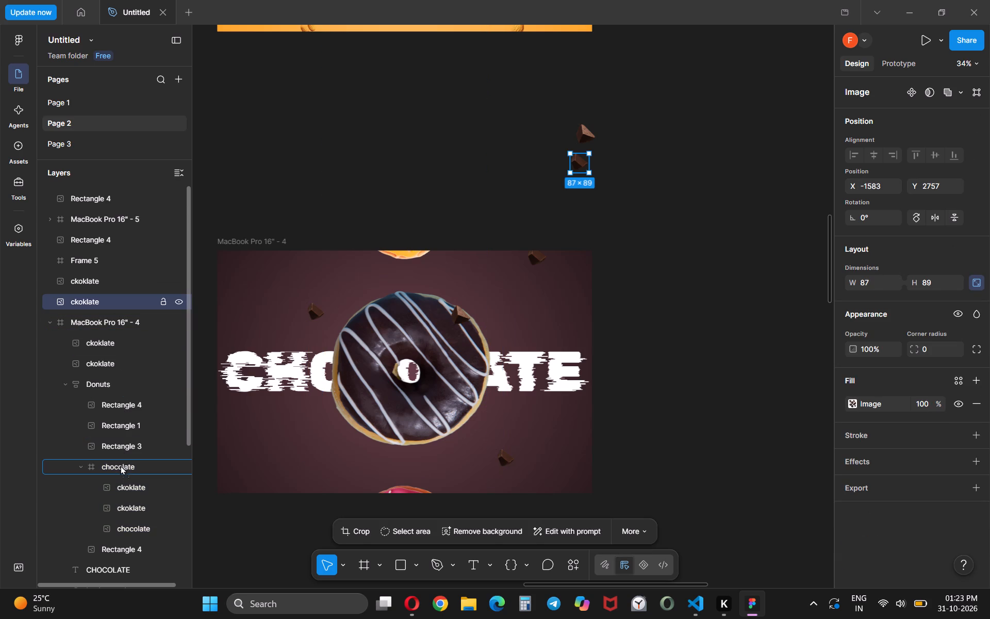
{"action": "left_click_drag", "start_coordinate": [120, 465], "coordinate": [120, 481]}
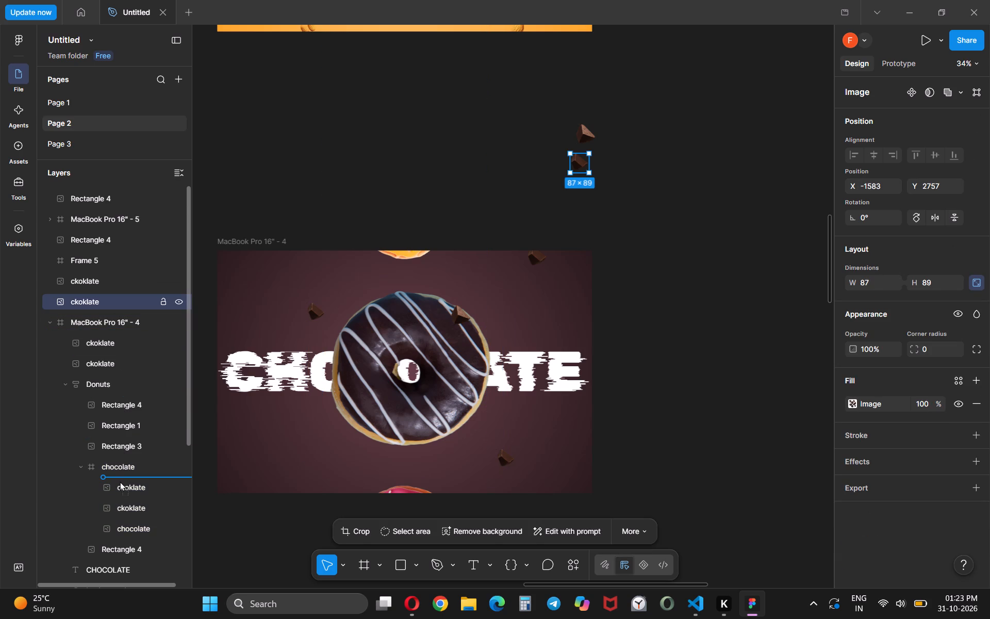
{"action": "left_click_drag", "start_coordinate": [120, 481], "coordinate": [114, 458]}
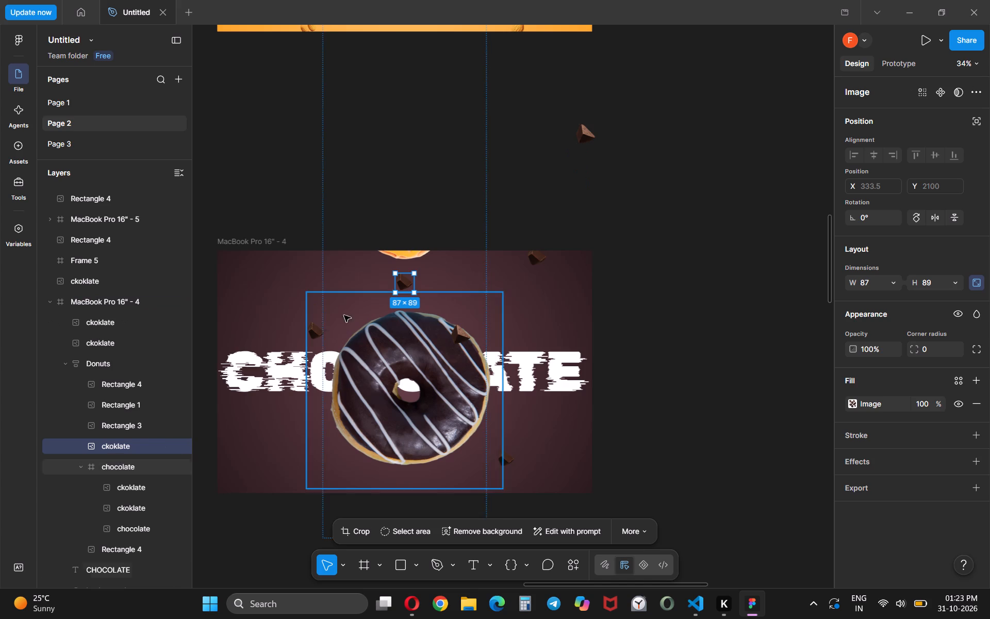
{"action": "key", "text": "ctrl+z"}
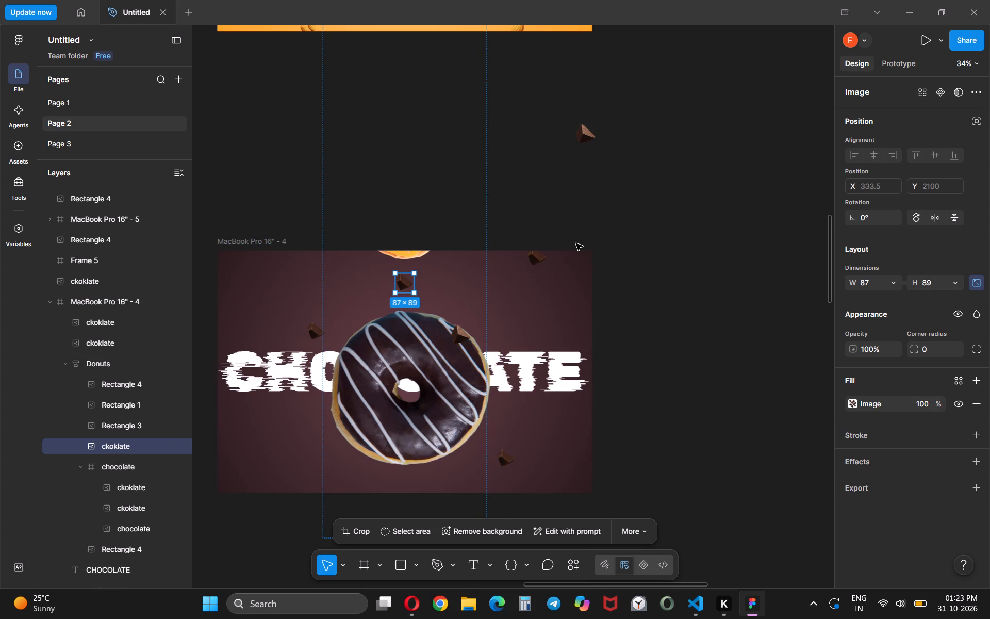
Position the last smooth 87 × 89 piece just below the donut's lower-right edge at about X 579, Y 766.
{"action": "left_click_drag", "start_coordinate": [580, 167], "coordinate": [483, 423]}
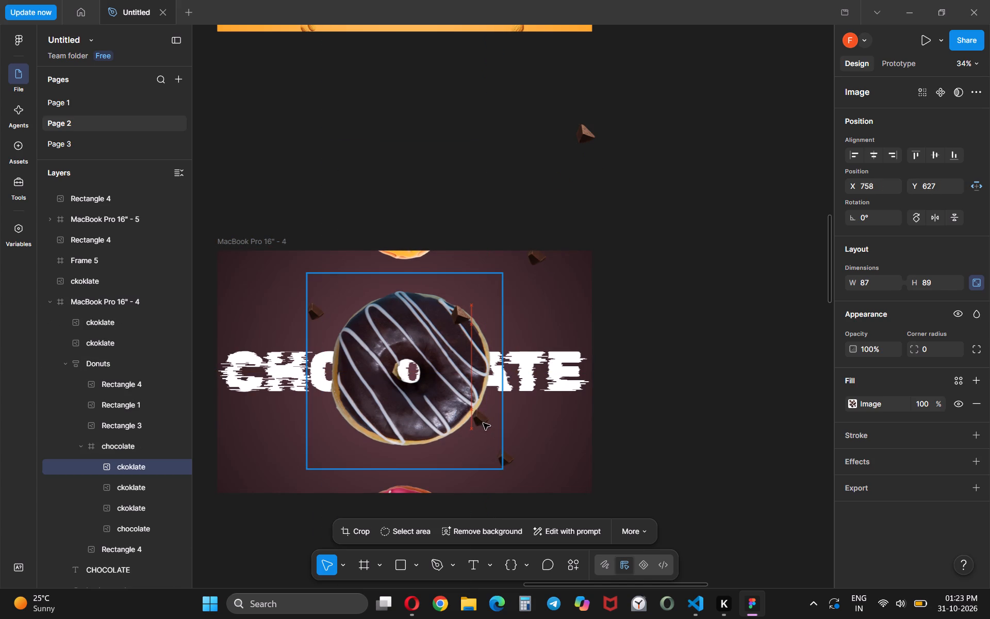
{"action": "left_click_drag", "start_coordinate": [483, 423], "coordinate": [401, 414]}
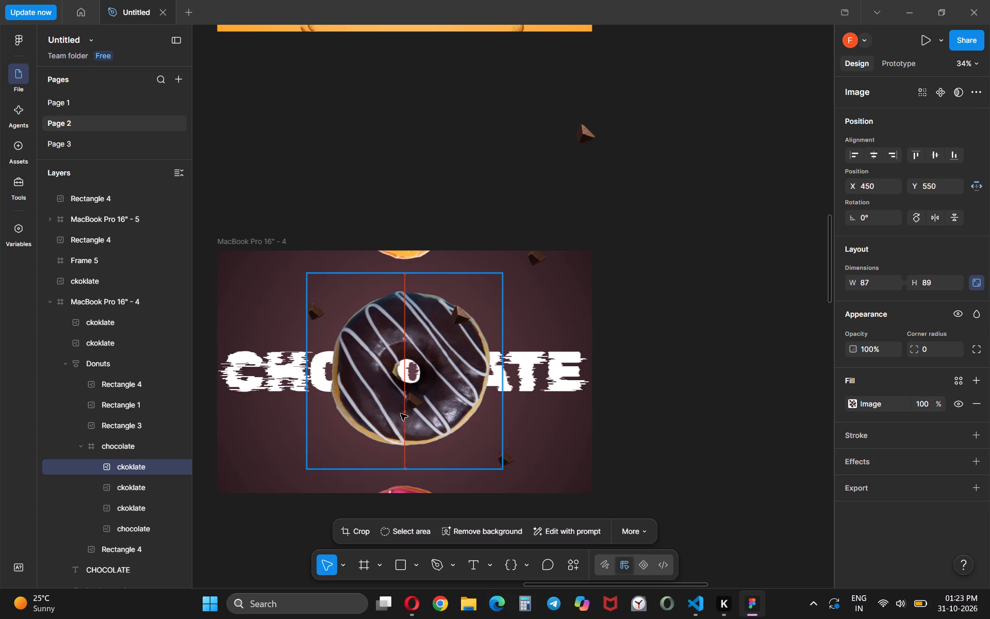
{"action": "left_click_drag", "start_coordinate": [401, 414], "coordinate": [344, 459]}
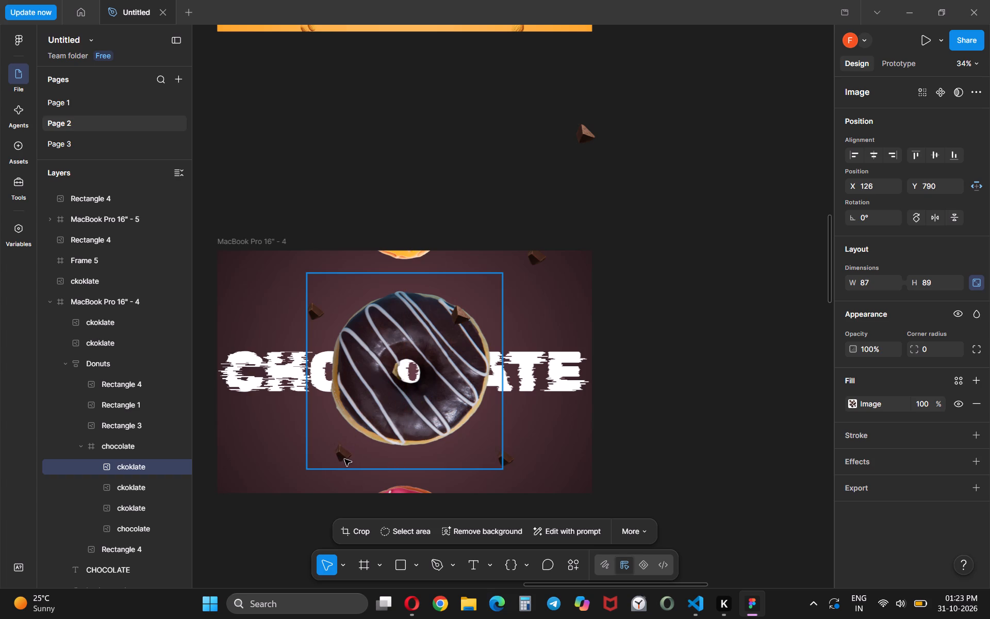
{"action": "left_click_drag", "start_coordinate": [344, 459], "coordinate": [420, 446]}
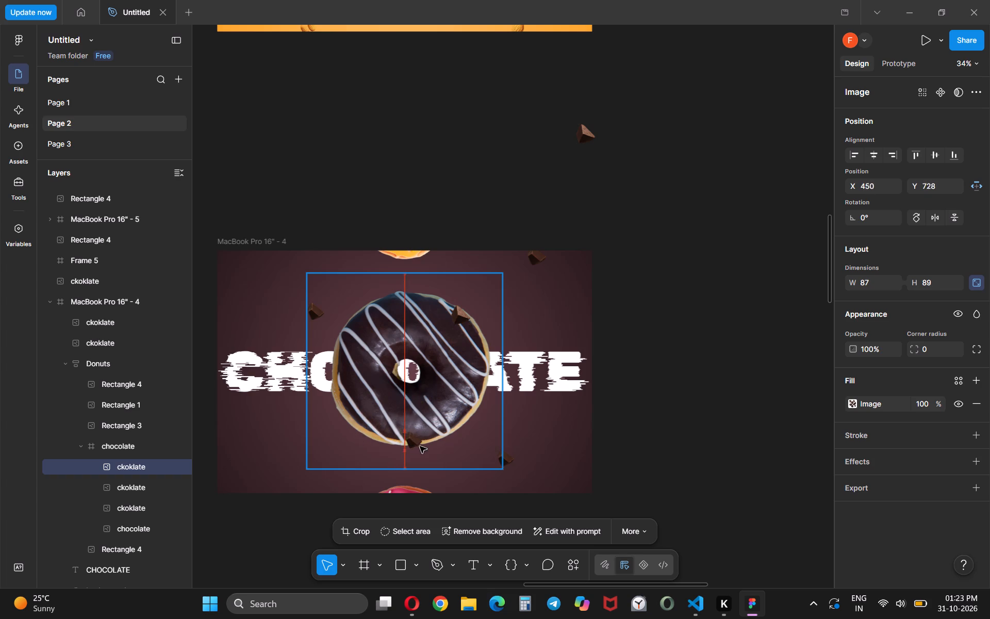
{"action": "left_click_drag", "start_coordinate": [420, 446], "coordinate": [440, 453]}
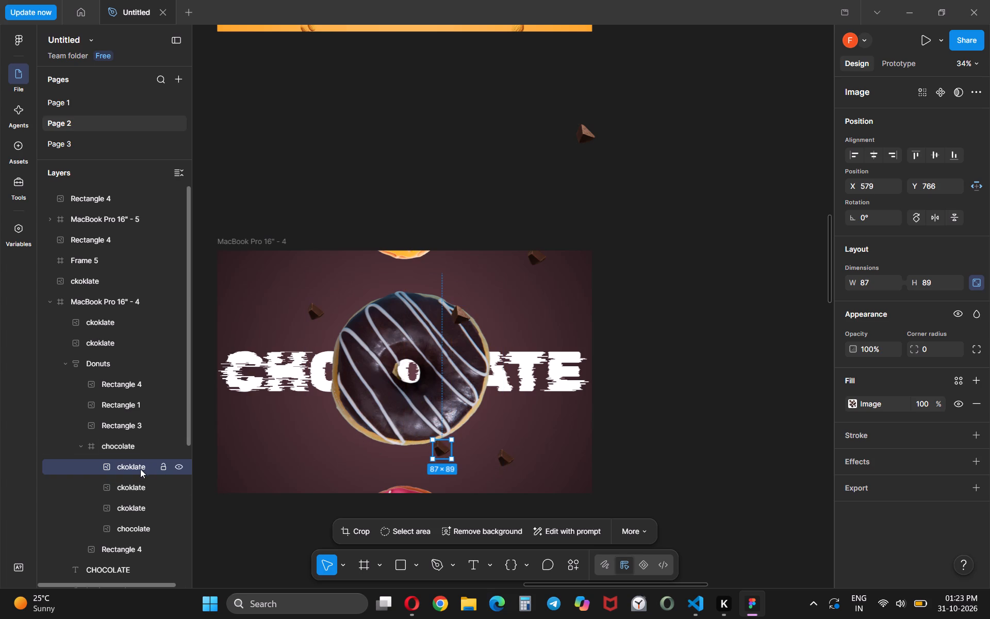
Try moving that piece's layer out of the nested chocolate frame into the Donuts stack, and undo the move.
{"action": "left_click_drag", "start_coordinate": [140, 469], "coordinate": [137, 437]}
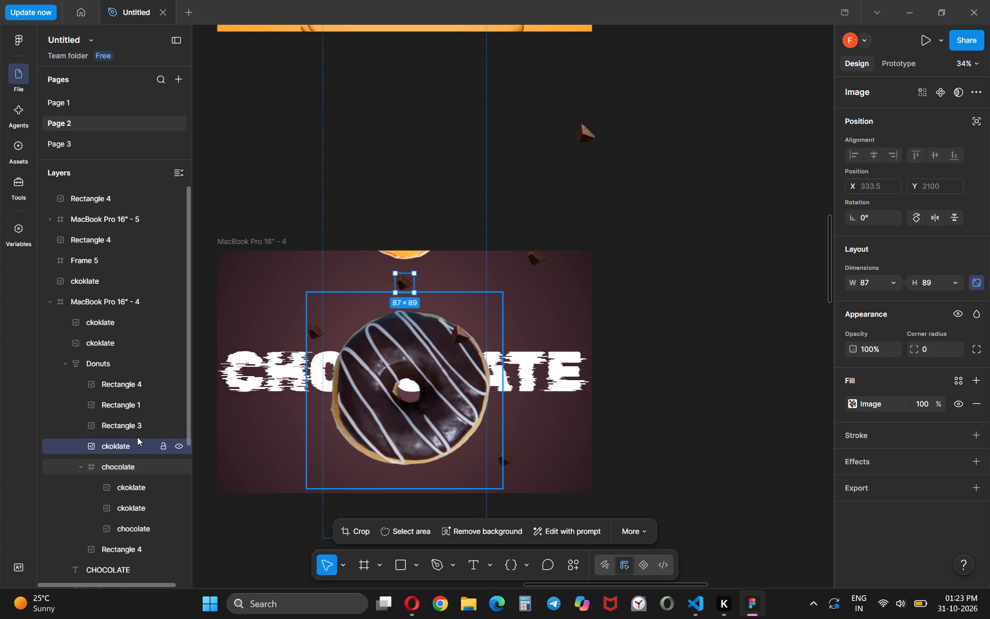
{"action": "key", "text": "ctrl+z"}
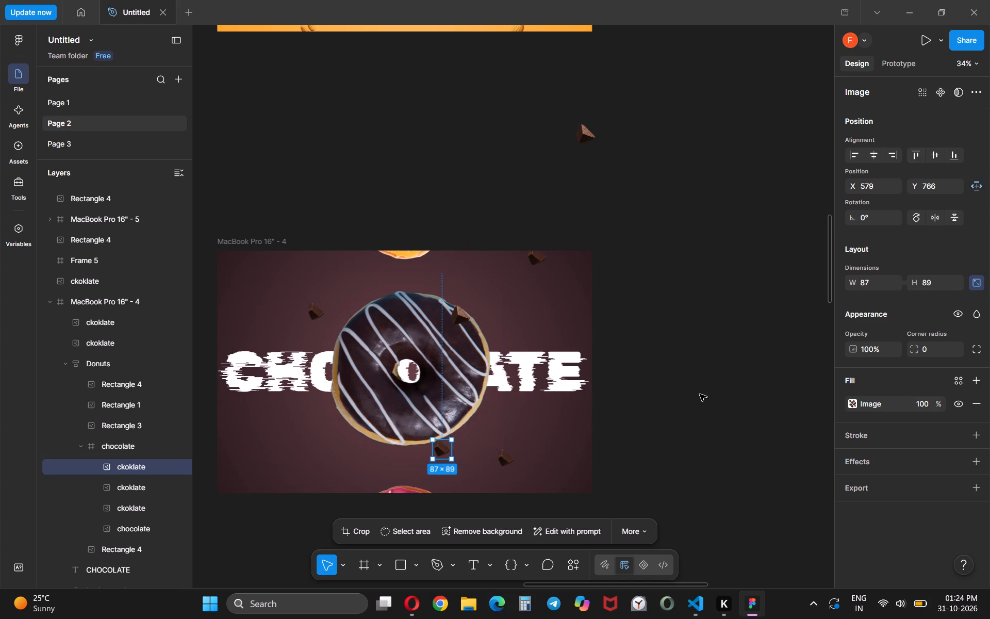
Move the 87 × 89 piece's layer into the Donuts stack, directly above the nested chocolate frame.
{"action": "scroll", "coordinate": [700, 394], "scroll_direction": "down", "scroll_amount": 1}
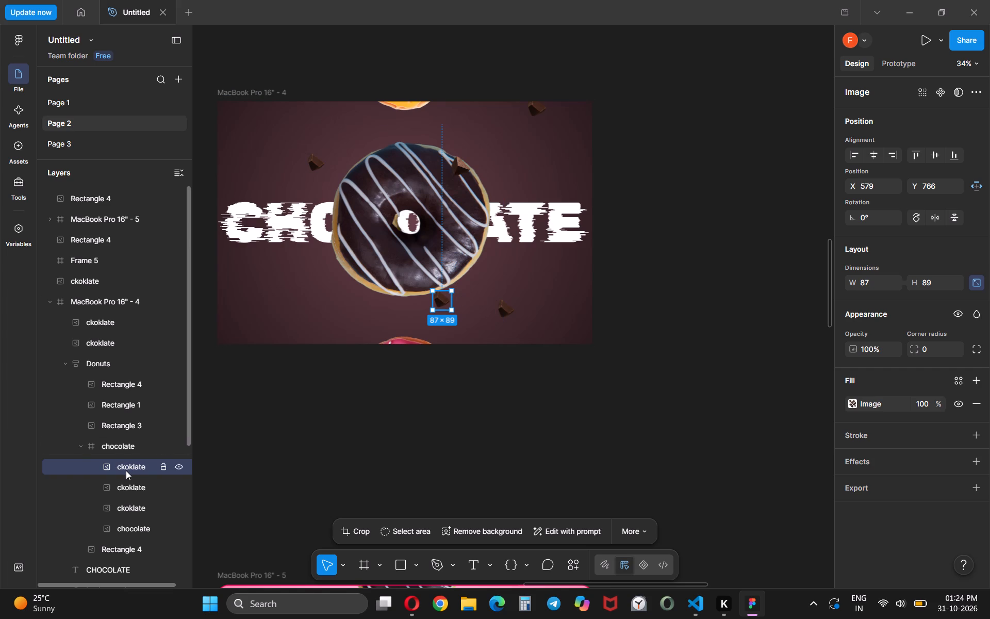
{"action": "left_click_drag", "start_coordinate": [125, 470], "coordinate": [126, 439]}
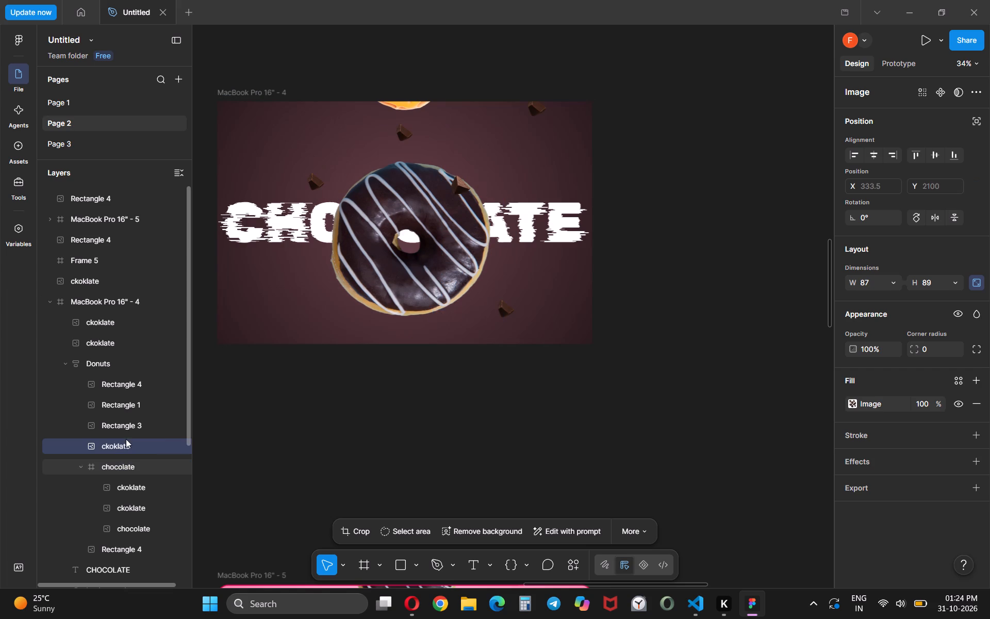
Preview the prototype and step back and forth through the flavour frames to check their transitions and the chocolate decorations.
{"action": "left_click", "coordinate": [922, 47]}
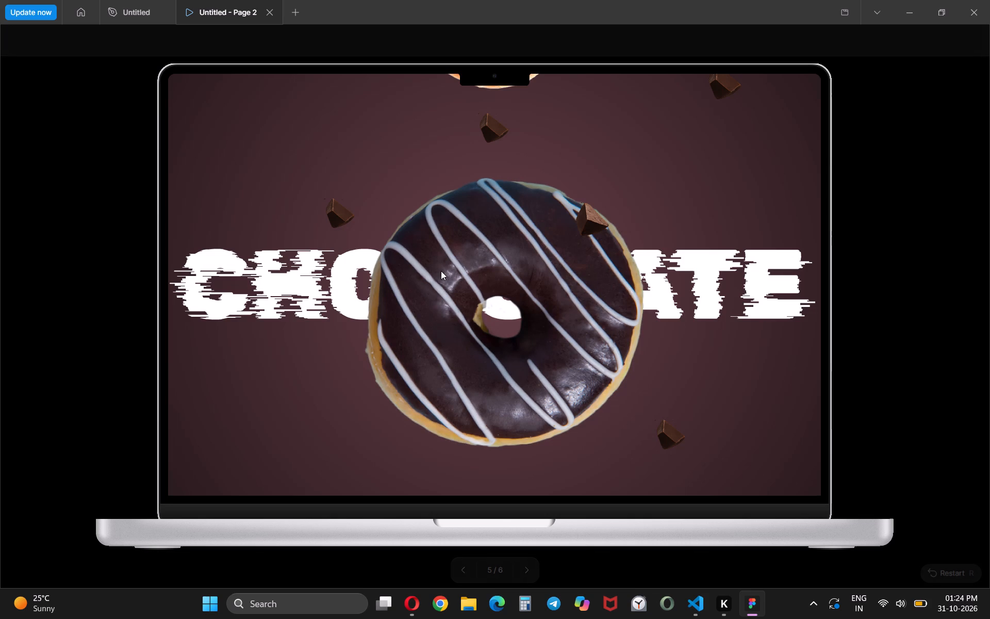
{"action": "key", "text": "Return"}
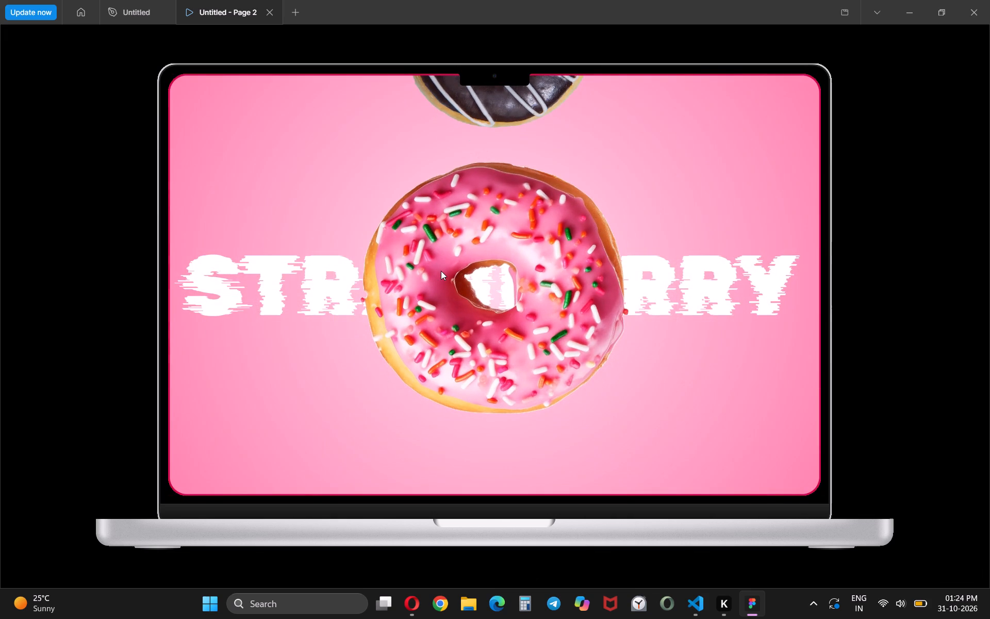
{"action": "key", "text": "Return"}
{"action": "key", "text": "Return"}
{"action": "key", "text": "Return"}
{"action": "key", "text": "Left"}
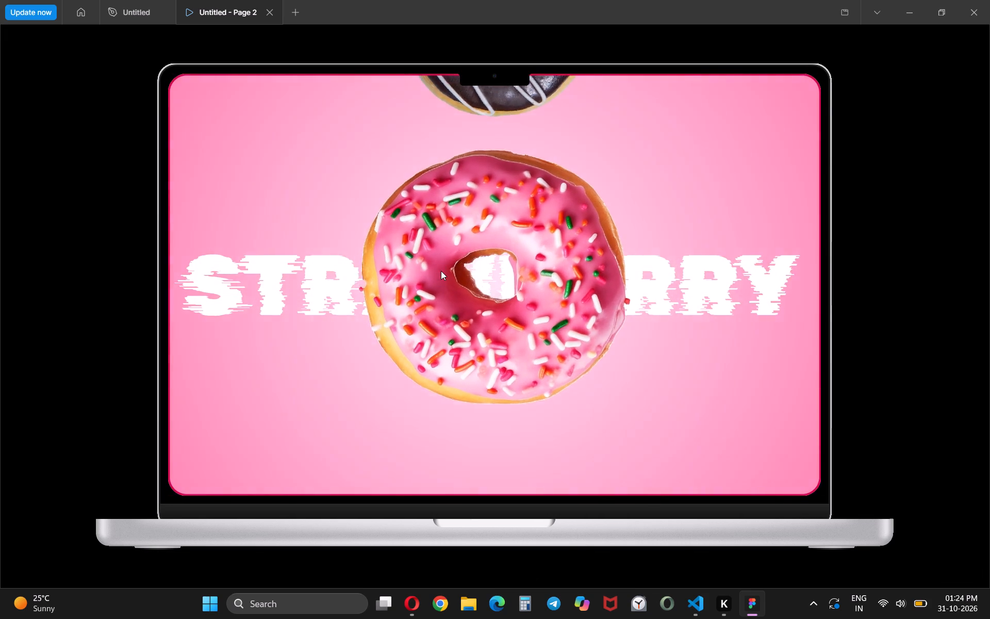
{"action": "key", "text": "Left"}
{"action": "key", "text": "Left"}
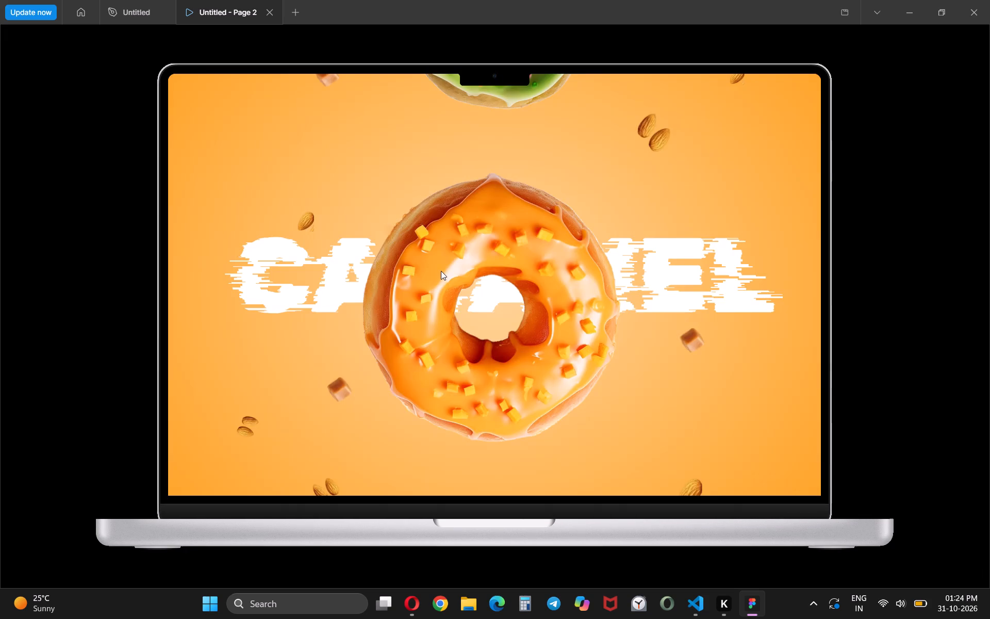
{"action": "key", "text": "Left"}
{"action": "key", "text": "Left"}
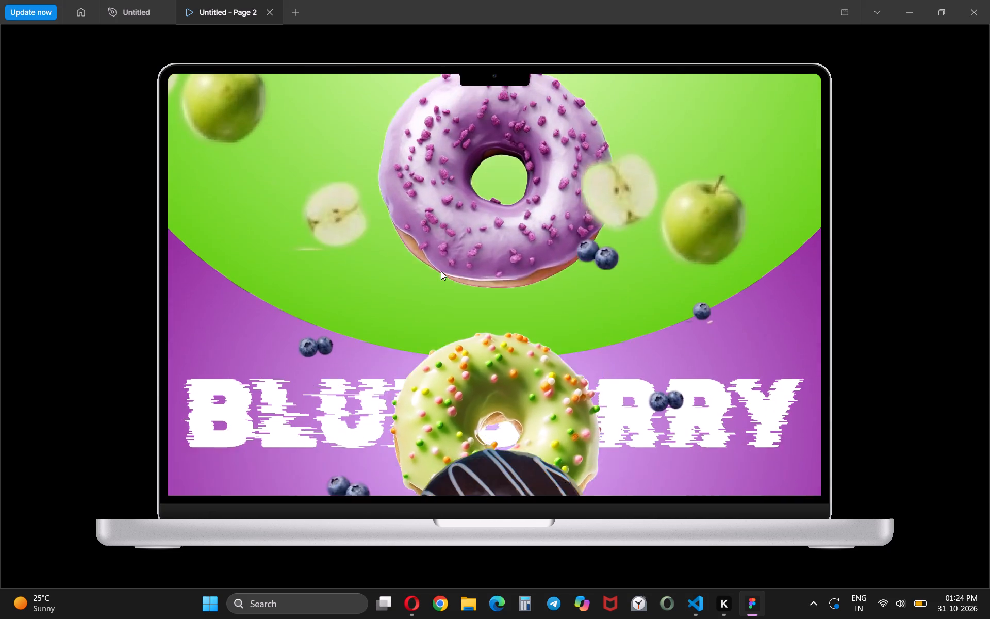
{"action": "key", "text": "Left"}
{"action": "key", "text": "Right"}
{"action": "key", "text": "Right"}
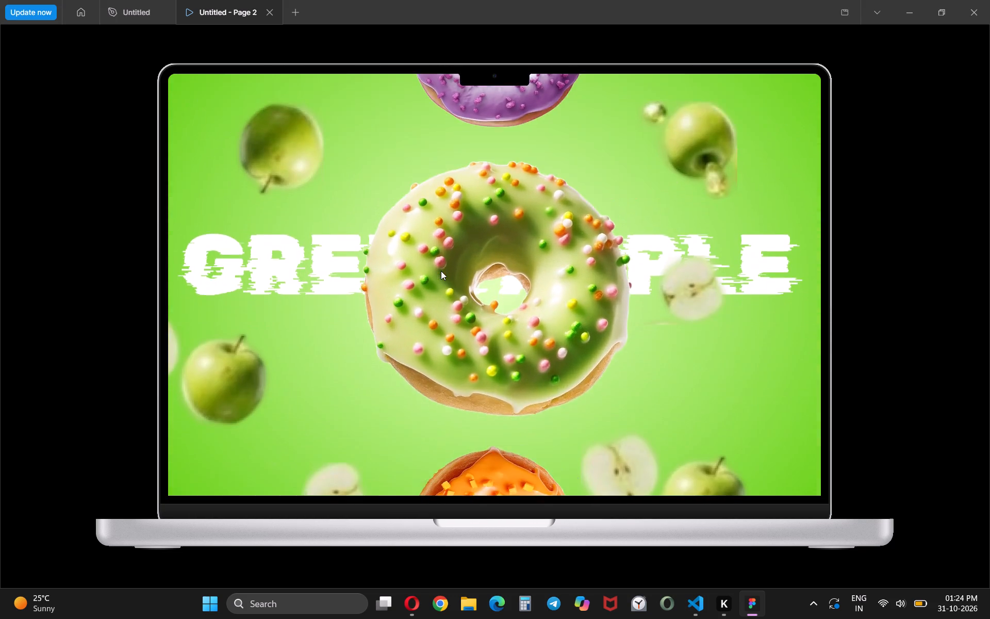
{"action": "key", "text": "Right"}
{"action": "key", "text": "Right"}
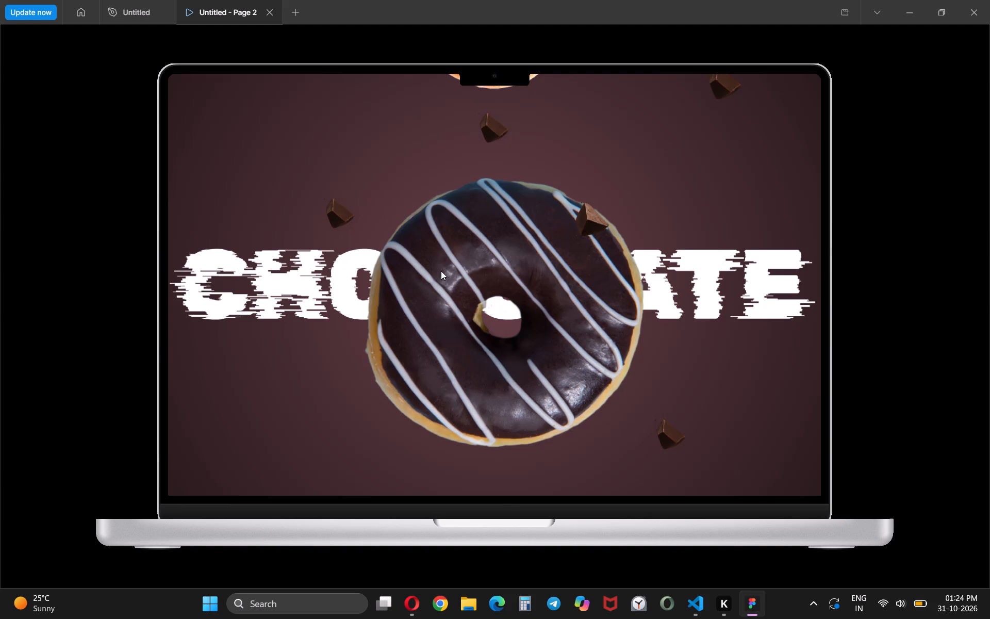
Step back and forth through the flavour frames in the prototype preview, checking the chocolate decorations and the transitions to the other donuts.
{"action": "key", "text": "Right"}
{"action": "key", "text": "Left"}
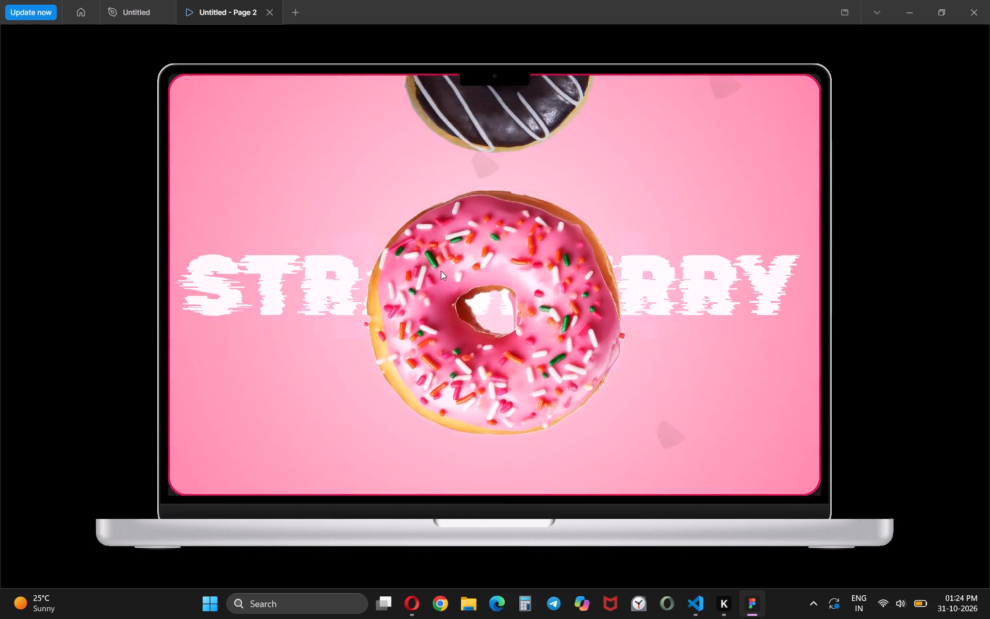
{"action": "key", "text": "Right"}
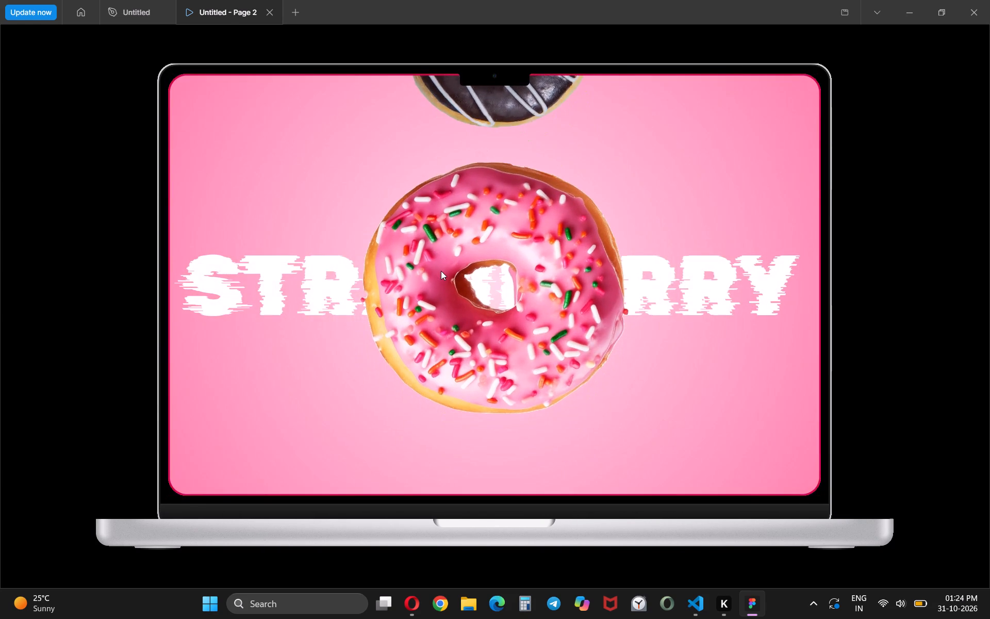
{"action": "key", "text": "Left"}
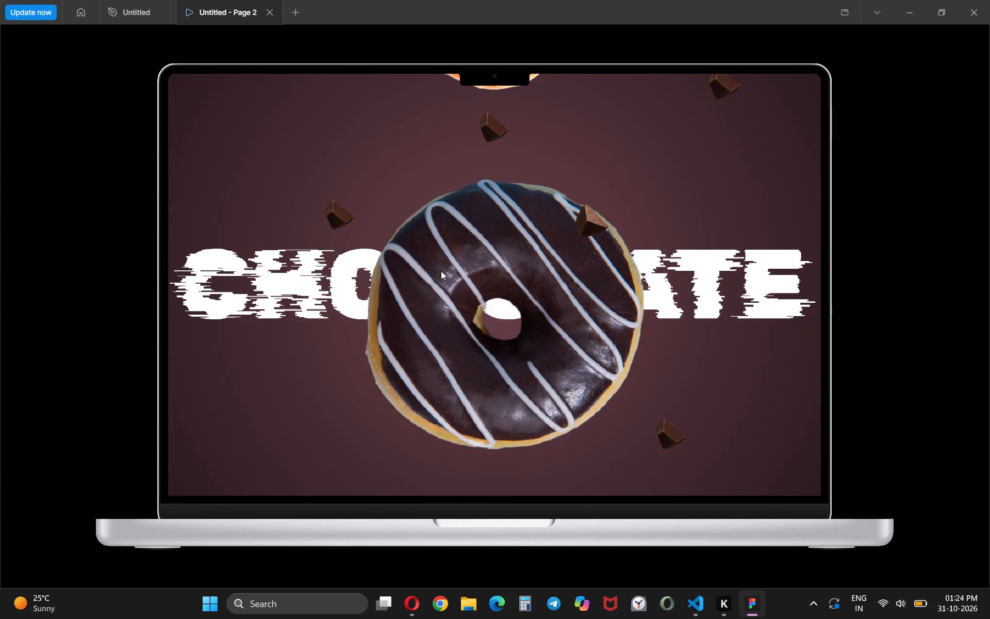
{"action": "key", "text": "Right"}
{"action": "key", "text": "Left"}
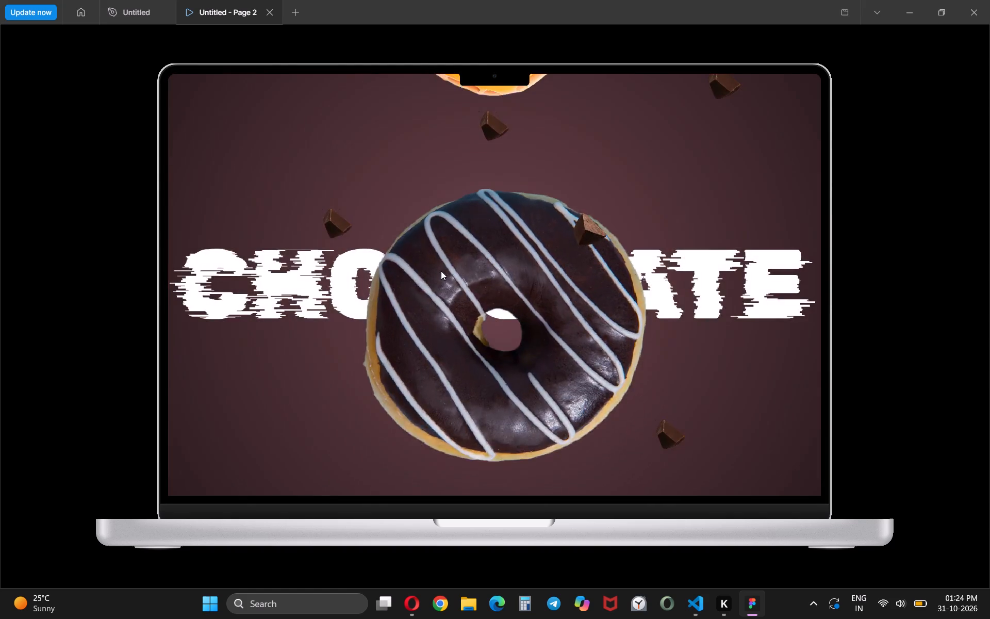
{"action": "key", "text": "Left"}
{"action": "key", "text": "Left"}
{"action": "key", "text": "Left"}
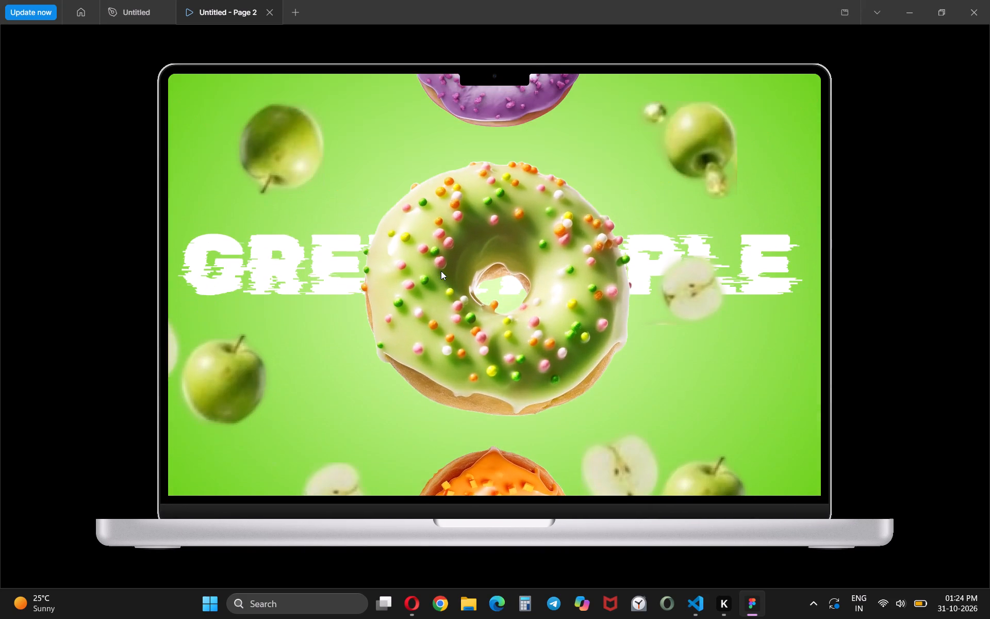
{"action": "key", "text": "Right"}
{"action": "key", "text": "Left"}
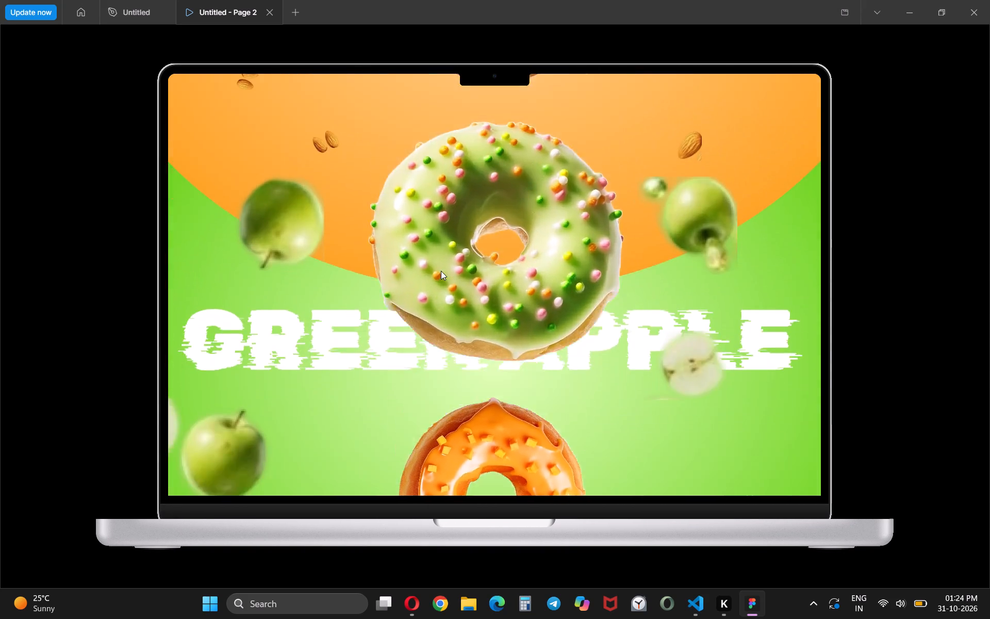
{"action": "key", "text": "Left"}
{"action": "key", "text": "Left"}
{"action": "key", "text": "Left"}
{"action": "key", "text": "Left"}
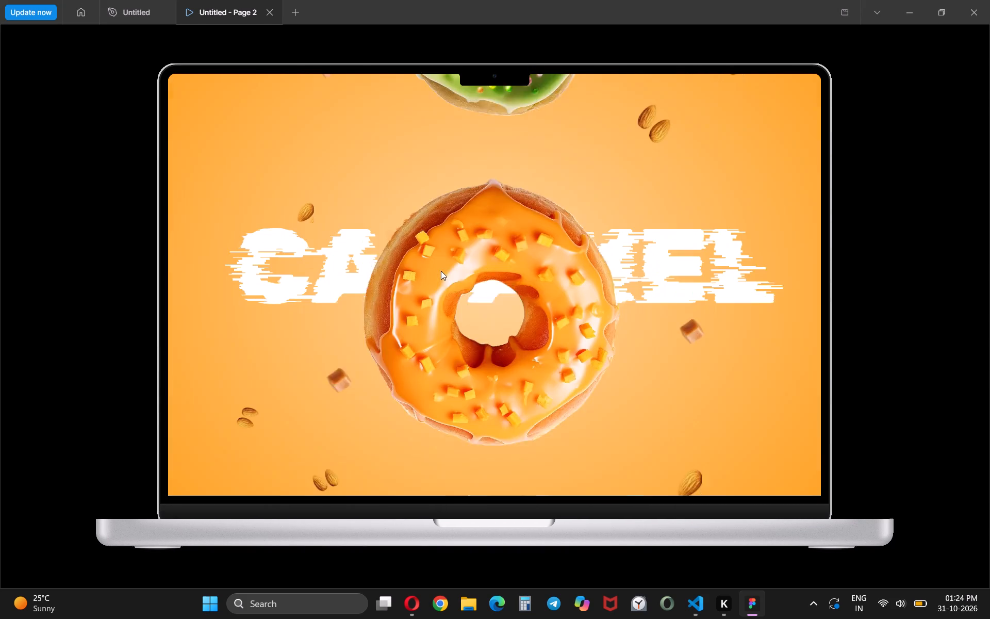
{"action": "key", "text": "Left"}
{"action": "key", "text": "Left"}
{"action": "key", "text": "Right"}
{"action": "key", "text": "Right"}
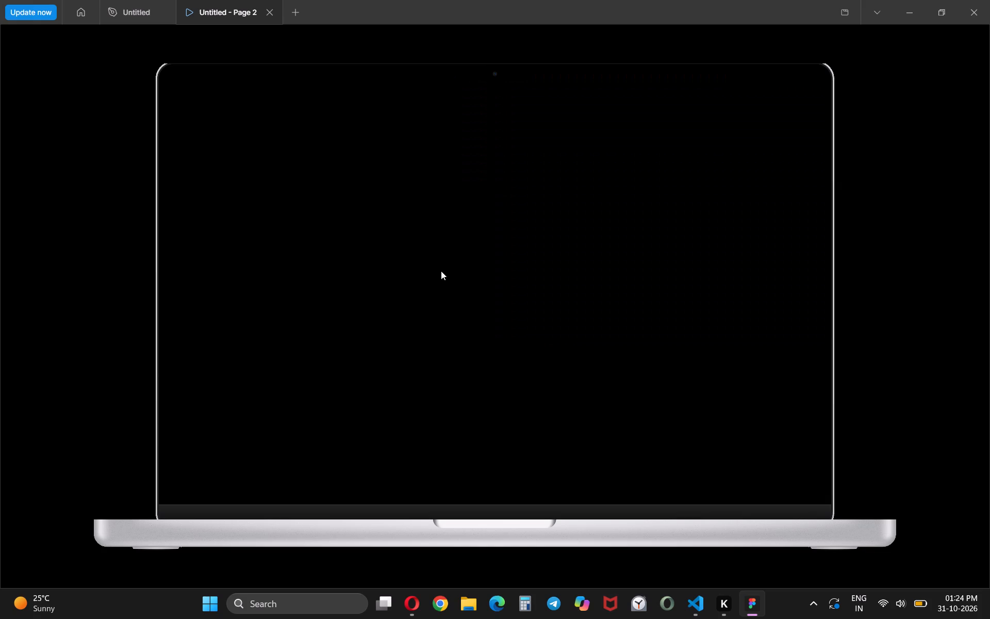
{"action": "key", "text": "Right"}
{"action": "key", "text": "Right"}
{"action": "key", "text": "Right"}
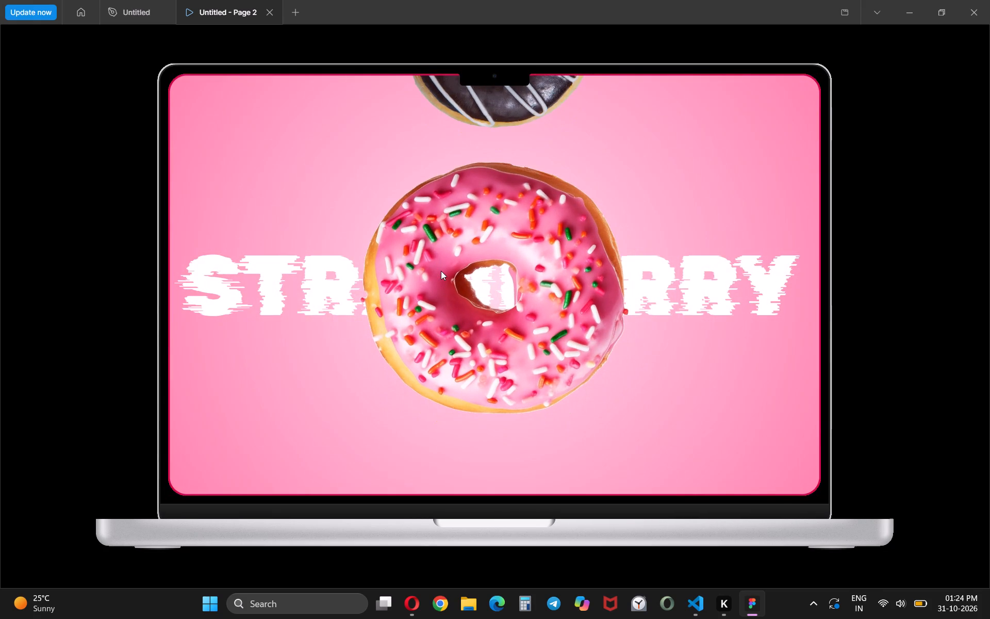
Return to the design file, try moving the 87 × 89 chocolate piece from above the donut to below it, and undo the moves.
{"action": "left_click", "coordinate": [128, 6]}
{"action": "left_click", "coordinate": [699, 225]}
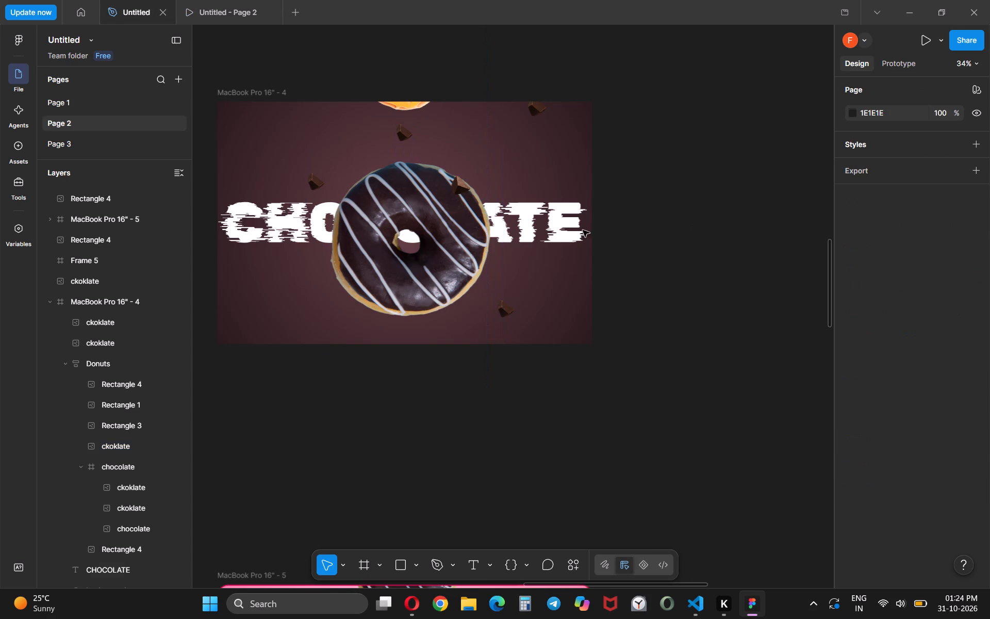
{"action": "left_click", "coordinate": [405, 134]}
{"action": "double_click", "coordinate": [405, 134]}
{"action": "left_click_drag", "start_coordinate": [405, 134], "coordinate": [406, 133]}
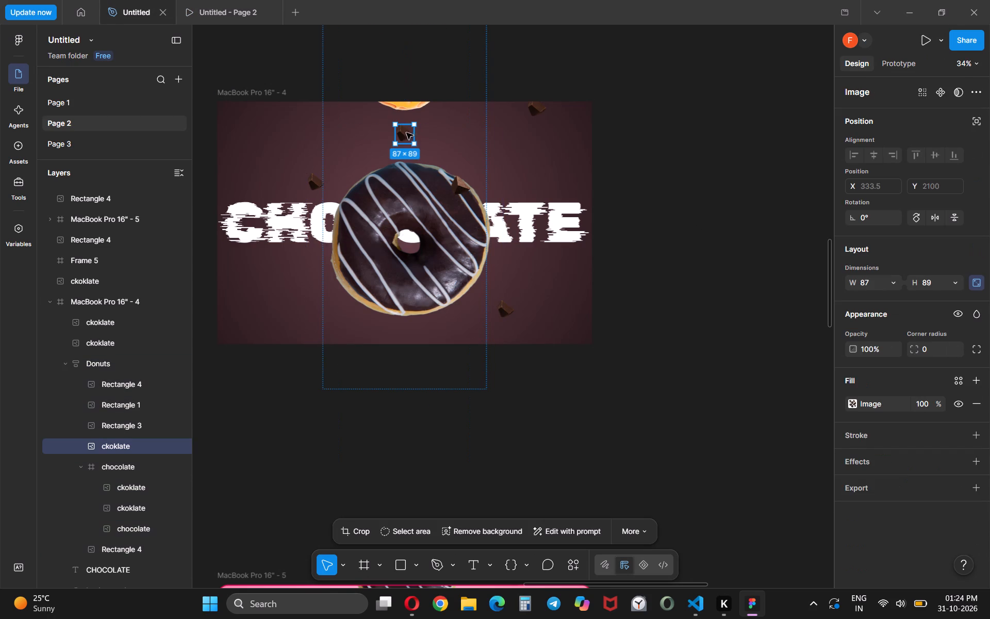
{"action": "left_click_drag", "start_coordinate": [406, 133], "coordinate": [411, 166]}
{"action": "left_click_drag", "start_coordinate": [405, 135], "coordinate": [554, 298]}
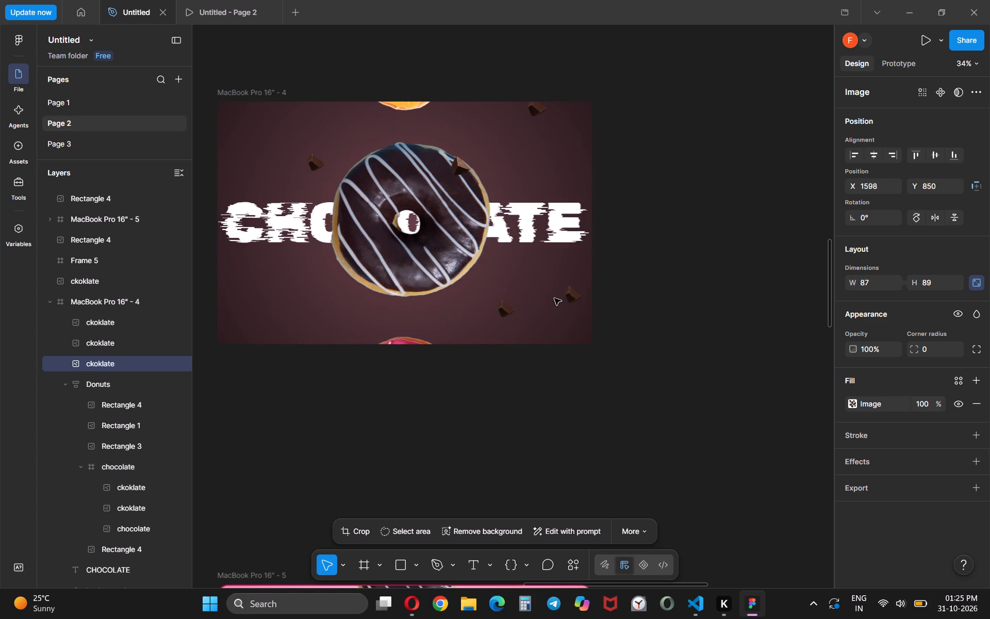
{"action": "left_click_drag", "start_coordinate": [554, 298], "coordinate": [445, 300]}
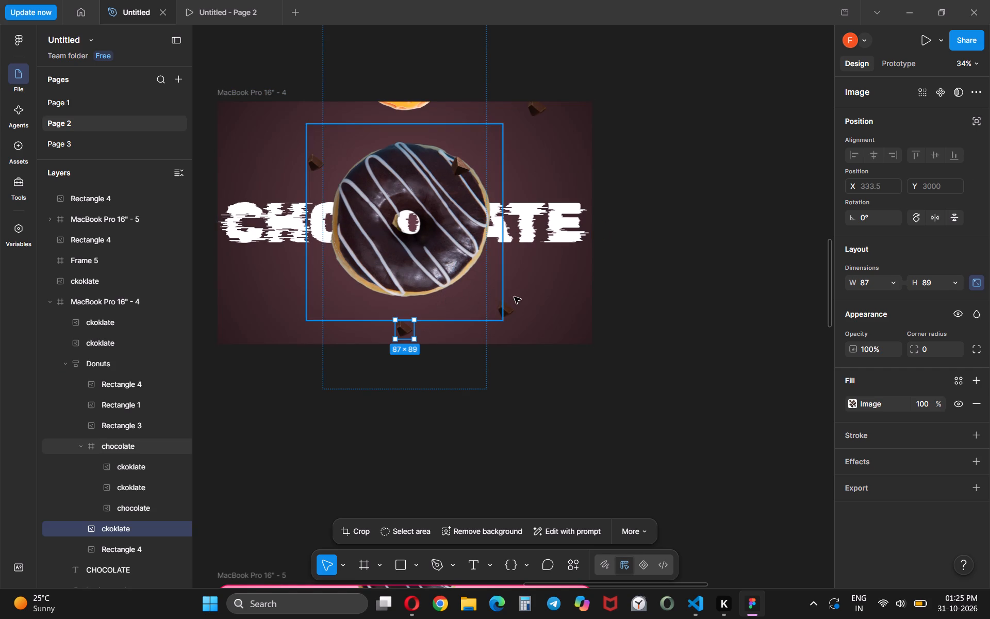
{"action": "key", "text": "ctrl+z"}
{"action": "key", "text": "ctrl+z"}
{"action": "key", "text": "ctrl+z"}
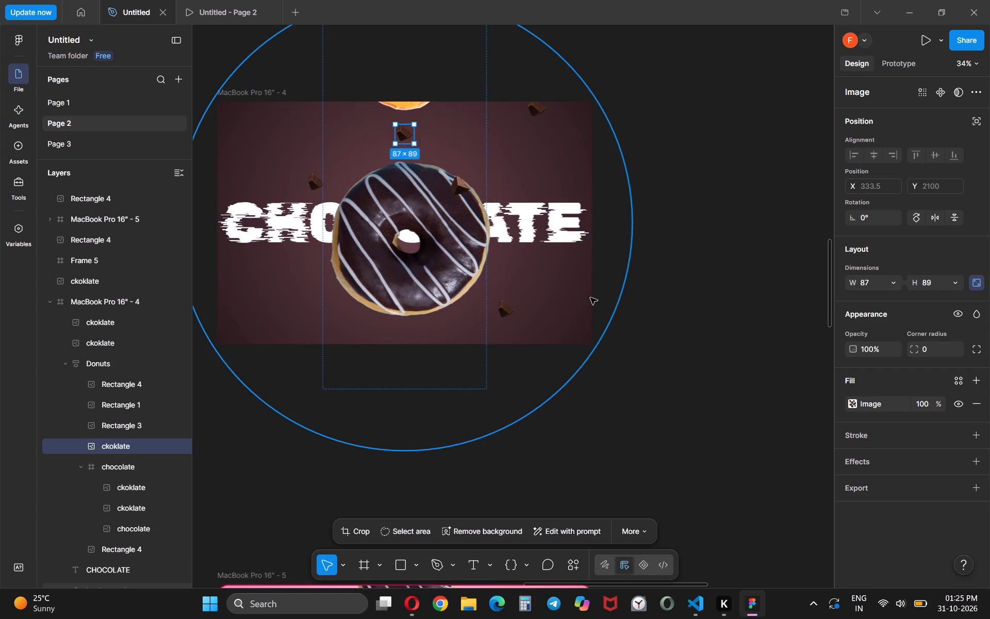
Undo the 87 × 89 piece's earlier layer move into the Donuts stack, putting it back in the nested chocolate frame.
{"action": "key", "text": "ctrl+z"}
{"action": "key", "text": "ctrl+z"}
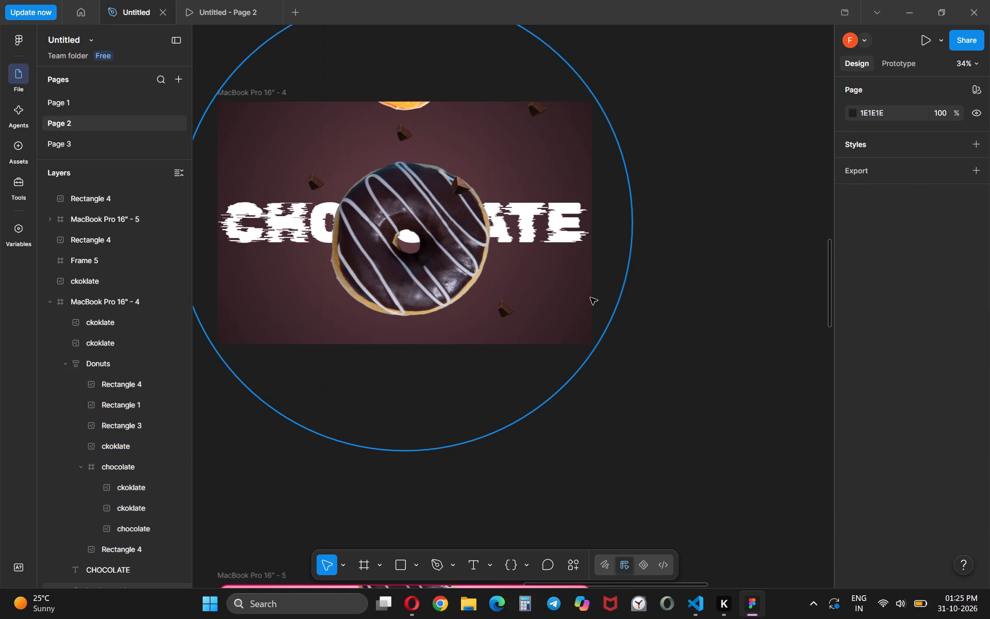
{"action": "key", "text": "ctrl+z"}
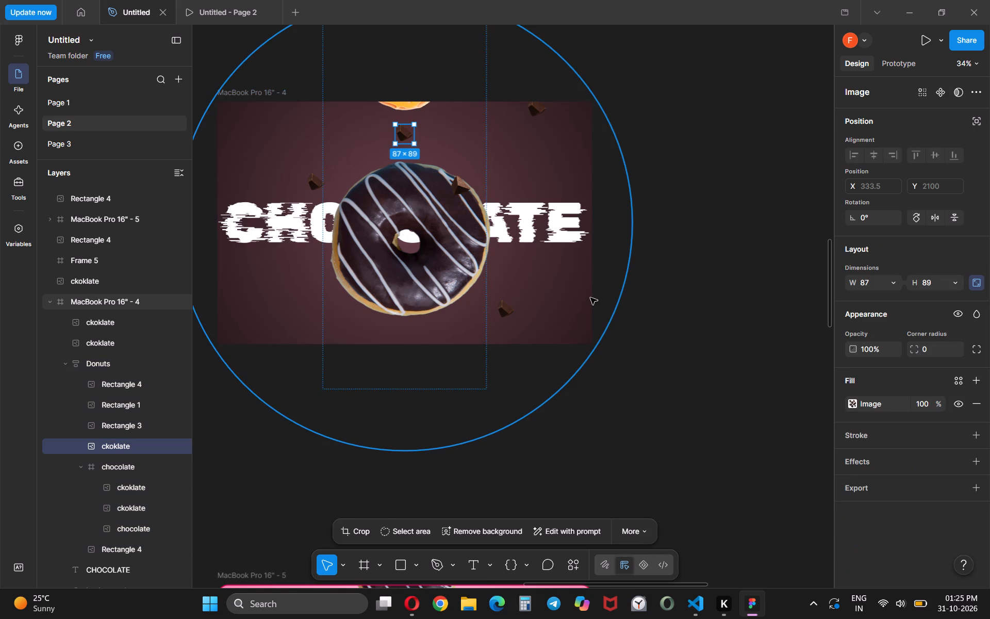
{"action": "left_click", "coordinate": [688, 229]}
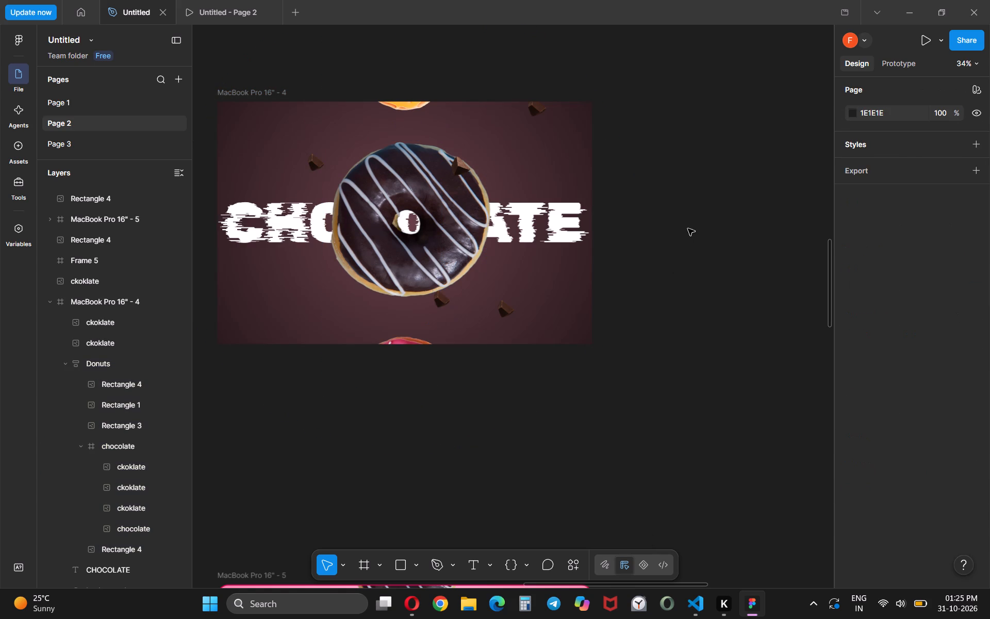
Move the loose 92 × 89 chocolate piece into MacBook Pro 16" - 4, below the CHOCOLATE text's first letters at about X 305, Y 826.
{"action": "scroll", "coordinate": [684, 122], "scroll_direction": "up", "scroll_amount": 3}
{"action": "scroll", "coordinate": [703, 187], "scroll_direction": "down", "scroll_amount": 1}
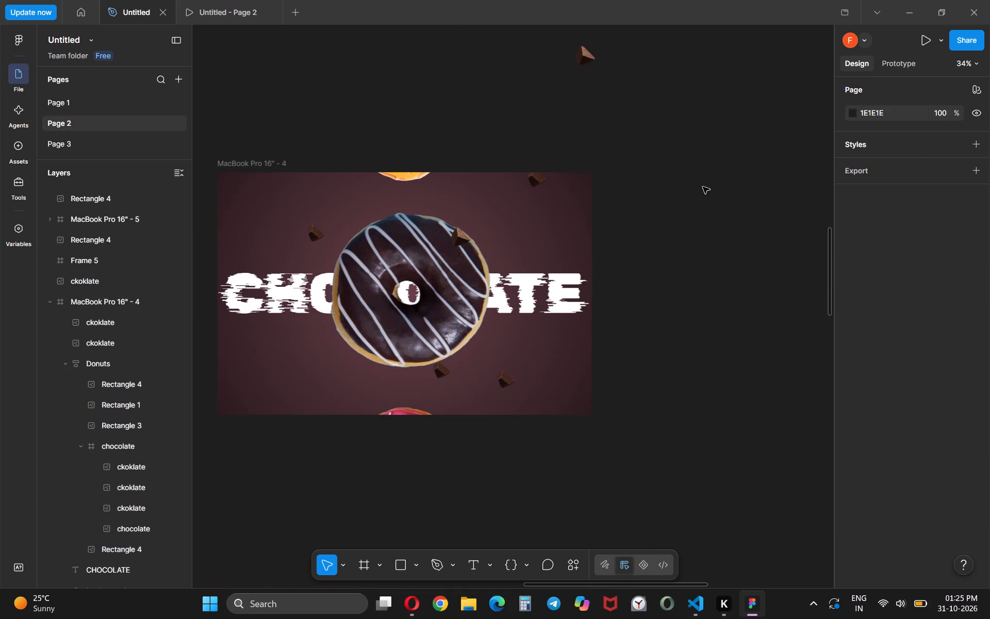
{"action": "left_click_drag", "start_coordinate": [585, 58], "coordinate": [433, 136]}
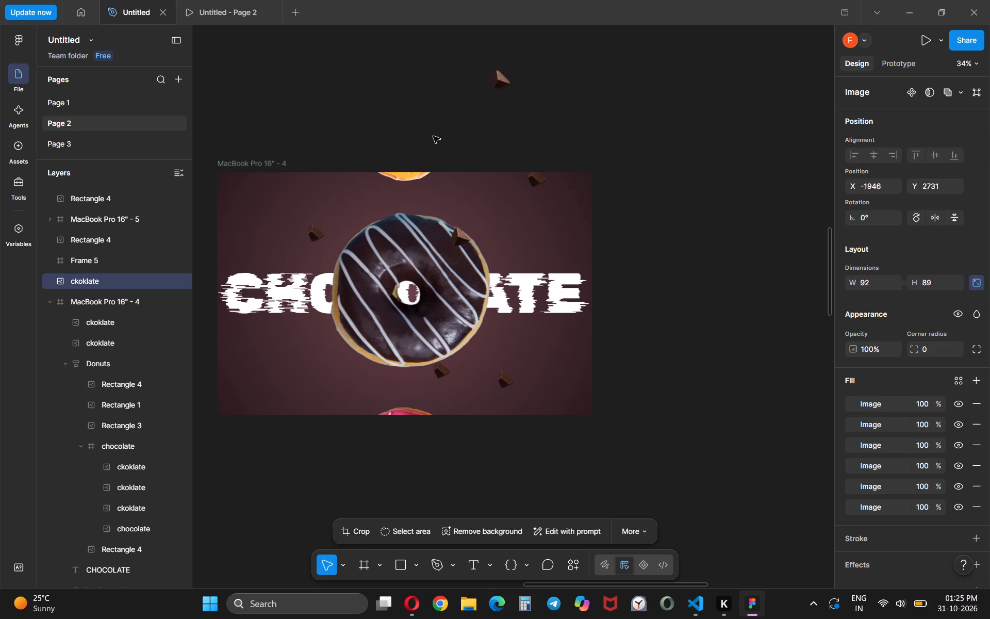
{"action": "left_click_drag", "start_coordinate": [433, 136], "coordinate": [291, 362]}
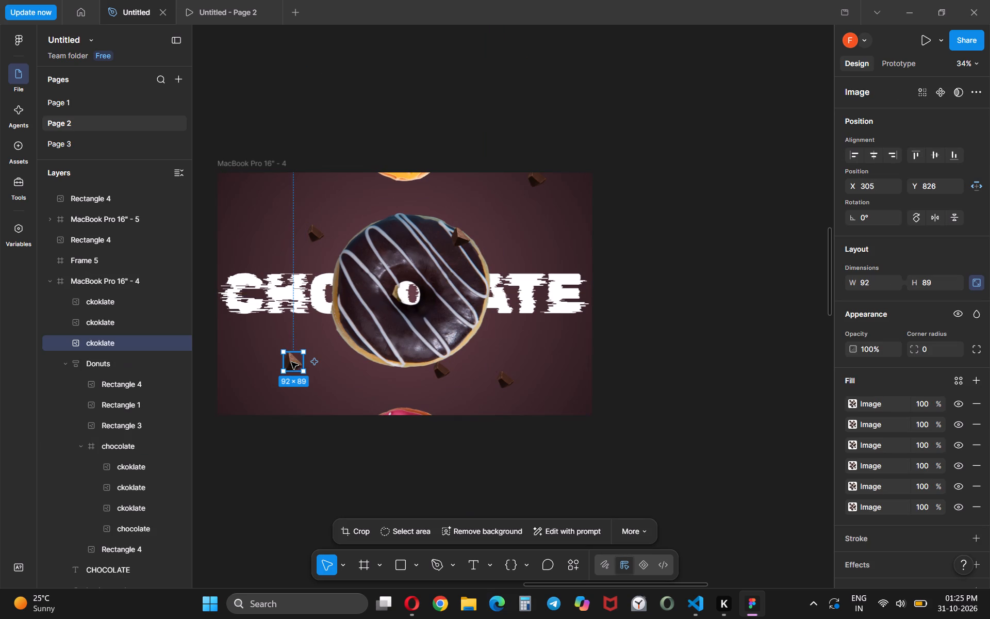
Copy the 92 × 89 chocolate piece and paste the duplicate at the same spot in MacBook Pro 16" - 4.
{"action": "double_click", "coordinate": [291, 364]}
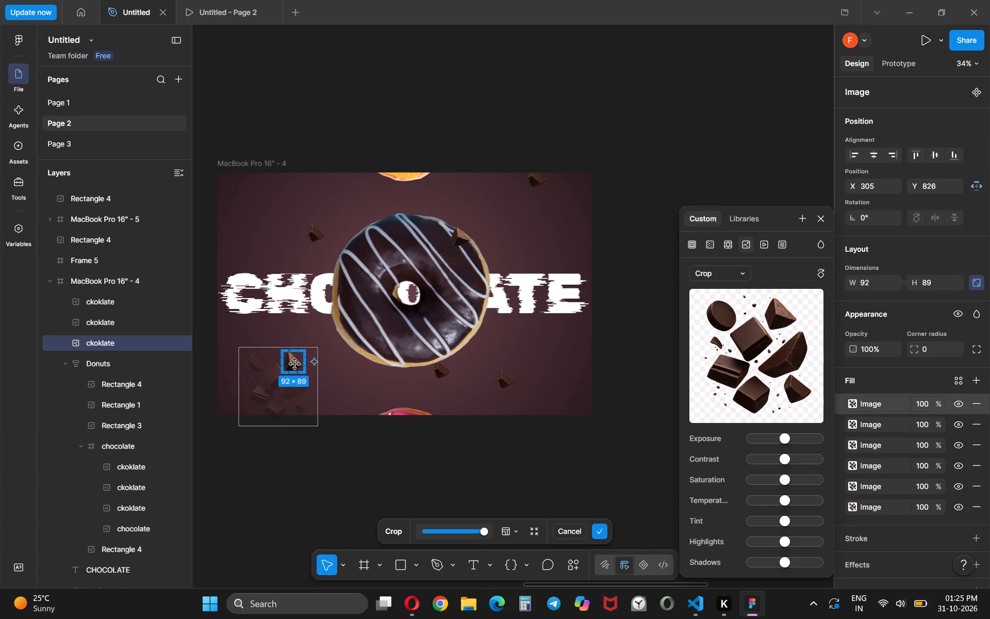
{"action": "right_click", "coordinate": [288, 353]}
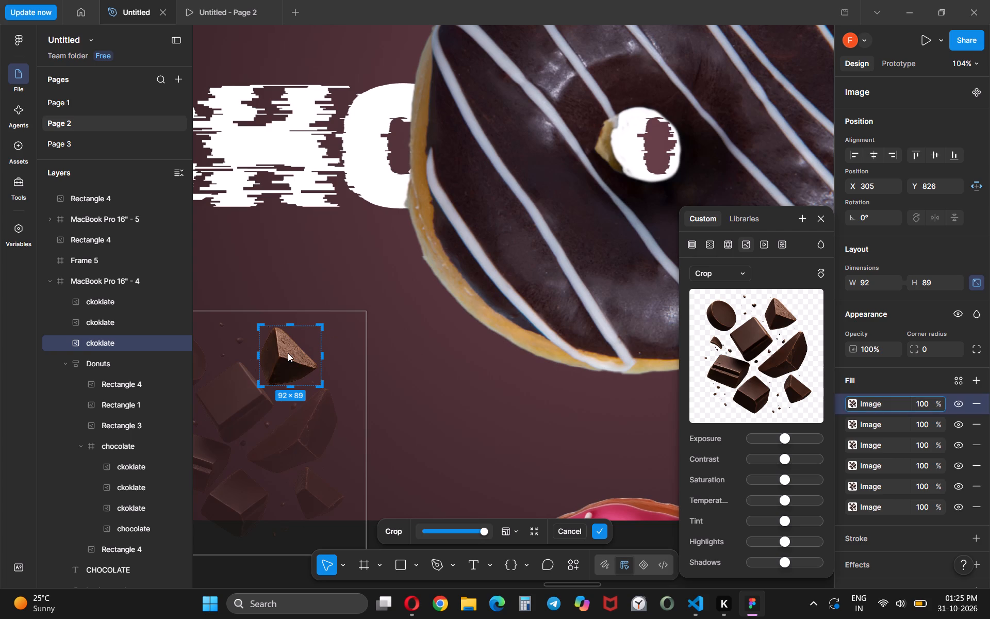
{"action": "left_click", "coordinate": [311, 361]}
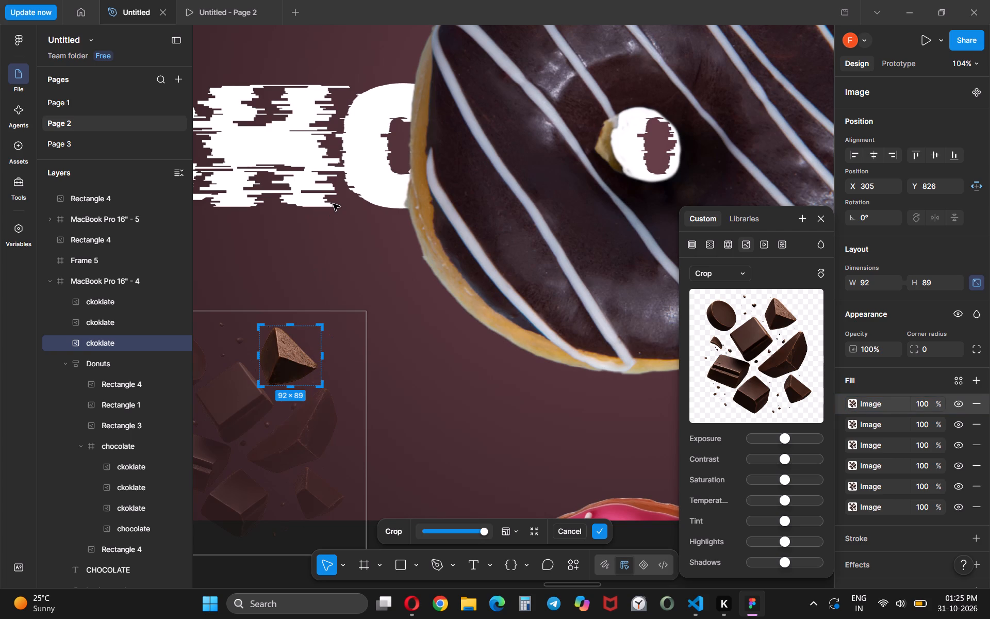
{"action": "key", "text": "ctrl+v"}
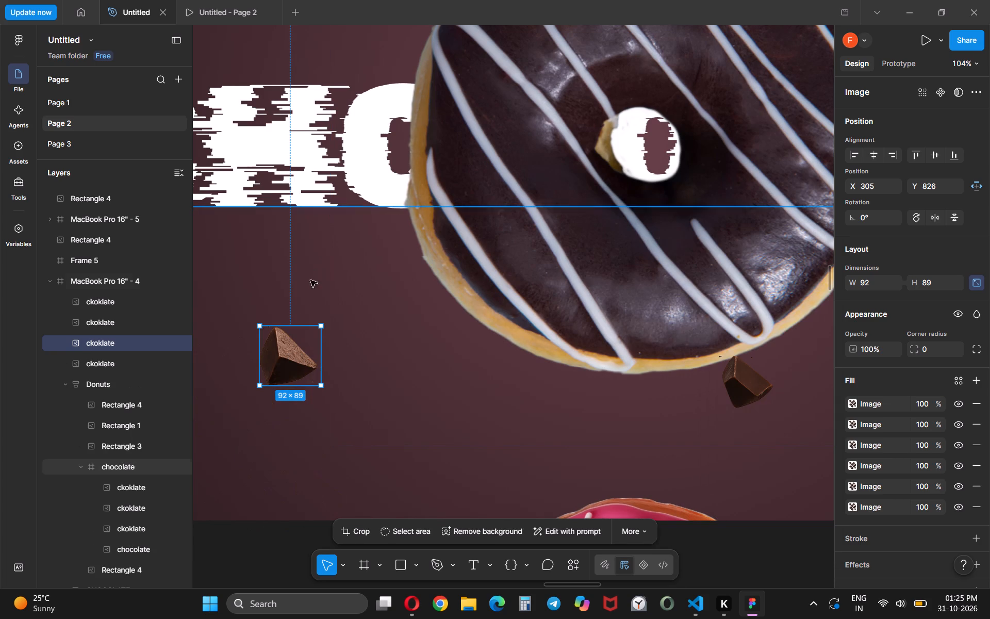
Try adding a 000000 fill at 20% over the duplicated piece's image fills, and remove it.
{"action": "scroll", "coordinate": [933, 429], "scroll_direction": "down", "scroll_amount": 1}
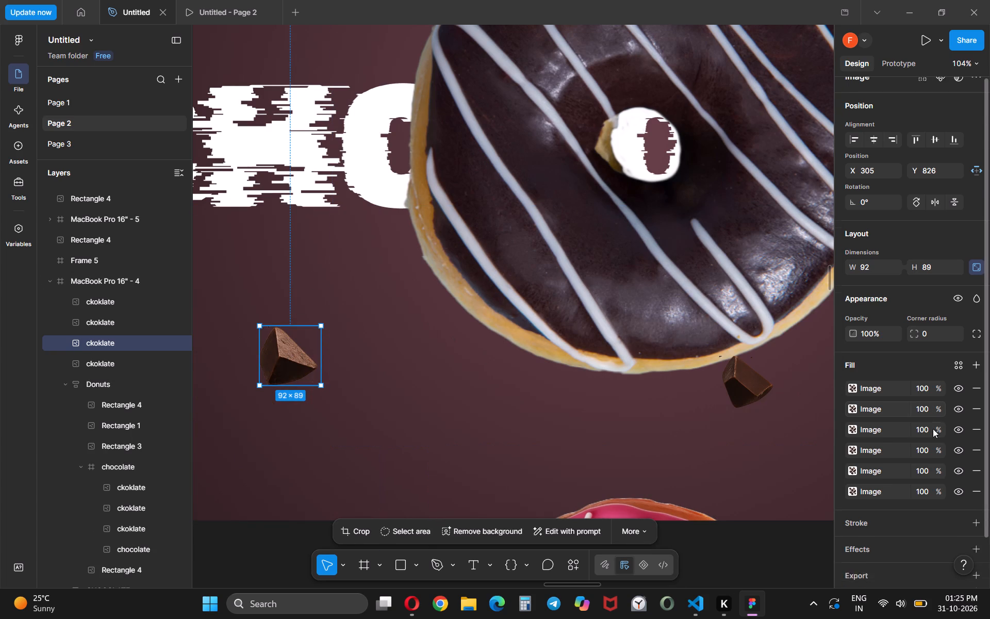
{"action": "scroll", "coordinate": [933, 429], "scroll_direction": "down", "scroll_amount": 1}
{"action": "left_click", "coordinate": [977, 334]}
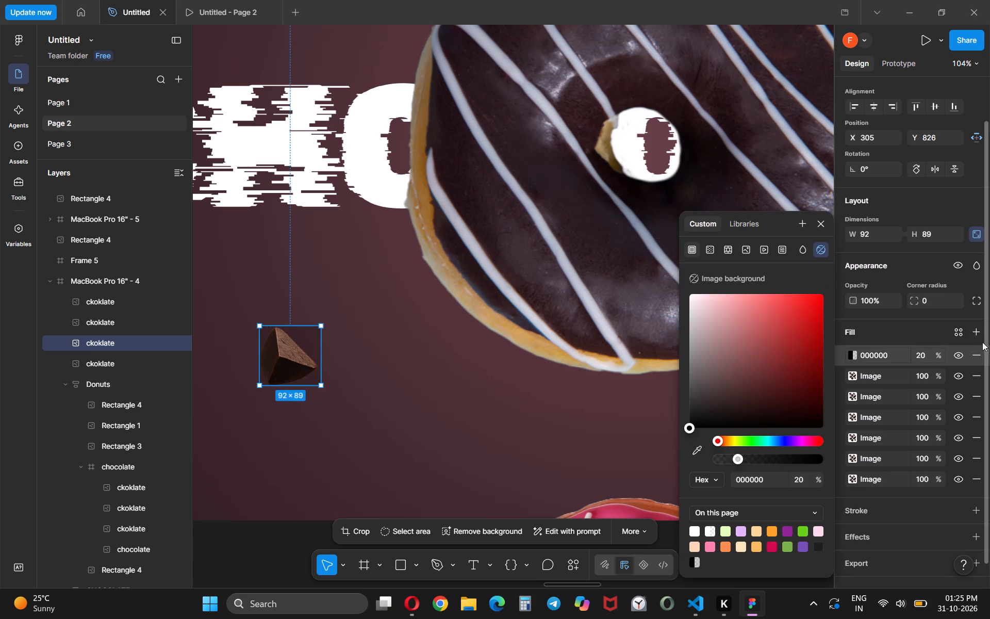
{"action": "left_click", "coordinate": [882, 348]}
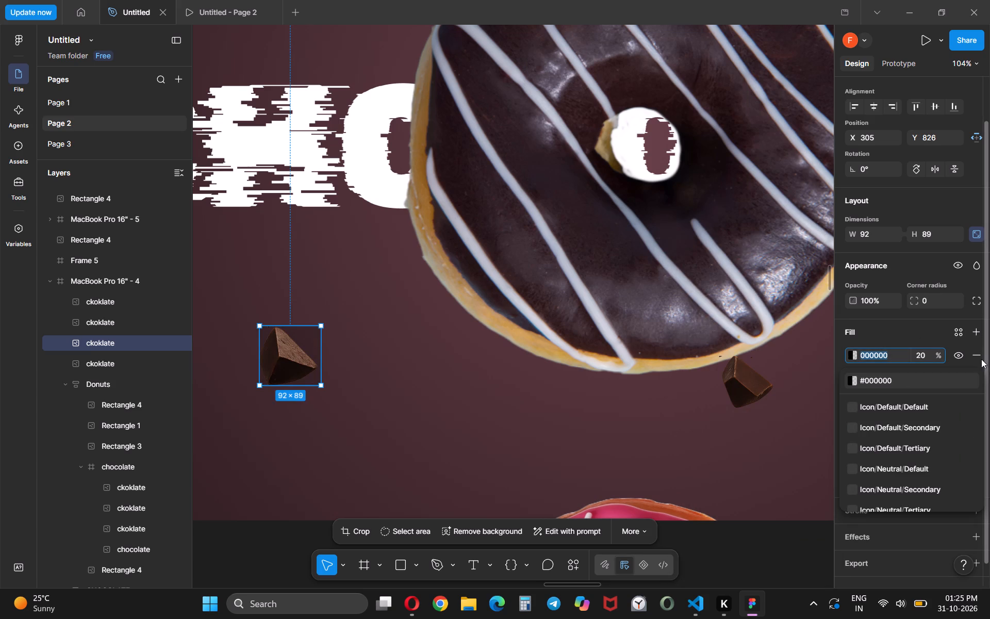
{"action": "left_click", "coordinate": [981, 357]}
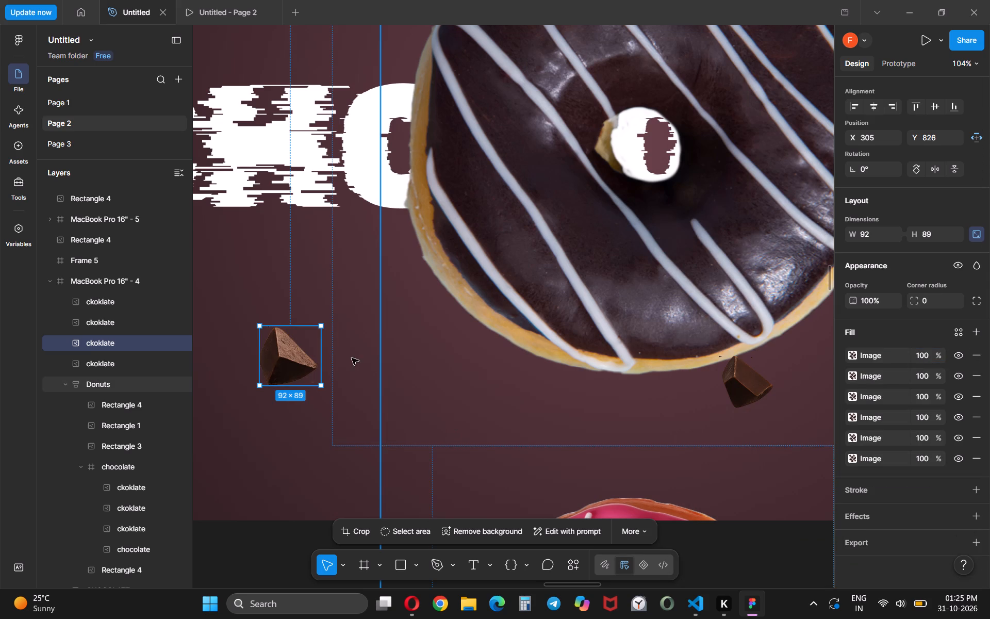
Separate the duplicated 92 × 89 piece from the original and place it just below and slightly right of it, outside the nested chocolate frame.
{"action": "left_click", "coordinate": [292, 366]}
{"action": "right_click", "coordinate": [292, 366]}
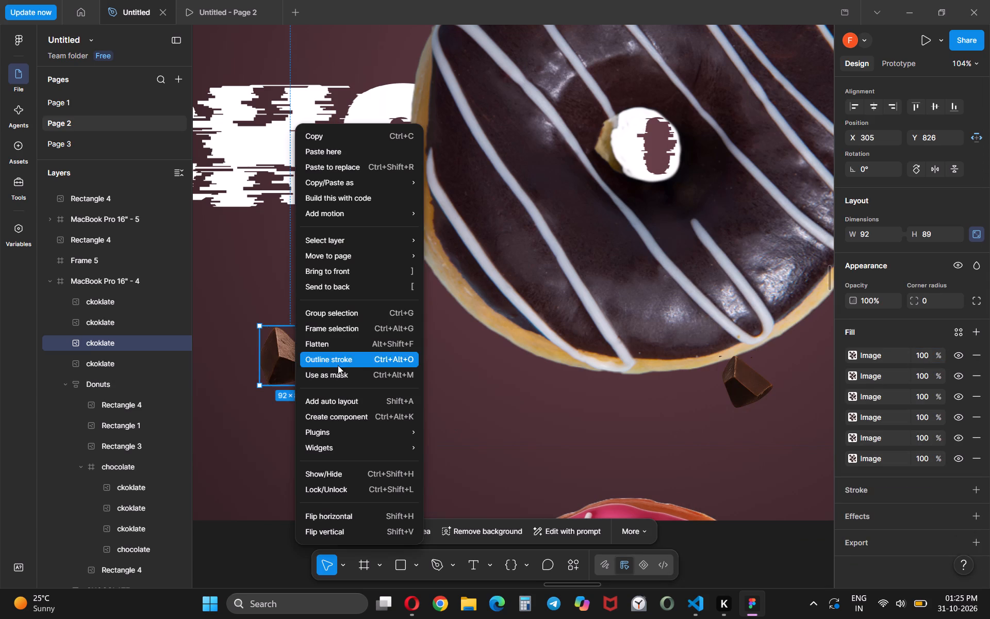
{"action": "key", "text": "ctrl+d"}
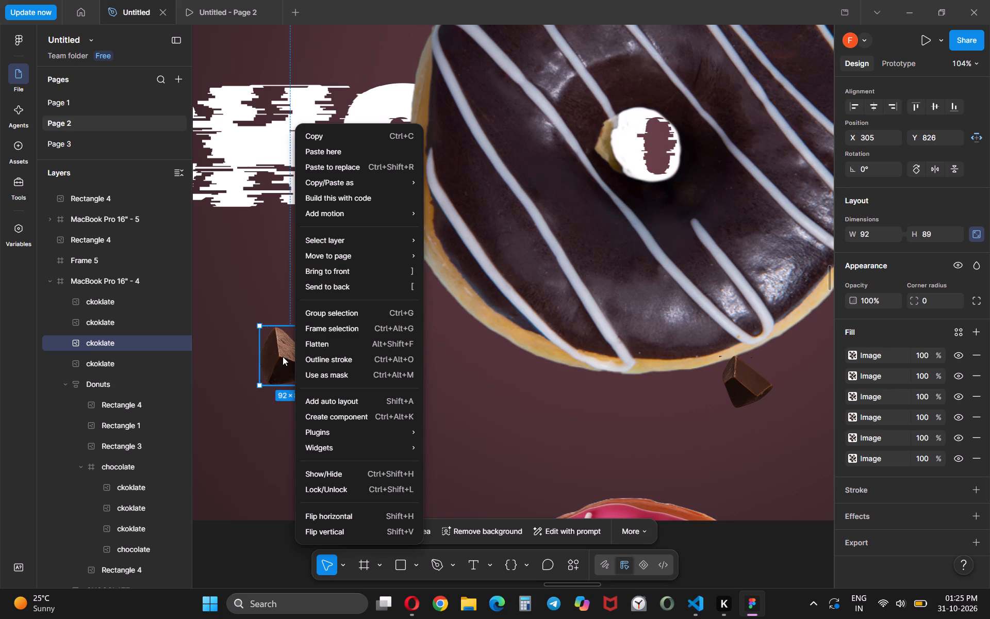
{"action": "left_click_drag", "start_coordinate": [274, 356], "coordinate": [267, 328]}
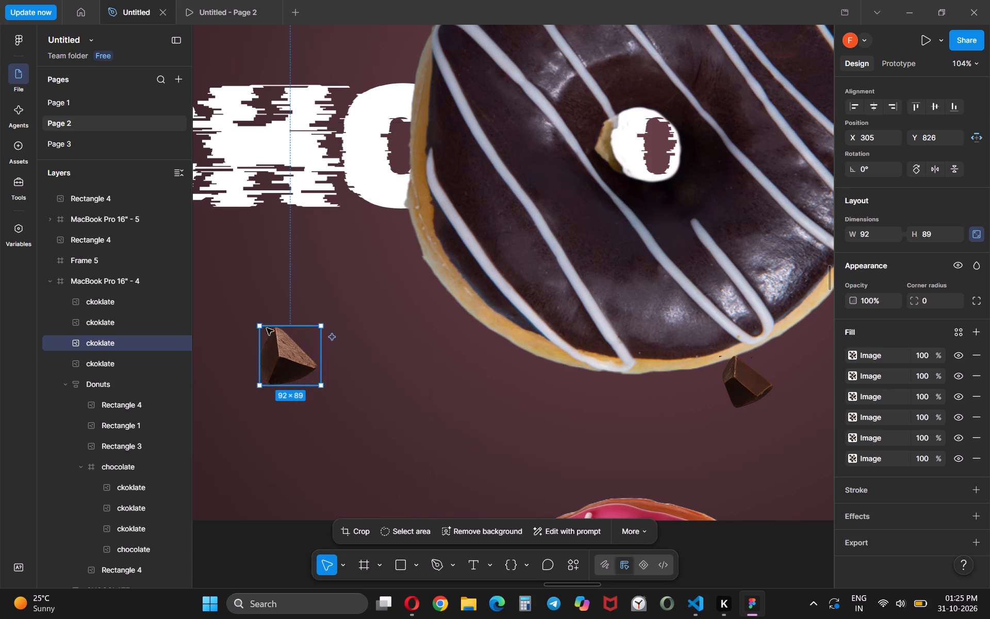
{"action": "left_click_drag", "start_coordinate": [267, 328], "coordinate": [285, 286]}
{"action": "left_click_drag", "start_coordinate": [289, 355], "coordinate": [325, 293]}
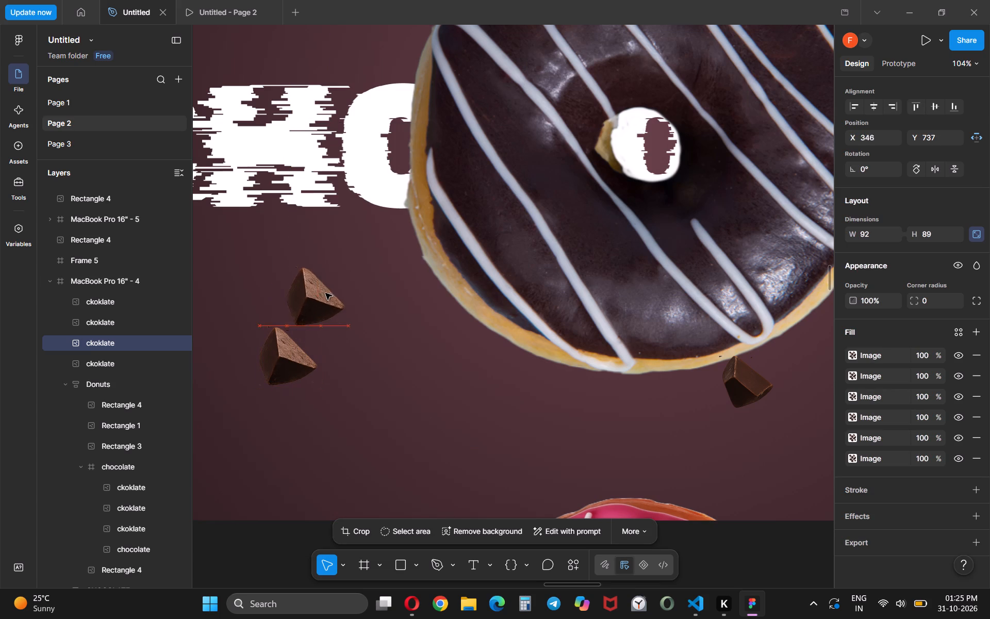
{"action": "left_click_drag", "start_coordinate": [325, 293], "coordinate": [406, 378]}
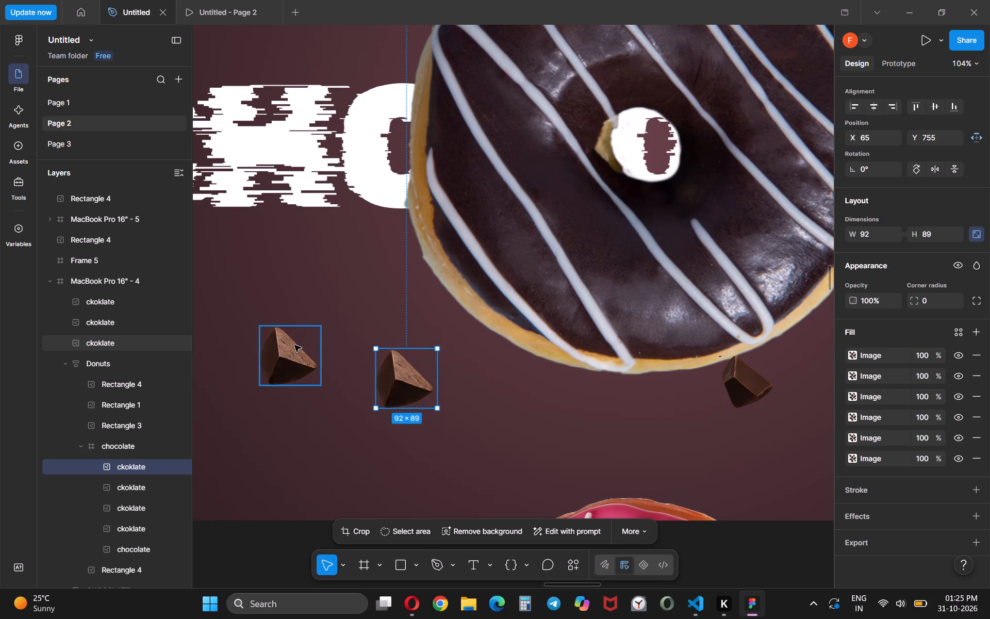
{"action": "left_click_drag", "start_coordinate": [424, 380], "coordinate": [329, 421]}
{"action": "left_click", "coordinate": [291, 364]}
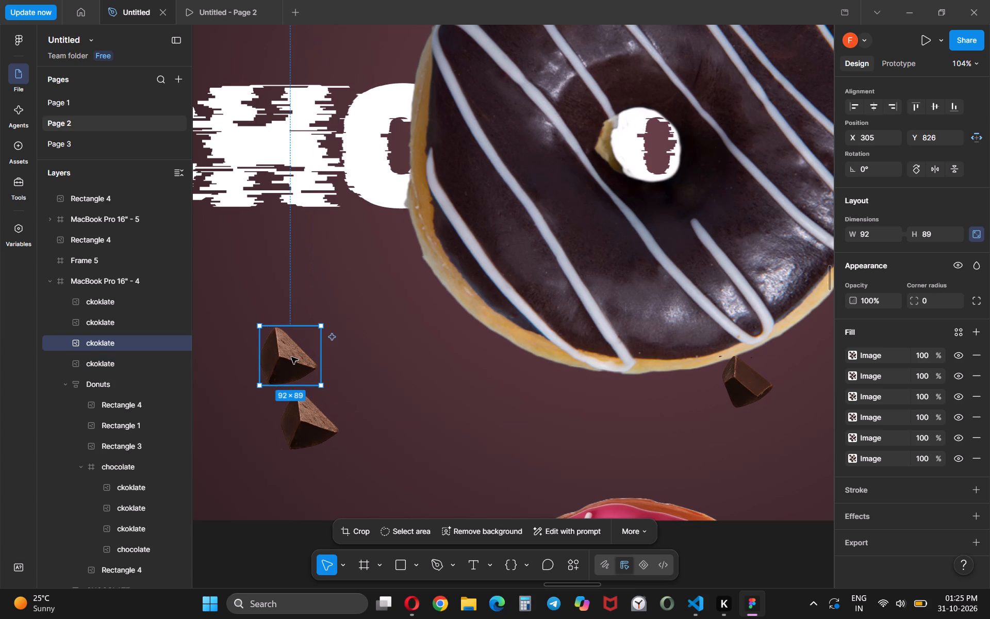
Crop the upper 92 × 89 chocolate piece, shifting its top image to the square chunk and enlarging the crop to 109 × 117.
{"action": "double_click", "coordinate": [291, 357]}
{"action": "left_click_drag", "start_coordinate": [292, 353], "coordinate": [340, 331]}
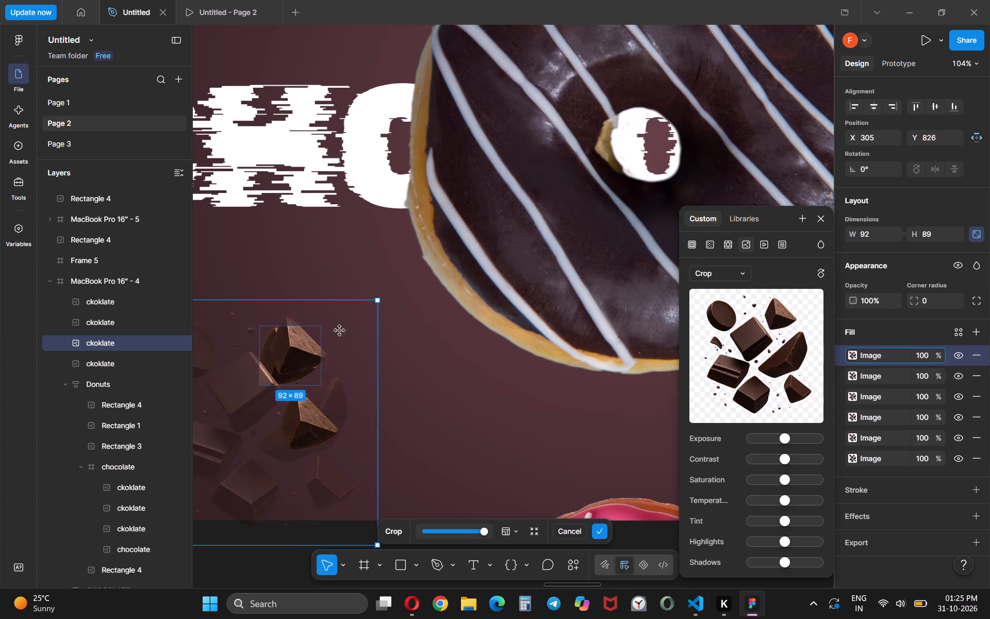
{"action": "left_click_drag", "start_coordinate": [340, 331], "coordinate": [355, 319]}
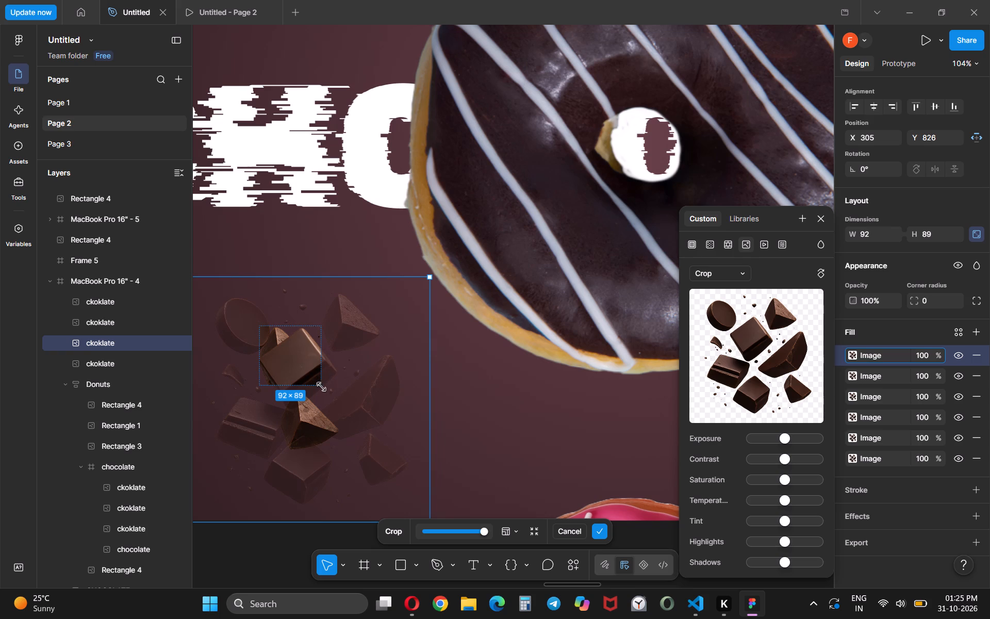
{"action": "left_click_drag", "start_coordinate": [320, 386], "coordinate": [331, 399]}
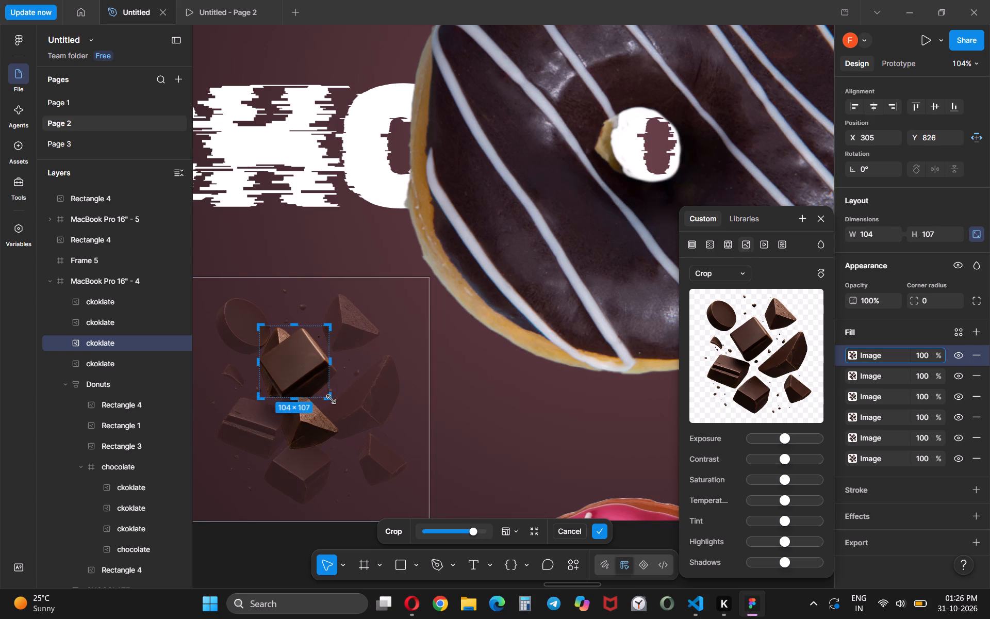
{"action": "left_click_drag", "start_coordinate": [331, 399], "coordinate": [333, 403]}
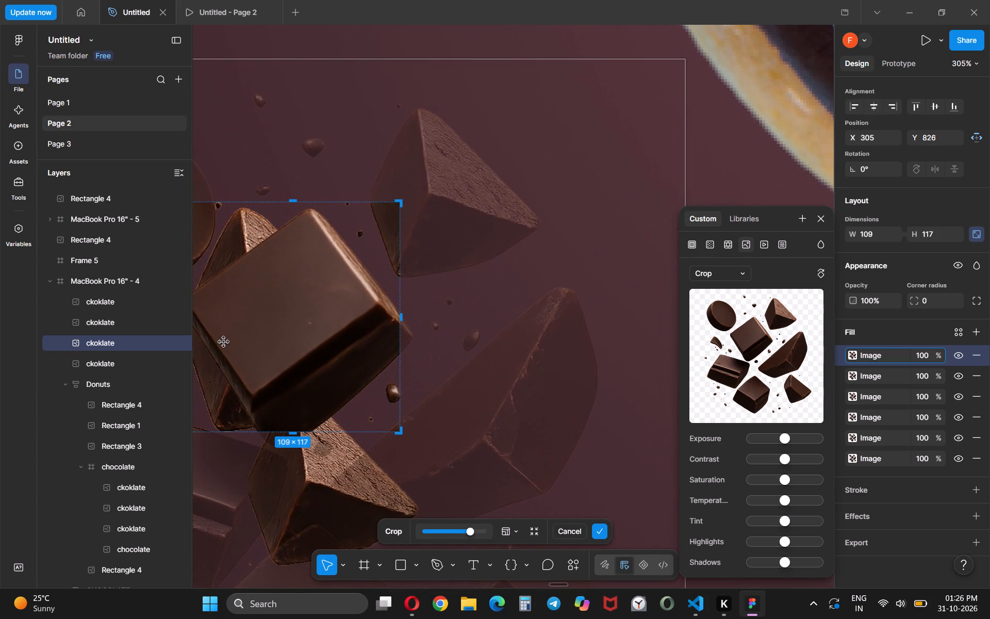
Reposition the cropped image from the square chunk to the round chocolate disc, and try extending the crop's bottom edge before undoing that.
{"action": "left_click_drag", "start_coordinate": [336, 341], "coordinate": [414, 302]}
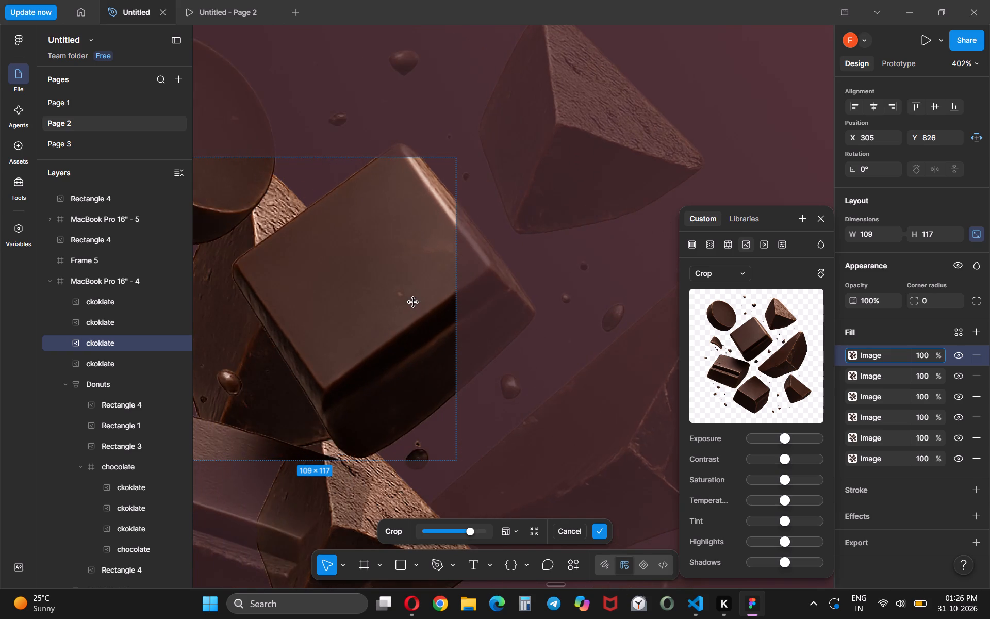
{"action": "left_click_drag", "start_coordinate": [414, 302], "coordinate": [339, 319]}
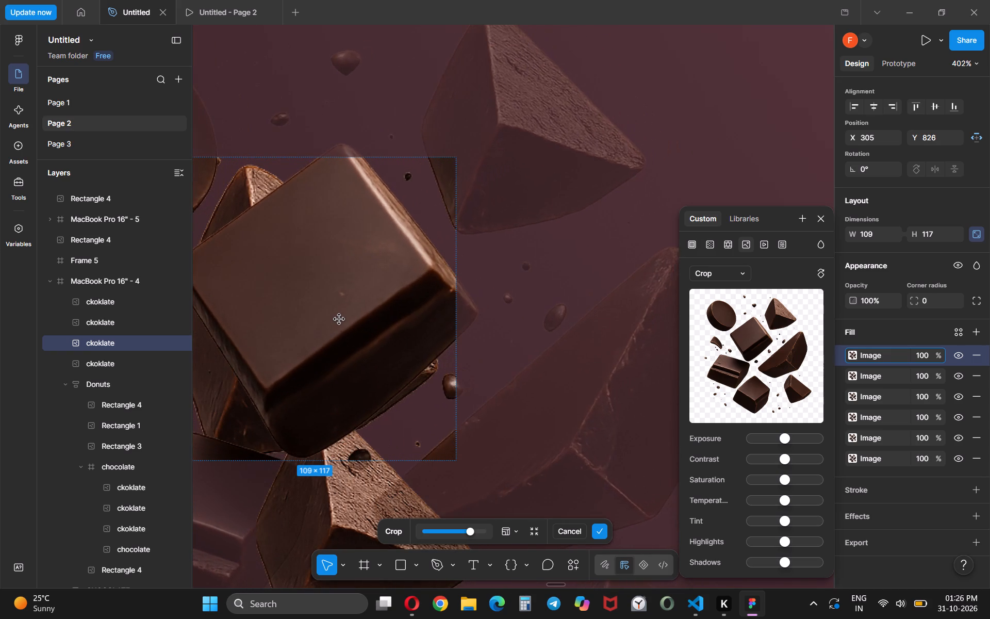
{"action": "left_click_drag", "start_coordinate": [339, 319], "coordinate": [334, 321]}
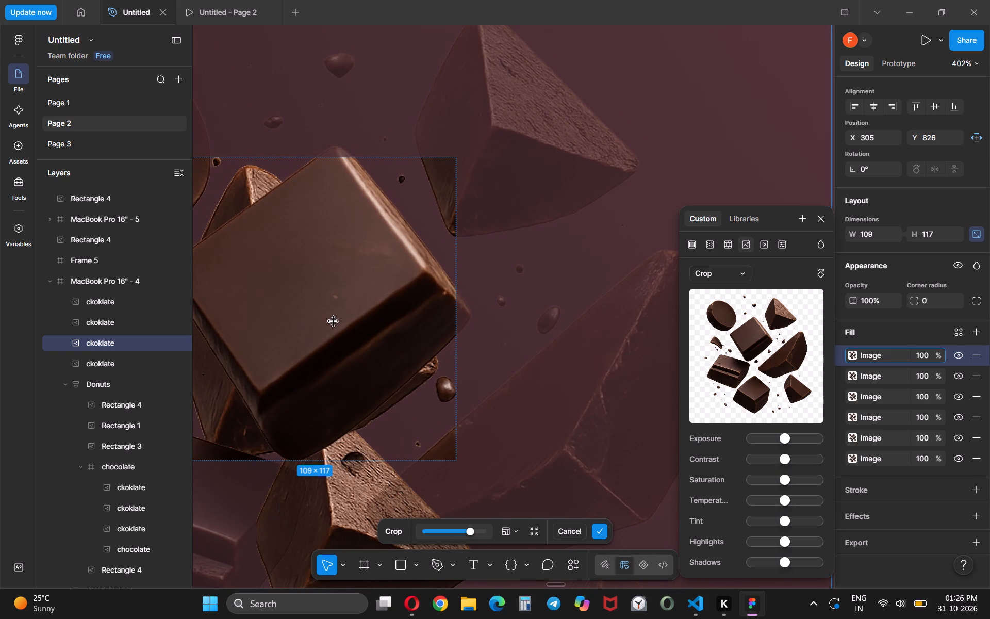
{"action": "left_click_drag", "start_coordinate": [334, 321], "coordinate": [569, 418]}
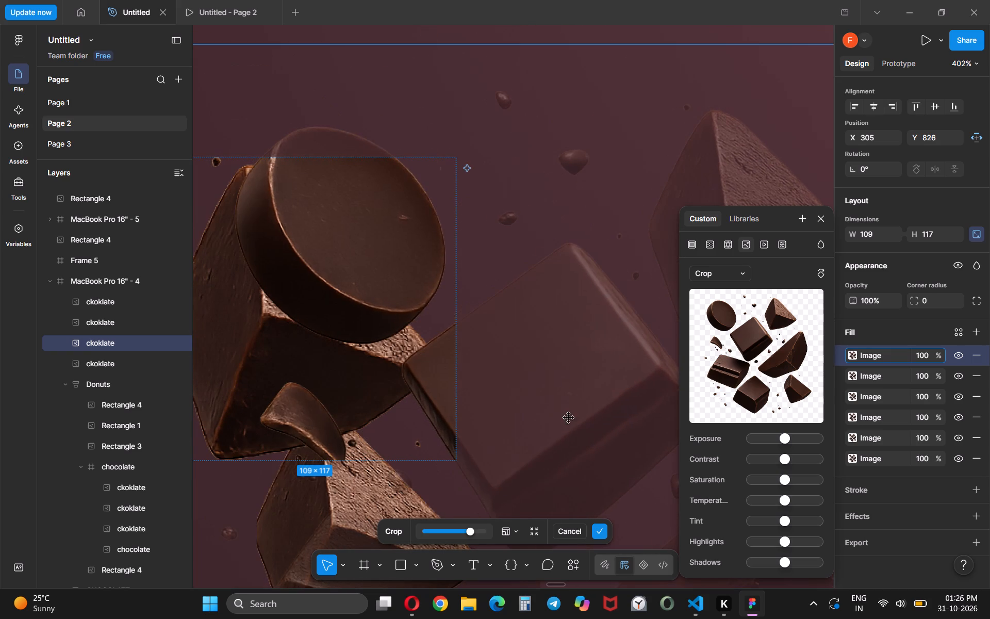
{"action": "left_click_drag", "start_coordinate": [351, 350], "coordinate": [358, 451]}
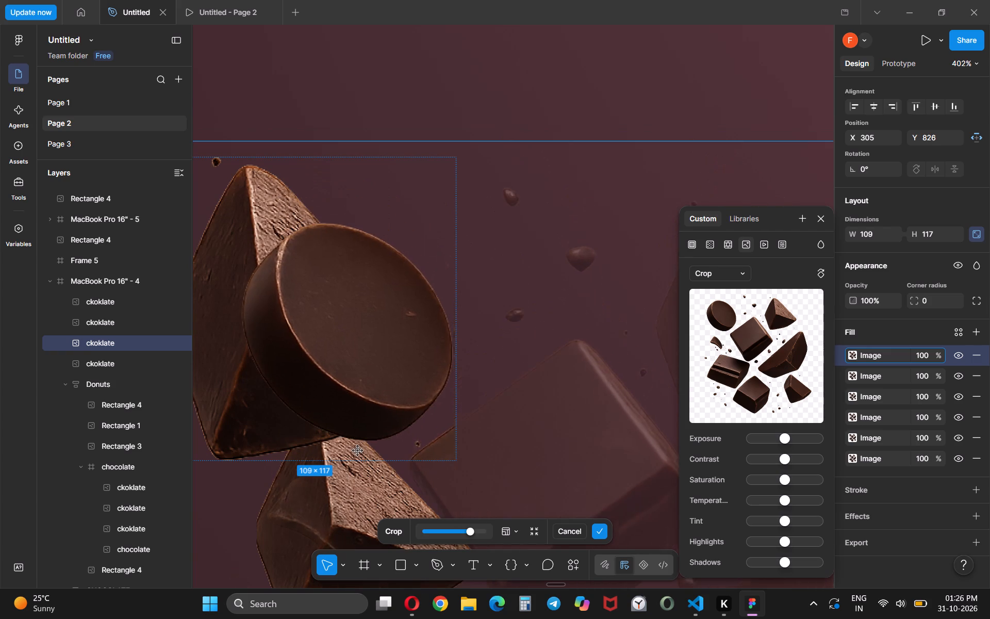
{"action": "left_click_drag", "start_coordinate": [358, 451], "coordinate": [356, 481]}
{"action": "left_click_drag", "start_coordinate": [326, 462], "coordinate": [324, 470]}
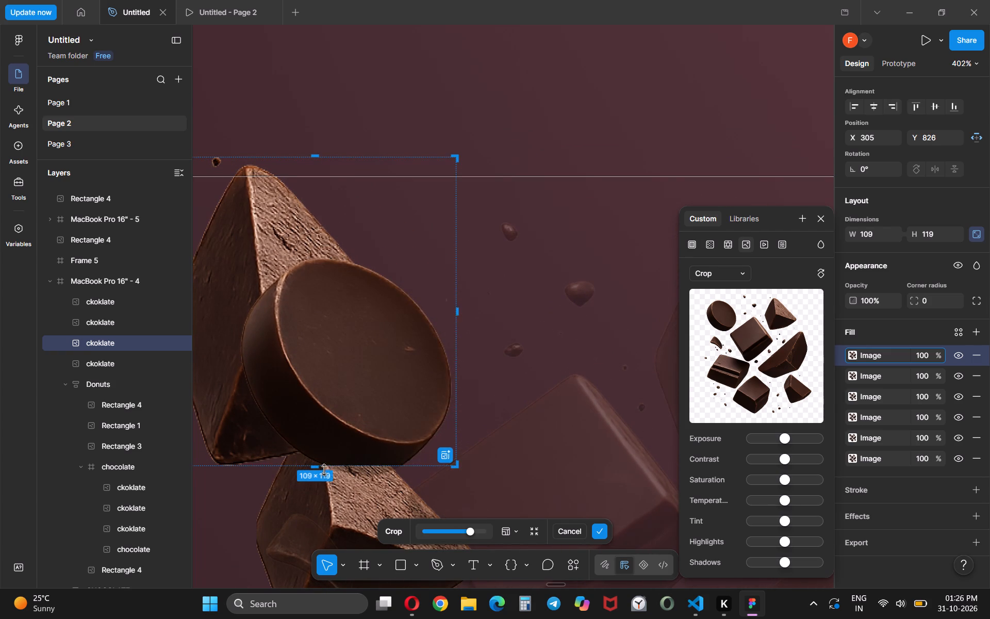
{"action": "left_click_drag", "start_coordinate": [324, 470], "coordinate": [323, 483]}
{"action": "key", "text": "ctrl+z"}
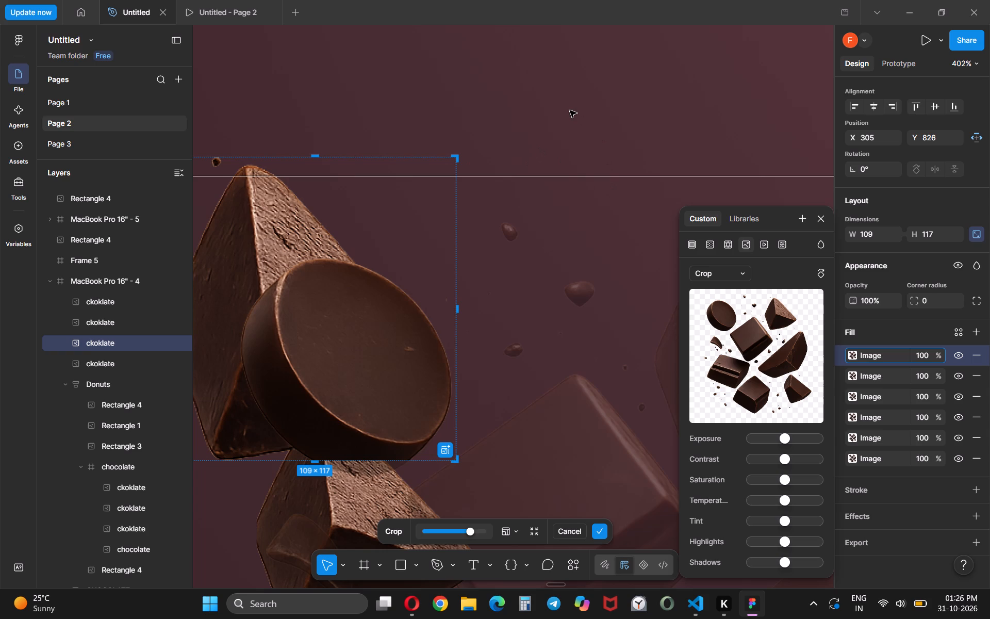
Slide the top image off the wedge underneath, and bring the round chocolate disc back inside the 109 × 117 crop.
{"action": "scroll", "coordinate": [549, 289], "scroll_direction": "down", "scroll_amount": 1}
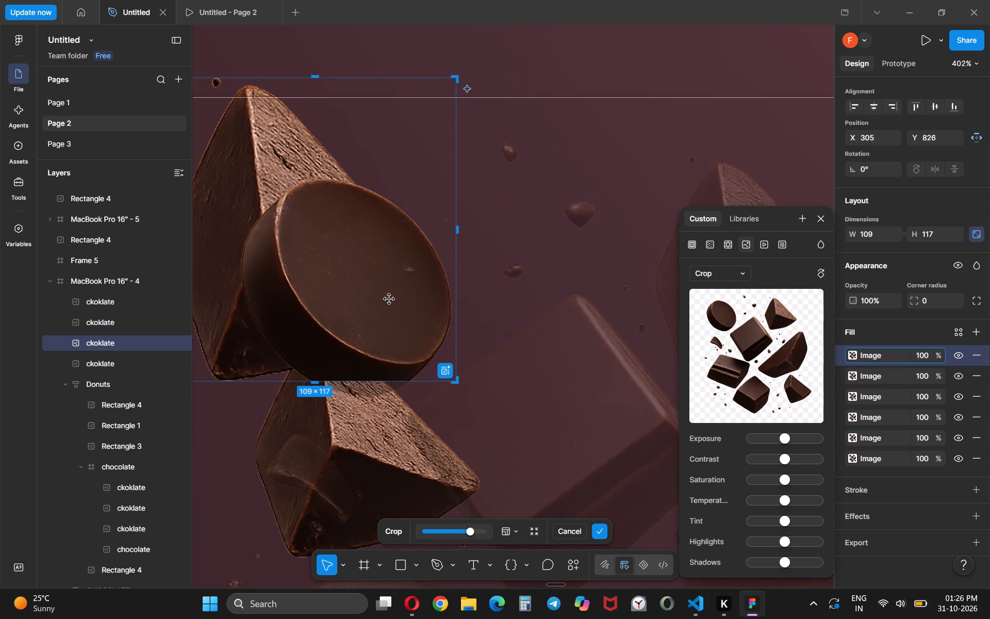
{"action": "left_click_drag", "start_coordinate": [389, 299], "coordinate": [580, 181]}
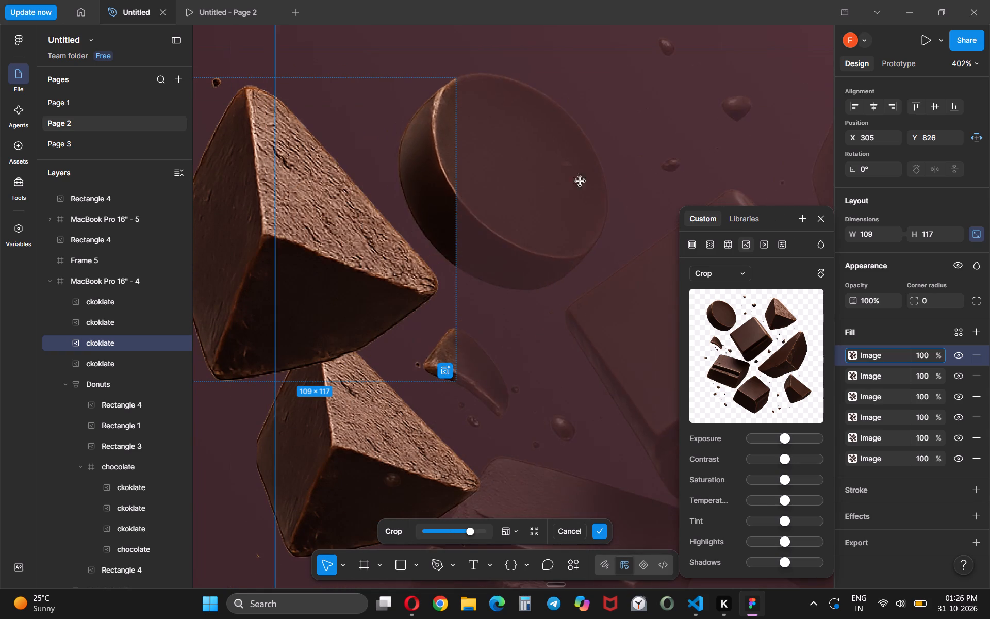
{"action": "left_click_drag", "start_coordinate": [580, 181], "coordinate": [656, 178]}
{"action": "double_click", "coordinate": [604, 159]}
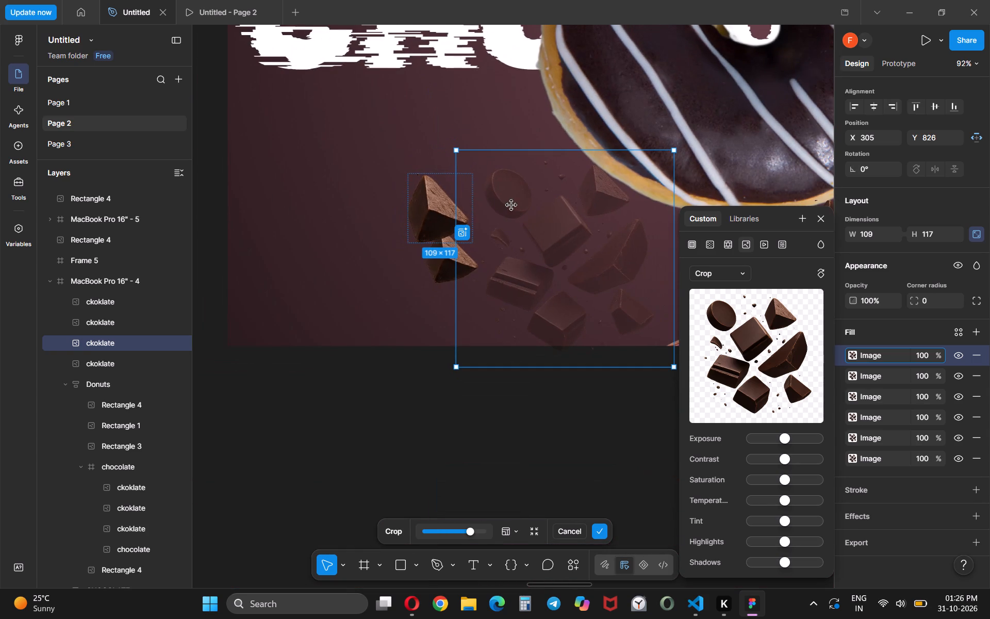
{"action": "left_click_drag", "start_coordinate": [559, 214], "coordinate": [415, 186]}
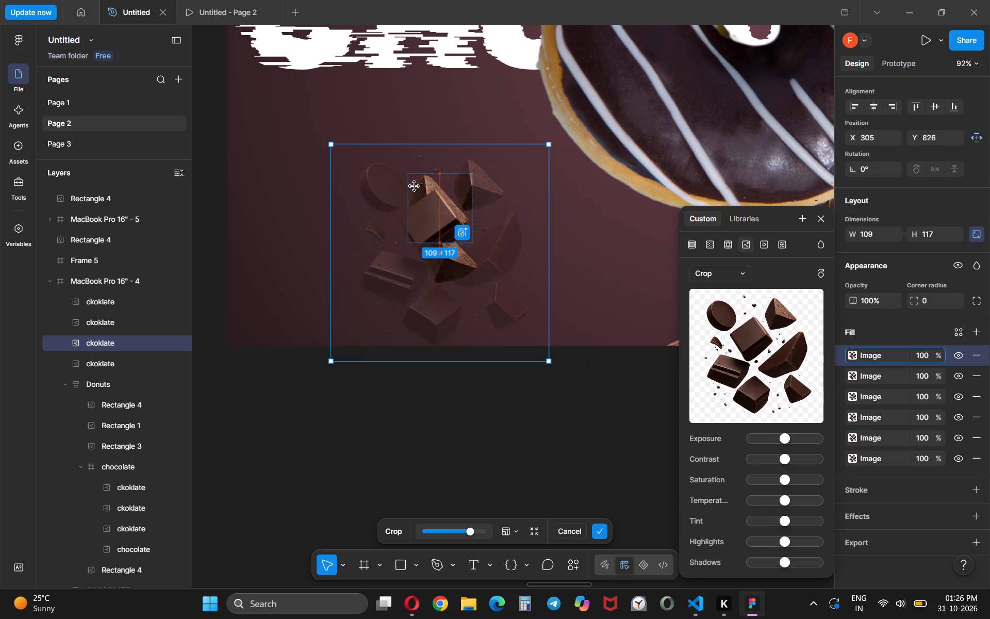
{"action": "left_click_drag", "start_coordinate": [415, 186], "coordinate": [503, 225]}
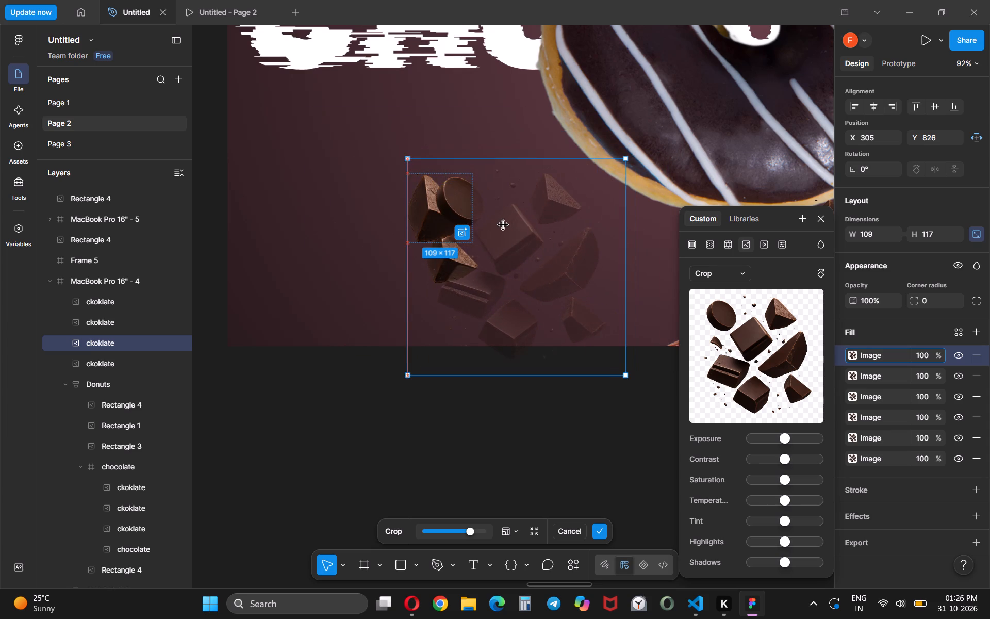
{"action": "left_click_drag", "start_coordinate": [503, 225], "coordinate": [499, 227]}
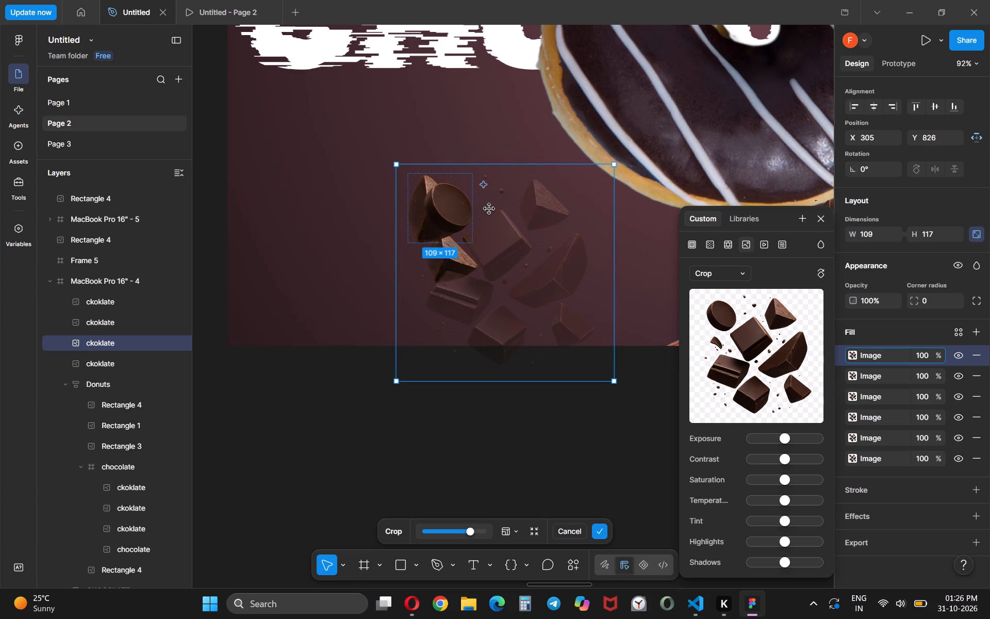
Reduce the crop to 109 × 107, fit the round disc in its lower-right part over the wedge, and finish cropping.
{"action": "scroll", "coordinate": [494, 210], "scroll_direction": "left", "scroll_amount": 1}
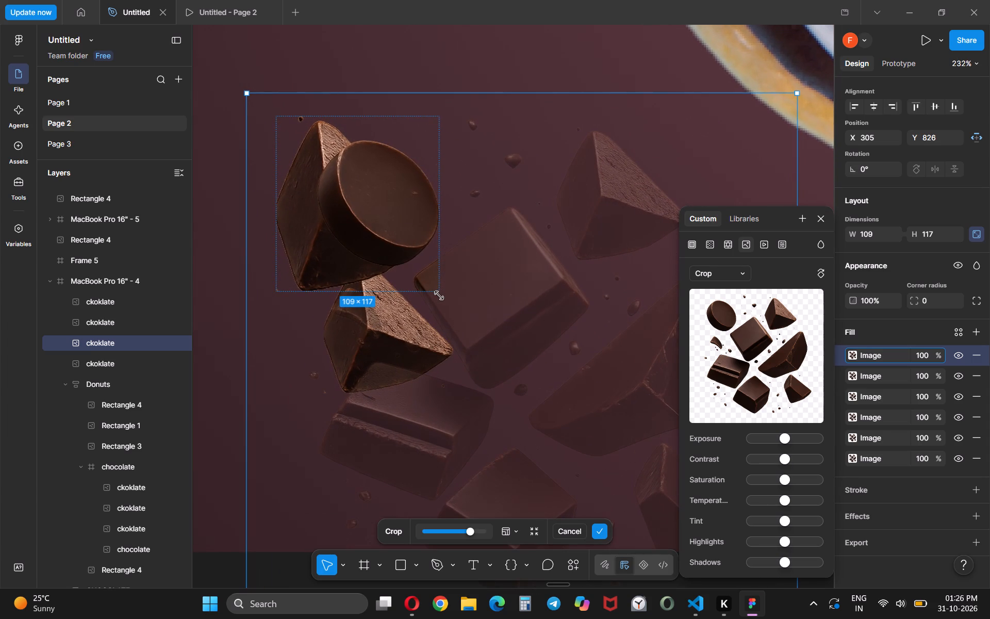
{"action": "left_click_drag", "start_coordinate": [439, 296], "coordinate": [442, 276]}
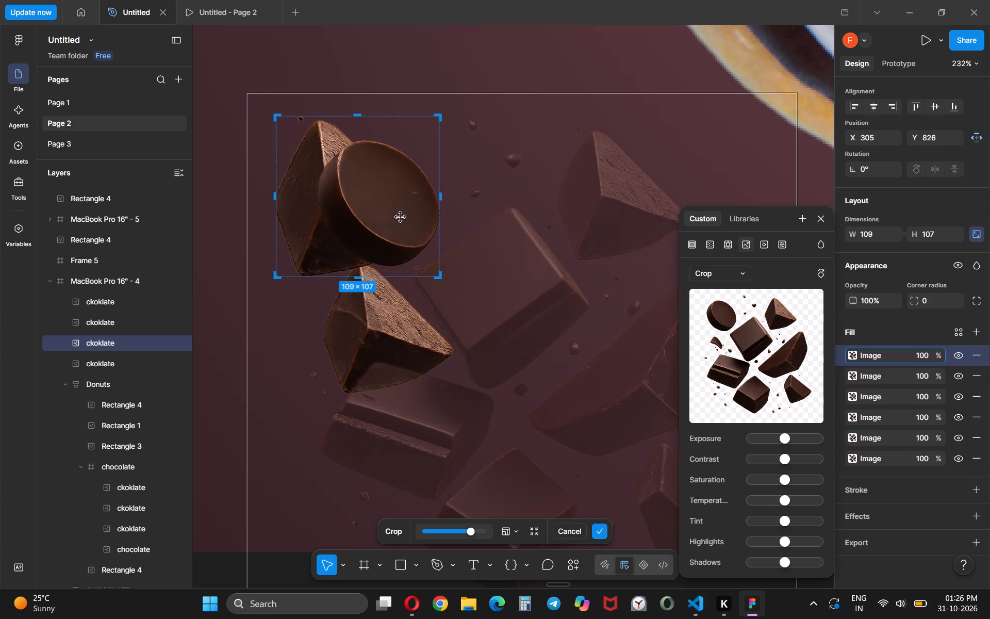
{"action": "double_click", "coordinate": [401, 217]}
{"action": "left_click_drag", "start_coordinate": [401, 217], "coordinate": [335, 181]}
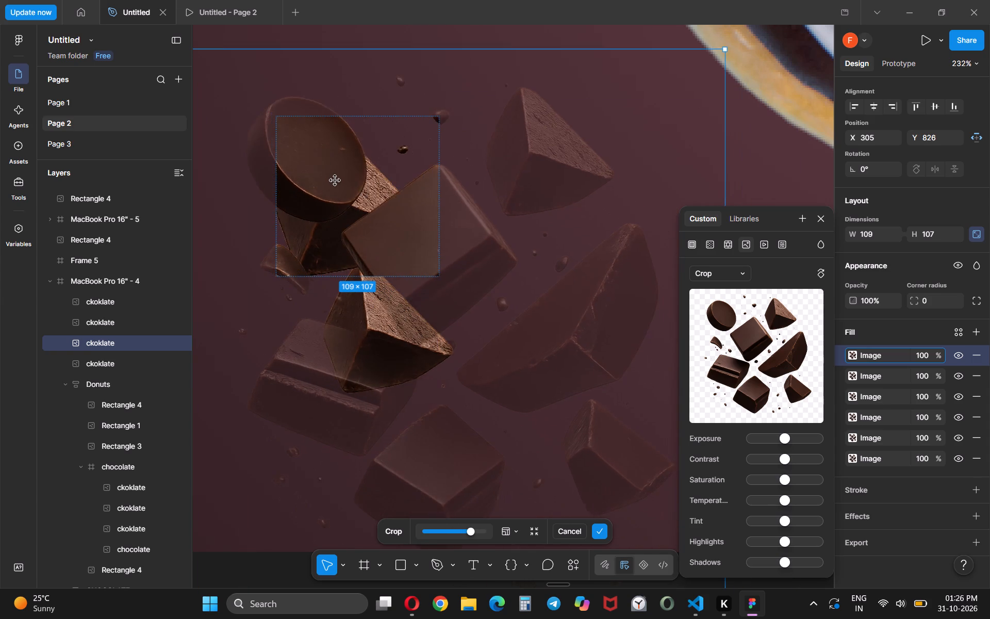
{"action": "left_click_drag", "start_coordinate": [335, 181], "coordinate": [374, 223]}
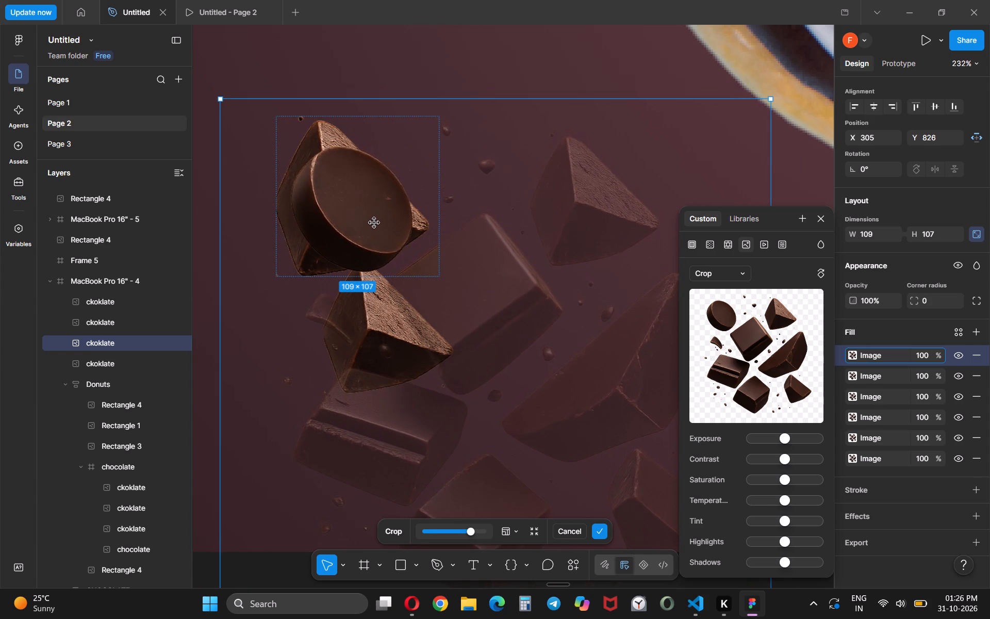
{"action": "left_click_drag", "start_coordinate": [374, 223], "coordinate": [402, 236]}
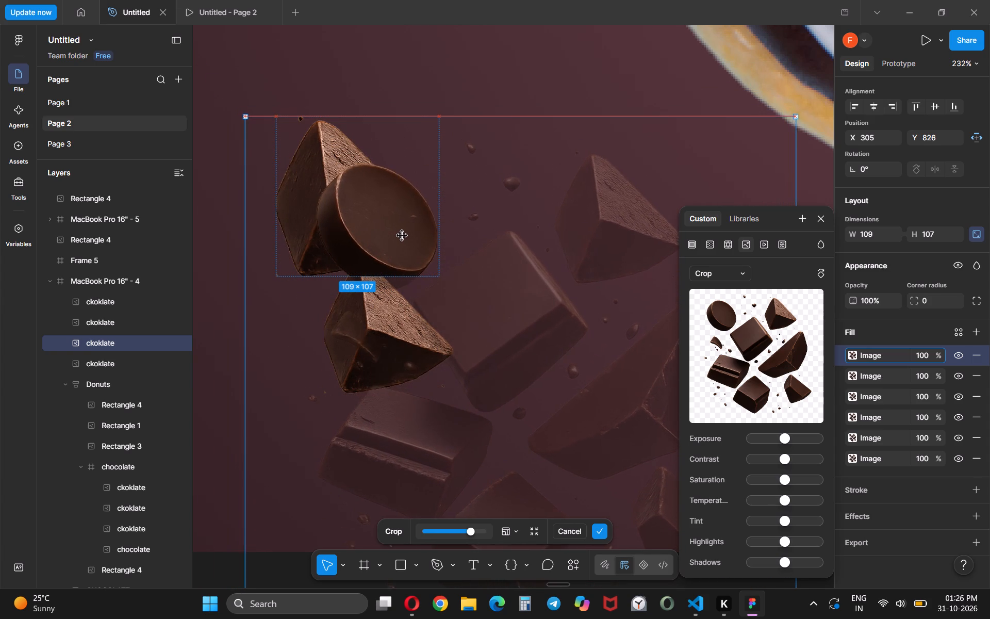
{"action": "left_click_drag", "start_coordinate": [402, 236], "coordinate": [404, 233]}
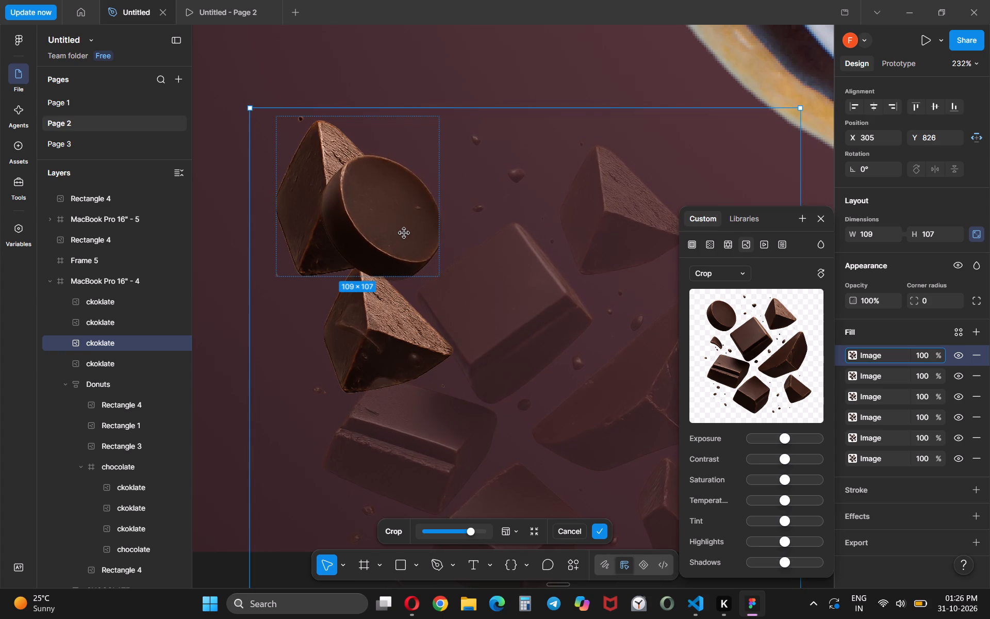
{"action": "left_click_drag", "start_coordinate": [404, 233], "coordinate": [406, 235]}
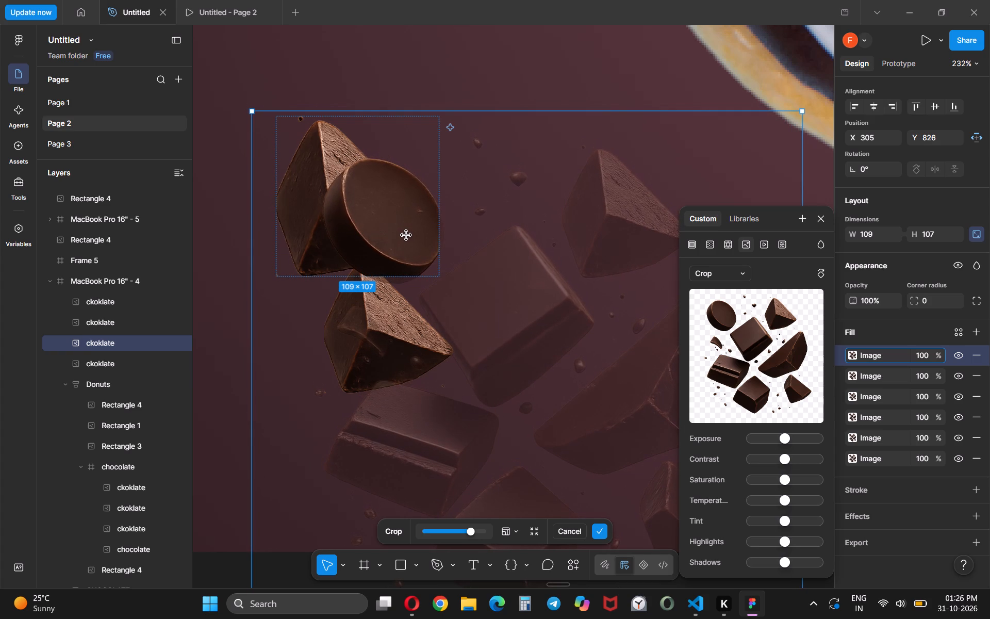
{"action": "left_click", "coordinate": [502, 58]}
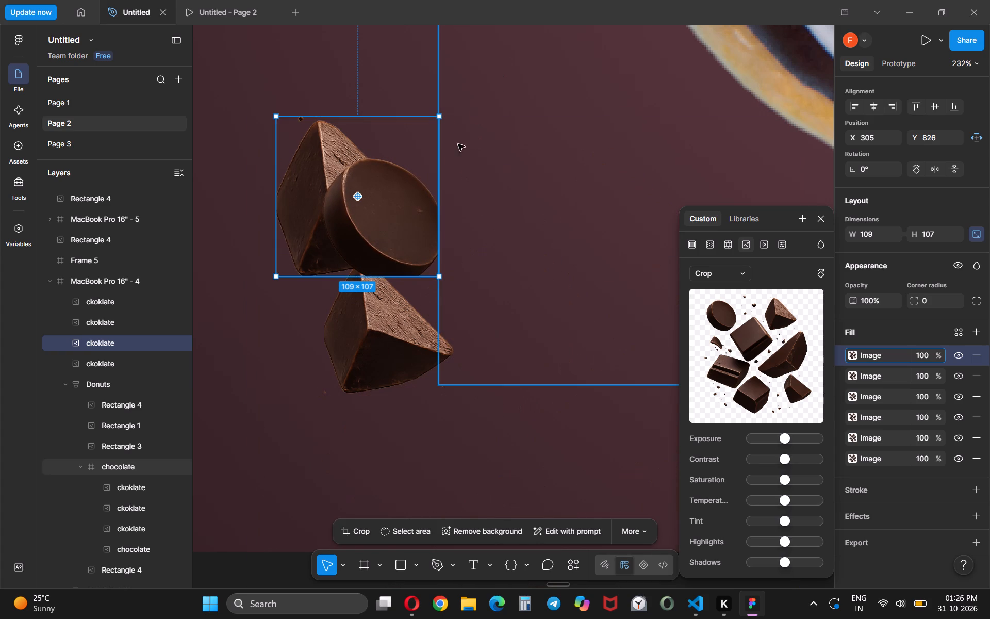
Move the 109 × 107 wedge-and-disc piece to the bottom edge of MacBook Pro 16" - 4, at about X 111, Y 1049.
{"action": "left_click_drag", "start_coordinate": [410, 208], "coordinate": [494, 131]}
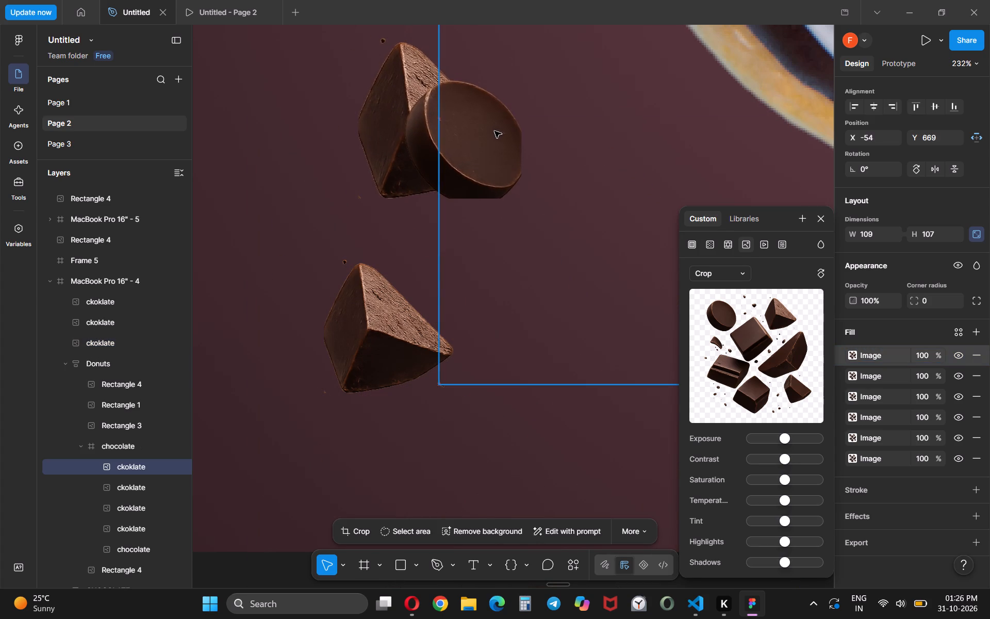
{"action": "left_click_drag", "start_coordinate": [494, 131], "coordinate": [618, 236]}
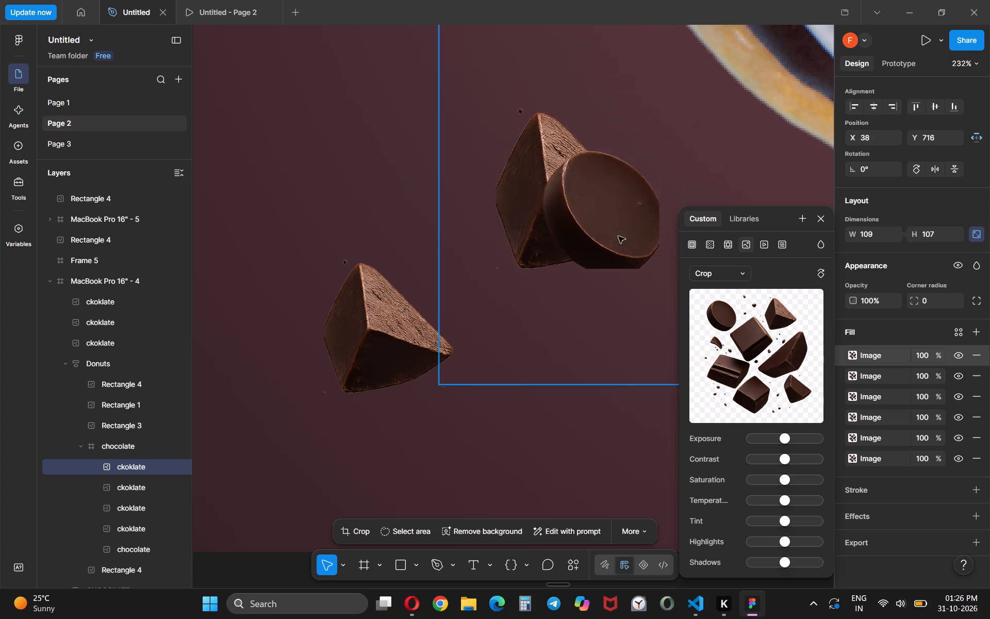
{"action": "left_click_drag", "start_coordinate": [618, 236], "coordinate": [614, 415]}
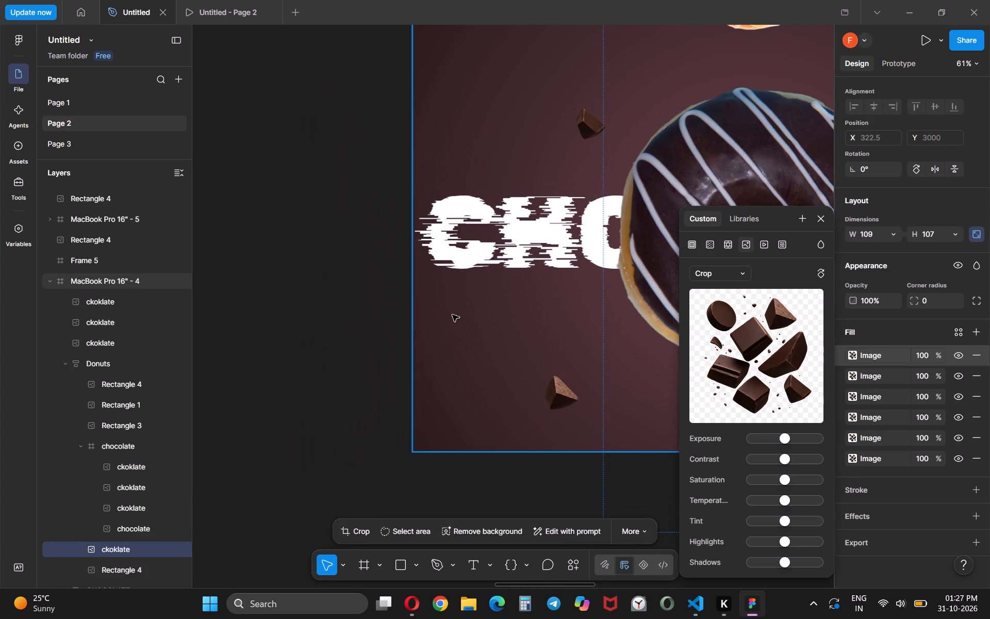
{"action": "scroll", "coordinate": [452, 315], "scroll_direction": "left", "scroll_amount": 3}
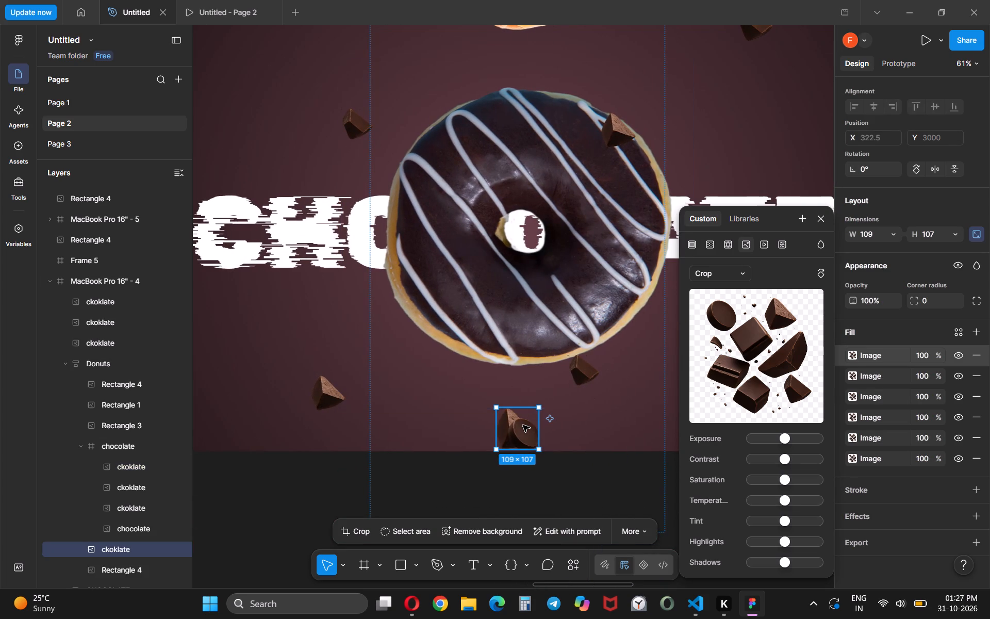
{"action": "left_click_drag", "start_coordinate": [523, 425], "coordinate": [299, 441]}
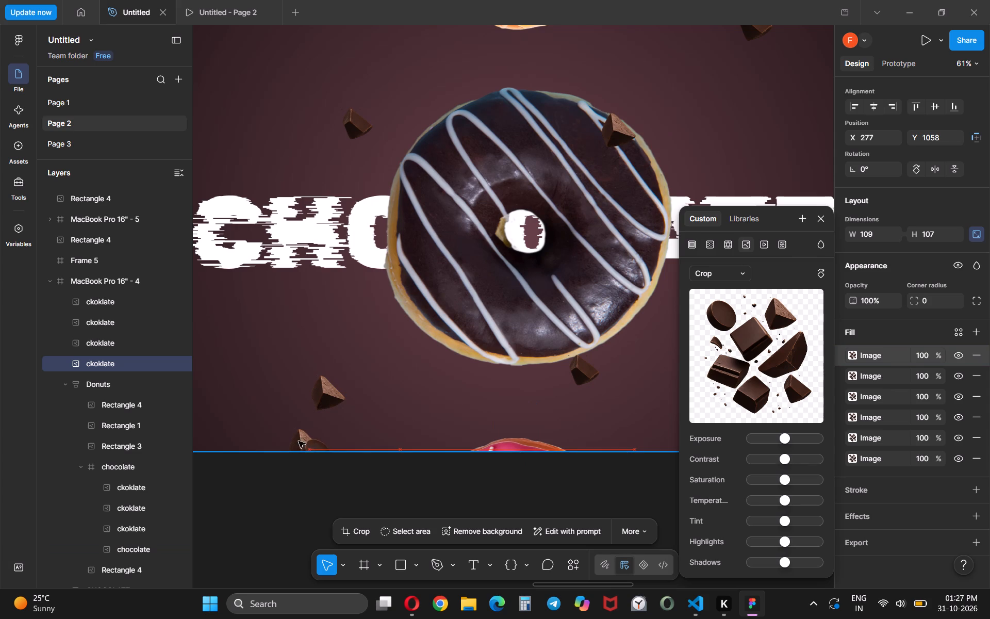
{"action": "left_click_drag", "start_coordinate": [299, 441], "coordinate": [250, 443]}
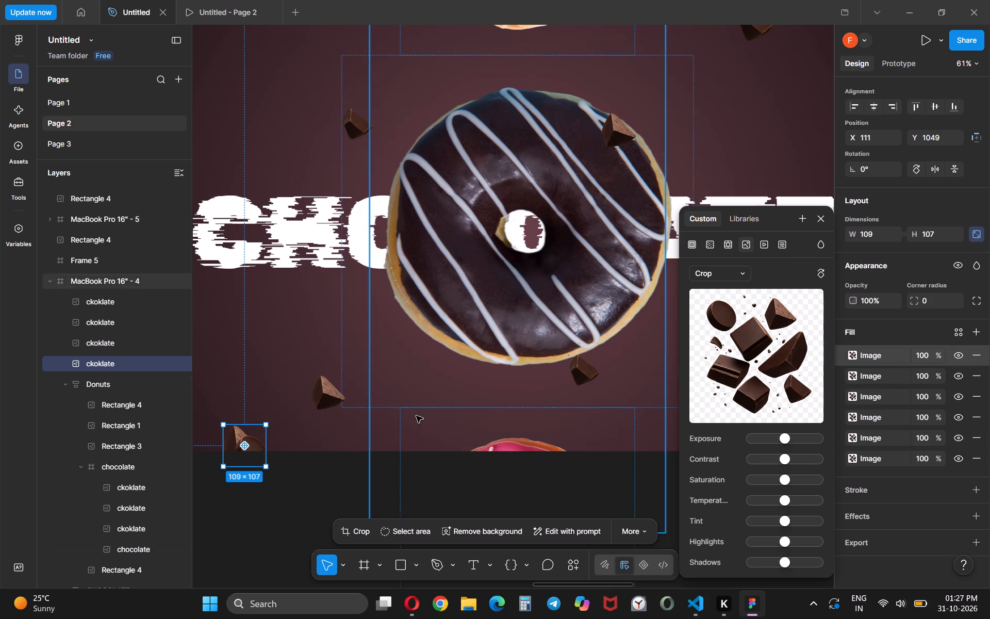
Cut the wedge-and-disc piece, undo the cut and its move to the bottom edge, and close the crop at X 305, Y 826.
{"action": "key", "text": "ctrl+x"}
{"action": "key", "text": "ctrl+z"}
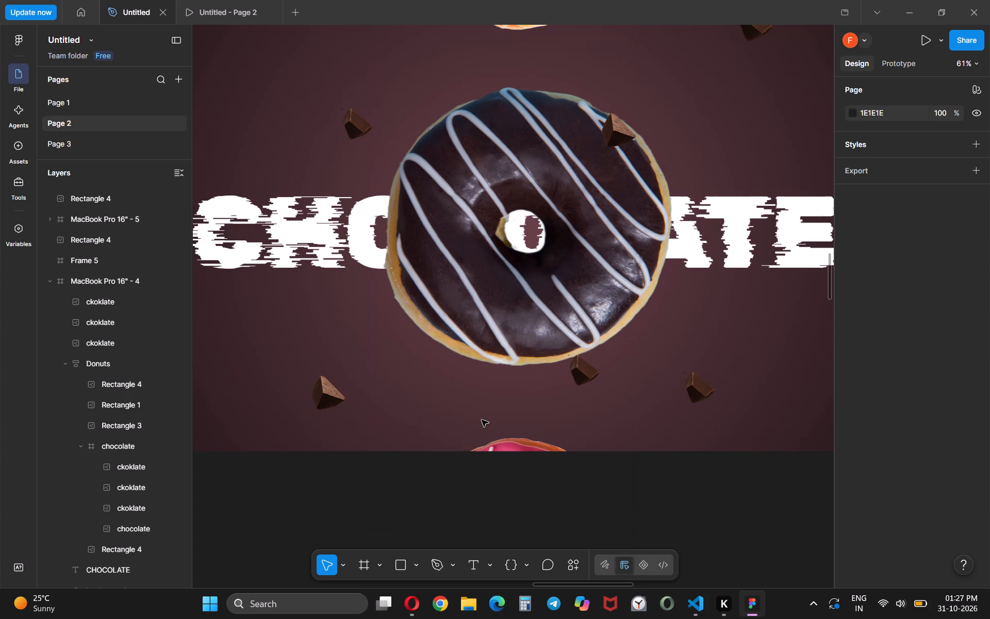
{"action": "key", "text": "ctrl+z"}
{"action": "key", "text": "ctrl+z"}
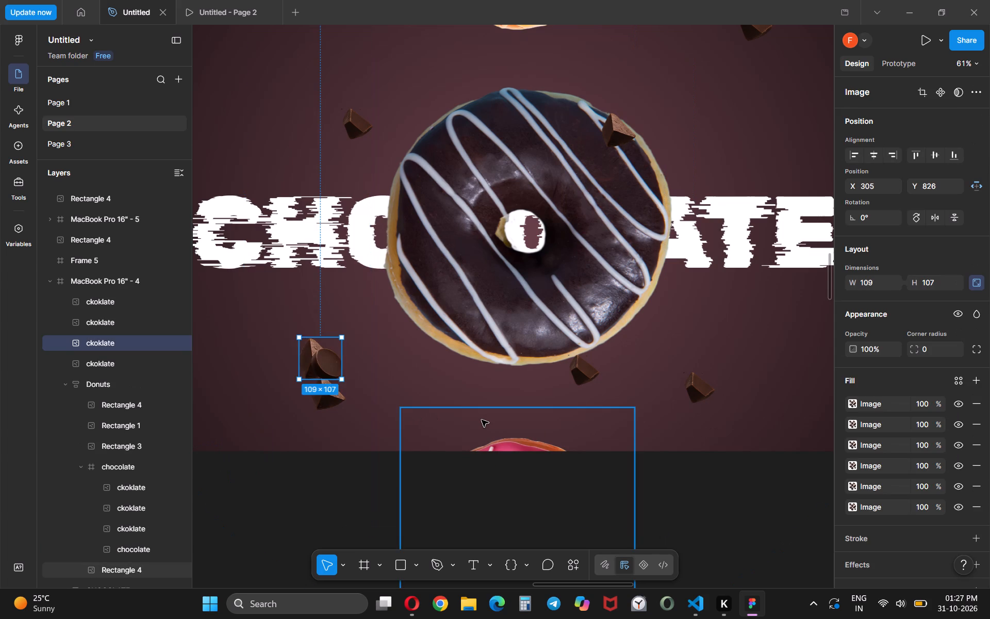
{"action": "key", "text": "ctrl+z"}
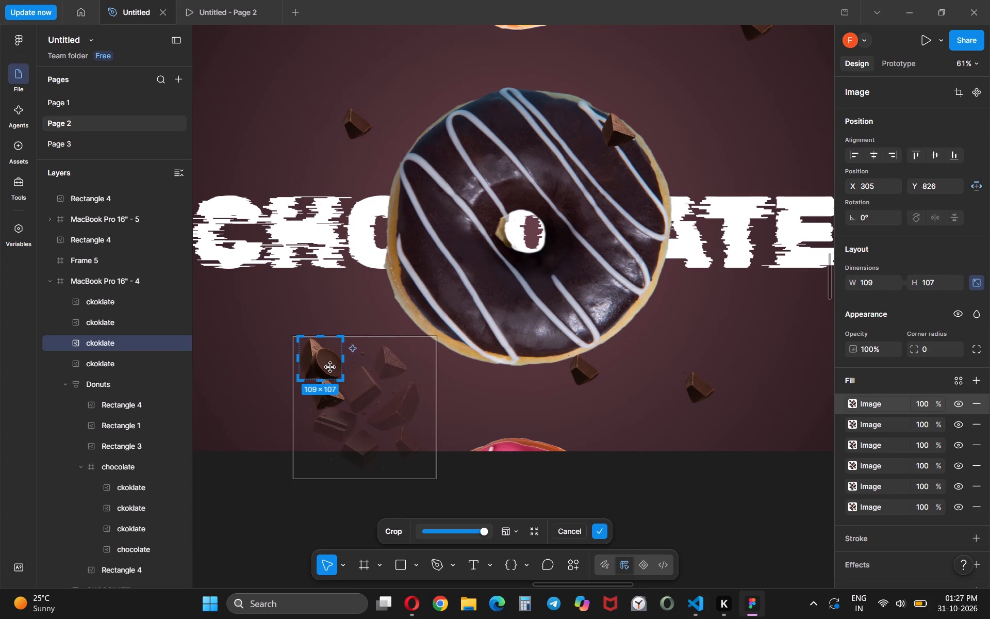
{"action": "key", "text": "ctrl+z"}
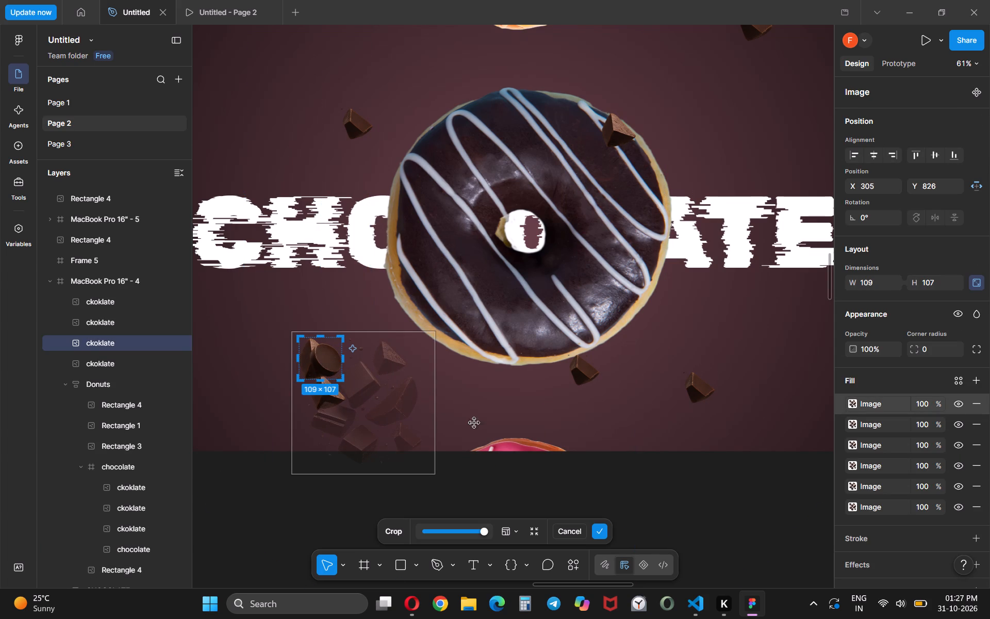
{"action": "left_click", "coordinate": [326, 509]}
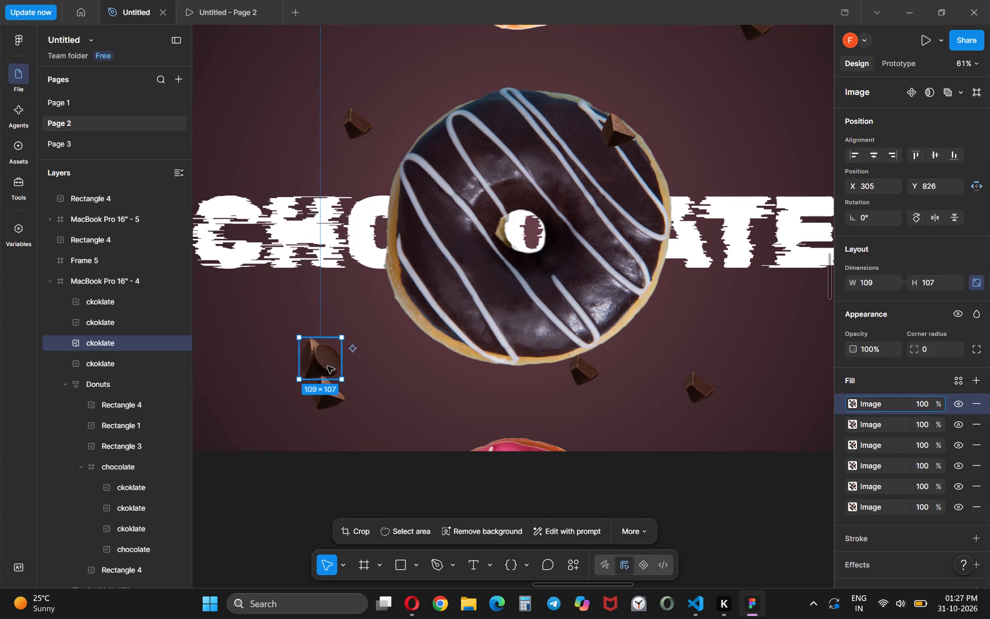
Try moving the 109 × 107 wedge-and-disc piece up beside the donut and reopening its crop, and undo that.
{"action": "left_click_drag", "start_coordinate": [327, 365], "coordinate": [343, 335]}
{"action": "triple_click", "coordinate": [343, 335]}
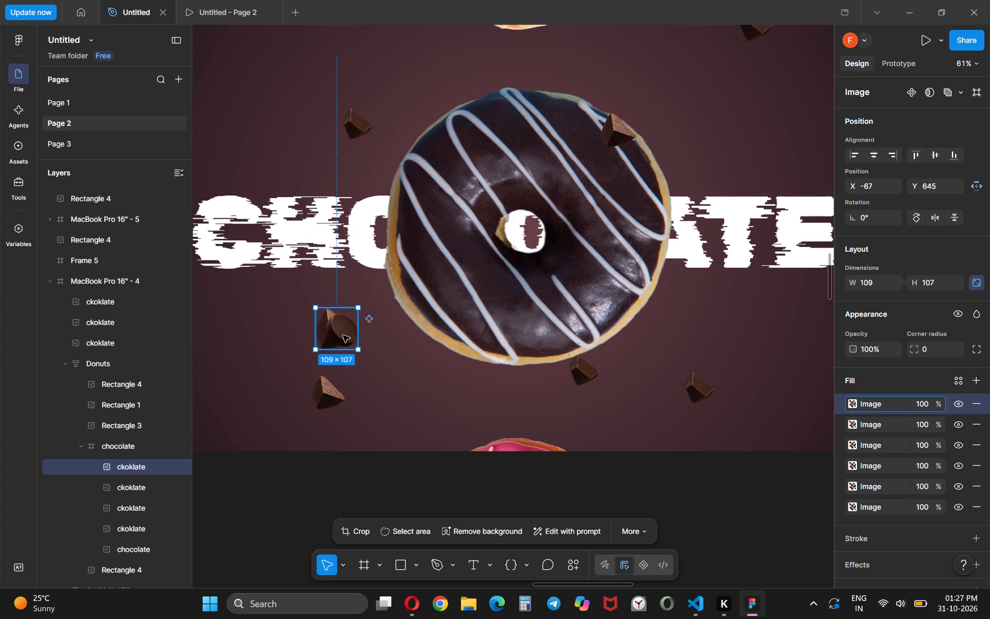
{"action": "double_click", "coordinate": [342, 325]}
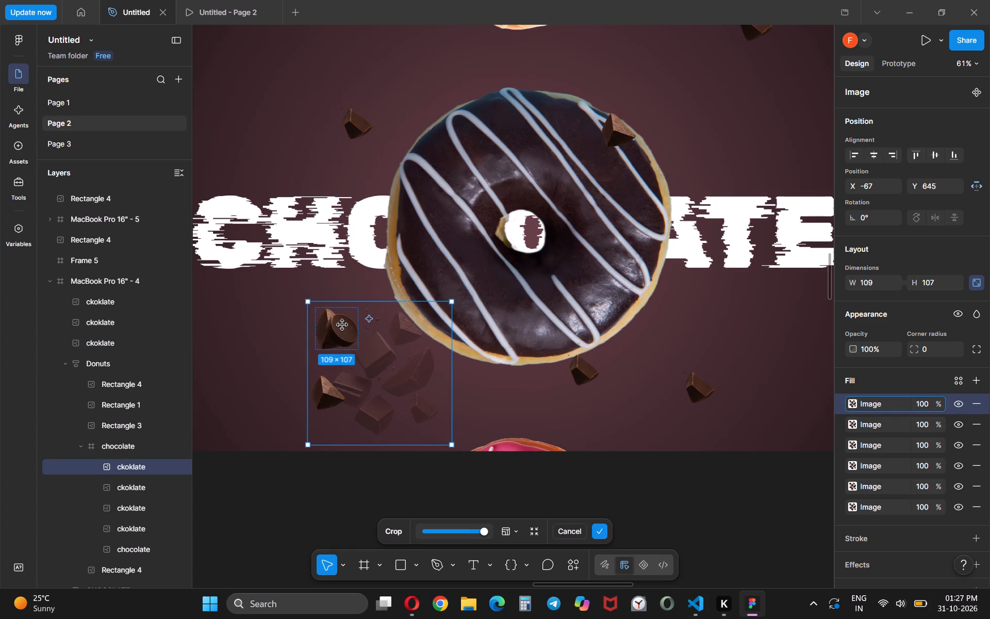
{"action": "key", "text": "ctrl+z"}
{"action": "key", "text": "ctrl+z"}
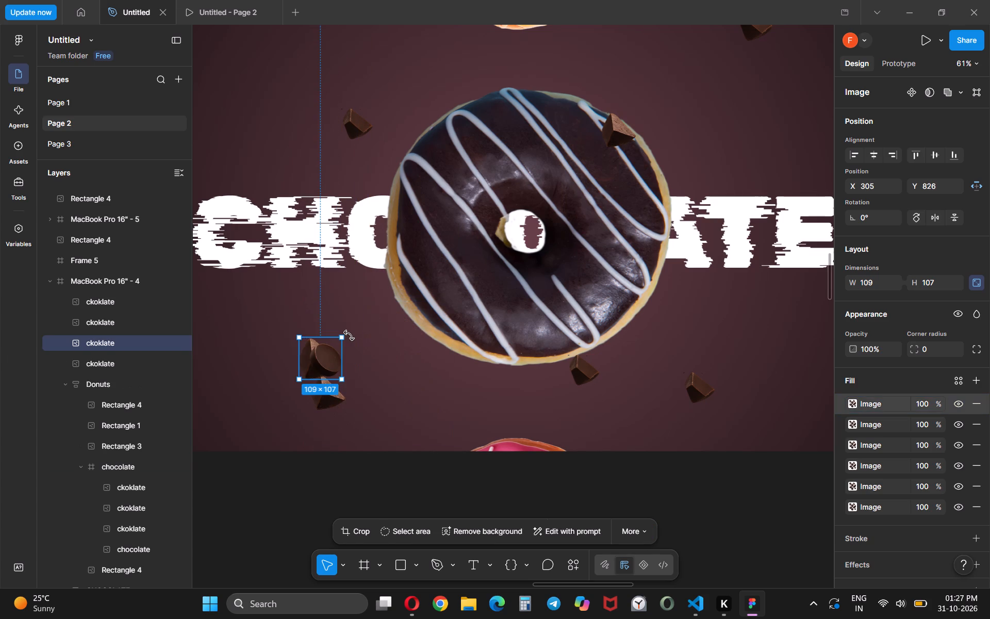
Undo the crop reduction and the earlier slides of the top image, back through the 109 × 117 crop.
{"action": "key", "text": "ctrl+z"}
{"action": "key", "text": "ctrl+z"}
{"action": "key", "text": "ctrl+z"}
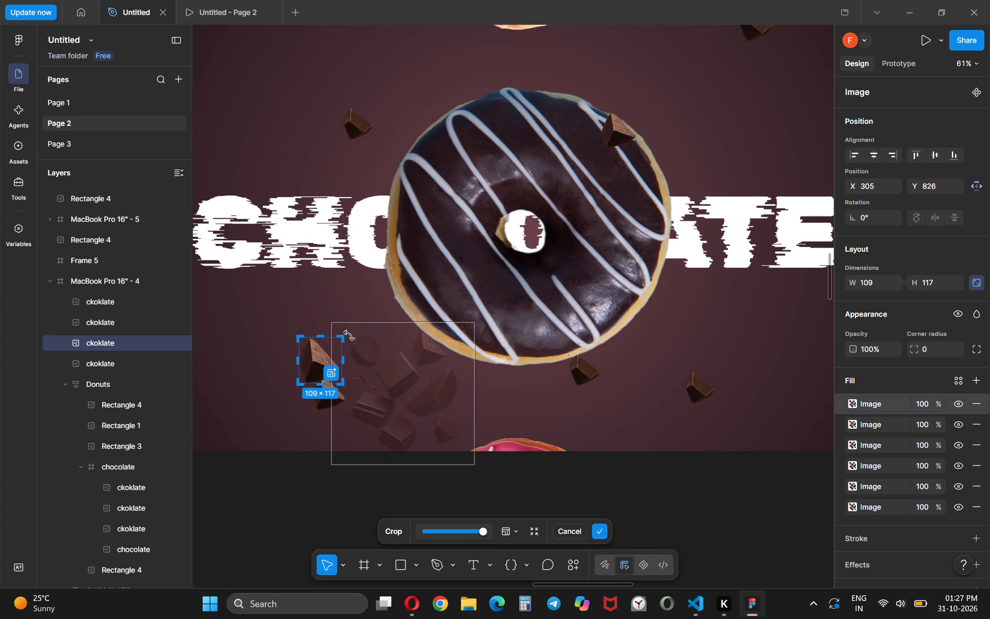
{"action": "key", "text": "ctrl+z"}
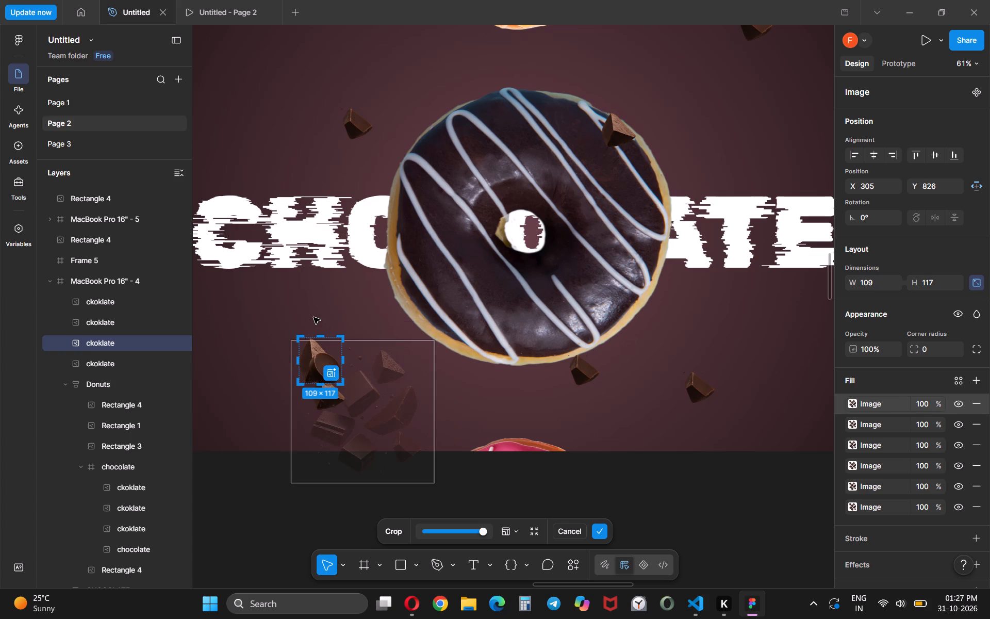
{"action": "key", "text": "ctrl+z"}
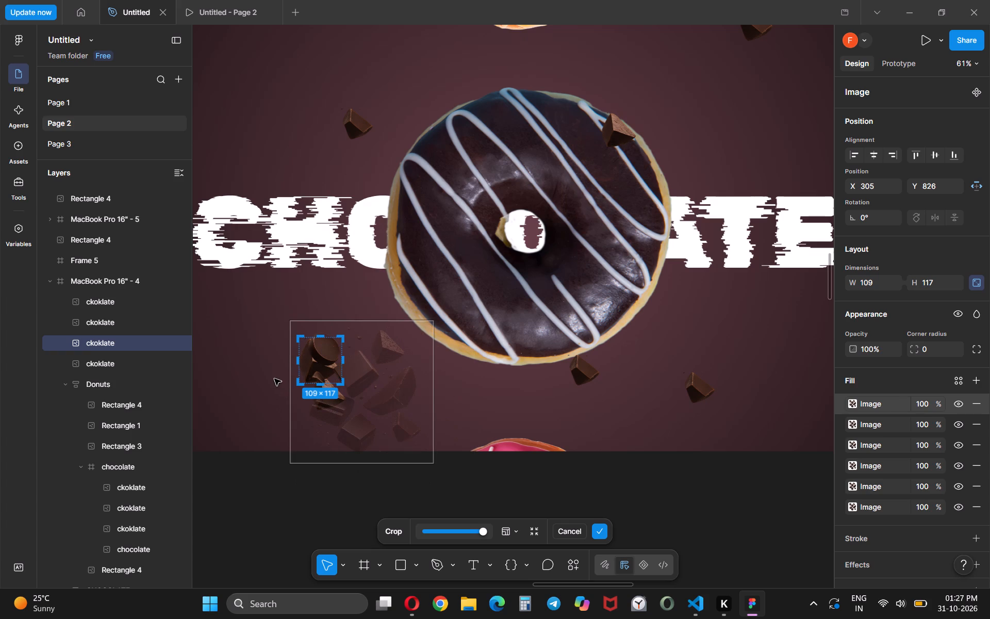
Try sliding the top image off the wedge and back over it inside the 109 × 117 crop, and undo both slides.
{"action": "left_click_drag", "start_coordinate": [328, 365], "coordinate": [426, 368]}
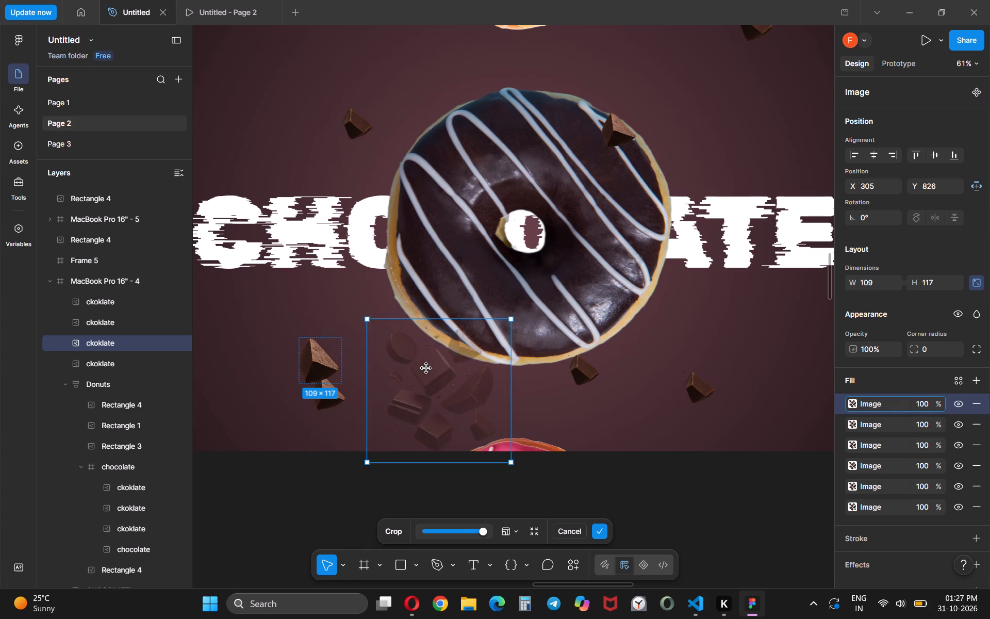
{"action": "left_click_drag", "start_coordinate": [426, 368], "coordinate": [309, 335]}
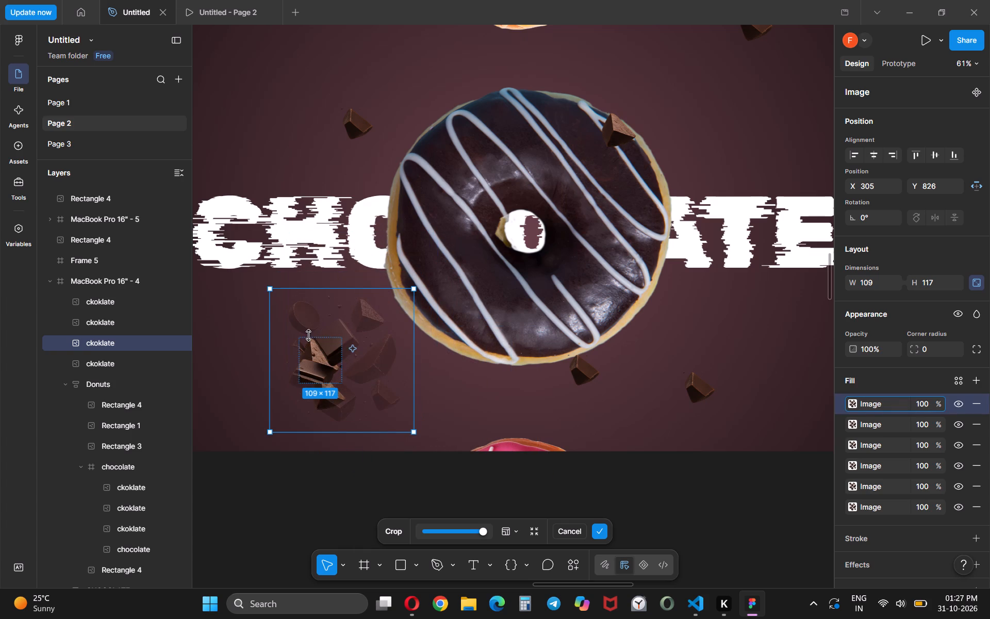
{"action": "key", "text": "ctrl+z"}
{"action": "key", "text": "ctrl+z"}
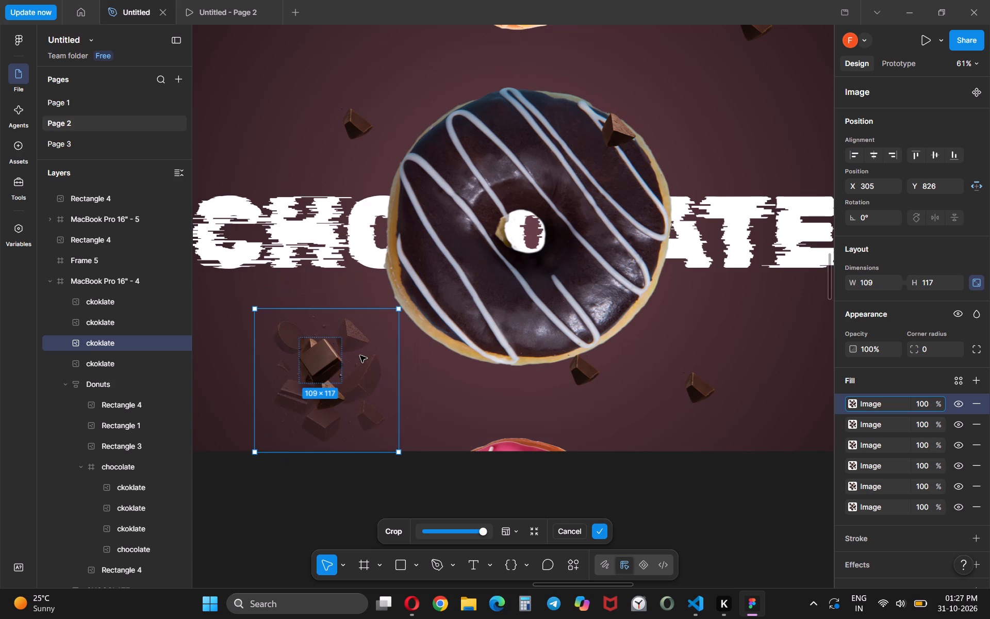
Undo the remaining crop changes back to the 92 × 89 crop around the single wedge, and finish cropping.
{"action": "key", "text": "ctrl+z"}
{"action": "key", "text": "ctrl+z"}
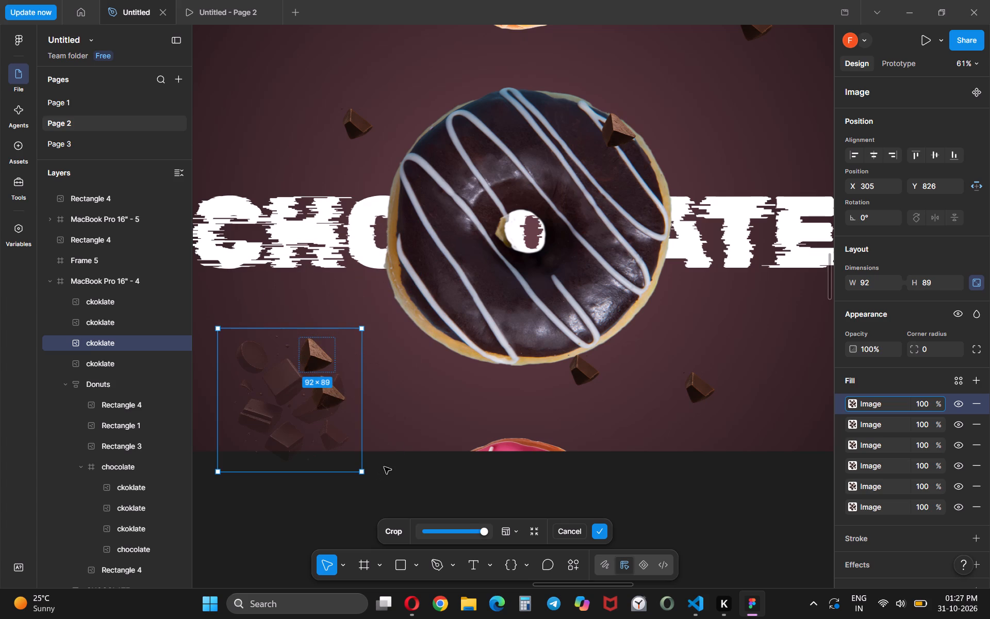
{"action": "left_click", "coordinate": [416, 468]}
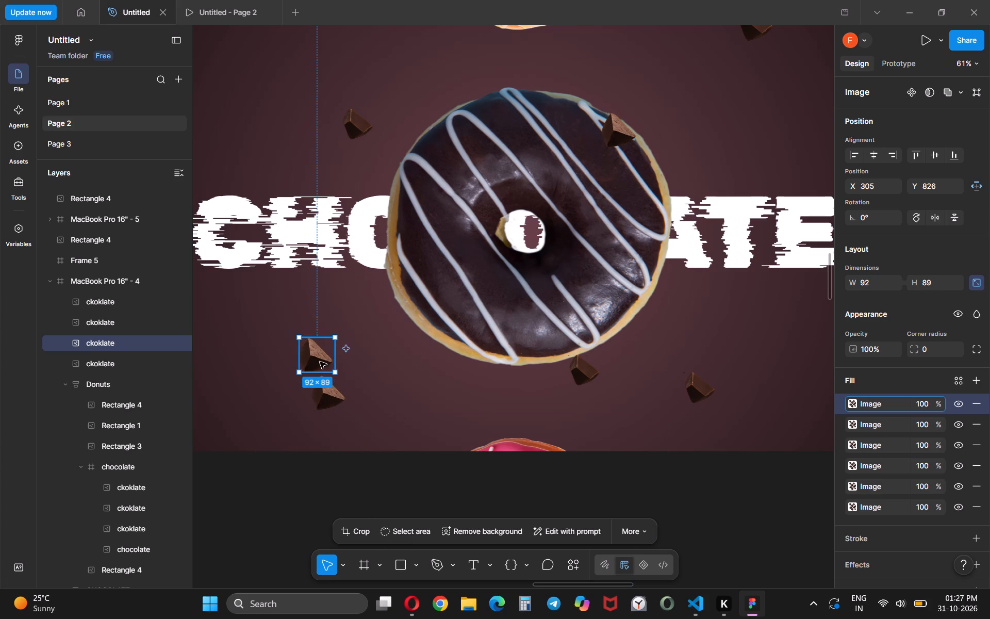
Duplicate the 92 × 89 wedge's selected image fill three times, moving the wedge to about X 321, Y 712.
{"action": "left_click", "coordinate": [318, 357]}
{"action": "key", "text": "ctrl+d"}
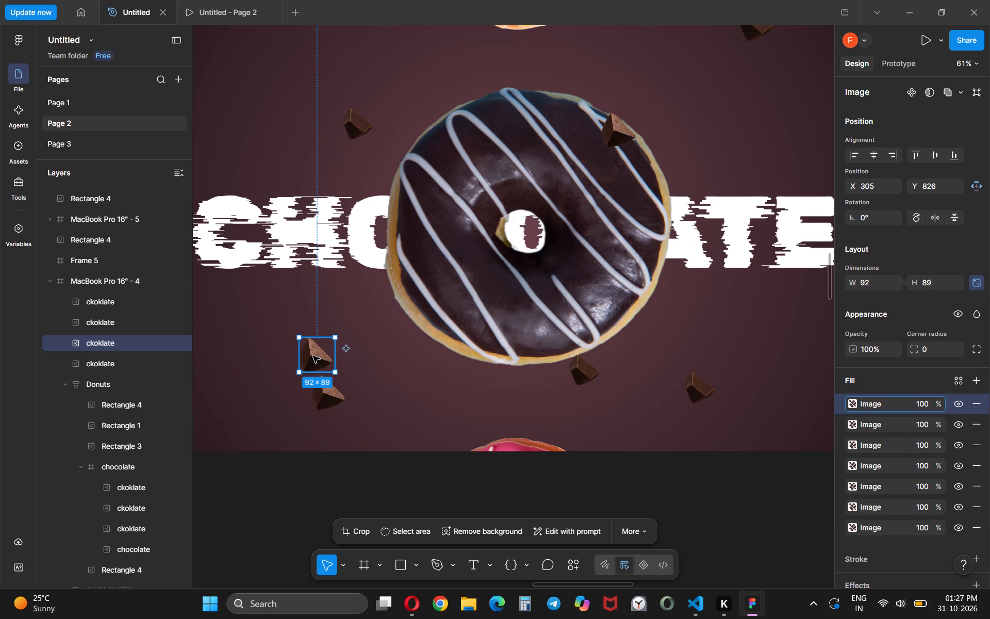
{"action": "left_click_drag", "start_coordinate": [313, 356], "coordinate": [296, 326]}
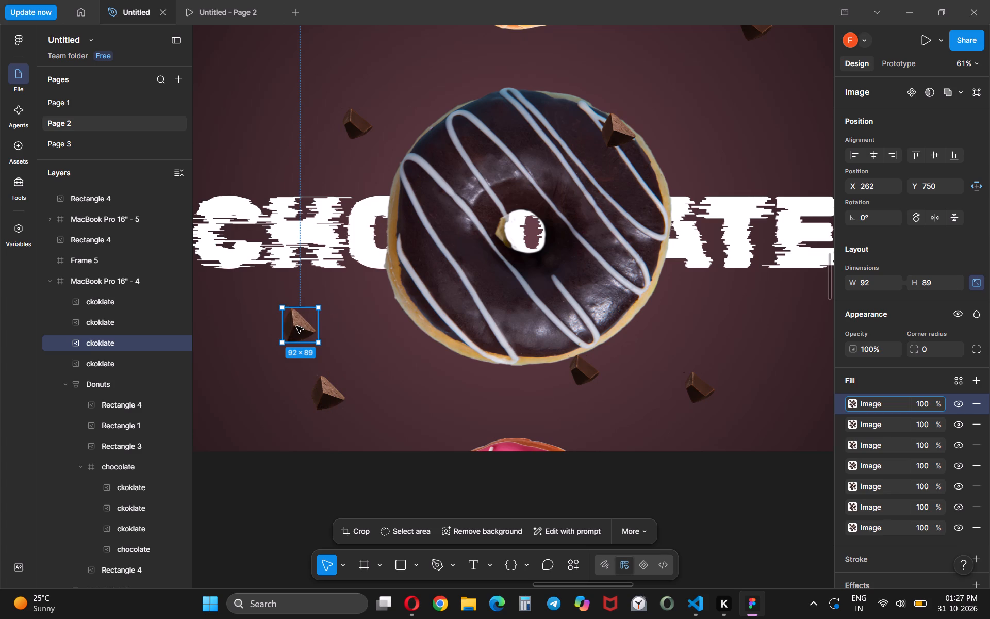
{"action": "key", "text": "ctrl+d"}
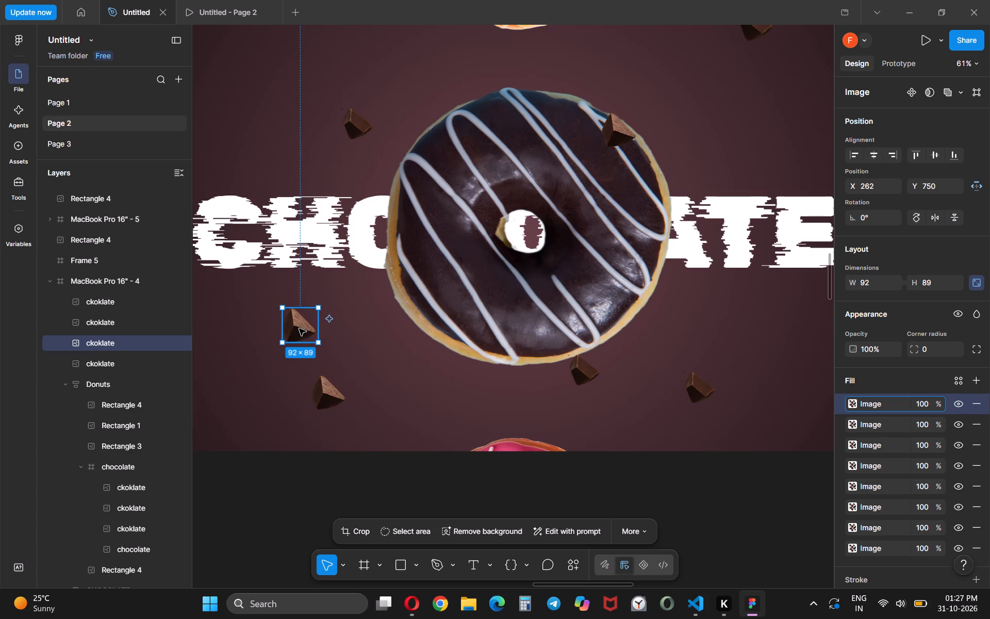
{"action": "left_click_drag", "start_coordinate": [298, 328], "coordinate": [321, 310]}
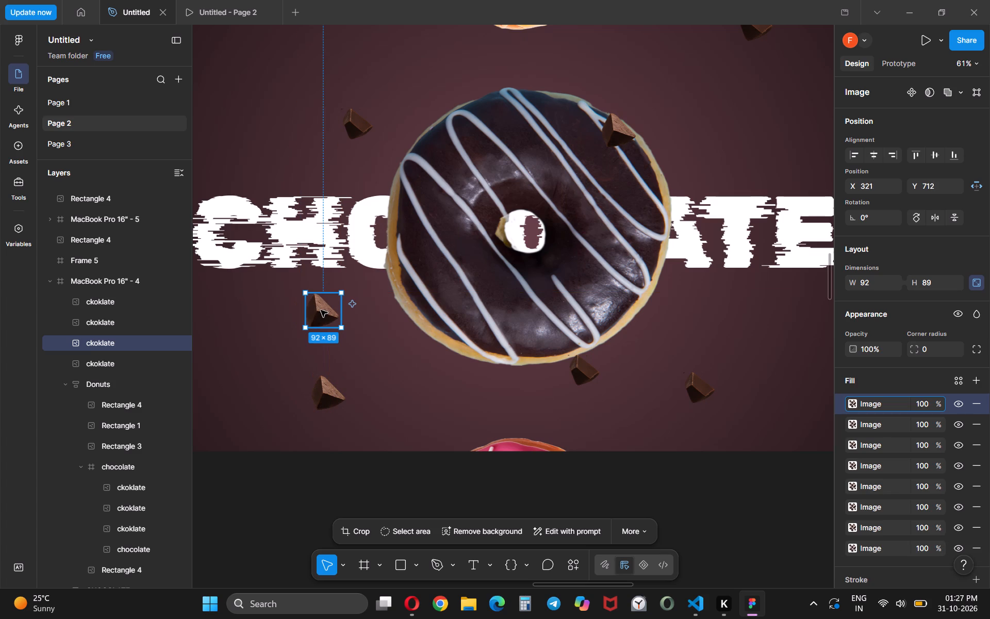
{"action": "key", "text": "ctrl+d"}
{"action": "left_click", "coordinate": [293, 322], "text": "ctrl"}
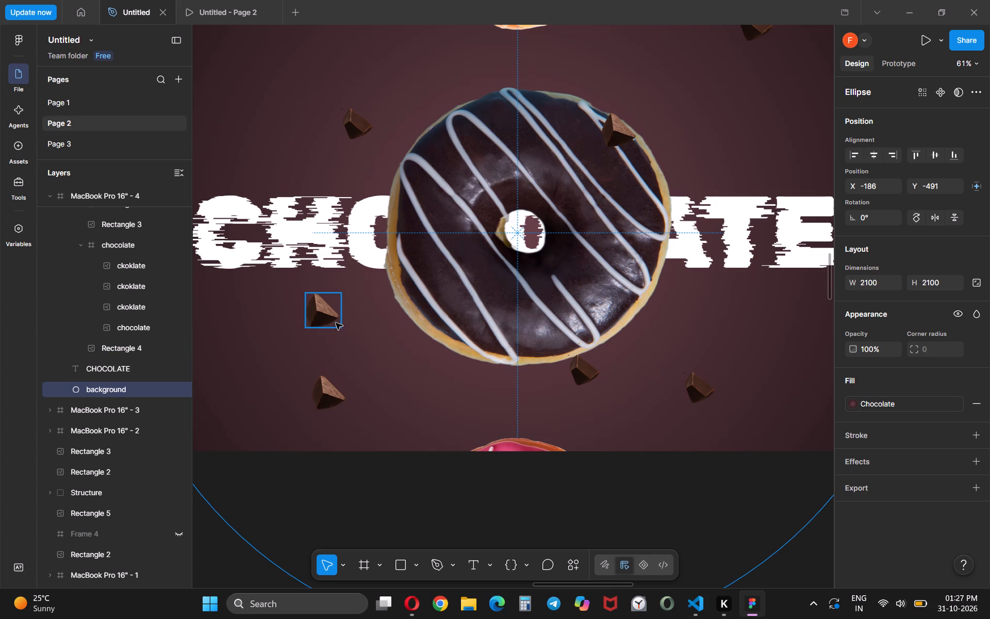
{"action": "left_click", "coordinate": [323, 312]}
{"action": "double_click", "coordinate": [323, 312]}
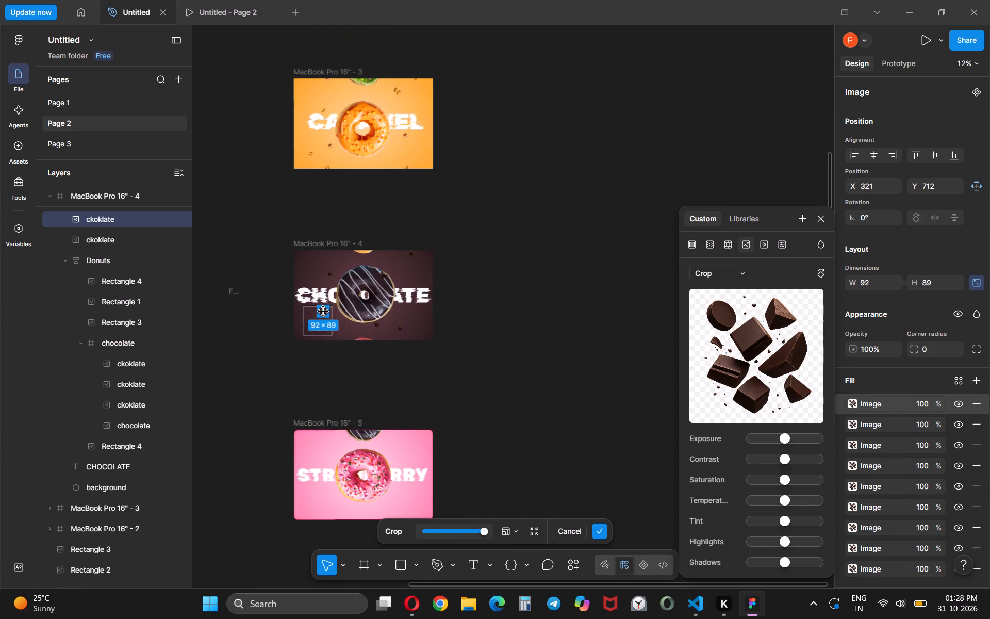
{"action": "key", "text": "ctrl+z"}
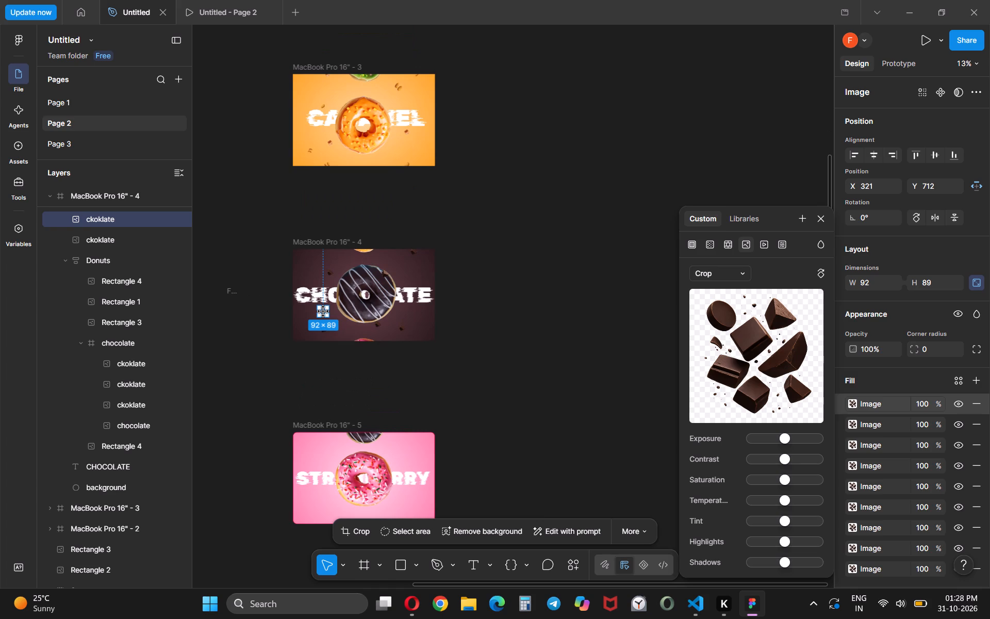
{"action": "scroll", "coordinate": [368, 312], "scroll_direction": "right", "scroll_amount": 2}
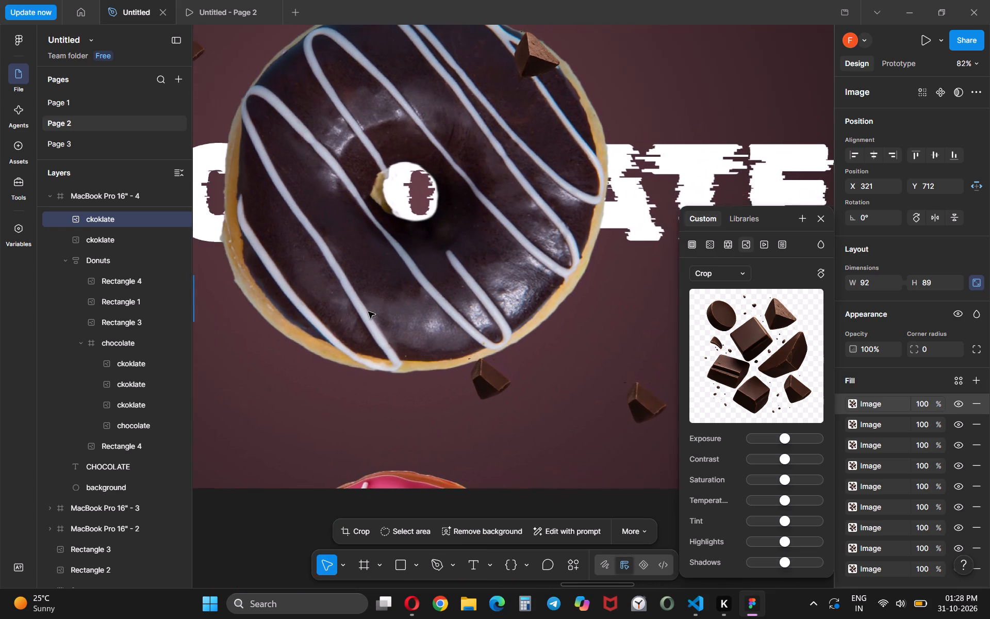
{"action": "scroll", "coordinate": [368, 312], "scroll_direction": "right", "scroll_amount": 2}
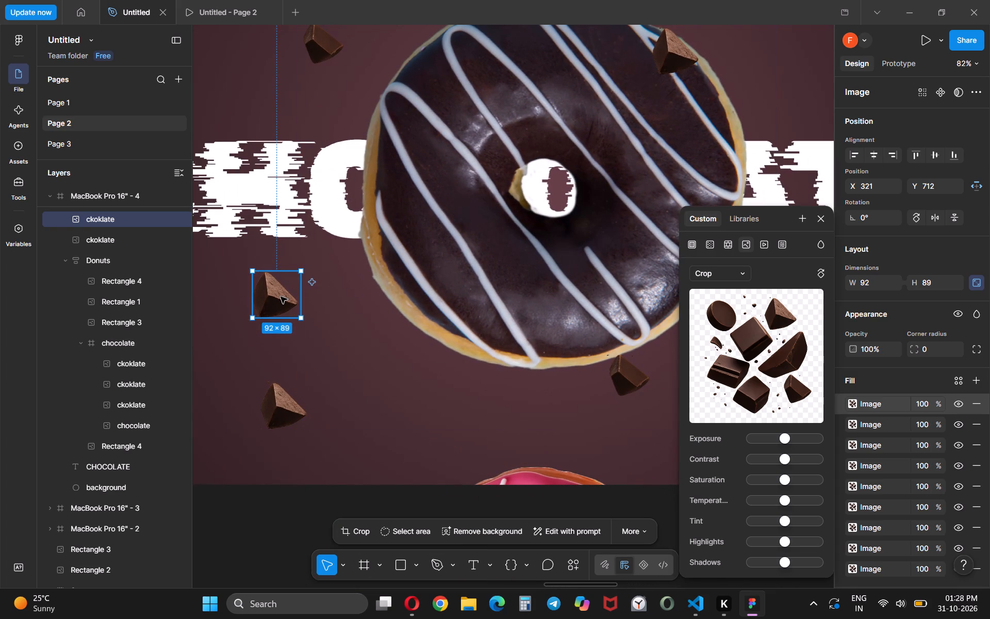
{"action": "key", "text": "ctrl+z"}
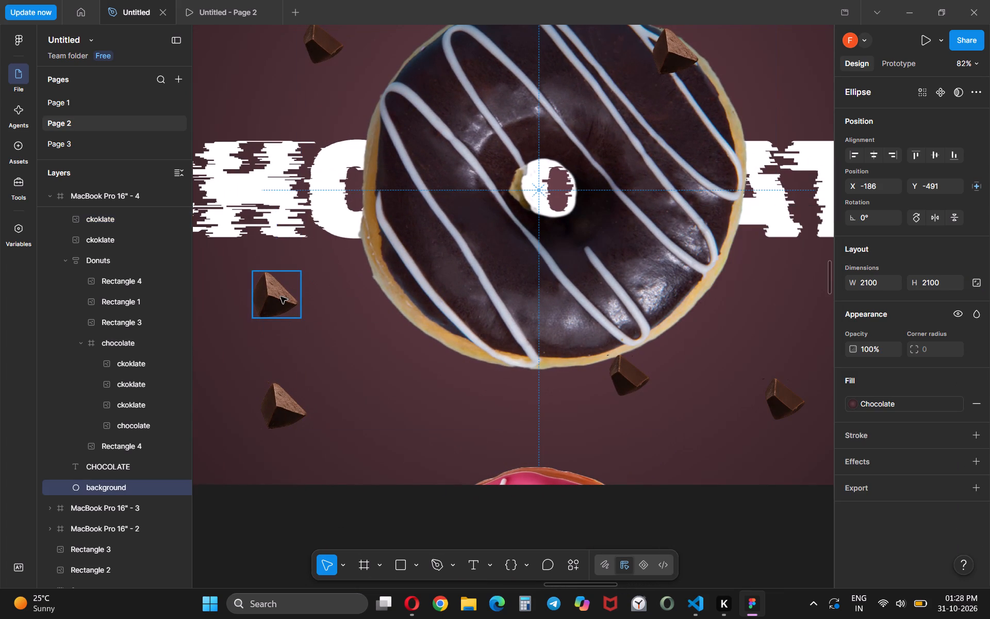
Open the 92 × 89 wedge's top image fill for cropping and slide the image until the grooved chocolate chunk sits inside the crop.
{"action": "double_click", "coordinate": [270, 289]}
{"action": "triple_click", "coordinate": [283, 299]}
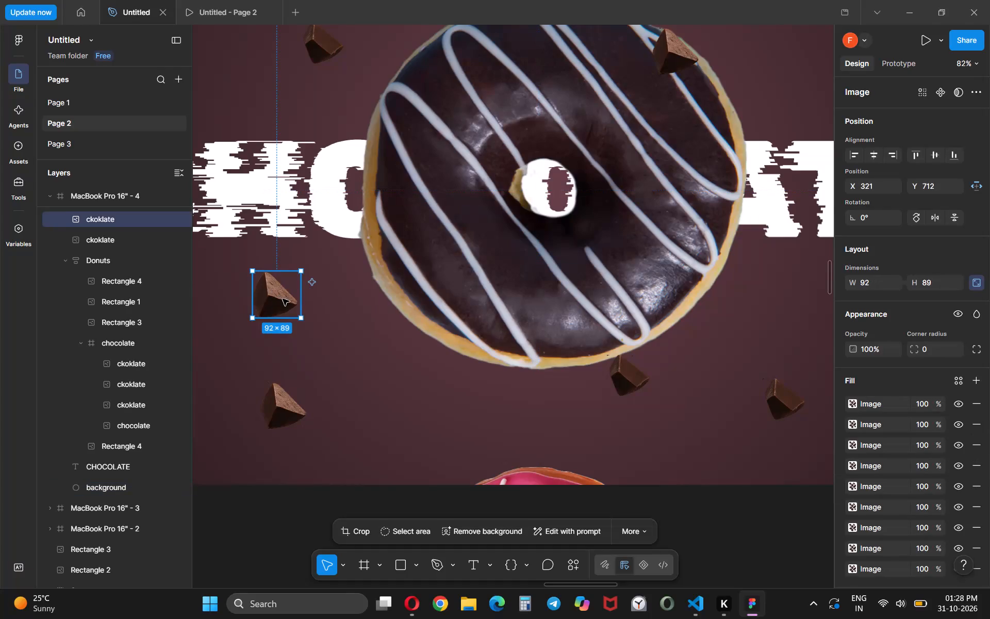
{"action": "left_click_drag", "start_coordinate": [274, 360], "coordinate": [323, 331]}
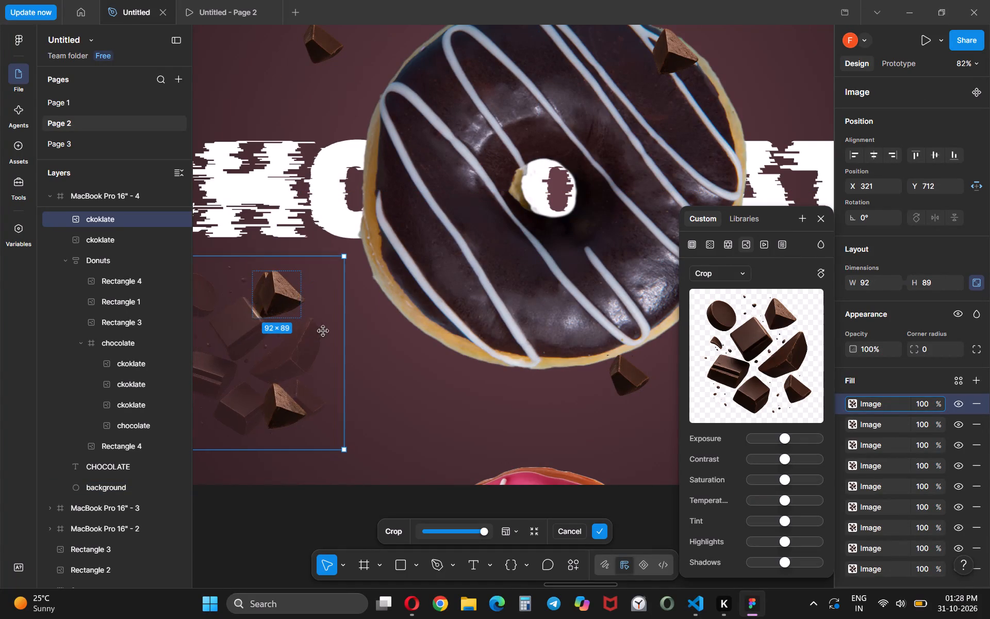
{"action": "left_click_drag", "start_coordinate": [323, 331], "coordinate": [357, 299]}
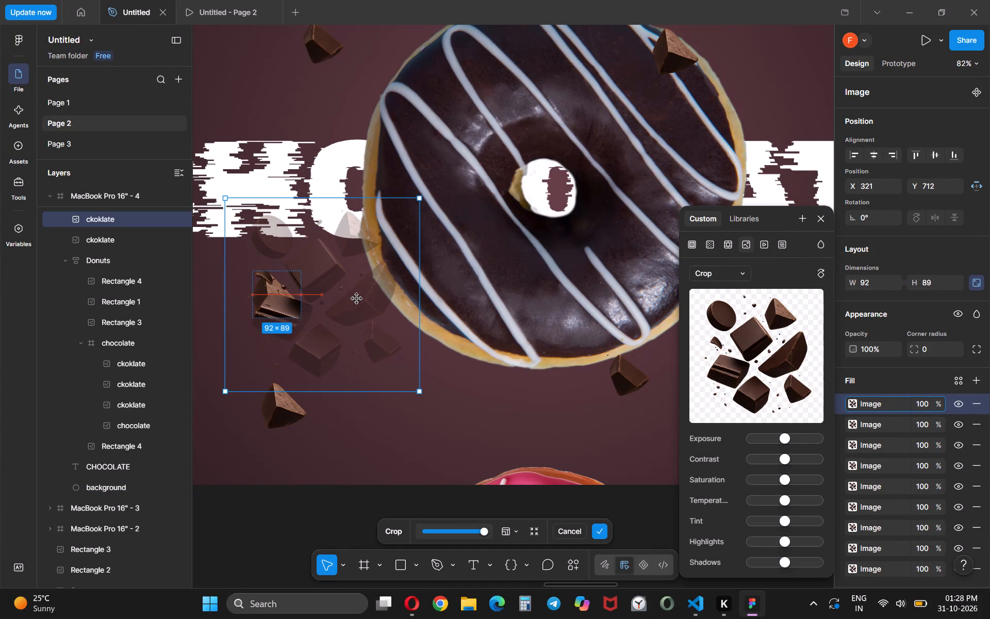
{"action": "left_click_drag", "start_coordinate": [357, 299], "coordinate": [344, 278]}
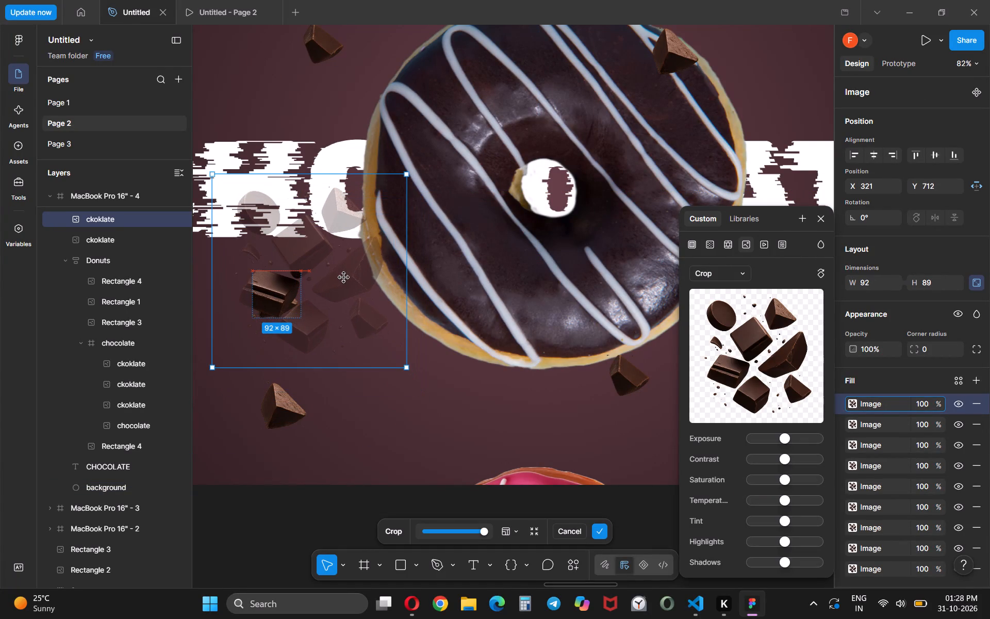
{"action": "left_click_drag", "start_coordinate": [344, 278], "coordinate": [352, 285]}
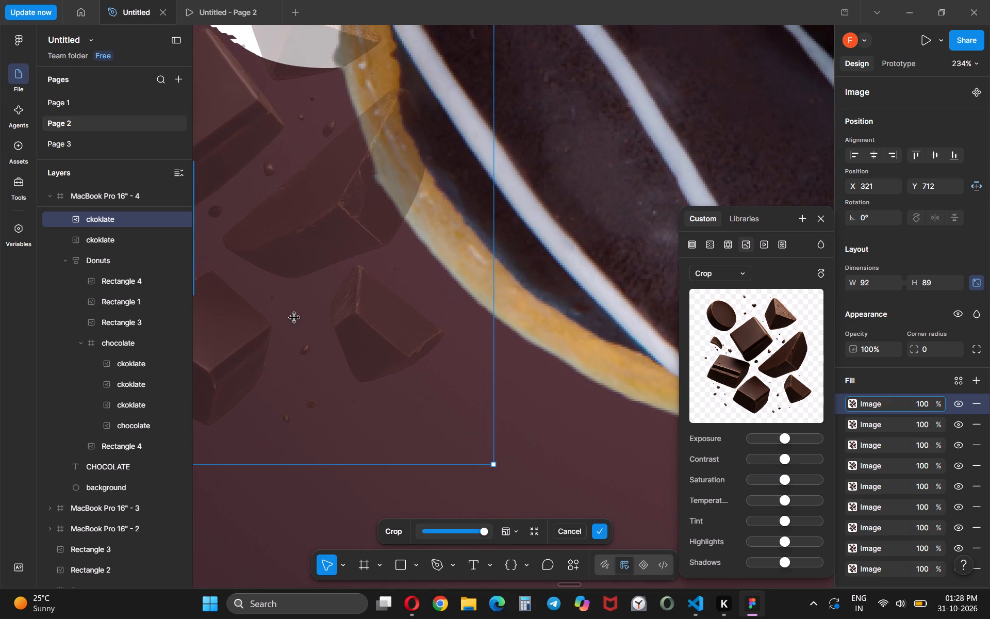
{"action": "scroll", "coordinate": [294, 318], "scroll_direction": "right", "scroll_amount": 3}
{"action": "left_click_drag", "start_coordinate": [306, 251], "coordinate": [307, 242]}
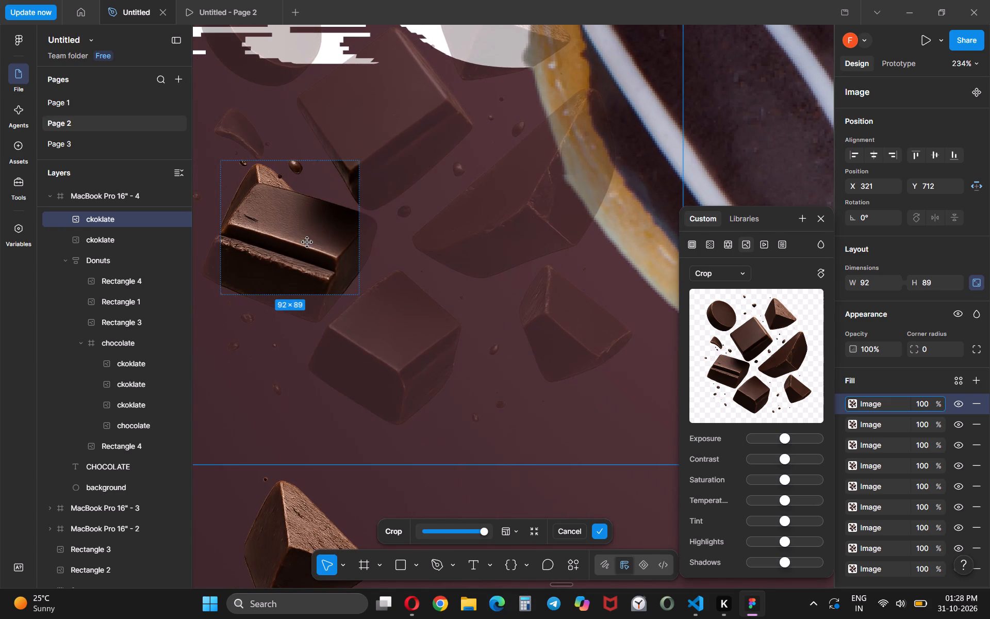
Slide the top image's grooved chunk out of the crop toward the donut, clear of the wedge.
{"action": "left_click_drag", "start_coordinate": [307, 242], "coordinate": [492, 256]}
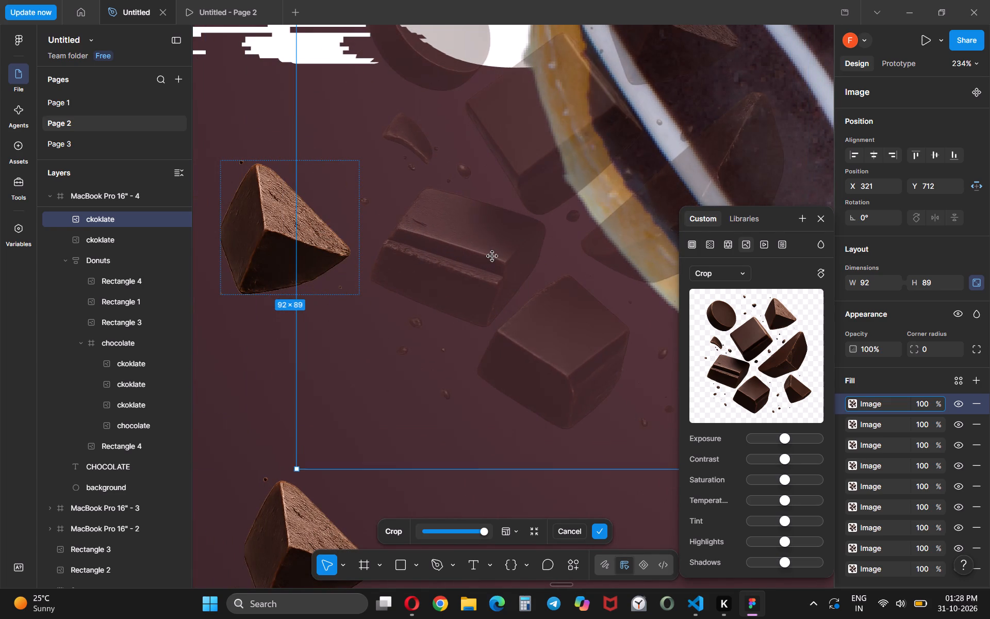
{"action": "left_click_drag", "start_coordinate": [334, 211], "coordinate": [398, 196]}
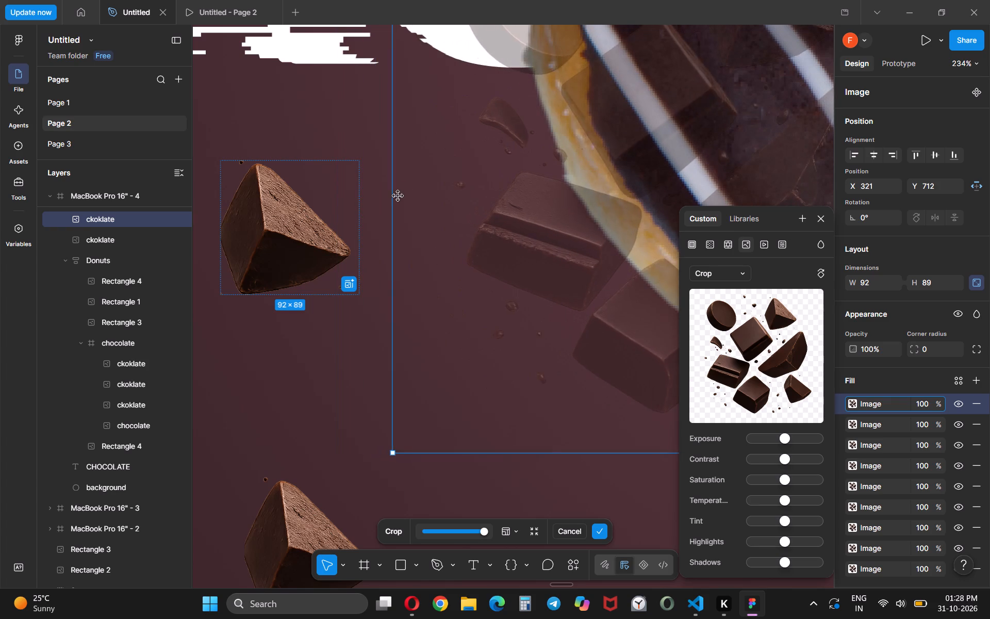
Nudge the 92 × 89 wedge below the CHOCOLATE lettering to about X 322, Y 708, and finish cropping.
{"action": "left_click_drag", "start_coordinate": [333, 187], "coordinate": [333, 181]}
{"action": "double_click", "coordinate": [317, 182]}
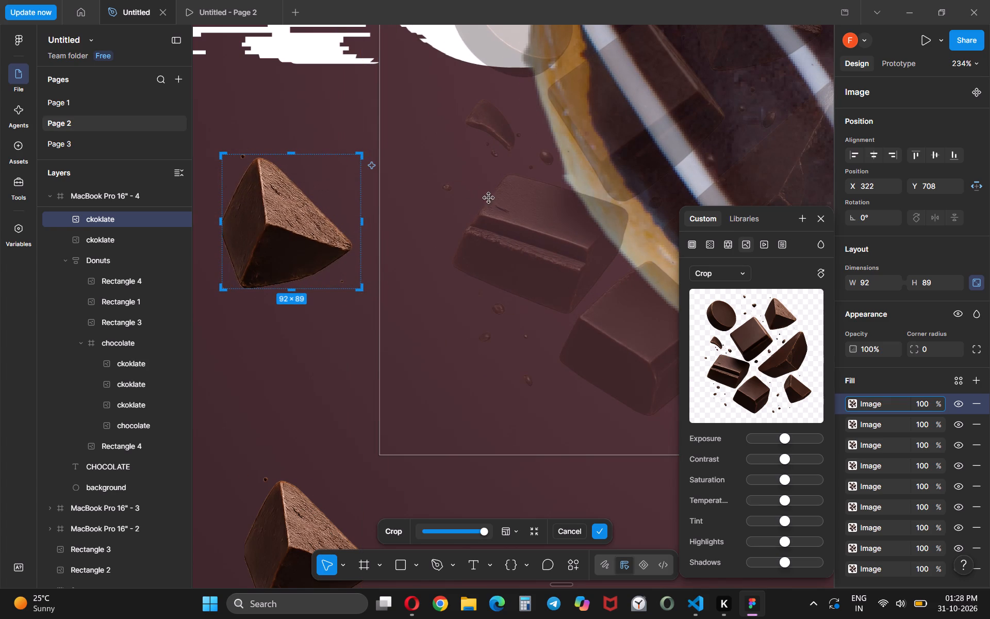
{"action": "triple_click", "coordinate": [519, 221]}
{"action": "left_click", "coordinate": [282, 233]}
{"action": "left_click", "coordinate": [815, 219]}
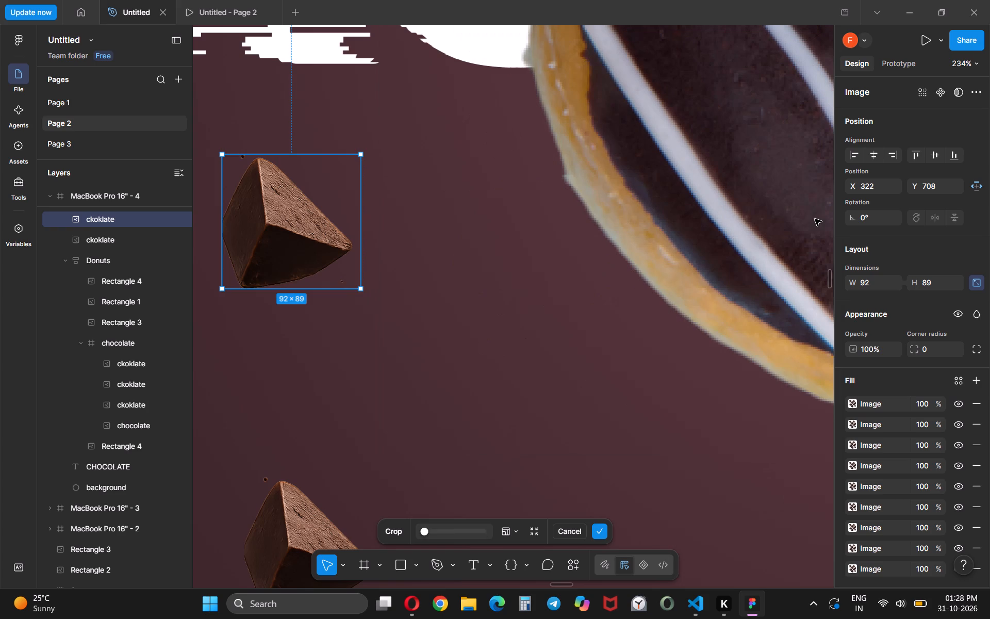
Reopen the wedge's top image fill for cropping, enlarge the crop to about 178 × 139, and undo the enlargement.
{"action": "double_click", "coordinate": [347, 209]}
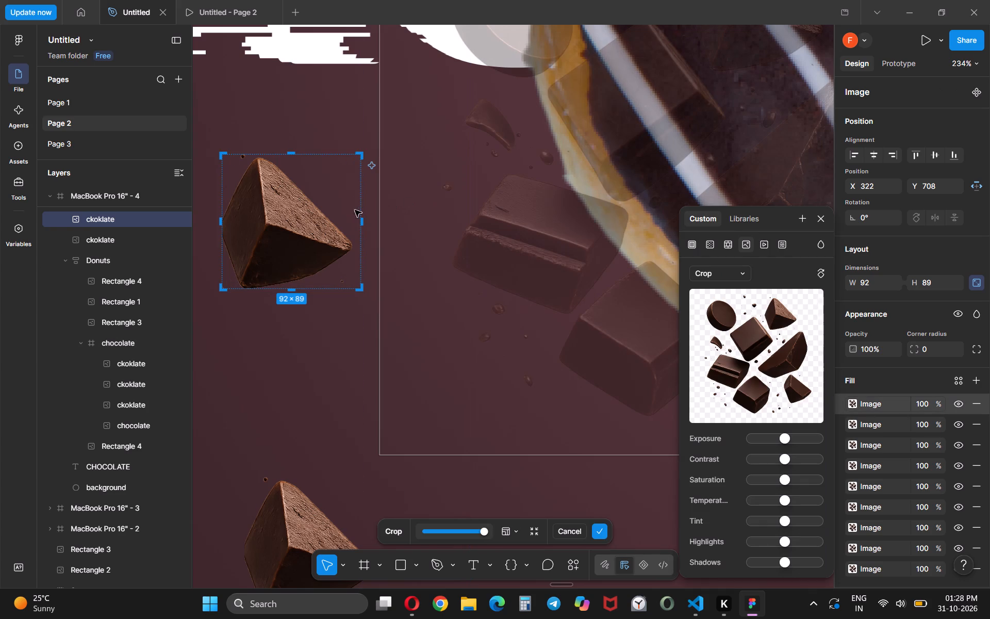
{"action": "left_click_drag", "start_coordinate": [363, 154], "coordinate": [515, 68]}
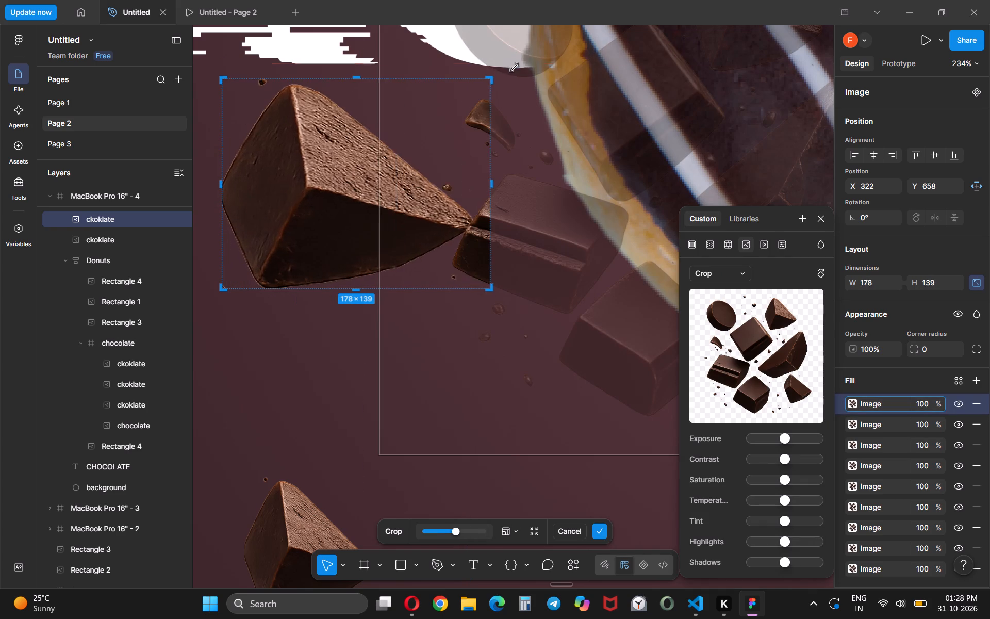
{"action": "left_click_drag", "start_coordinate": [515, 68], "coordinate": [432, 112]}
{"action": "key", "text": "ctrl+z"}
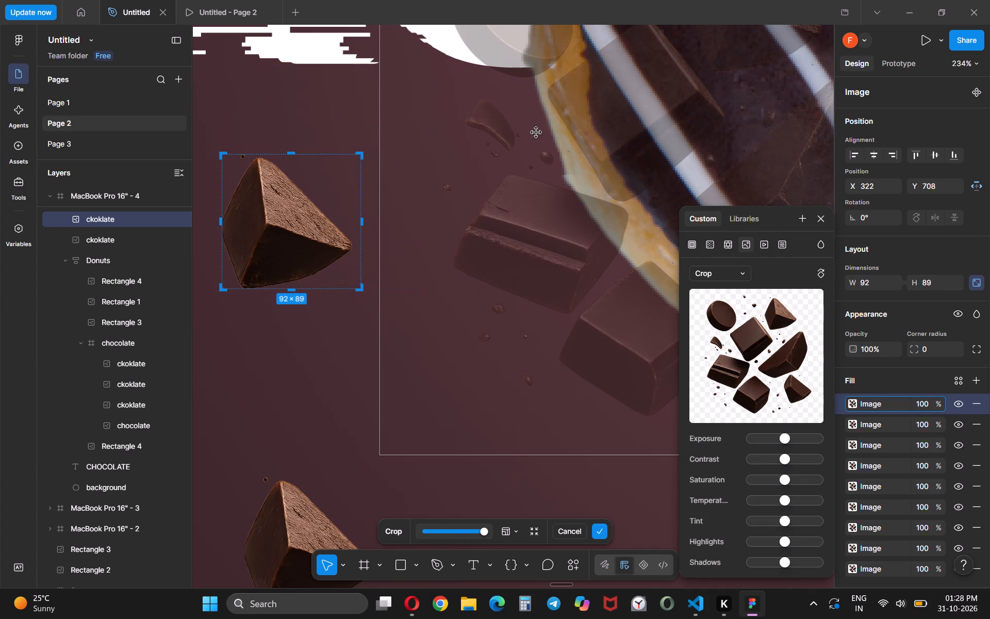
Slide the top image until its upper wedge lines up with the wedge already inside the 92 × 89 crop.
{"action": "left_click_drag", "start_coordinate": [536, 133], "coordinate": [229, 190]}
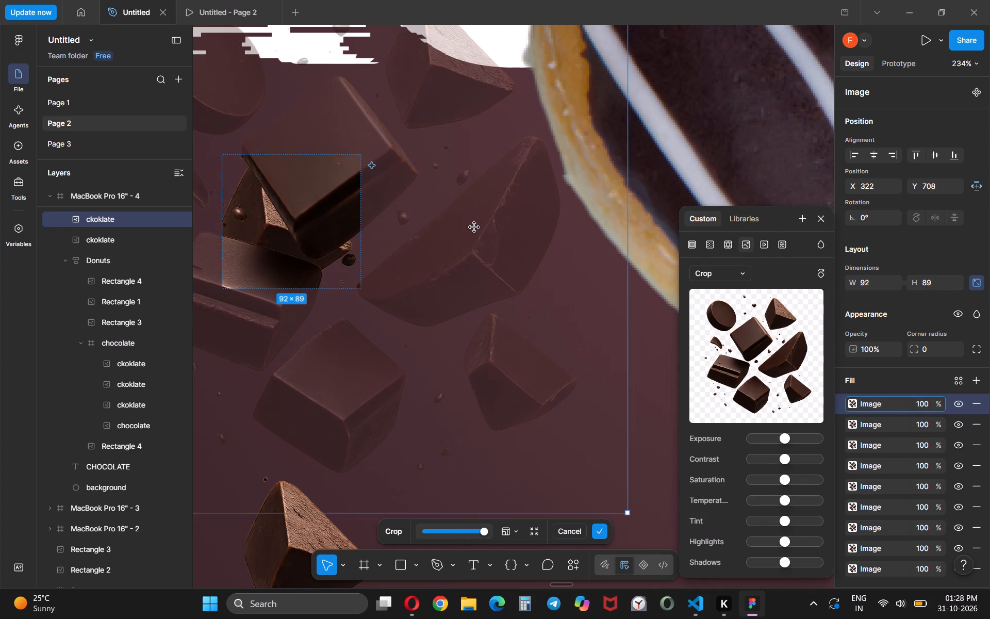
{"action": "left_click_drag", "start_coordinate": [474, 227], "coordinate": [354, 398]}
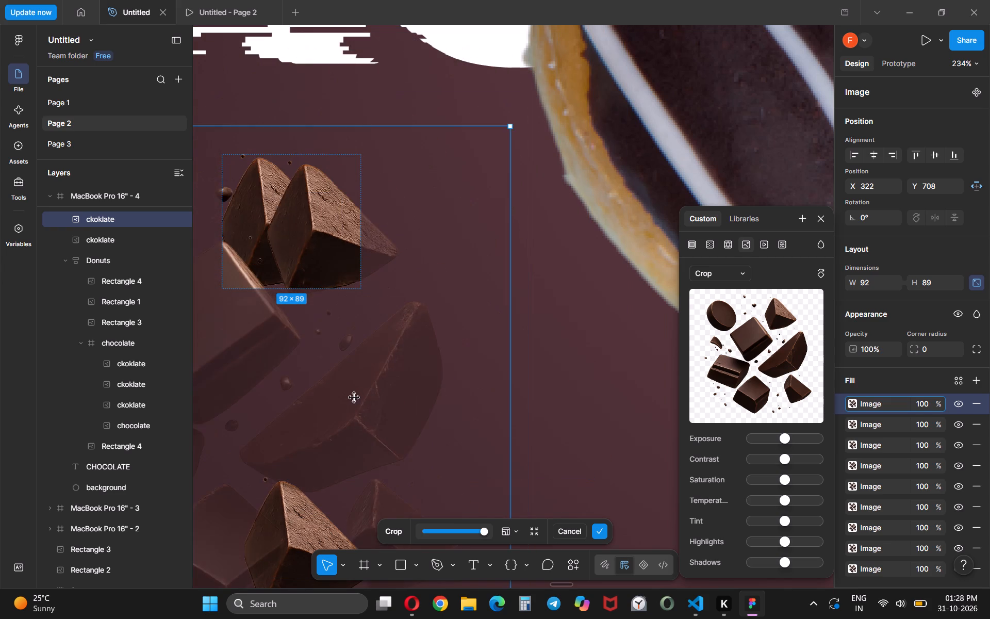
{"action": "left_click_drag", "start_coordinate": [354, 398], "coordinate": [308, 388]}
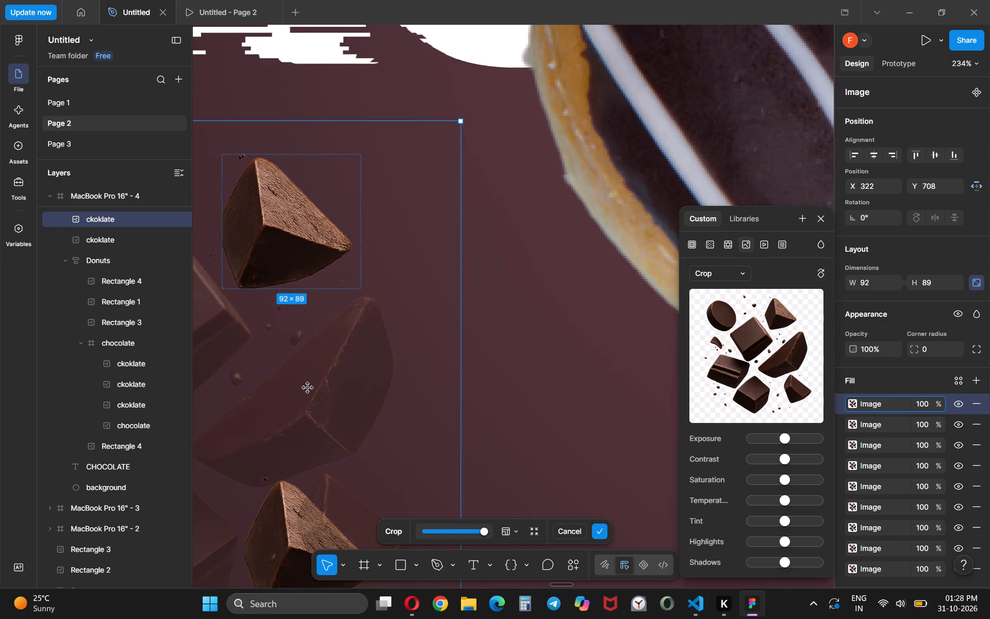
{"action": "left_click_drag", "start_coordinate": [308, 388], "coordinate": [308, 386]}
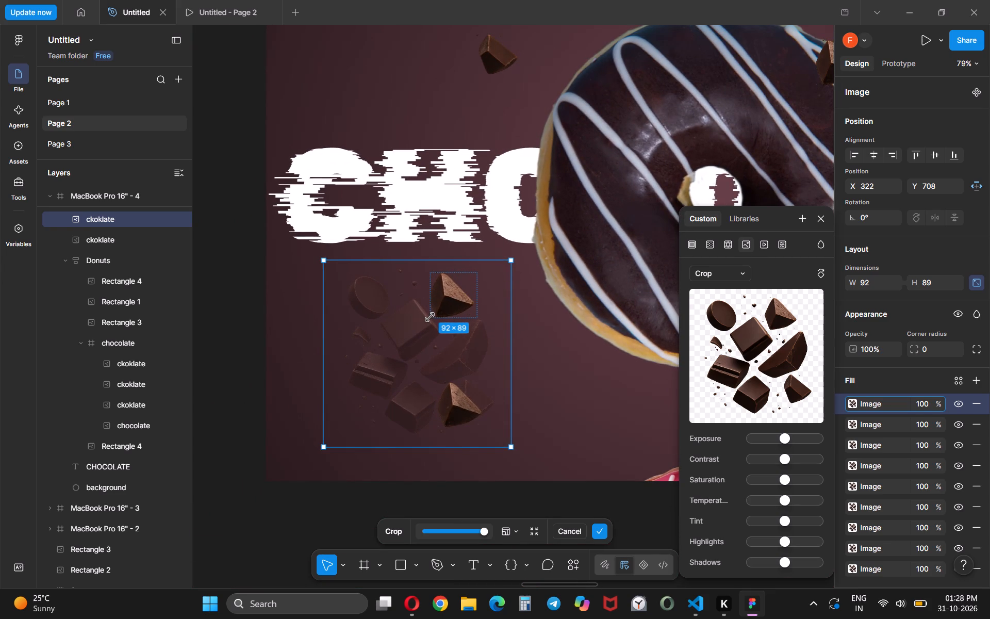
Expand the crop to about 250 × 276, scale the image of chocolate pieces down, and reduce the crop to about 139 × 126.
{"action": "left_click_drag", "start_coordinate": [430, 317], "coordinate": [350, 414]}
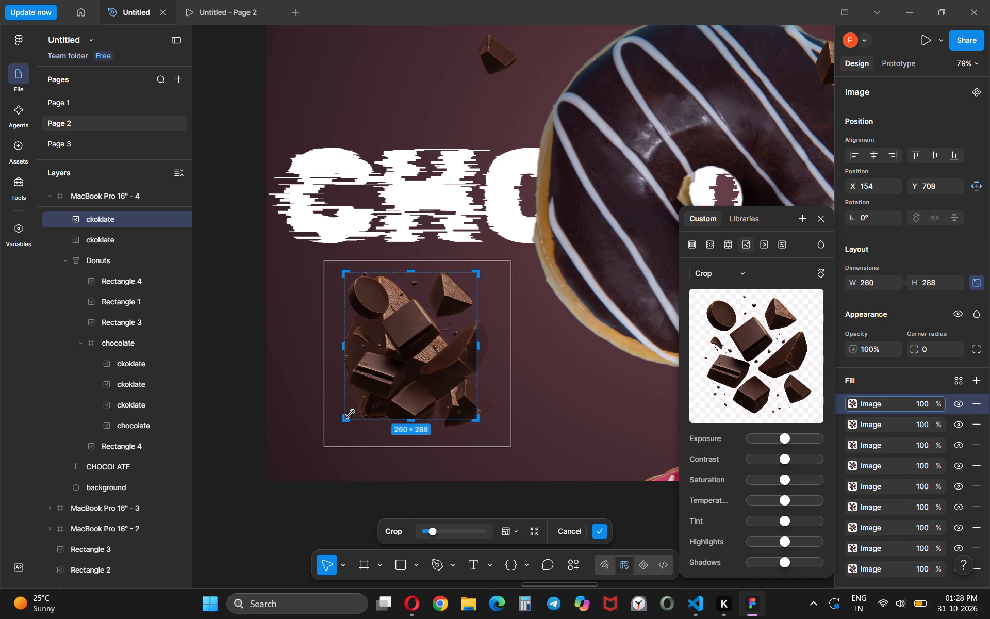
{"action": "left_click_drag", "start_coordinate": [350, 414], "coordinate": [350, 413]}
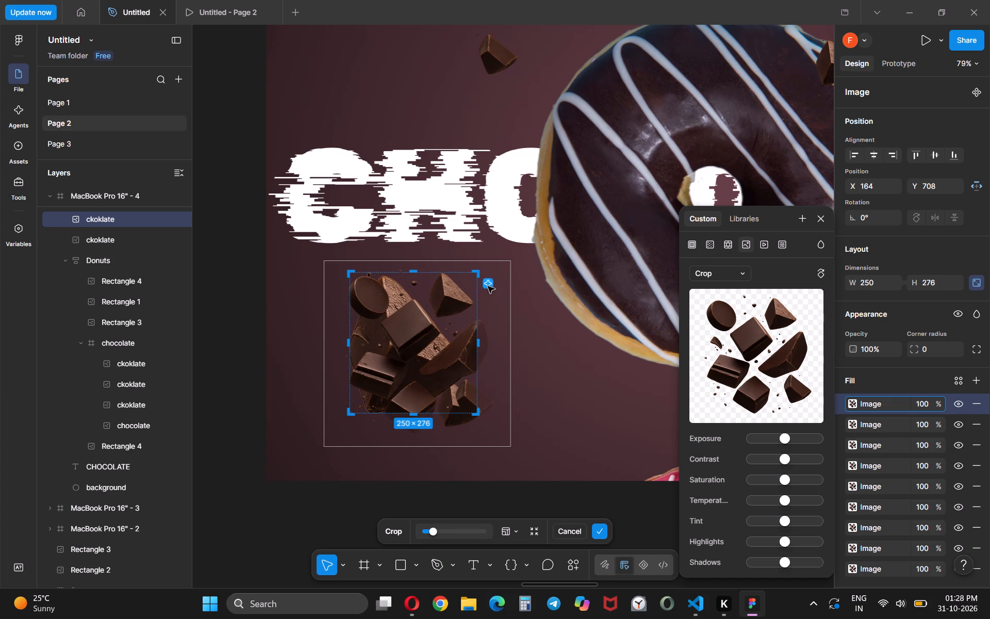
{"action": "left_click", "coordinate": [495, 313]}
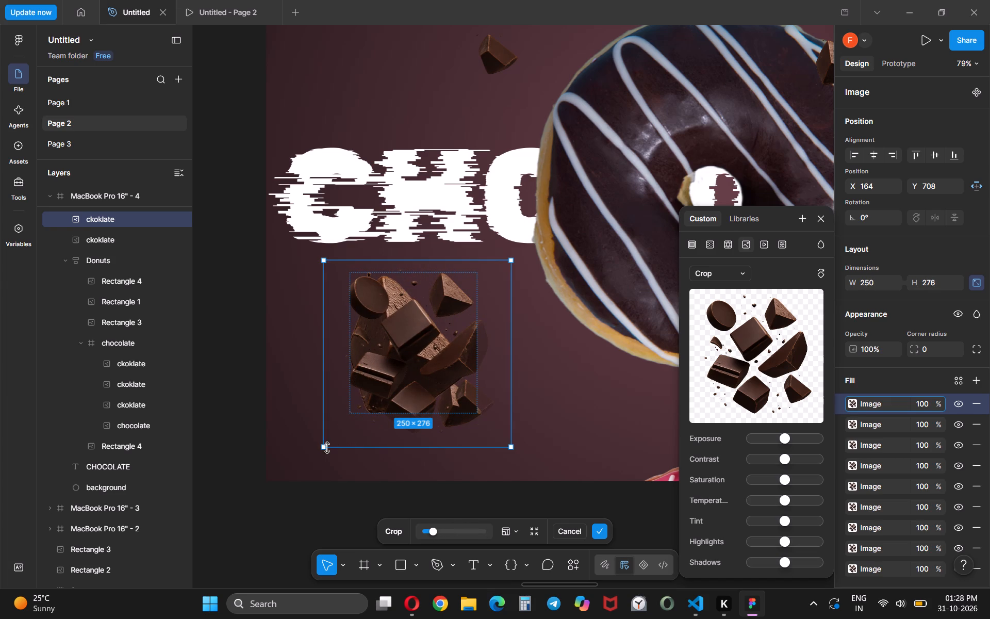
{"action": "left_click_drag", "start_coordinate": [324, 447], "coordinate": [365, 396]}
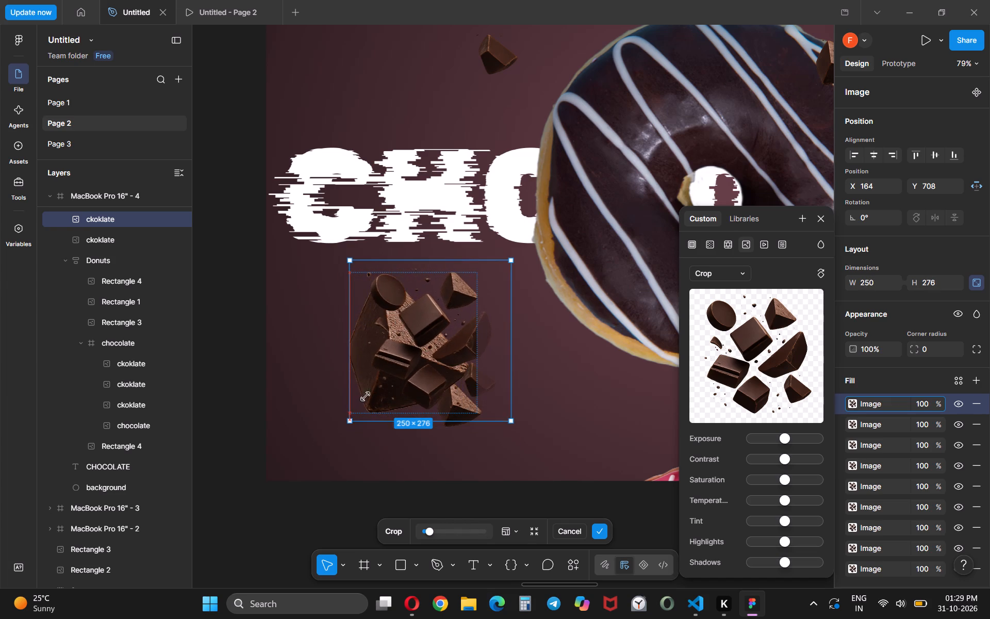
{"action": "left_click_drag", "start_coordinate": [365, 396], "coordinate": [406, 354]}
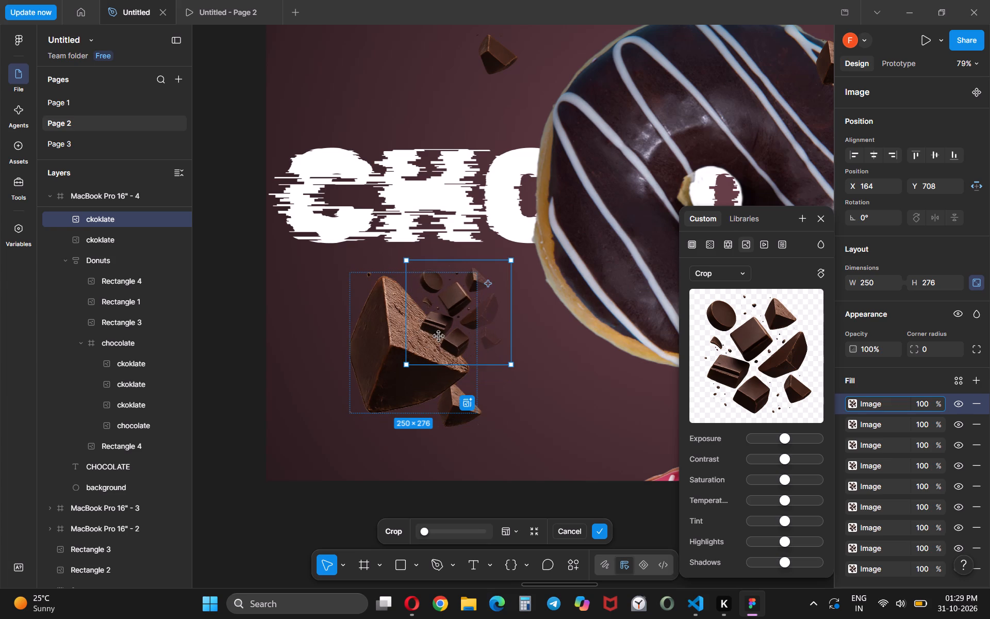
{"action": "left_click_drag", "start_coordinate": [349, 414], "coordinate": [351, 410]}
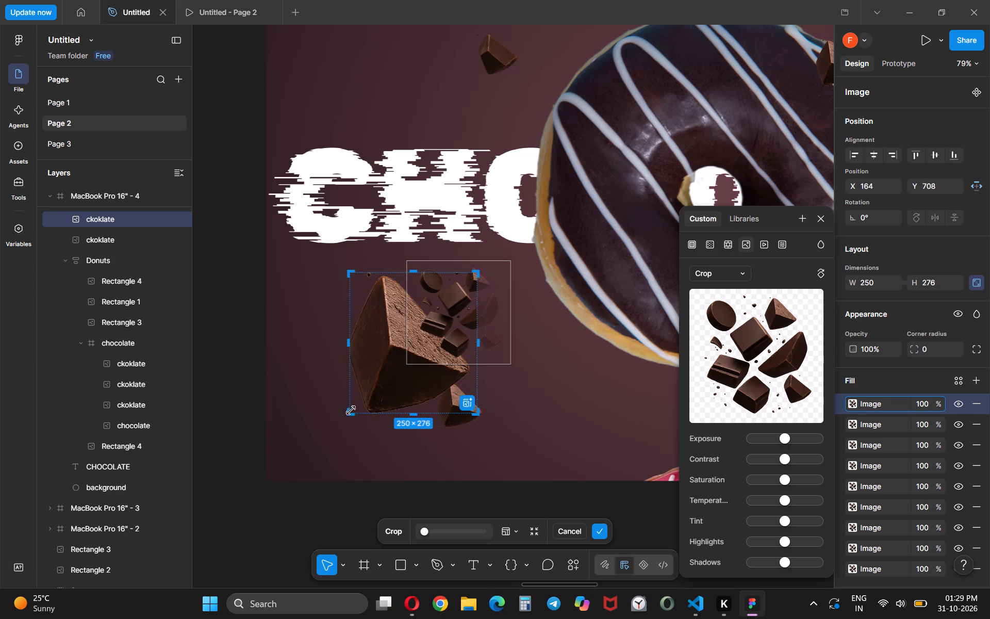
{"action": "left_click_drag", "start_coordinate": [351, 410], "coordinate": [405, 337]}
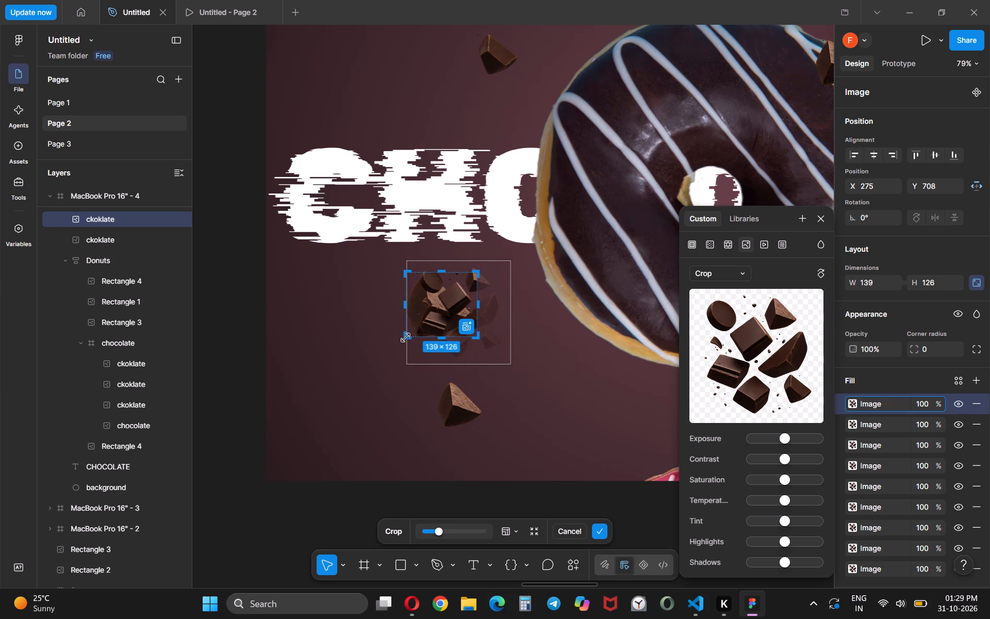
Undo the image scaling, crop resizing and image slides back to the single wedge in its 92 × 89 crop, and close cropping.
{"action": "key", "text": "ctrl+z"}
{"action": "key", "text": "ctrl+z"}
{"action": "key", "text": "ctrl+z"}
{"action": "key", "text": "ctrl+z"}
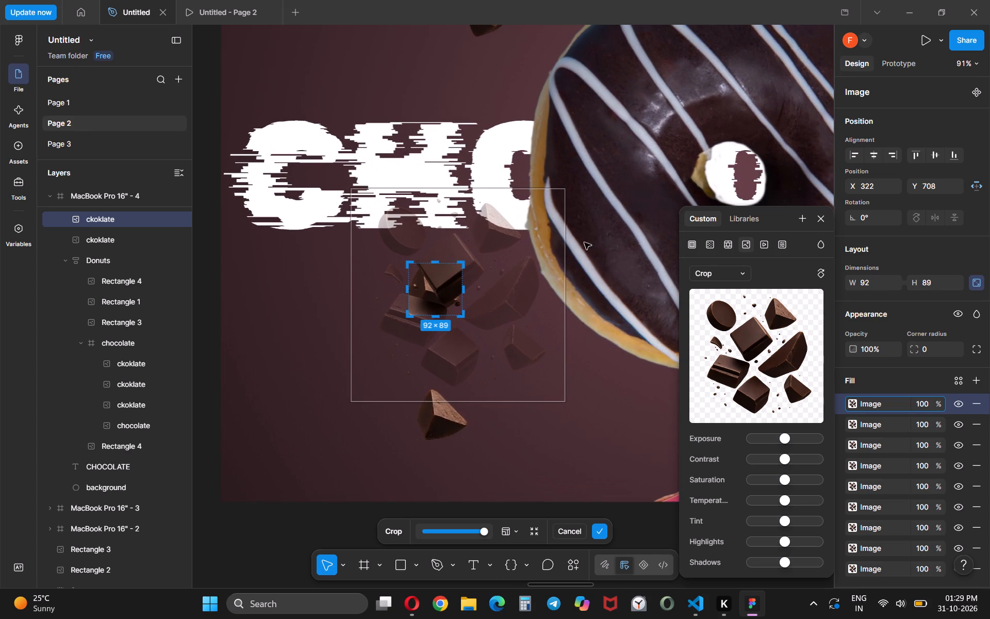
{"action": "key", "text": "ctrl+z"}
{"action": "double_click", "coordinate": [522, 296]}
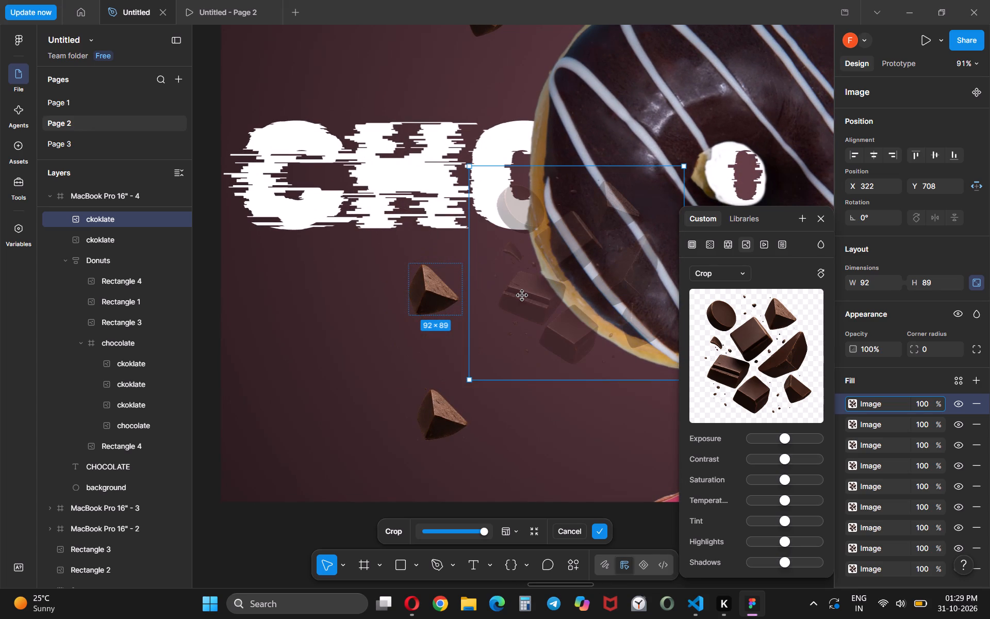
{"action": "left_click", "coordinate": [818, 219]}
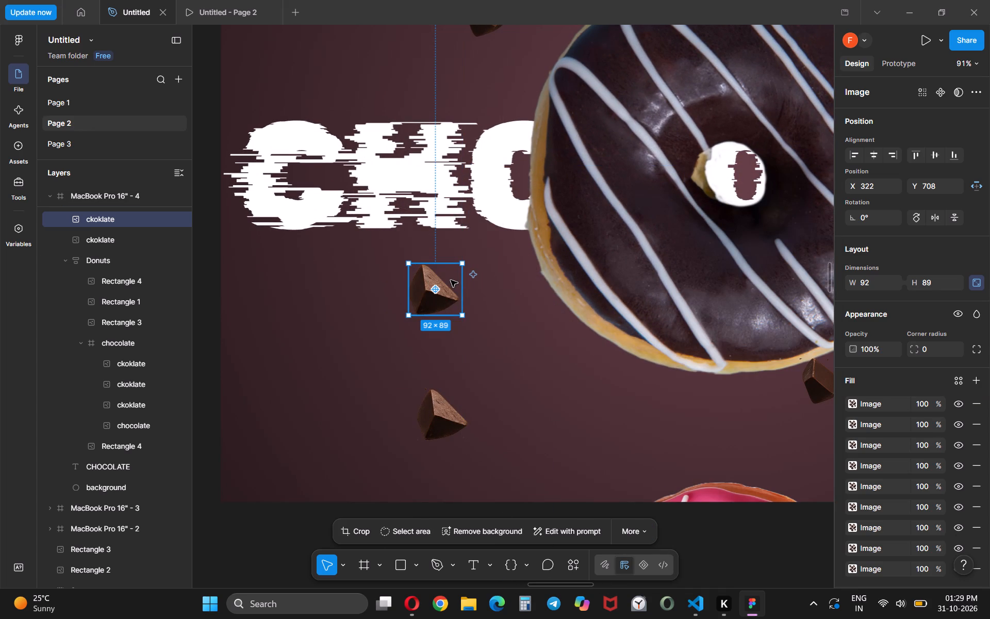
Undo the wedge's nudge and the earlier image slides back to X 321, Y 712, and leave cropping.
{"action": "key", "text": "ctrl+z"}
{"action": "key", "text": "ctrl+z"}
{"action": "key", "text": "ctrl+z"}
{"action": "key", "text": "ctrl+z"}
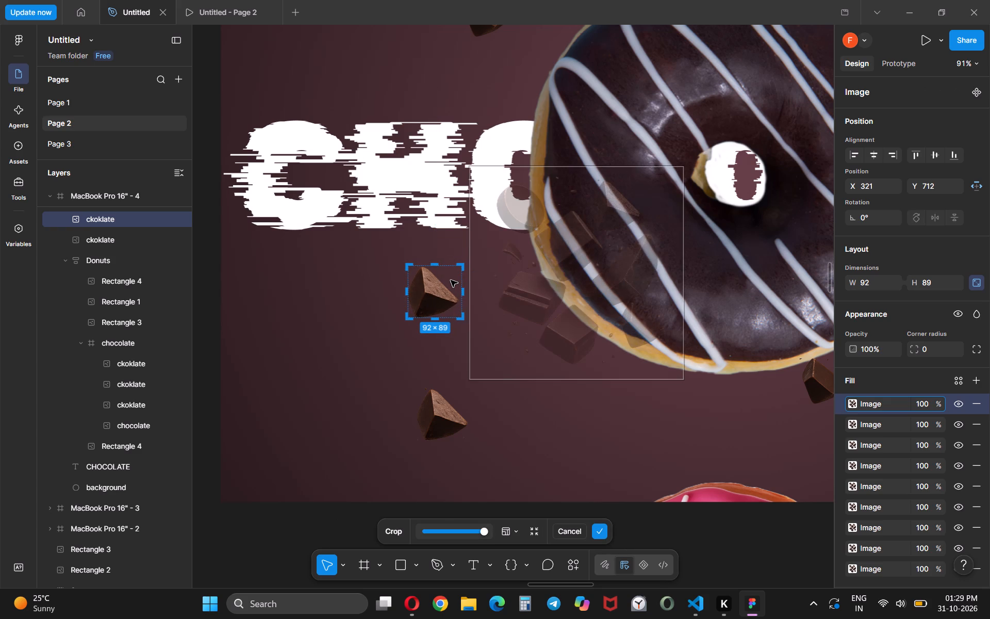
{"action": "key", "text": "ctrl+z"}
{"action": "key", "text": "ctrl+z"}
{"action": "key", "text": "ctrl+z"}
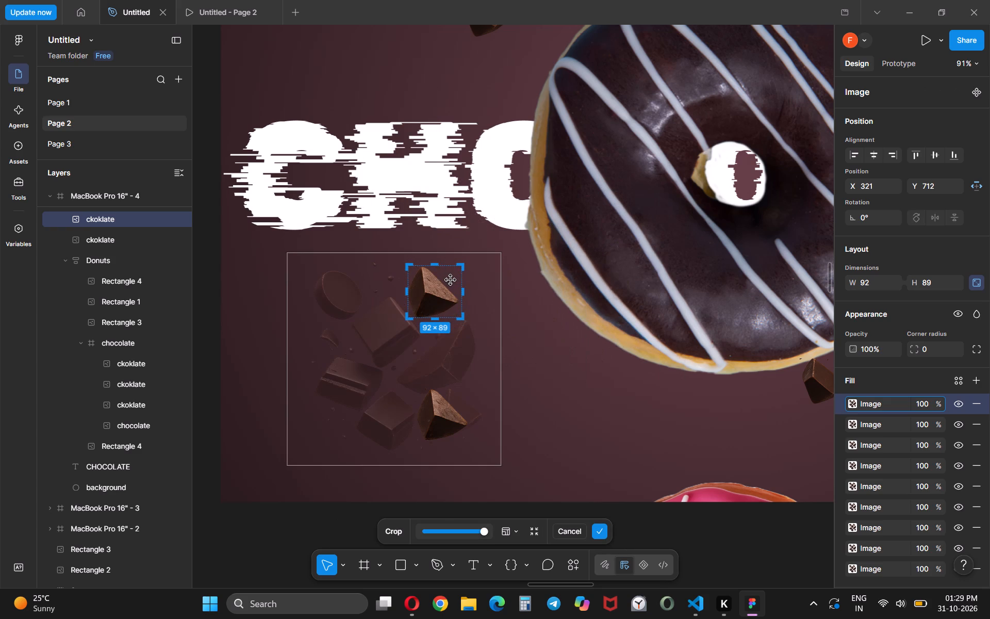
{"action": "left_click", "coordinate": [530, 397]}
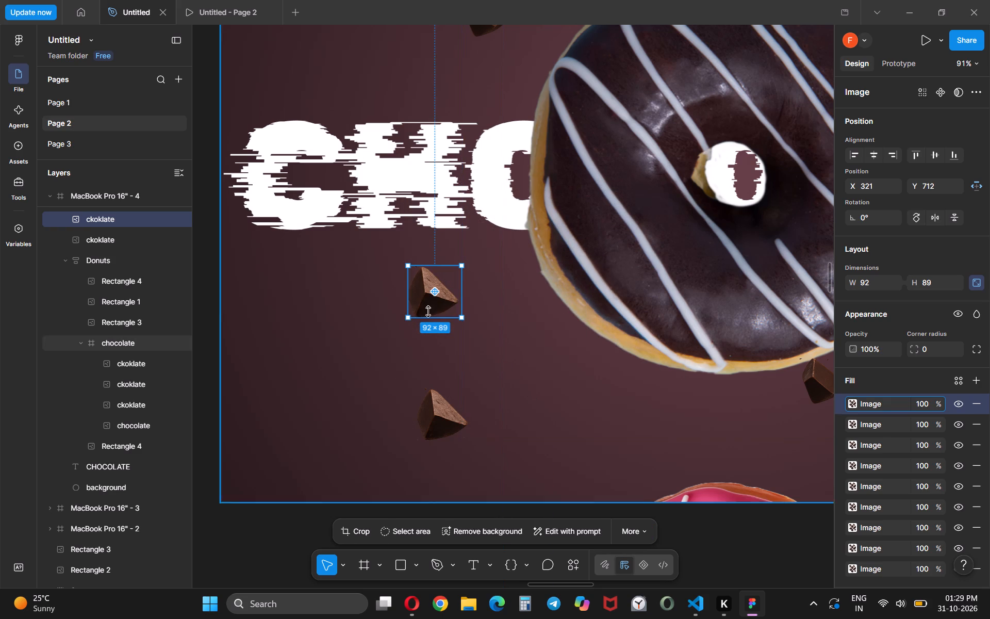
Move the 92 × 89 wedge to the frame's left edge at about X -29, Y 801.
{"action": "left_click", "coordinate": [530, 338]}
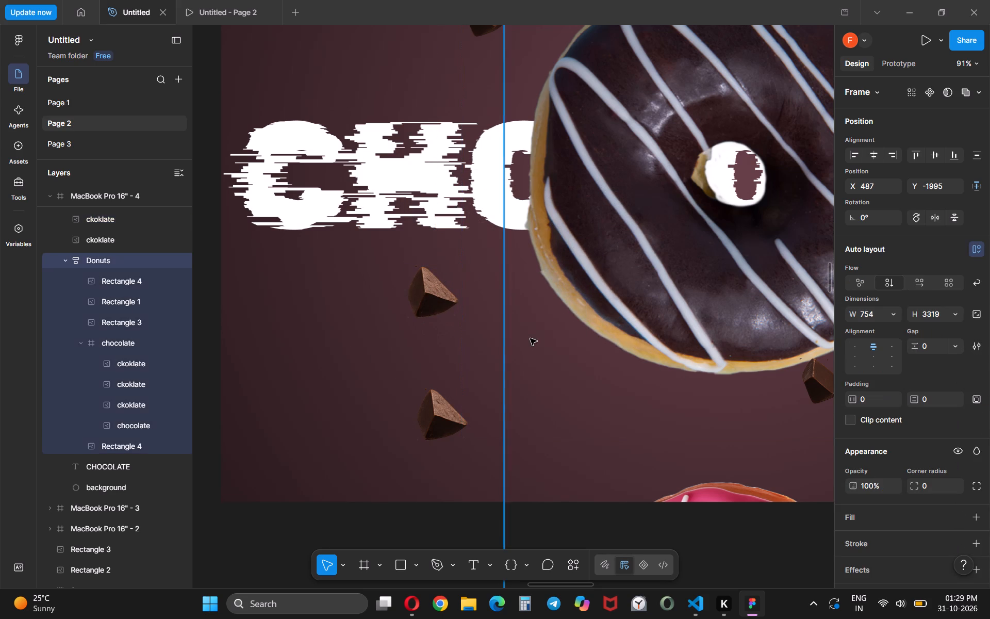
{"action": "left_click", "coordinate": [444, 306]}
{"action": "left_click_drag", "start_coordinate": [432, 297], "coordinate": [402, 303]}
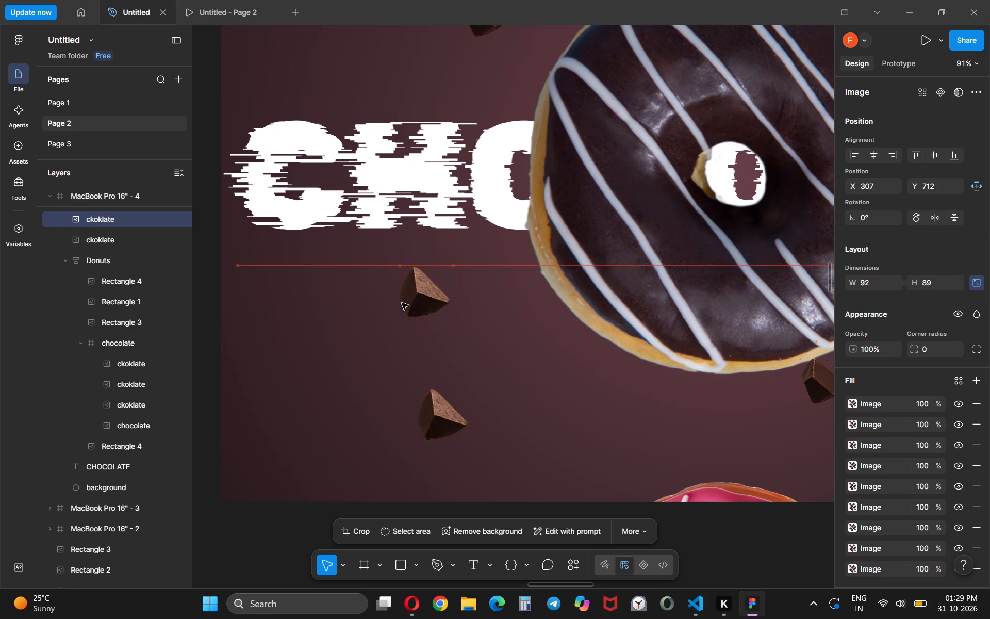
{"action": "left_click_drag", "start_coordinate": [402, 303], "coordinate": [226, 350]}
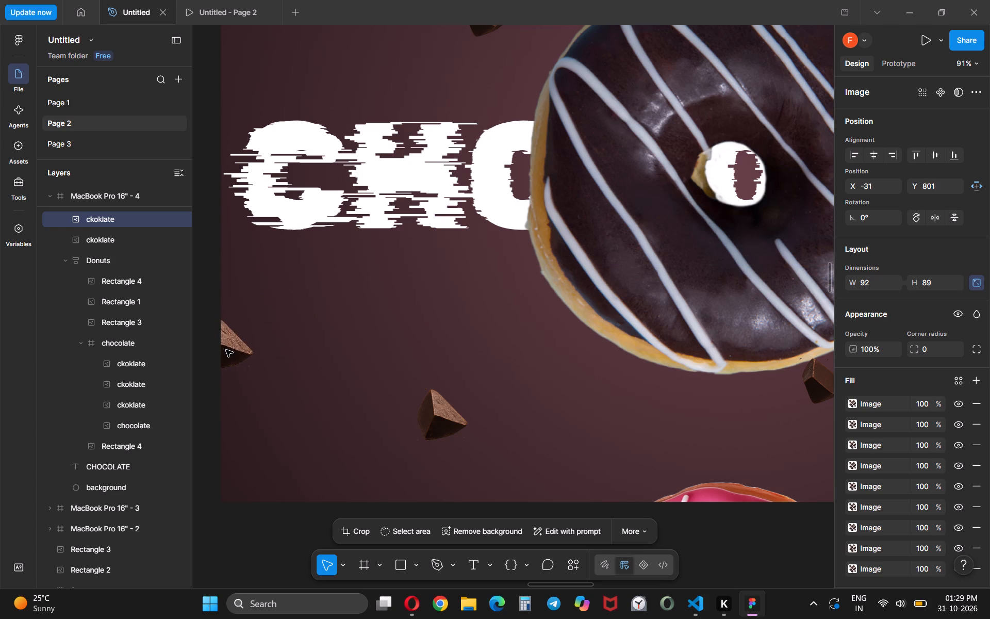
{"action": "left_click_drag", "start_coordinate": [226, 350], "coordinate": [227, 350]}
Open the moved wedge's top image fill for cropping and scale the whole chocolate-pieces image down to the height of its 92 × 89 crop.
{"action": "double_click", "coordinate": [230, 350]}
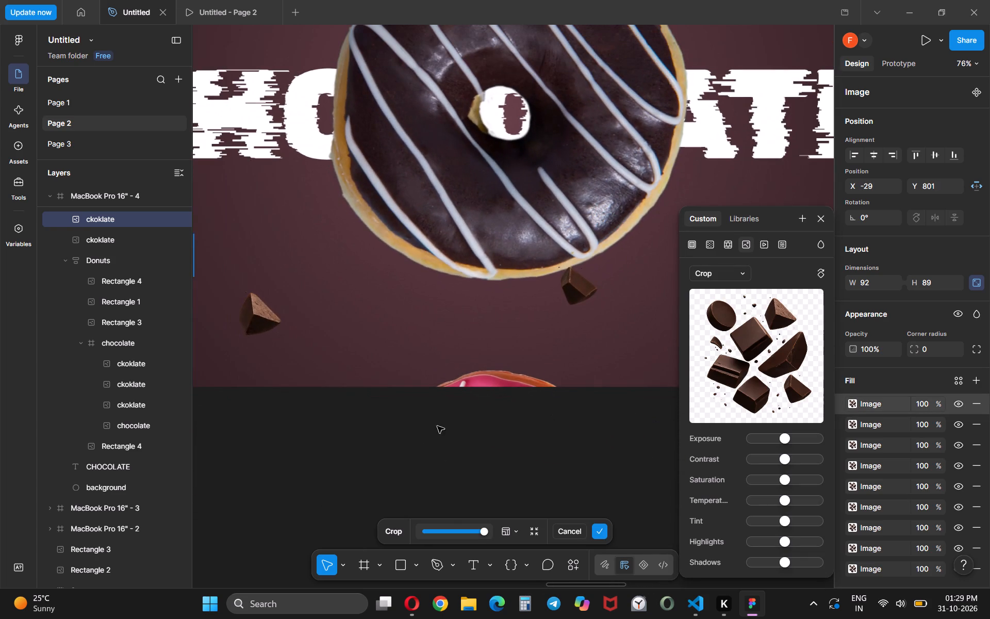
{"action": "scroll", "coordinate": [399, 426], "scroll_direction": "right", "scroll_amount": 3}
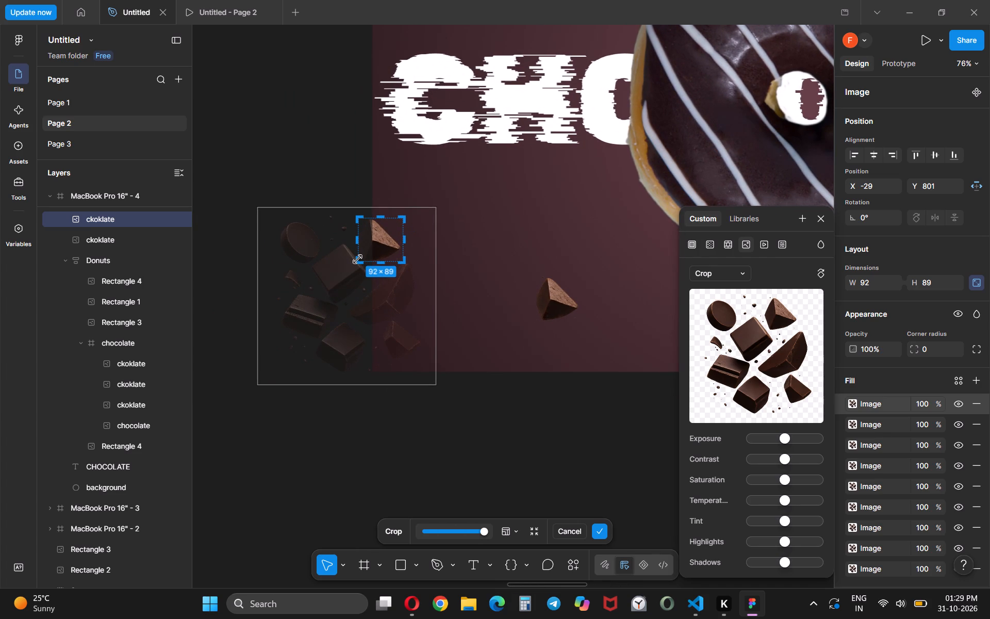
{"action": "left_click", "coordinate": [328, 268]}
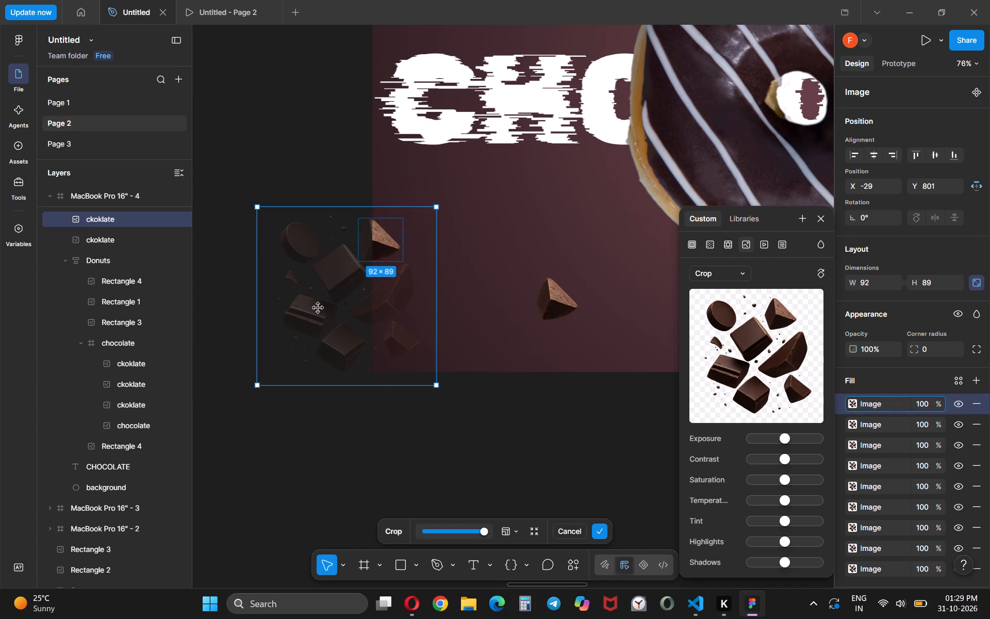
{"action": "left_click_drag", "start_coordinate": [258, 386], "coordinate": [302, 348]}
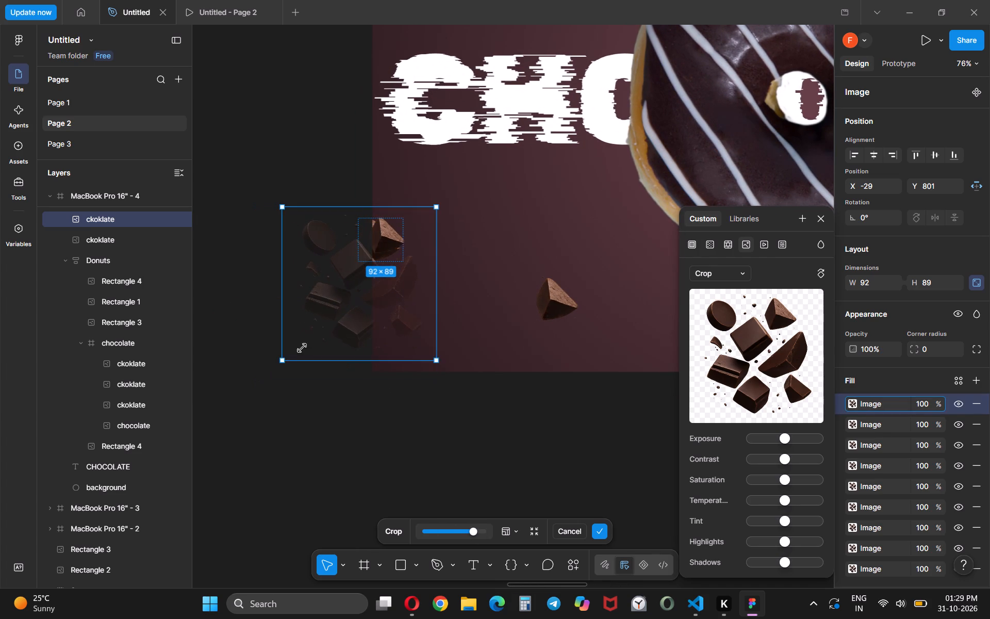
{"action": "left_click_drag", "start_coordinate": [302, 348], "coordinate": [352, 291]}
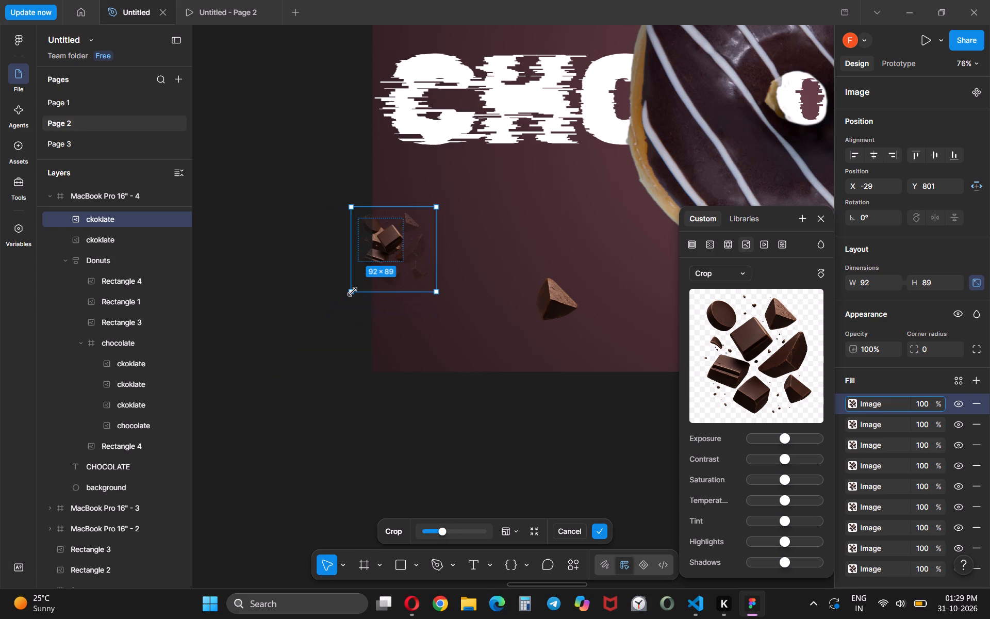
{"action": "left_click_drag", "start_coordinate": [352, 291], "coordinate": [349, 294]}
{"action": "left_click_drag", "start_coordinate": [435, 295], "coordinate": [384, 262]}
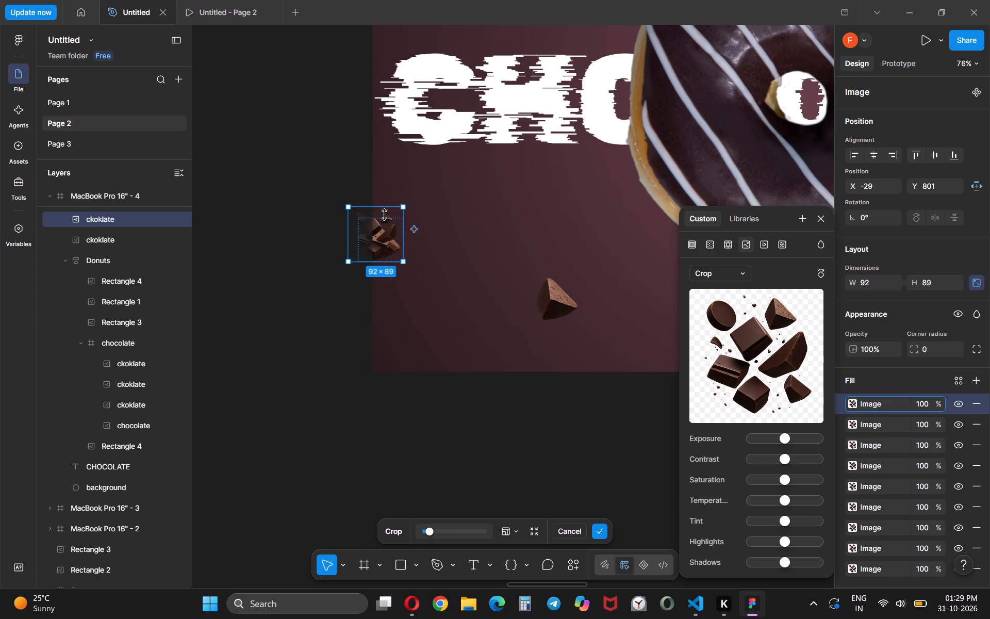
{"action": "left_click_drag", "start_coordinate": [382, 207], "coordinate": [381, 217]}
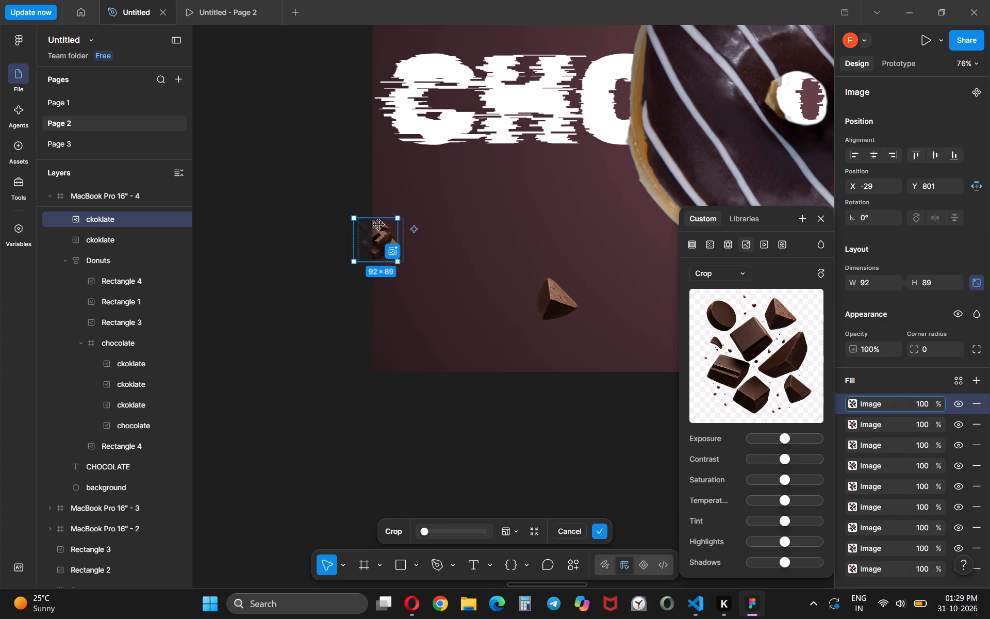
Resize the crop of the wedge at the frame's left edge to 90 × 89, with its origin at X -38, Y 801.
{"action": "left_click_drag", "start_coordinate": [404, 233], "coordinate": [397, 233]}
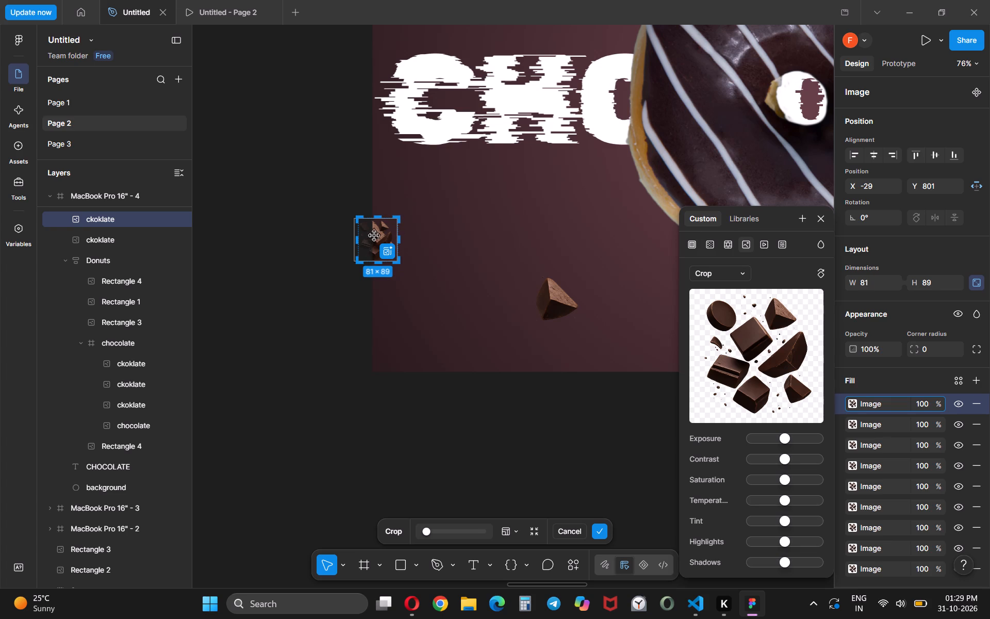
{"action": "left_click", "coordinate": [355, 239]}
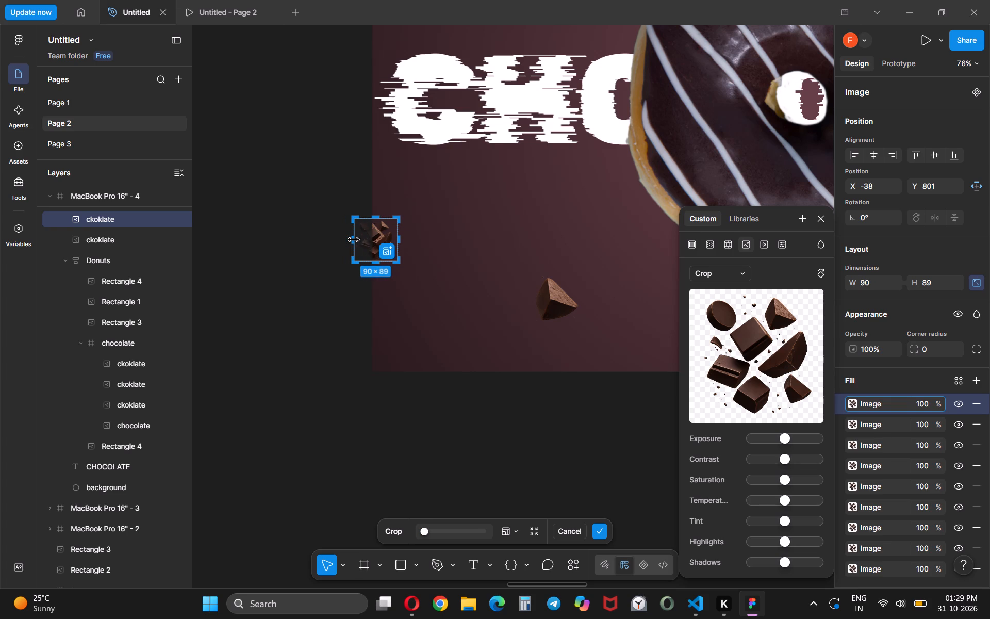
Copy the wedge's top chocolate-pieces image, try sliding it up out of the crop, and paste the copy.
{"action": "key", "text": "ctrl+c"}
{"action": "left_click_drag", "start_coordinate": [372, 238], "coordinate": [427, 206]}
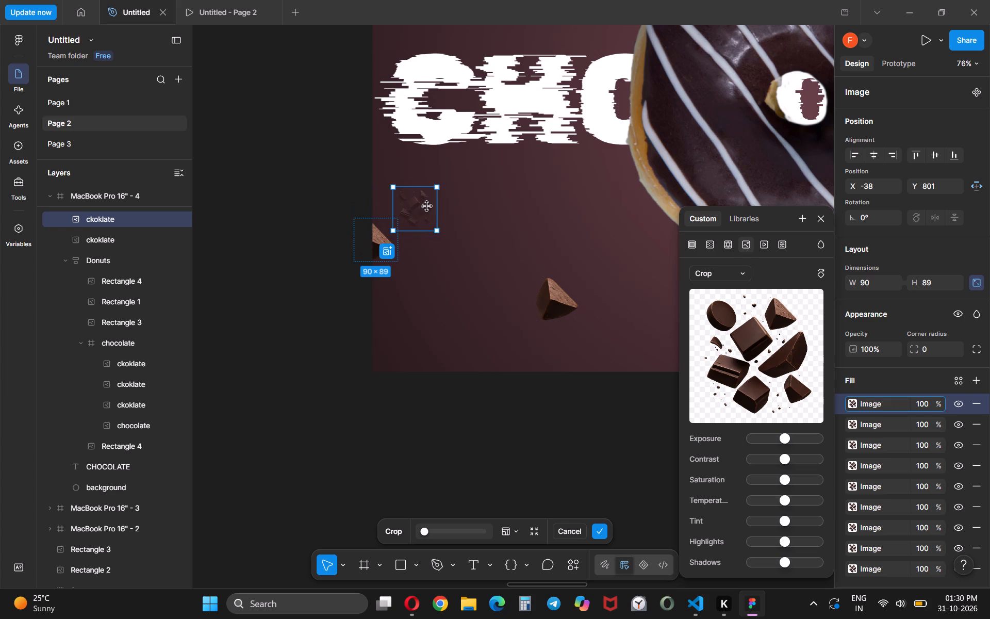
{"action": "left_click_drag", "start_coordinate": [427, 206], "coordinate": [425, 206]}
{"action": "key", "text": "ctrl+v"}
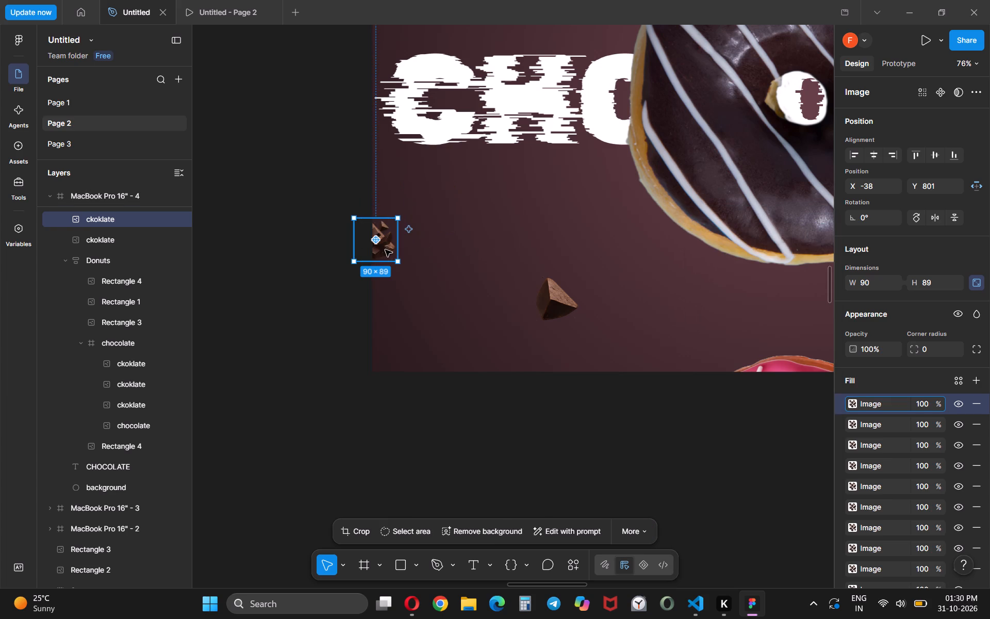
Move the 90 × 89 chocolate piece into the frame below the CHOCOLATE text, at about X 78, Y 752.
{"action": "left_click_drag", "start_coordinate": [385, 250], "coordinate": [442, 225]}
Open the moved piece for cropping, slide its top chocolate-pieces image out of the crop to leave the single wedge, and finish cropping.
{"action": "triple_click", "coordinate": [441, 218]}
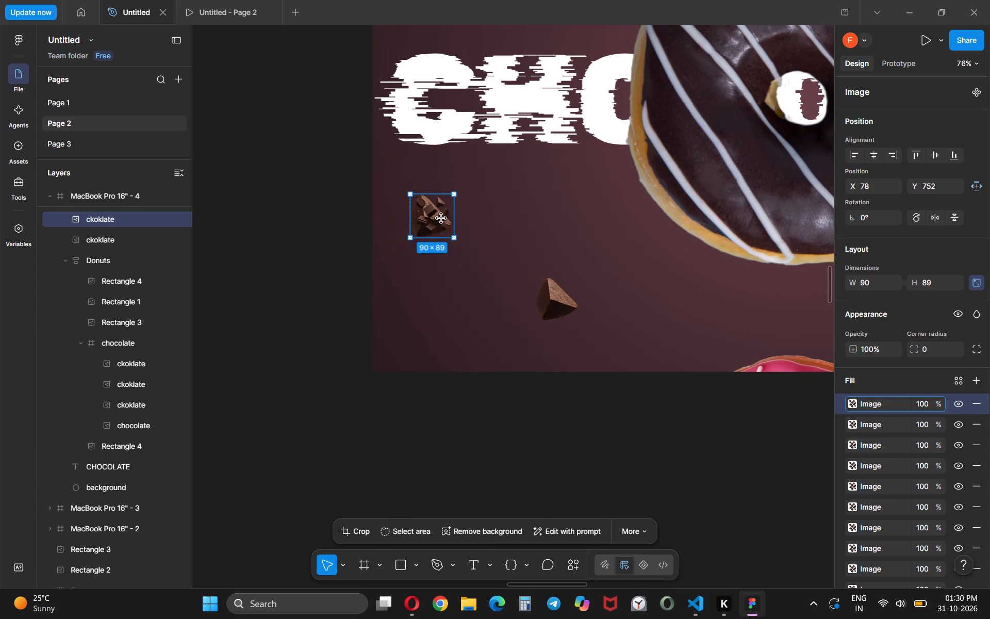
{"action": "left_click_drag", "start_coordinate": [427, 213], "coordinate": [504, 197]}
{"action": "left_click", "coordinate": [434, 212]}
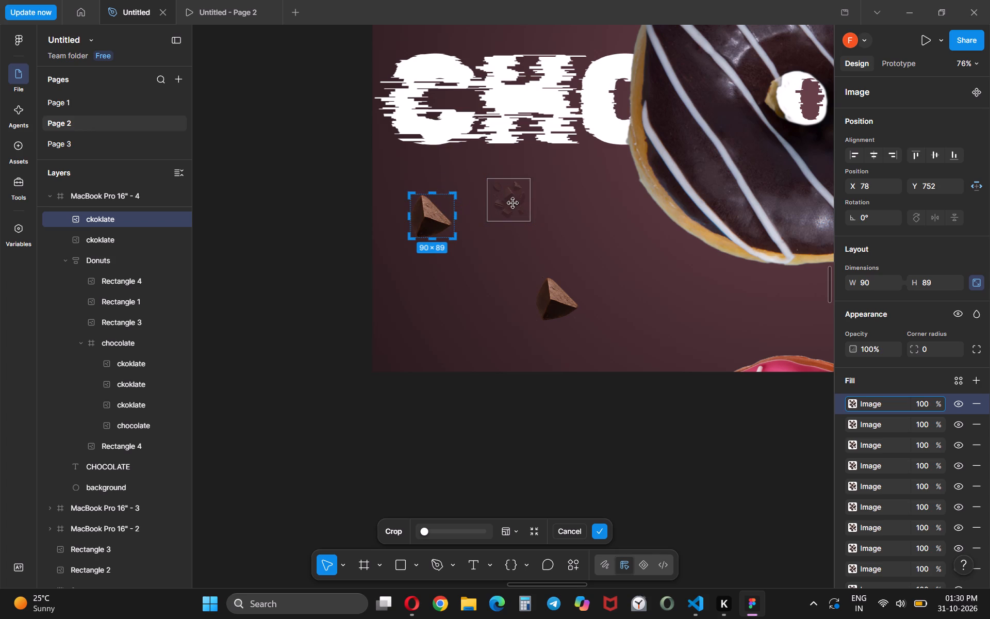
{"action": "left_click", "coordinate": [513, 203]}
{"action": "left_click", "coordinate": [641, 278]}
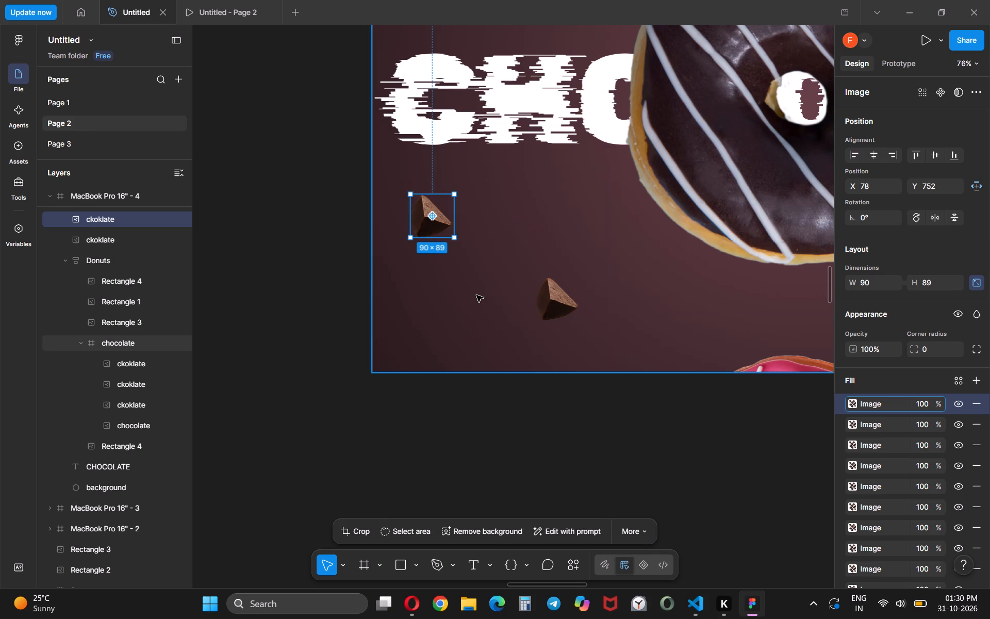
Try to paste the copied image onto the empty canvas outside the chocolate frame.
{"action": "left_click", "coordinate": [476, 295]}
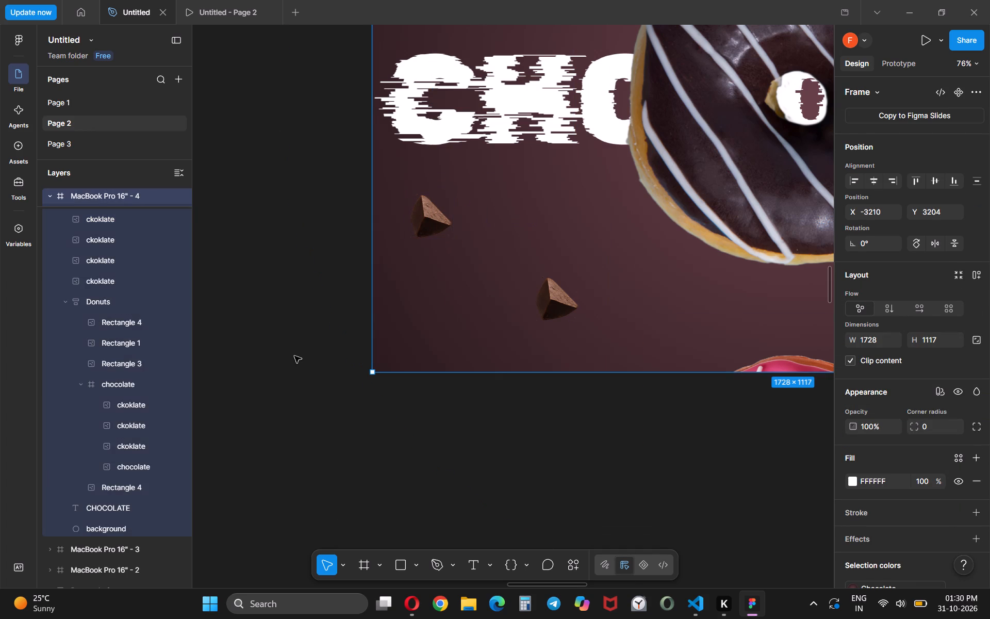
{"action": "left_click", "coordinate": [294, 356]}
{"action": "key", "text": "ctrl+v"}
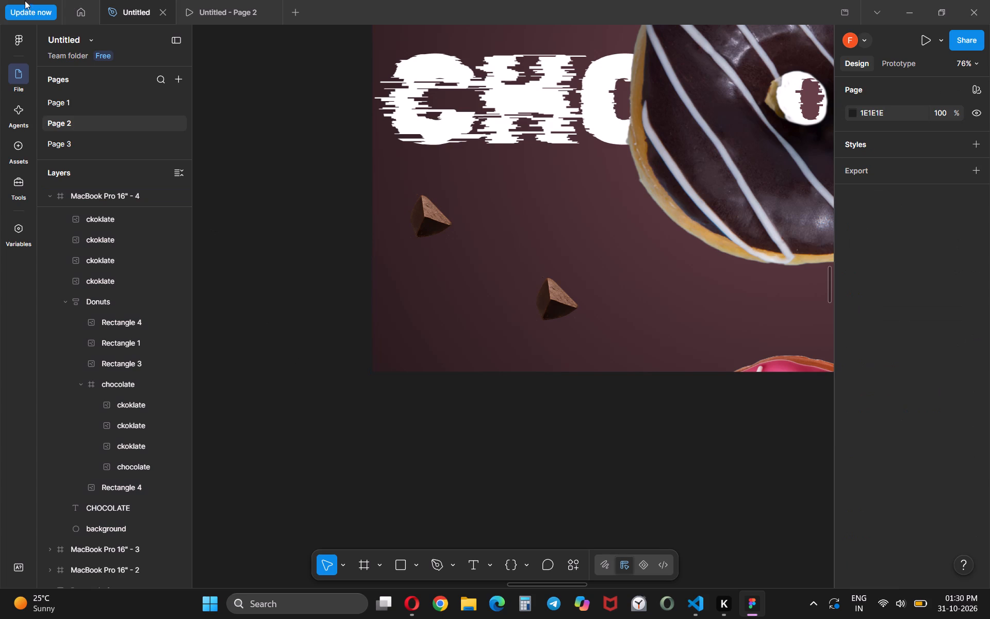
Open the Animated Flavor Cake Prototype from the recent files, view the Untitled - Page 2 prototype, and return to the Untitled design.
{"action": "left_click", "coordinate": [78, 11]}
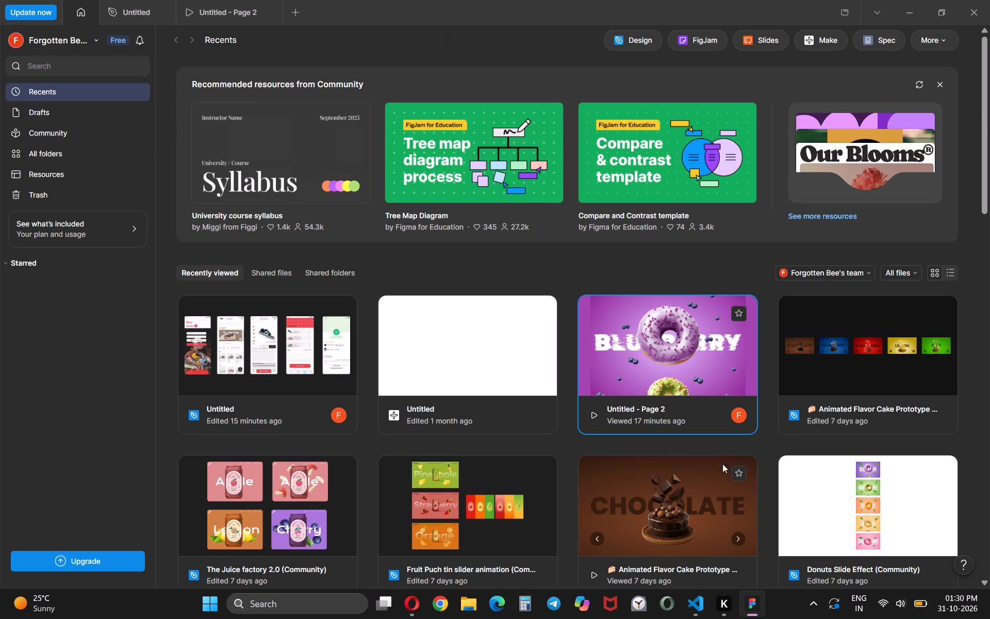
{"action": "double_click", "coordinate": [684, 479]}
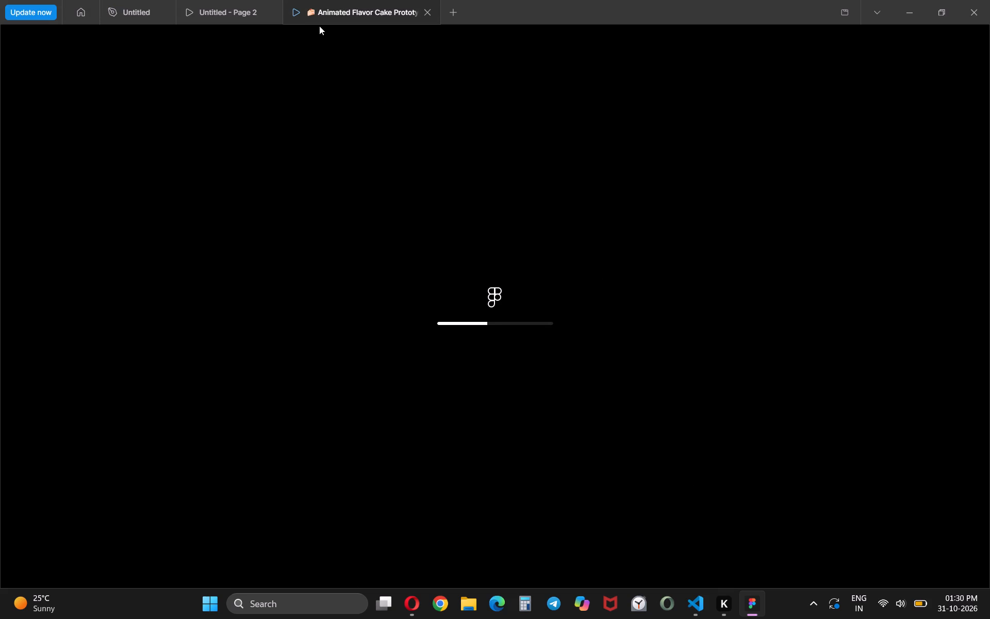
{"action": "left_click", "coordinate": [224, 0]}
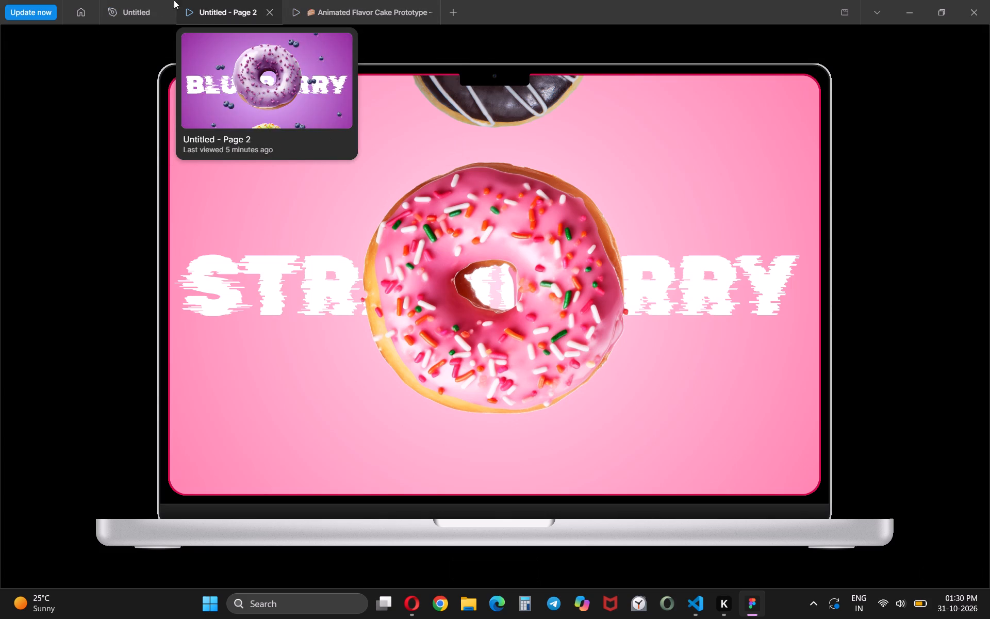
{"action": "left_click", "coordinate": [148, 0]}
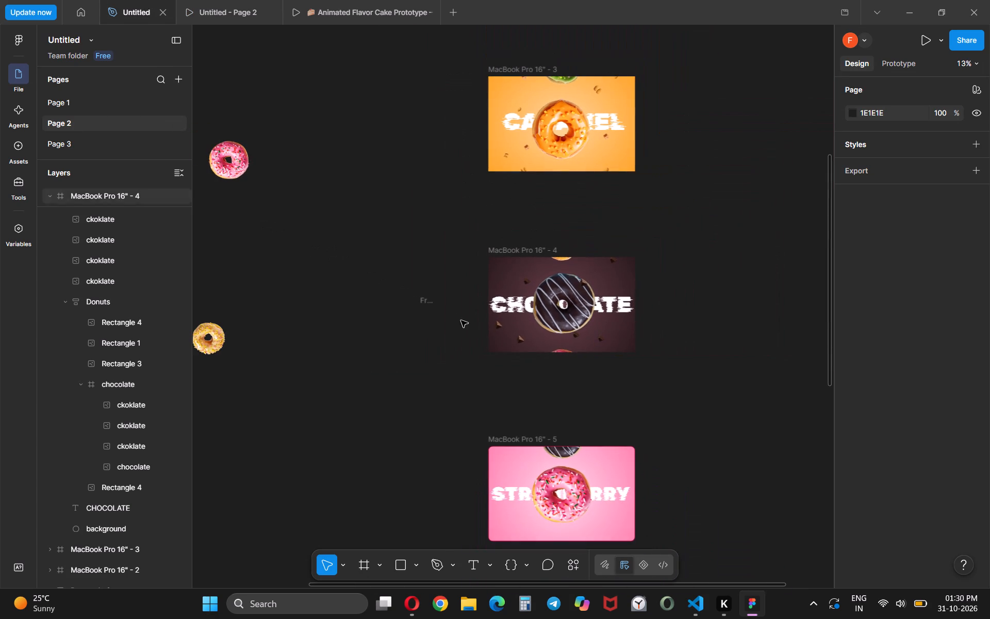
Delete the empty 187 × 161 frame beside MacBook Pro 16" - 4.
{"action": "left_click", "coordinate": [428, 299]}
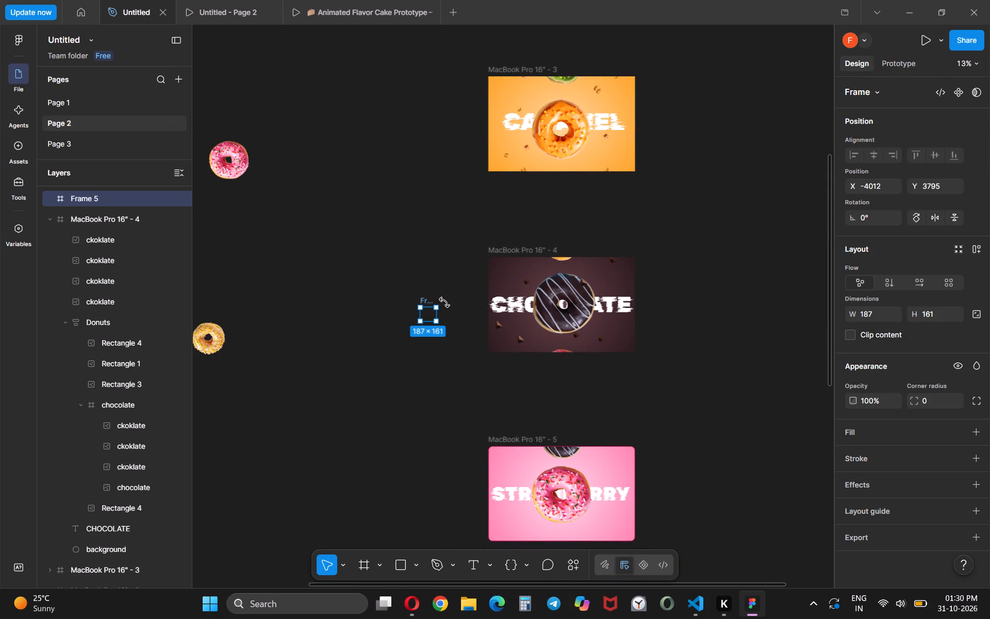
{"action": "key", "text": "BackSpace"}
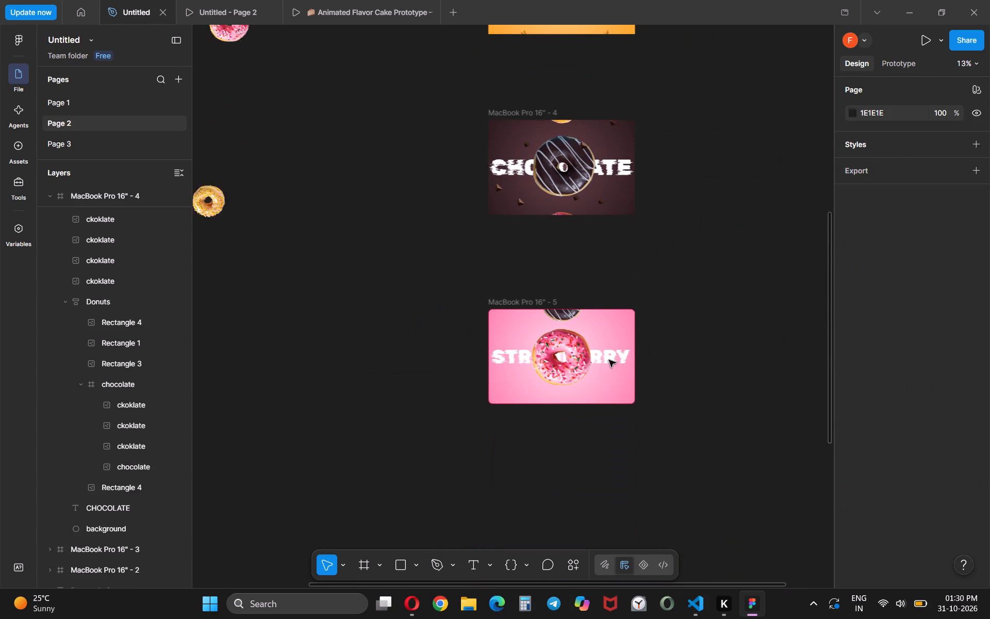
Look over the flavour frames from blueberry to strawberry, comparing their titles, backgrounds and scattered ingredients.
{"action": "scroll", "coordinate": [609, 360], "scroll_direction": "up", "scroll_amount": 2}
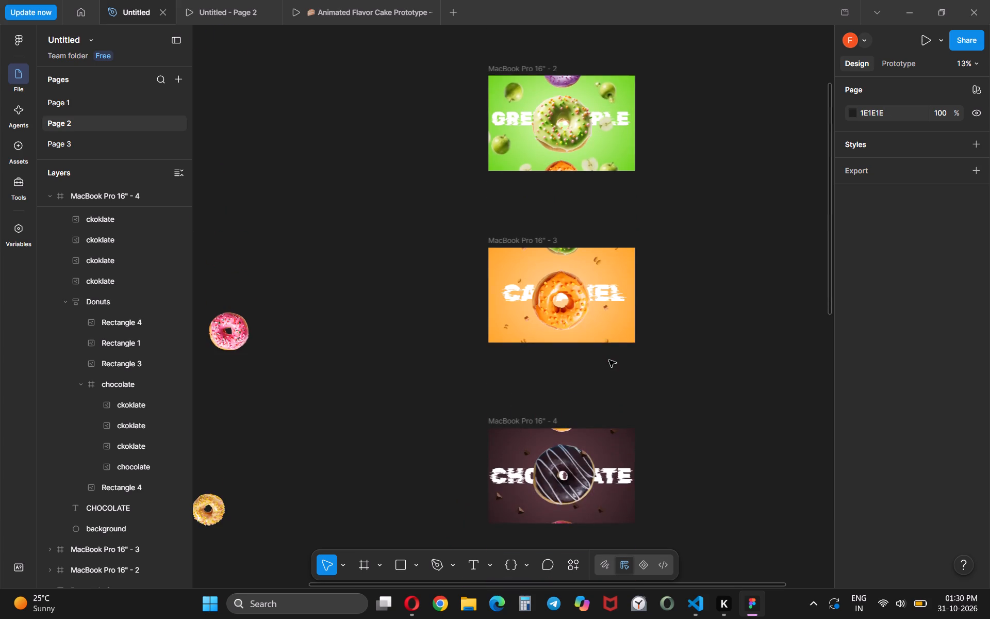
{"action": "scroll", "coordinate": [609, 360], "scroll_direction": "up", "scroll_amount": 1}
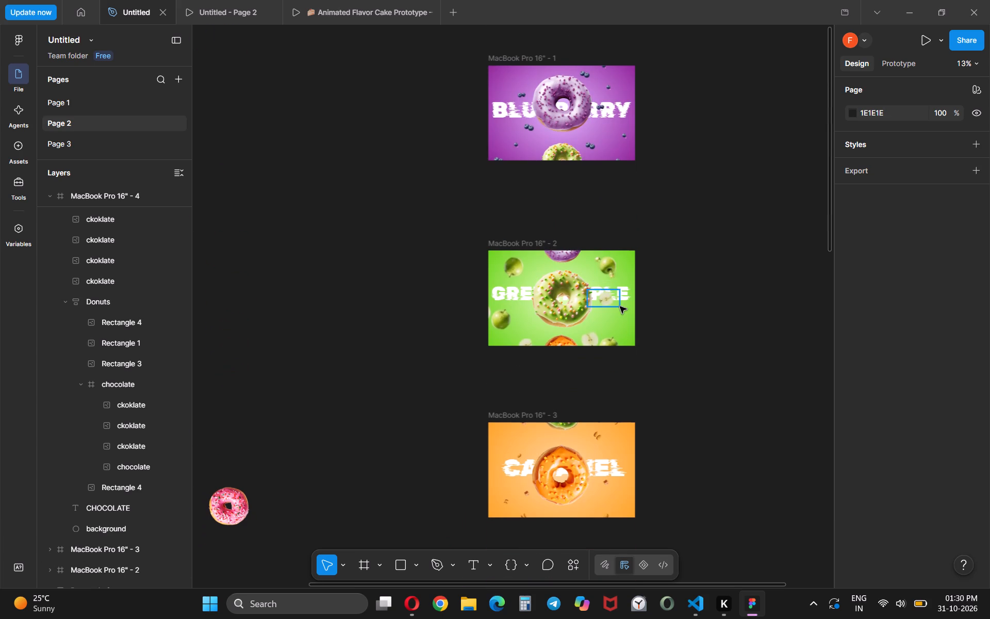
{"action": "scroll", "coordinate": [620, 306], "scroll_direction": "down", "scroll_amount": 5}
{"action": "scroll", "coordinate": [620, 306], "scroll_direction": "up", "scroll_amount": 1}
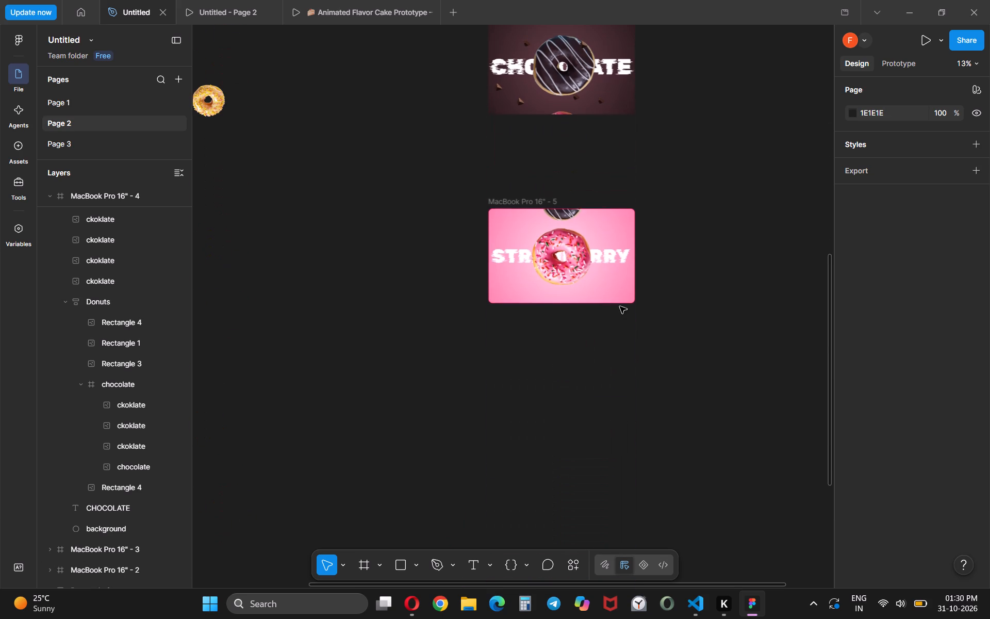
{"action": "scroll", "coordinate": [620, 306], "scroll_direction": "up", "scroll_amount": 1}
{"action": "left_click", "coordinate": [620, 279]}
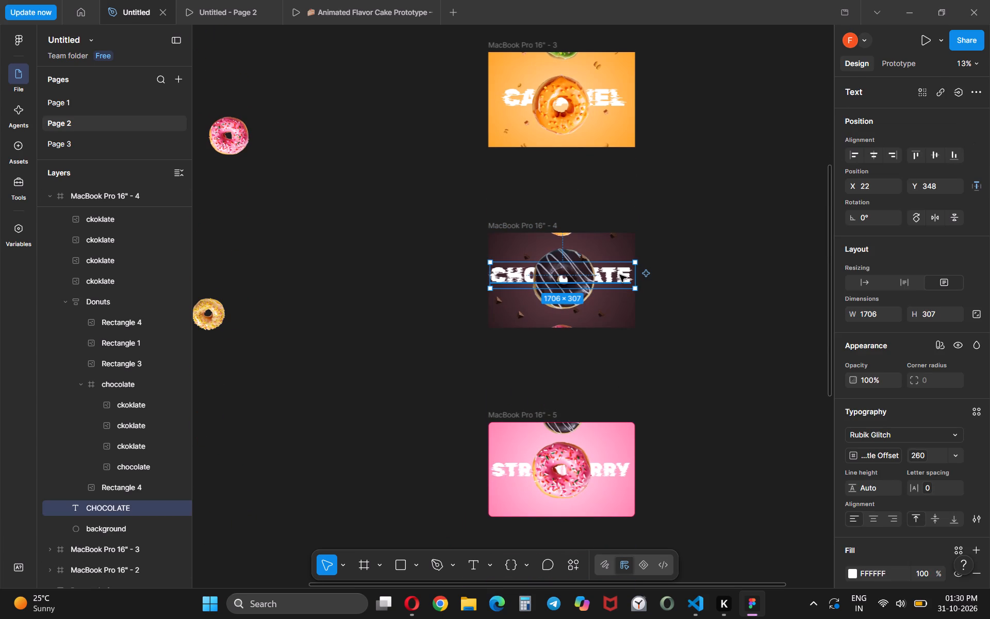
{"action": "key", "text": "ctrl+z"}
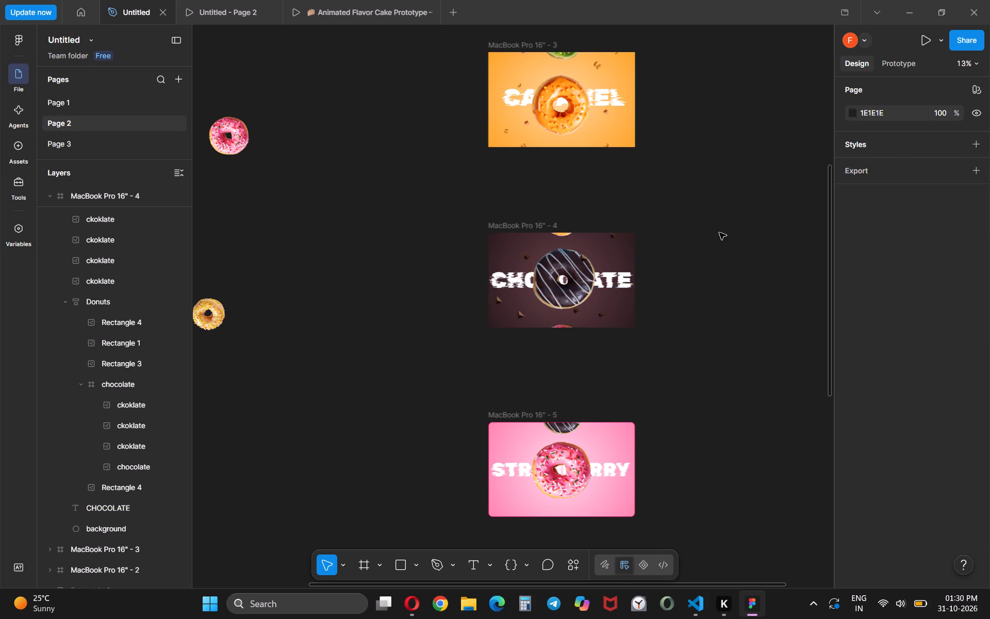
{"action": "scroll", "coordinate": [719, 233], "scroll_direction": "up", "scroll_amount": 2}
{"action": "left_click", "coordinate": [617, 185]}
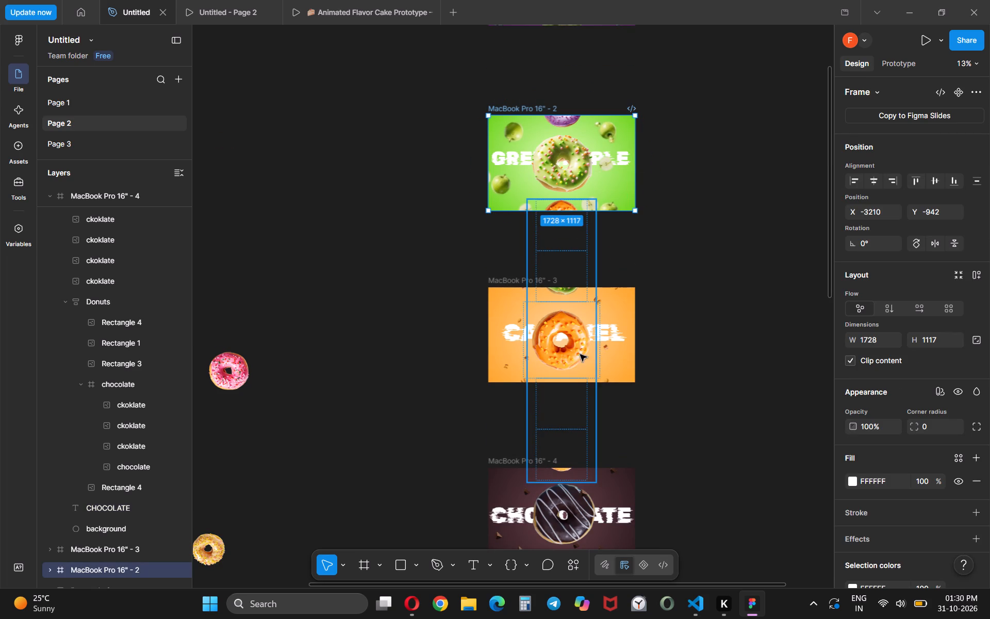
{"action": "left_click", "coordinate": [628, 362]}
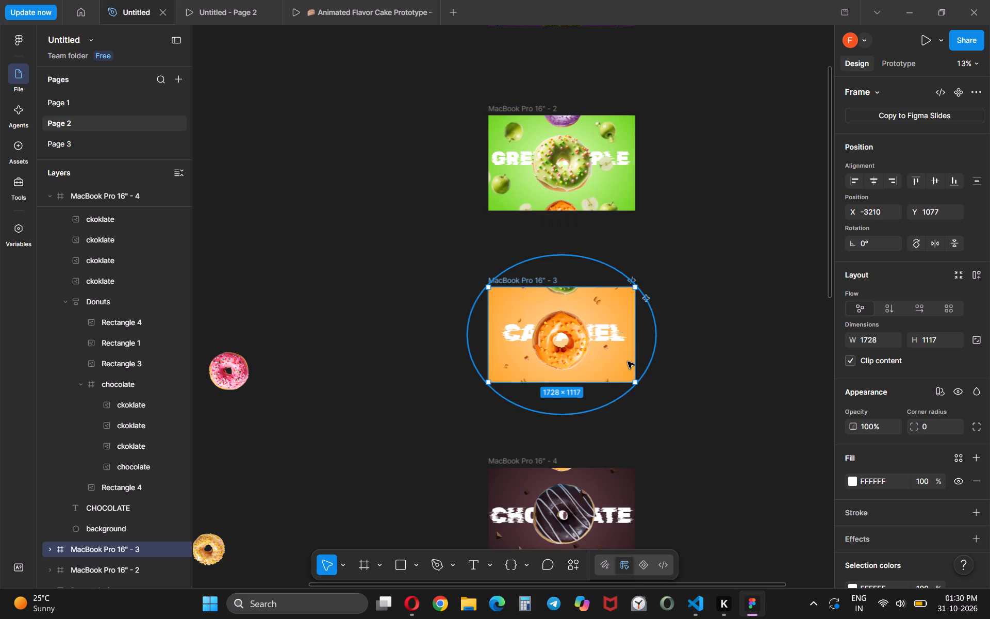
{"action": "scroll", "coordinate": [628, 362], "scroll_direction": "down", "scroll_amount": 3}
{"action": "left_click", "coordinate": [619, 393]}
{"action": "scroll", "coordinate": [619, 393], "scroll_direction": "down", "scroll_amount": 2}
{"action": "left_click", "coordinate": [607, 396]}
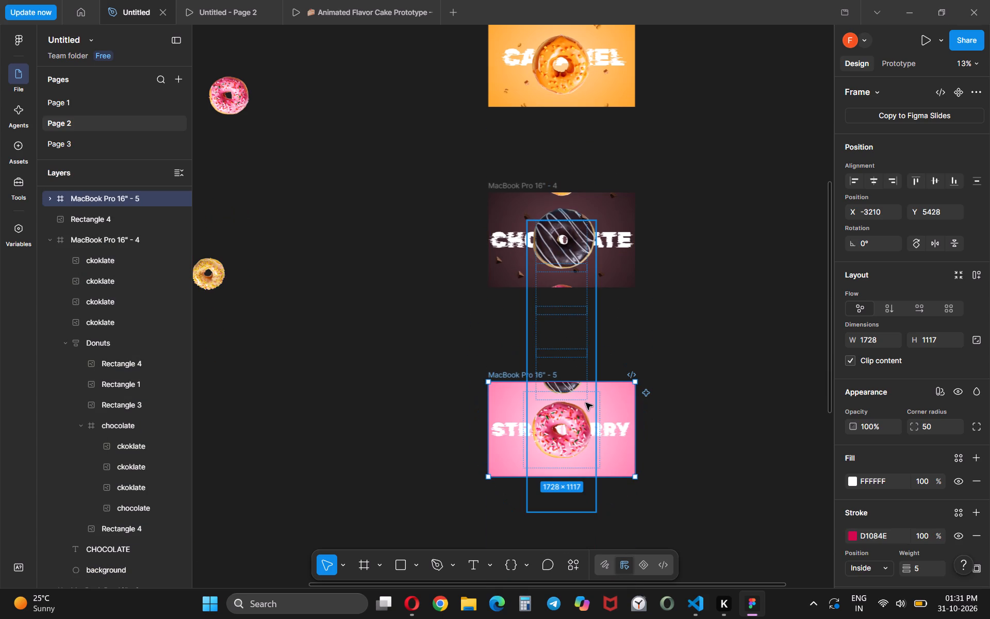
{"action": "left_click", "coordinate": [616, 404]}
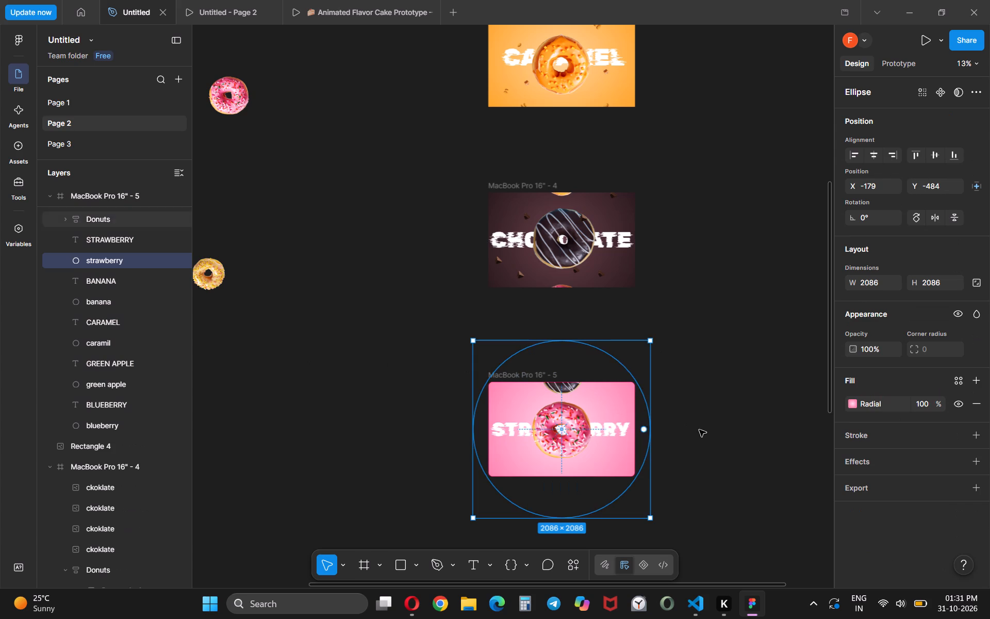
{"action": "left_click", "coordinate": [699, 430]}
Duplicate the 2086 × 2086 strawberry background ellipse inside MacBook Pro 16" - 5.
{"action": "left_click", "coordinate": [606, 400]}
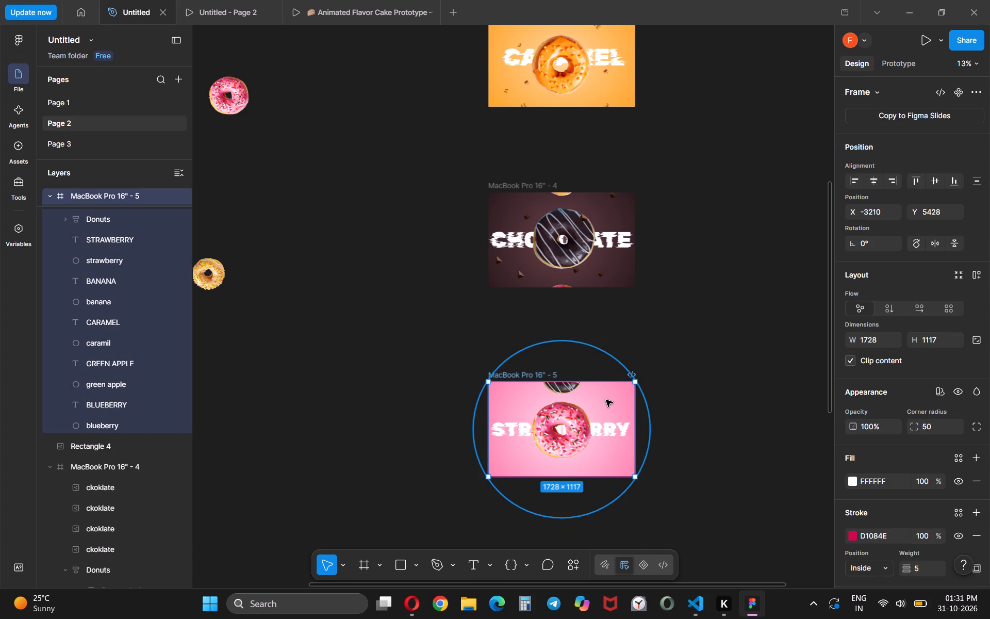
{"action": "left_click", "coordinate": [111, 259]}
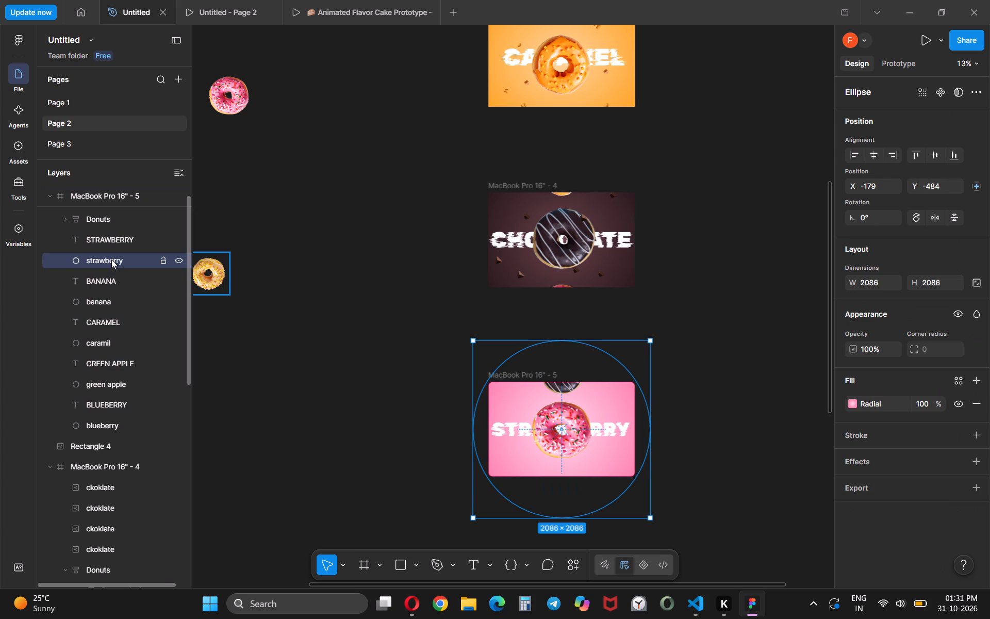
{"action": "key", "text": "ctrl+c"}
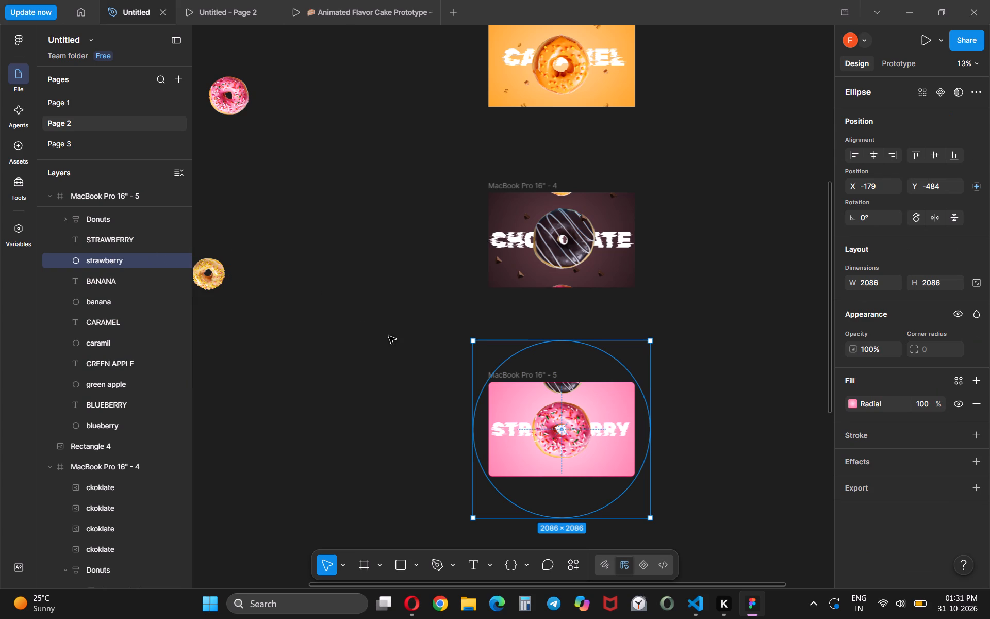
{"action": "left_click", "coordinate": [337, 312]}
{"action": "key", "text": "ctrl+v"}
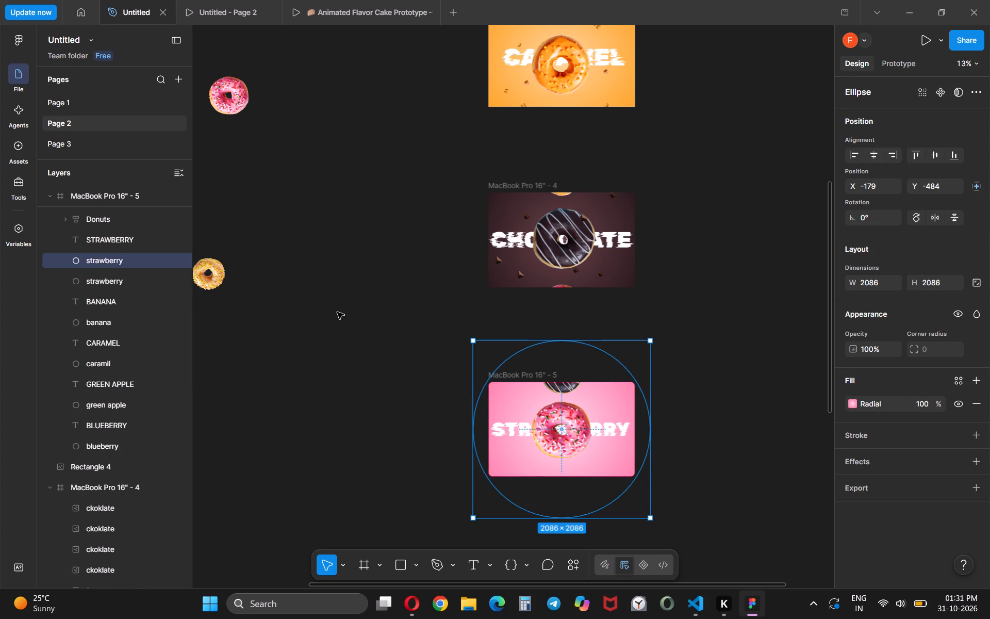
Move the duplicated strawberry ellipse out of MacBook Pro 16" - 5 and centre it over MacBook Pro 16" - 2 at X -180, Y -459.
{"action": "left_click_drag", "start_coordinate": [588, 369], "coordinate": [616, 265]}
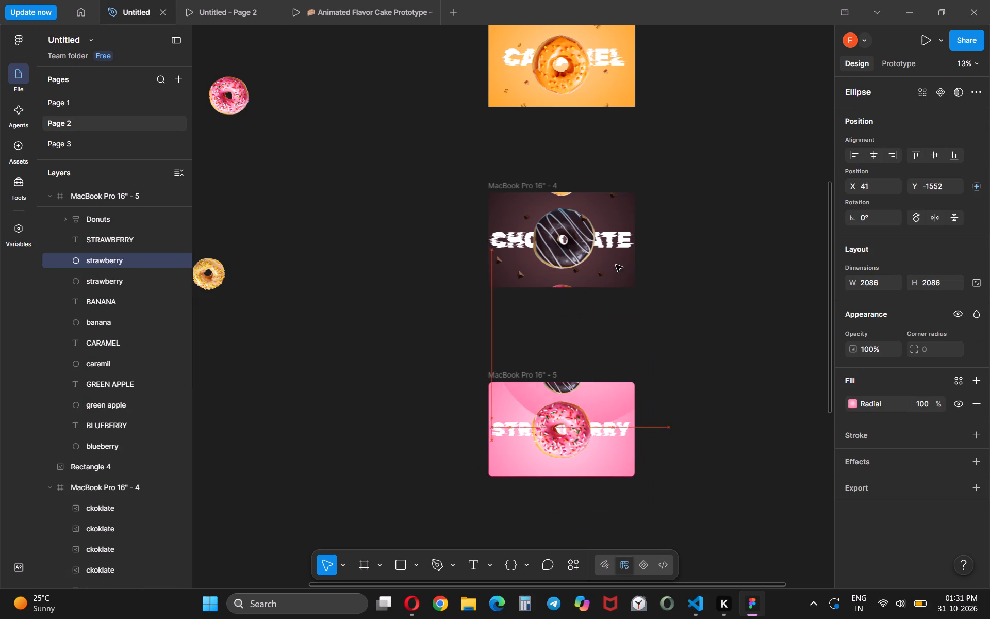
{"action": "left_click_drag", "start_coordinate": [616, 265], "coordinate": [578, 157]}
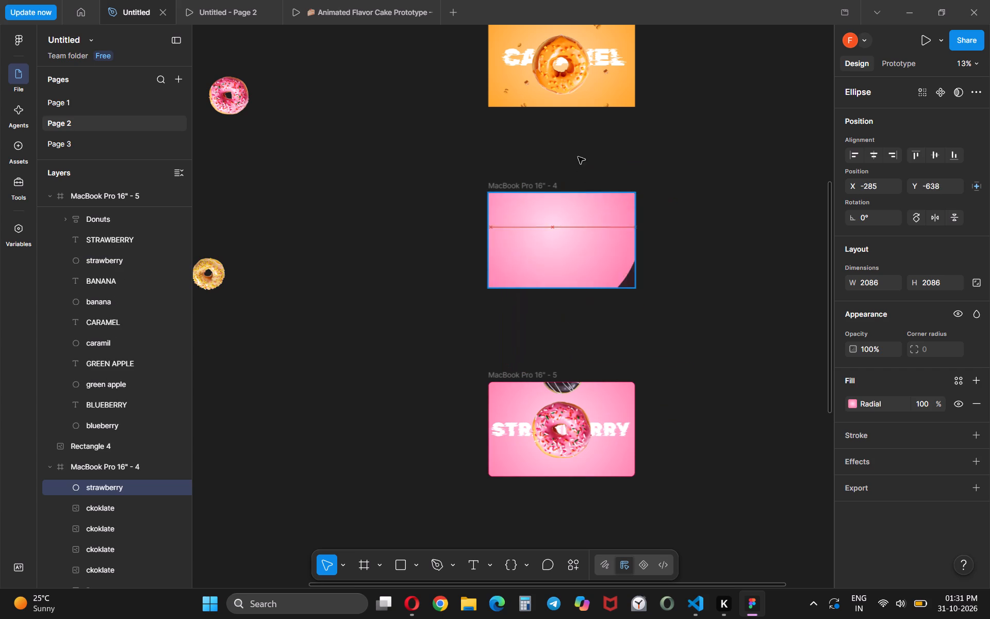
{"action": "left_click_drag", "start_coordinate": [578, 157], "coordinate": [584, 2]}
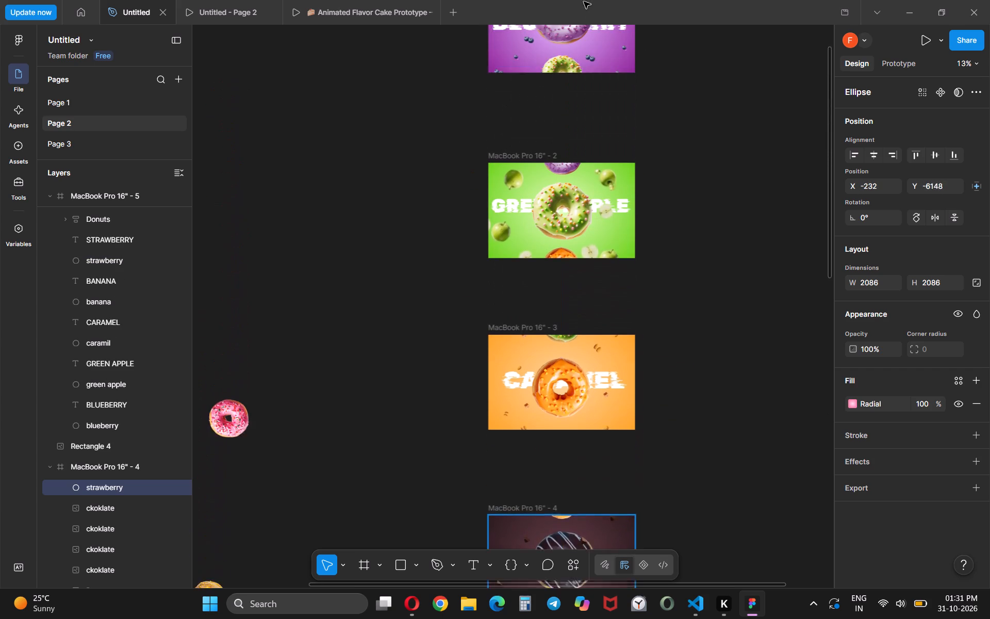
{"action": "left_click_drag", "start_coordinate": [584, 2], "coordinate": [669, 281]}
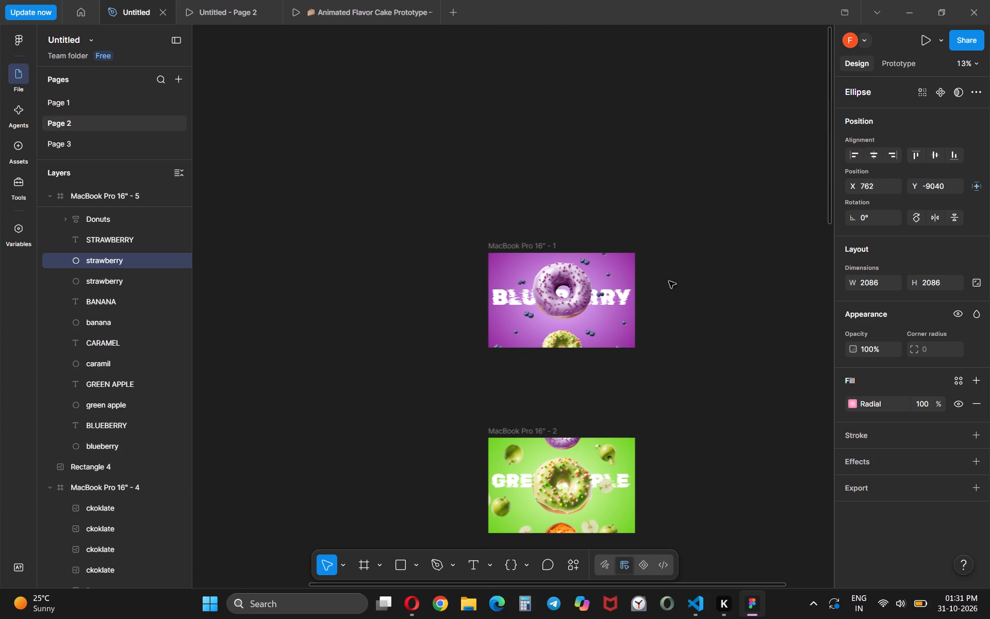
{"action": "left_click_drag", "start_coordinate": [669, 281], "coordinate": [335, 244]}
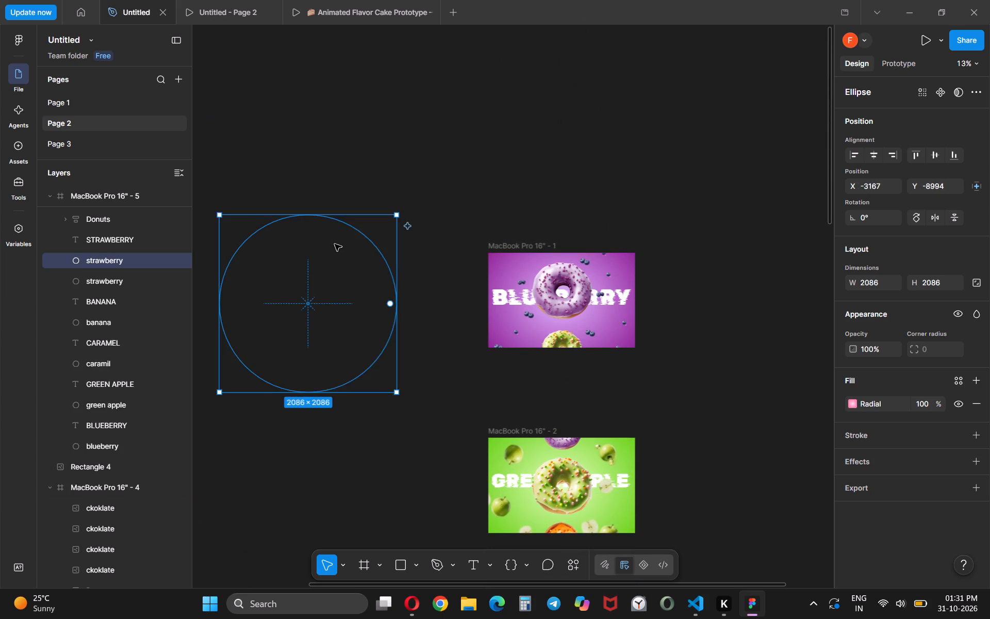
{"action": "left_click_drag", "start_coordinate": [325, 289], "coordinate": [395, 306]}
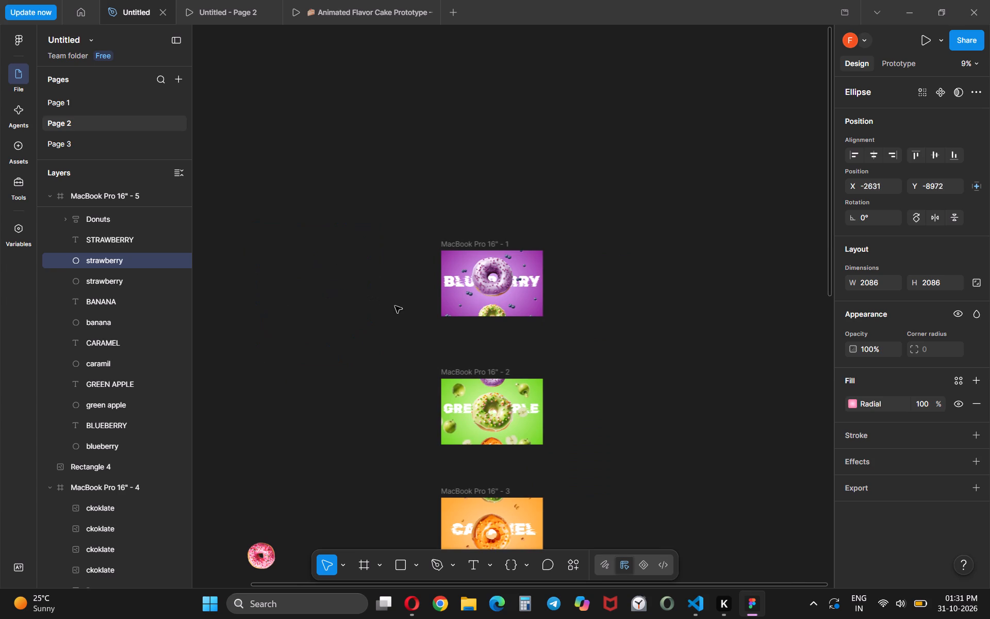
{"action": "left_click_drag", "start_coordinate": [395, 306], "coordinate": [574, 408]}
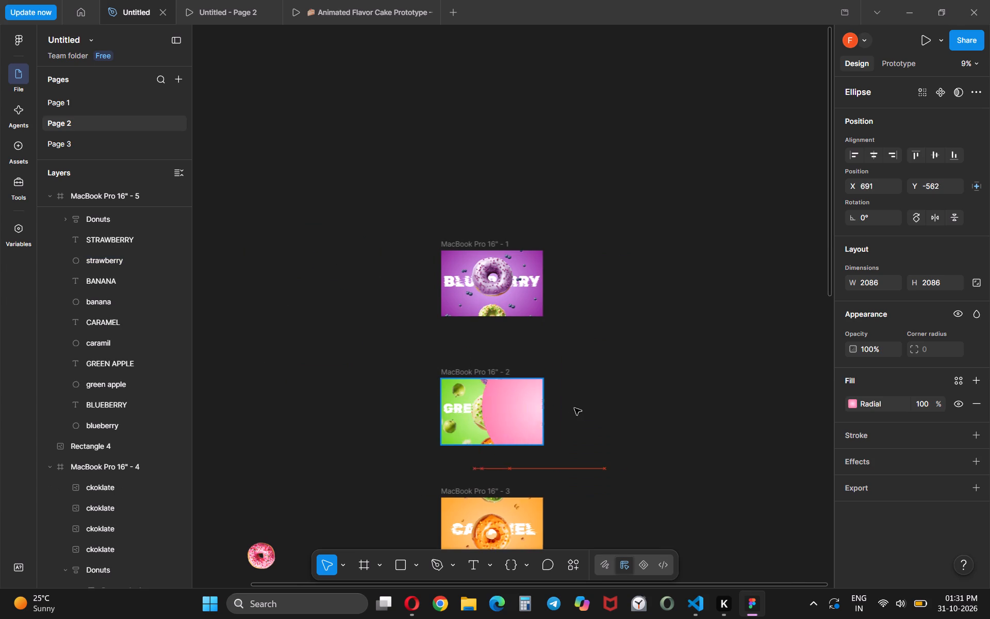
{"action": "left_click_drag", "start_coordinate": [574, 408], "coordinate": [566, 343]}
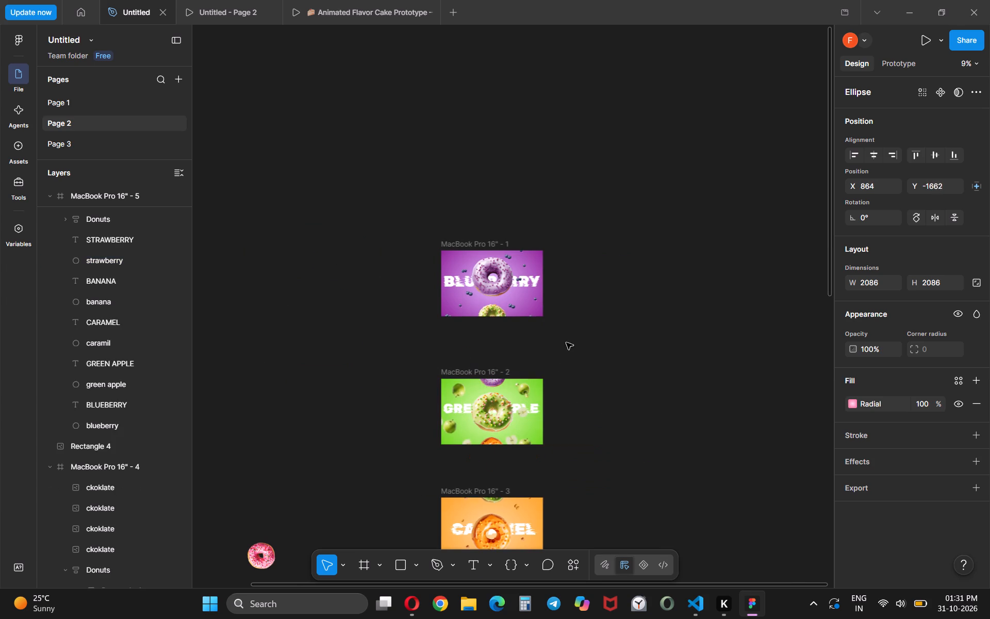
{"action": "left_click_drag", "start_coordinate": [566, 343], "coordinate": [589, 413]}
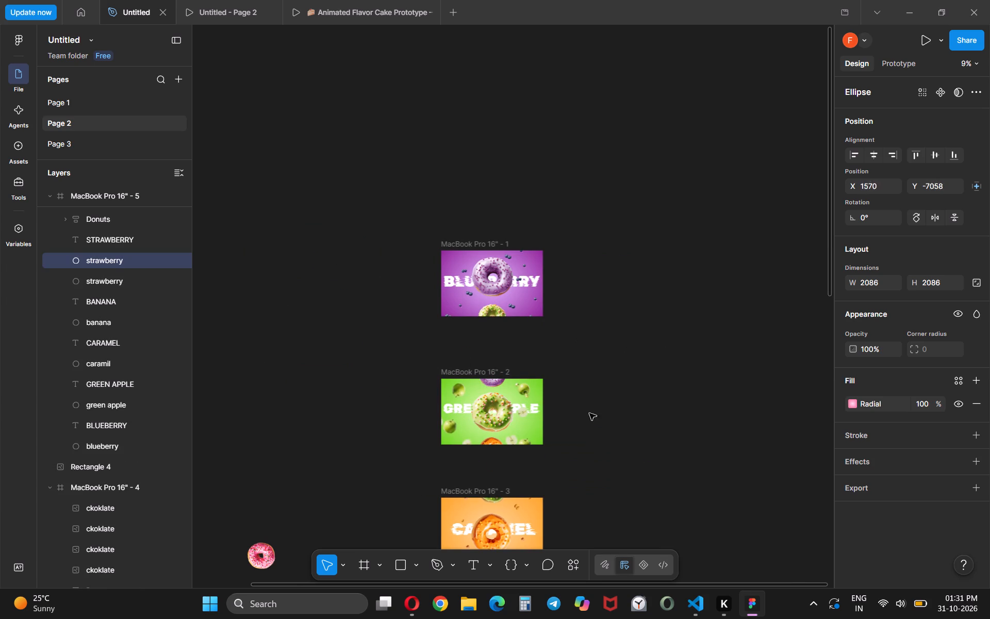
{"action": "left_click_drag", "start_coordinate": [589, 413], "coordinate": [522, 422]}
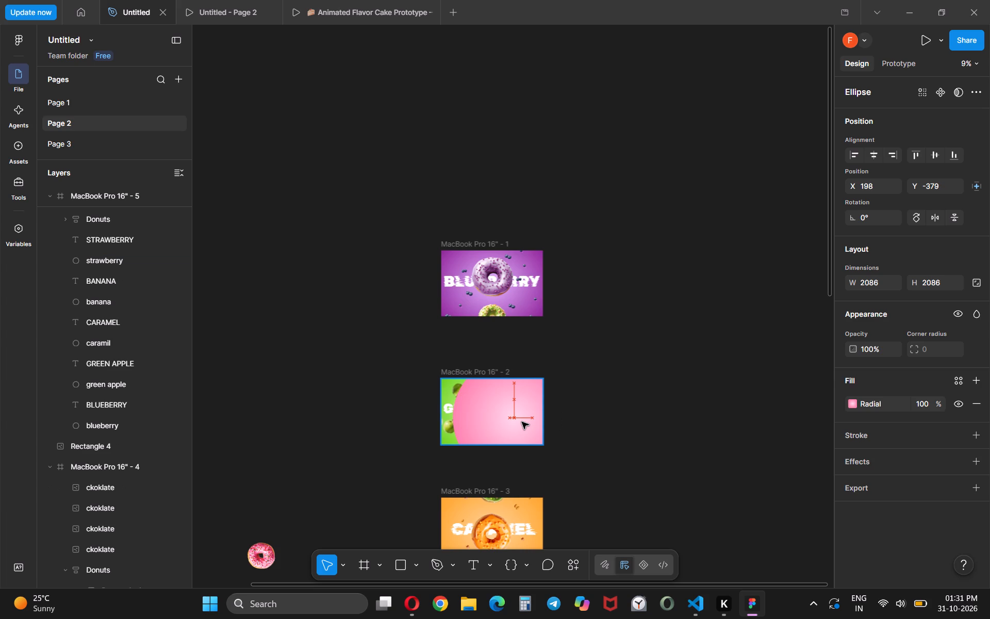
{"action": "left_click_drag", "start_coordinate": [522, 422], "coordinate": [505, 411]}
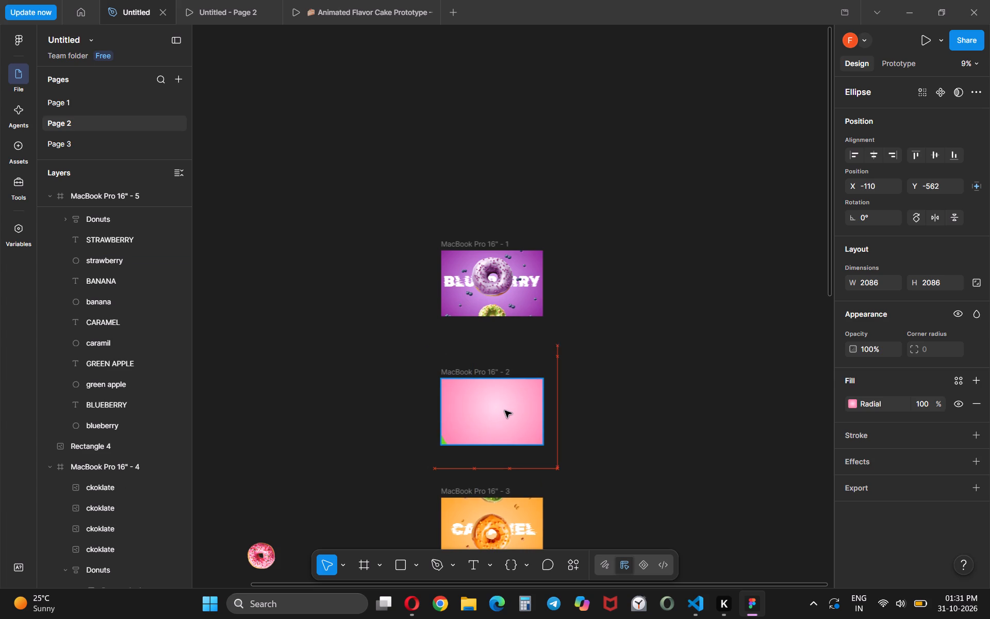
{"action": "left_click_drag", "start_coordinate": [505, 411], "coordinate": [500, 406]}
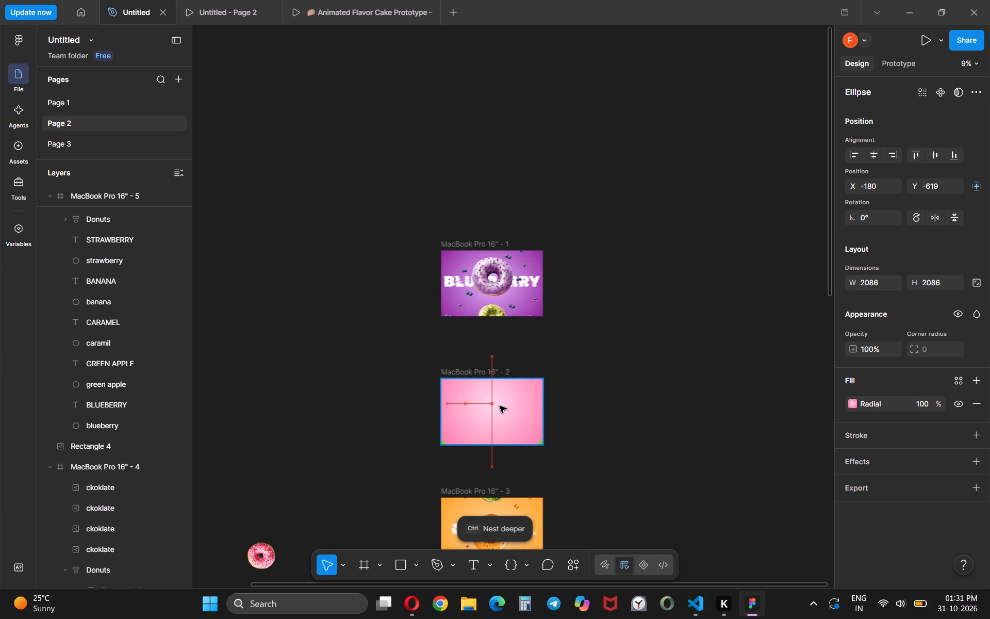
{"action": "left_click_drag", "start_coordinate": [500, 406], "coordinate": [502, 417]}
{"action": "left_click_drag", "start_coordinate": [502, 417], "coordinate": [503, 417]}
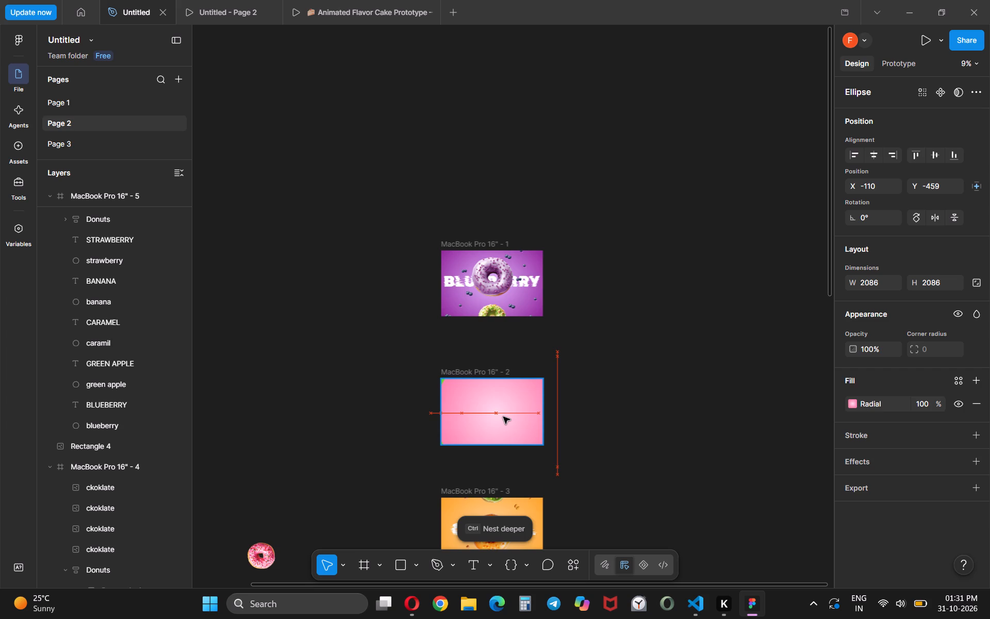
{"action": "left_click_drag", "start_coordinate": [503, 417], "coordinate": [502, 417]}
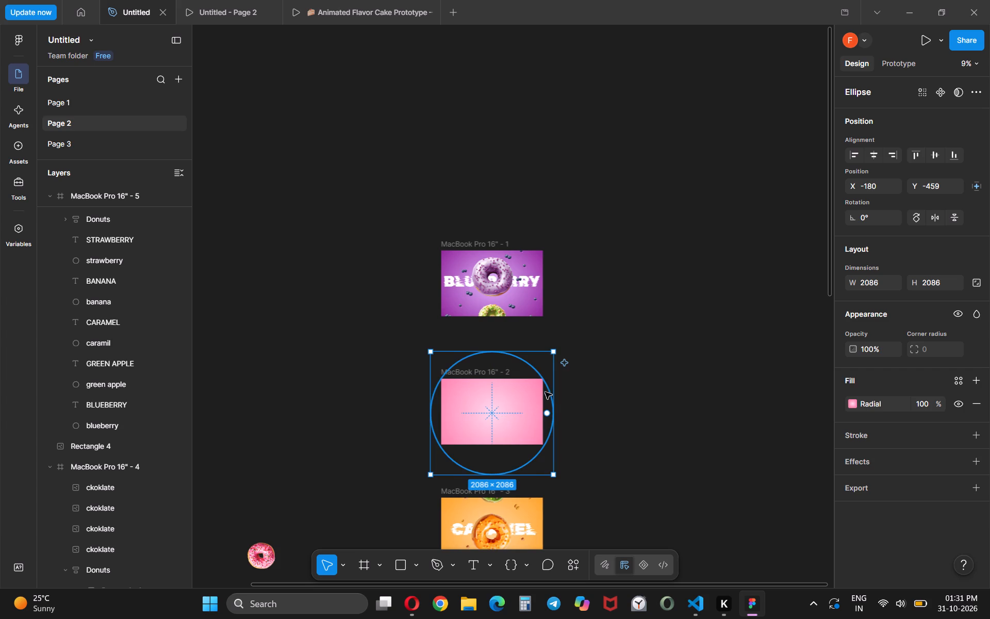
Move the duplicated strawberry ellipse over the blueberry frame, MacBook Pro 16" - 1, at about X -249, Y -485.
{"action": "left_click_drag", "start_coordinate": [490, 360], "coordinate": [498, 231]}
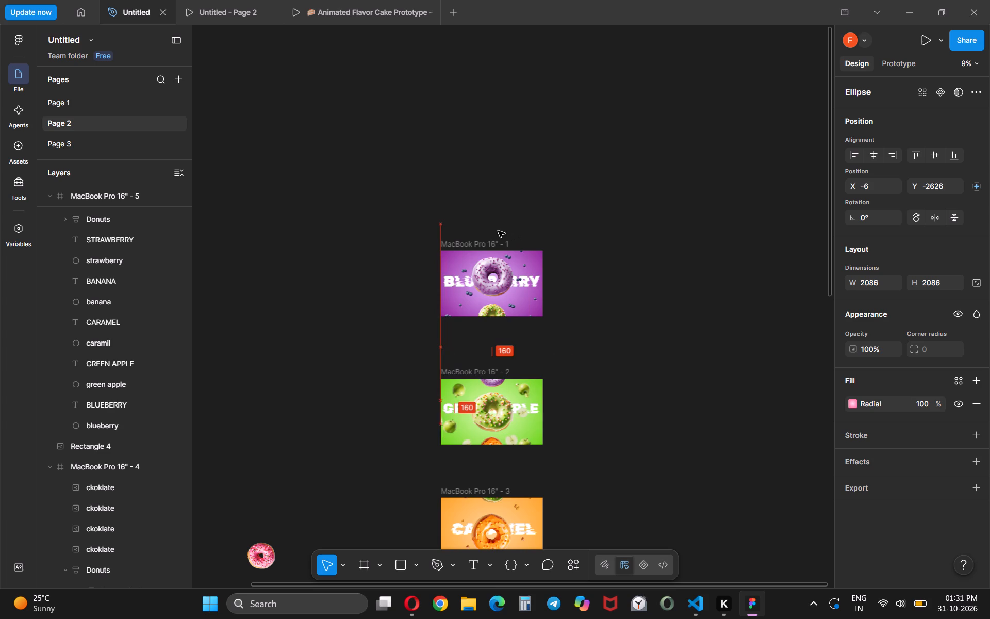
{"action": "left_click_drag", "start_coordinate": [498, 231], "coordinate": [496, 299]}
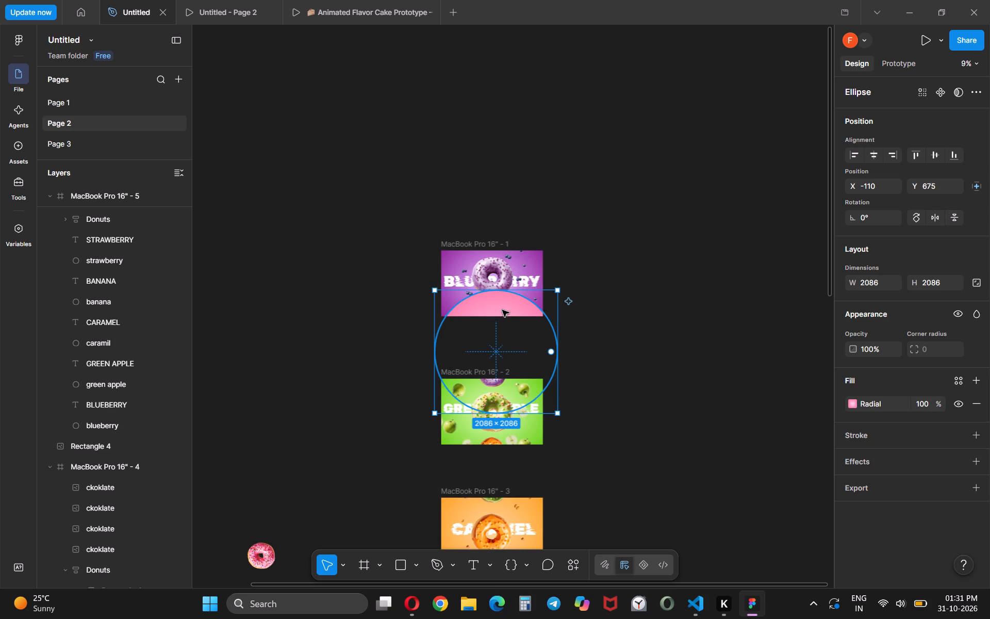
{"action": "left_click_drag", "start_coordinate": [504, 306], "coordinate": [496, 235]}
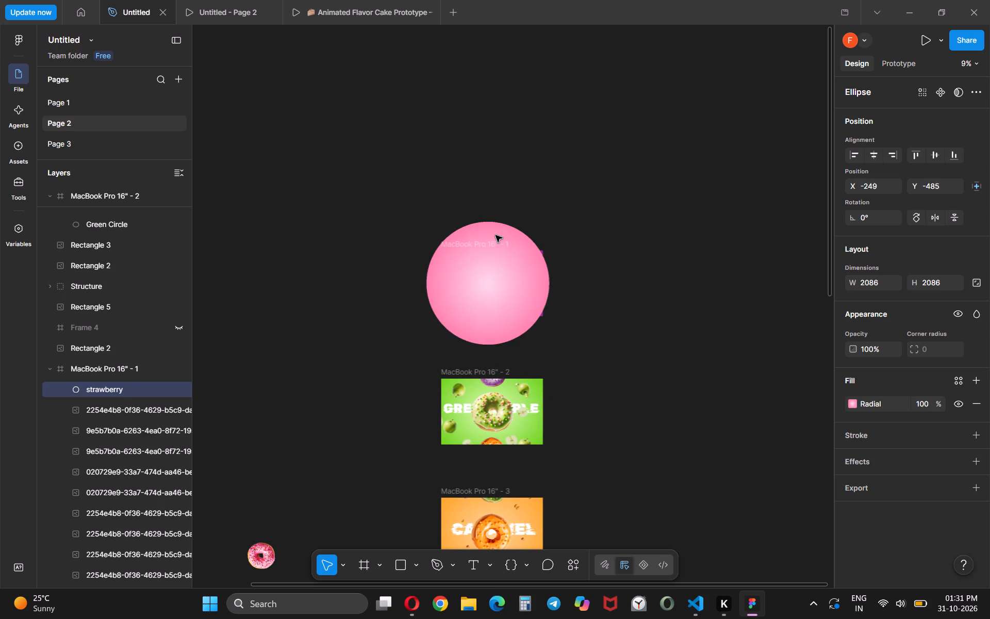
Take the duplicated strawberry ellipse out of MacBook Pro 16" - 1 onto the empty canvas and delete it.
{"action": "left_click_drag", "start_coordinate": [496, 235], "coordinate": [637, 97]}
{"action": "left_click", "coordinate": [640, 126]}
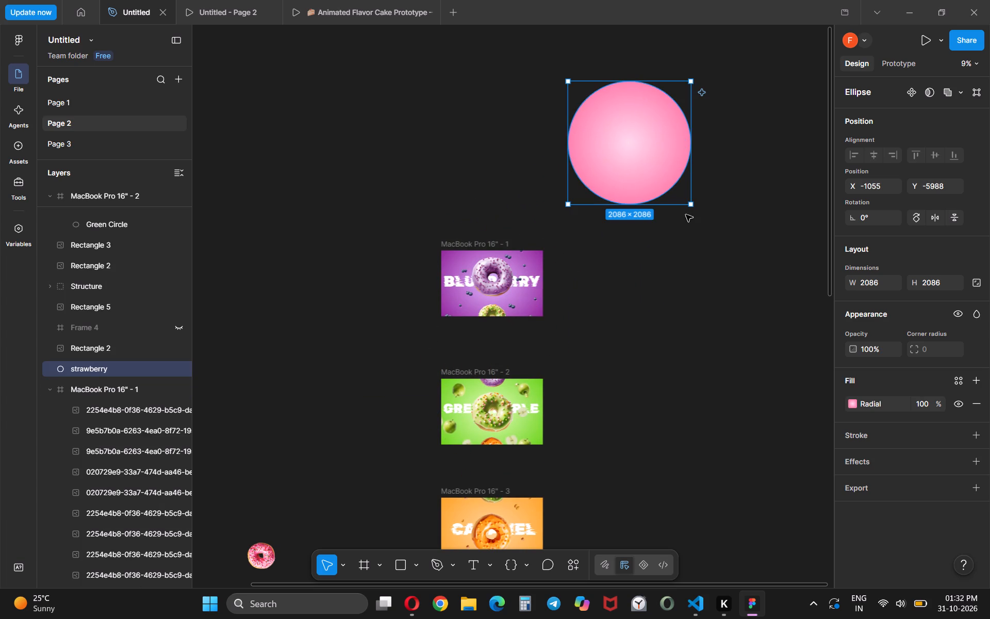
{"action": "left_click", "coordinate": [634, 134]}
{"action": "key", "text": "Delete"}
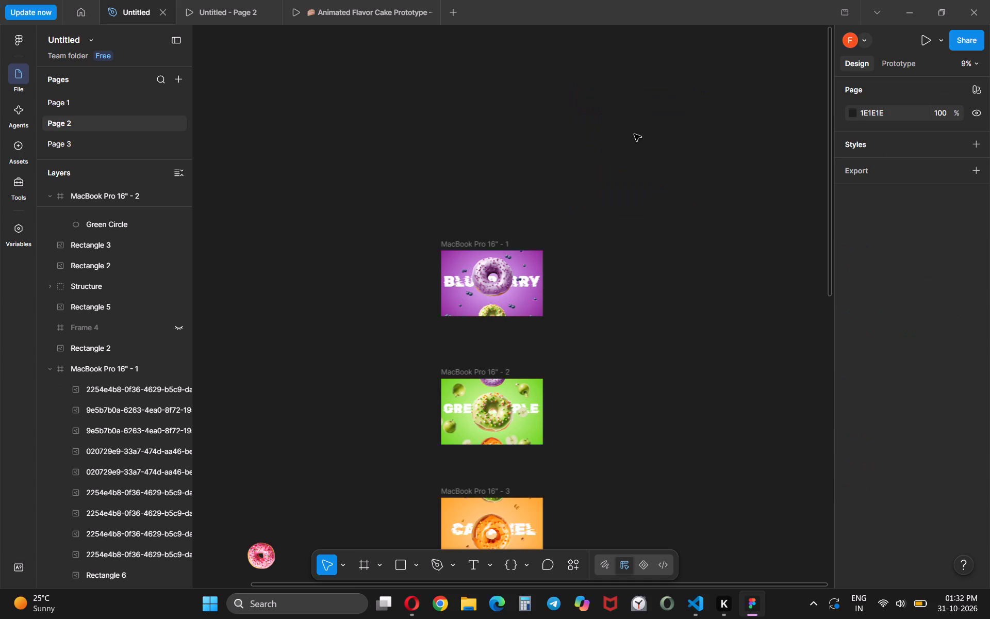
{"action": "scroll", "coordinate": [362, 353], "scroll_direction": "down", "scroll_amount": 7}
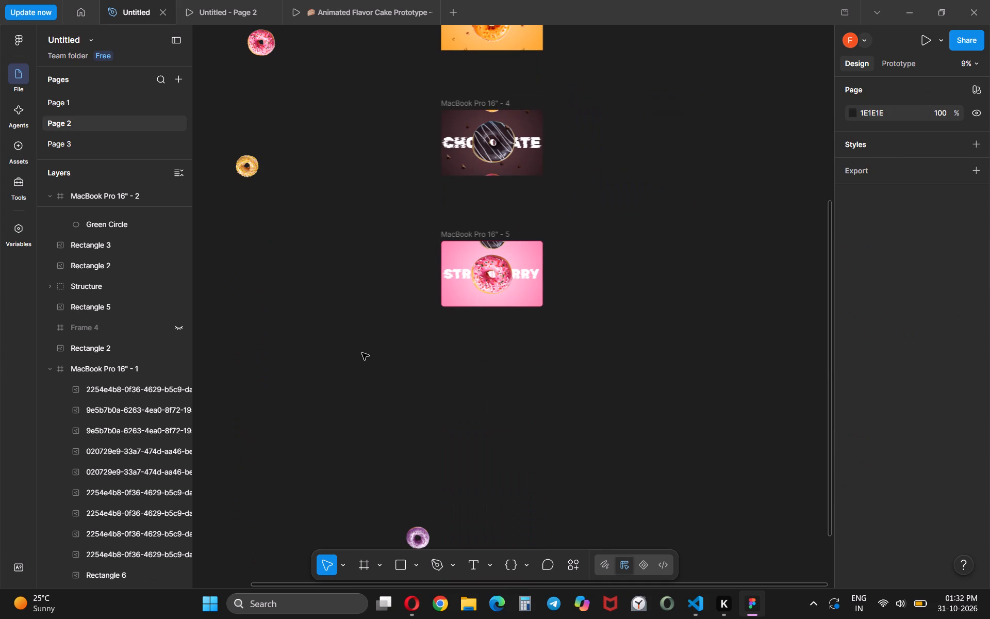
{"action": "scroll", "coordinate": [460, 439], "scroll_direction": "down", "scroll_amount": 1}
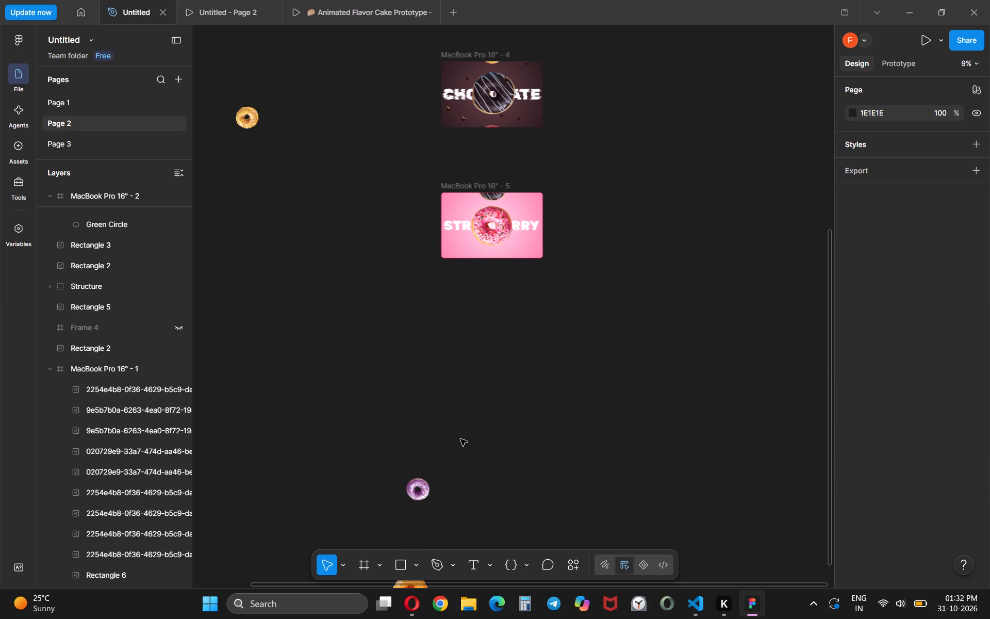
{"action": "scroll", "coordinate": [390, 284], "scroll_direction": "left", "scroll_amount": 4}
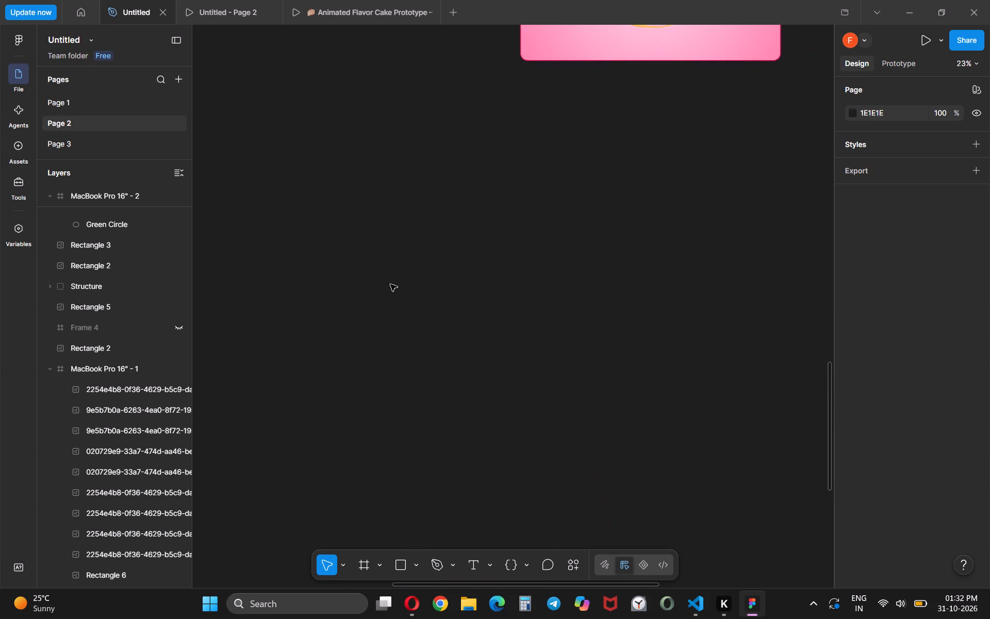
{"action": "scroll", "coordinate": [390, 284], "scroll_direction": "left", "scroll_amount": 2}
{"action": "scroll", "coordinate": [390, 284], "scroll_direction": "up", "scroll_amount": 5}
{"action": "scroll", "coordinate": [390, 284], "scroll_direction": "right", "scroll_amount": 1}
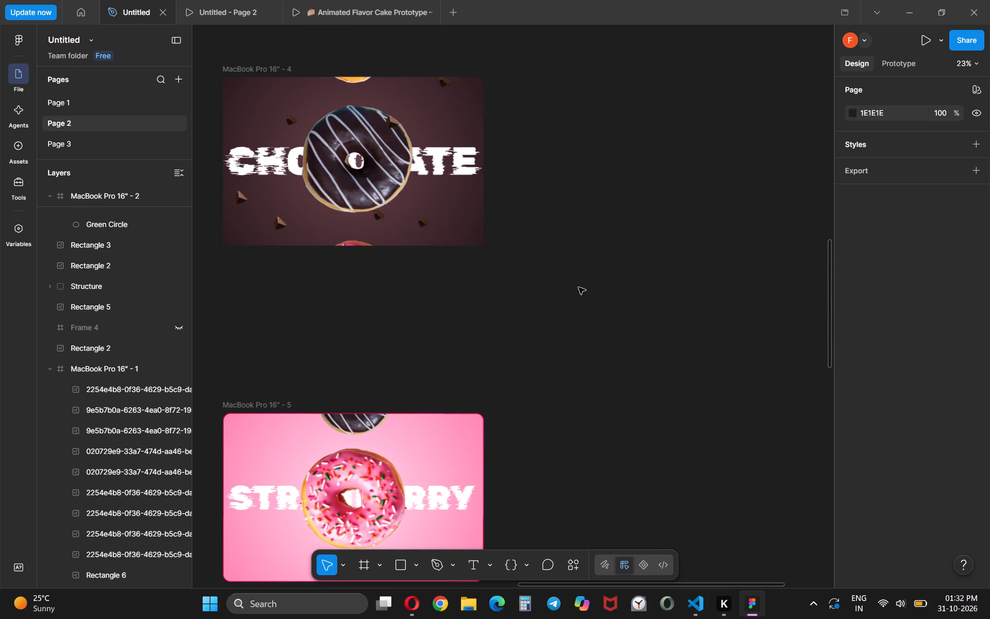
Present the prototype and advance through the flavour frames from blueberry to strawberry, watching the transitions.
{"action": "left_click", "coordinate": [924, 46]}
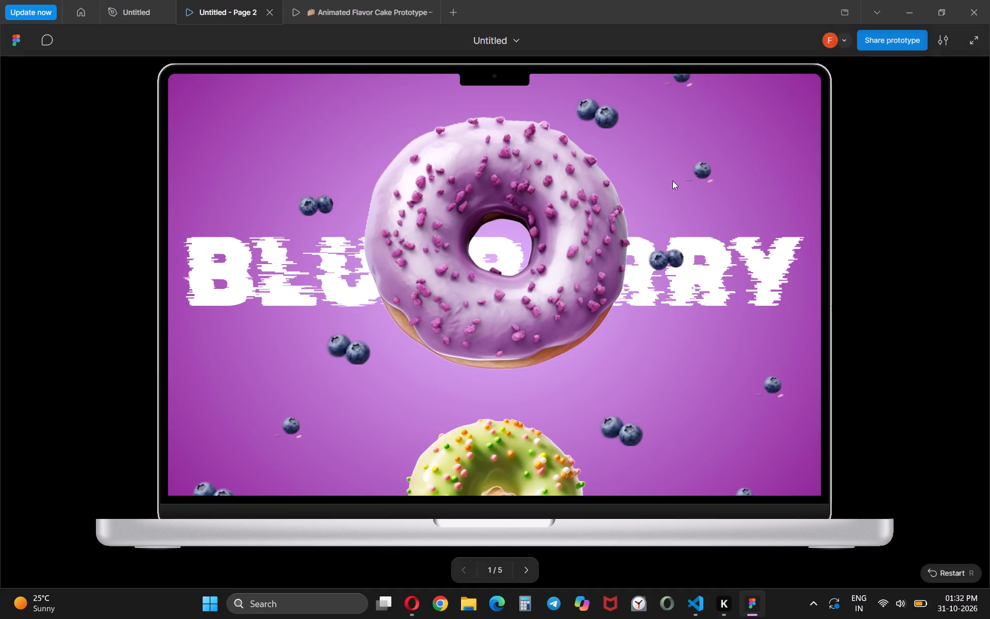
{"action": "key", "text": "Return"}
{"action": "key", "text": "Return"}
{"action": "key", "text": "Return"}
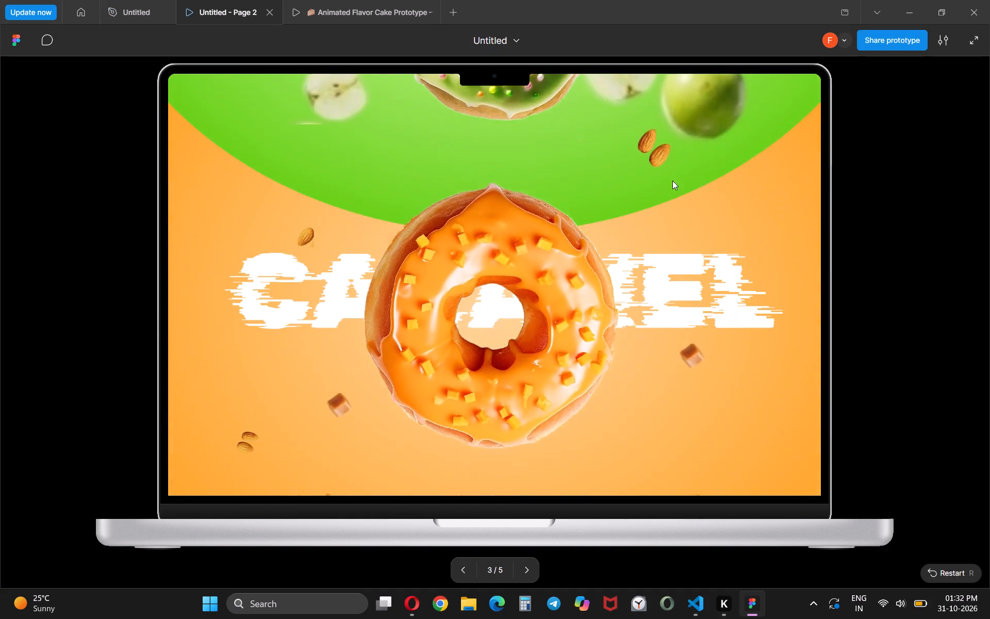
{"action": "key", "text": "Return"}
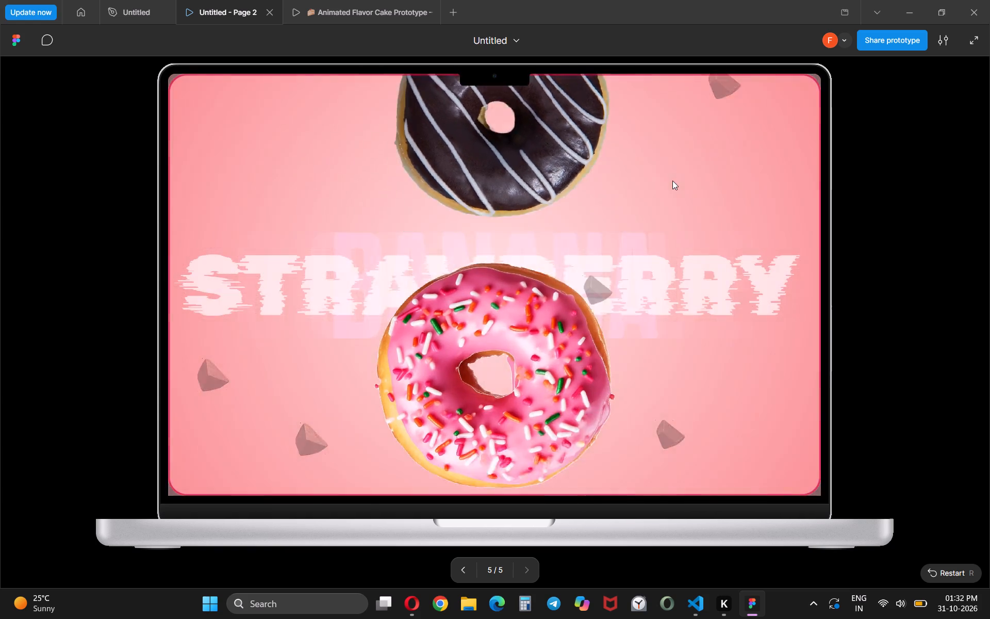
{"action": "key", "text": "Down"}
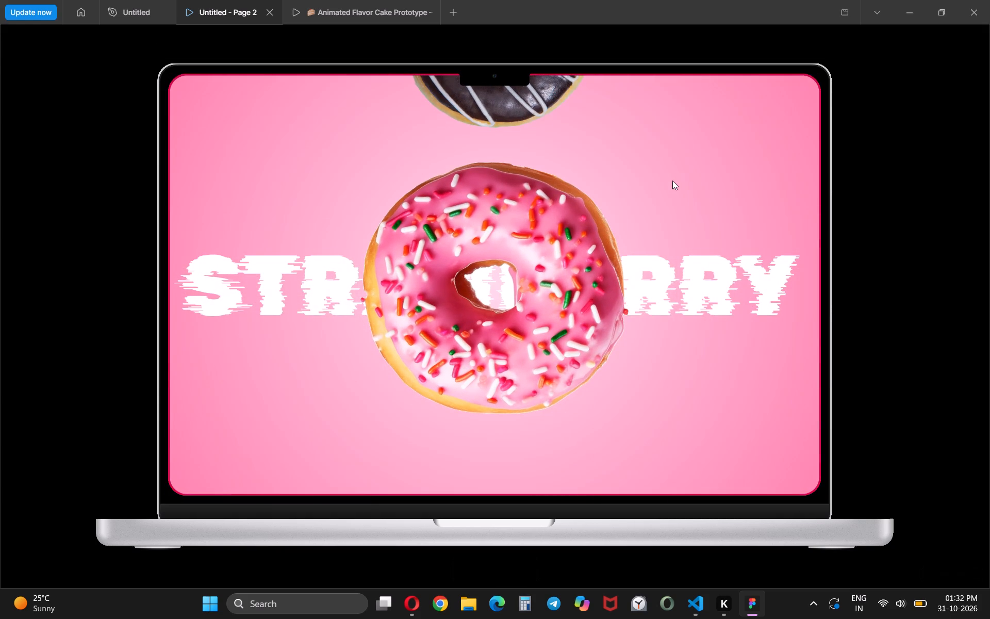
Go back through the prototype from strawberry to green apple, replaying the transition between chocolate and strawberry along the way.
{"action": "key", "text": "Up"}
{"action": "key", "text": "Up"}
{"action": "key", "text": "Up"}
{"action": "key", "text": "Up"}
{"action": "key", "text": "Up"}
{"action": "scroll", "coordinate": [549, 252], "scroll_direction": "up", "scroll_amount": 3}
{"action": "key", "text": "Up"}
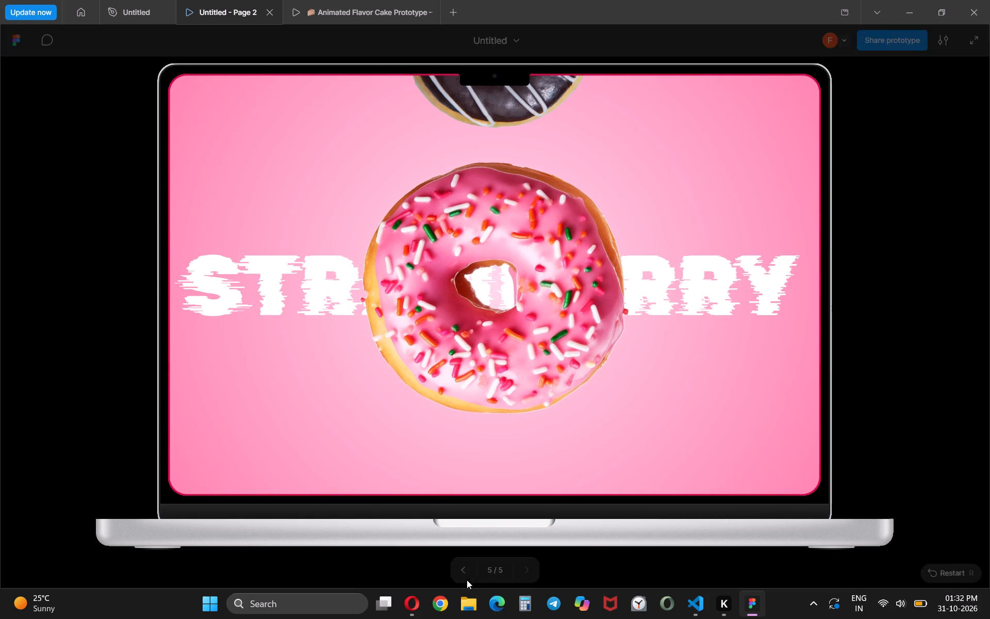
{"action": "left_click", "coordinate": [457, 567]}
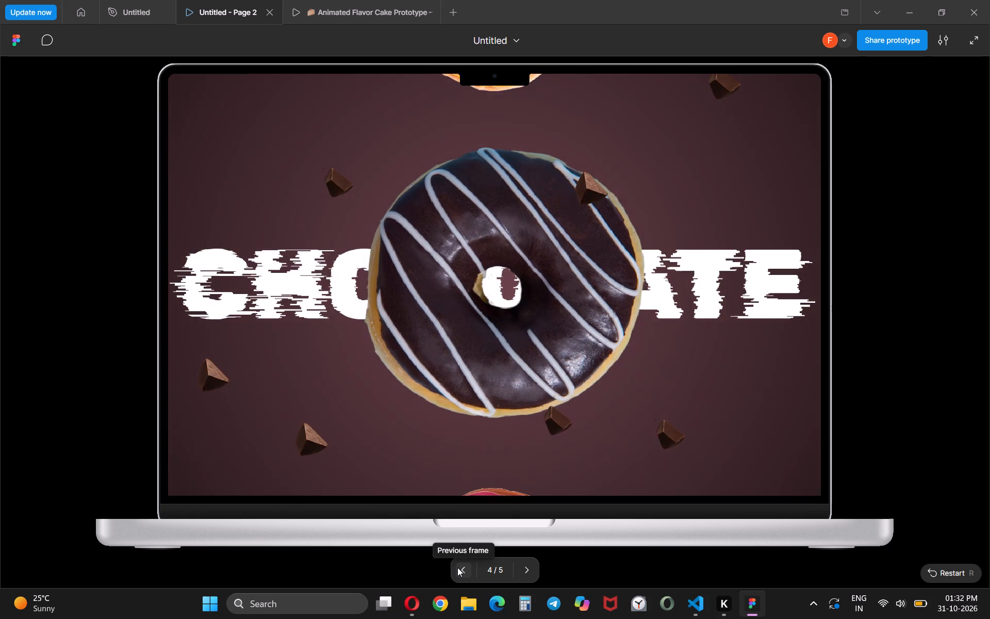
{"action": "left_click", "coordinate": [529, 572]}
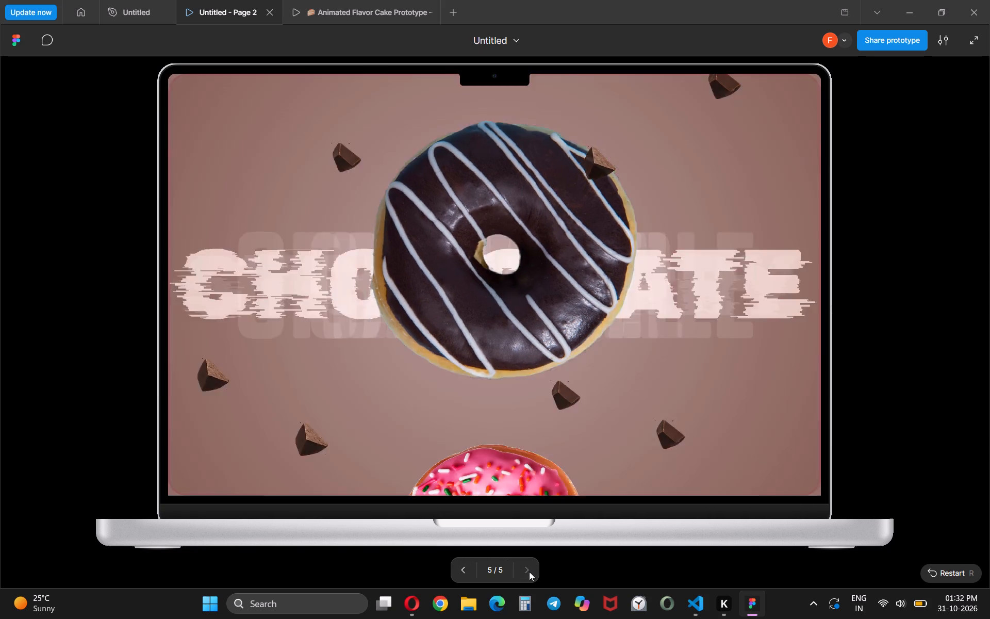
{"action": "left_click", "coordinate": [458, 569]}
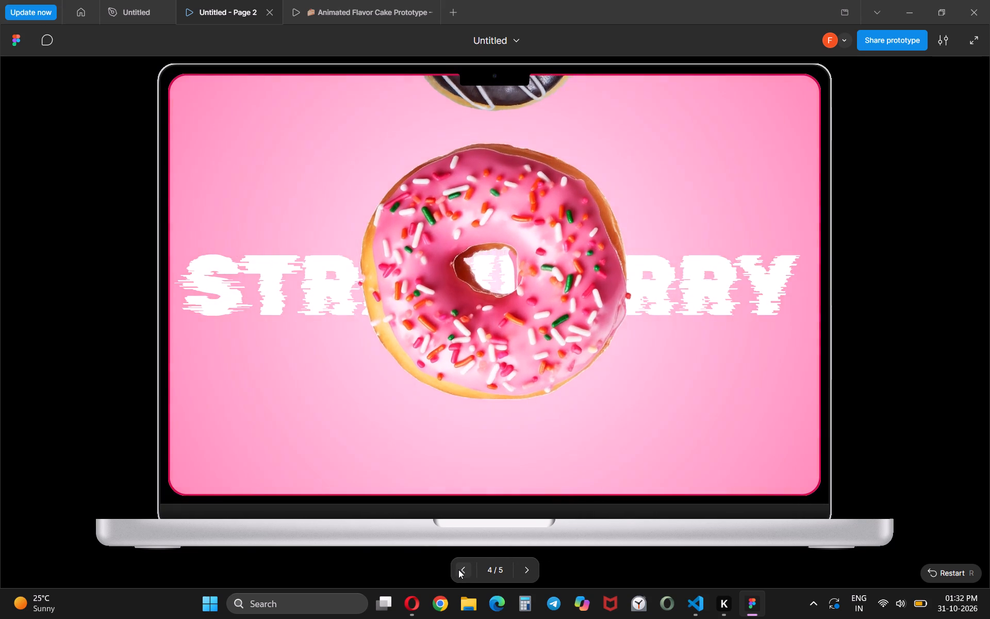
{"action": "left_click", "coordinate": [458, 569]}
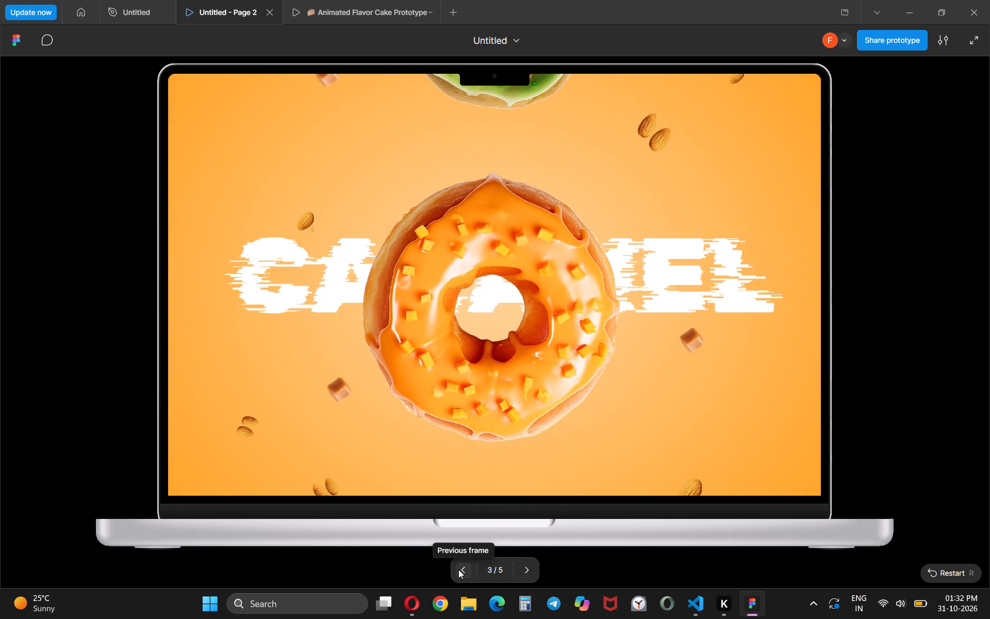
{"action": "left_click", "coordinate": [458, 569]}
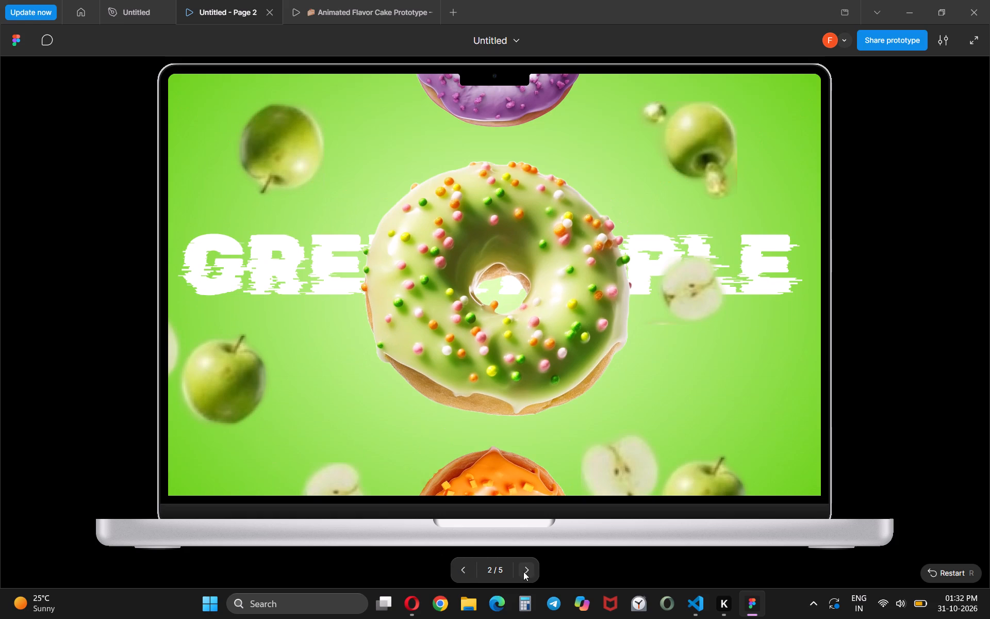
Replay the prototype transitions from green apple to chocolate, repeat the change between caramel and chocolate, and return to the blueberry frame.
{"action": "left_click", "coordinate": [518, 570]}
{"action": "left_click", "coordinate": [523, 571]}
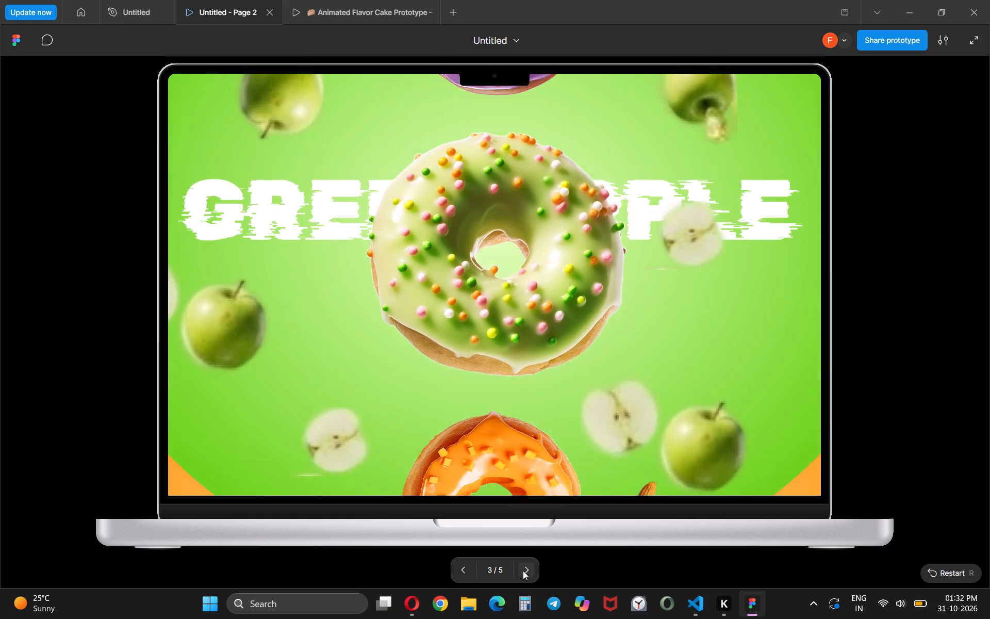
{"action": "left_click", "coordinate": [523, 571]}
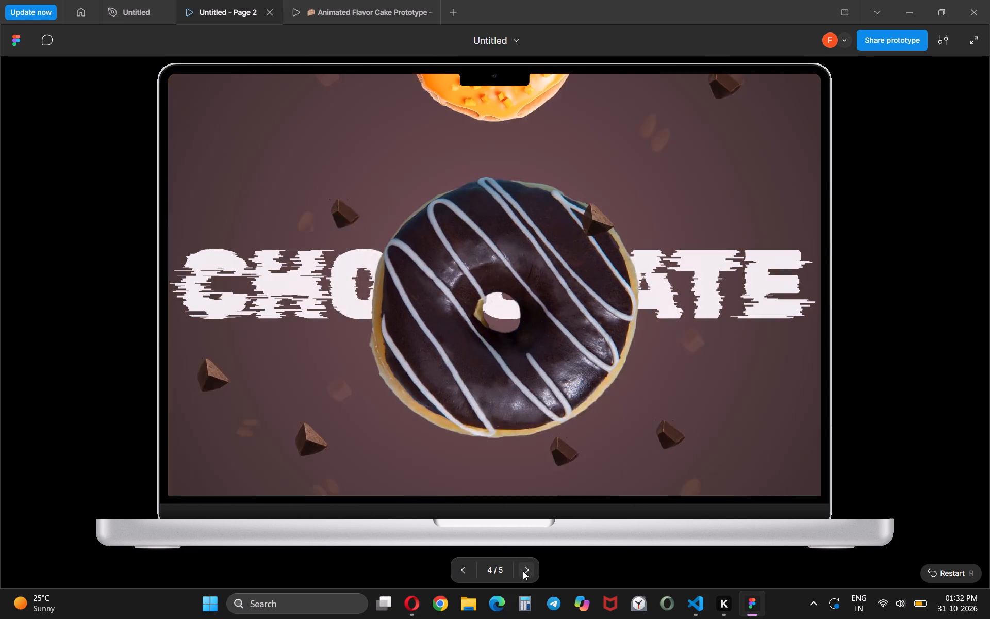
{"action": "left_click", "coordinate": [465, 569]}
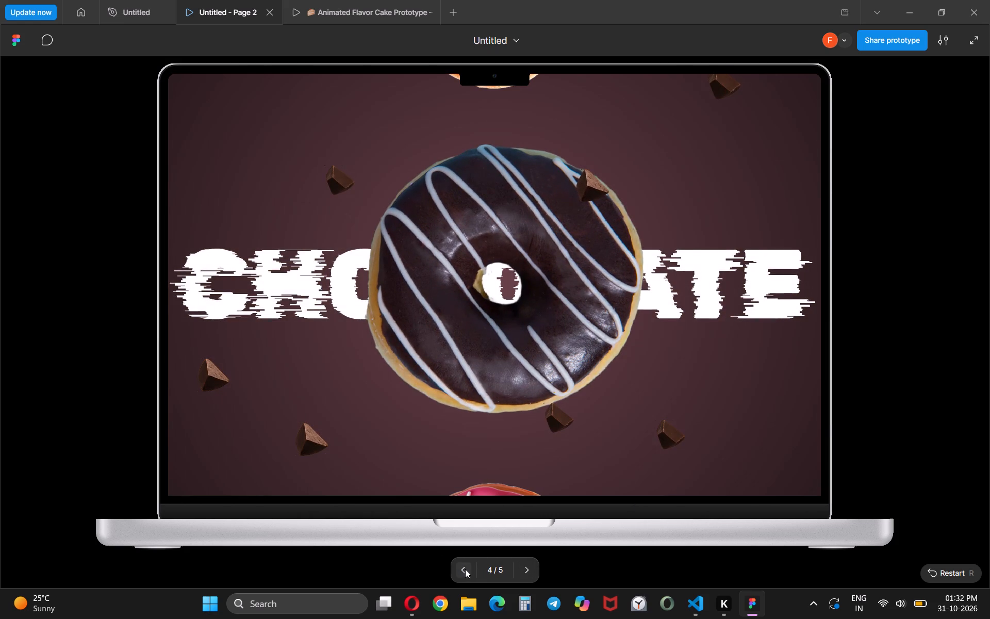
{"action": "left_click", "coordinate": [533, 566]}
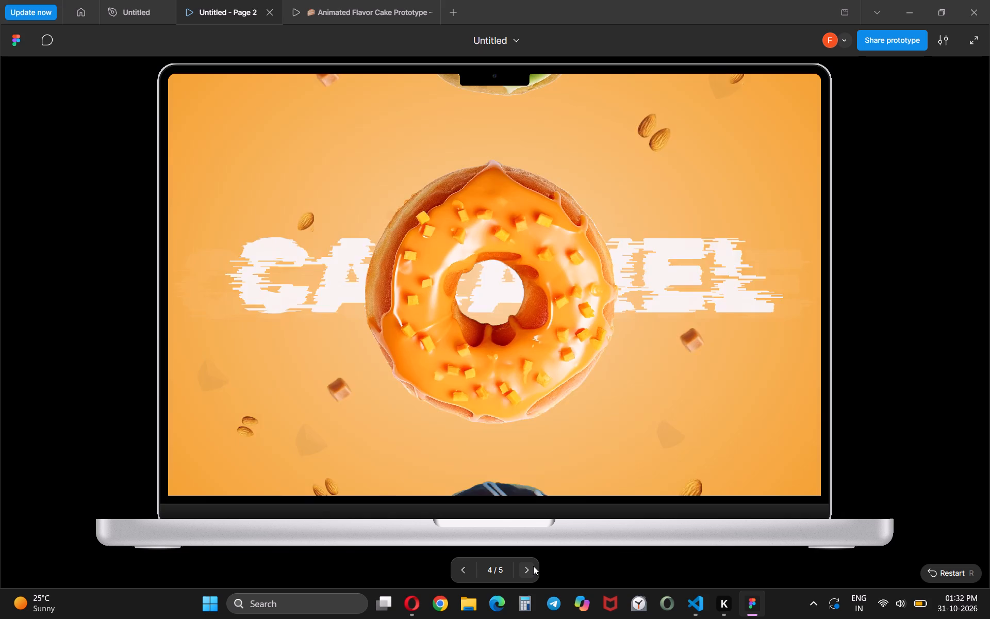
{"action": "left_click", "coordinate": [459, 574]}
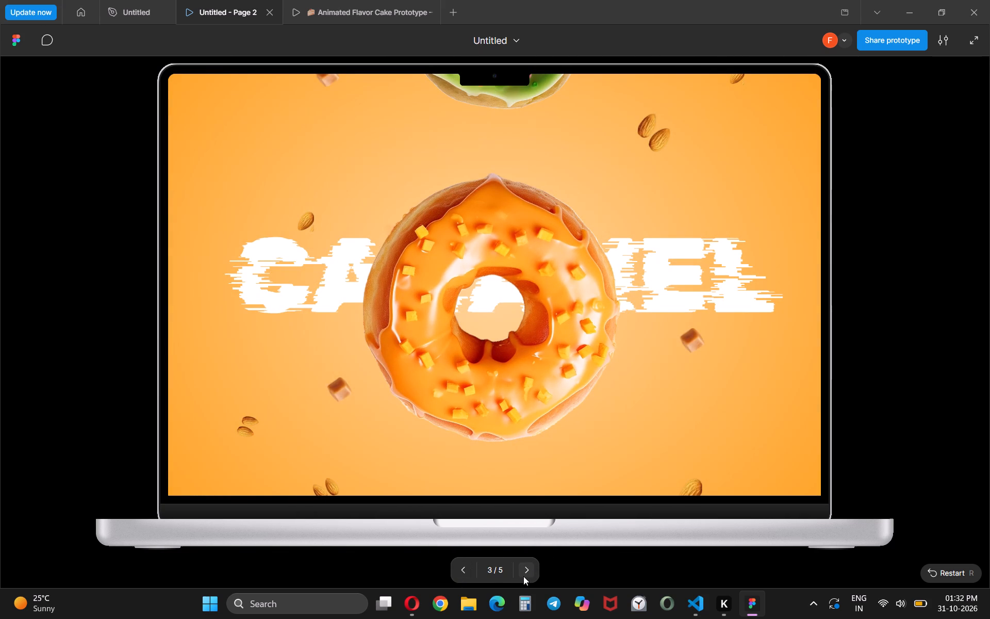
{"action": "left_click", "coordinate": [525, 577]}
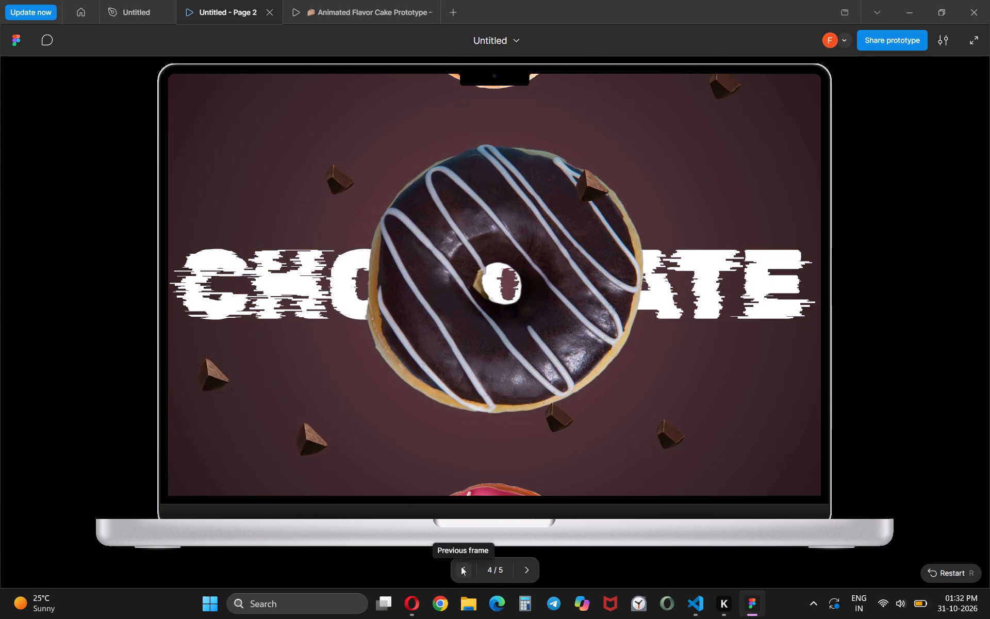
{"action": "left_click", "coordinate": [461, 566]}
{"action": "left_click", "coordinate": [461, 566]}
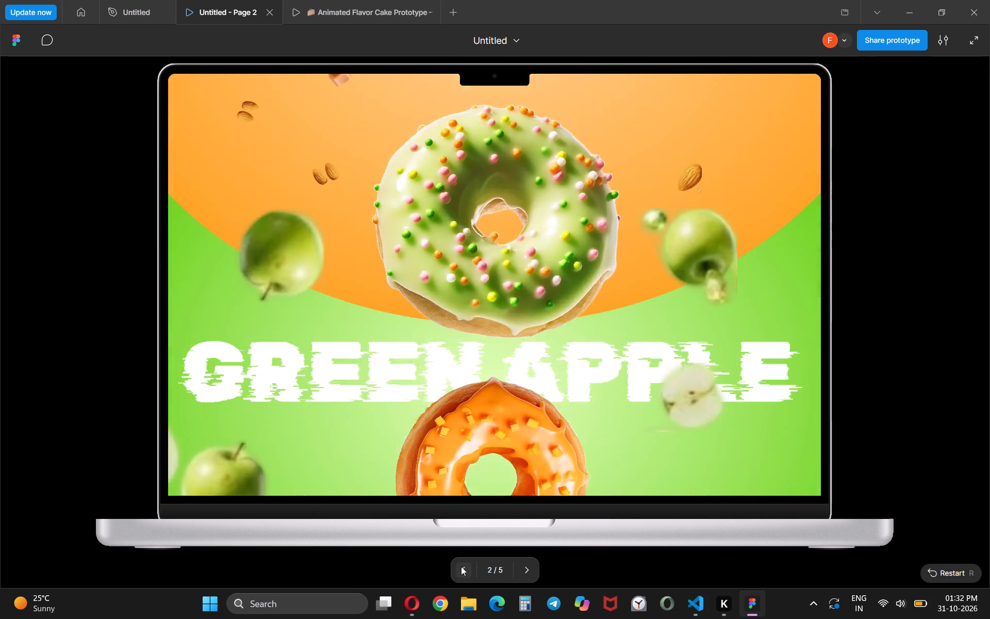
{"action": "left_click", "coordinate": [461, 566]}
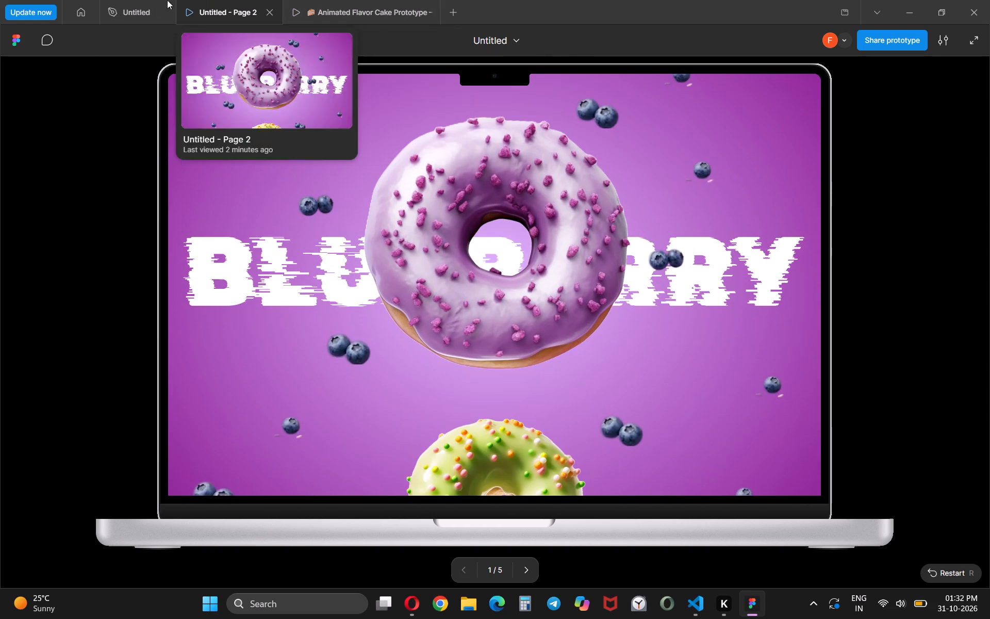
In the Untitled design, move the lower-right chocolate chunk of MacBook Pro 16" - 4 to about X -391, Y 4232 and the upper-right one to X -638, Y 3153.
{"action": "left_click", "coordinate": [131, 0]}
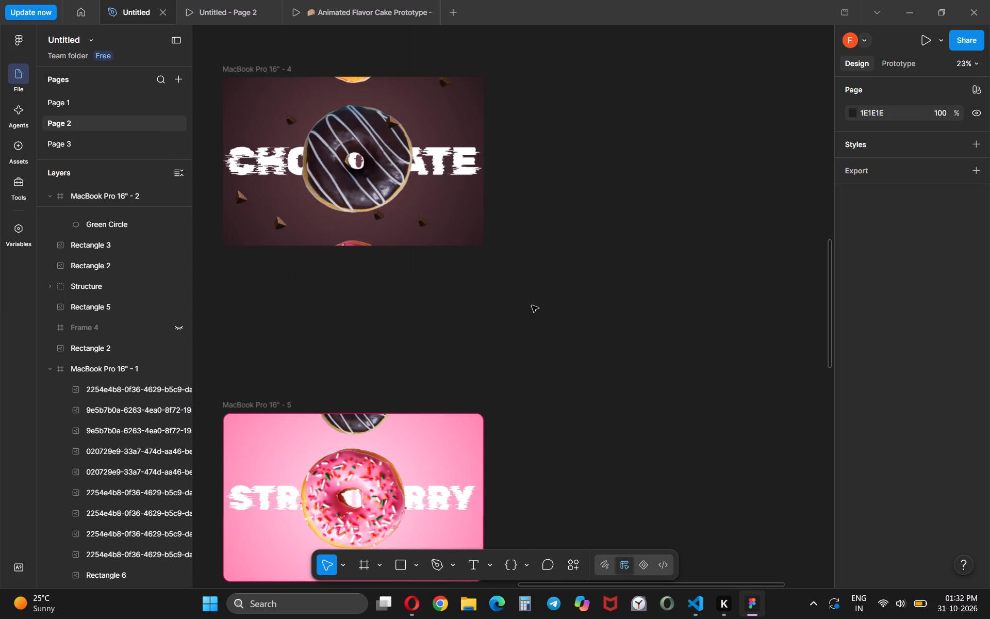
{"action": "scroll", "coordinate": [532, 305], "scroll_direction": "right", "scroll_amount": 1}
{"action": "left_click_drag", "start_coordinate": [495, 219], "coordinate": [587, 212]}
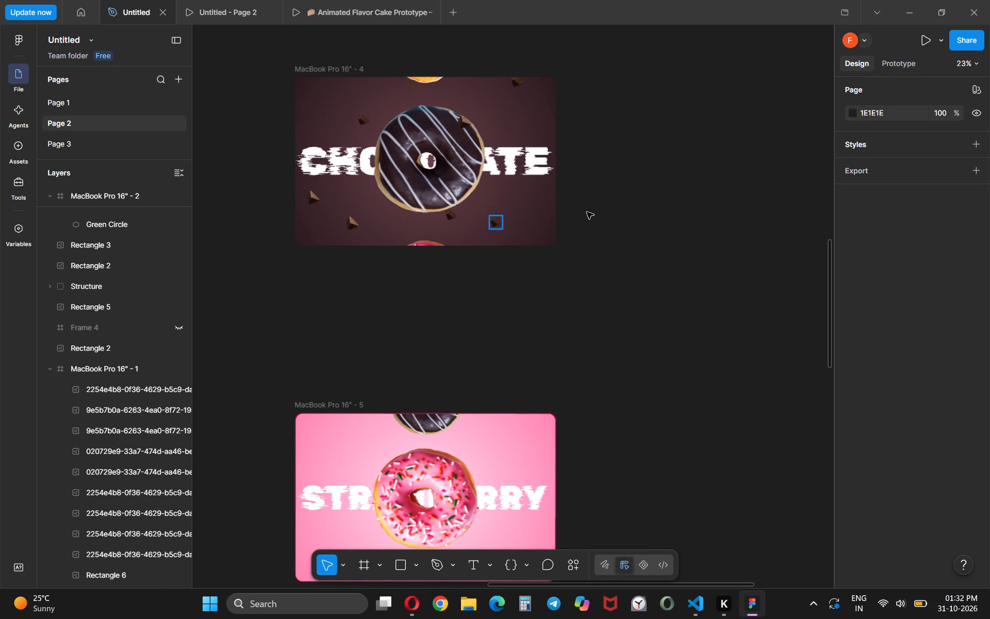
{"action": "left_click_drag", "start_coordinate": [587, 212], "coordinate": [524, 235]}
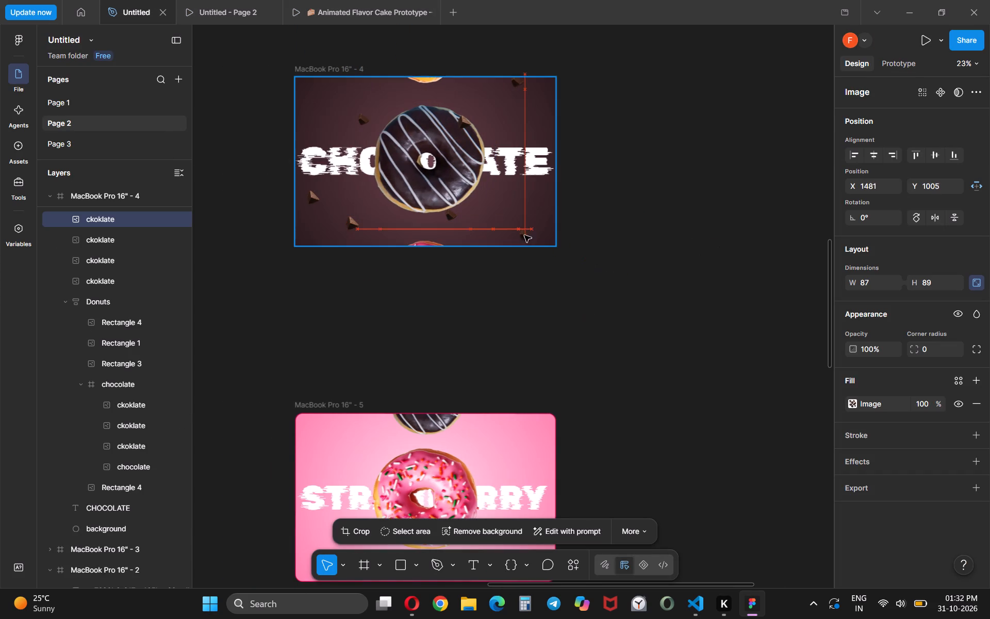
{"action": "left_click_drag", "start_coordinate": [524, 235], "coordinate": [562, 260]}
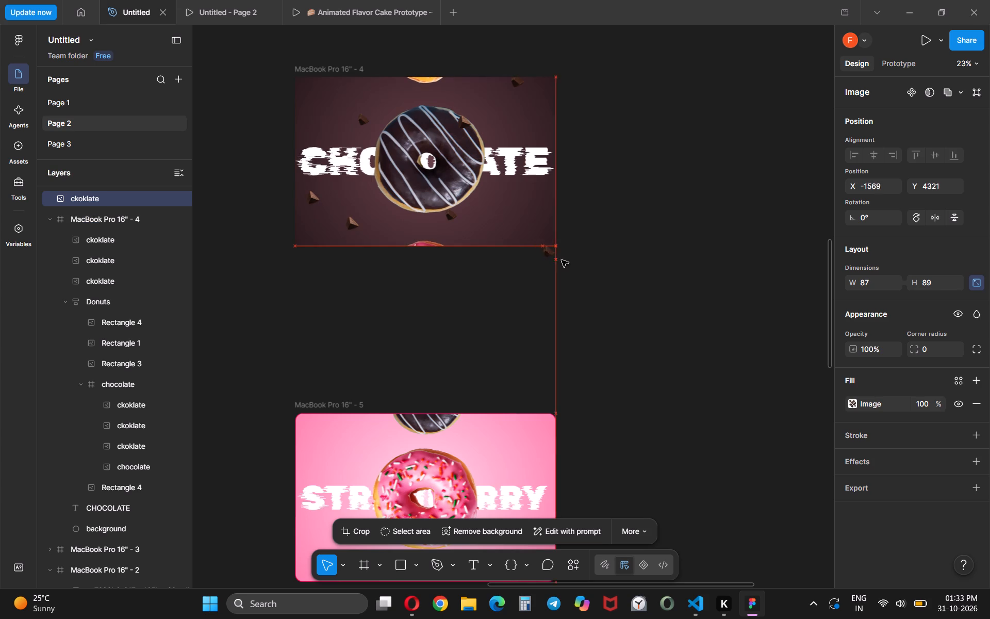
{"action": "left_click_drag", "start_coordinate": [562, 260], "coordinate": [727, 237]}
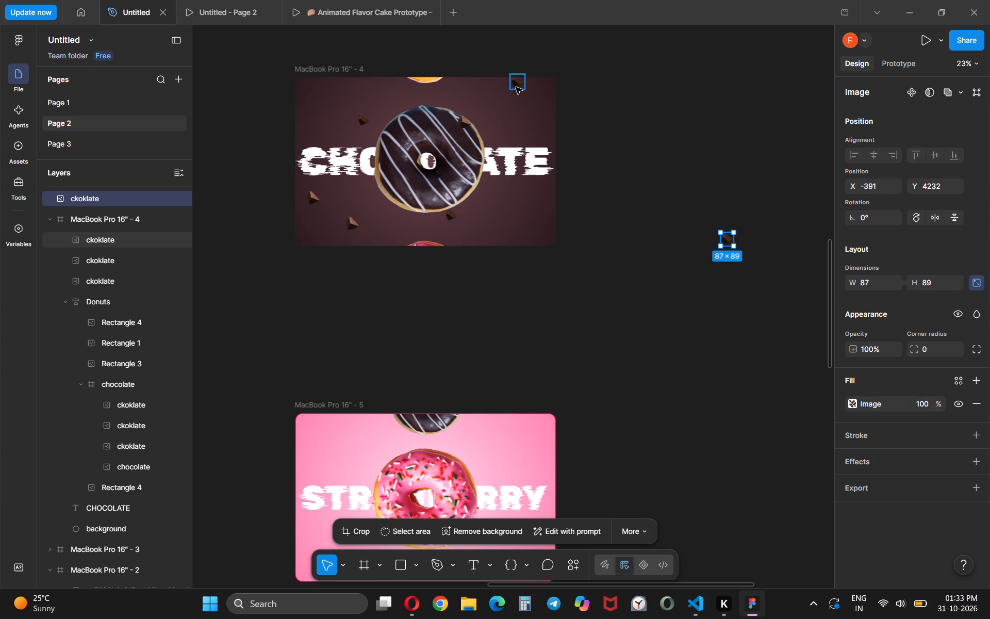
{"action": "left_click_drag", "start_coordinate": [516, 86], "coordinate": [585, 57]}
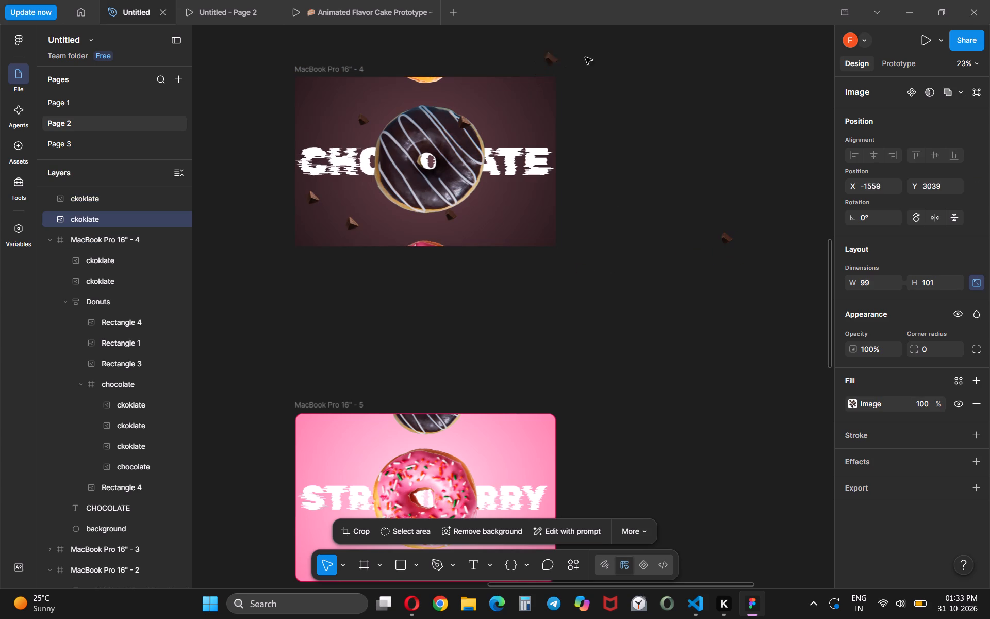
{"action": "left_click_drag", "start_coordinate": [585, 57], "coordinate": [689, 83]}
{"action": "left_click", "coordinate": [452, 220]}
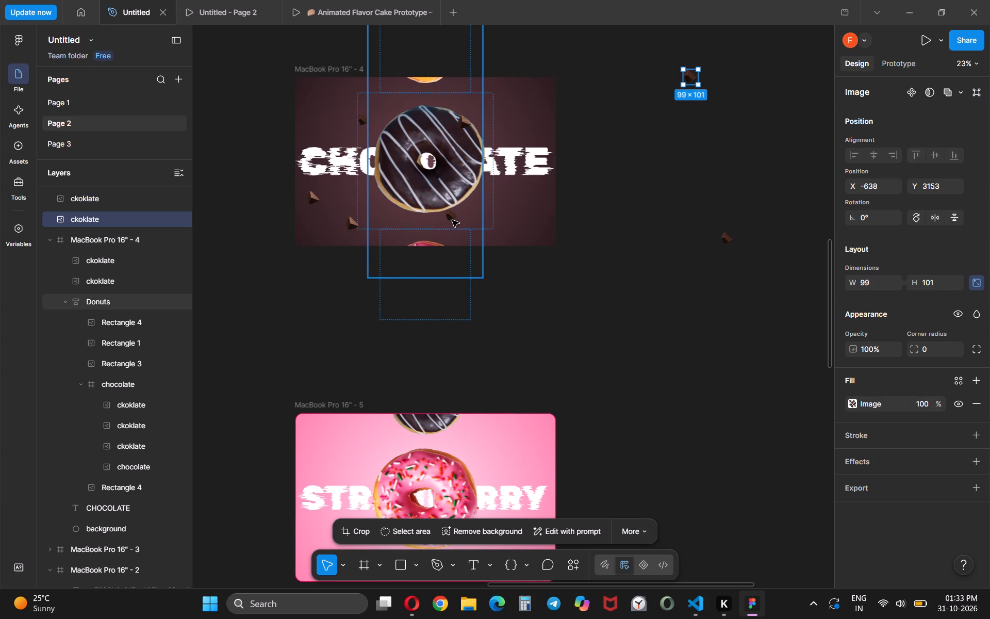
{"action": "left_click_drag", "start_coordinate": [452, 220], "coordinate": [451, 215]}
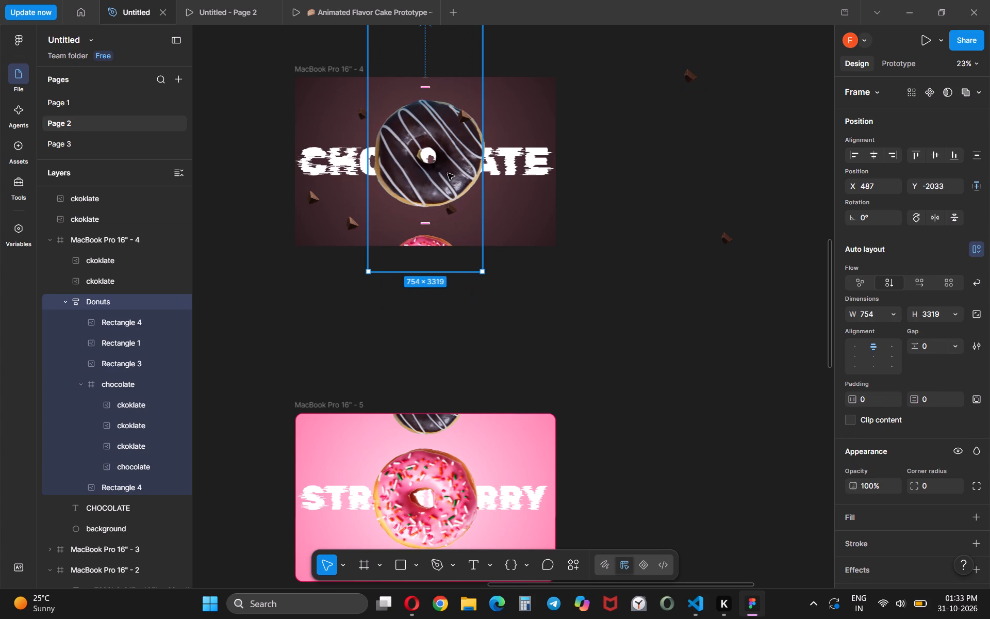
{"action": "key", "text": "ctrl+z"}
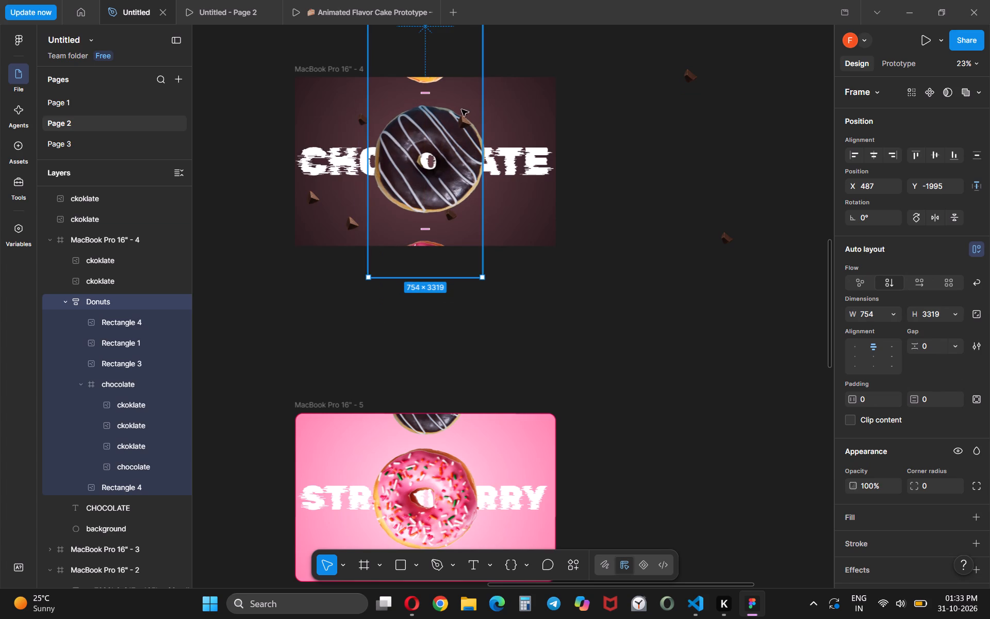
Move the chunks at the donut's lower and upper edges out of the chocolate frame to about X -814, Y 3763 and X -1315, Y 2977.
{"action": "triple_click", "coordinate": [462, 120]}
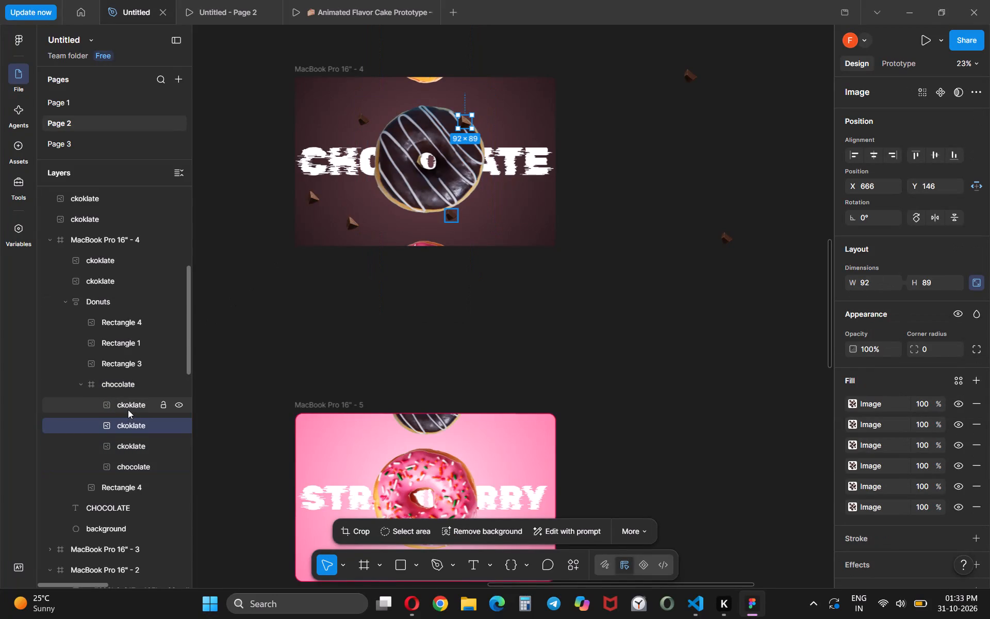
{"action": "left_click", "coordinate": [128, 410]}
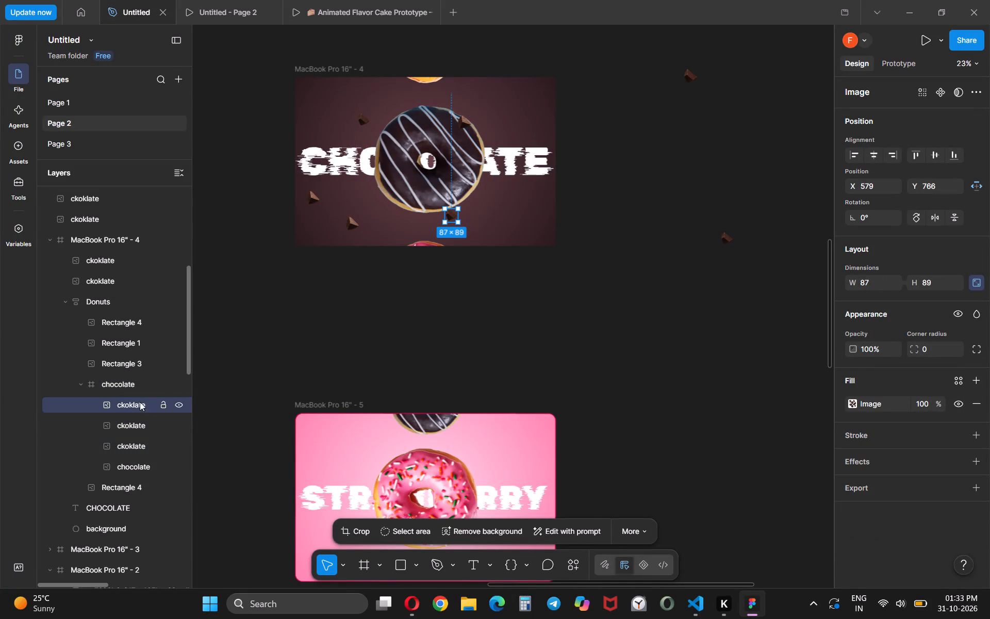
{"action": "left_click_drag", "start_coordinate": [453, 216], "coordinate": [514, 211]}
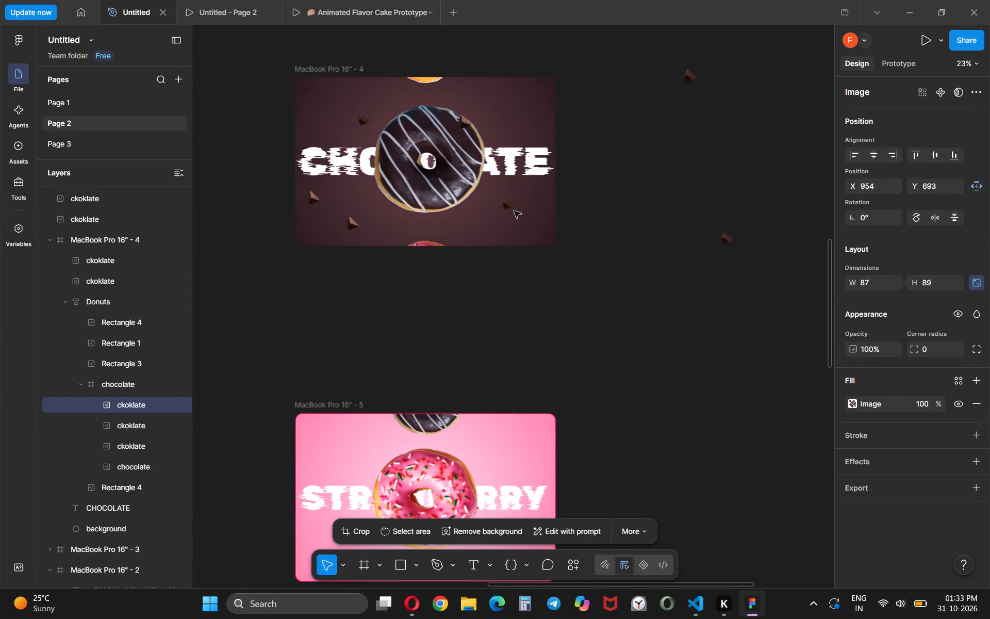
{"action": "left_click_drag", "start_coordinate": [514, 211], "coordinate": [665, 168]}
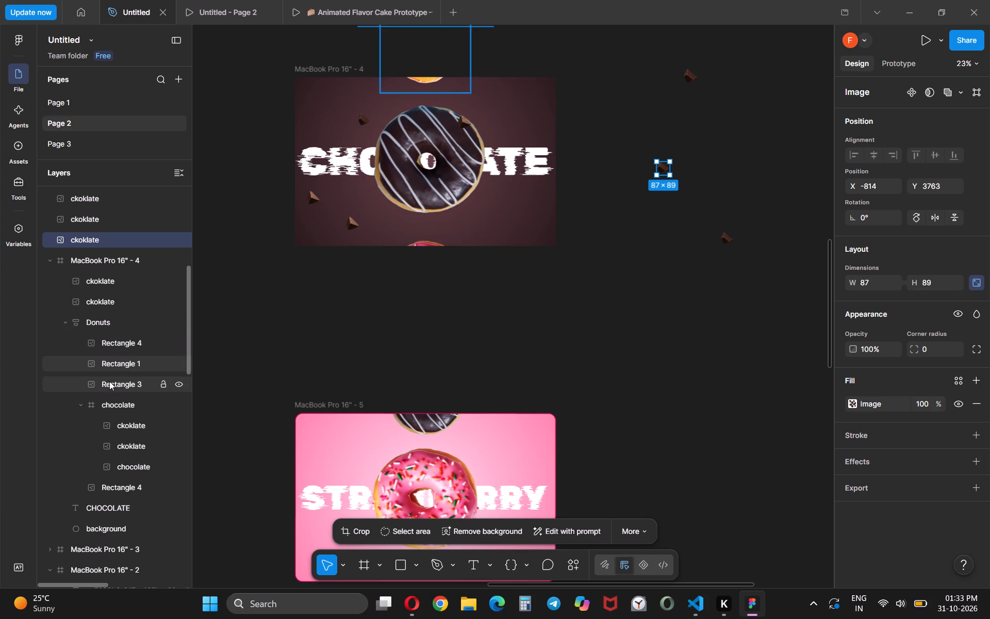
{"action": "left_click", "coordinate": [119, 422]}
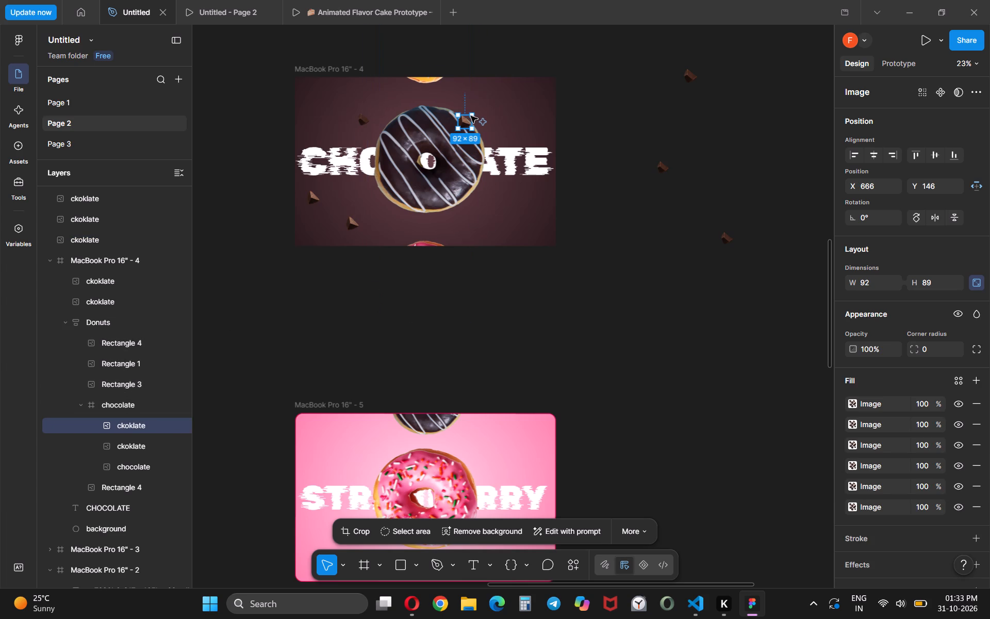
{"action": "left_click_drag", "start_coordinate": [467, 122], "coordinate": [535, 67]}
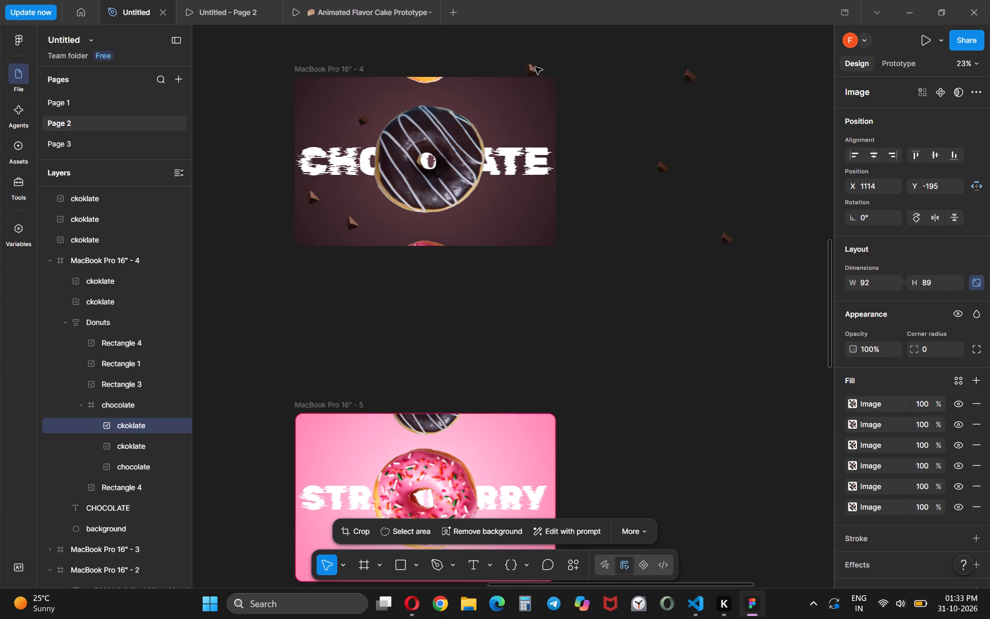
{"action": "left_click_drag", "start_coordinate": [535, 67], "coordinate": [590, 50]}
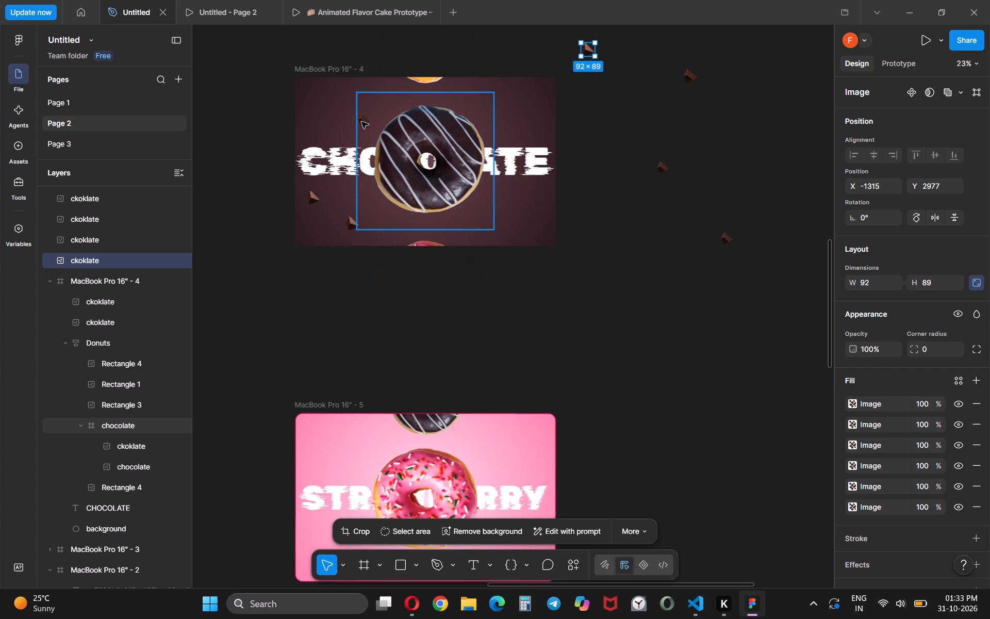
Move the remaining chocolate chunk beside the donut out of the nested chocolate frame onto the empty canvas above MacBook Pro 16" - 4.
{"action": "left_click", "coordinate": [364, 122]}
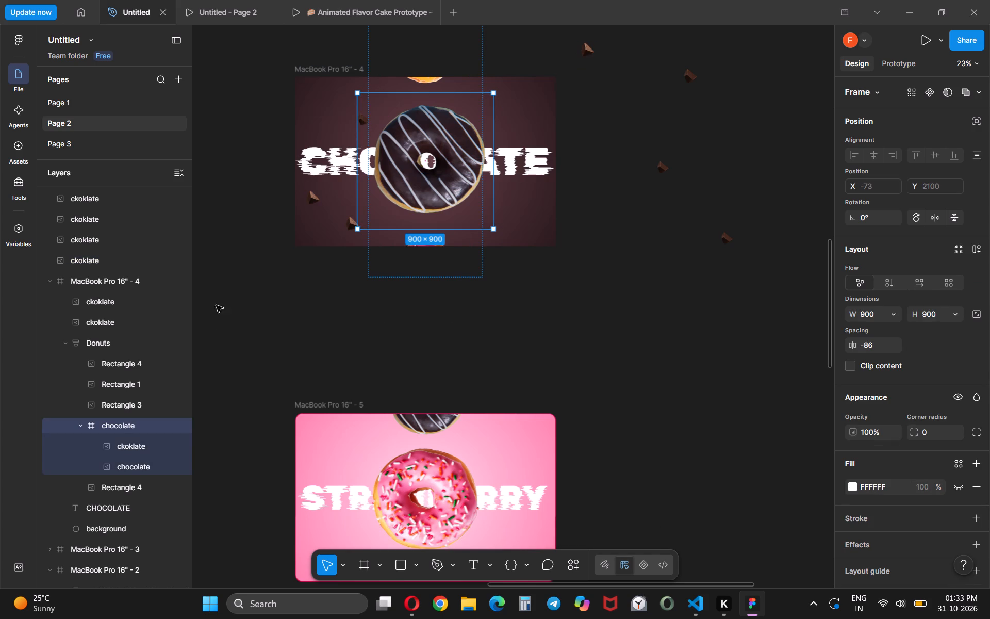
{"action": "left_click", "coordinate": [137, 452]}
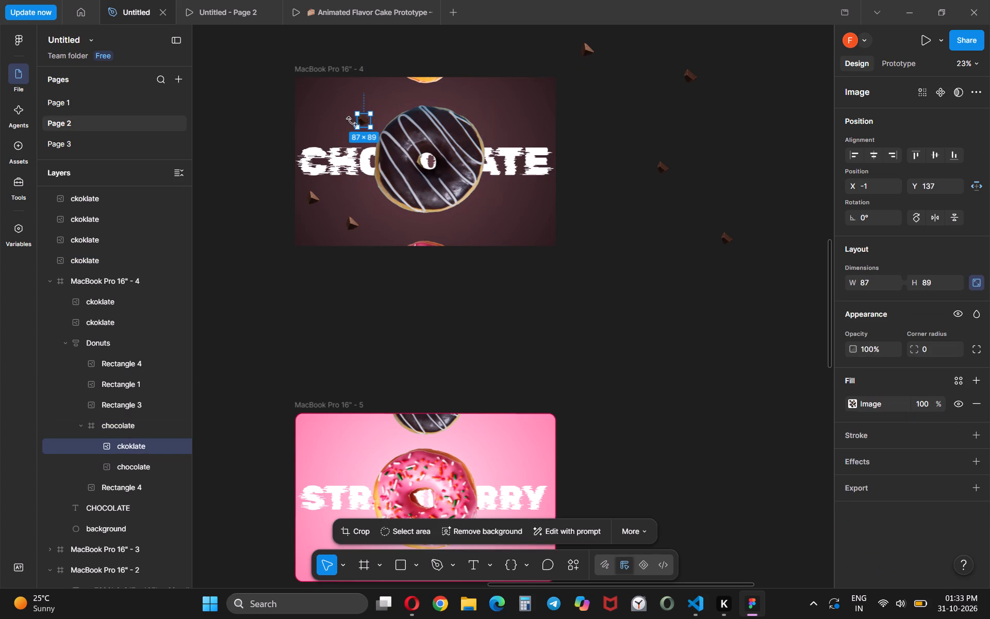
{"action": "left_click_drag", "start_coordinate": [364, 123], "coordinate": [377, 57]}
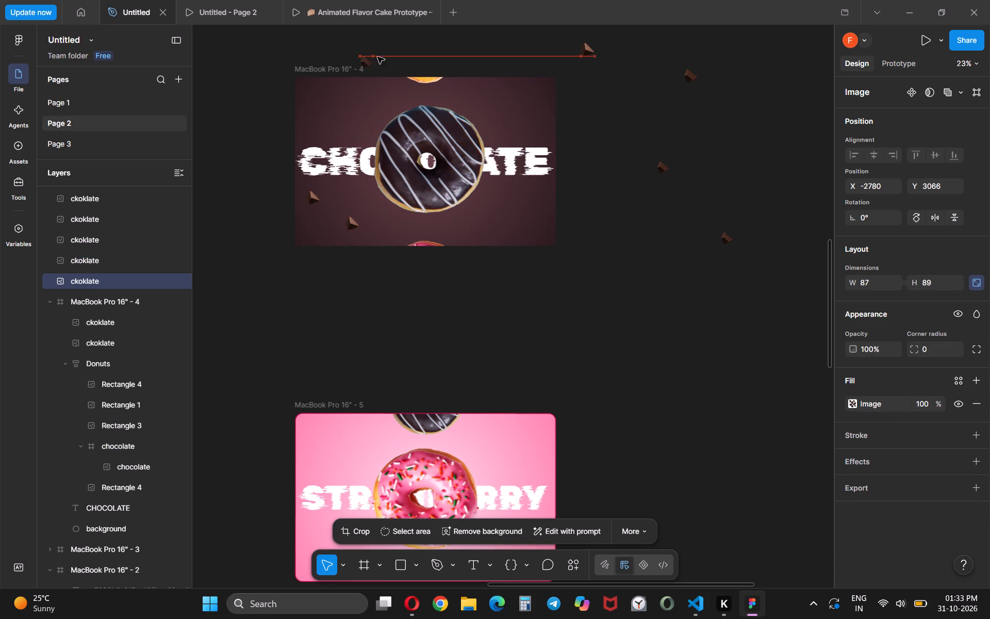
{"action": "left_click_drag", "start_coordinate": [377, 57], "coordinate": [384, 54]}
Crop the lower-left chocolate chunk's first image fill, enlarging and shifting the image, and move the chunk to about X 324, Y 772.
{"action": "left_click", "coordinate": [315, 202]}
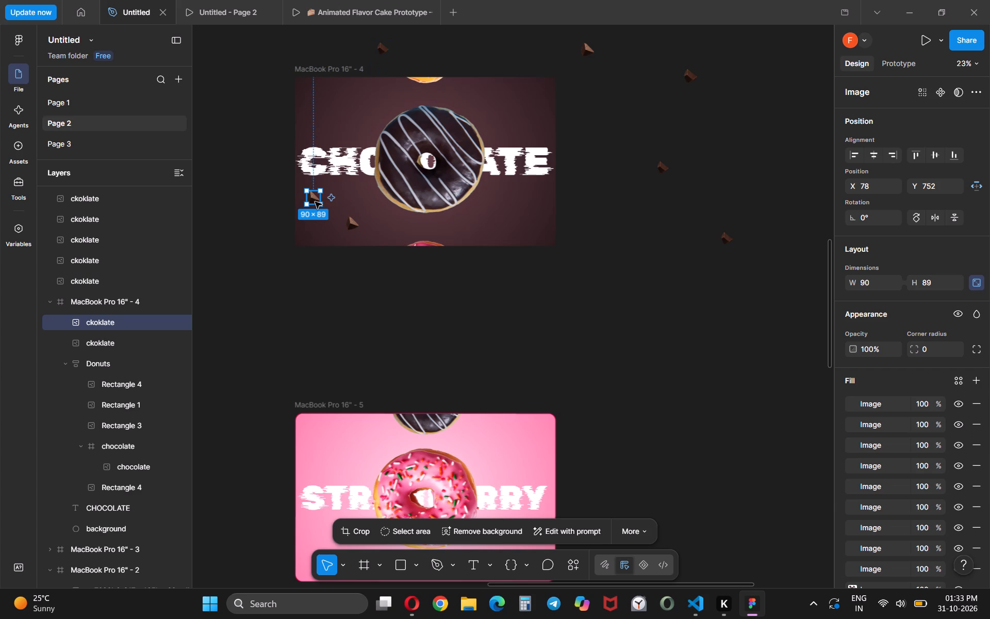
{"action": "double_click", "coordinate": [315, 202]}
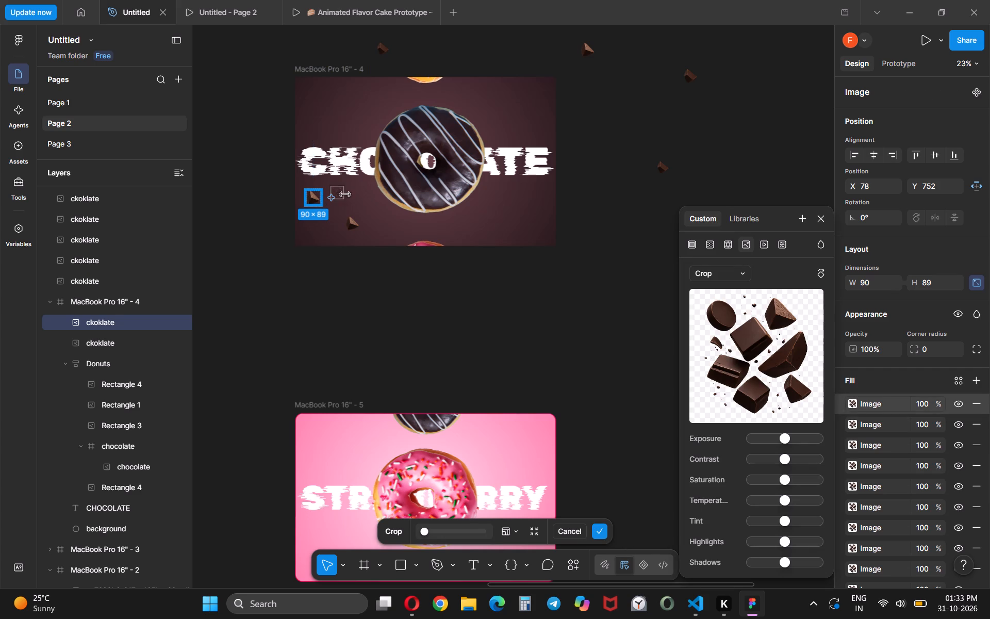
{"action": "left_click", "coordinate": [338, 191]}
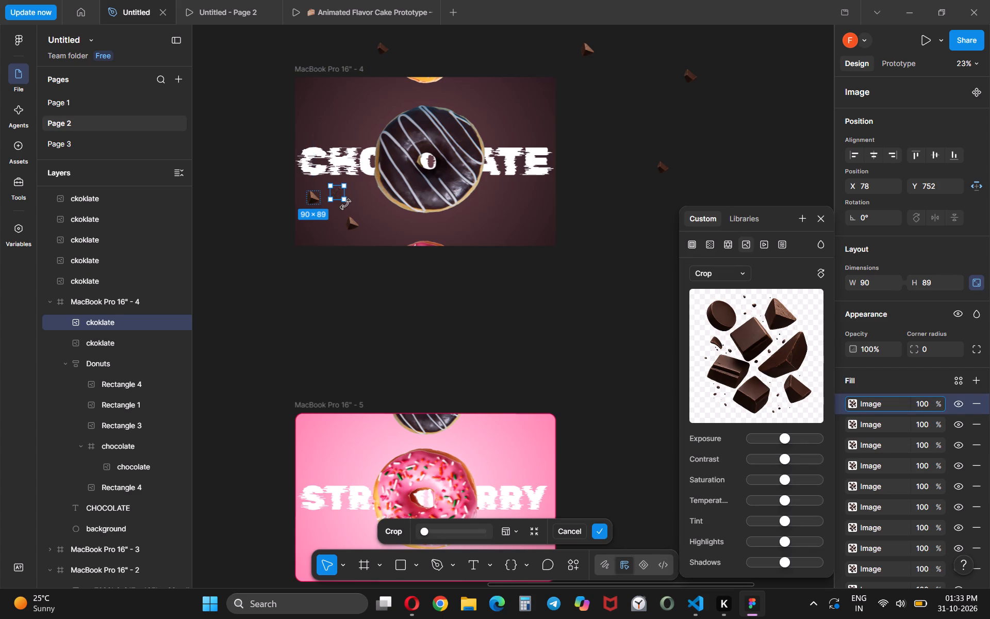
{"action": "left_click_drag", "start_coordinate": [345, 200], "coordinate": [360, 217]}
{"action": "left_click_drag", "start_coordinate": [311, 199], "coordinate": [327, 198]}
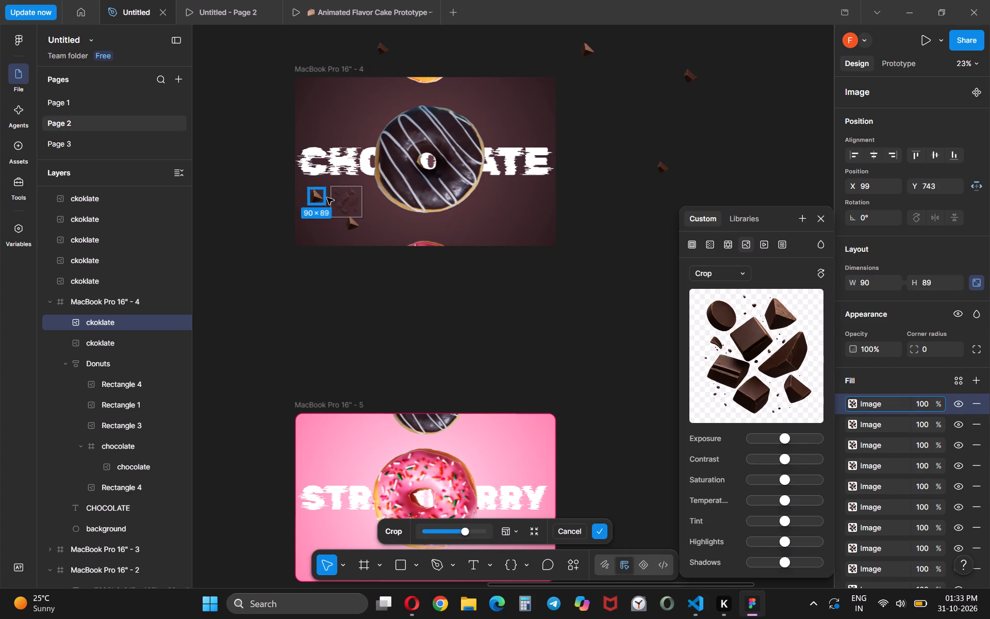
{"action": "left_click_drag", "start_coordinate": [327, 198], "coordinate": [347, 200]}
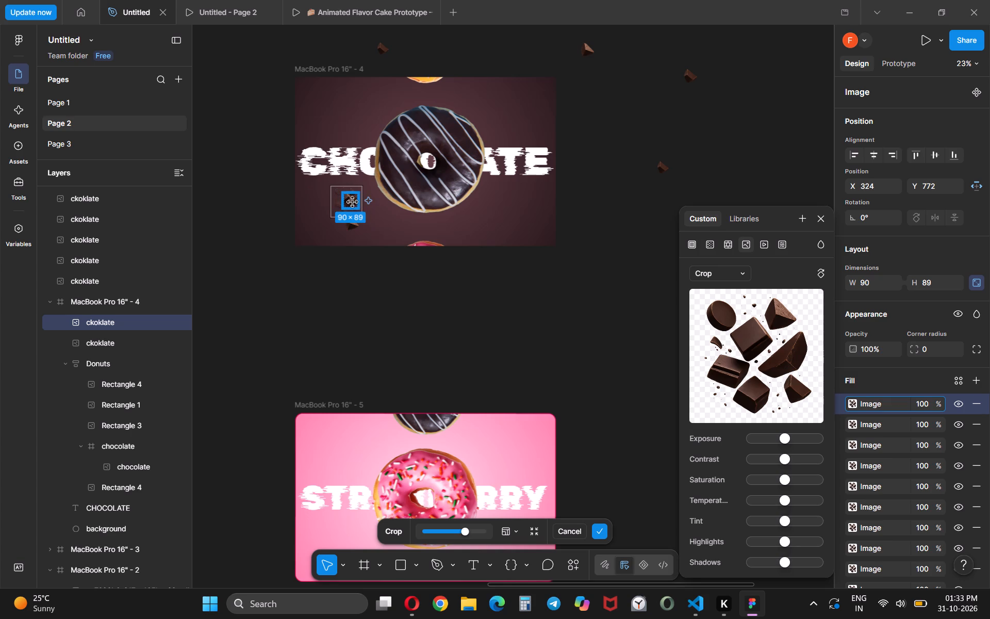
{"action": "left_click_drag", "start_coordinate": [351, 202], "coordinate": [621, 167]}
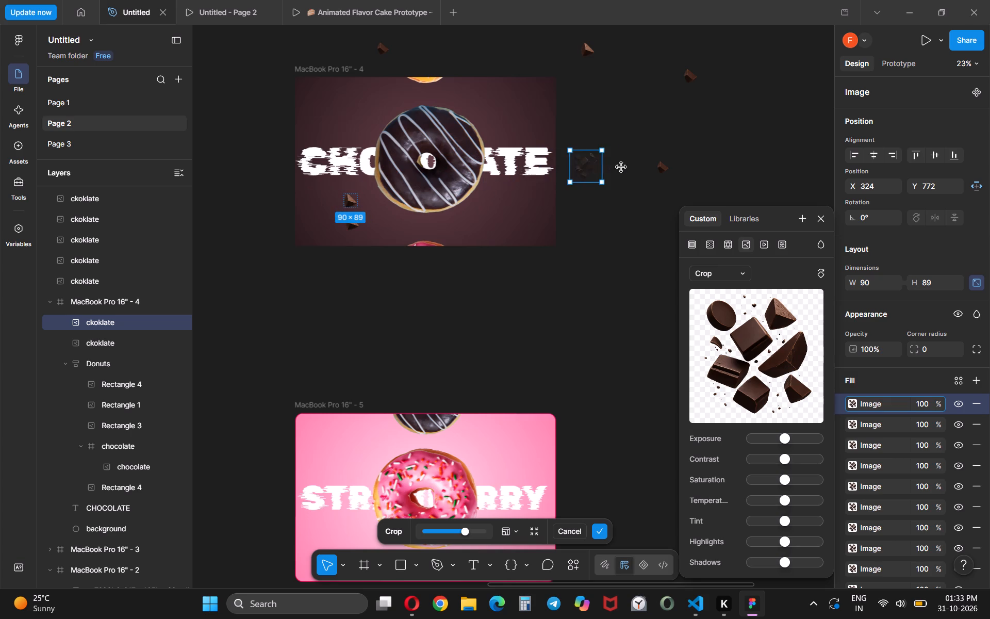
{"action": "left_click_drag", "start_coordinate": [621, 167], "coordinate": [606, 198]}
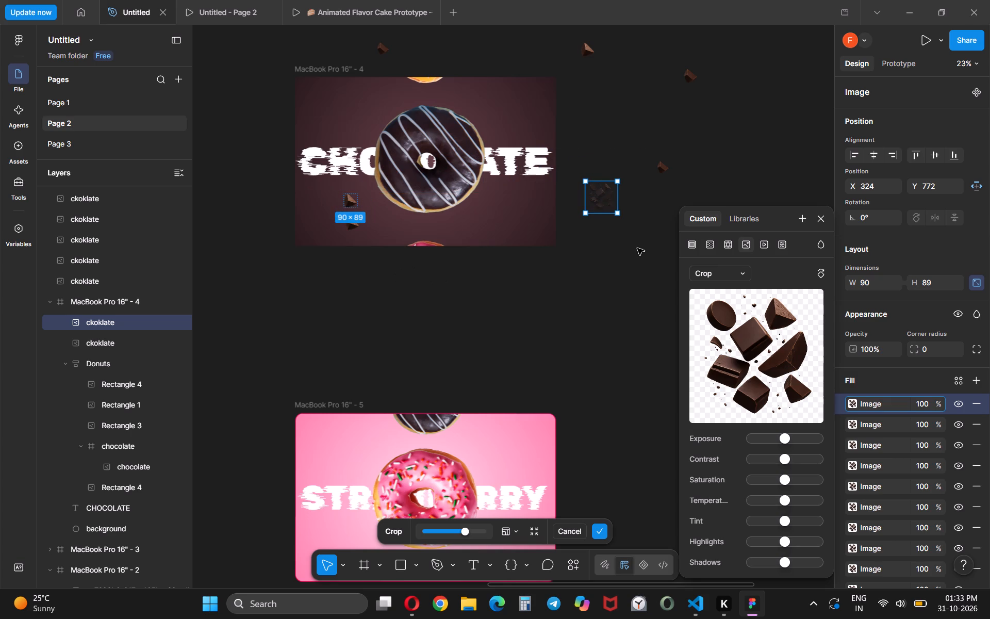
Change the chocolate chunk's first image fill to solid colour C4C4C4.
{"action": "left_click", "coordinate": [694, 246]}
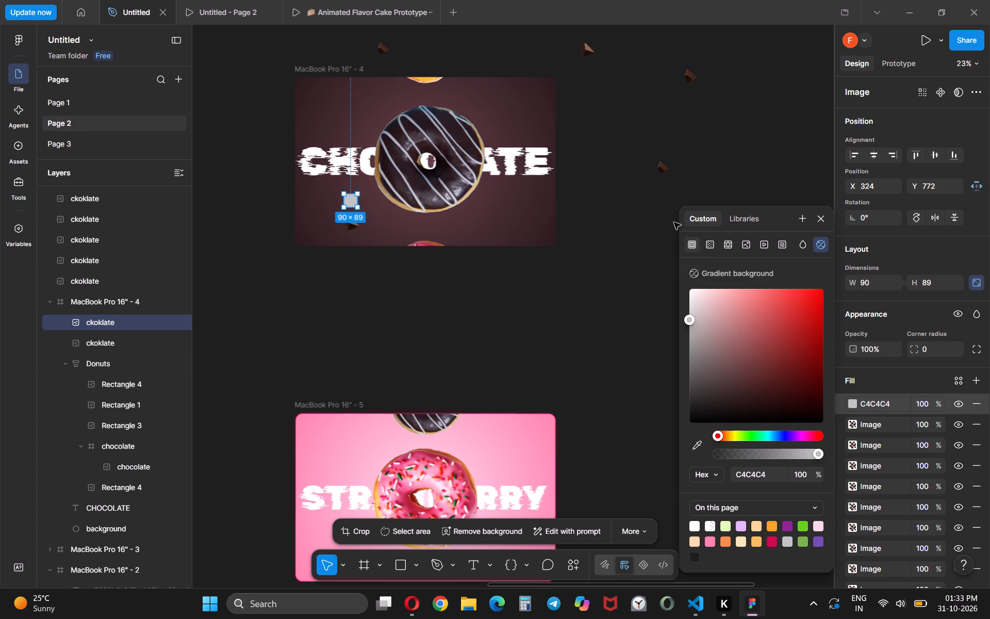
Undo the solid-colour change to the chocolate chunk's first fill.
{"action": "left_click", "coordinate": [747, 245]}
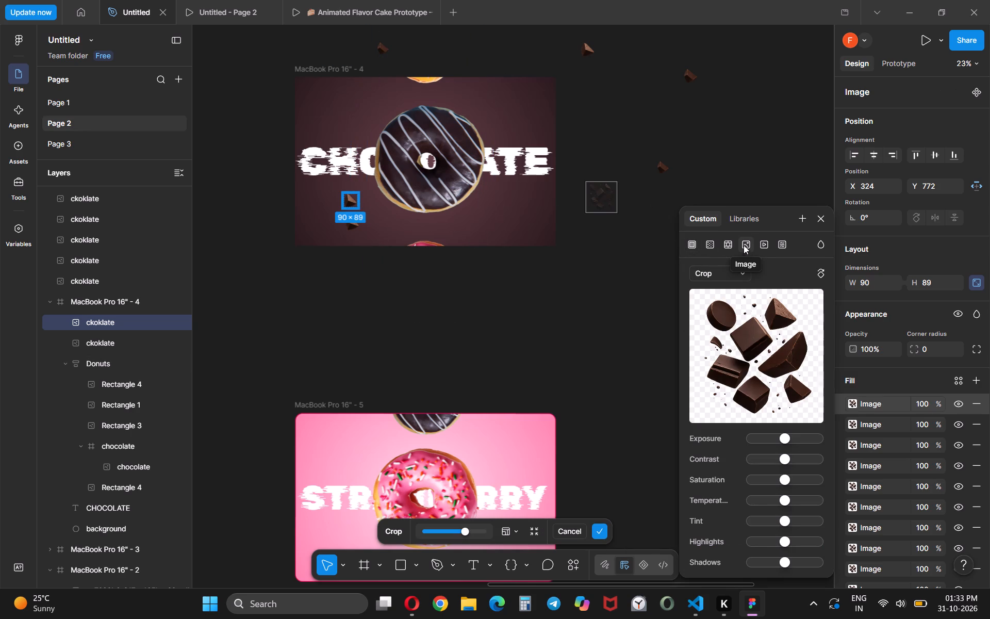
{"action": "key", "text": "ctrl+z"}
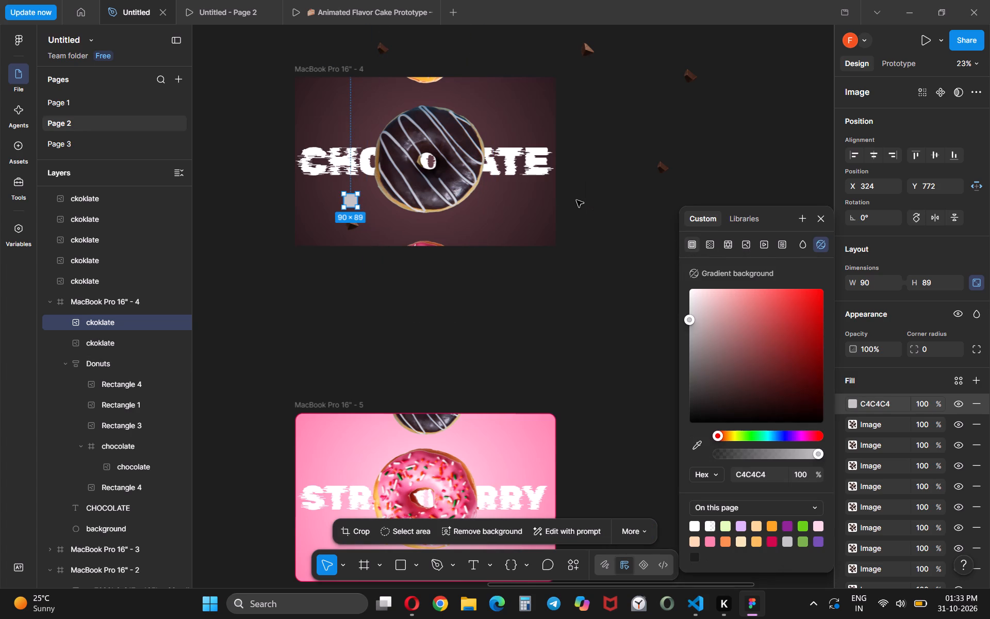
{"action": "key", "text": "ctrl+z"}
{"action": "key", "text": "ctrl+z"}
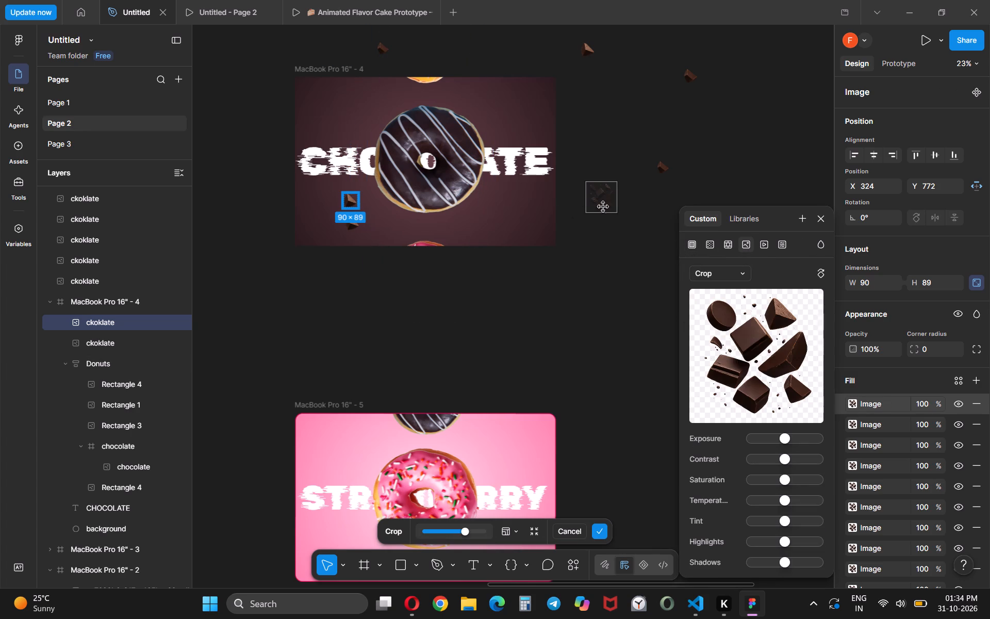
{"action": "key", "text": "ctrl+z"}
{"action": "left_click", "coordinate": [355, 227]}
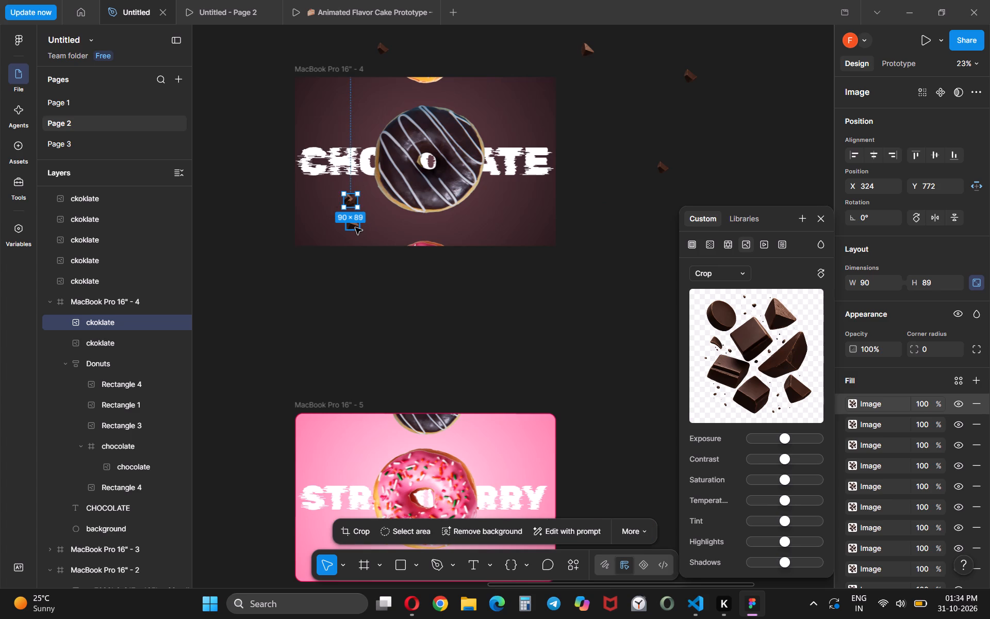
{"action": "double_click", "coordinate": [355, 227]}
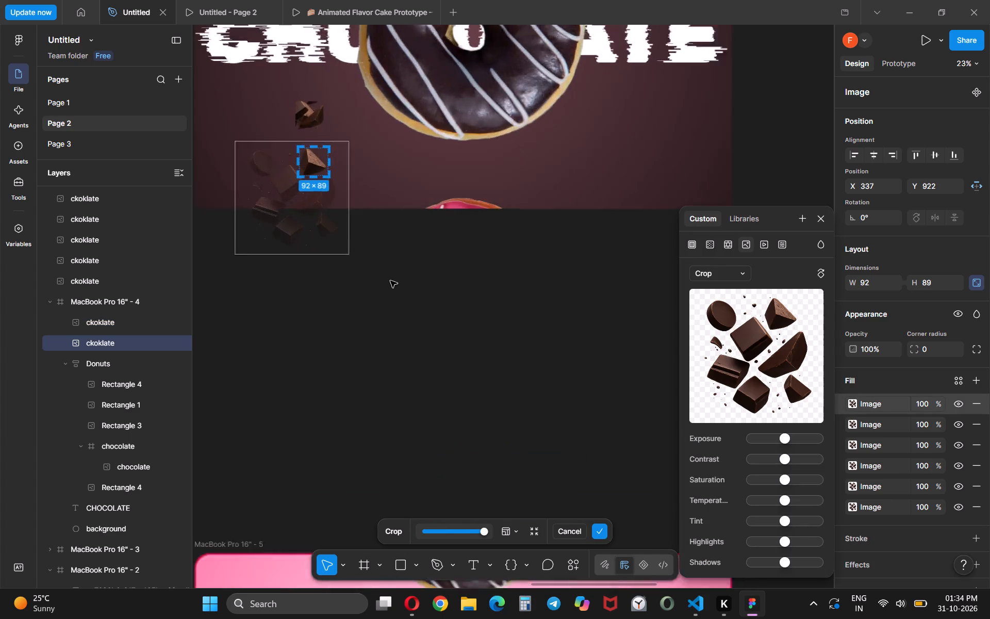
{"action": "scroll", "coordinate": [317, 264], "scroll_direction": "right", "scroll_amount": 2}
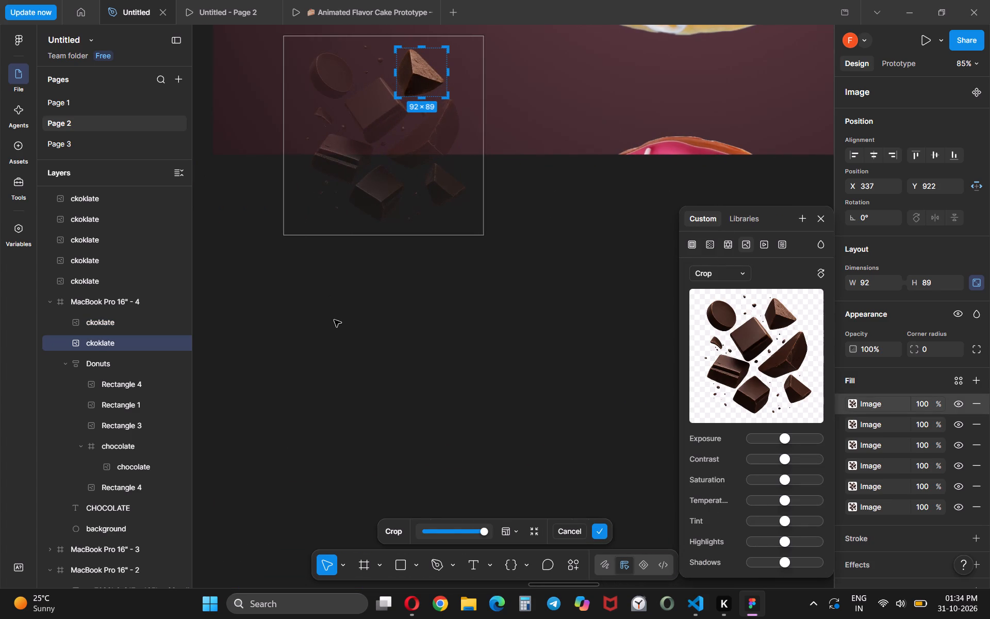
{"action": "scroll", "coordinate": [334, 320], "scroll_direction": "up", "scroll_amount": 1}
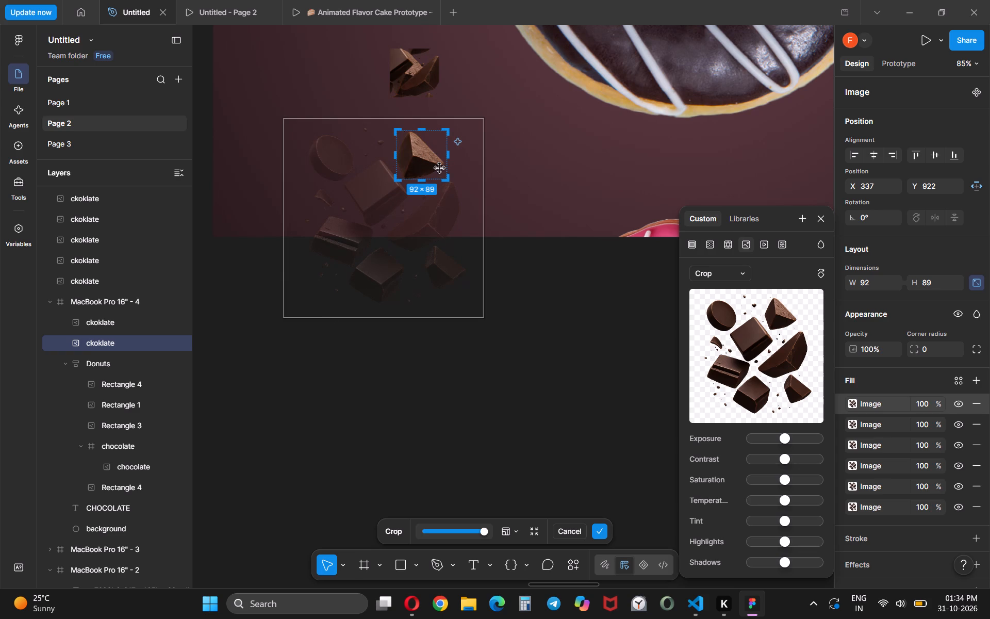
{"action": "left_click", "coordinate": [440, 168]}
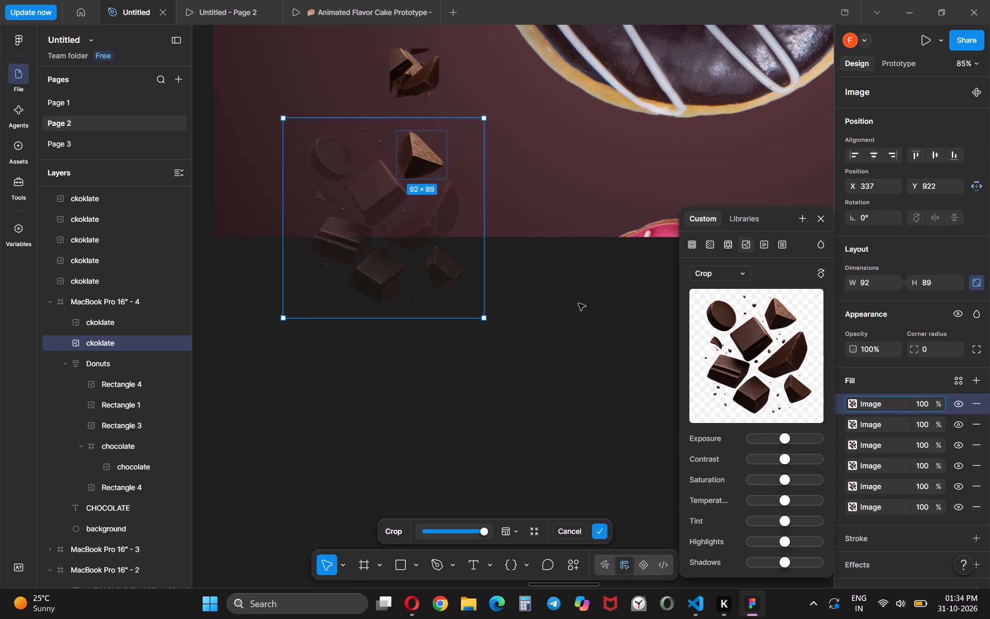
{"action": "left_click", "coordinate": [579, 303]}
Duplicate the first image fill of the triangular chunk near the frame's lower edge twice and move the chunk to about X 261, Y 977.
{"action": "left_click", "coordinate": [416, 160]}
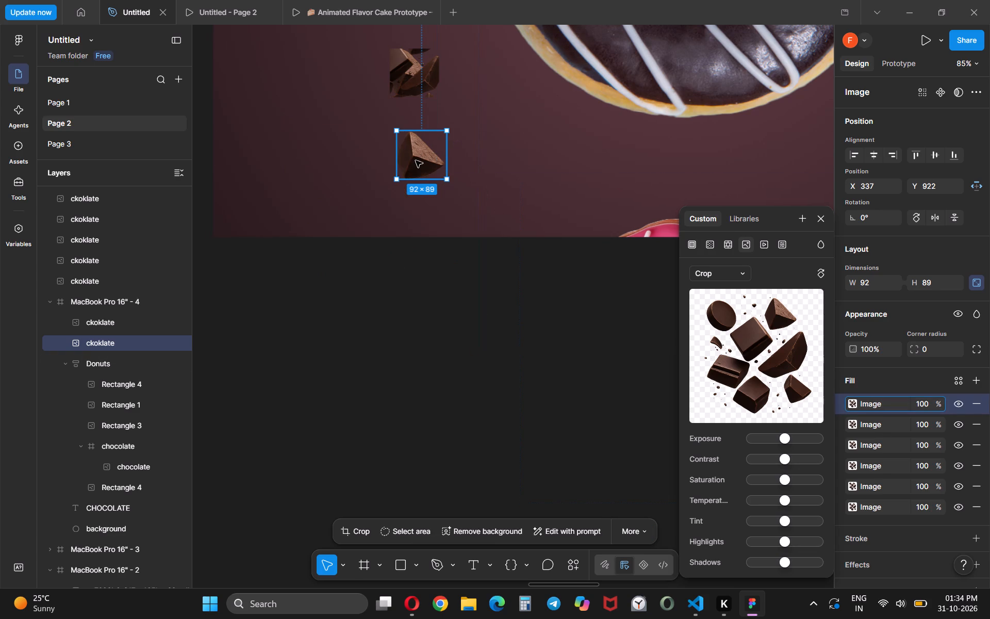
{"action": "key", "text": "ctrl+d"}
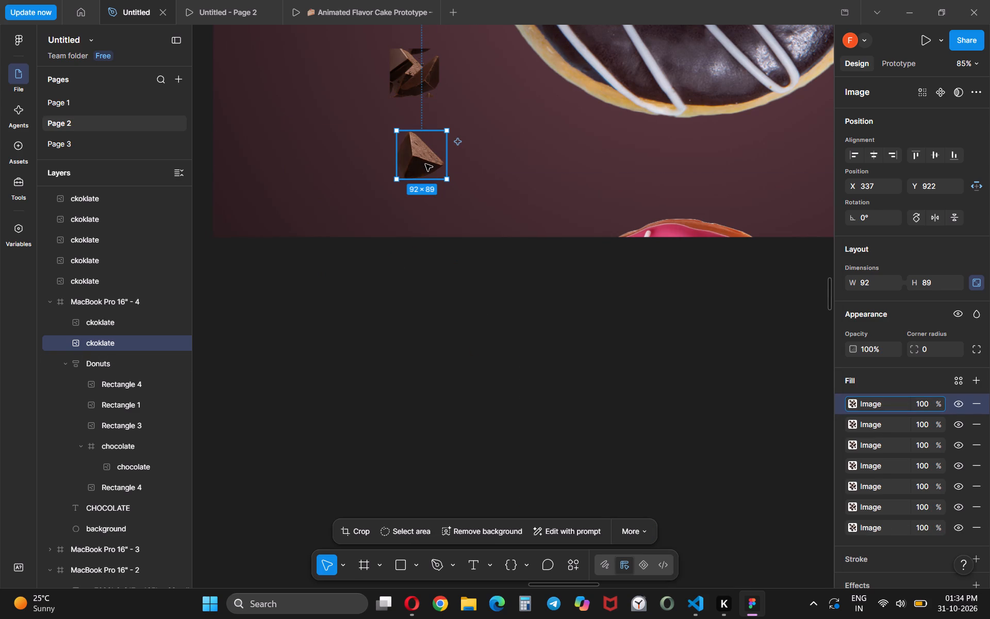
{"action": "left_click_drag", "start_coordinate": [425, 164], "coordinate": [404, 166]}
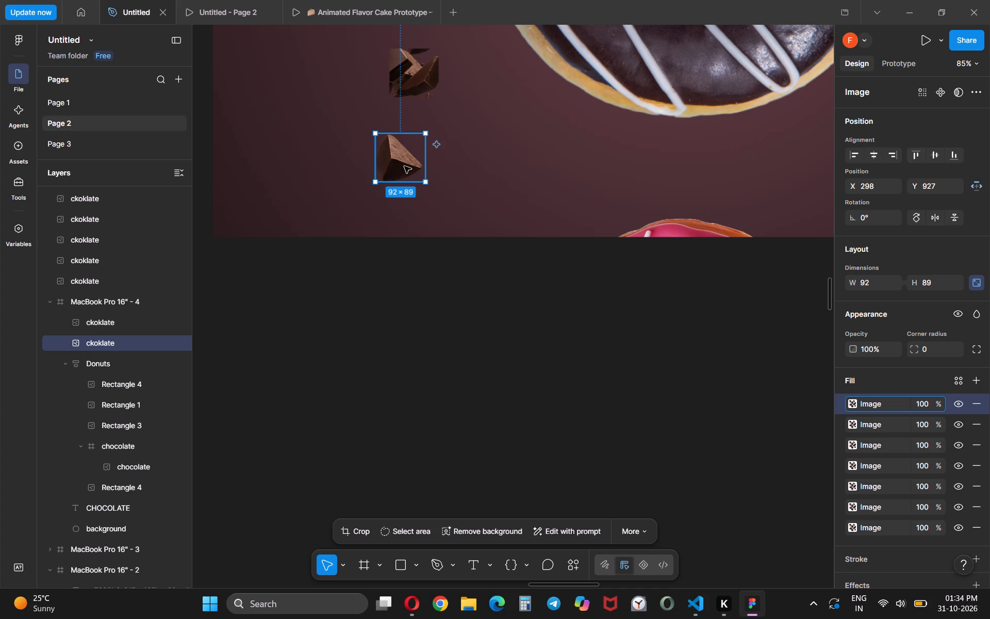
{"action": "key", "text": "ctrl+d"}
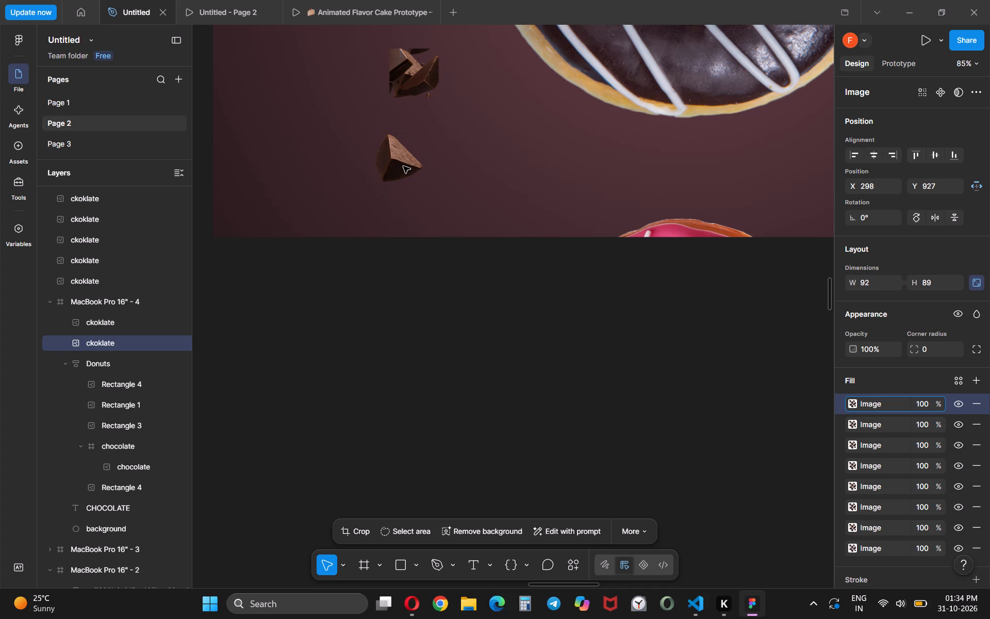
{"action": "left_click_drag", "start_coordinate": [400, 165], "coordinate": [409, 140], "text": "ctrl"}
{"action": "left_click_drag", "start_coordinate": [409, 167], "coordinate": [434, 123], "text": "ctrl"}
{"action": "left_click_drag", "start_coordinate": [411, 152], "coordinate": [421, 116]}
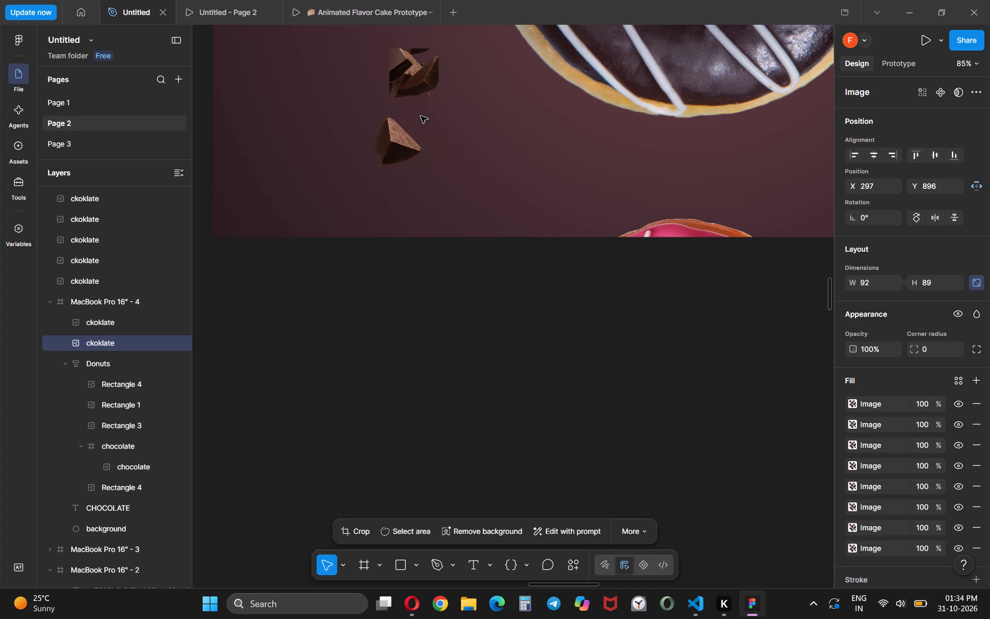
{"action": "left_click_drag", "start_coordinate": [421, 116], "coordinate": [430, 118]}
{"action": "left_click_drag", "start_coordinate": [426, 108], "coordinate": [388, 171]}
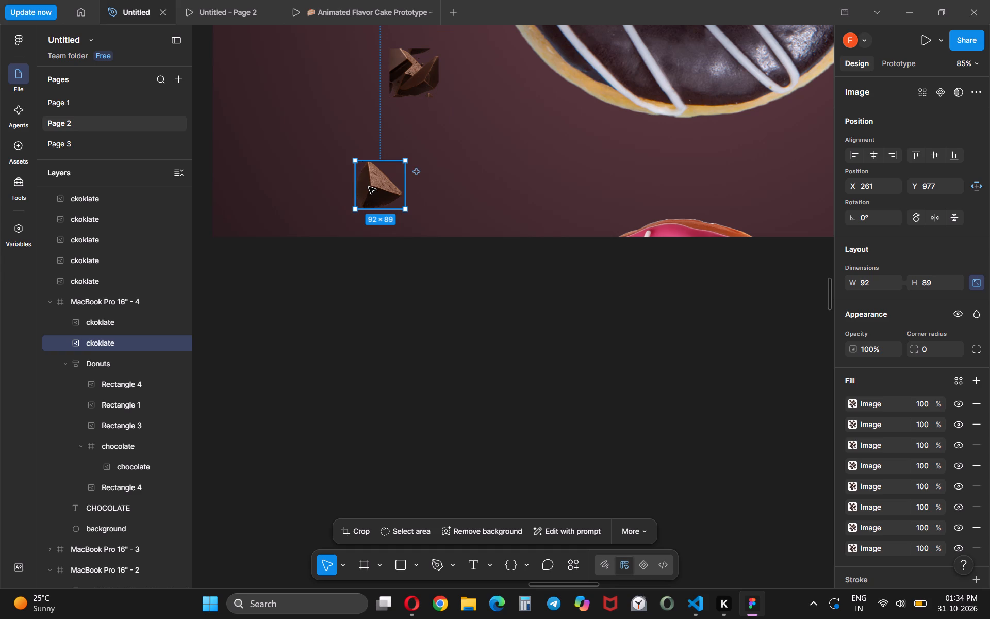
Duplicate the triangular chunk twice, placing one copy inside the nested chocolate frame at X 0, Y 828 and the other at about X 121, Y 786.
{"action": "left_click", "coordinate": [369, 187]}
{"action": "key", "text": "ctrl+d"}
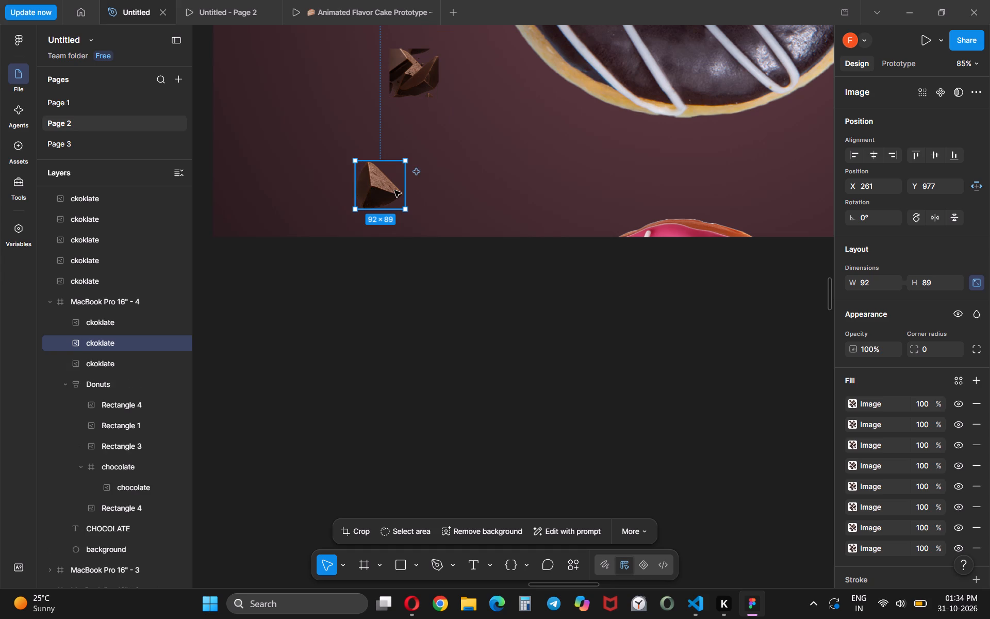
{"action": "left_click_drag", "start_coordinate": [394, 190], "coordinate": [478, 168]}
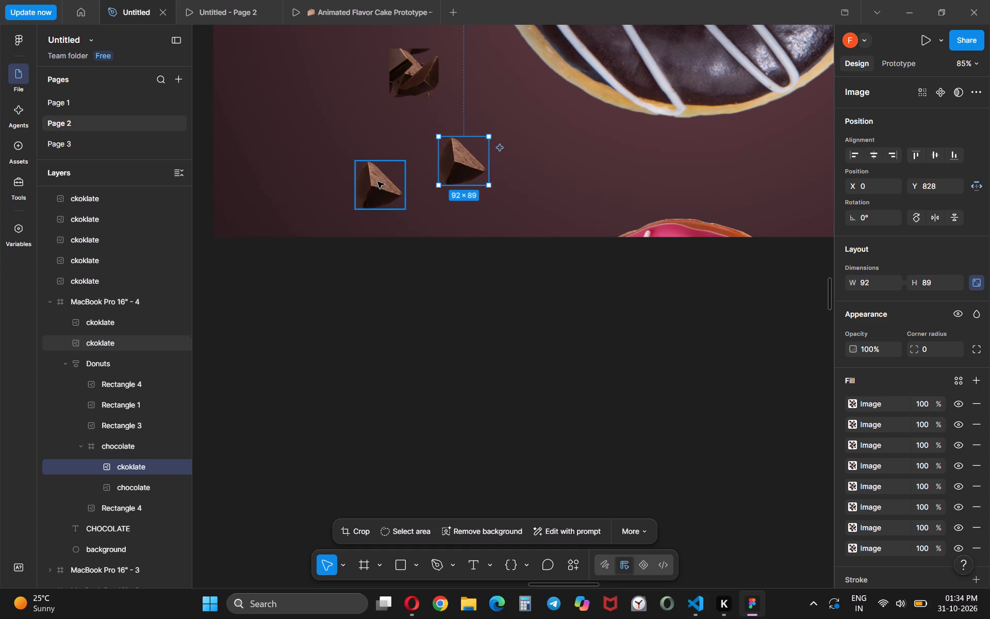
{"action": "left_click", "coordinate": [376, 183]}
{"action": "key", "text": "ctrl+d"}
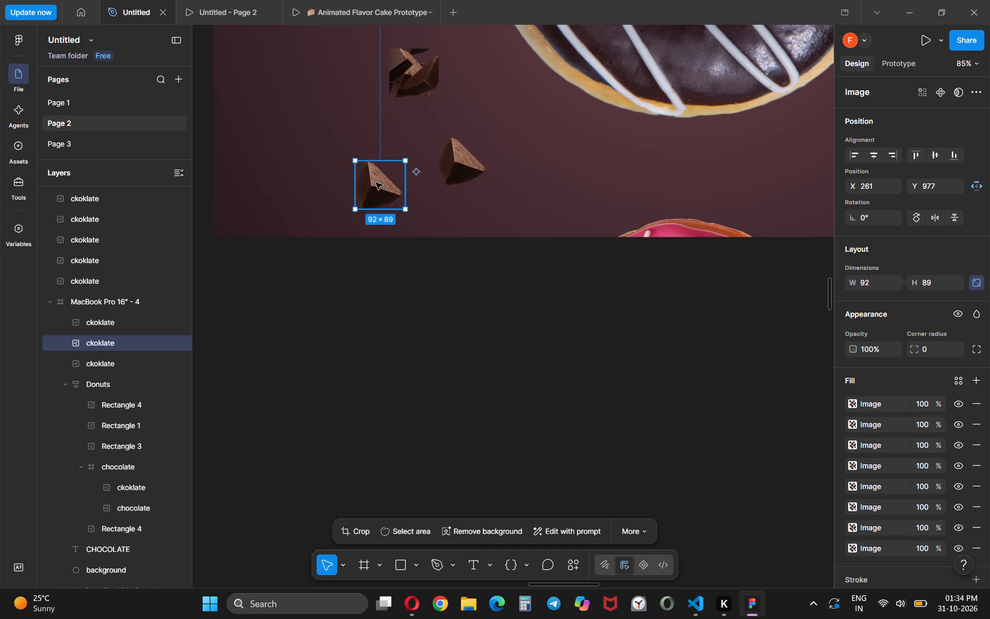
{"action": "left_click_drag", "start_coordinate": [378, 186], "coordinate": [301, 81]}
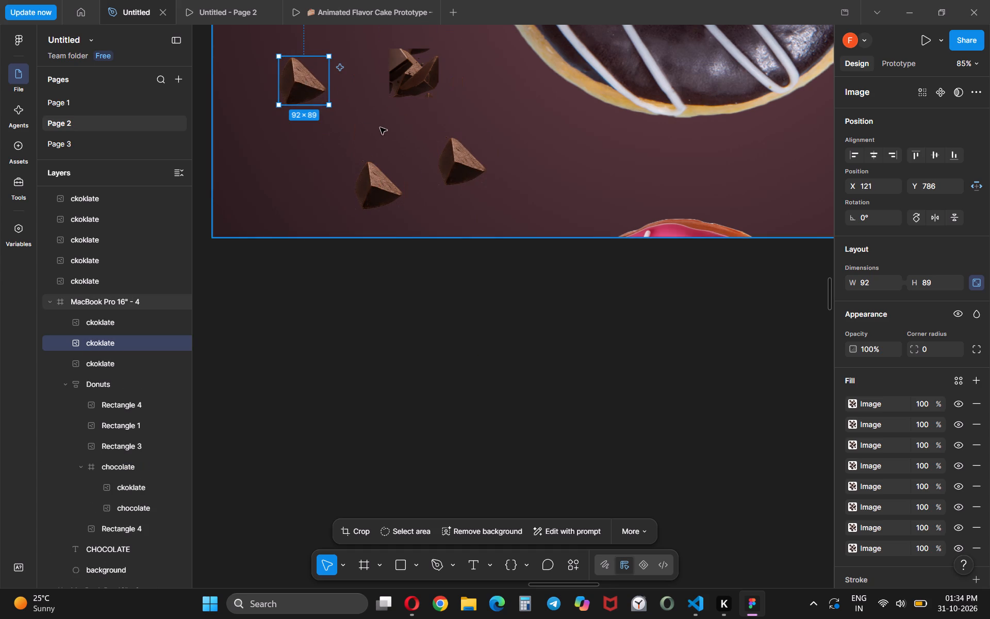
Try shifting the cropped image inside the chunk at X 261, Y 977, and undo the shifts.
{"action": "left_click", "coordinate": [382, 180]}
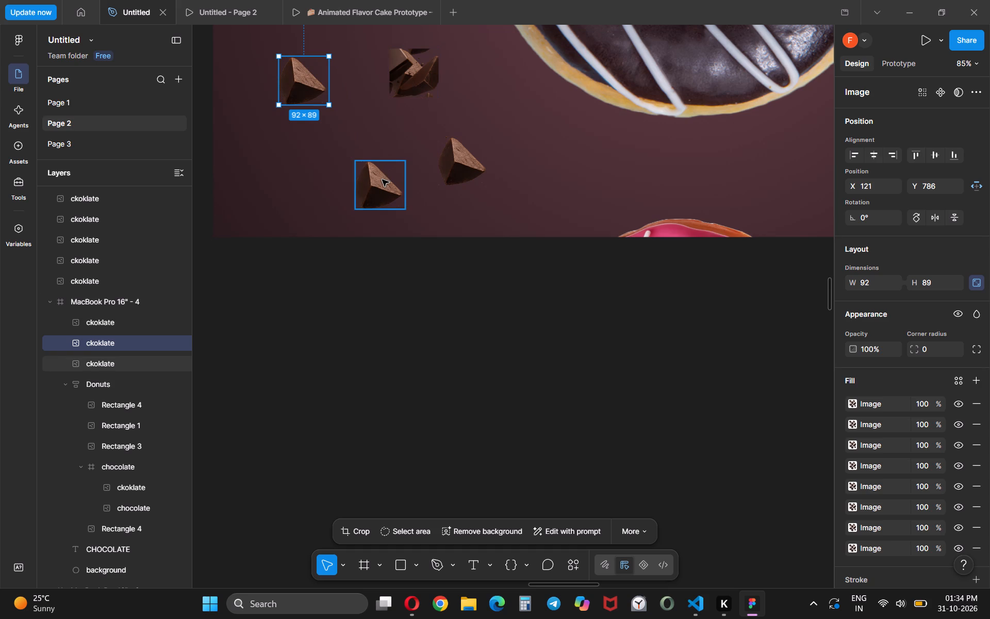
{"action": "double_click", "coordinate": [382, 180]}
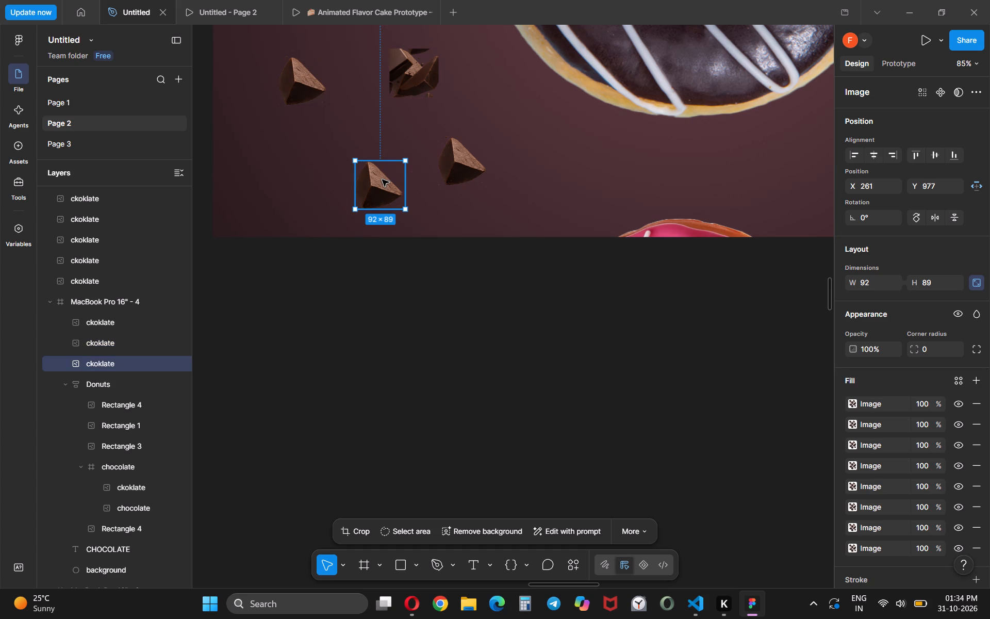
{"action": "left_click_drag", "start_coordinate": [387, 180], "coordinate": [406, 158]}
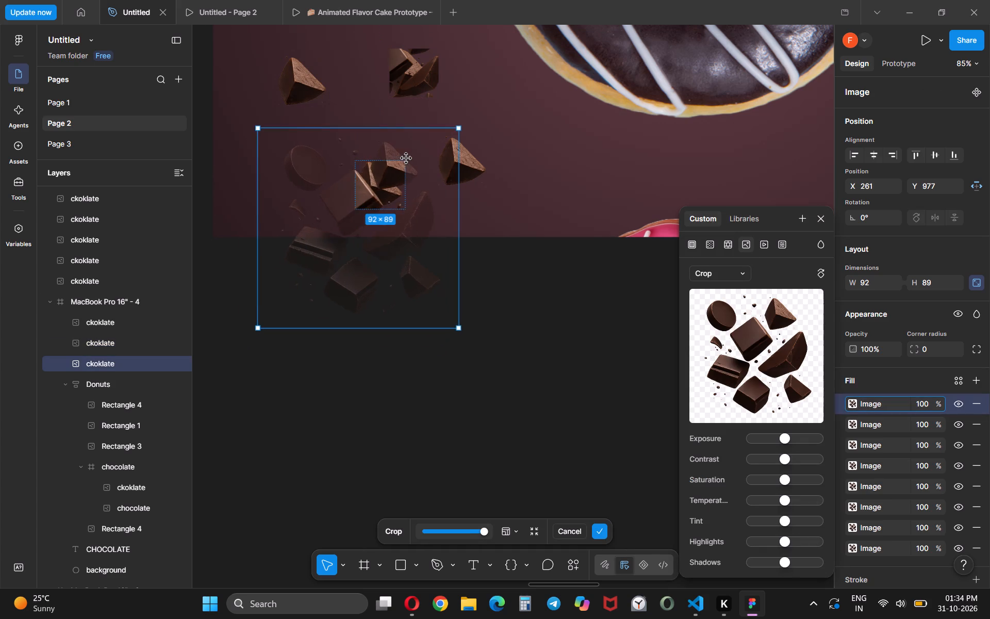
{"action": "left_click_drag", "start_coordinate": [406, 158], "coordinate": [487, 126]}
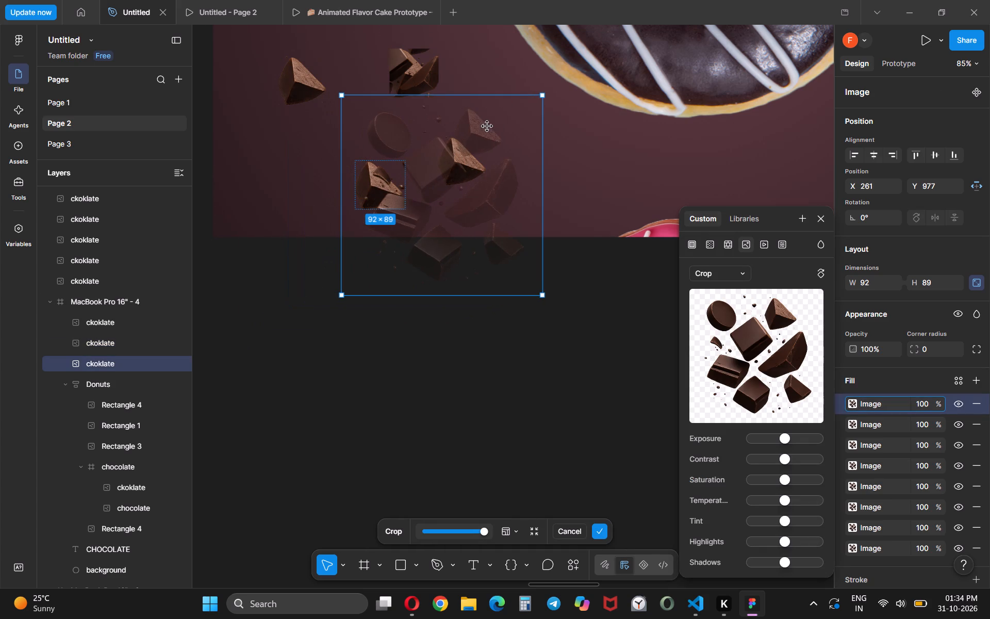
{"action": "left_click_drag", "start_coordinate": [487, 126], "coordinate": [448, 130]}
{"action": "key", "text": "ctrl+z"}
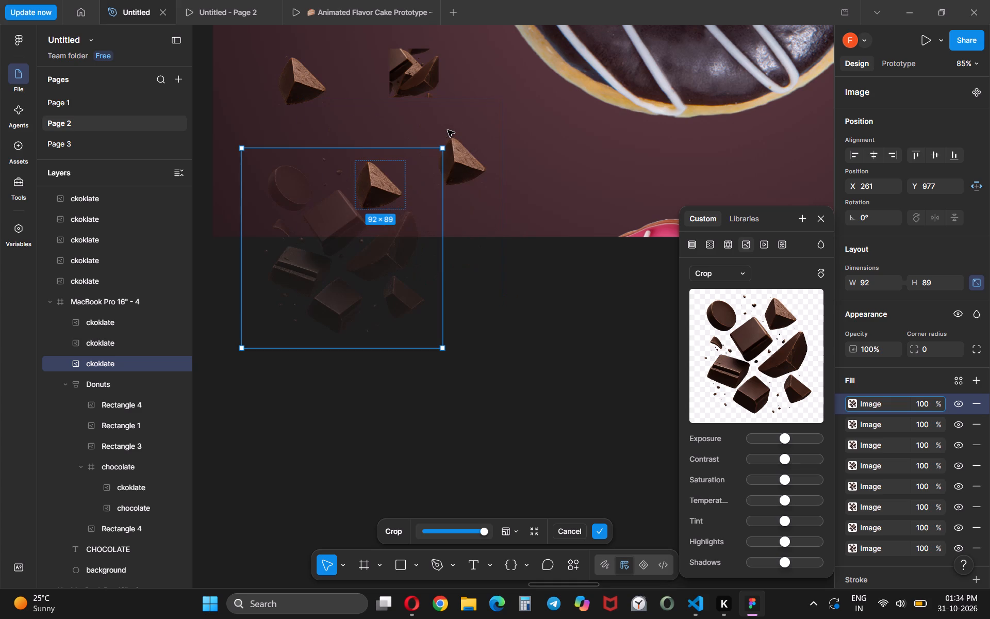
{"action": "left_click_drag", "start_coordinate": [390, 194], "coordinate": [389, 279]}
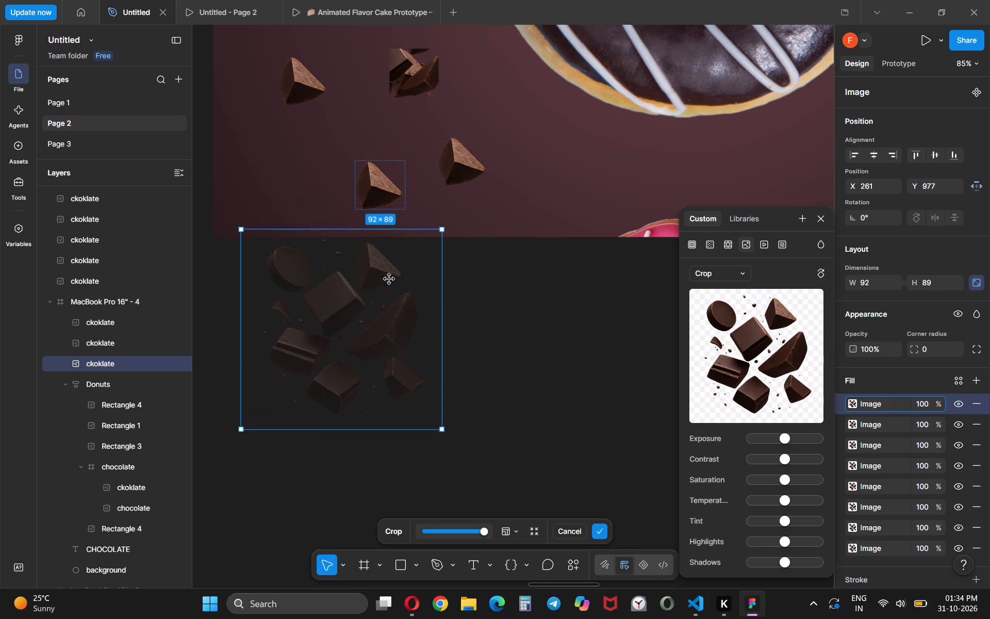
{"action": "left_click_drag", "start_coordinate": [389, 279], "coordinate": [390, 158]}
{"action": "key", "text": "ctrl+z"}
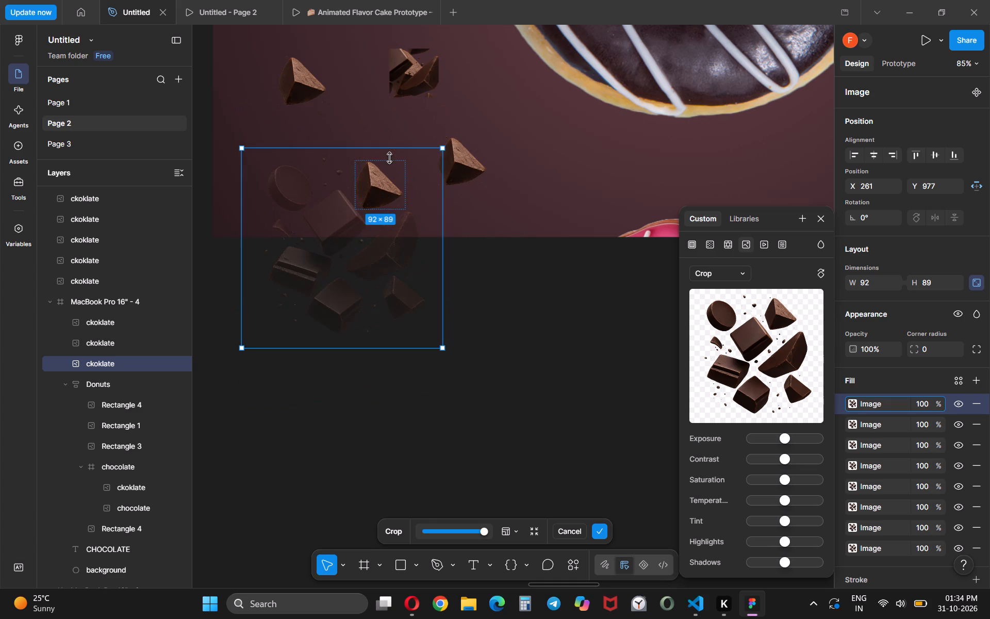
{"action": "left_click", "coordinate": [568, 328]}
Move the chunk onto the canvas below MacBook Pro 16" - 4, at about X -3052, Y 4481, and shift its first fill's cropped image.
{"action": "left_click_drag", "start_coordinate": [382, 186], "coordinate": [326, 350]}
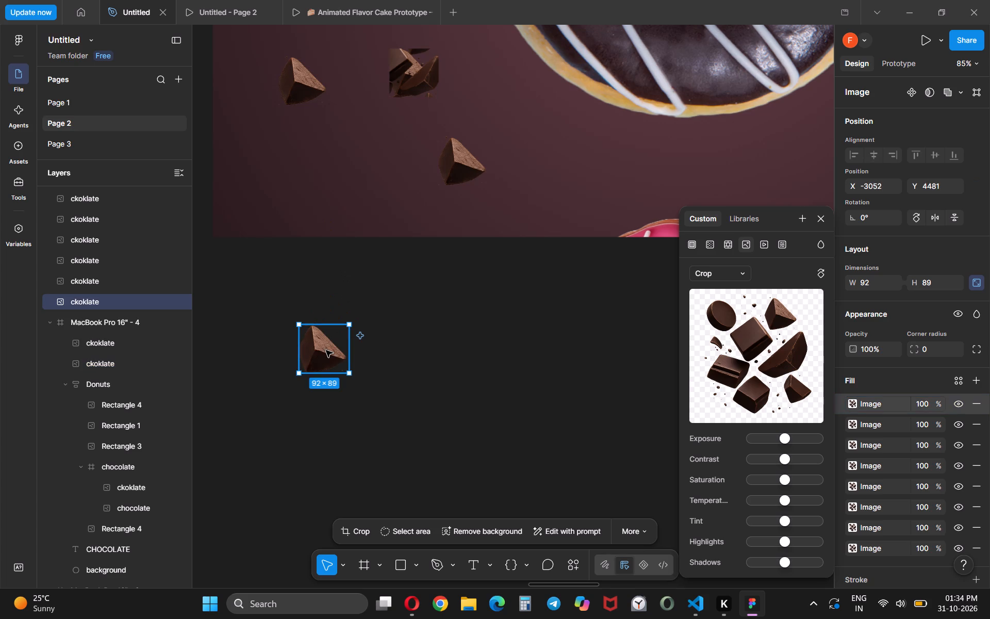
{"action": "double_click", "coordinate": [339, 354]}
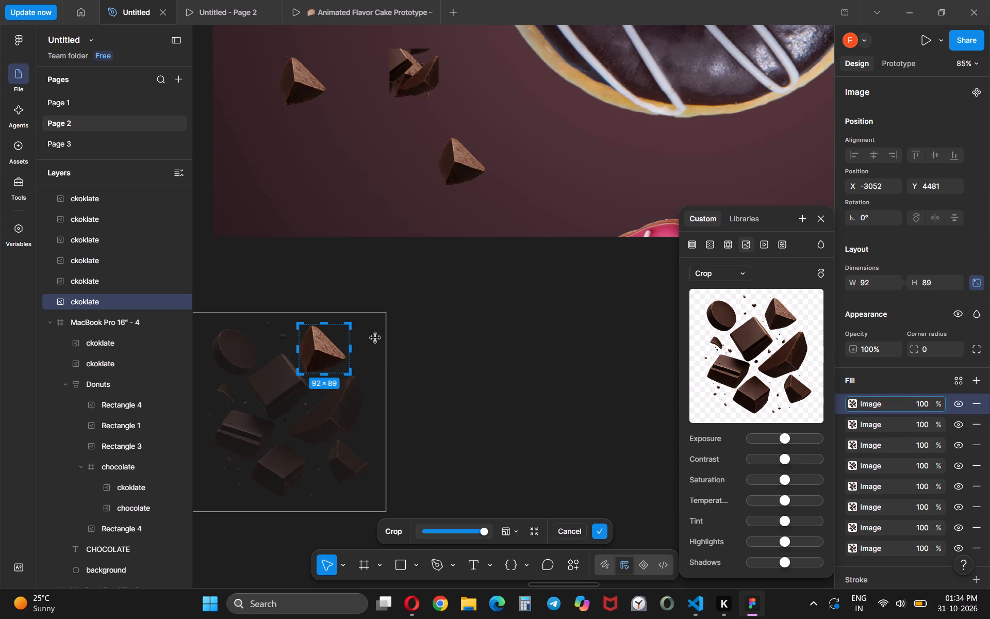
{"action": "left_click_drag", "start_coordinate": [375, 338], "coordinate": [389, 314]}
{"action": "left_click", "coordinate": [473, 307]}
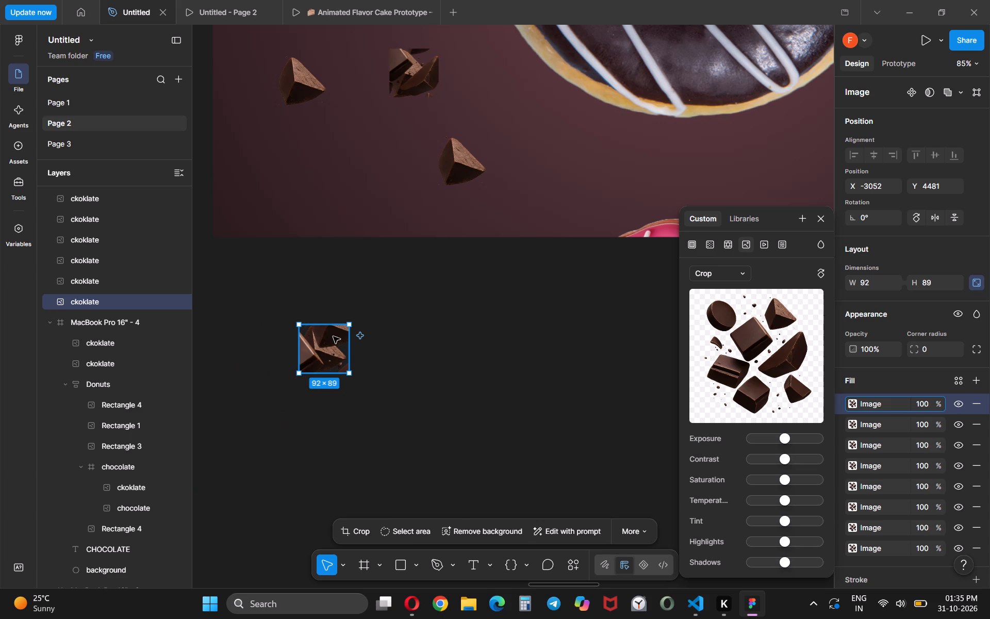
Move the recropped chunk into the frame at about X 258, Y 992, and back out to the canvas at about X -3013, Y 4515.
{"action": "left_click_drag", "start_coordinate": [333, 336], "coordinate": [388, 181]}
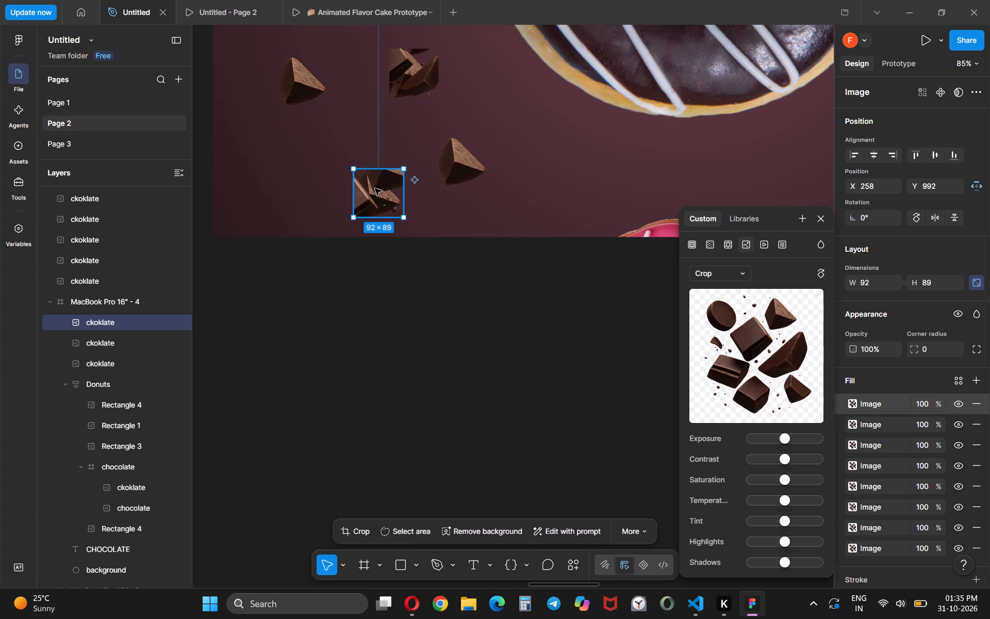
{"action": "left_click_drag", "start_coordinate": [375, 188], "coordinate": [341, 363]}
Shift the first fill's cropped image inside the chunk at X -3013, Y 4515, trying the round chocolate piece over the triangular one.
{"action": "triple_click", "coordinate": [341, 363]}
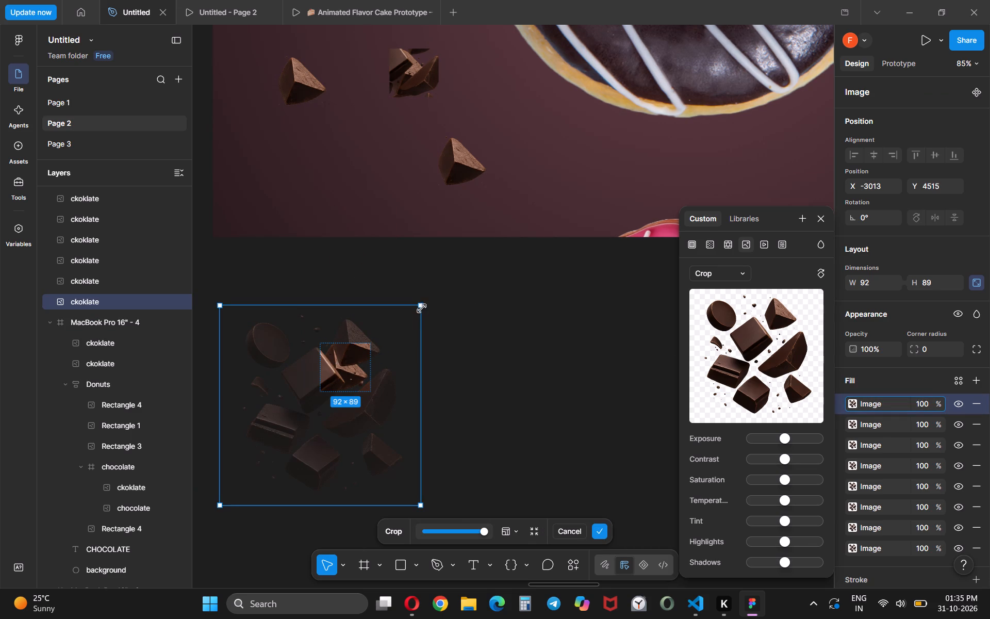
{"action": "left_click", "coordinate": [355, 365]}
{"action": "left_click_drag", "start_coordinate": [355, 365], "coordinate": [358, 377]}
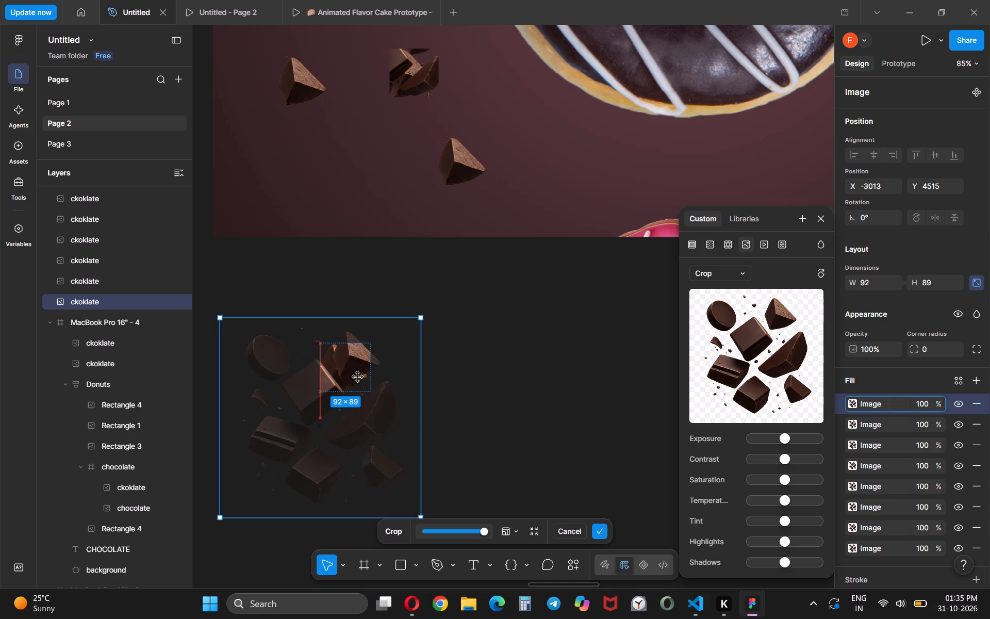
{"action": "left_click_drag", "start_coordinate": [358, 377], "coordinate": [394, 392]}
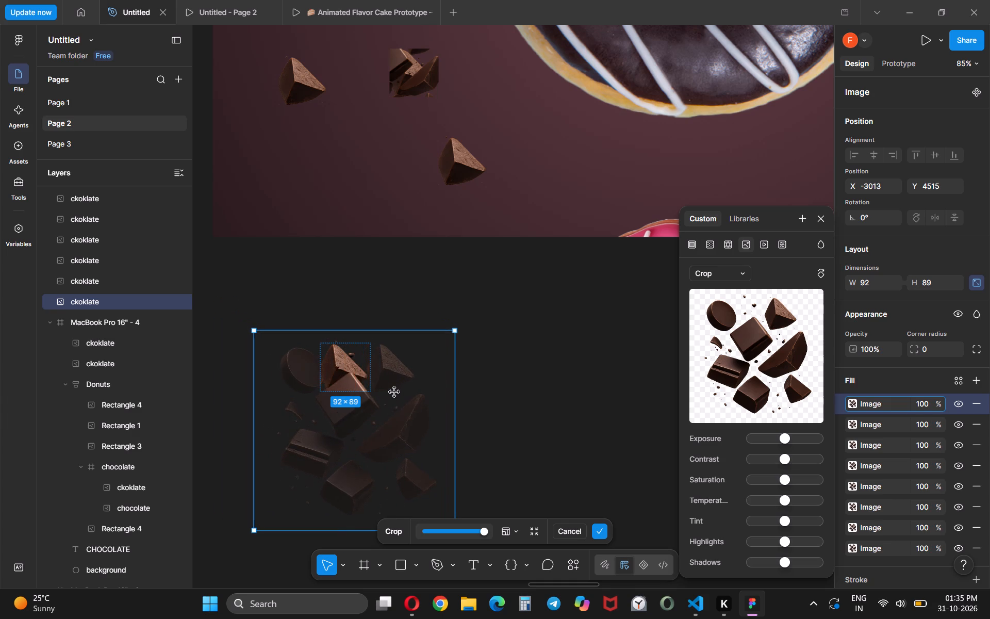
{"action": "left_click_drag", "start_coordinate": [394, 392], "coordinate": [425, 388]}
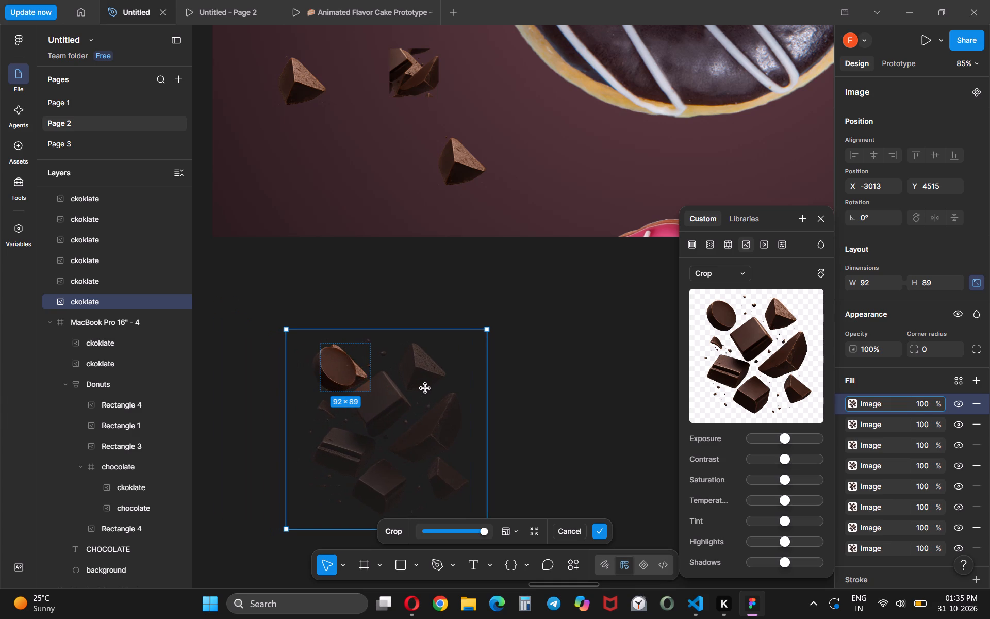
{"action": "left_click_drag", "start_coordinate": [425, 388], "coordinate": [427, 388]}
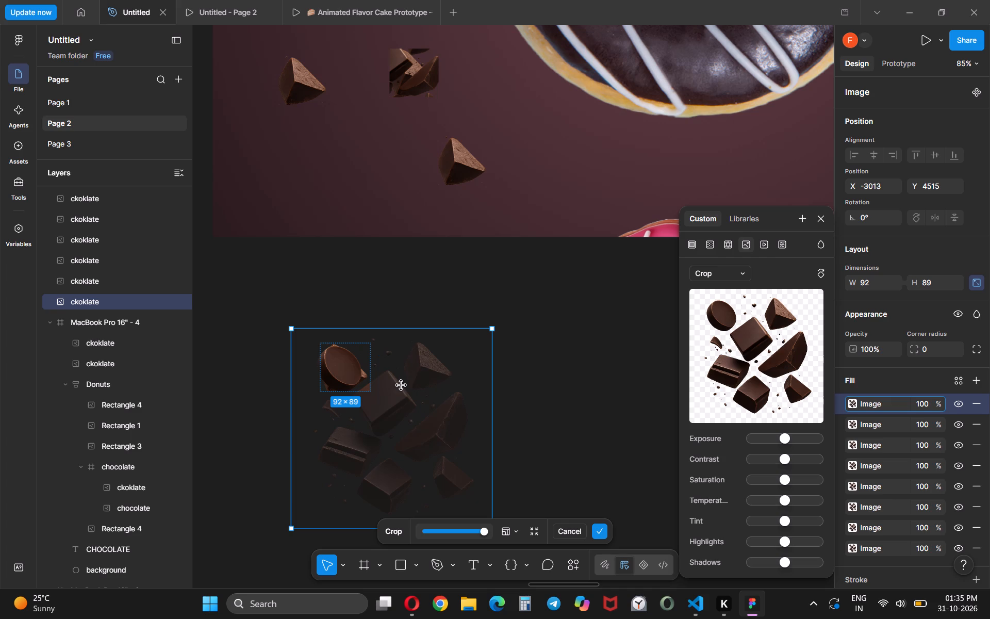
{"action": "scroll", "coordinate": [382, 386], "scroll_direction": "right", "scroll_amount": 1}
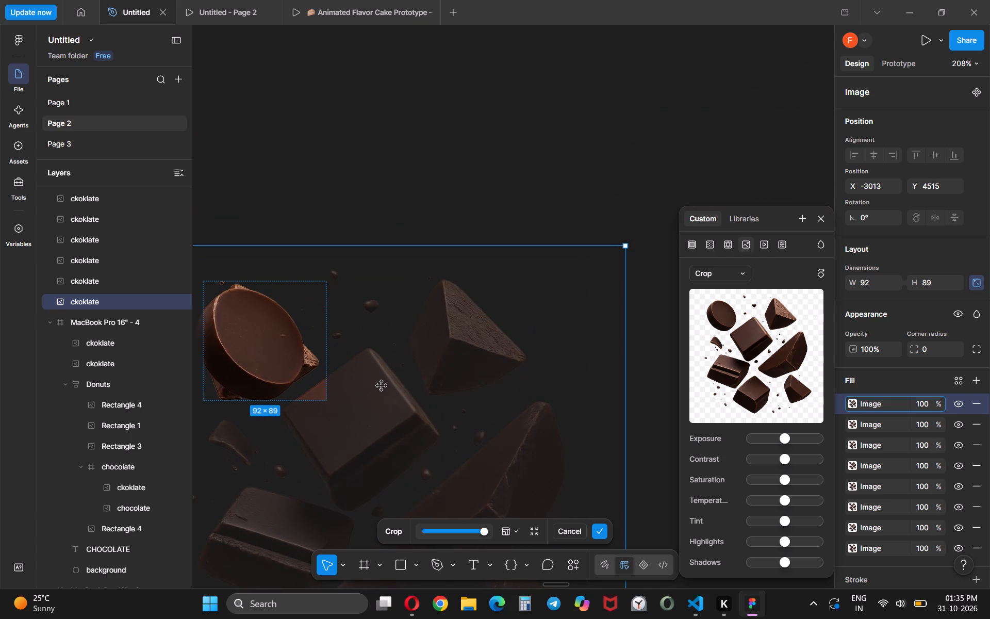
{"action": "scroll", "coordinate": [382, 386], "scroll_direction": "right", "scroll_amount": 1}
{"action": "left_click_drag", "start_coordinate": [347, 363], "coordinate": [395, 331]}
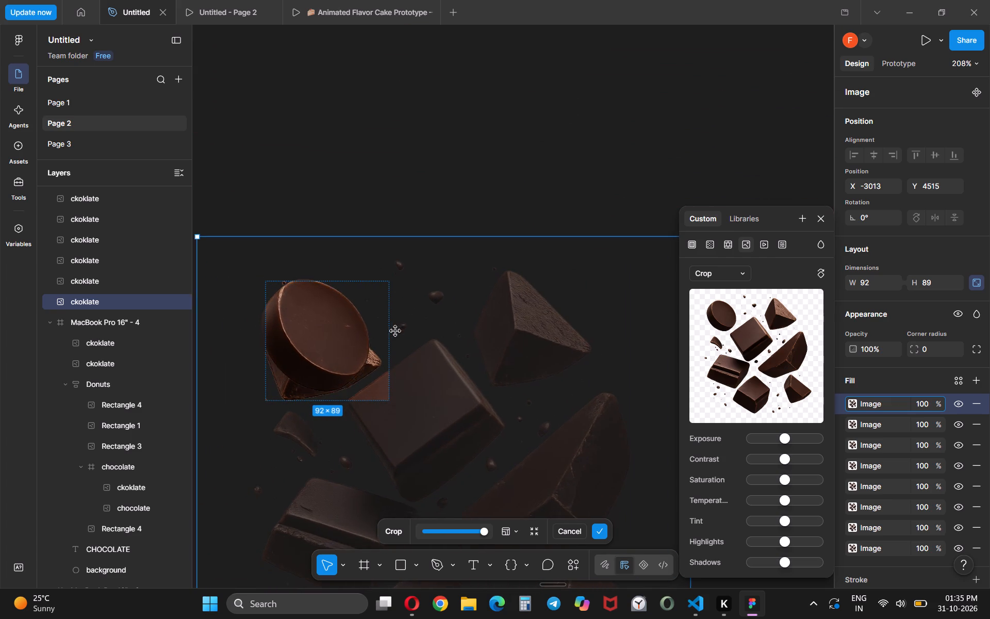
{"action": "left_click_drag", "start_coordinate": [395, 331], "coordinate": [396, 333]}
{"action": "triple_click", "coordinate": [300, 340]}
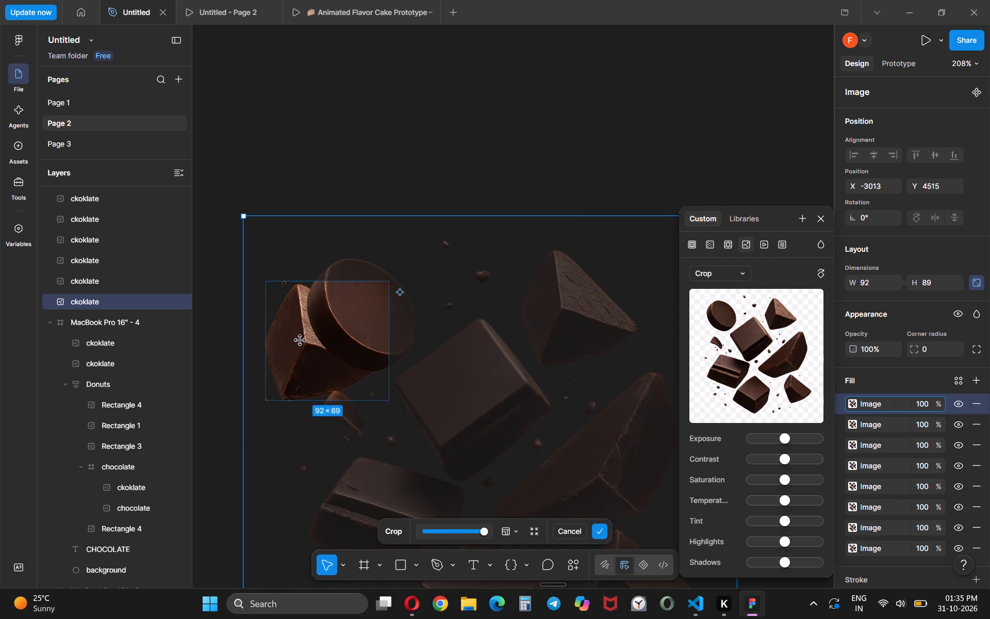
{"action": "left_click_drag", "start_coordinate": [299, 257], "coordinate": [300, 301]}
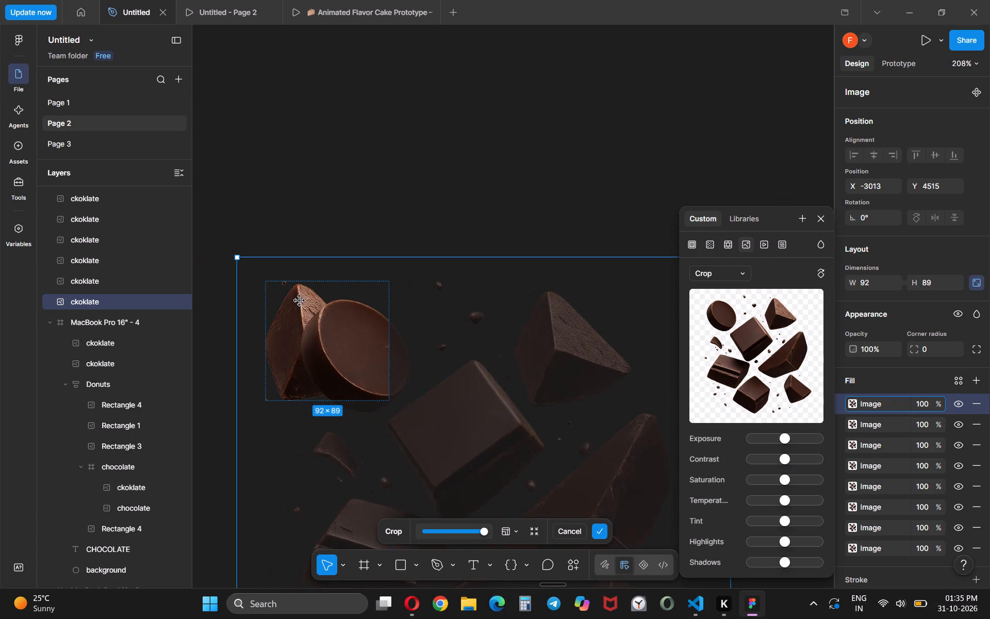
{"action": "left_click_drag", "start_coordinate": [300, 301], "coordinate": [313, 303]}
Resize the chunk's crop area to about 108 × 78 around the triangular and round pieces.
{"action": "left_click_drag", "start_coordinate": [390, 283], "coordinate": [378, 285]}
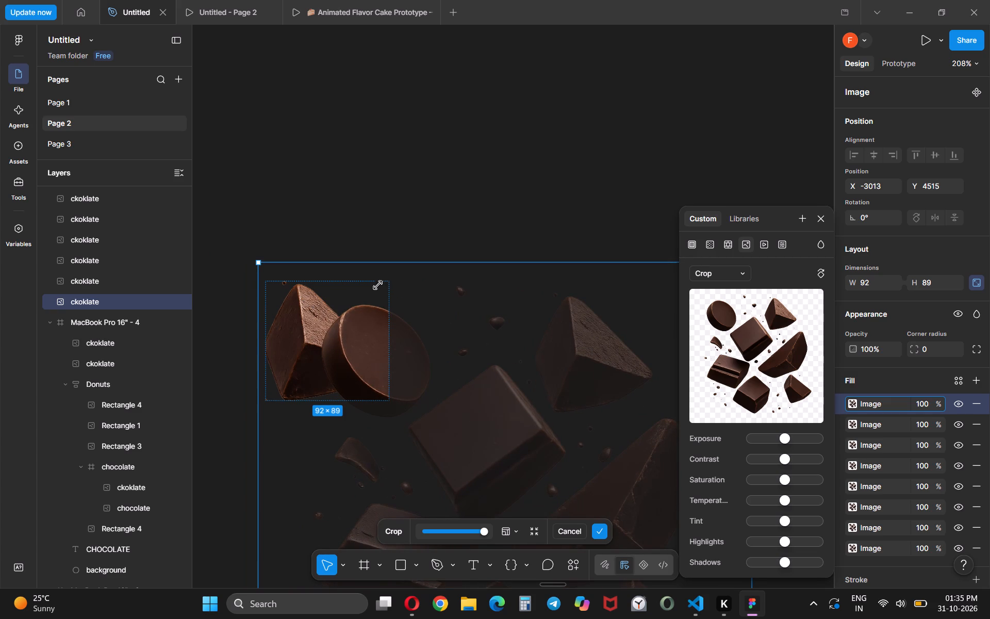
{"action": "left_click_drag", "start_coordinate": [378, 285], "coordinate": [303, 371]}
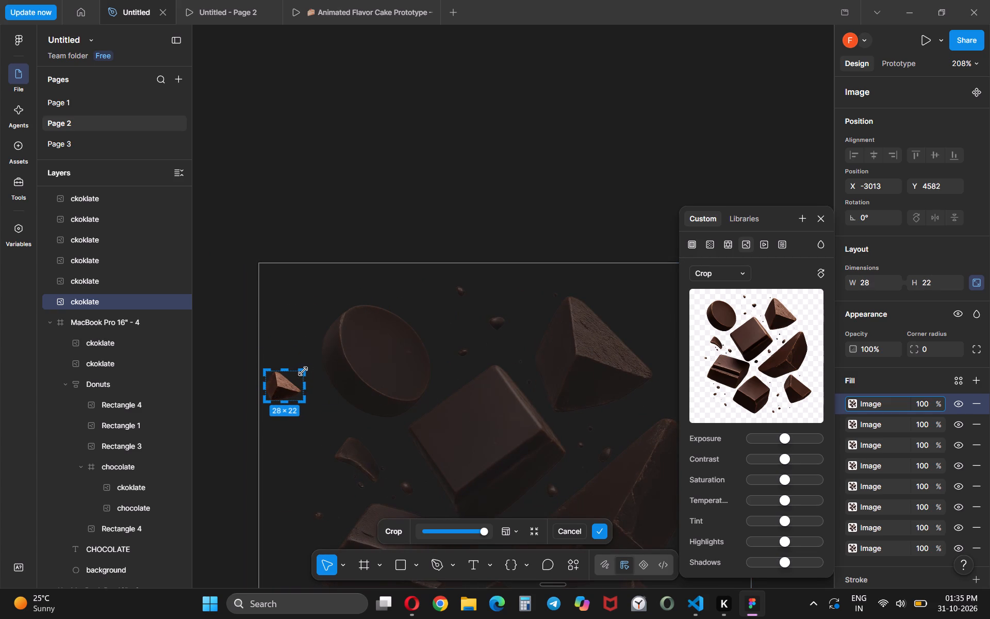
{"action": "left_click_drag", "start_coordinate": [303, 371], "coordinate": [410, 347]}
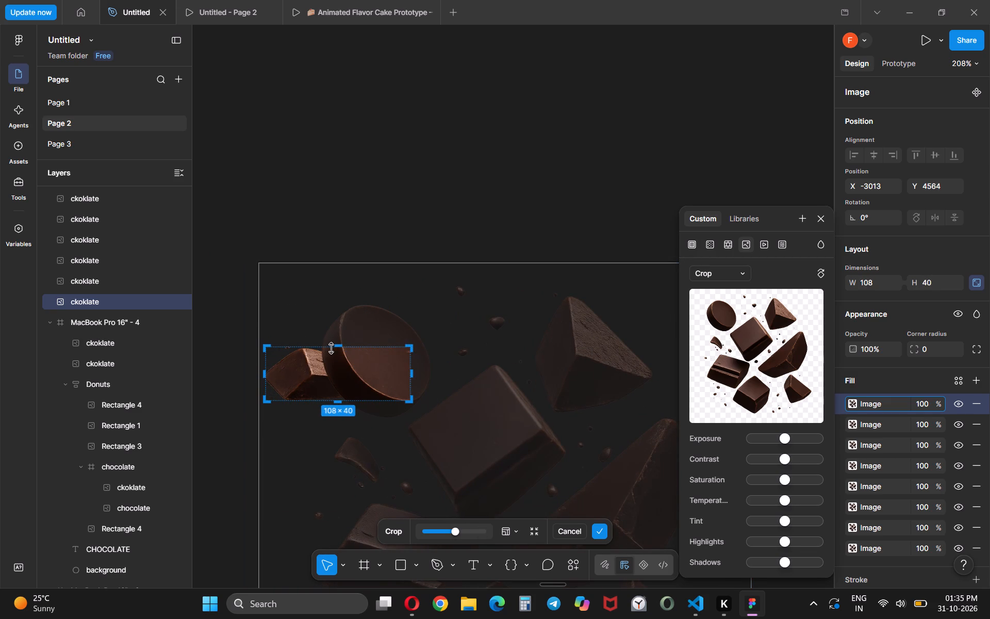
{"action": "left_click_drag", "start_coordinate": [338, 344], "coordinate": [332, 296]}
Delete the first image fill from the chunk on the canvas.
{"action": "left_click", "coordinate": [311, 348]}
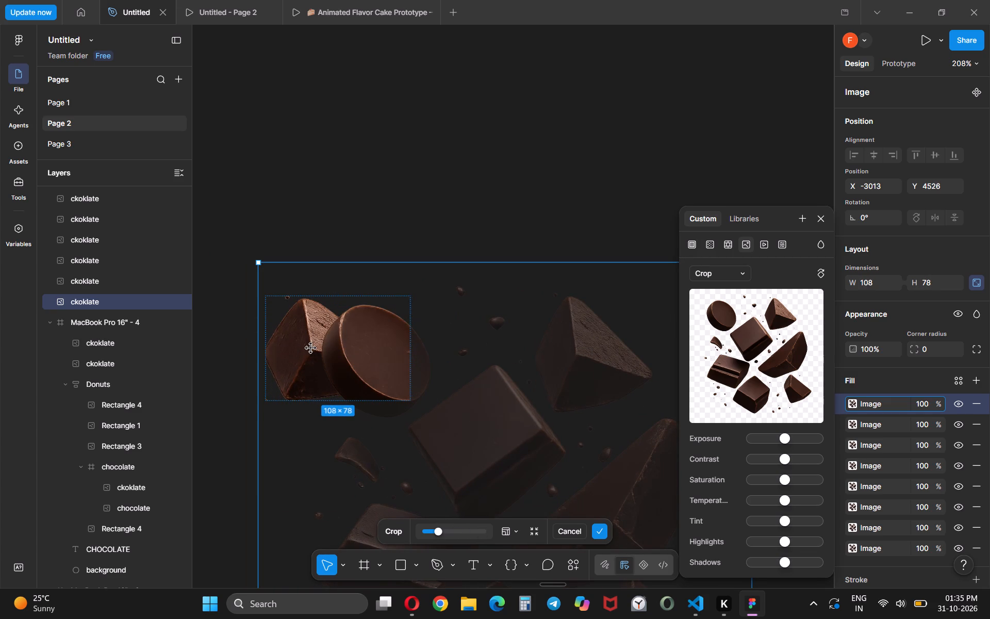
{"action": "key", "text": "Delete"}
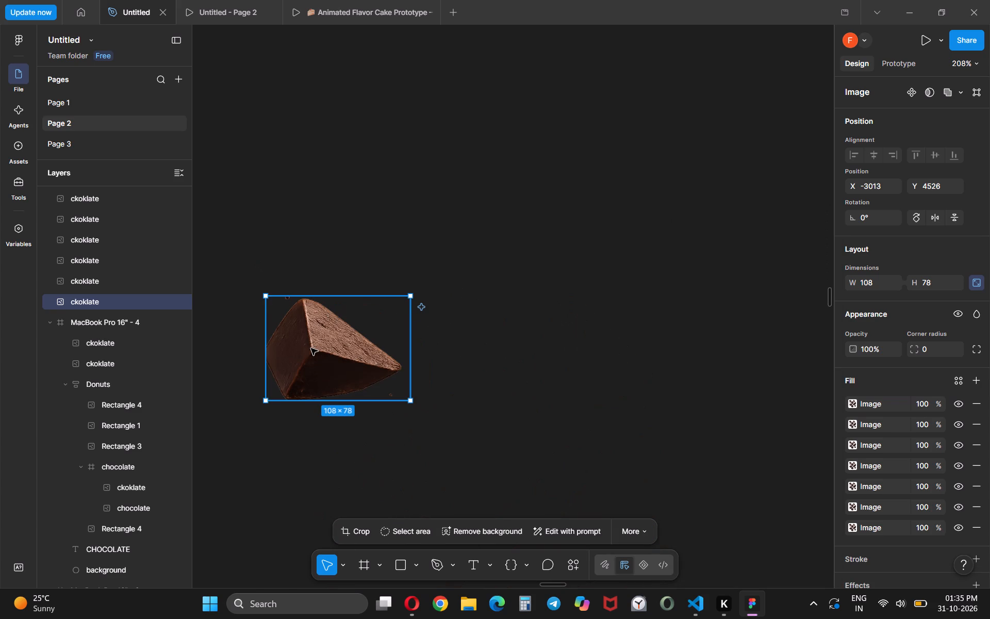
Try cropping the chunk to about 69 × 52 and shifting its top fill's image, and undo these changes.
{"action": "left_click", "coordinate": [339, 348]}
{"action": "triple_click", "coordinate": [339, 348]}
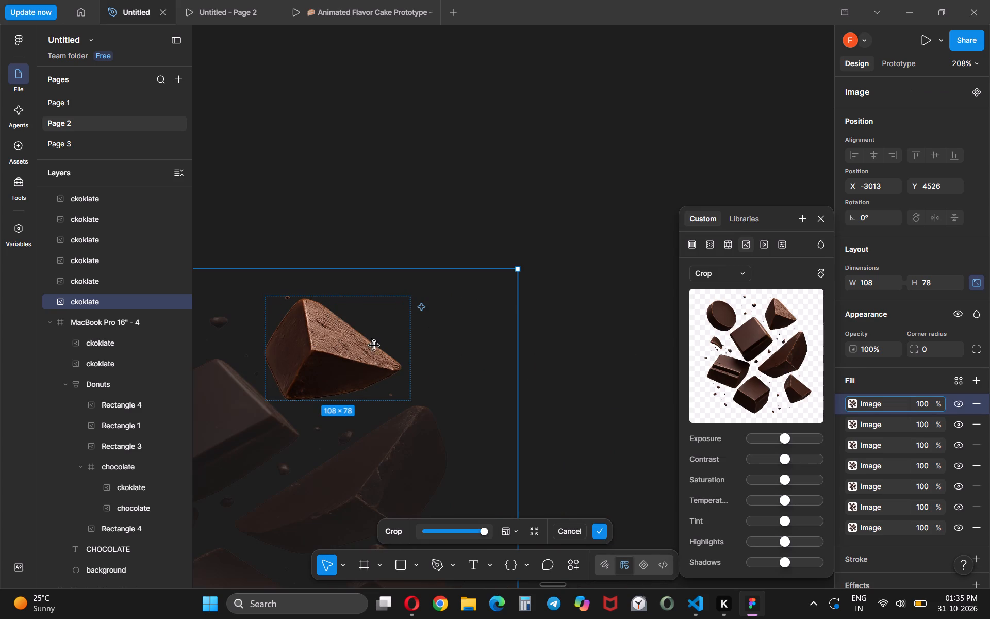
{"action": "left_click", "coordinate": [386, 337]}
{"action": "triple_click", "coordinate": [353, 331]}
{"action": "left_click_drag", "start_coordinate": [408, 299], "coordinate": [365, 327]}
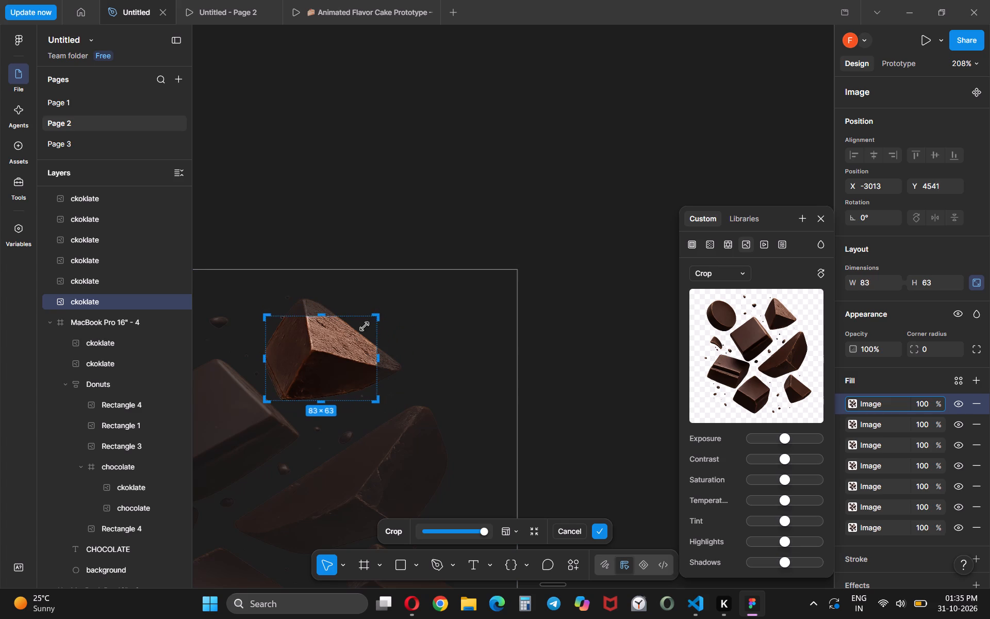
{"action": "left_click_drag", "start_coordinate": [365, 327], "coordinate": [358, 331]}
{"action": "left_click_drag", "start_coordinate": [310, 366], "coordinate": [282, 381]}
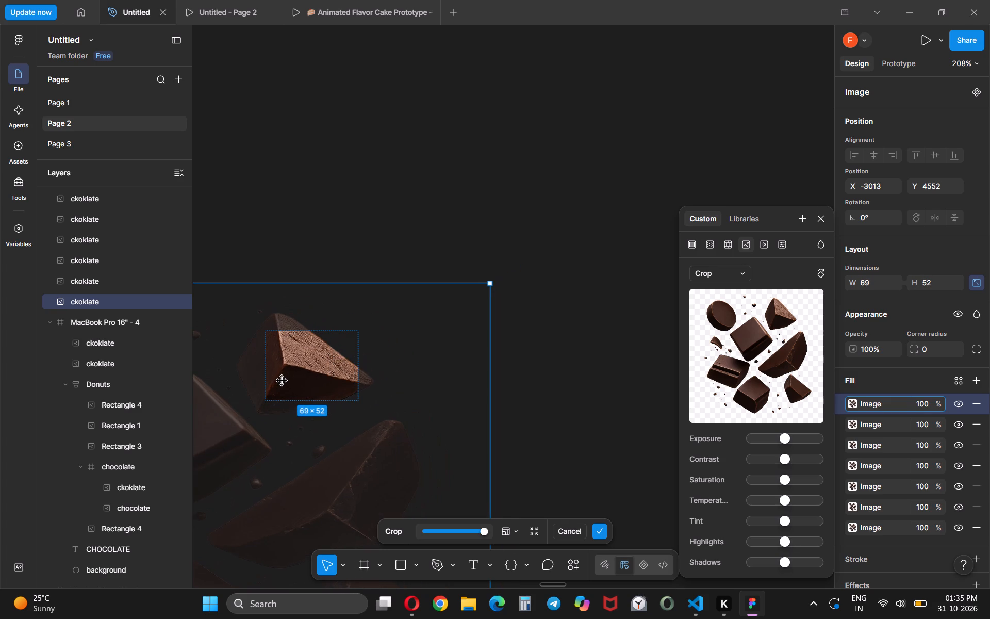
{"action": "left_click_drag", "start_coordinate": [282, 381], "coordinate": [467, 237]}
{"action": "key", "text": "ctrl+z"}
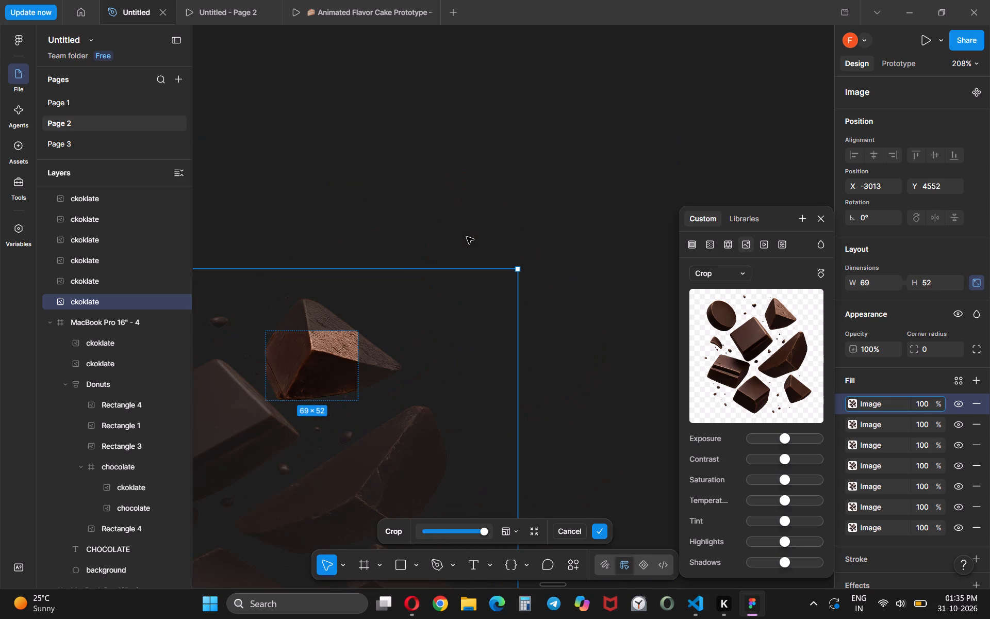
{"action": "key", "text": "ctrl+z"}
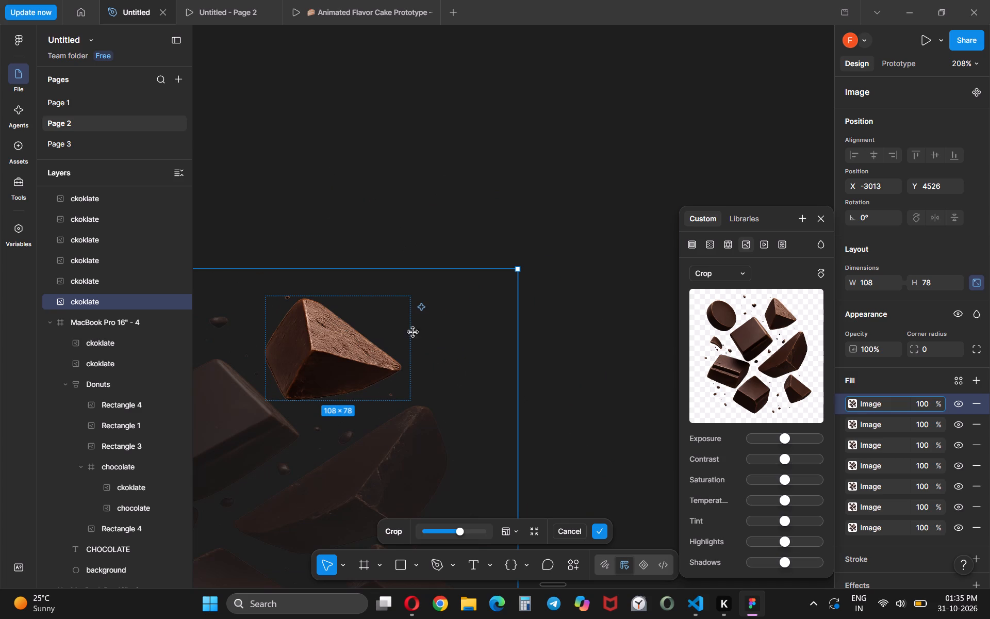
Shift the top fill's image inside the chunk until its small curved shard lies over the triangular piece.
{"action": "left_click_drag", "start_coordinate": [460, 312], "coordinate": [523, 222]}
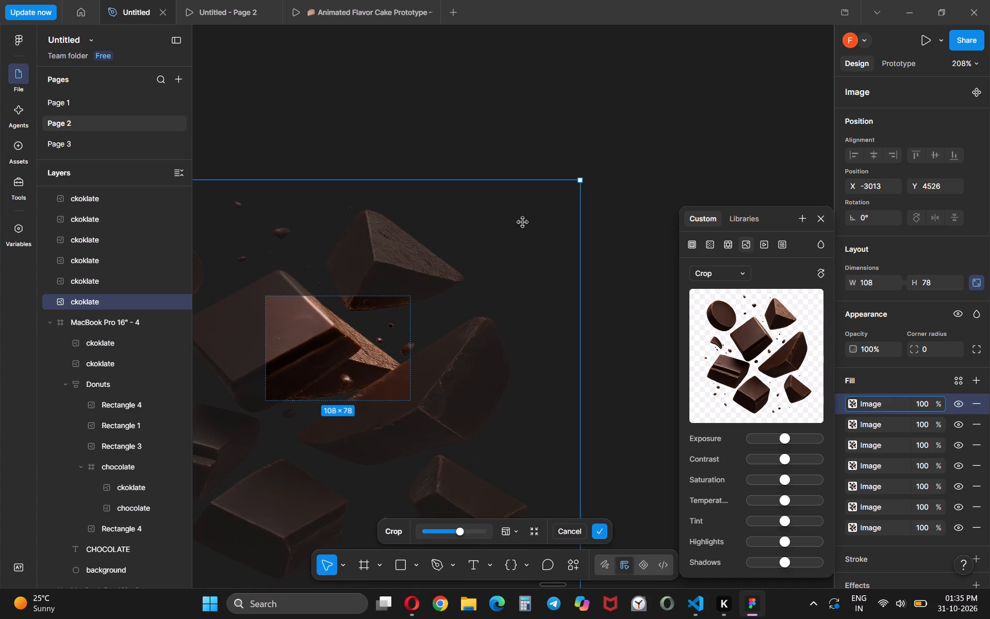
{"action": "left_click_drag", "start_coordinate": [523, 222], "coordinate": [582, 239]}
{"action": "left_click_drag", "start_coordinate": [537, 291], "coordinate": [658, 213]}
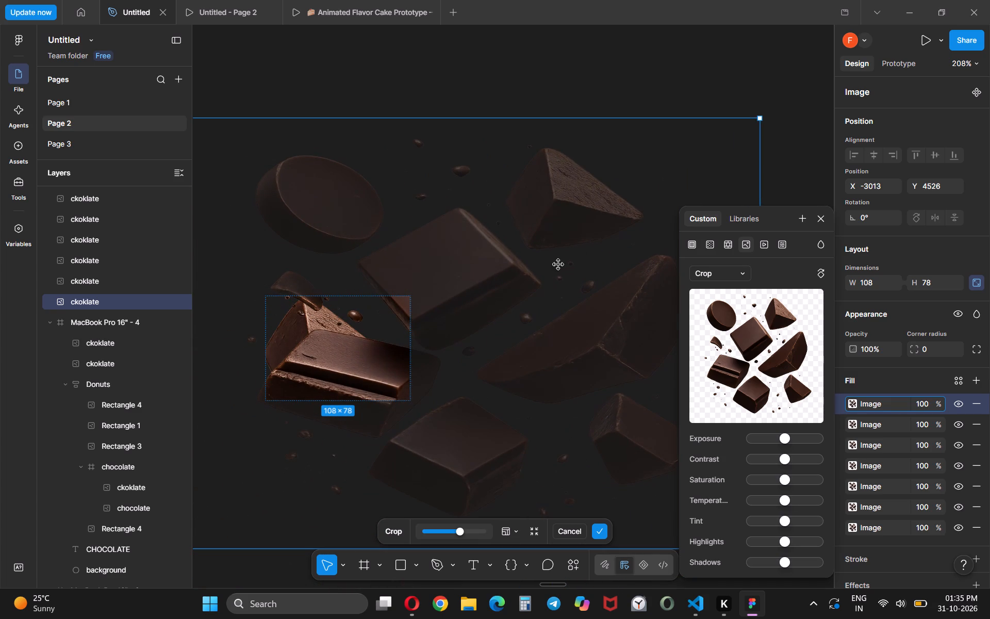
{"action": "left_click_drag", "start_coordinate": [558, 265], "coordinate": [605, 319]}
{"action": "left_click", "coordinate": [393, 383]}
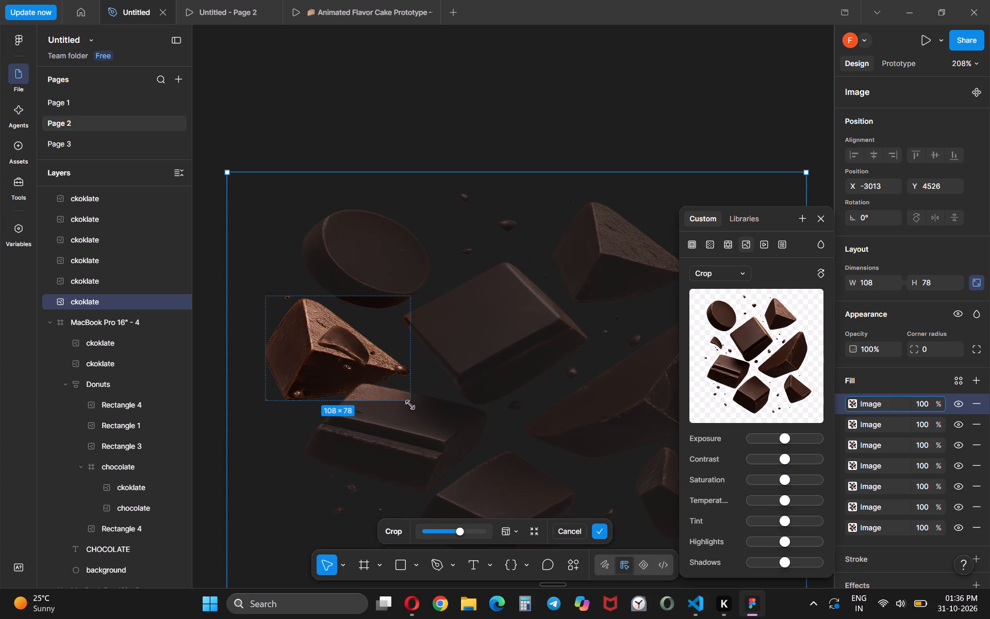
Shrink the chunk's crop area to about 26 × 21 and shift the image so the round chocolate piece lies behind it.
{"action": "left_click_drag", "start_coordinate": [409, 405], "coordinate": [349, 366]}
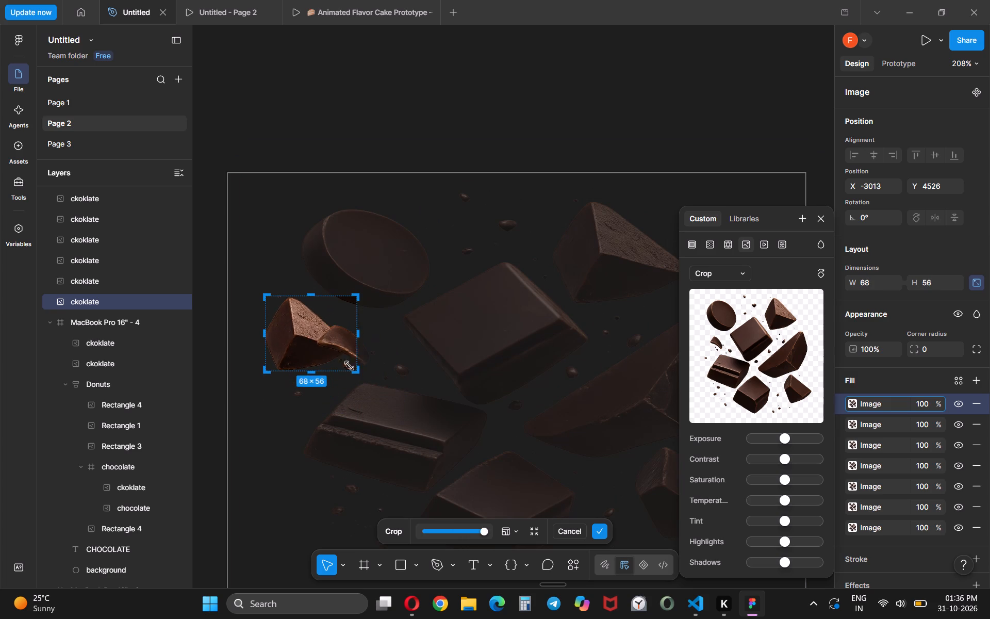
{"action": "left_click_drag", "start_coordinate": [349, 366], "coordinate": [289, 319]}
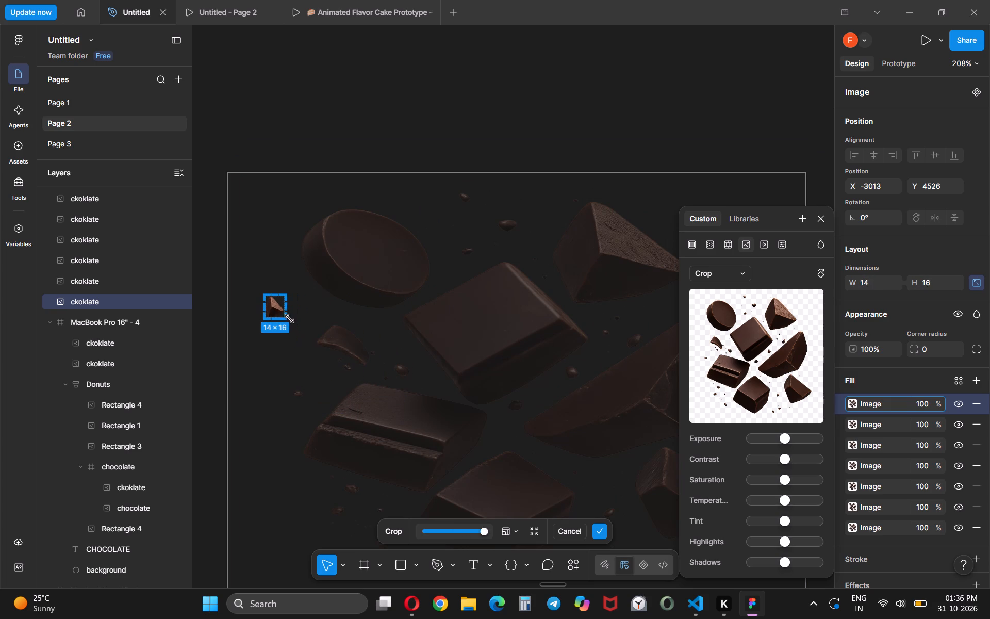
{"action": "left_click_drag", "start_coordinate": [289, 319], "coordinate": [301, 324]}
{"action": "left_click_drag", "start_coordinate": [358, 301], "coordinate": [304, 348]}
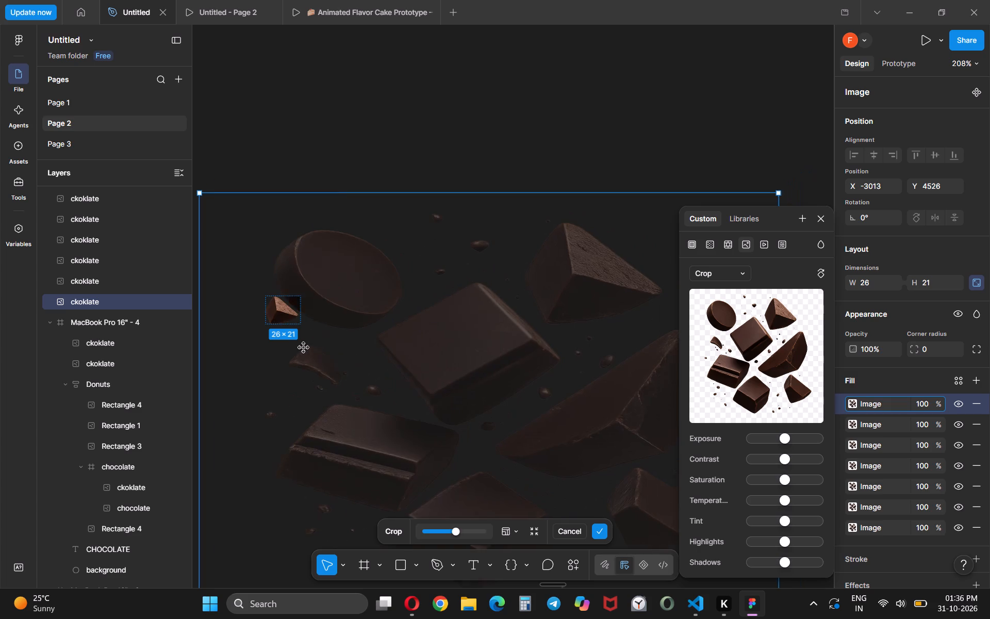
{"action": "left_click_drag", "start_coordinate": [304, 348], "coordinate": [284, 364]}
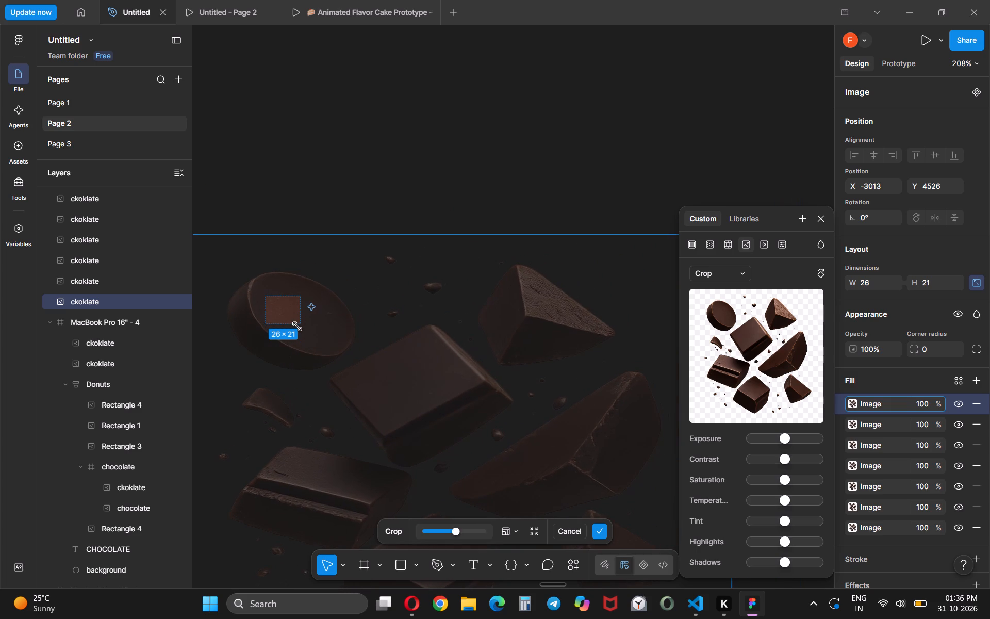
Enlarge the crop area around the round chocolate piece to about 95 × 73 at X -3042, Y 4503, and finish cropping.
{"action": "left_click_drag", "start_coordinate": [297, 328], "coordinate": [355, 355]}
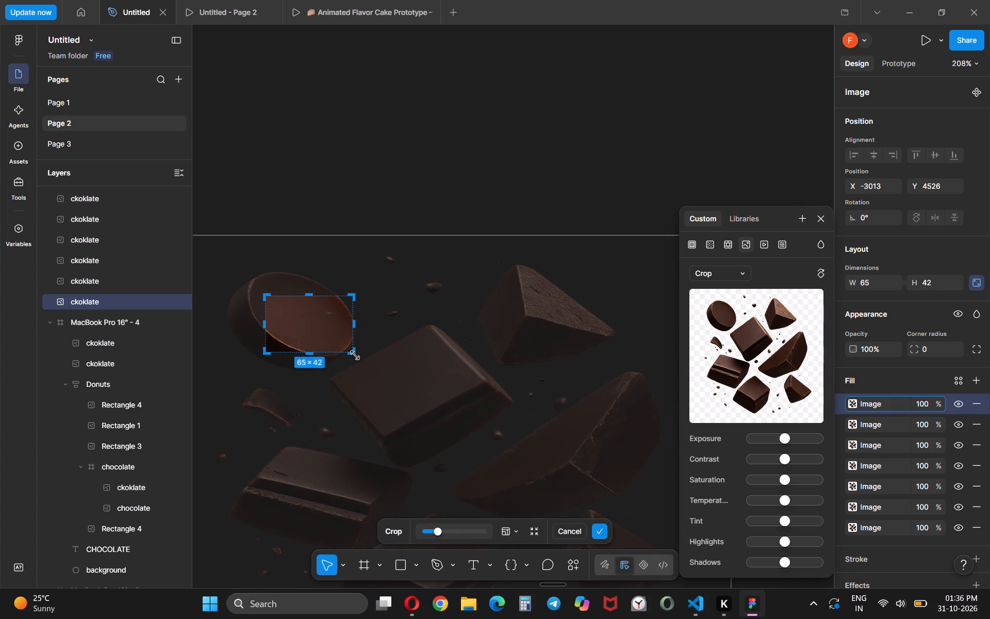
{"action": "left_click_drag", "start_coordinate": [355, 355], "coordinate": [355, 362]}
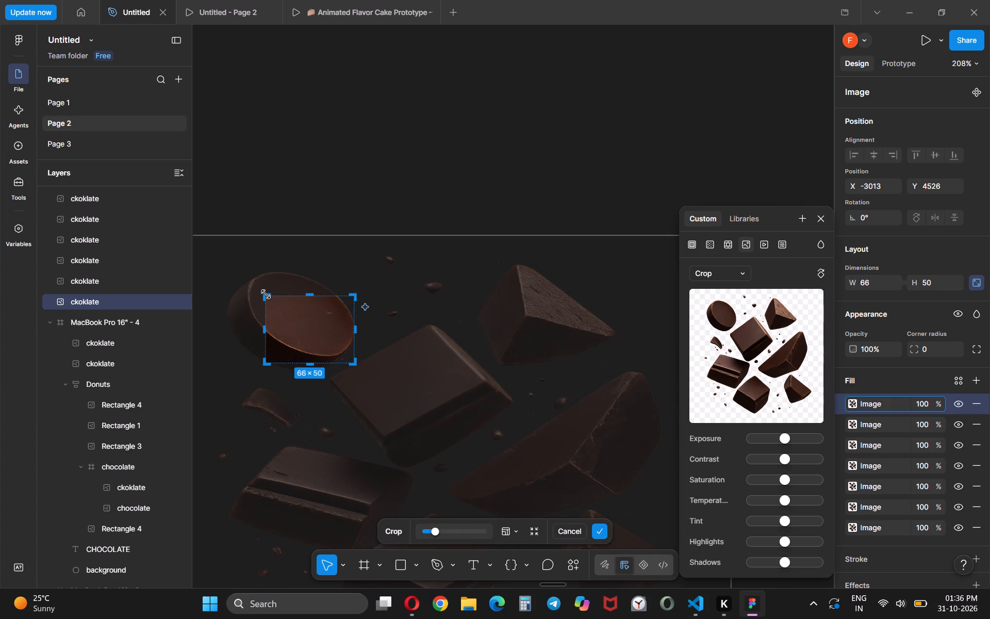
{"action": "left_click_drag", "start_coordinate": [266, 294], "coordinate": [227, 269]}
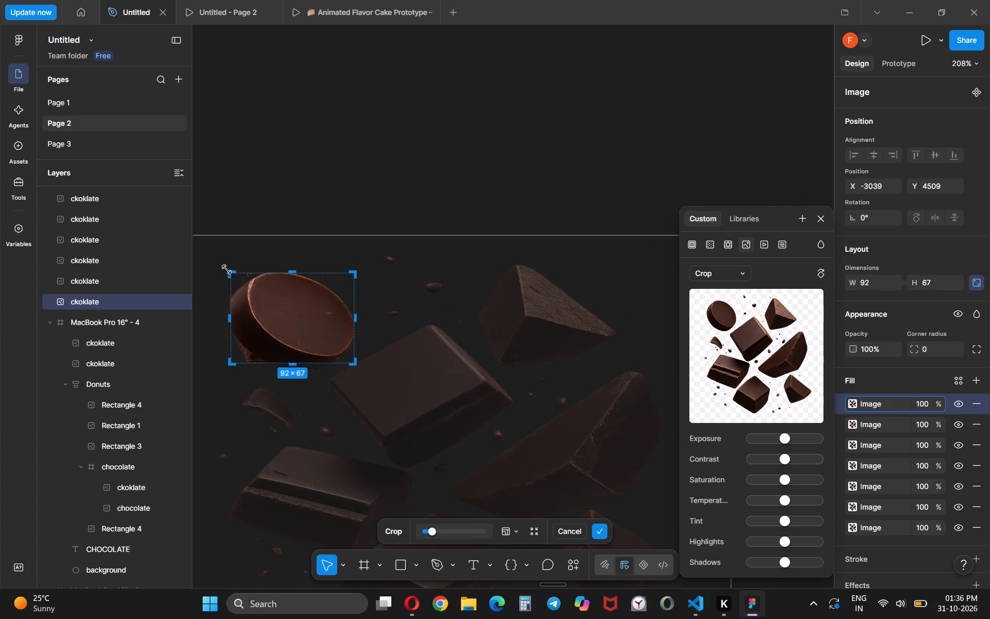
{"action": "left_click_drag", "start_coordinate": [227, 269], "coordinate": [222, 263]}
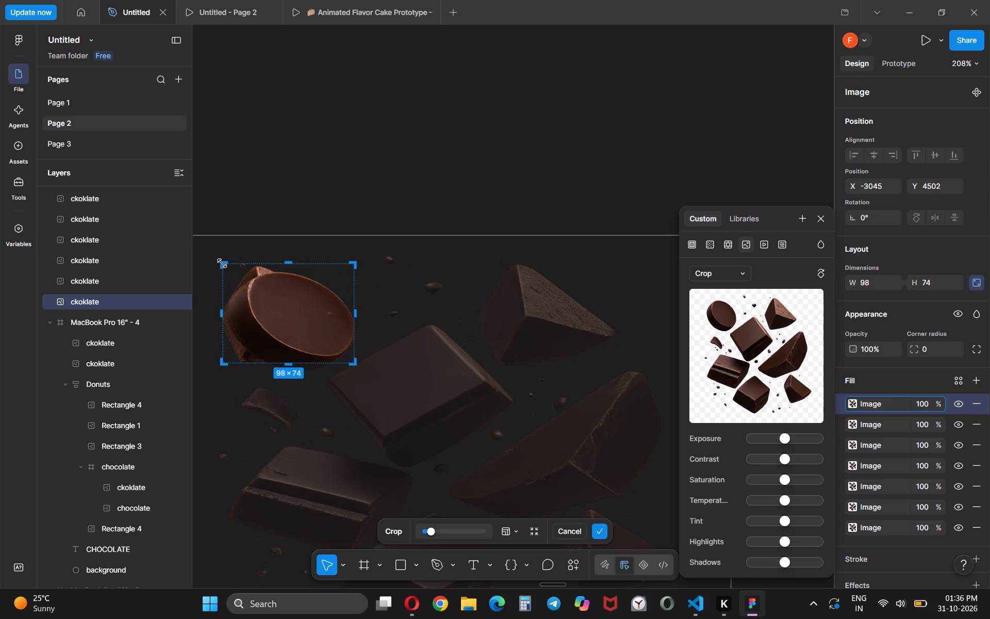
{"action": "left_click_drag", "start_coordinate": [222, 263], "coordinate": [226, 264]}
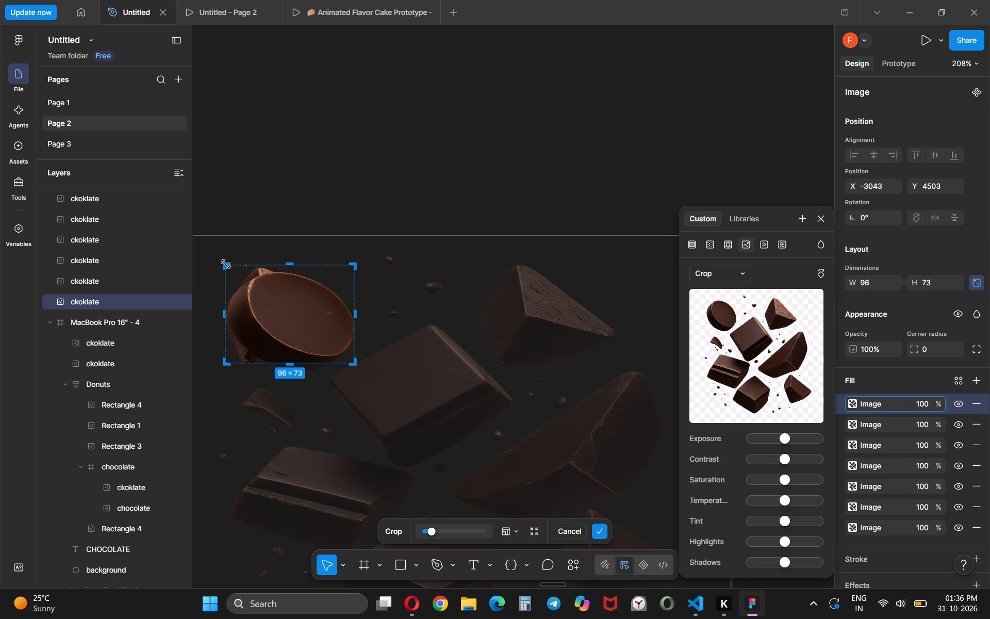
{"action": "left_click_drag", "start_coordinate": [226, 264], "coordinate": [226, 264]}
{"action": "left_click", "coordinate": [289, 284]}
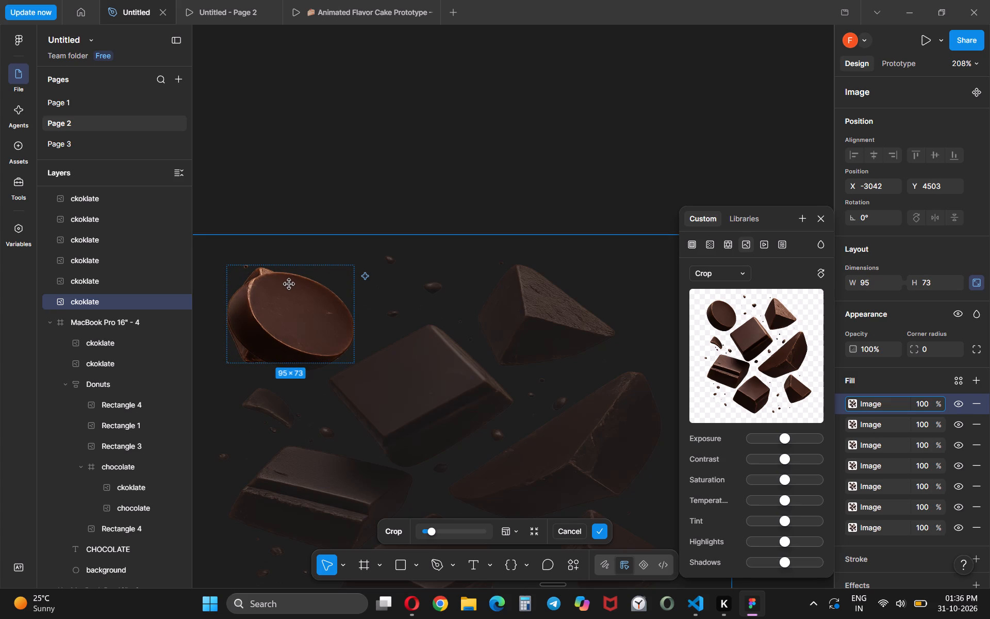
{"action": "left_click", "coordinate": [394, 186]}
{"action": "left_click", "coordinate": [337, 311]}
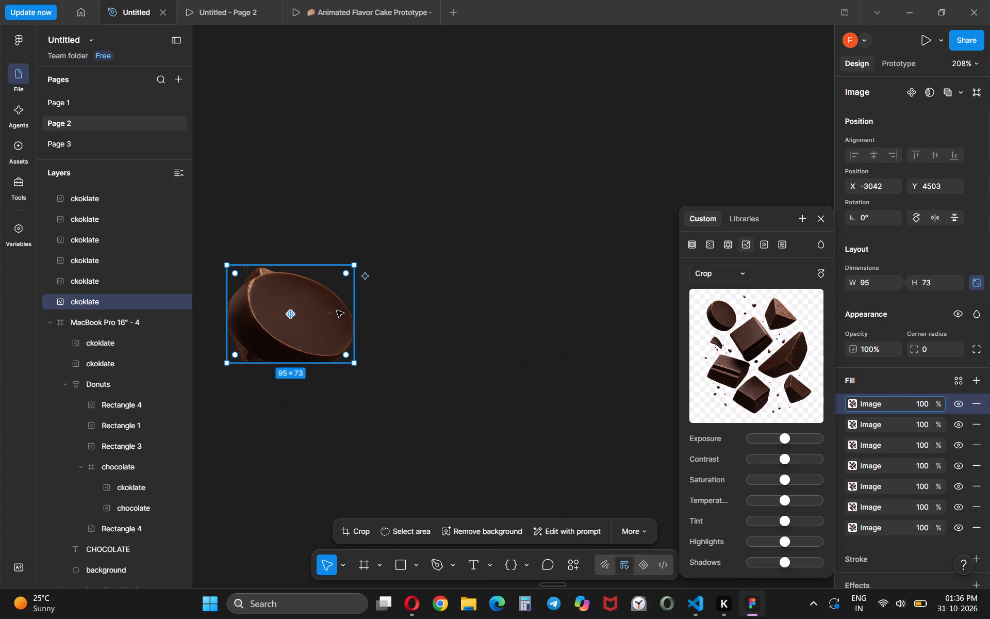
Duplicate the round chunk's top image fill and move the chunk to about X -3024, Y 4443.
{"action": "key", "text": "ctrl+d"}
{"action": "left_click_drag", "start_coordinate": [318, 316], "coordinate": [317, 311]}
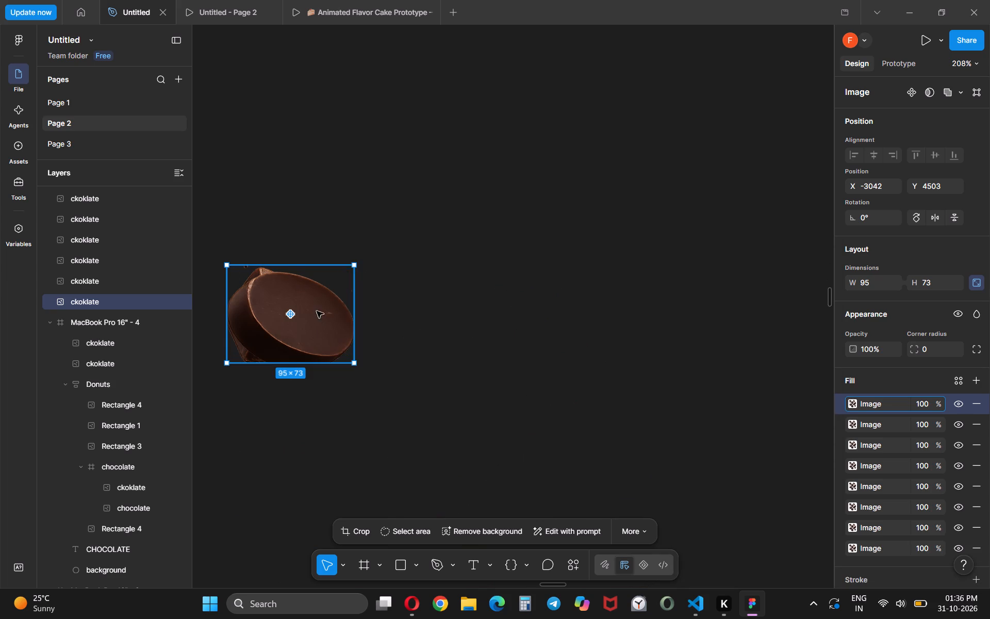
{"action": "left_click_drag", "start_coordinate": [317, 311], "coordinate": [342, 236]}
{"action": "left_click", "coordinate": [340, 238]}
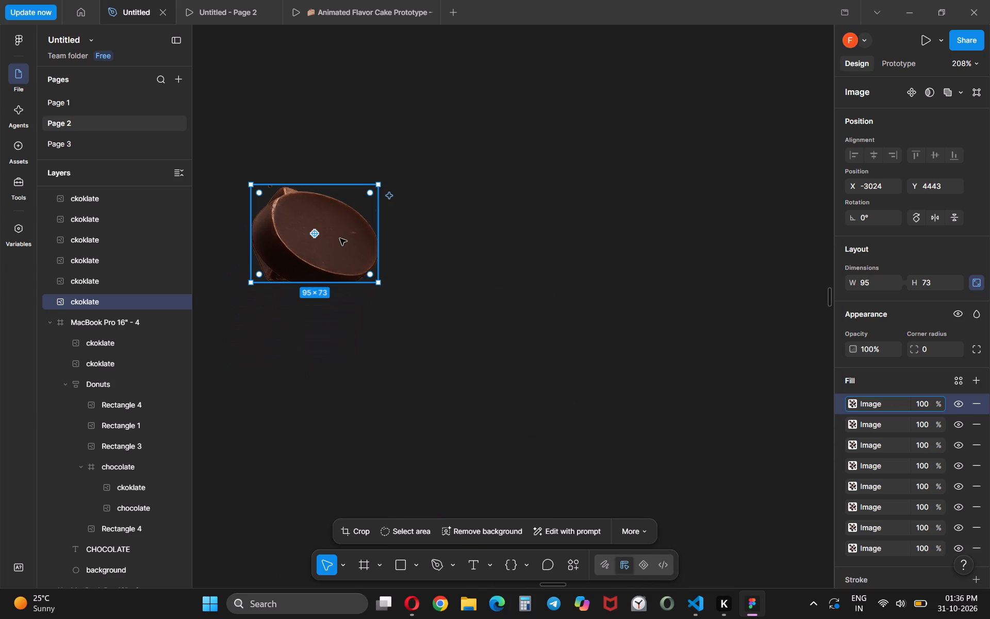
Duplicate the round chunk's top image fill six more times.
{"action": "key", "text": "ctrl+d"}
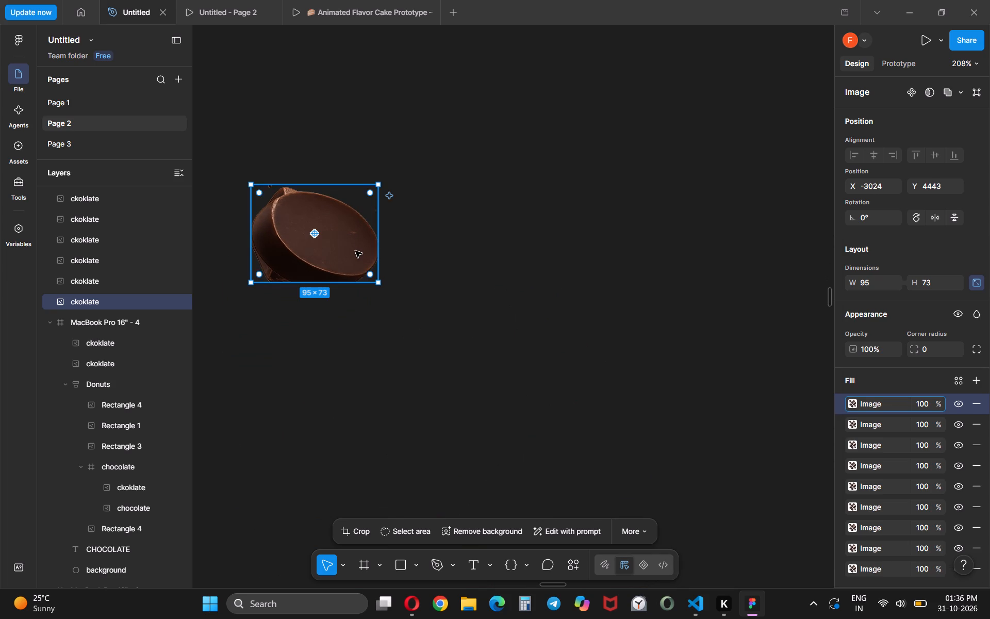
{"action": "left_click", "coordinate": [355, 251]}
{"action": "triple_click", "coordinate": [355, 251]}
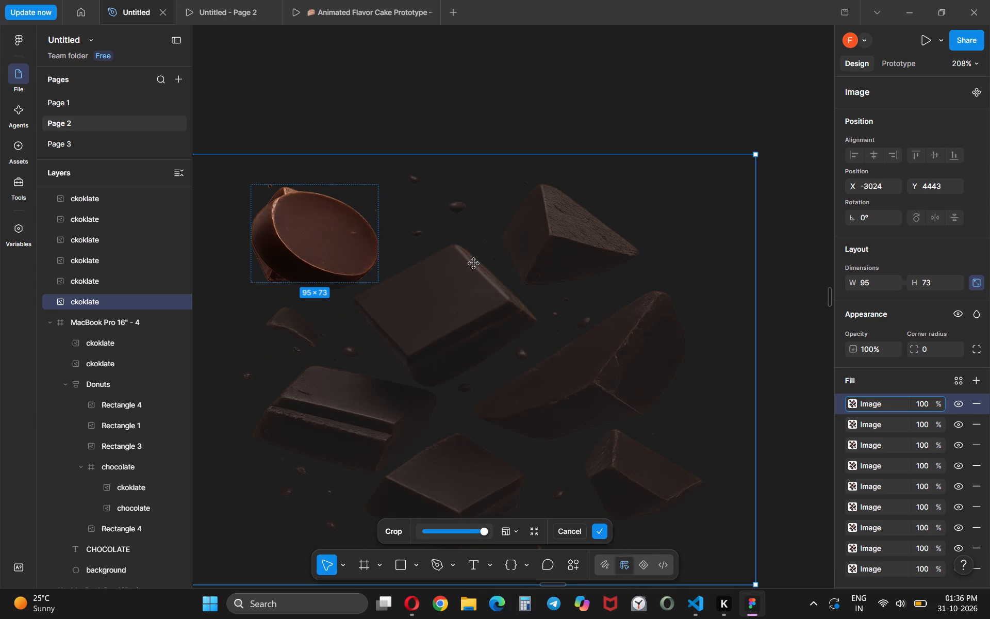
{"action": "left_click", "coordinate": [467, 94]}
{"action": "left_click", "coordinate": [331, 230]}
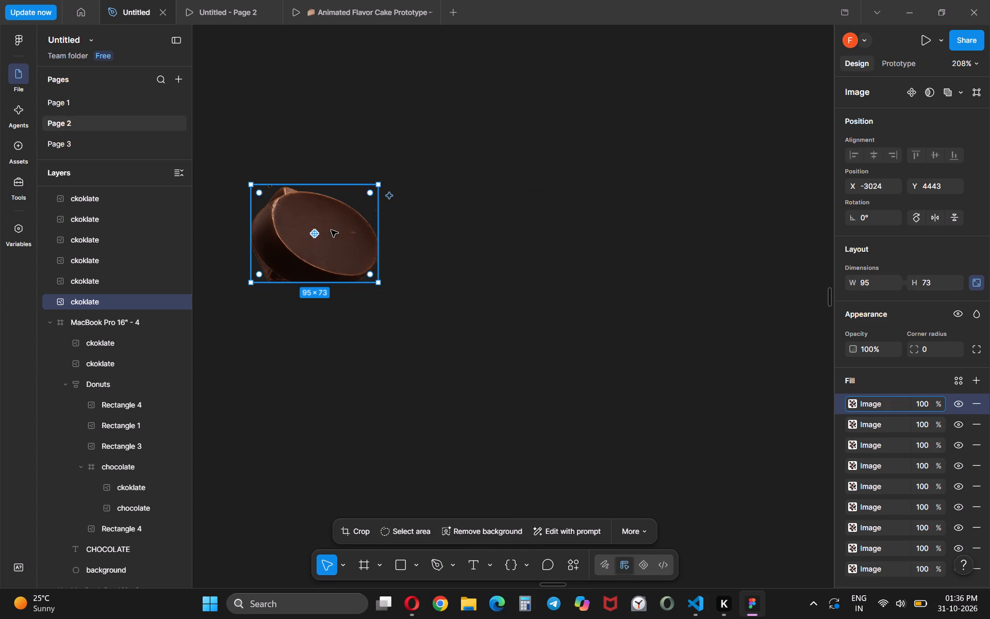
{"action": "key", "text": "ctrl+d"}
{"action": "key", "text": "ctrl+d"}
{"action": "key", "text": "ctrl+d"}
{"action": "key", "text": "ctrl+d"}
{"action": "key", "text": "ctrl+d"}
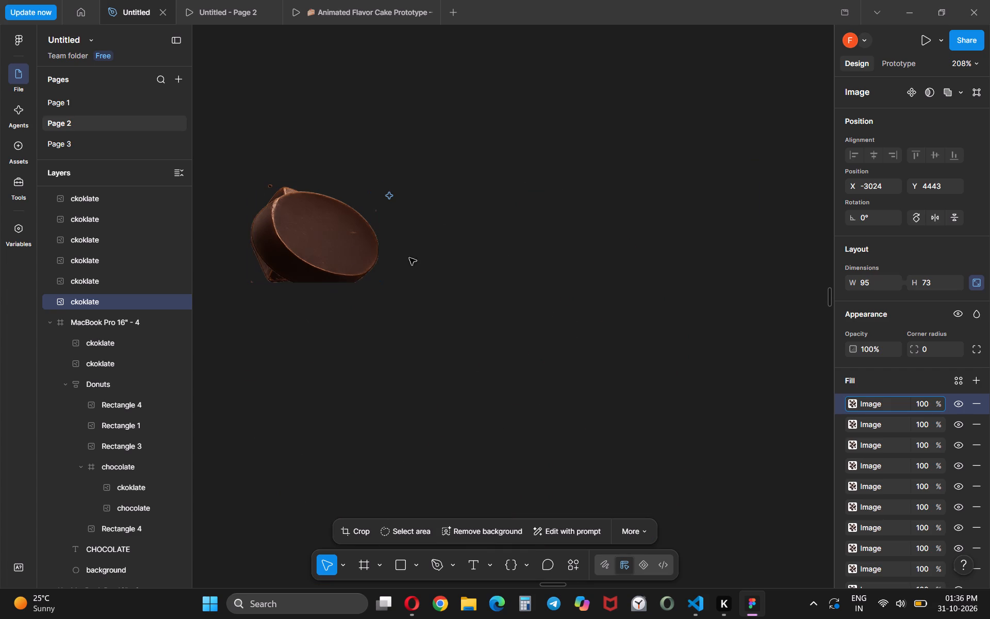
Check the round chunk's lower image fills, and remove the surplus ones until only the top image fill is left.
{"action": "scroll", "coordinate": [888, 522], "scroll_direction": "down", "scroll_amount": 4}
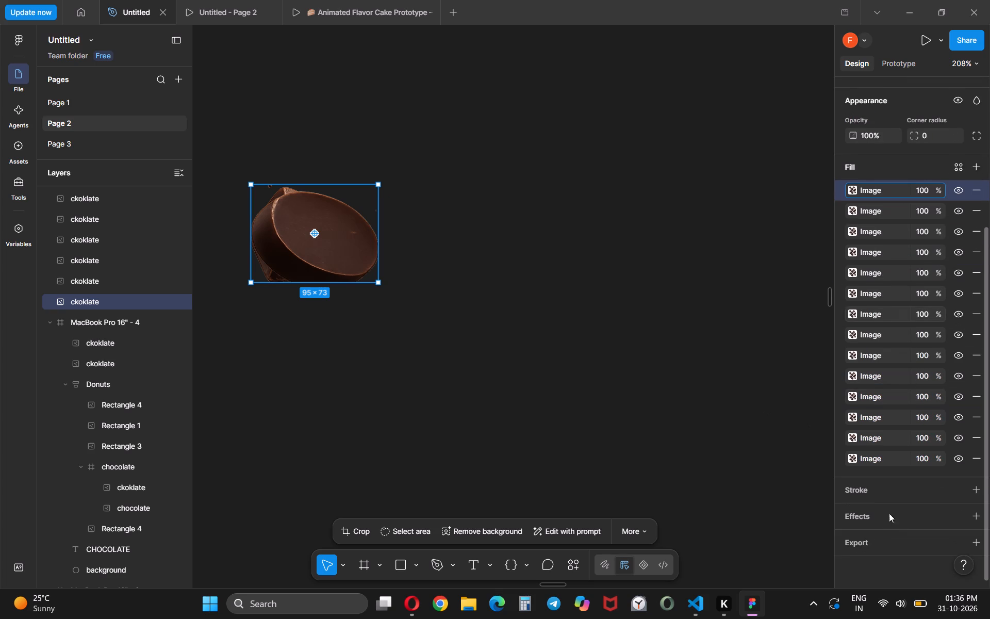
{"action": "left_click", "coordinate": [873, 463]}
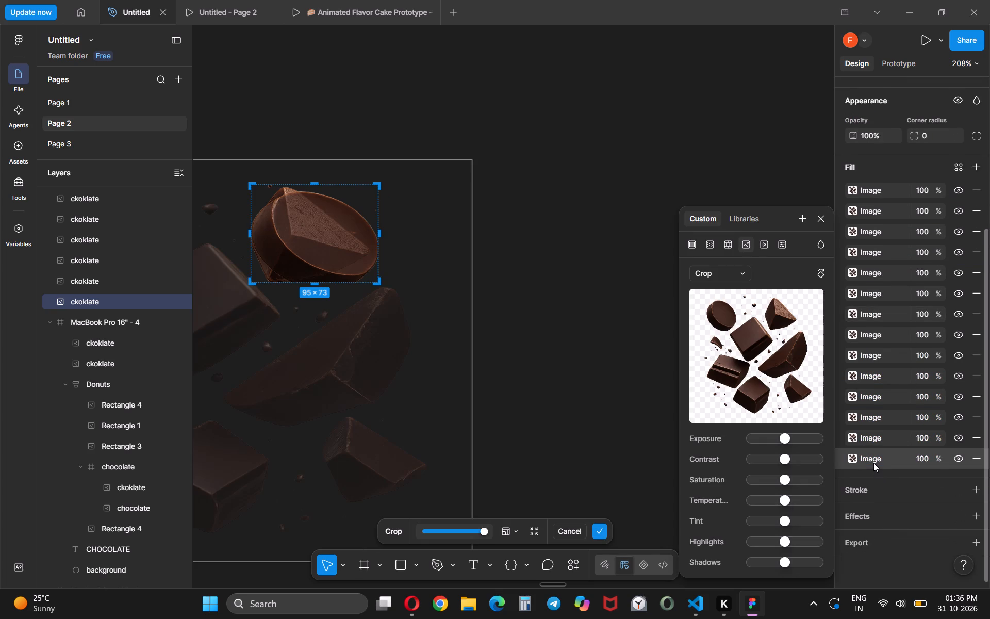
{"action": "left_click", "coordinate": [870, 434]}
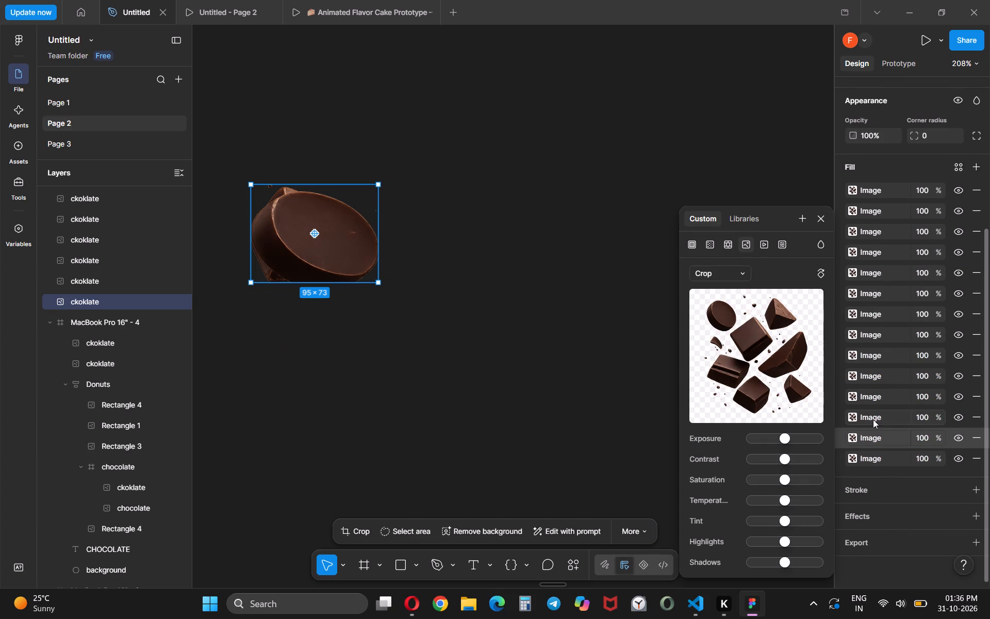
{"action": "left_click", "coordinate": [873, 419]}
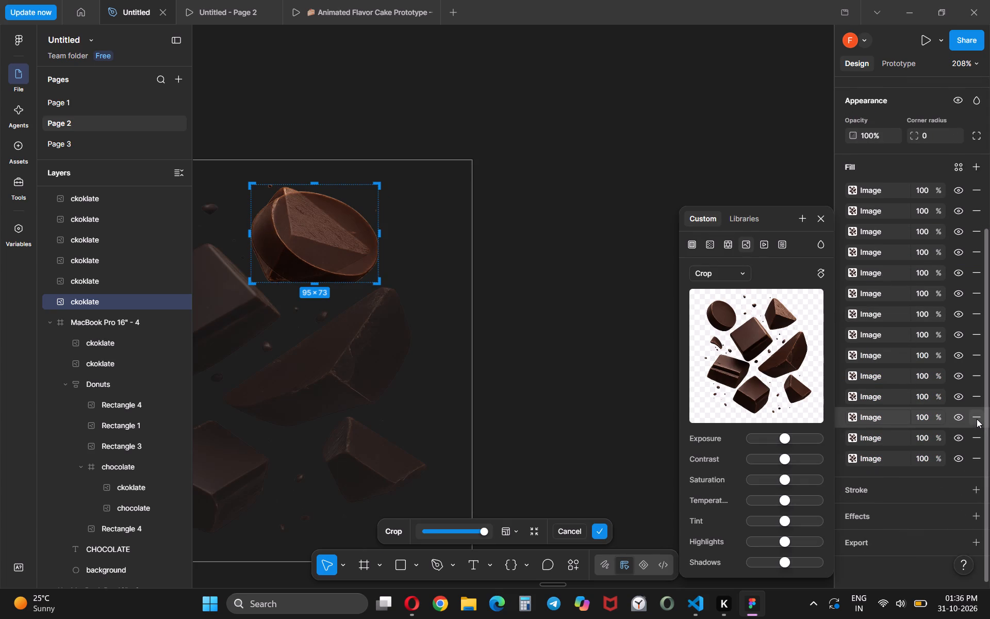
{"action": "left_click", "coordinate": [977, 419]}
{"action": "left_click", "coordinate": [976, 420]}
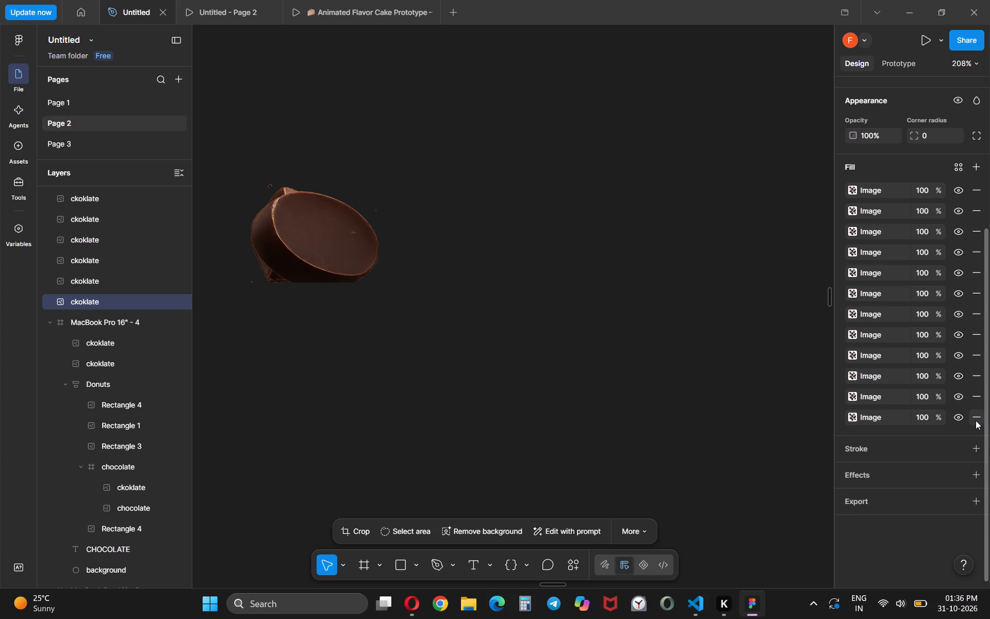
{"action": "left_click", "coordinate": [976, 420]}
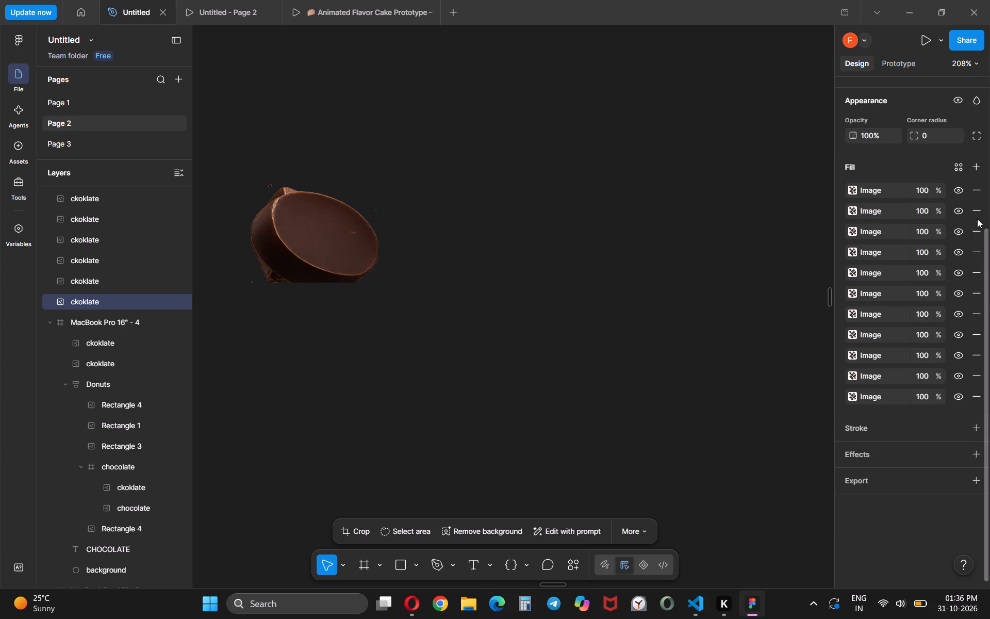
{"action": "left_click", "coordinate": [977, 218]}
{"action": "left_click", "coordinate": [977, 218]}
{"action": "left_click", "coordinate": [977, 218]}
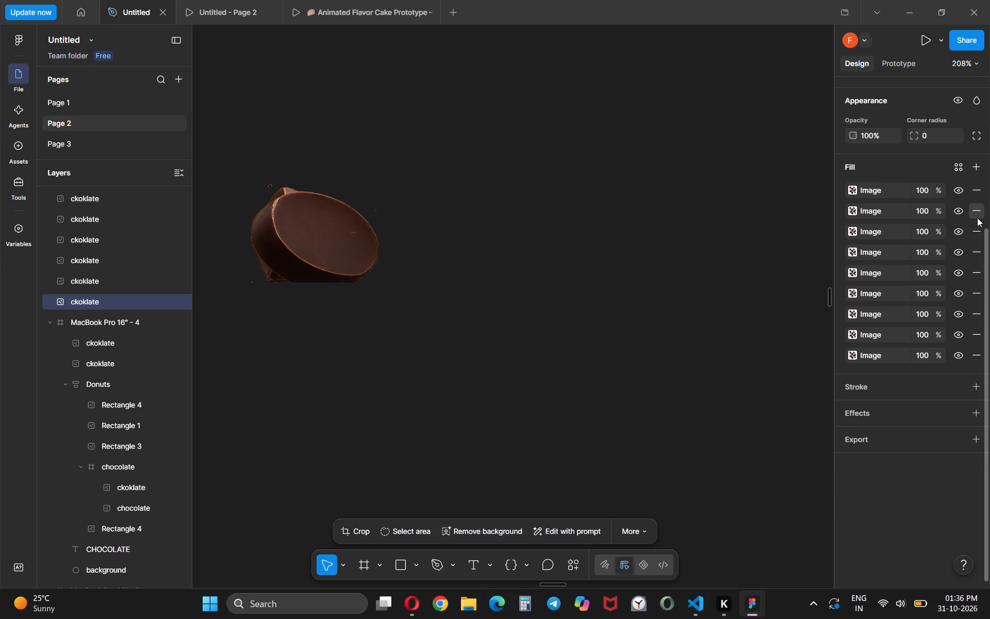
{"action": "left_click", "coordinate": [977, 218]}
{"action": "left_click", "coordinate": [977, 218]}
{"action": "left_click", "coordinate": [977, 218]}
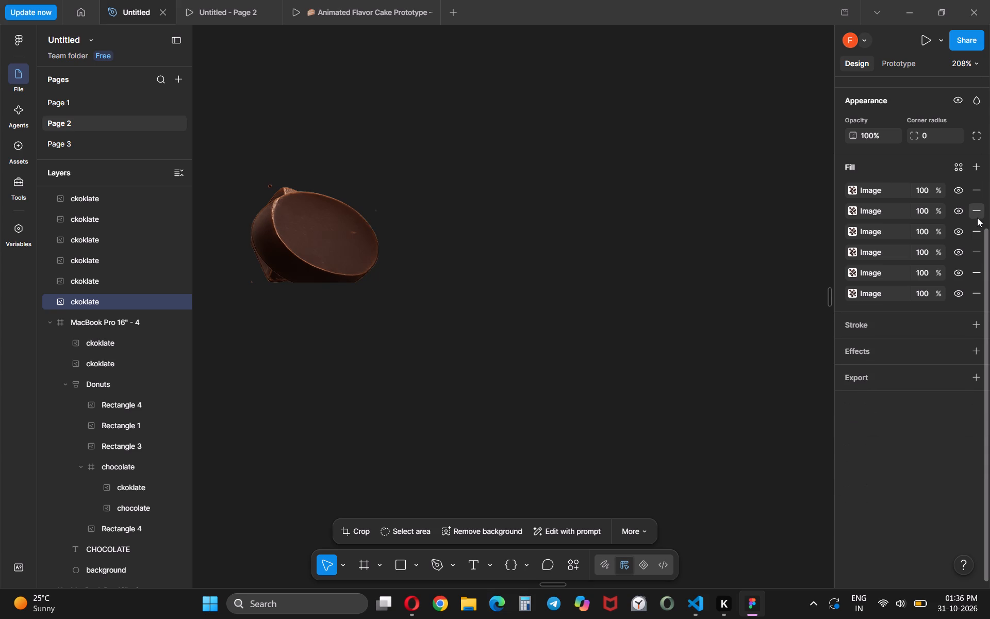
{"action": "left_click", "coordinate": [977, 218]}
{"action": "left_click", "coordinate": [977, 218]}
{"action": "left_click", "coordinate": [977, 218]}
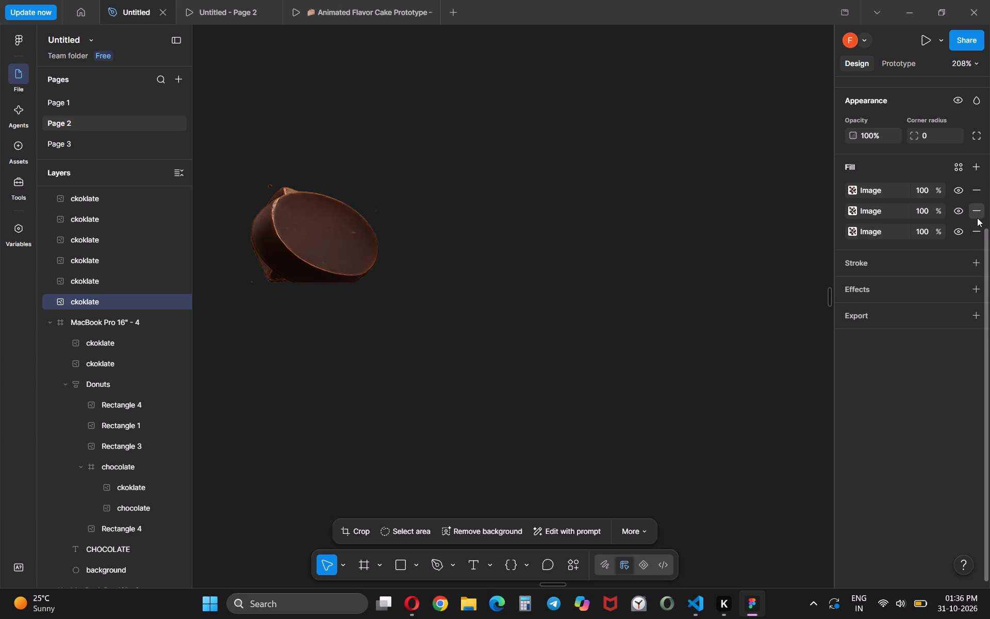
{"action": "left_click", "coordinate": [977, 218]}
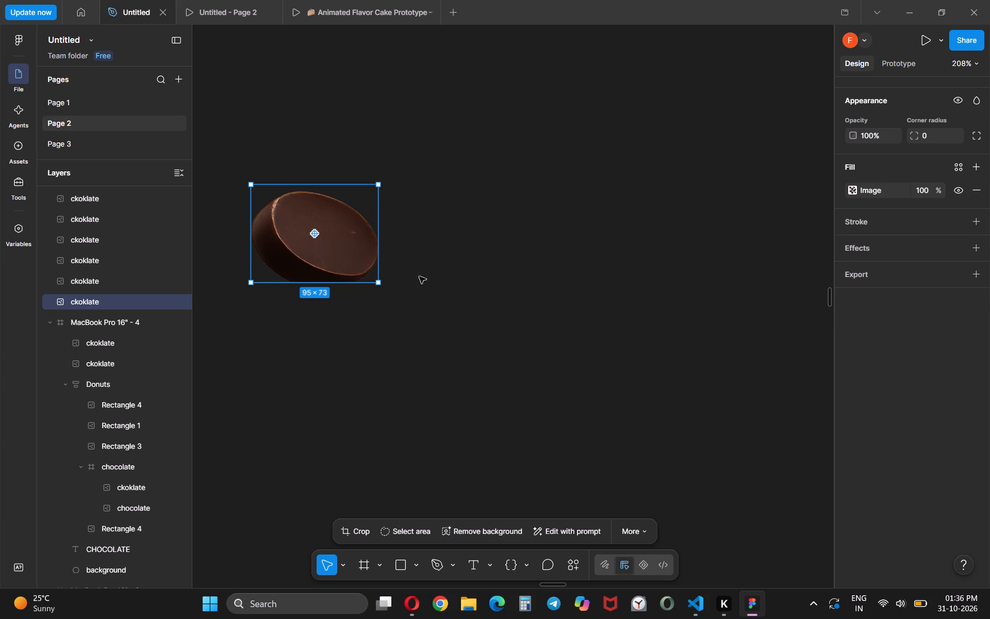
Scale the round chocolate chunk up to about 103 × 79.
{"action": "left_click_drag", "start_coordinate": [381, 281], "coordinate": [387, 281]}
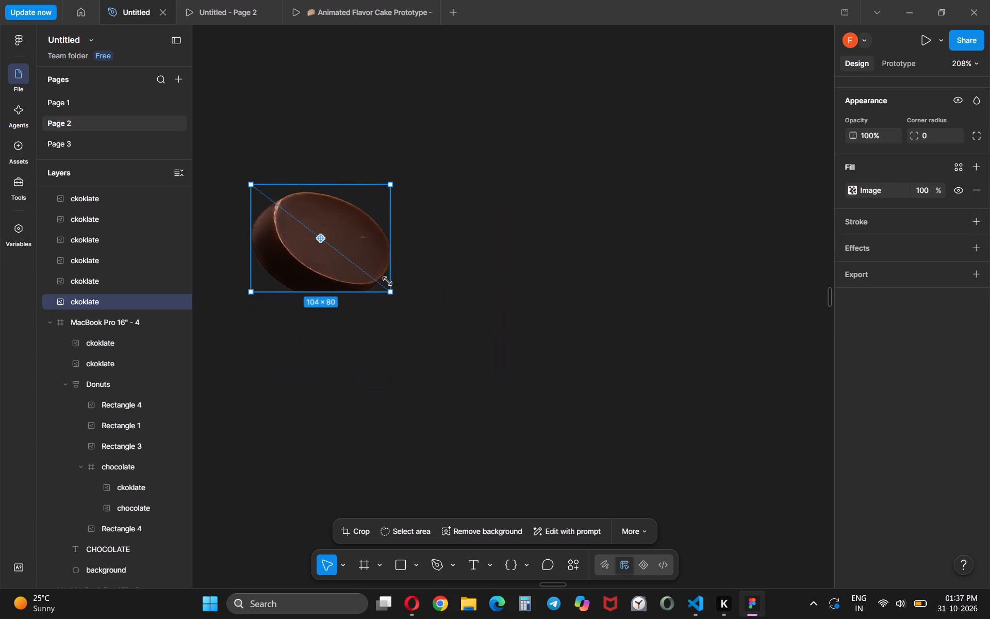
{"action": "left_click_drag", "start_coordinate": [387, 281], "coordinate": [370, 290]}
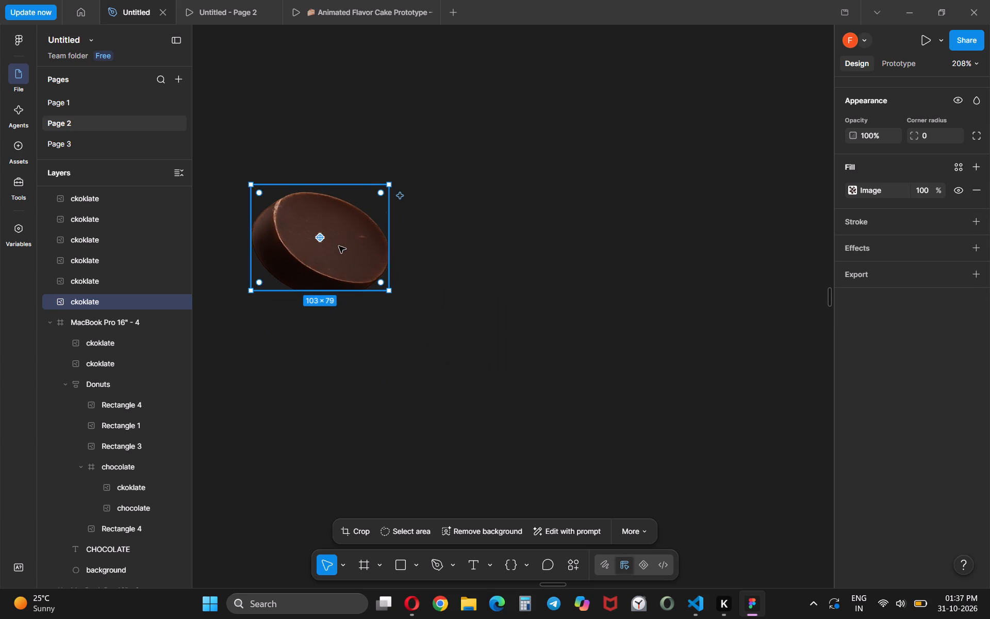
{"action": "left_click", "coordinate": [340, 246]}
{"action": "left_click", "coordinate": [517, 221]}
Duplicate the round chocolate chunk and place the copy beside it at about X -2872, Y 4403.
{"action": "left_click", "coordinate": [344, 241]}
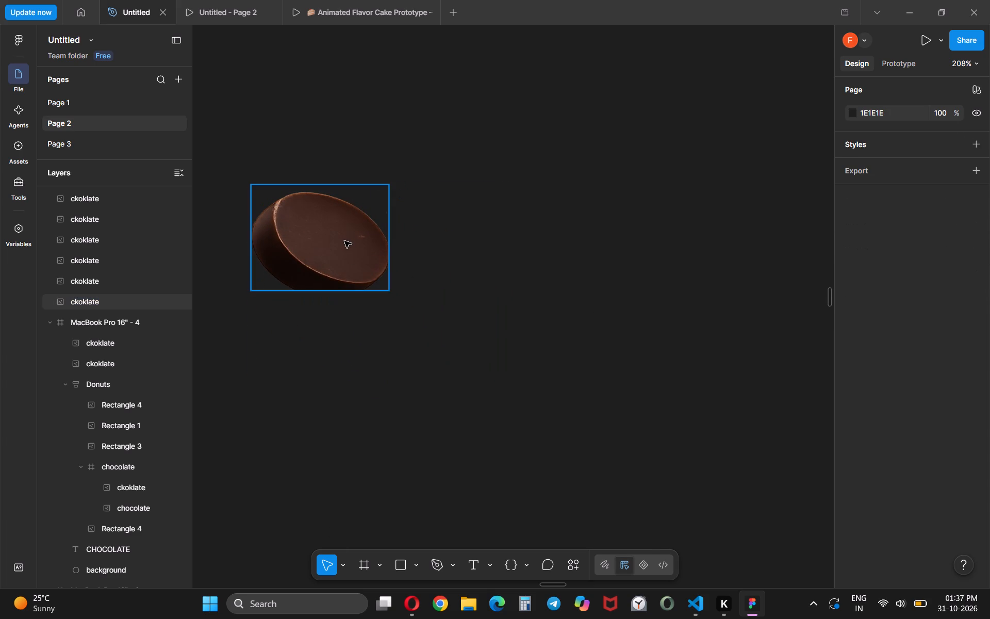
{"action": "key", "text": "ctrl+d"}
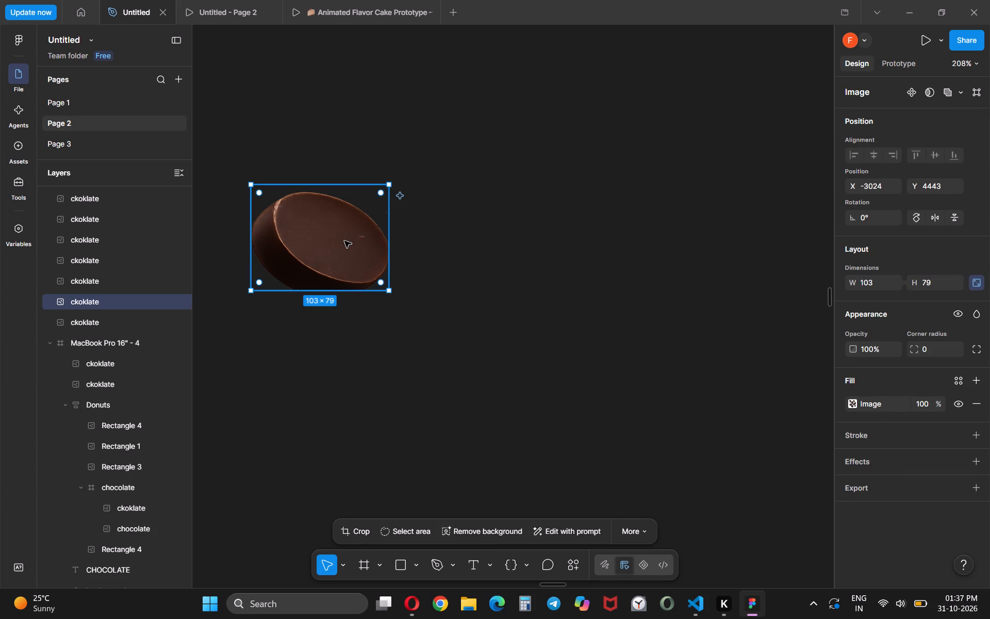
{"action": "left_click_drag", "start_coordinate": [346, 252], "coordinate": [551, 198]}
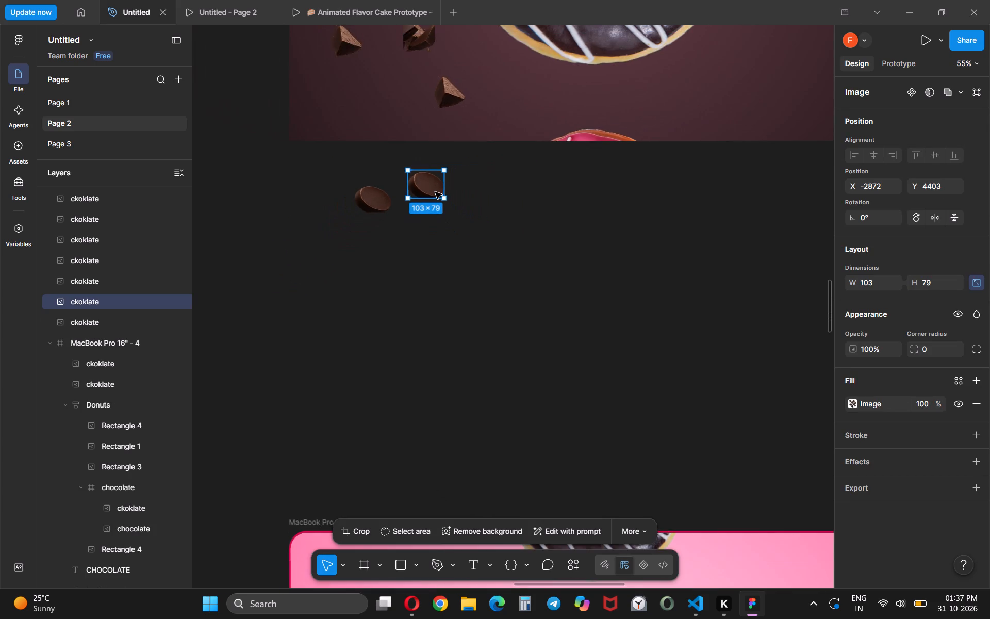
Remove the surplus image fills from the 90 × 89 chunk in MacBook Pro 16" - 4, keeping the top two.
{"action": "left_click", "coordinate": [429, 104]}
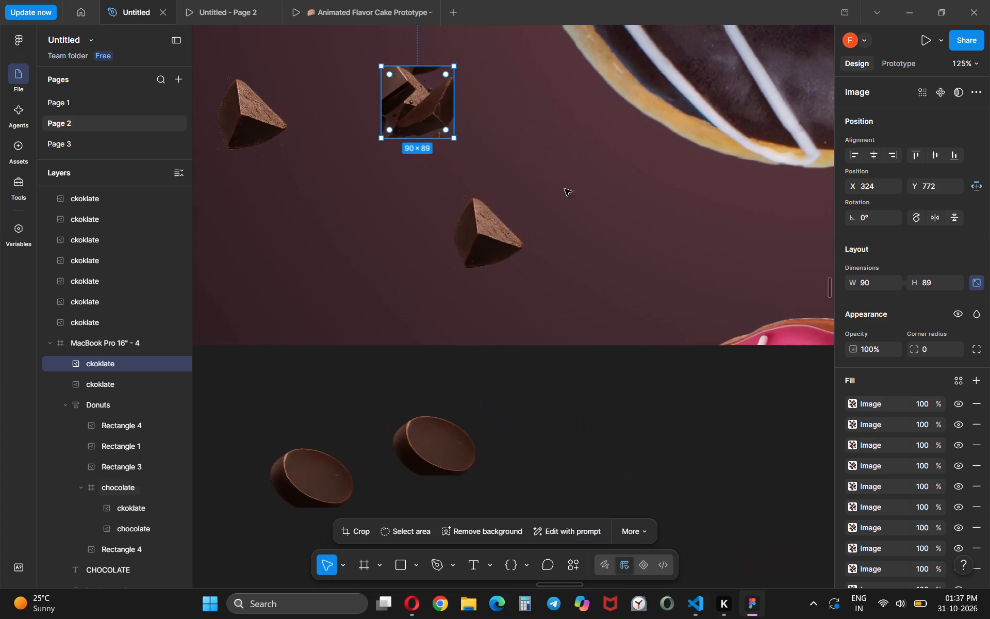
{"action": "scroll", "coordinate": [881, 430], "scroll_direction": "down", "scroll_amount": 1}
{"action": "left_click", "coordinate": [977, 476]}
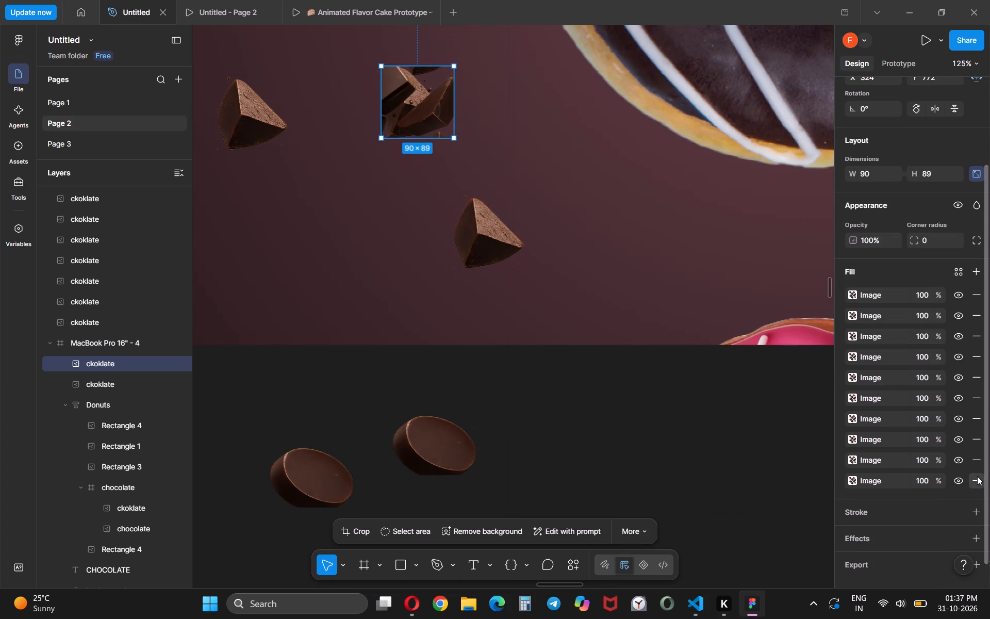
{"action": "left_click", "coordinate": [977, 464]}
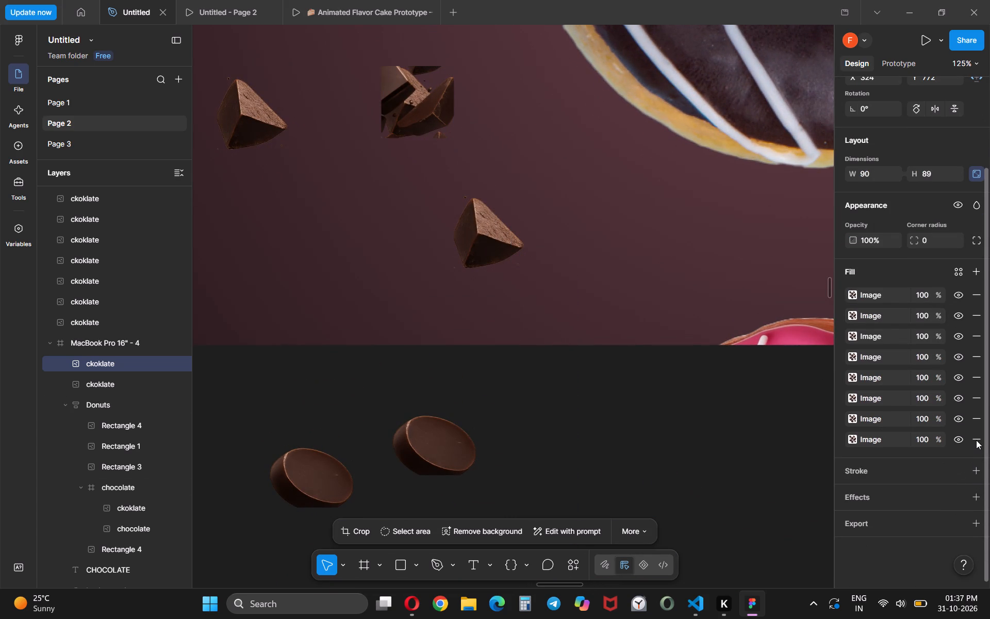
{"action": "left_click", "coordinate": [976, 440]}
{"action": "left_click", "coordinate": [975, 418]}
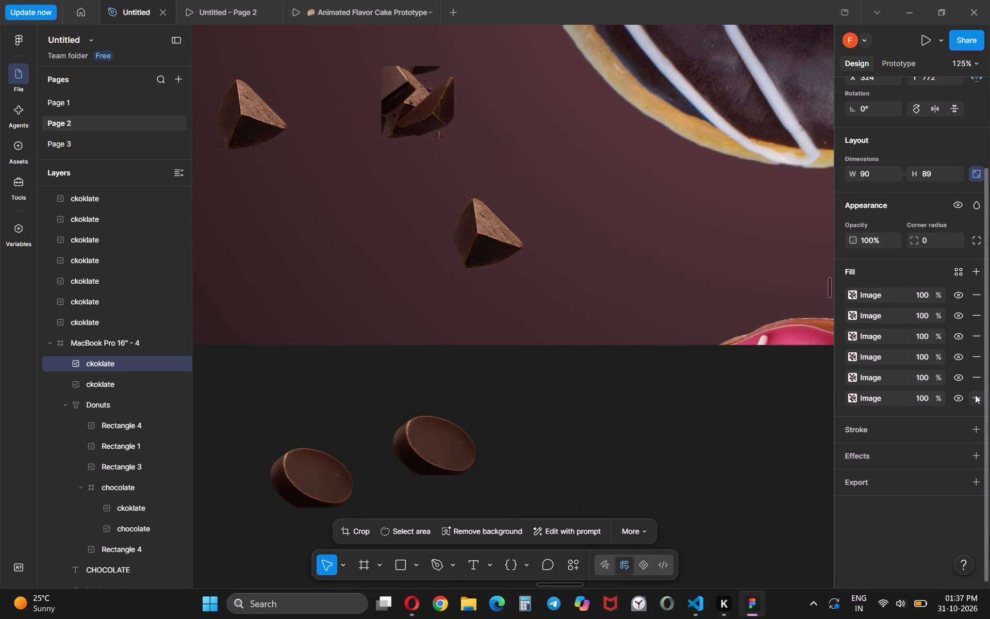
{"action": "left_click", "coordinate": [975, 395]}
{"action": "left_click", "coordinate": [975, 384]}
{"action": "left_click", "coordinate": [975, 360]}
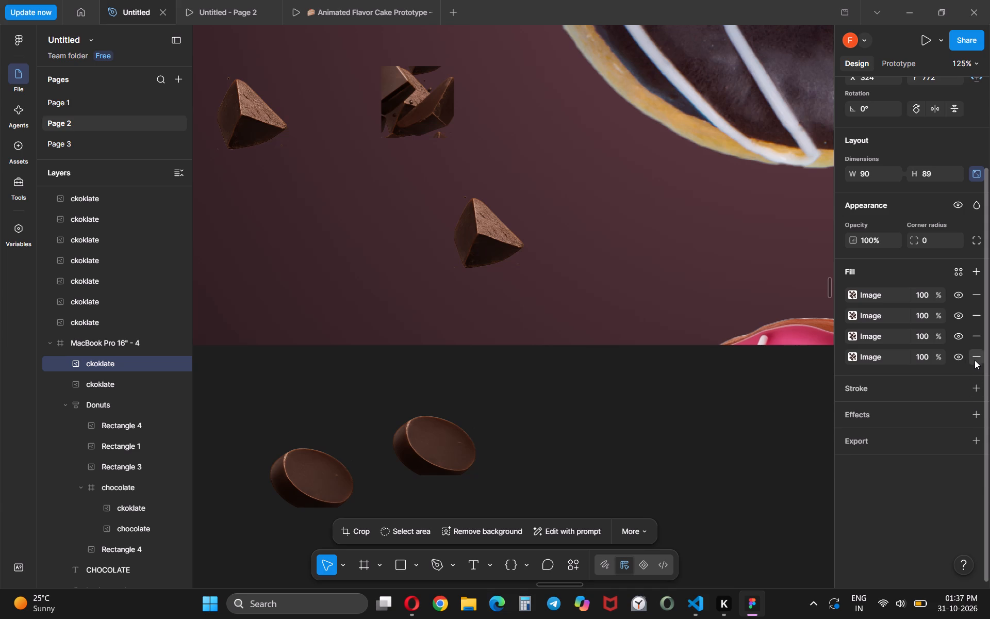
{"action": "left_click", "coordinate": [970, 339]}
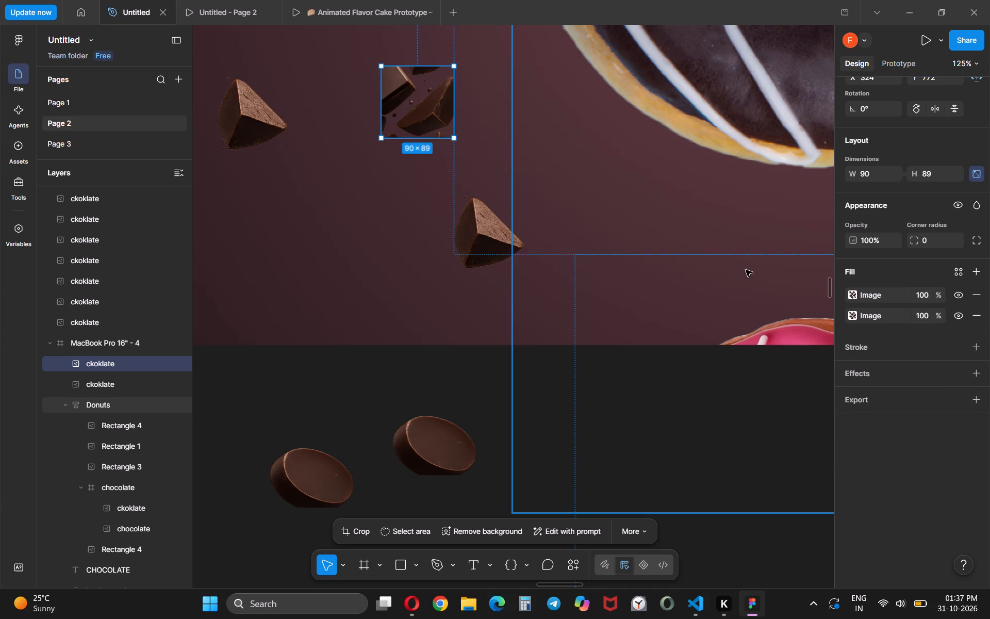
Scale the overlapping-pieces chunk in the chocolate frame up to about 104 × 103.
{"action": "left_click", "coordinate": [402, 92]}
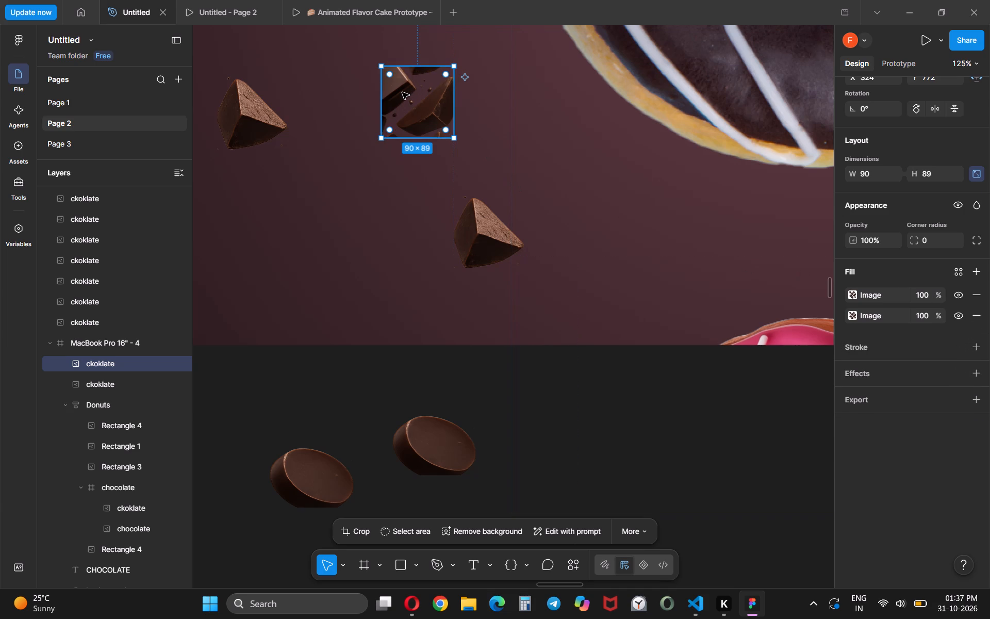
{"action": "left_click_drag", "start_coordinate": [457, 139], "coordinate": [472, 156]}
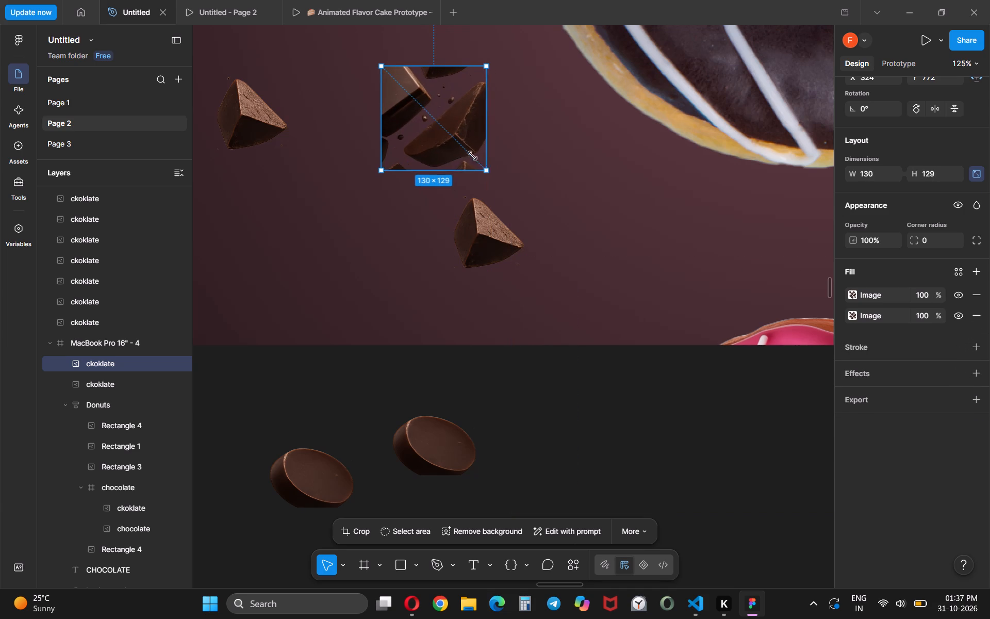
{"action": "left_click_drag", "start_coordinate": [472, 156], "coordinate": [465, 150]}
Open the top image fill of the 104 × 103 chunk for cropping and shift it to frame the lower cube-shaped piece.
{"action": "left_click", "coordinate": [862, 288]}
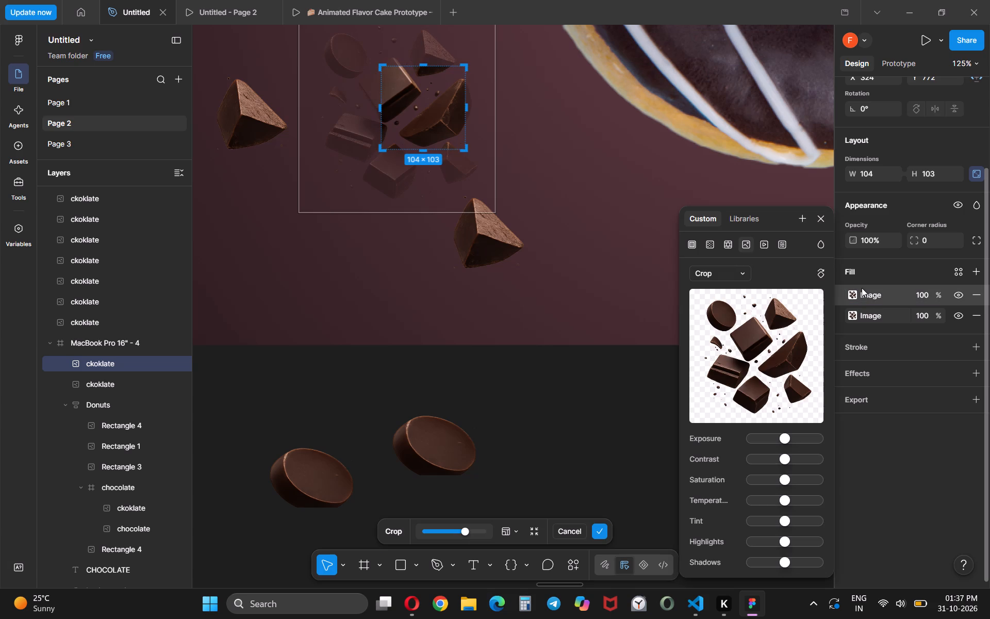
{"action": "left_click_drag", "start_coordinate": [438, 118], "coordinate": [480, 153]}
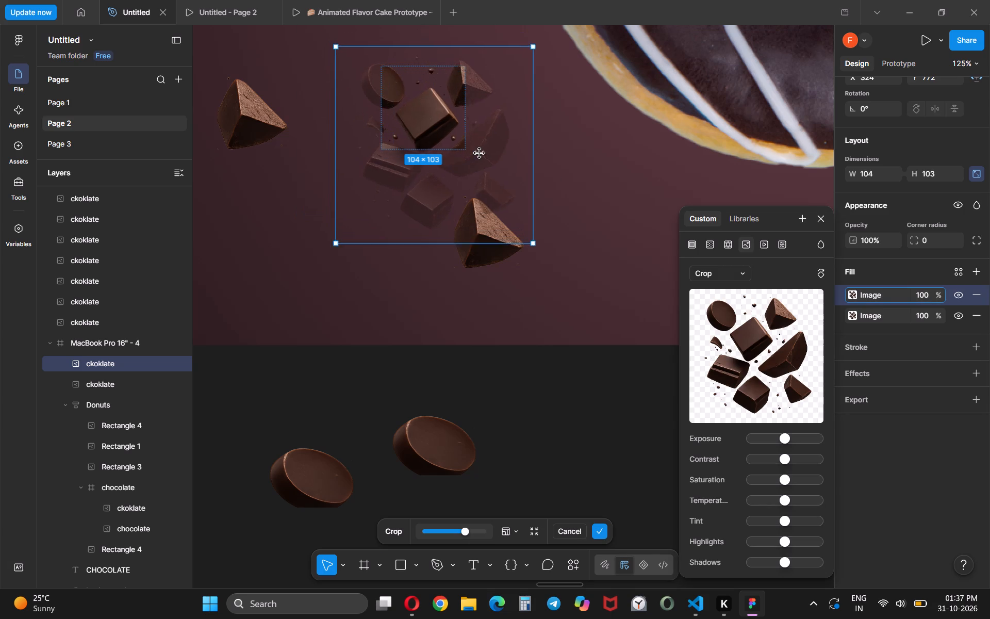
{"action": "left_click_drag", "start_coordinate": [480, 153], "coordinate": [485, 75]}
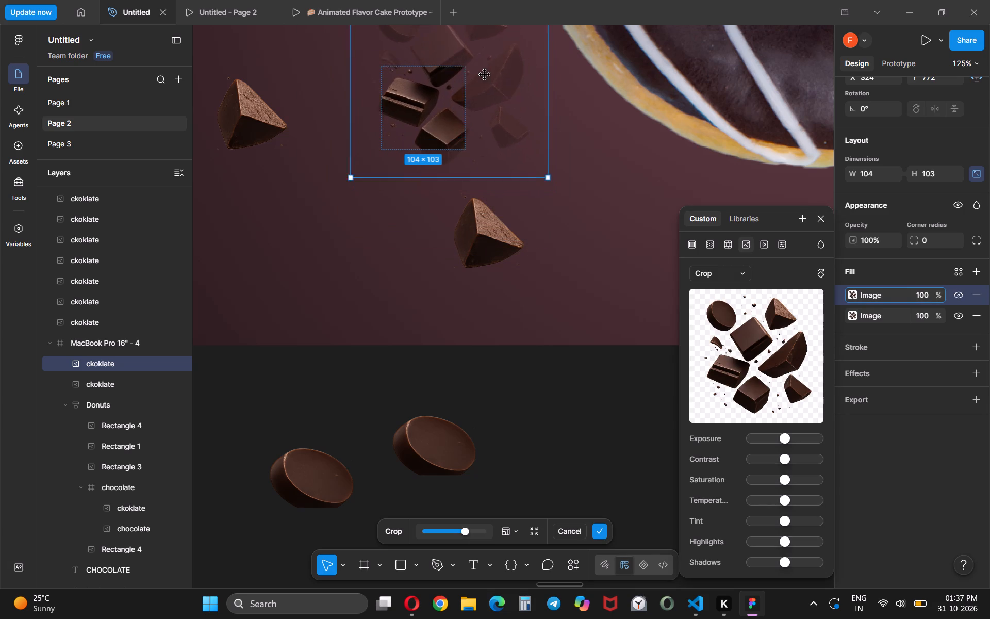
{"action": "left_click_drag", "start_coordinate": [485, 75], "coordinate": [477, 63]}
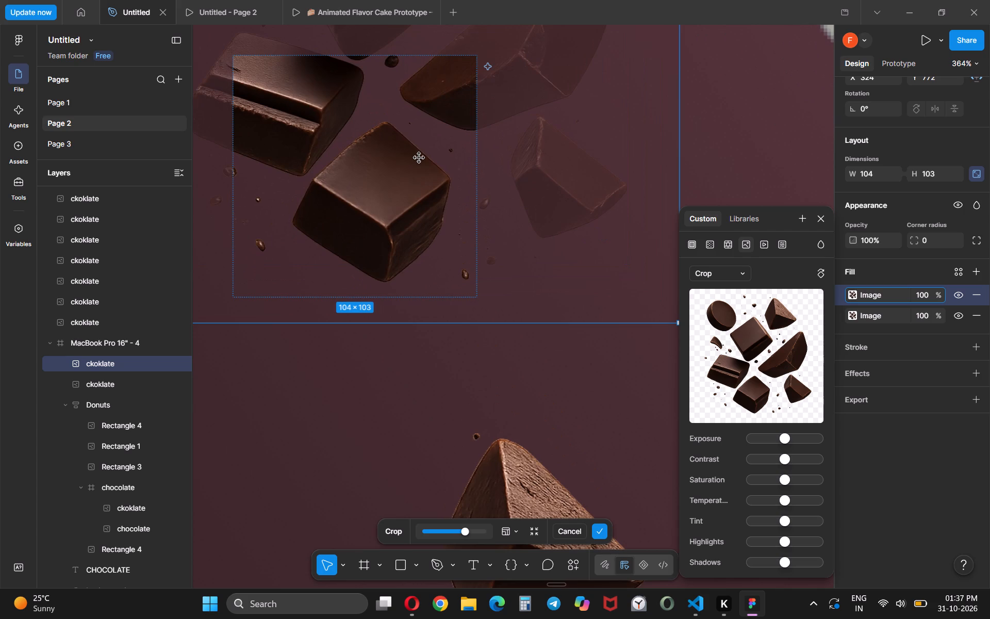
{"action": "scroll", "coordinate": [419, 158], "scroll_direction": "left", "scroll_amount": 1}
{"action": "left_click_drag", "start_coordinate": [372, 154], "coordinate": [354, 55]}
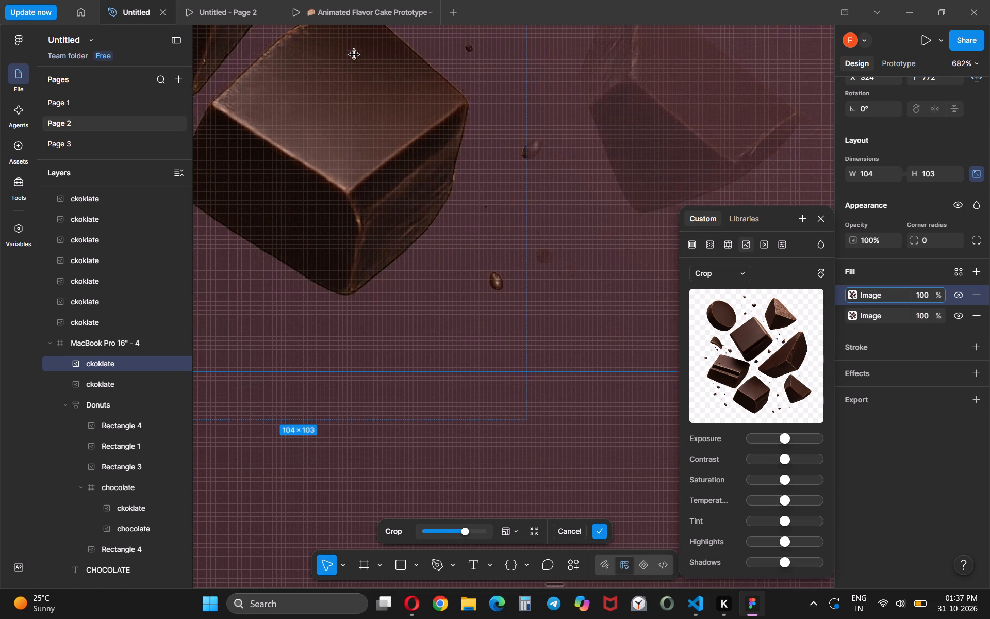
{"action": "left_click_drag", "start_coordinate": [354, 55], "coordinate": [354, 55]}
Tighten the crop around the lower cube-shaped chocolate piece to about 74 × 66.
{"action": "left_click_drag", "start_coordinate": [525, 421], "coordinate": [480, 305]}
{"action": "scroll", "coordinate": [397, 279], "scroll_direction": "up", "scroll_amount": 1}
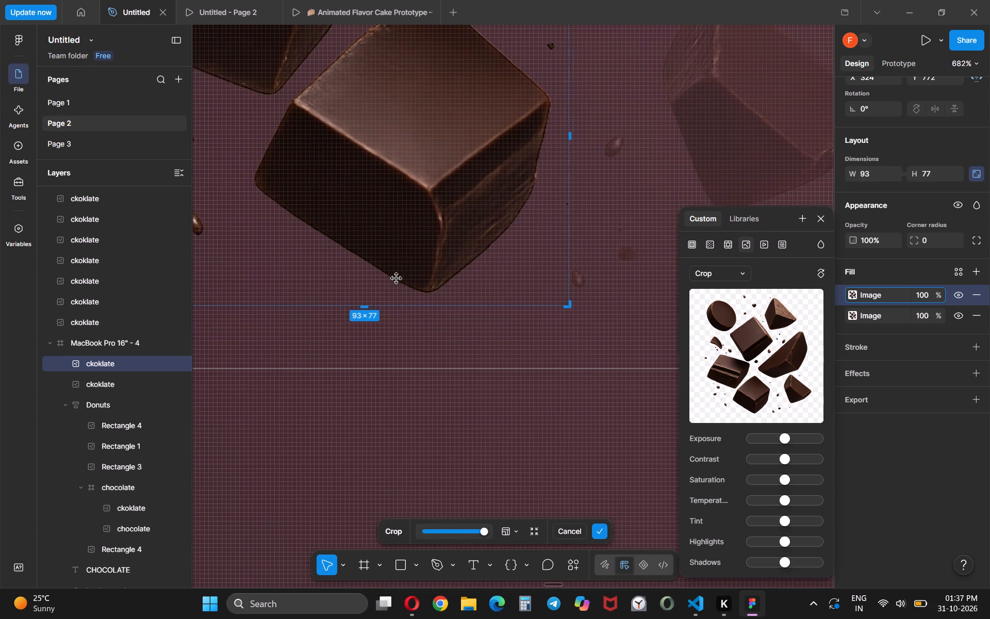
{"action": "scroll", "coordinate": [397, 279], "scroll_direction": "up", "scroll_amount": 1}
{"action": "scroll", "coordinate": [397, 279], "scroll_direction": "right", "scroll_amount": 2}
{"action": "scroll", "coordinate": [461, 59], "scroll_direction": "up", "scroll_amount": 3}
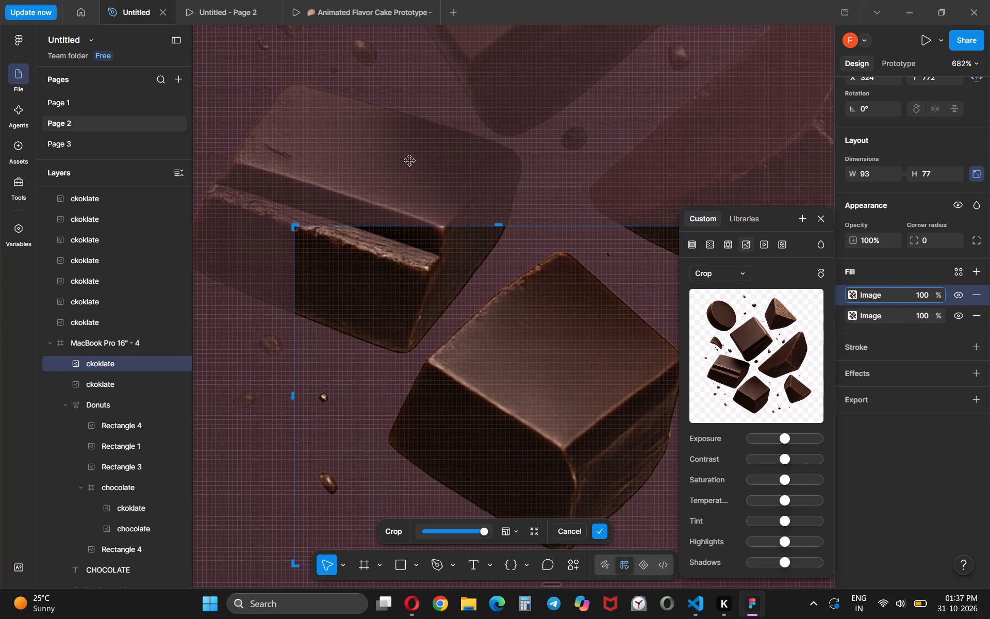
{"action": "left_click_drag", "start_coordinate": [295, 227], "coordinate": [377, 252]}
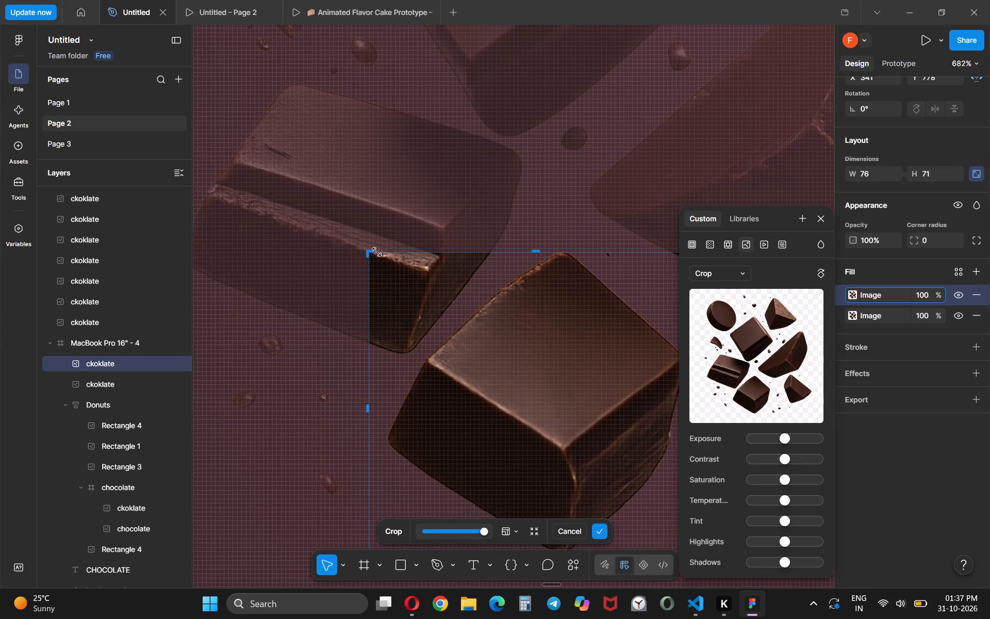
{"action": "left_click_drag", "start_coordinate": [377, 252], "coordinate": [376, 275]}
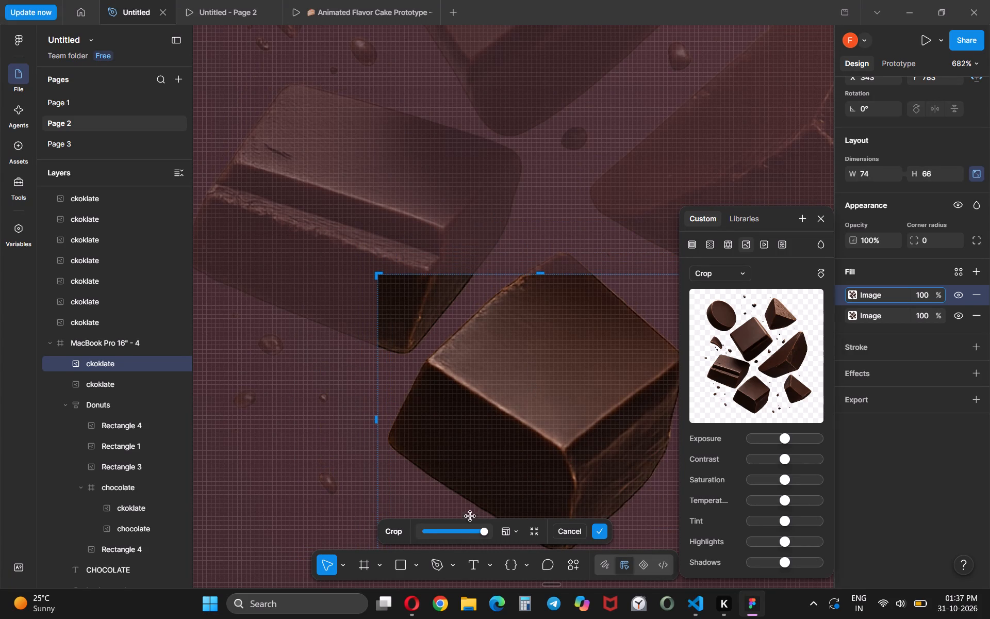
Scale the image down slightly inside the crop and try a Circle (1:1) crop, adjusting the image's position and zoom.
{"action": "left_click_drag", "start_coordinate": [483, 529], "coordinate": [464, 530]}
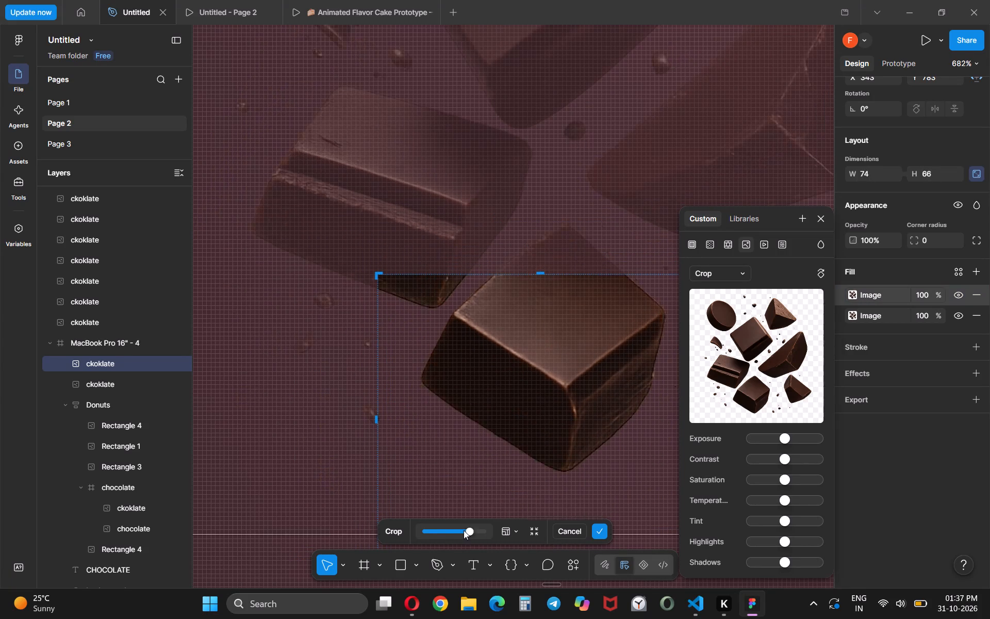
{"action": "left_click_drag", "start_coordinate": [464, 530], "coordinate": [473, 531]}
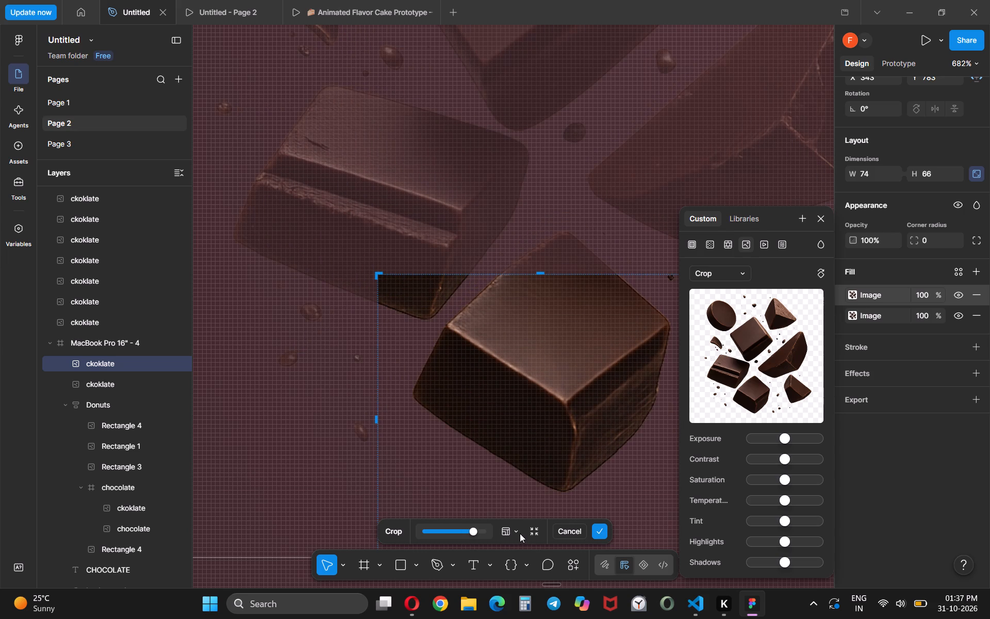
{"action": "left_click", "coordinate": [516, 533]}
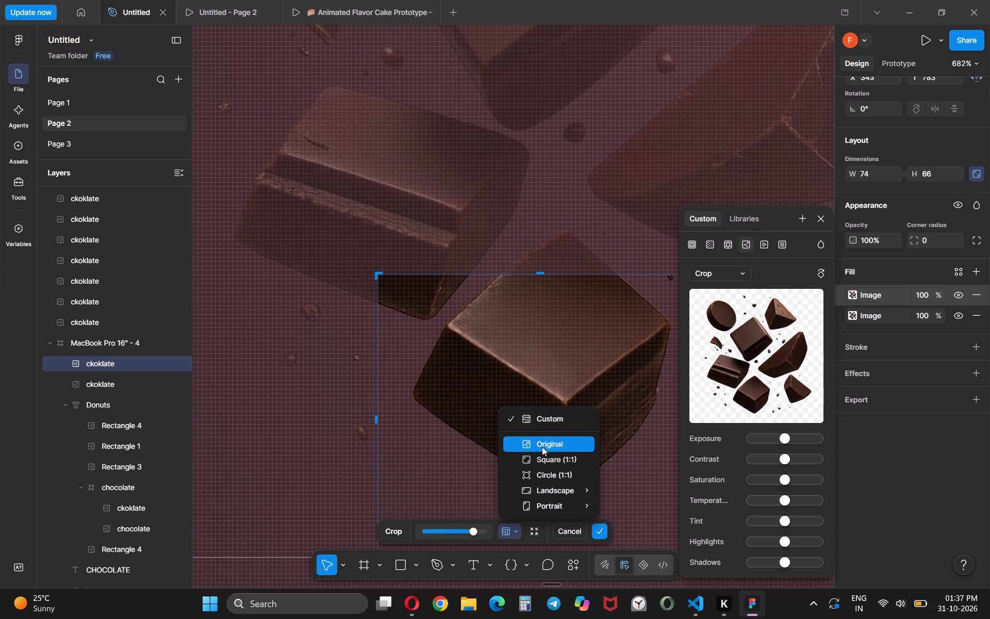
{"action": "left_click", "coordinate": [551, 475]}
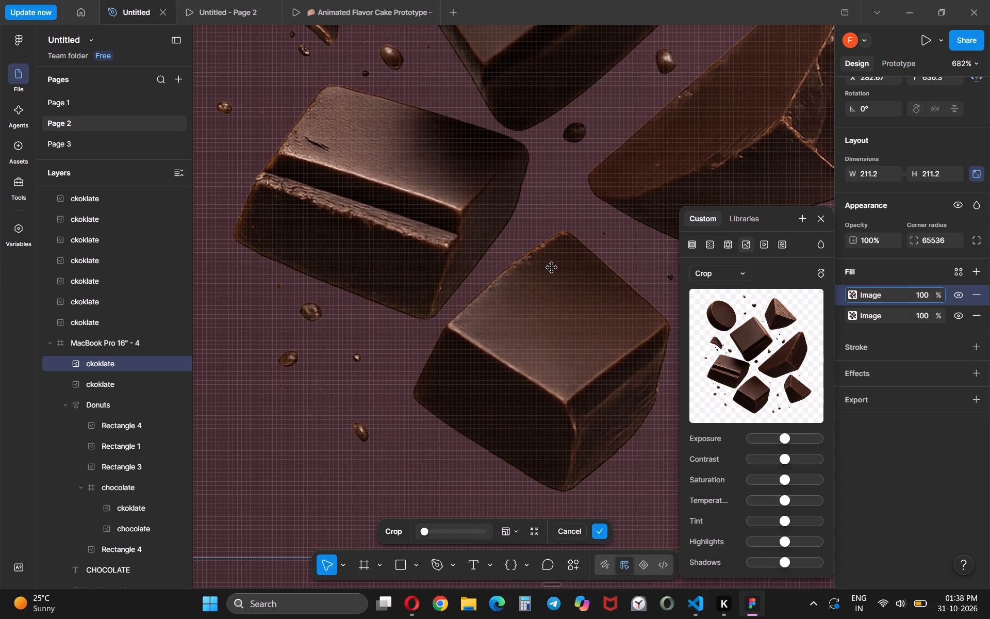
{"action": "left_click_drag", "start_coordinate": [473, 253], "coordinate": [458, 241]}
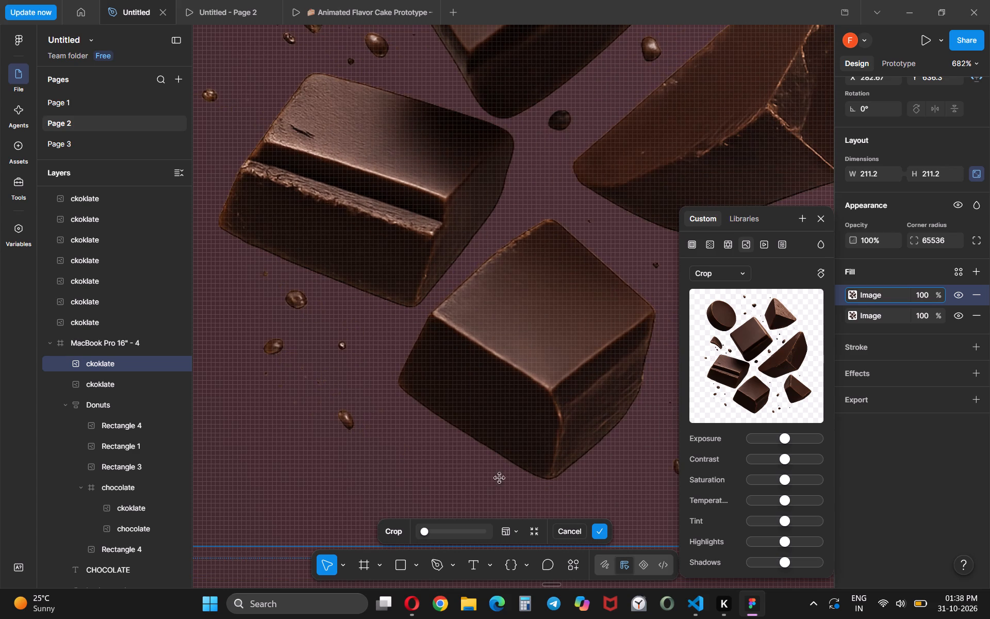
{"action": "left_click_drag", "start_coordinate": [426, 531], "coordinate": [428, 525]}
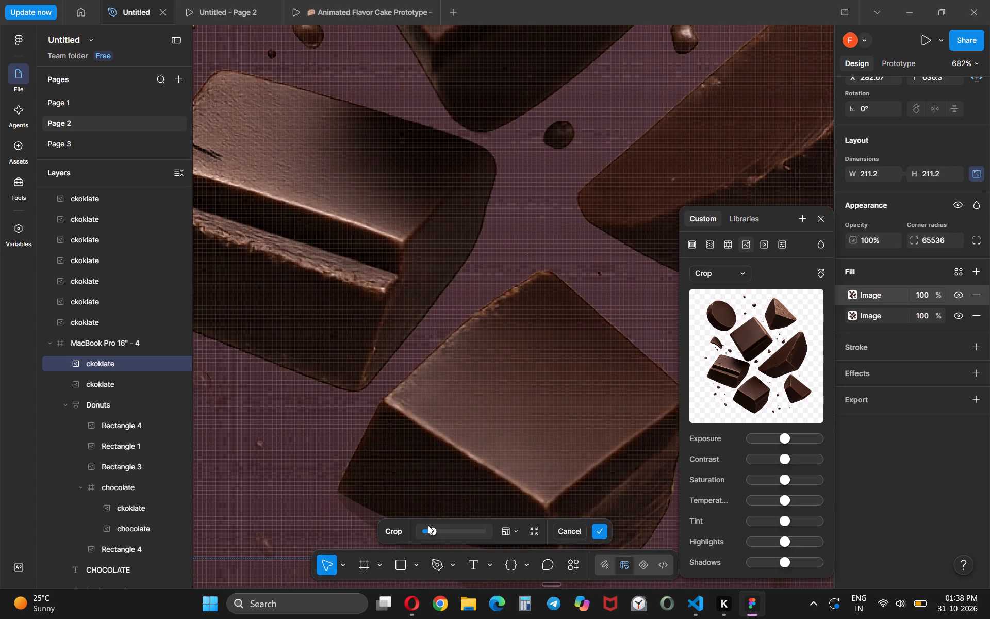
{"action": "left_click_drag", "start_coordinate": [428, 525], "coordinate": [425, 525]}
Change the chunk's crop proportions to Original and finish cropping.
{"action": "left_click", "coordinate": [503, 530]}
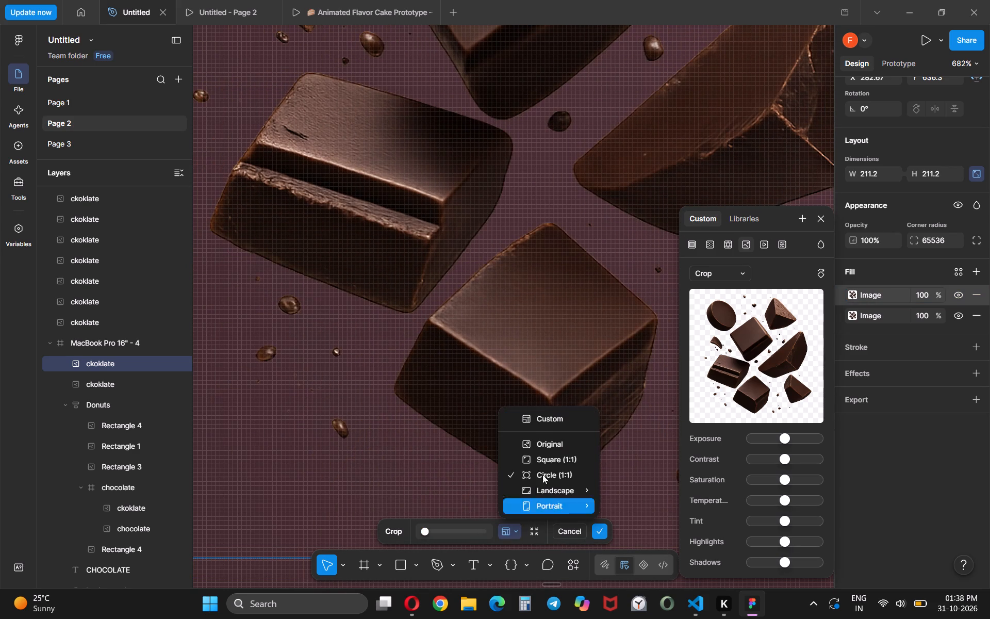
{"action": "left_click", "coordinate": [551, 449]}
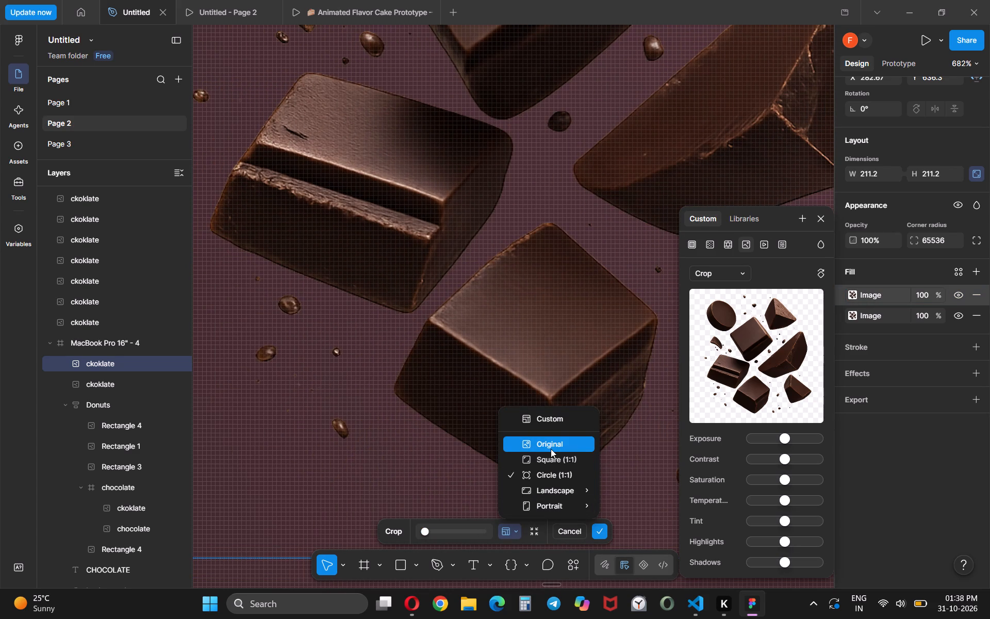
{"action": "double_click", "coordinate": [525, 354]}
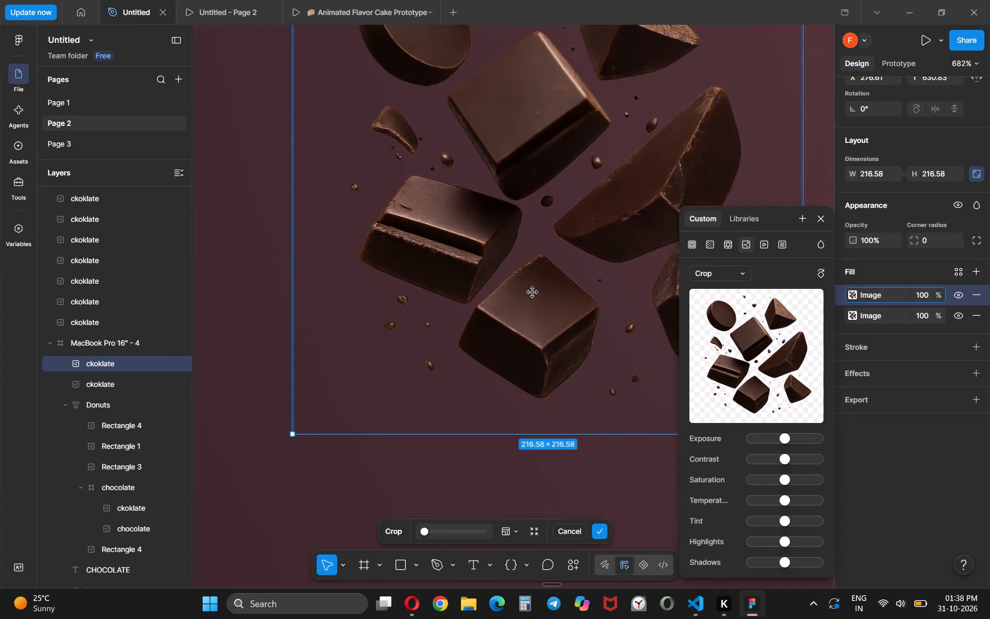
{"action": "double_click", "coordinate": [540, 296]}
{"action": "double_click", "coordinate": [540, 296]}
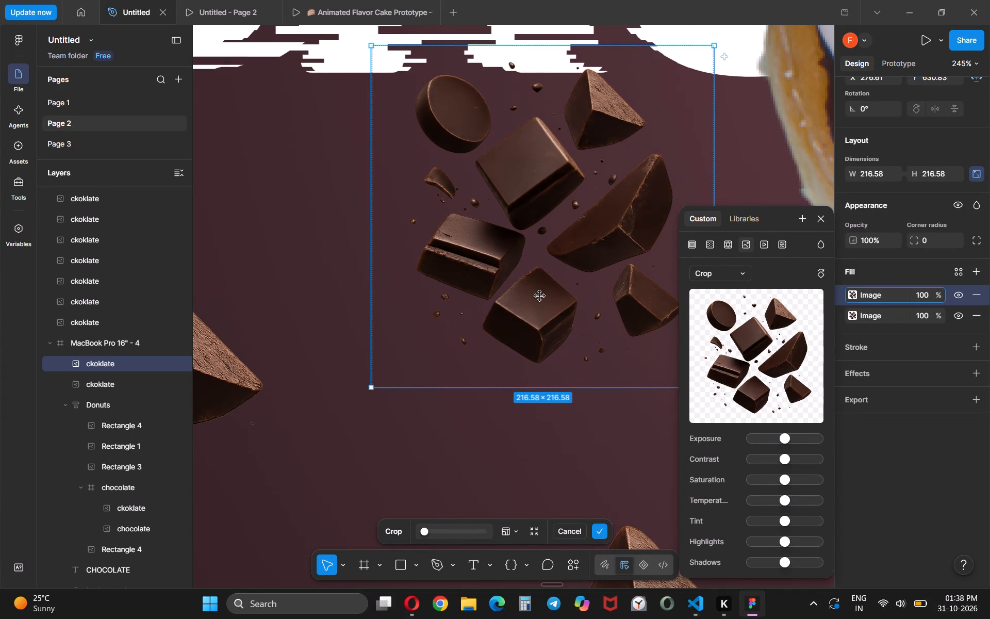
{"action": "left_click", "coordinate": [293, 500]}
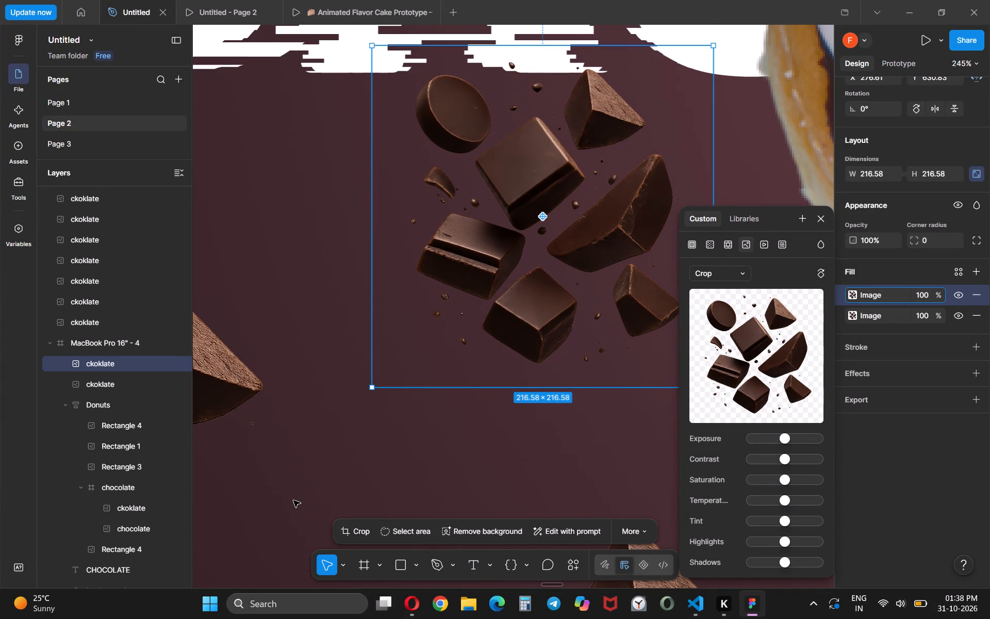
{"action": "double_click", "coordinate": [341, 473]}
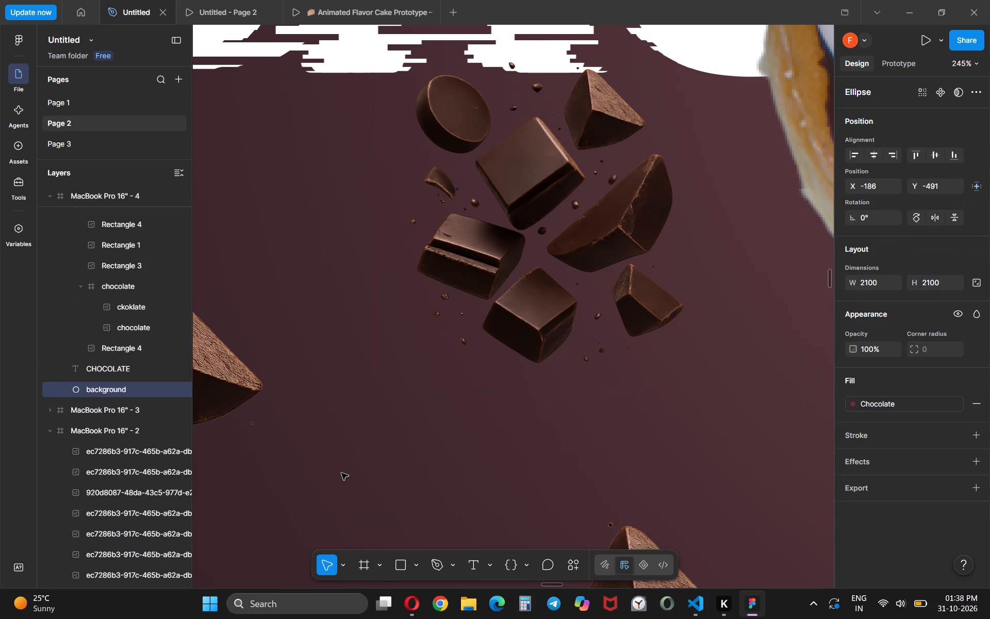
Reopen the chunk's crop, enlarge the image, and move it to bring the lower cube-shaped piece fully into the frame.
{"action": "double_click", "coordinate": [522, 236]}
{"action": "double_click", "coordinate": [522, 236]}
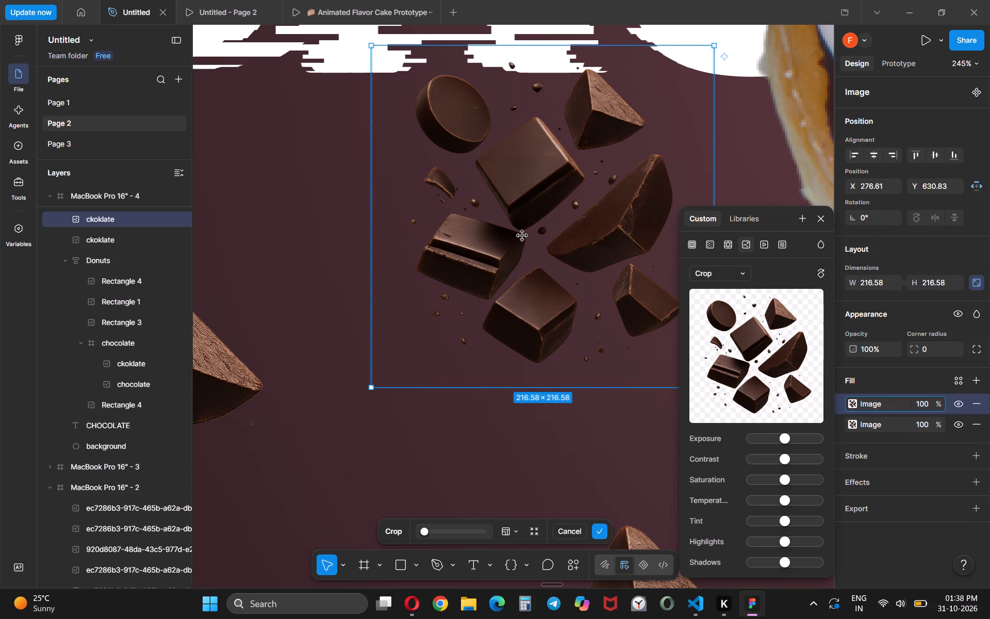
{"action": "triple_click", "coordinate": [539, 310]}
{"action": "left_click_drag", "start_coordinate": [425, 530], "coordinate": [450, 536]}
{"action": "left_click", "coordinate": [552, 354]}
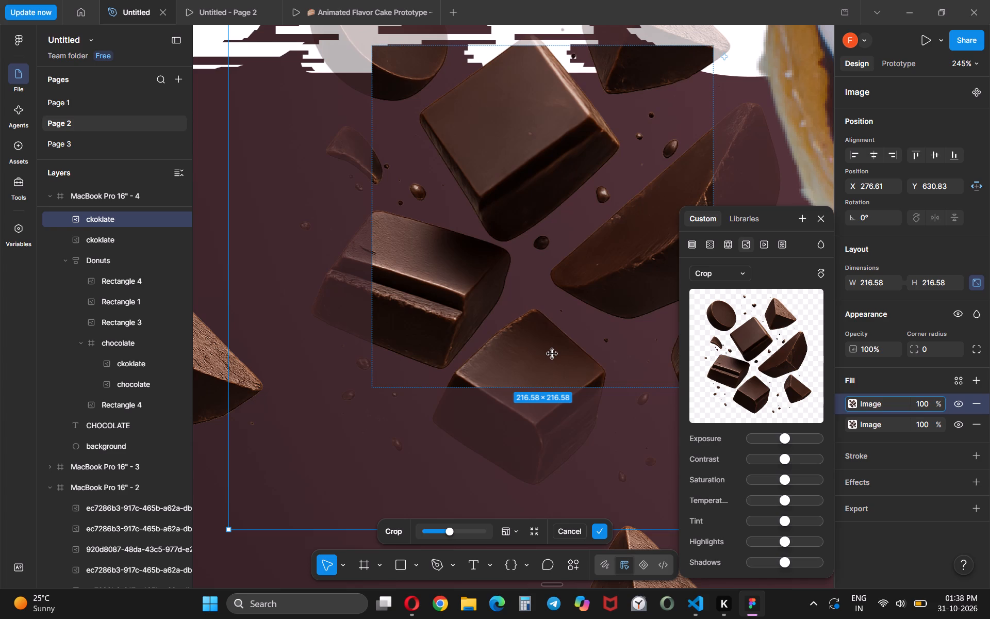
{"action": "left_click_drag", "start_coordinate": [533, 294], "coordinate": [490, 166]}
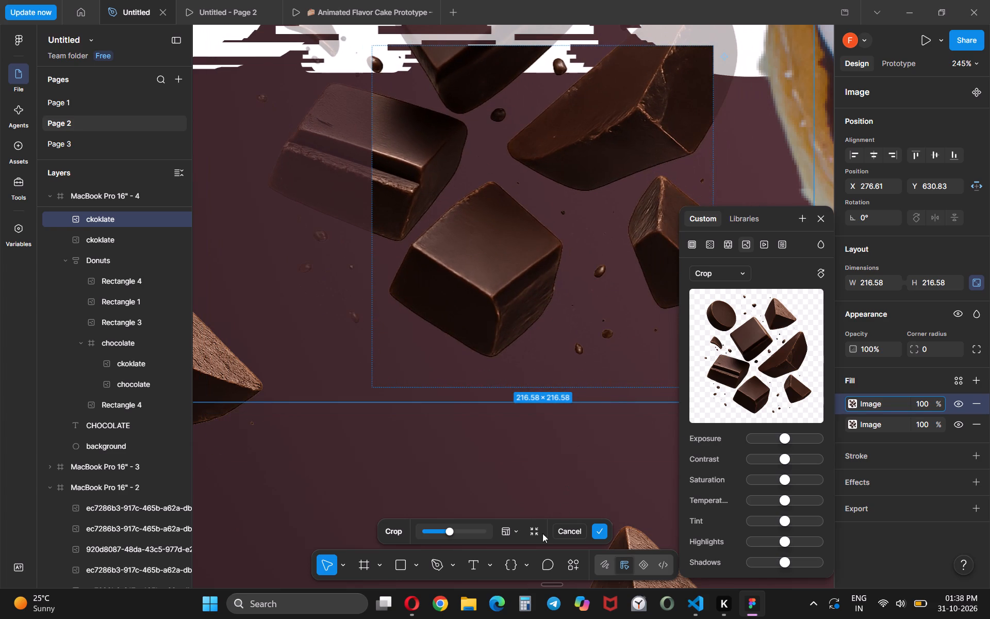
Apply a Square (1:1) crop to the enlarged chunk image, sizing it 396.76 × 396.76.
{"action": "left_click", "coordinate": [517, 533]}
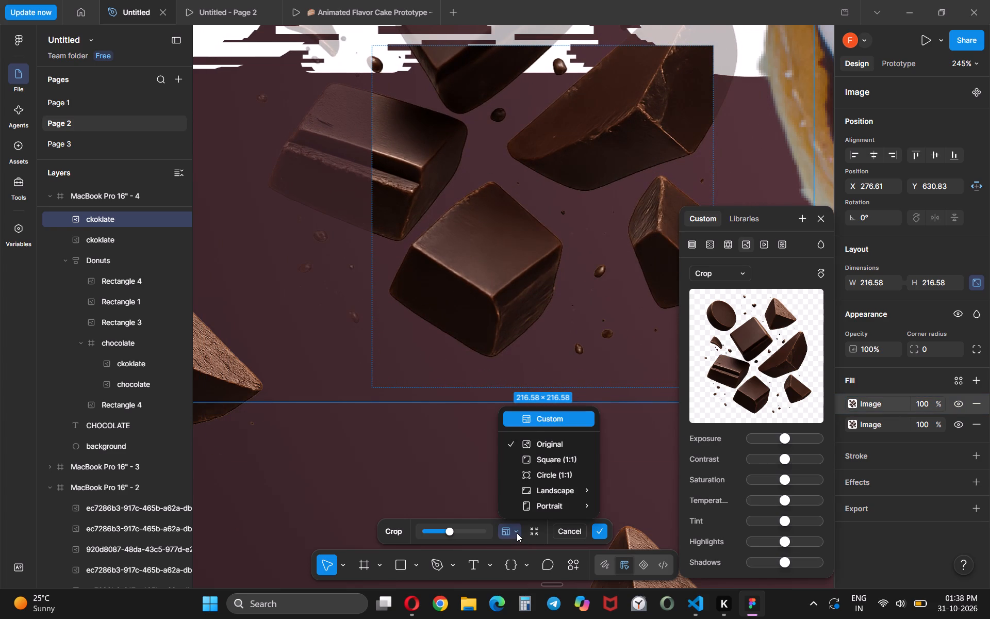
{"action": "left_click", "coordinate": [559, 455]}
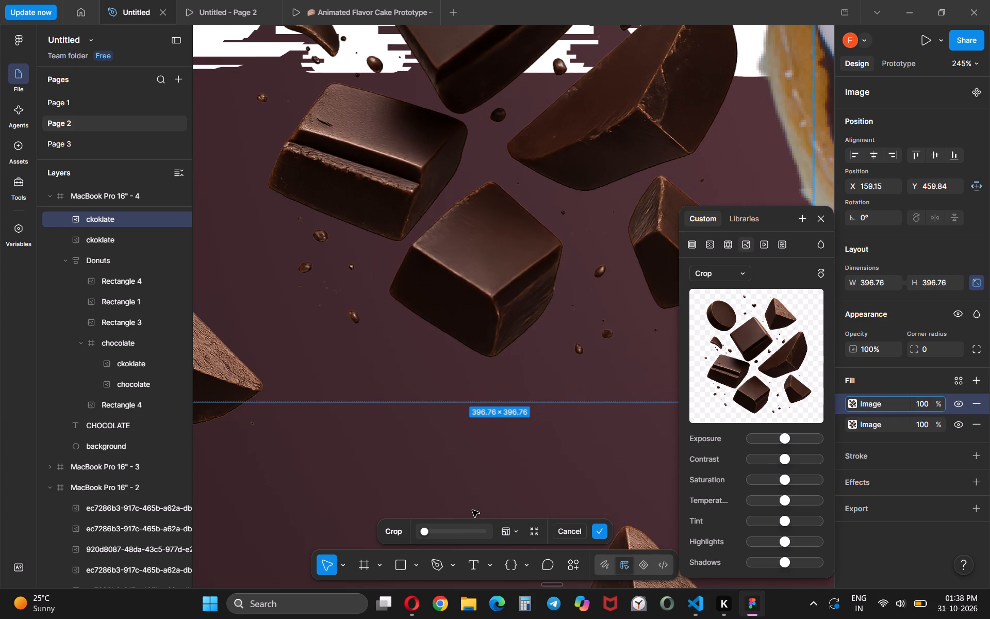
{"action": "double_click", "coordinate": [477, 319]}
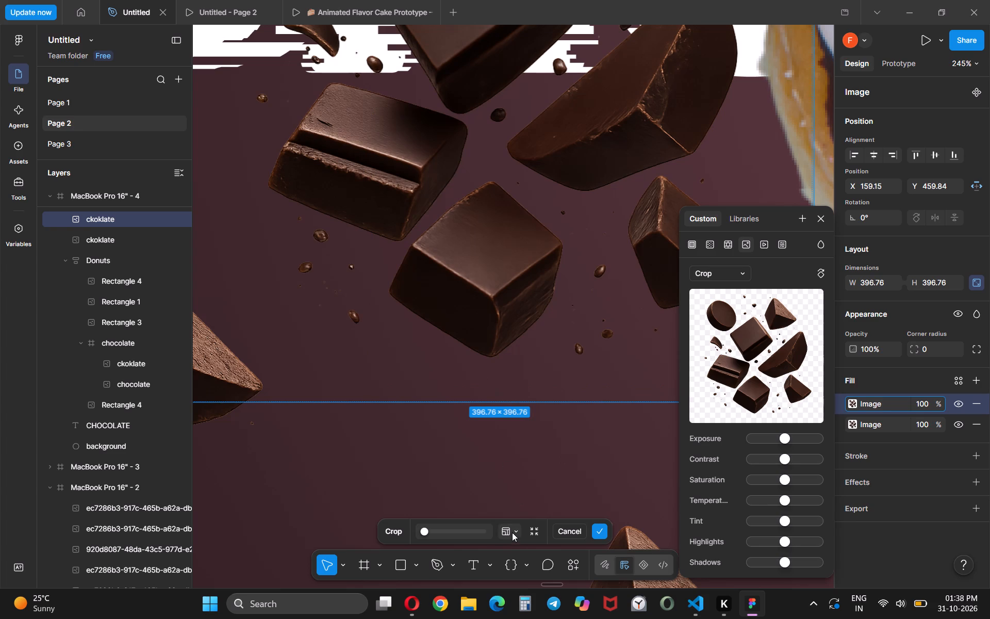
Enlarge the image to the maximum inside the square crop and move it so the large wedge piece fills the frame.
{"action": "left_click", "coordinate": [510, 534]}
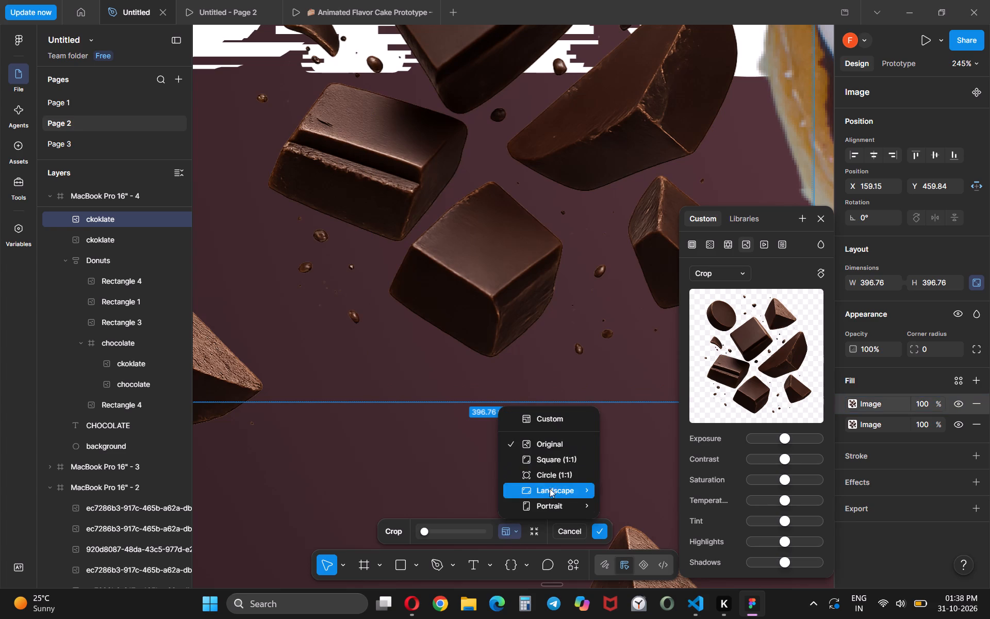
{"action": "left_click_drag", "start_coordinate": [424, 537], "coordinate": [478, 539]}
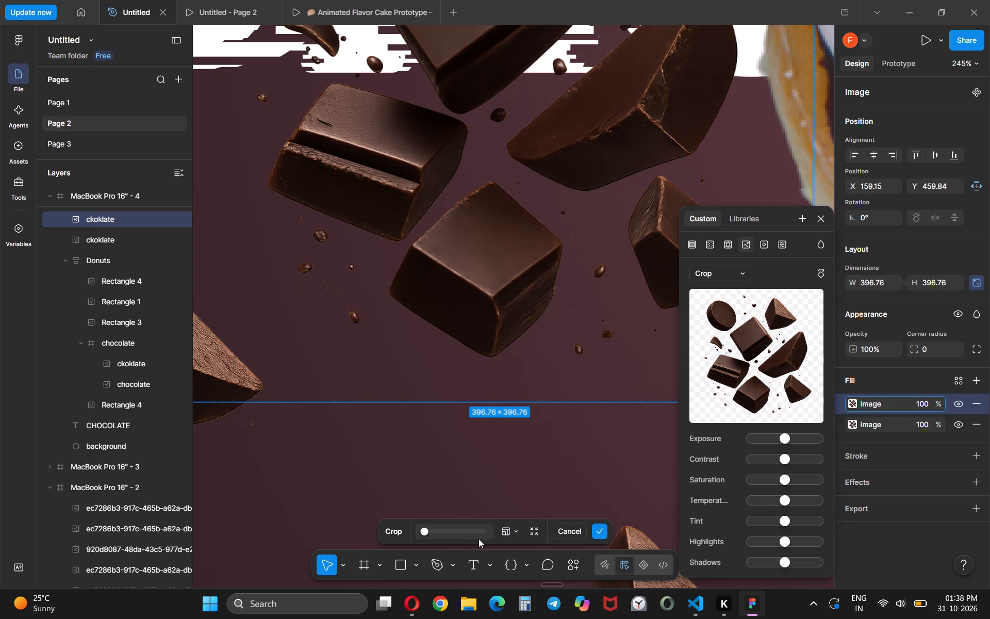
{"action": "left_click_drag", "start_coordinate": [422, 532], "coordinate": [501, 535]}
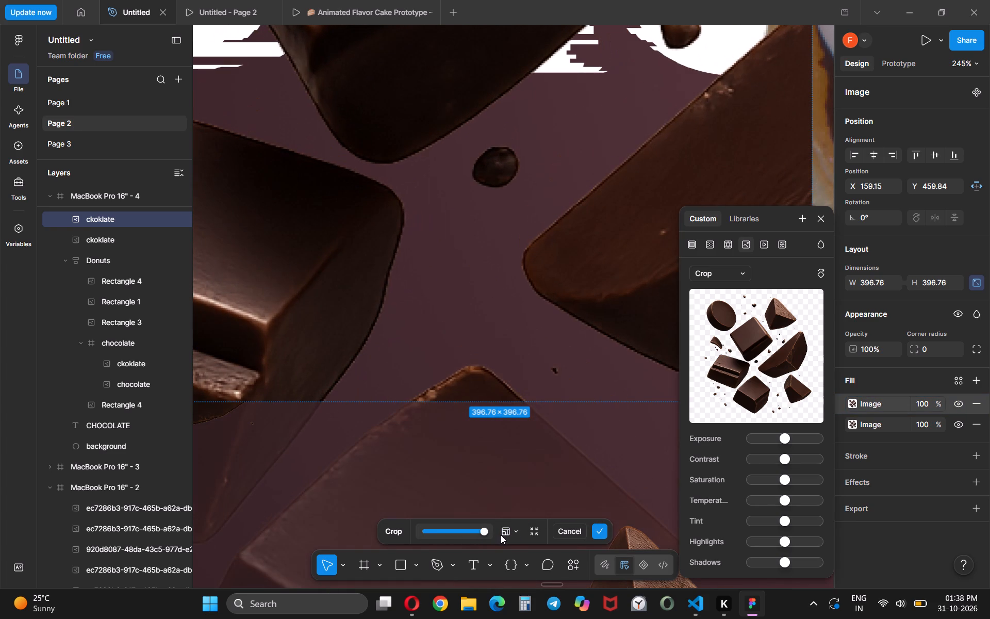
{"action": "left_click_drag", "start_coordinate": [501, 535], "coordinate": [502, 535]}
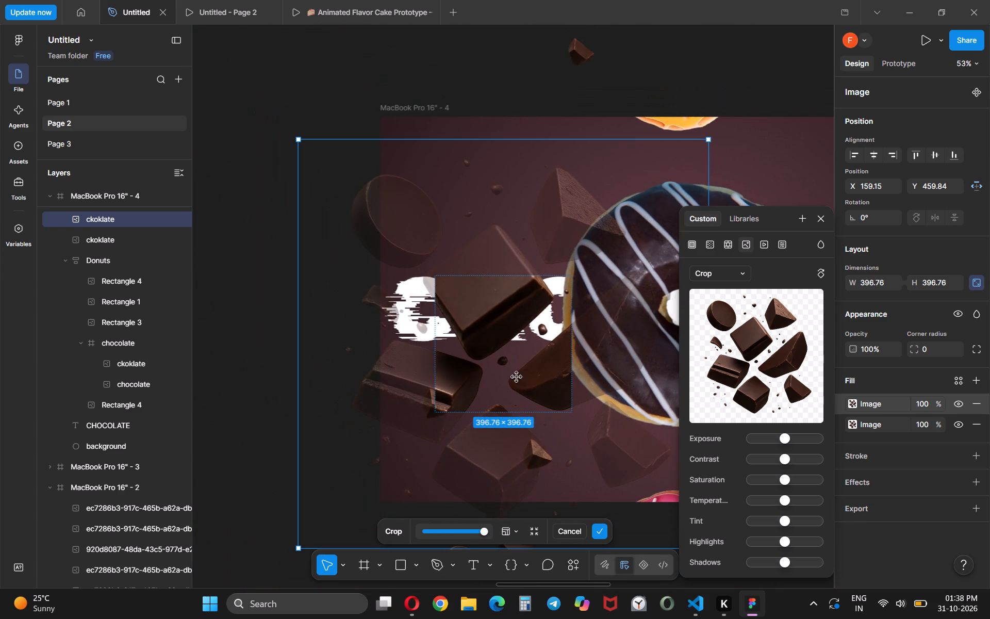
{"action": "left_click_drag", "start_coordinate": [514, 333], "coordinate": [427, 305]}
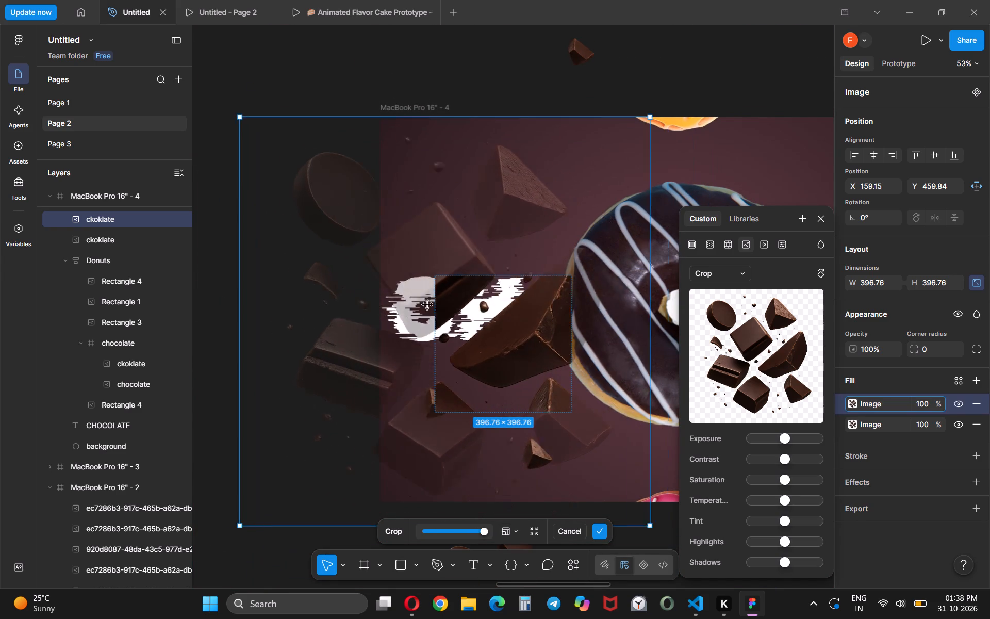
{"action": "left_click_drag", "start_coordinate": [427, 305], "coordinate": [418, 339]}
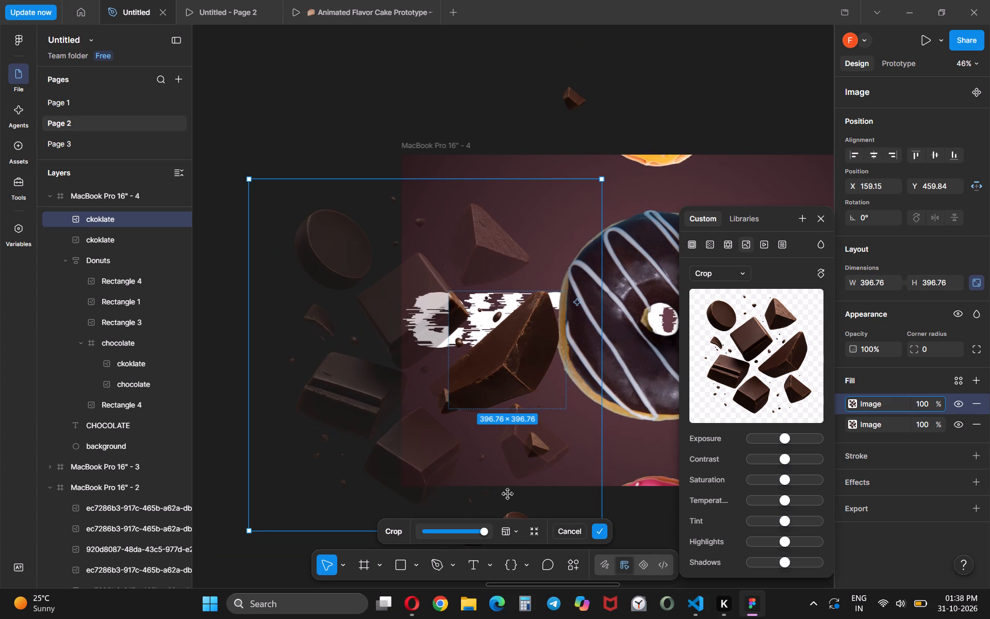
Scale the chunk image back down inside its crop and shrink the crop frame to 250 × 250 over the central pieces.
{"action": "left_click_drag", "start_coordinate": [485, 529], "coordinate": [430, 523]}
{"action": "left_click", "coordinate": [516, 382]}
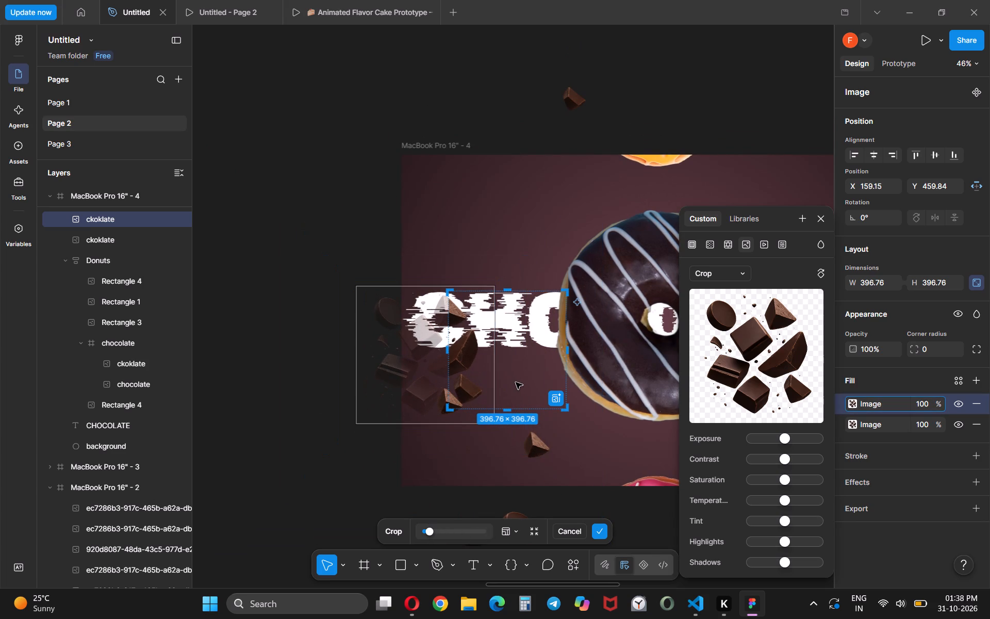
{"action": "left_click_drag", "start_coordinate": [567, 409], "coordinate": [540, 379]}
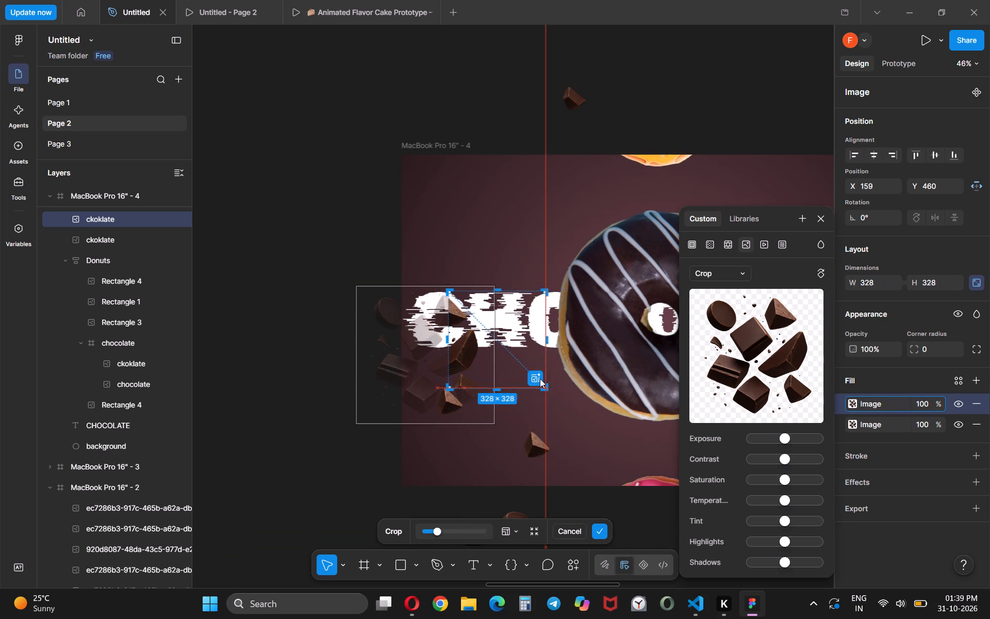
{"action": "left_click_drag", "start_coordinate": [540, 379], "coordinate": [534, 370]}
{"action": "left_click_drag", "start_coordinate": [503, 329], "coordinate": [466, 343]}
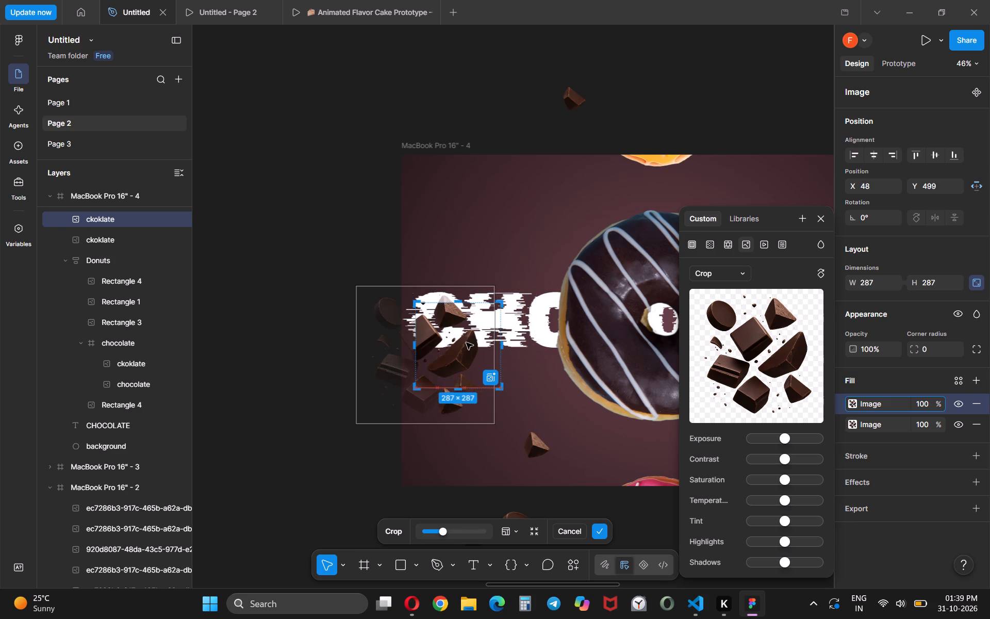
{"action": "left_click_drag", "start_coordinate": [466, 343], "coordinate": [425, 359]}
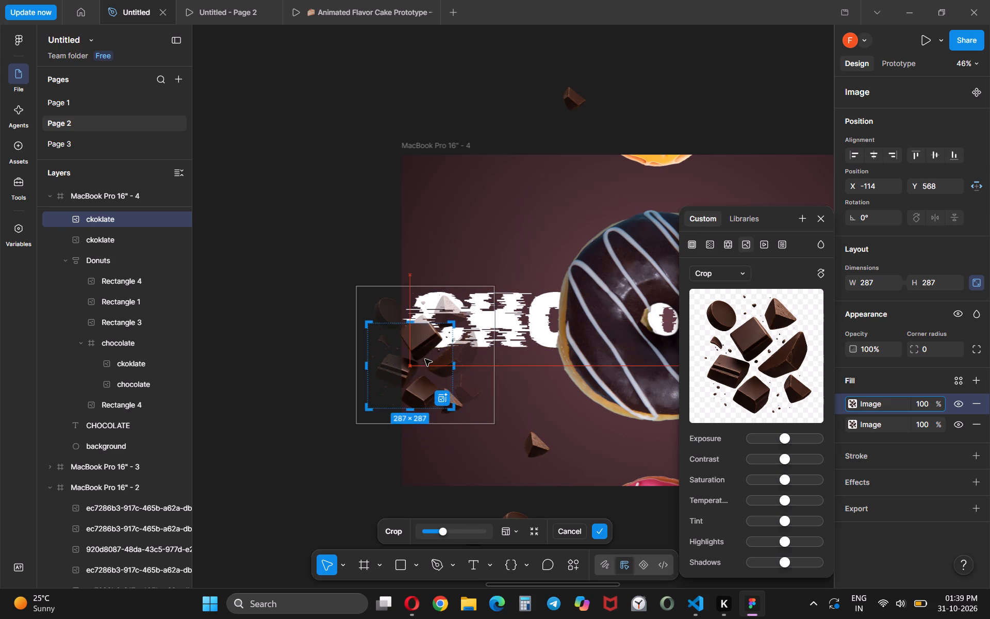
{"action": "left_click_drag", "start_coordinate": [425, 359], "coordinate": [465, 336]}
{"action": "left_click_drag", "start_coordinate": [496, 384], "coordinate": [492, 381]}
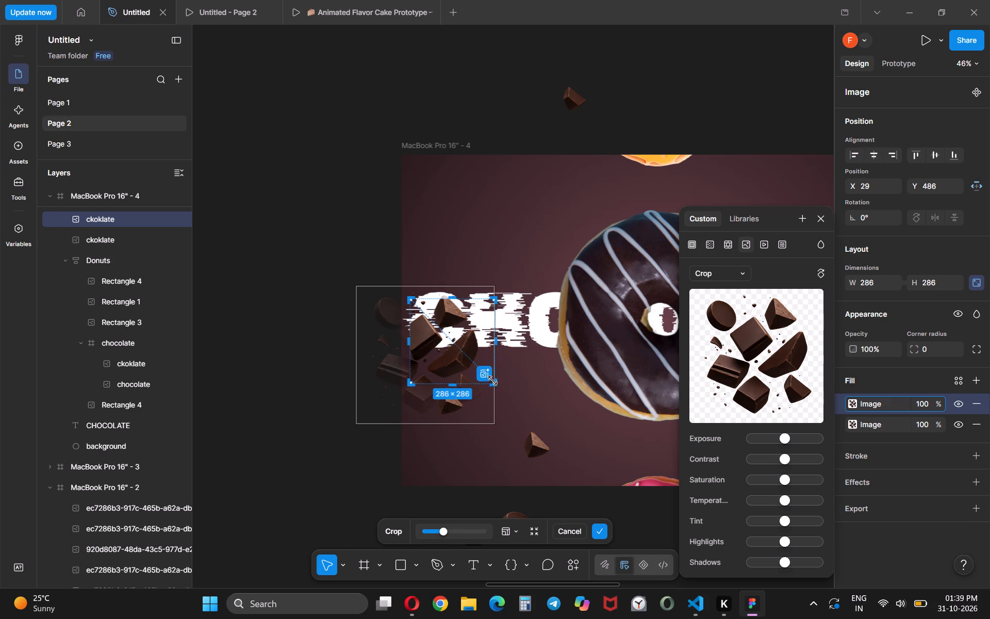
{"action": "left_click_drag", "start_coordinate": [492, 381], "coordinate": [483, 373]}
Tighten the crop frame around the large wedge piece to 151 × 151.
{"action": "scroll", "coordinate": [483, 373], "scroll_direction": "left", "scroll_amount": 1}
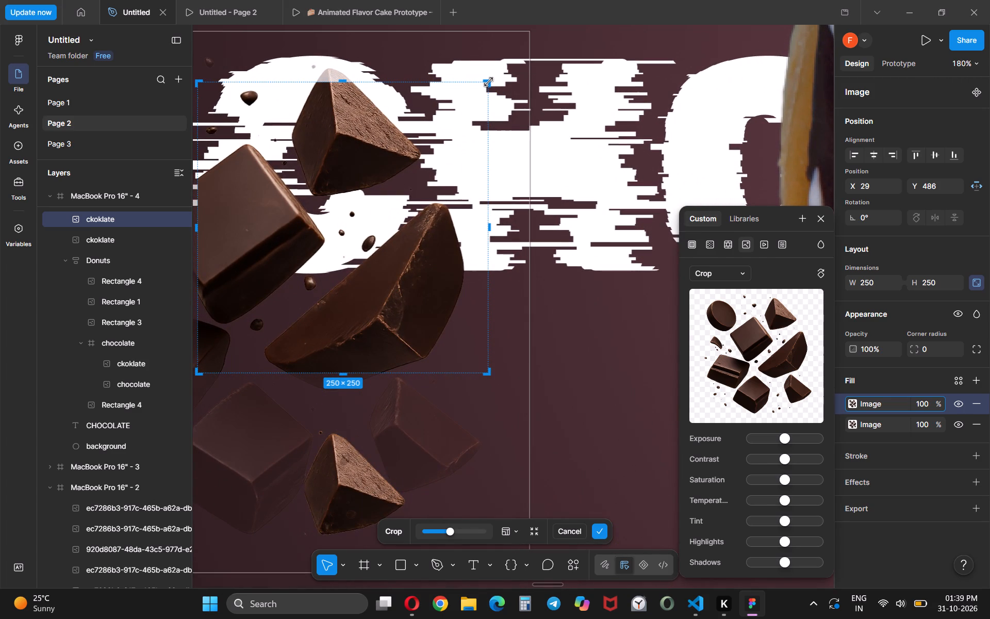
{"action": "left_click_drag", "start_coordinate": [489, 82], "coordinate": [470, 241]}
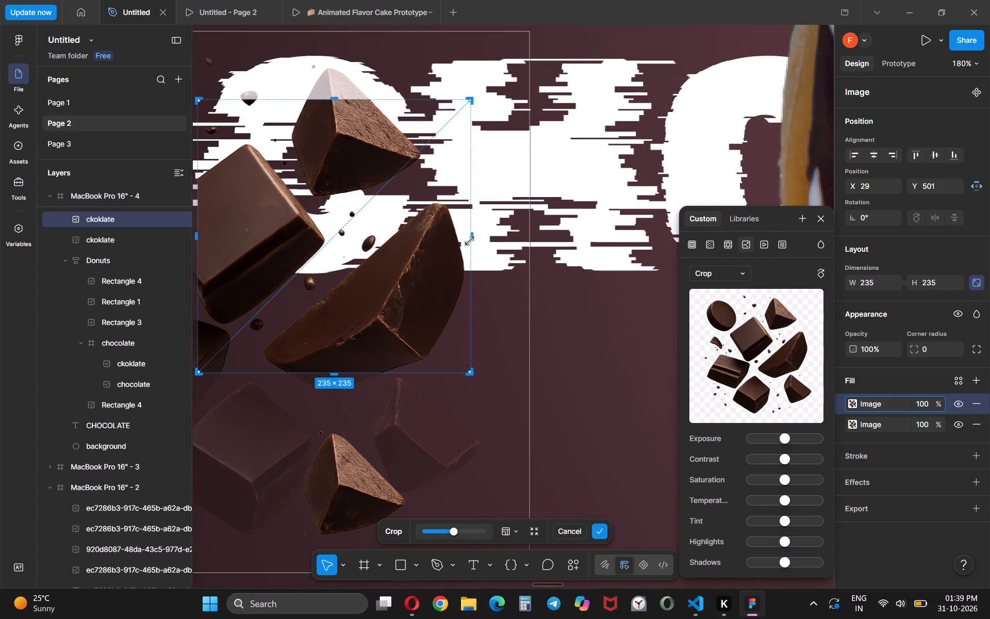
{"action": "left_click_drag", "start_coordinate": [470, 241], "coordinate": [468, 245]}
{"action": "left_click_drag", "start_coordinate": [441, 105], "coordinate": [456, 203]}
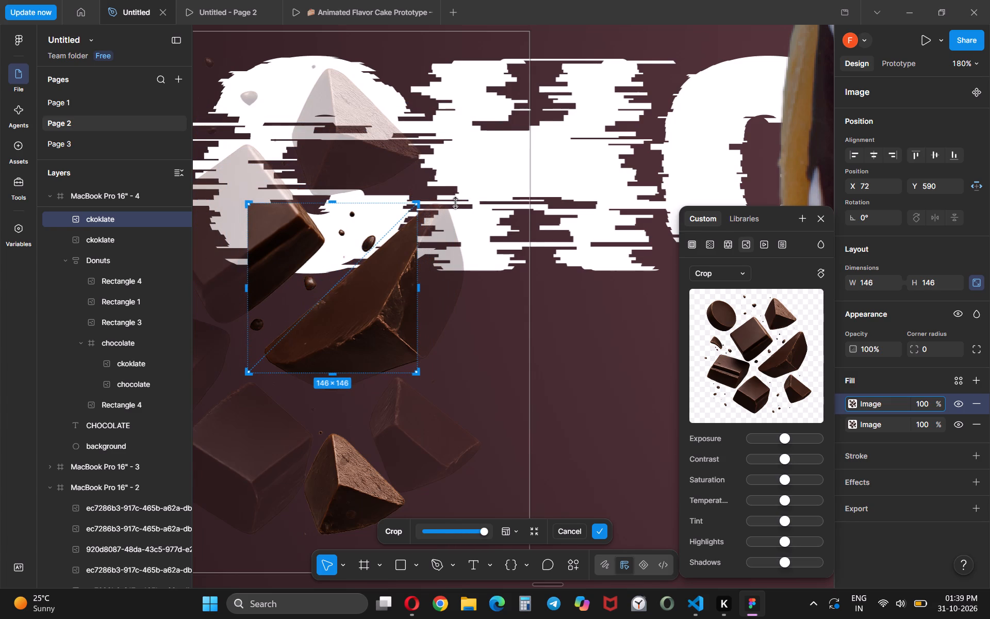
{"action": "left_click_drag", "start_coordinate": [456, 203], "coordinate": [456, 198]}
Move the image to bring the large wedge piece into the crop, and resize the frame around it to 149 × 149.
{"action": "left_click_drag", "start_coordinate": [369, 273], "coordinate": [398, 275]}
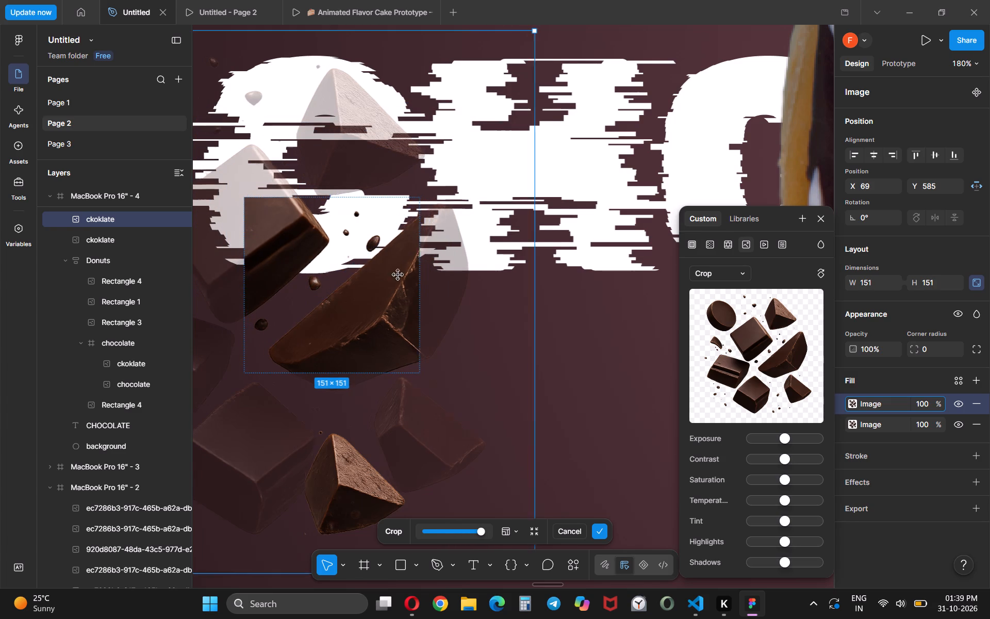
{"action": "left_click_drag", "start_coordinate": [398, 275], "coordinate": [331, 254]}
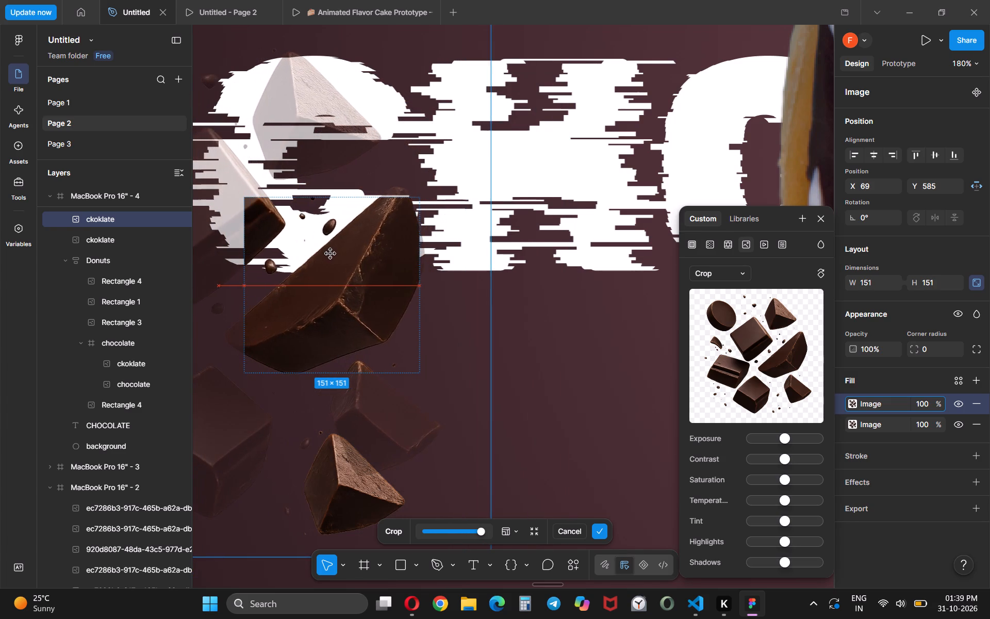
{"action": "left_click_drag", "start_coordinate": [331, 254], "coordinate": [331, 254]}
{"action": "left_click_drag", "start_coordinate": [422, 291], "coordinate": [436, 291]}
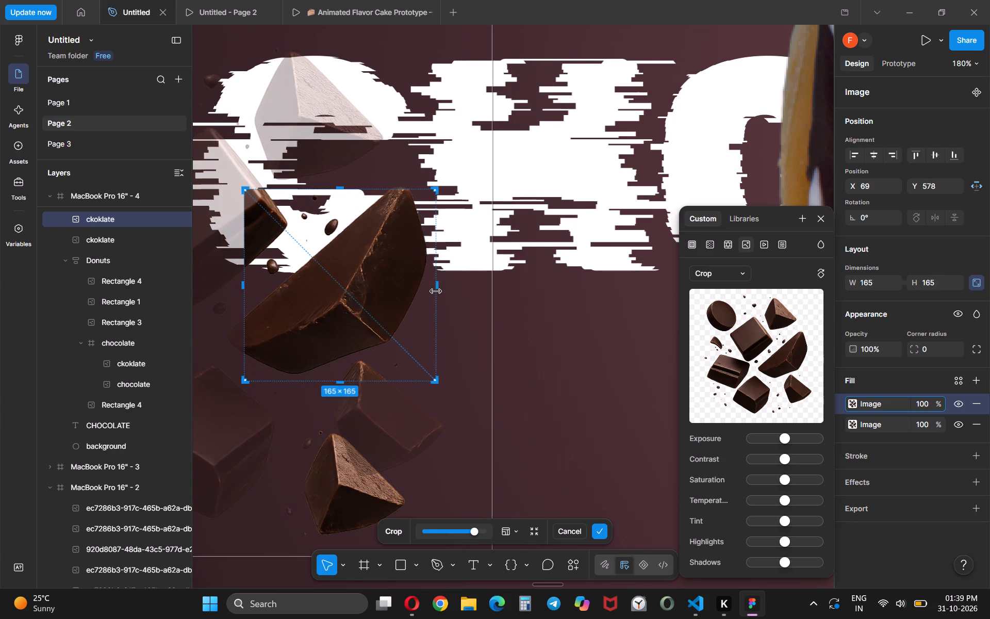
{"action": "left_click_drag", "start_coordinate": [436, 291], "coordinate": [447, 289]}
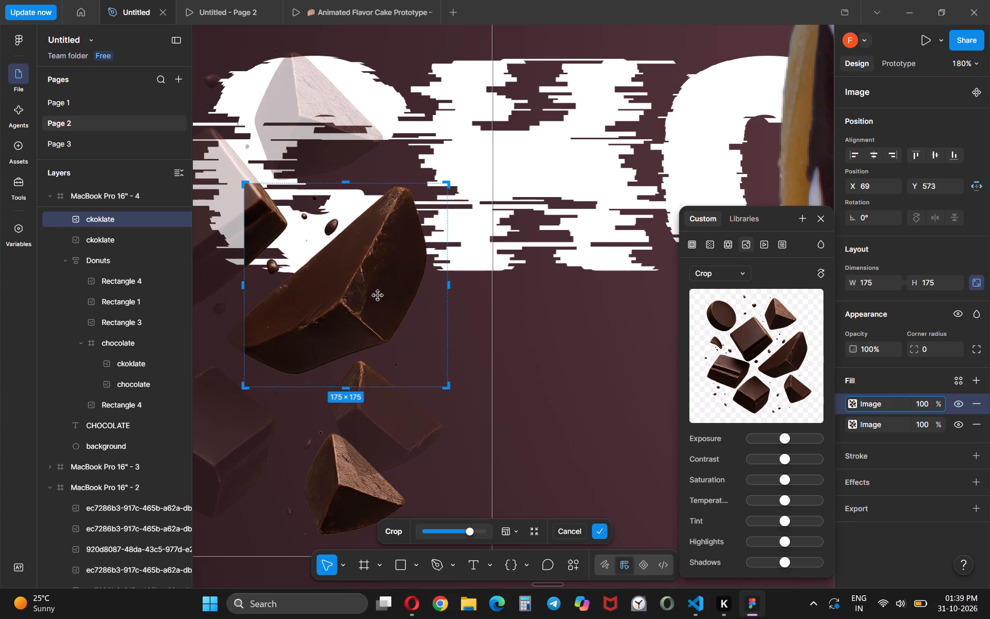
{"action": "left_click_drag", "start_coordinate": [315, 306], "coordinate": [338, 313]}
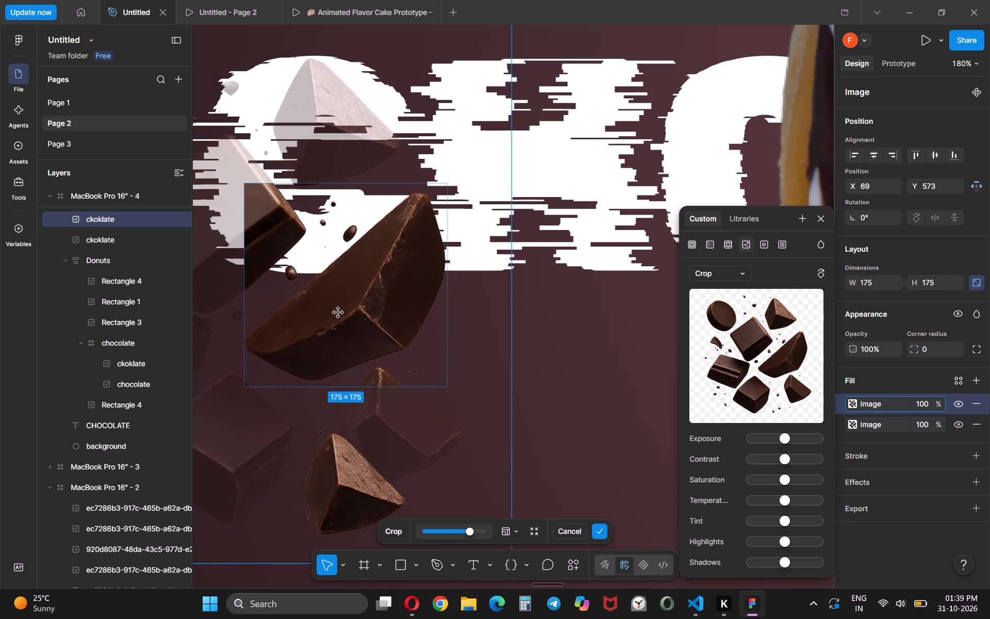
{"action": "left_click_drag", "start_coordinate": [338, 313], "coordinate": [330, 317]}
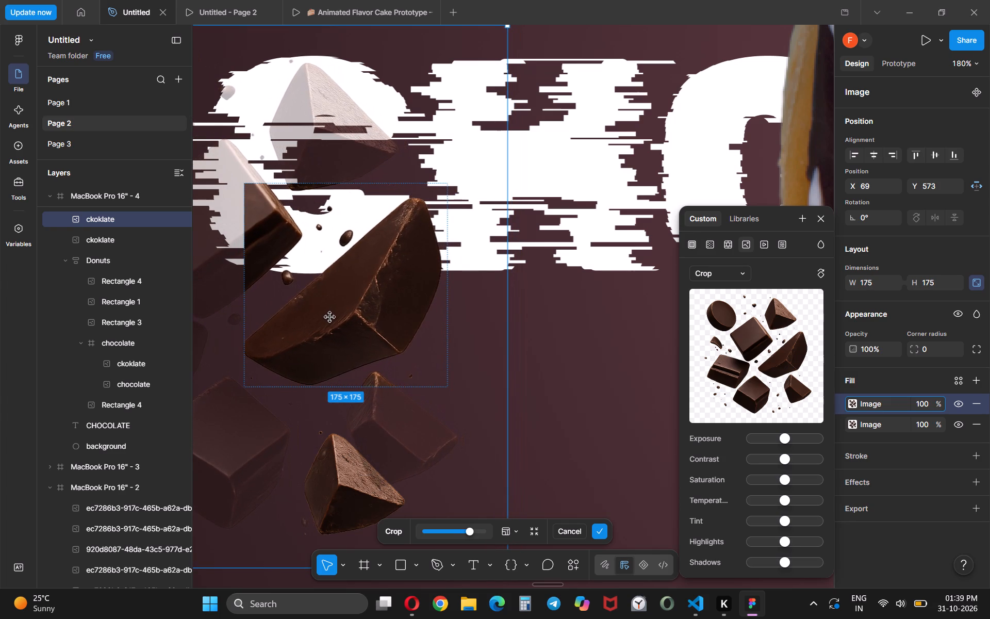
{"action": "left_click_drag", "start_coordinate": [330, 317], "coordinate": [328, 318]}
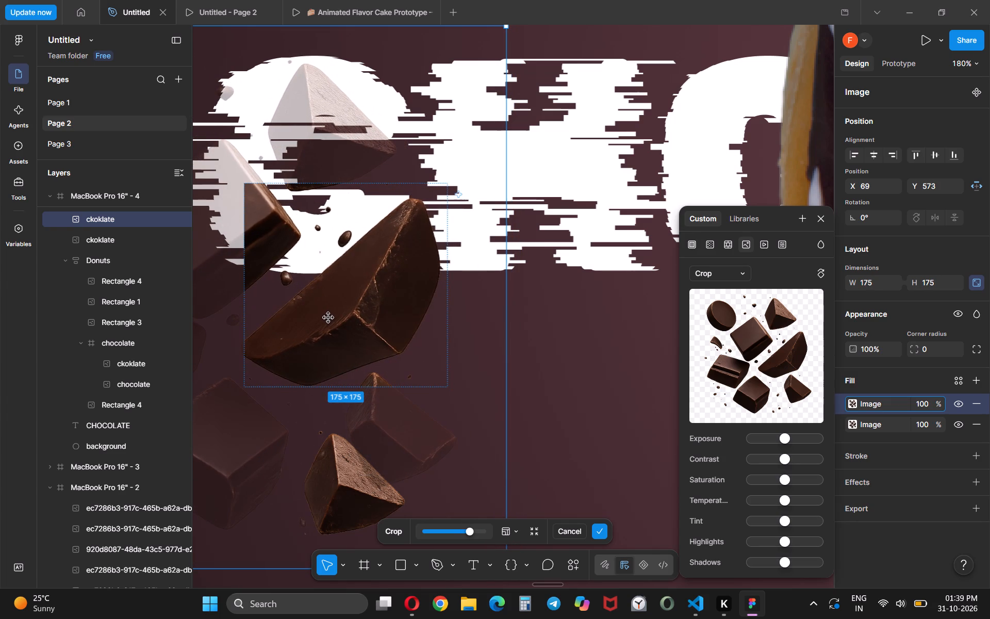
{"action": "left_click_drag", "start_coordinate": [245, 184], "coordinate": [280, 213]}
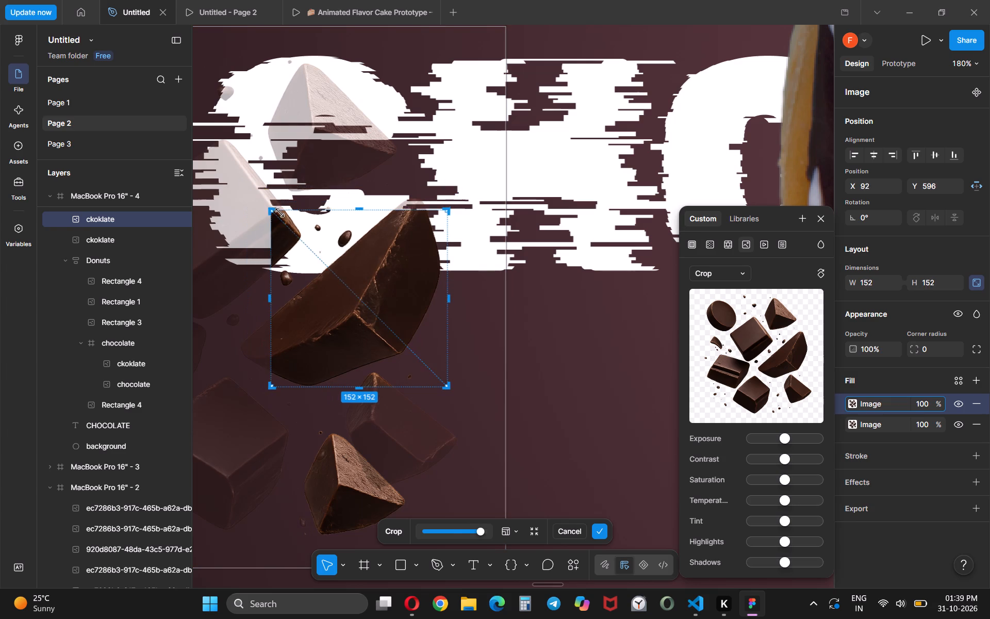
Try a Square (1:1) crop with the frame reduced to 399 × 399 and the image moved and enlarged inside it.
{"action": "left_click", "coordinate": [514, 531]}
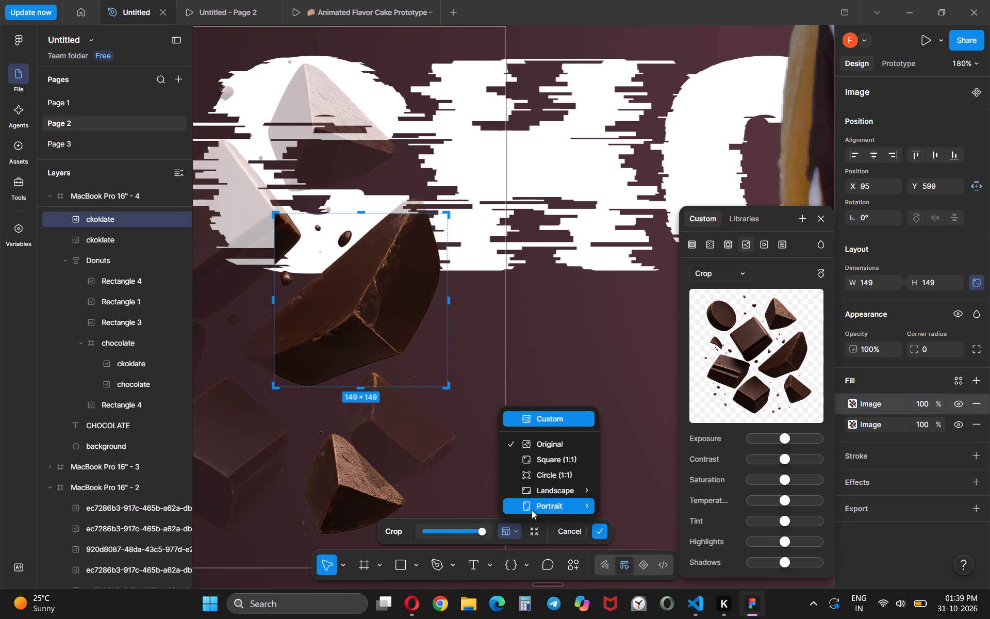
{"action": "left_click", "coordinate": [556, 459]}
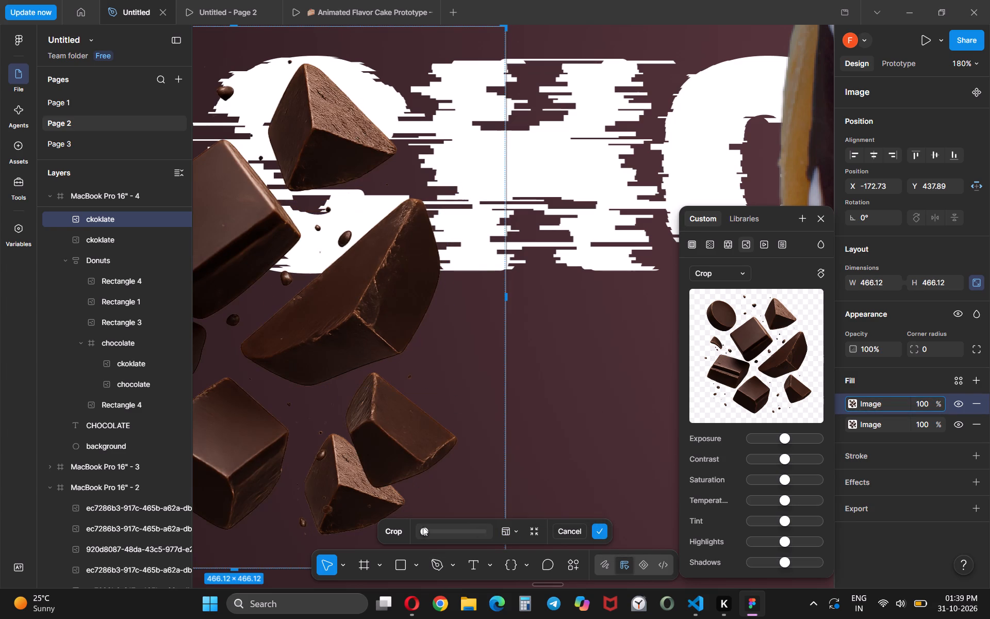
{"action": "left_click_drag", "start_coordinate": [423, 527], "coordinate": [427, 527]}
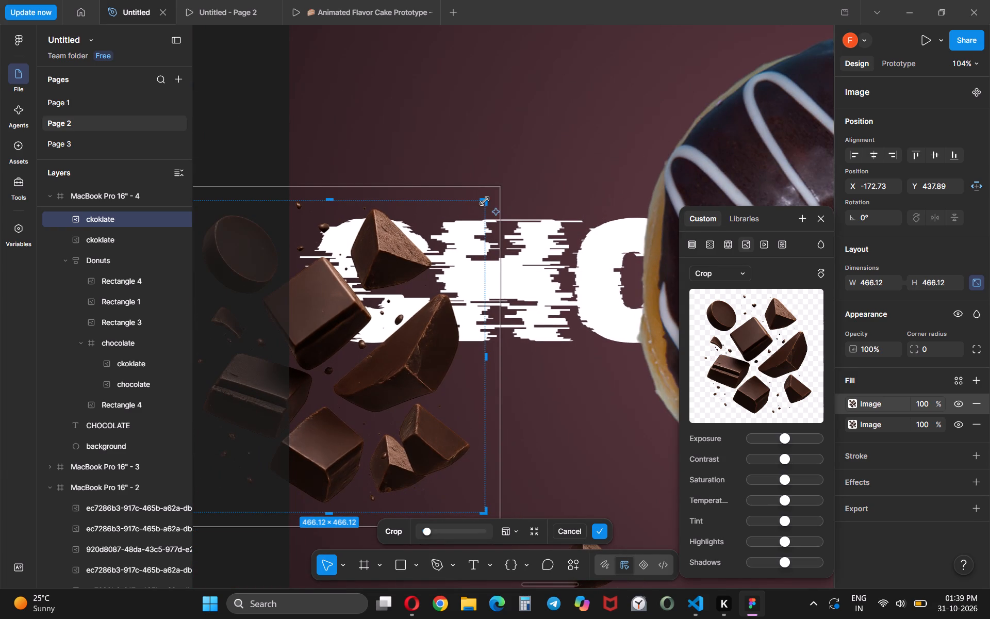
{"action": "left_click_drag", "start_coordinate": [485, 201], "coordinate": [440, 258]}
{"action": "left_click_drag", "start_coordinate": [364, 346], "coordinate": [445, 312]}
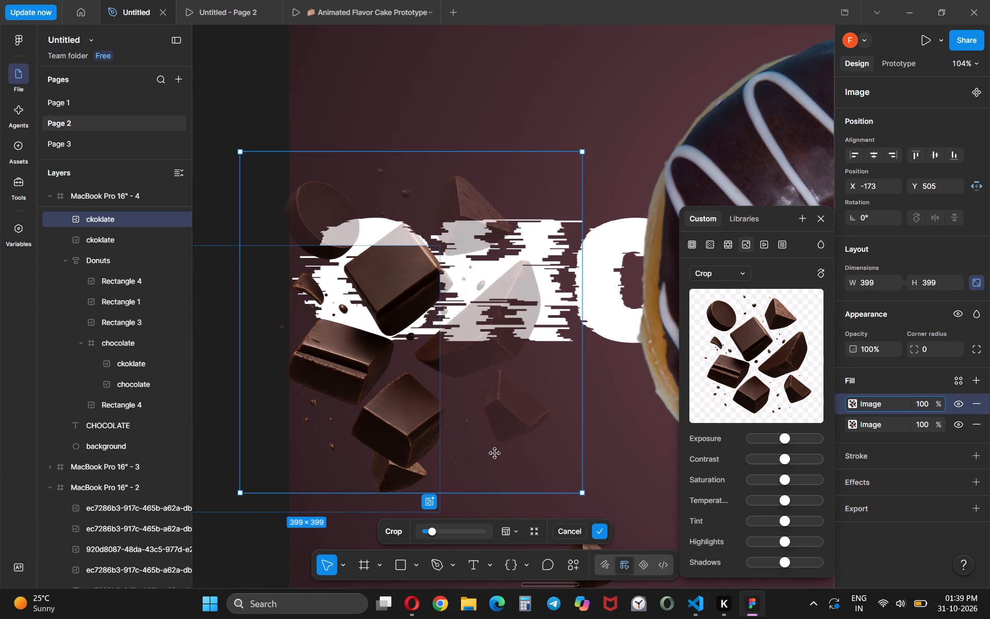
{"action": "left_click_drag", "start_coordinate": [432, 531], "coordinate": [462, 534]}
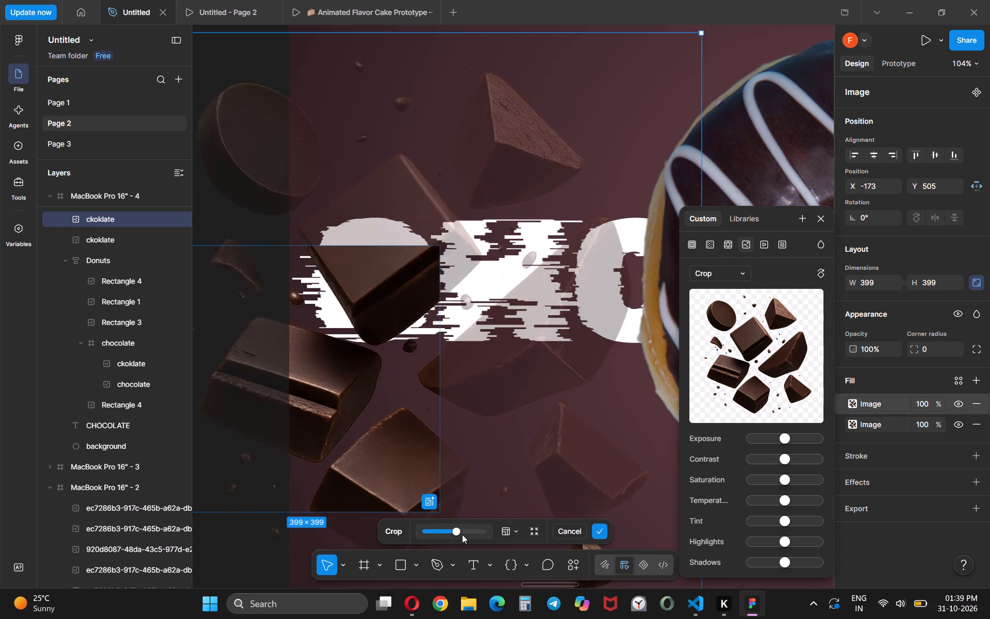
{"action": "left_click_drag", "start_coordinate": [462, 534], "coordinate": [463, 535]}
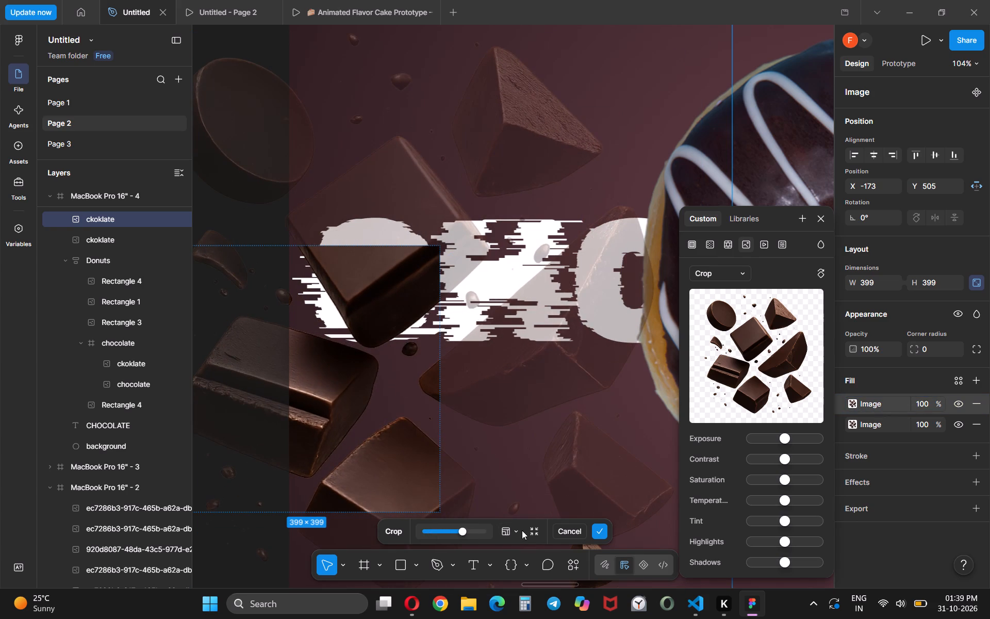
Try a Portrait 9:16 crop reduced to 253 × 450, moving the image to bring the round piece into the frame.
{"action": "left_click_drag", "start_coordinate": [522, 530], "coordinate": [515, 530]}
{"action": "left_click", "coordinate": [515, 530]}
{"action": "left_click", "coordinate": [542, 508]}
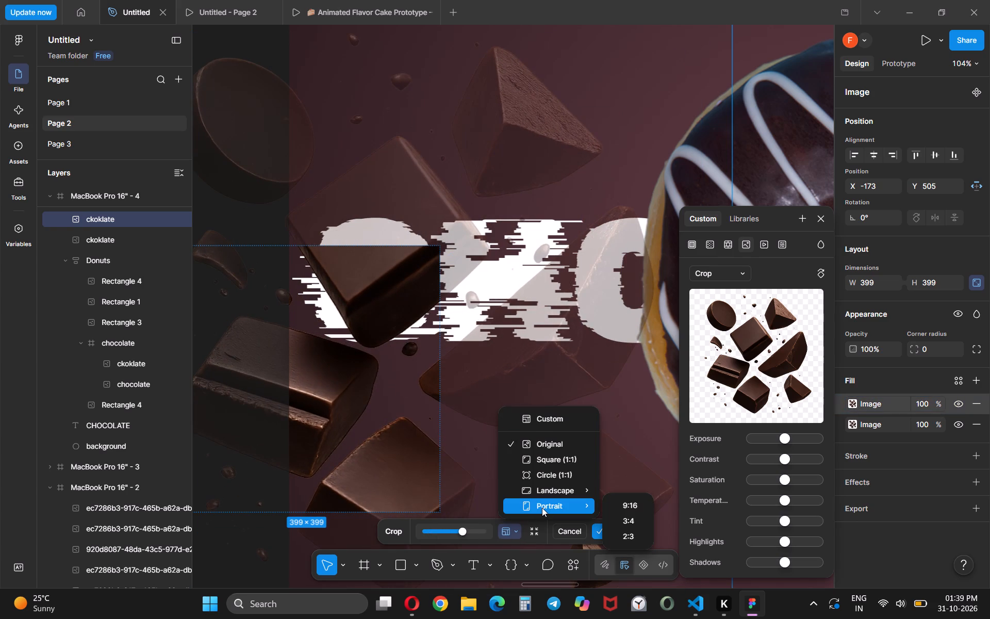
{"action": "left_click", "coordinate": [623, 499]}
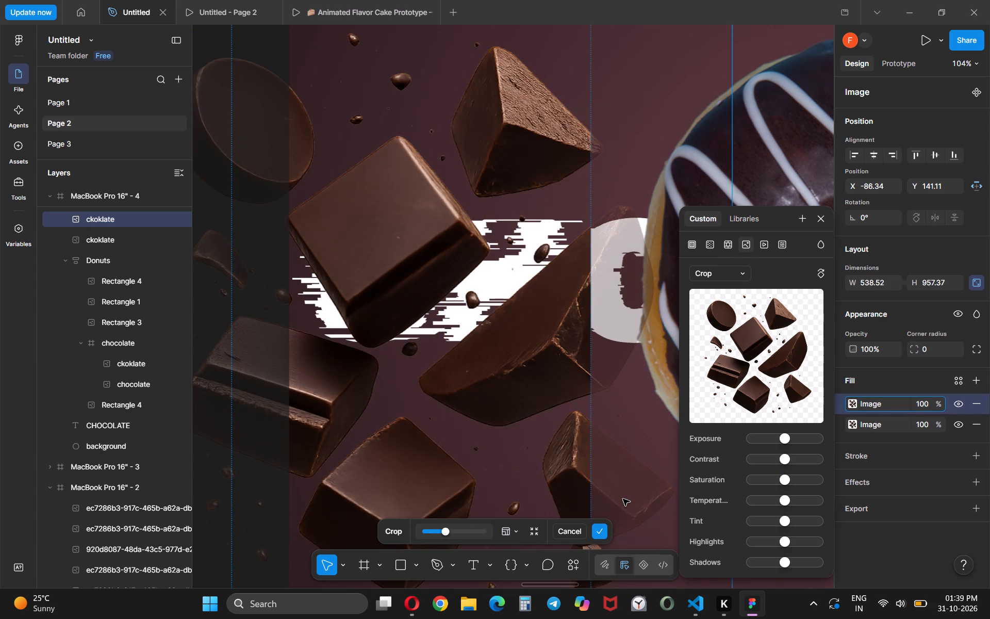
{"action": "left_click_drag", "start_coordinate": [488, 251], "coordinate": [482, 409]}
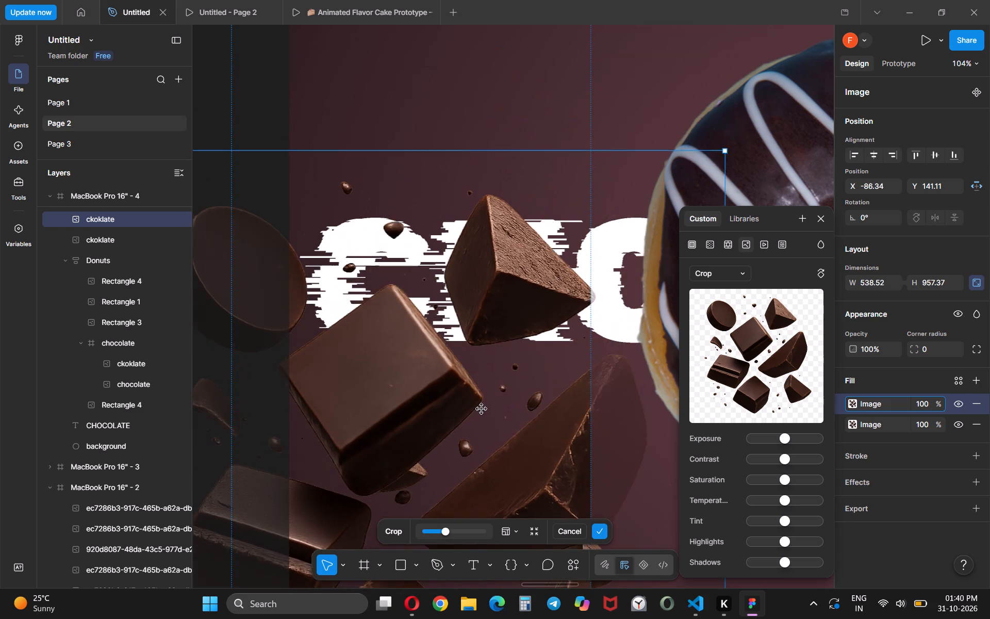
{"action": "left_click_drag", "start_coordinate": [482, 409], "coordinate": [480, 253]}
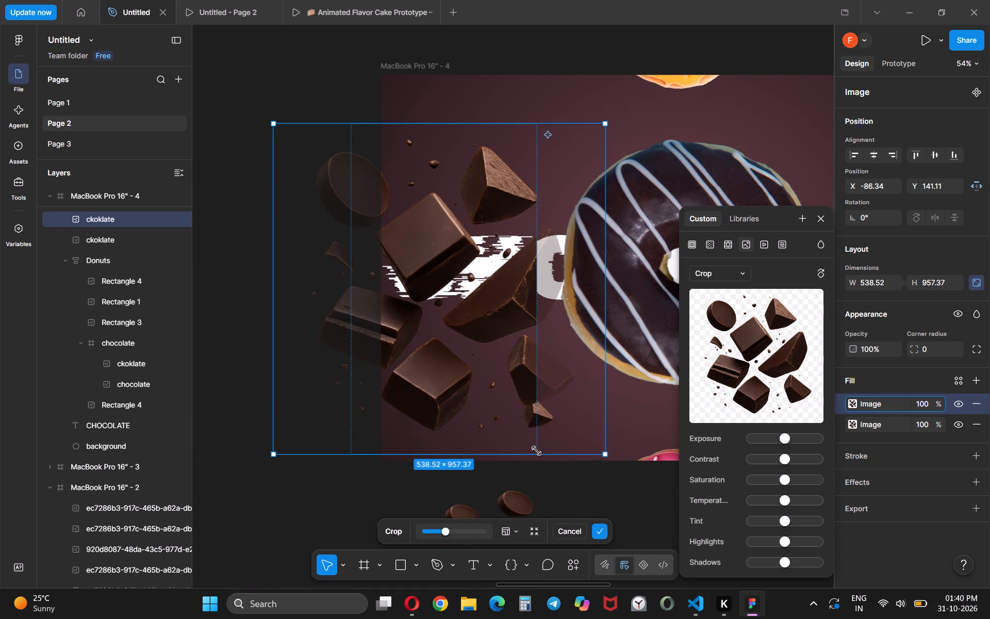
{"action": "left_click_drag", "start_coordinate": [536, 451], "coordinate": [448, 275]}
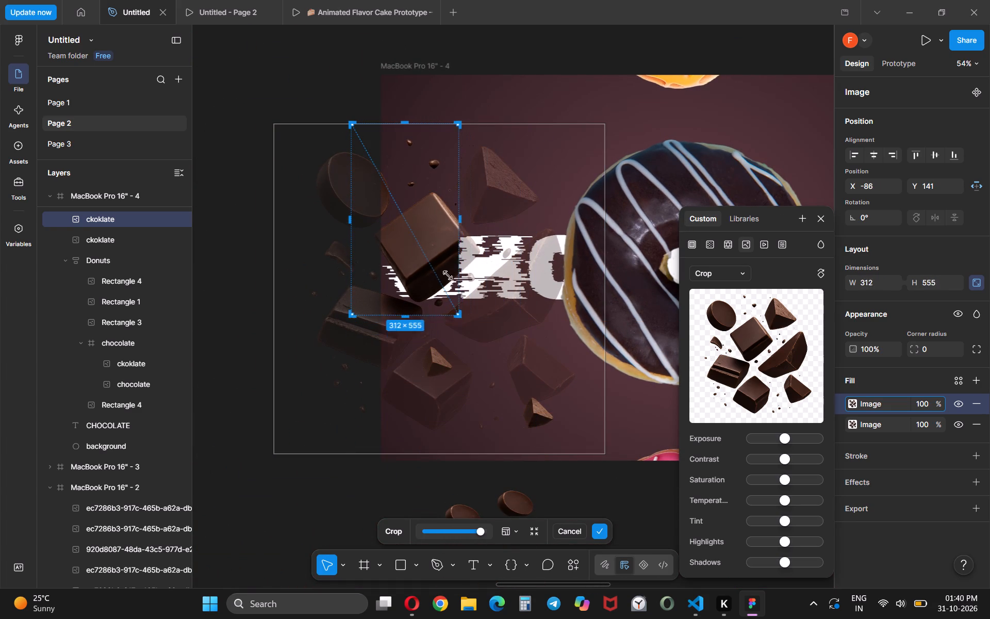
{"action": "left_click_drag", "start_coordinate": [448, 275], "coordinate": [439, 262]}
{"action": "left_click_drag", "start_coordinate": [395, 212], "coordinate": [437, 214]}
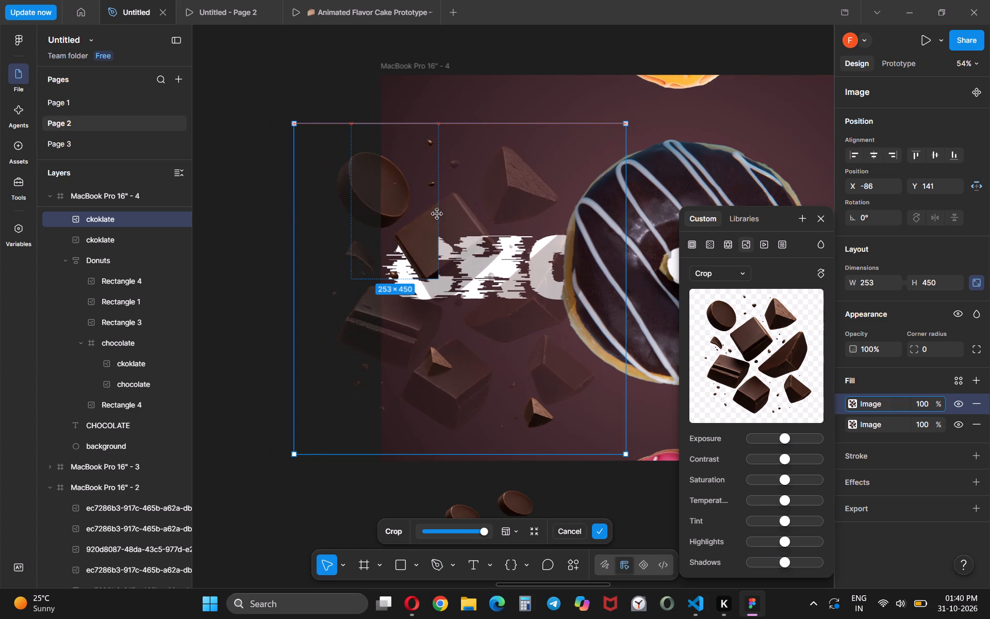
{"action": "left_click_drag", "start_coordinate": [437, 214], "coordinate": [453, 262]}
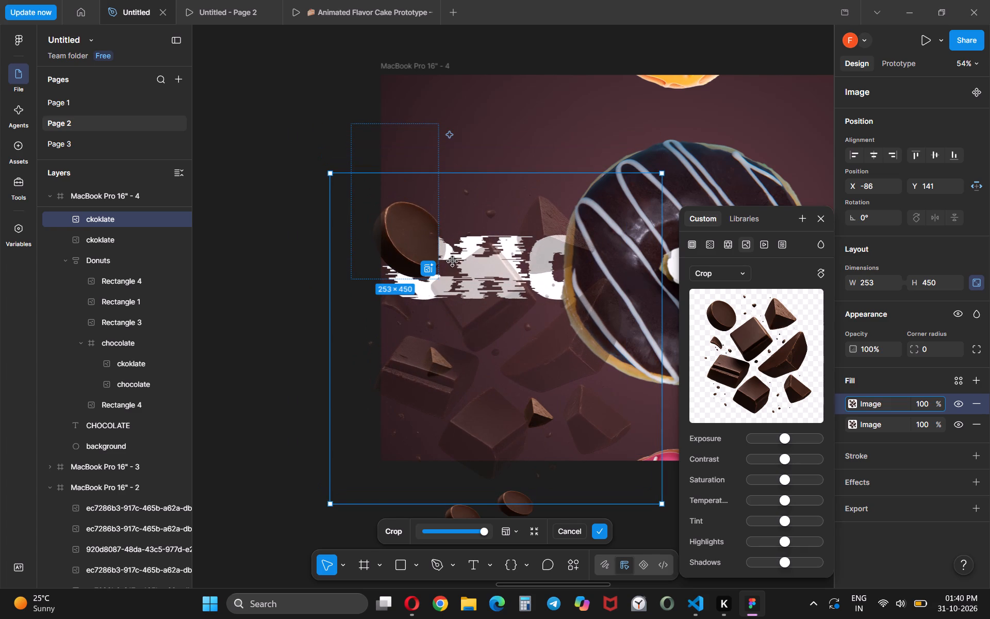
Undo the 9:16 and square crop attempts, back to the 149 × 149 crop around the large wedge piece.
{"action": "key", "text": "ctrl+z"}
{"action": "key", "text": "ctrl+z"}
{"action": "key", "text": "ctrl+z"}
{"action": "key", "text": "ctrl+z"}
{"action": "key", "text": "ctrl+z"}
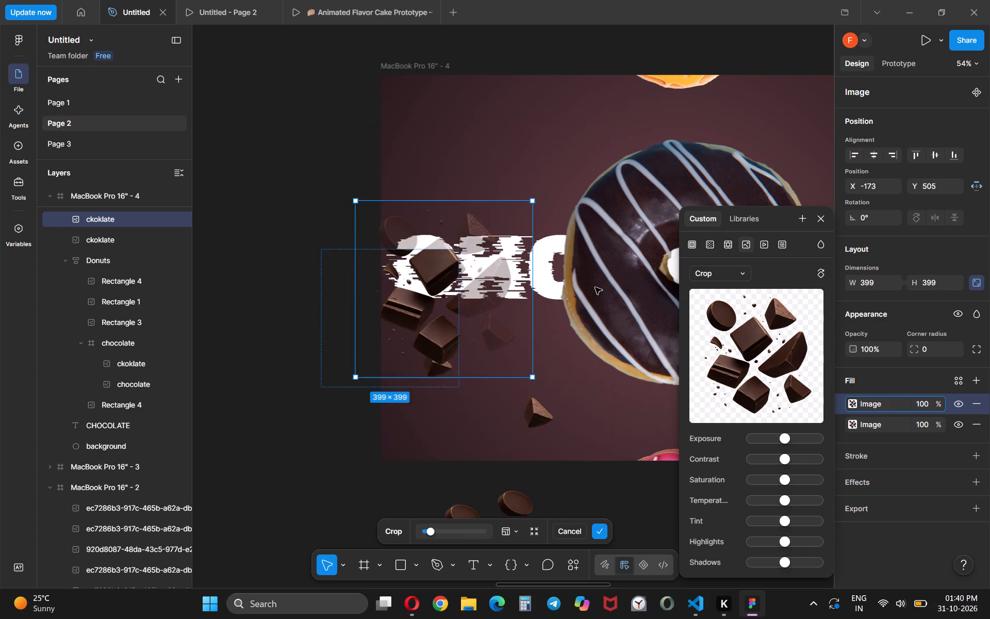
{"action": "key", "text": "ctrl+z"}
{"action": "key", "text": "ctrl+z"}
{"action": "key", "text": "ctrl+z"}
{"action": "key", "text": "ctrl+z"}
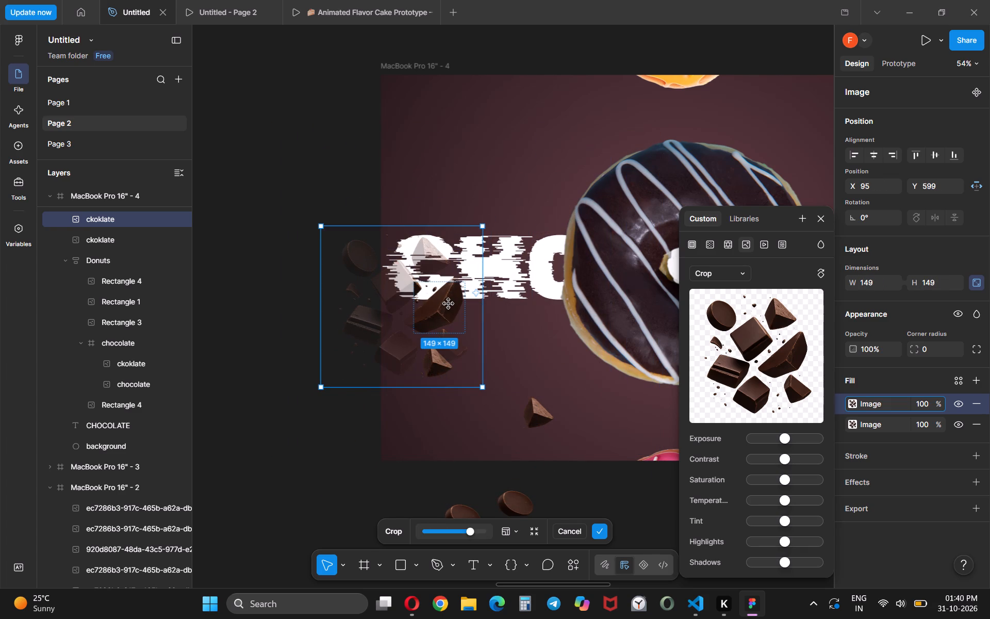
Move the image so the small curved shard shows in the crop, and reduce the frame to 116 × 116.
{"action": "left_click_drag", "start_coordinate": [449, 304], "coordinate": [497, 324]}
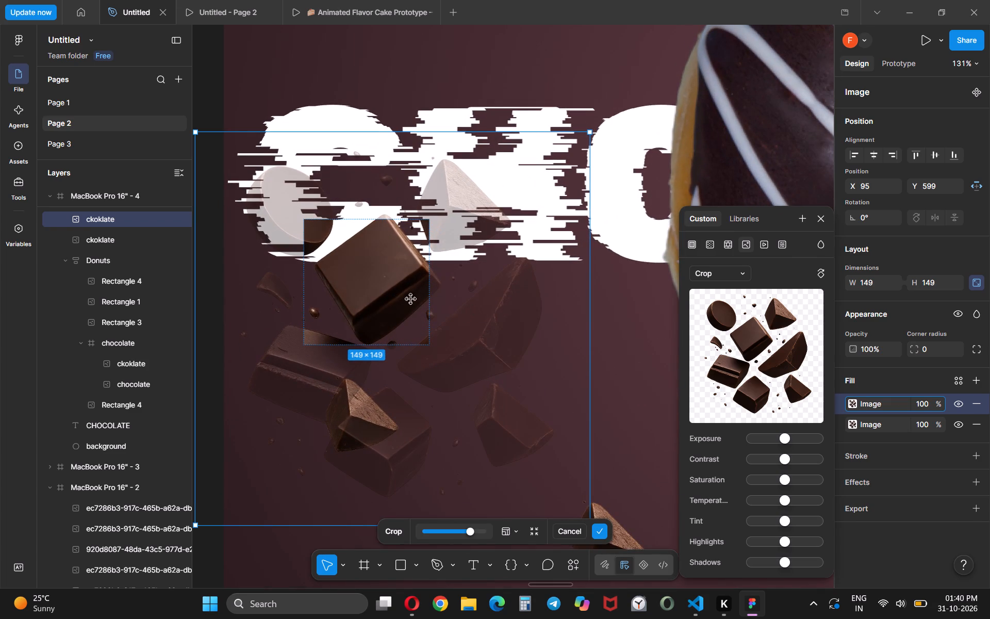
{"action": "left_click_drag", "start_coordinate": [395, 264], "coordinate": [461, 265]}
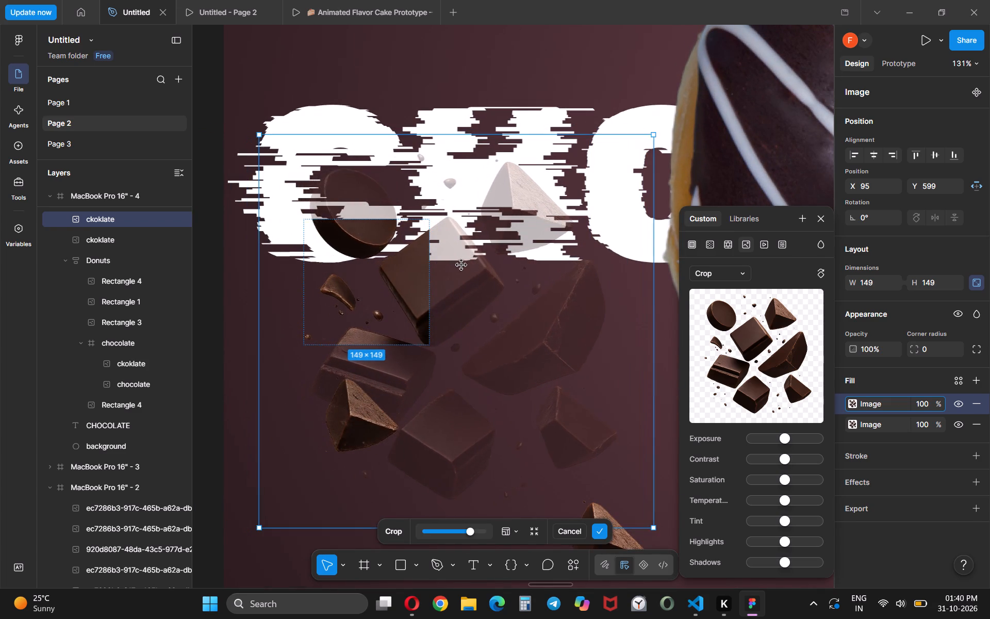
{"action": "left_click_drag", "start_coordinate": [461, 265], "coordinate": [496, 262]}
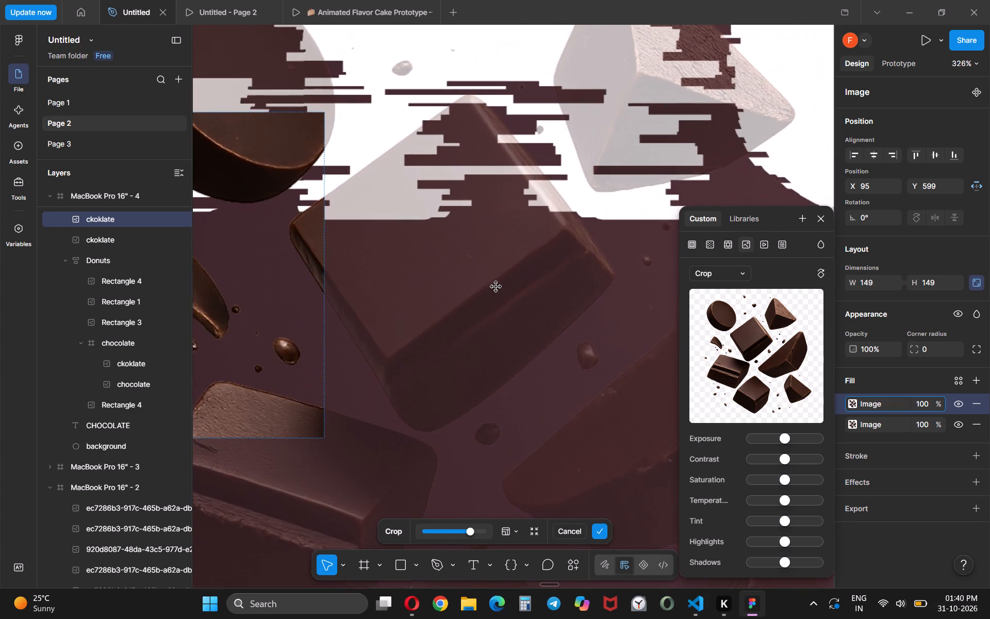
{"action": "scroll", "coordinate": [442, 290], "scroll_direction": "right", "scroll_amount": 3}
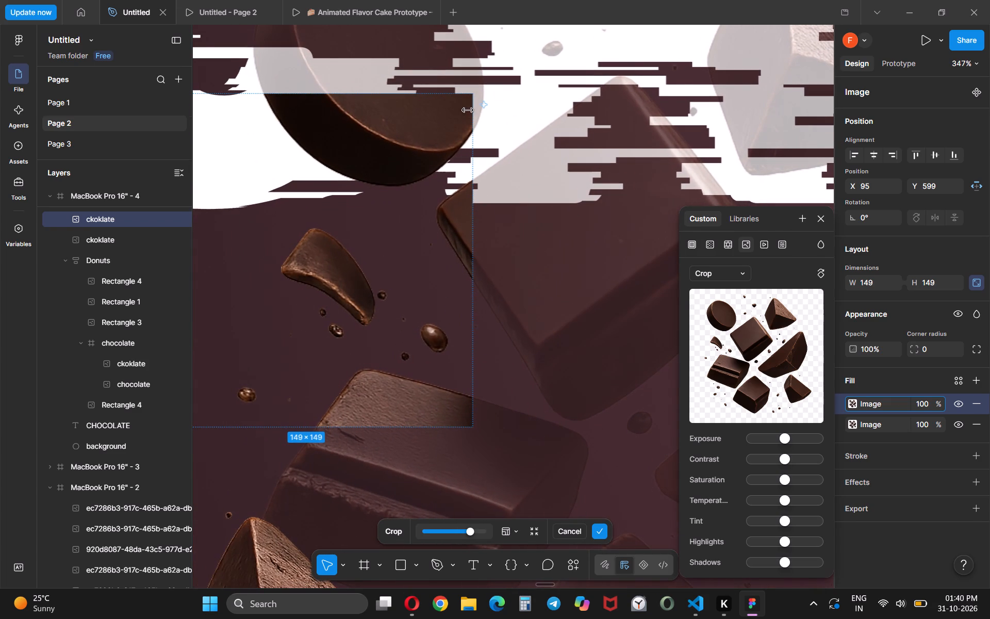
{"action": "left_click_drag", "start_coordinate": [470, 96], "coordinate": [412, 196]}
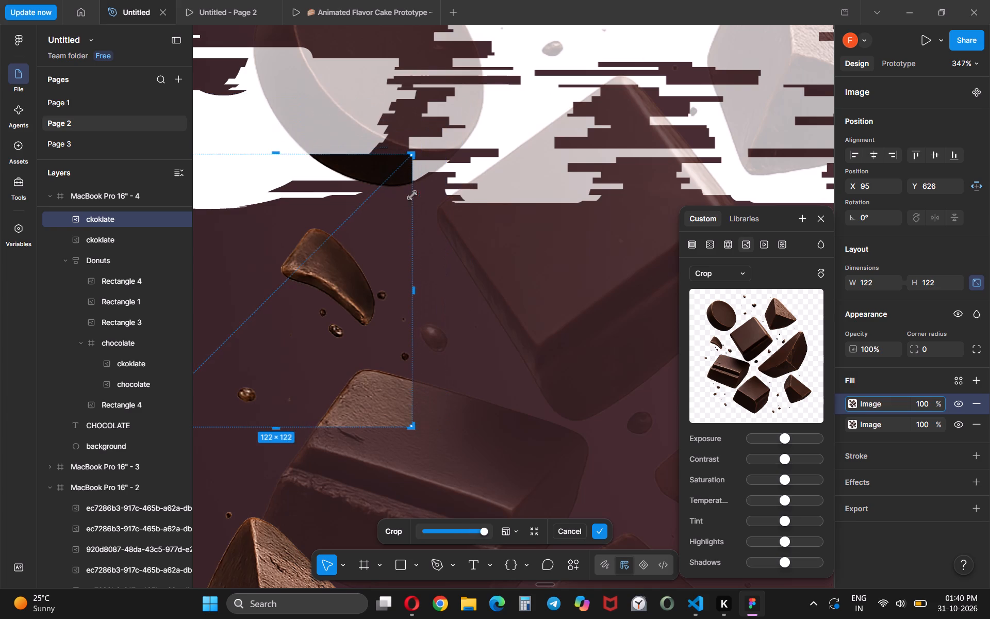
{"action": "left_click_drag", "start_coordinate": [412, 196], "coordinate": [398, 211]}
{"action": "left_click_drag", "start_coordinate": [340, 298], "coordinate": [311, 309]}
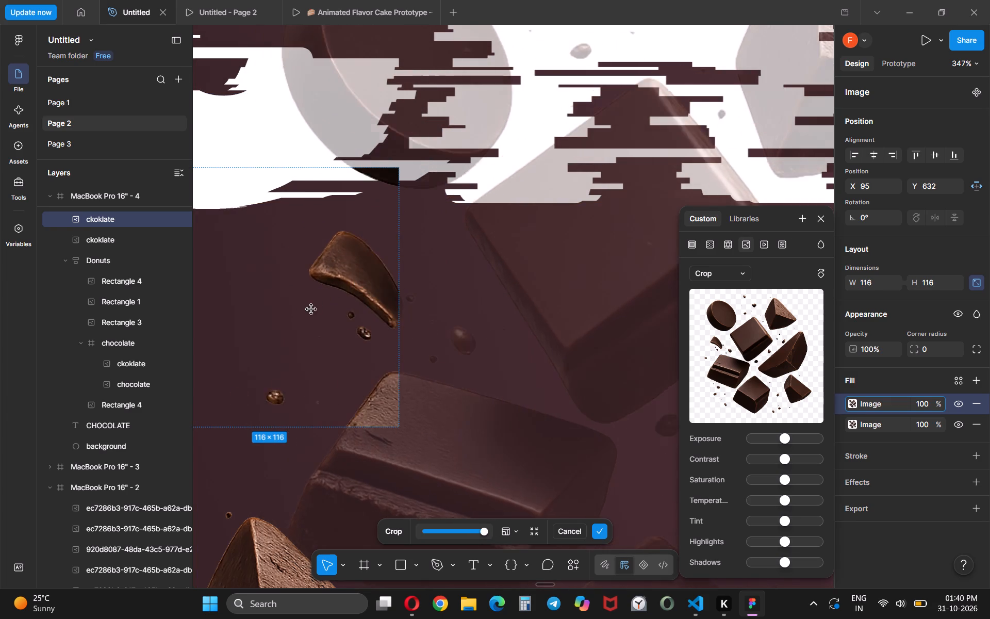
{"action": "left_click_drag", "start_coordinate": [311, 309], "coordinate": [304, 310]}
Reposition the image and shrink the crop frame to 72 × 72 around the small curved shard, finishing the crop.
{"action": "left_click_drag", "start_coordinate": [387, 460], "coordinate": [525, 434]}
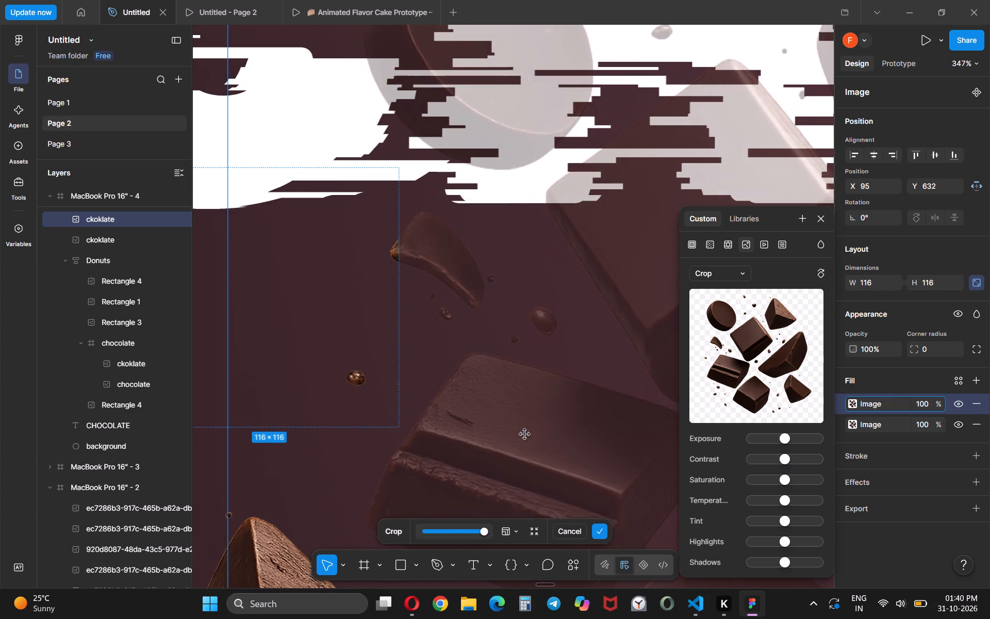
{"action": "left_click_drag", "start_coordinate": [525, 434], "coordinate": [459, 463]}
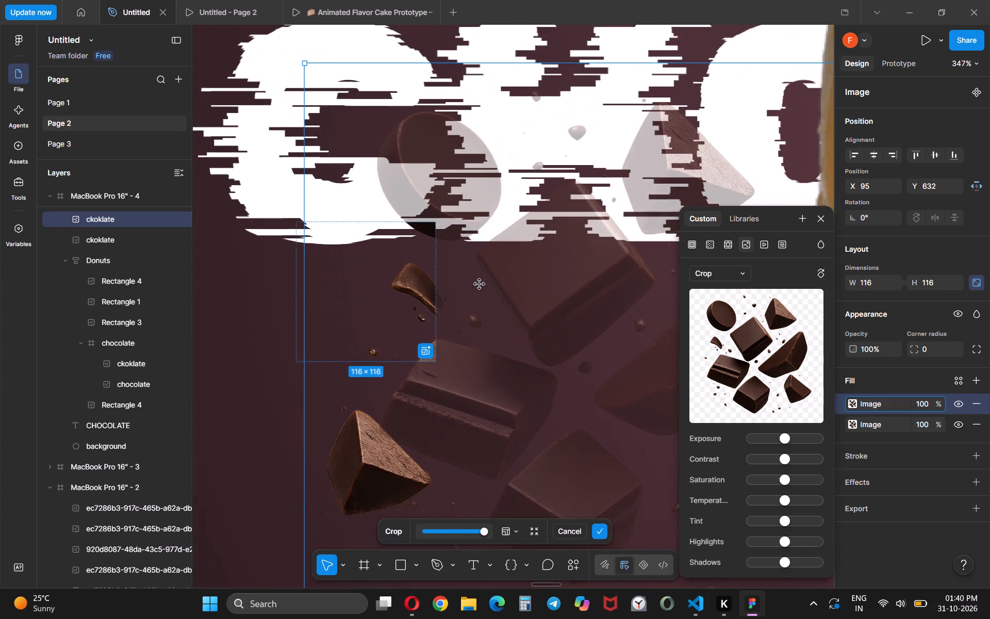
{"action": "left_click_drag", "start_coordinate": [403, 296], "coordinate": [348, 304]}
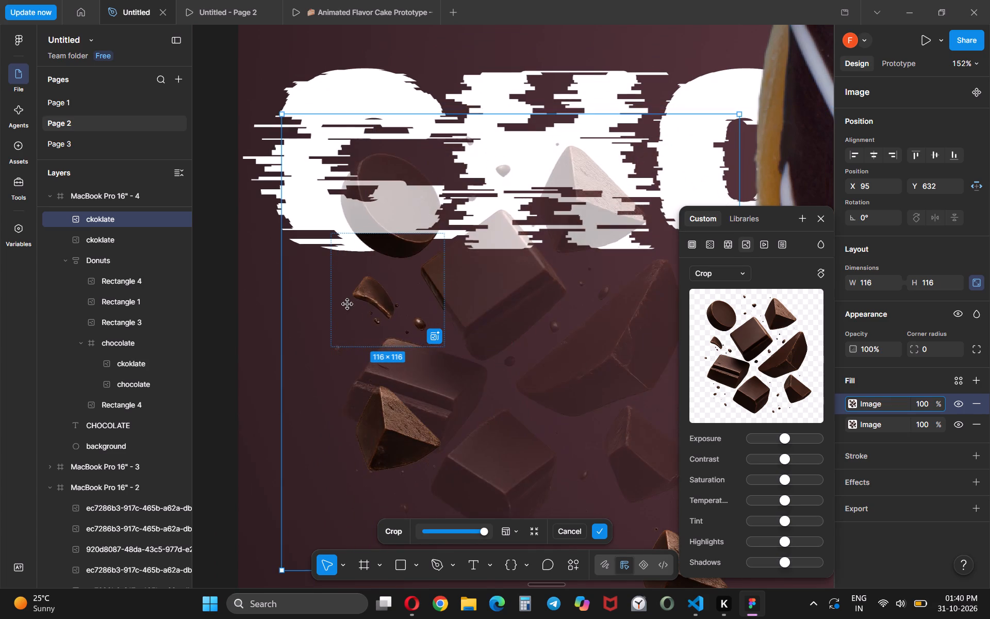
{"action": "left_click_drag", "start_coordinate": [348, 304], "coordinate": [352, 298]}
{"action": "left_click_drag", "start_coordinate": [444, 346], "coordinate": [422, 328]}
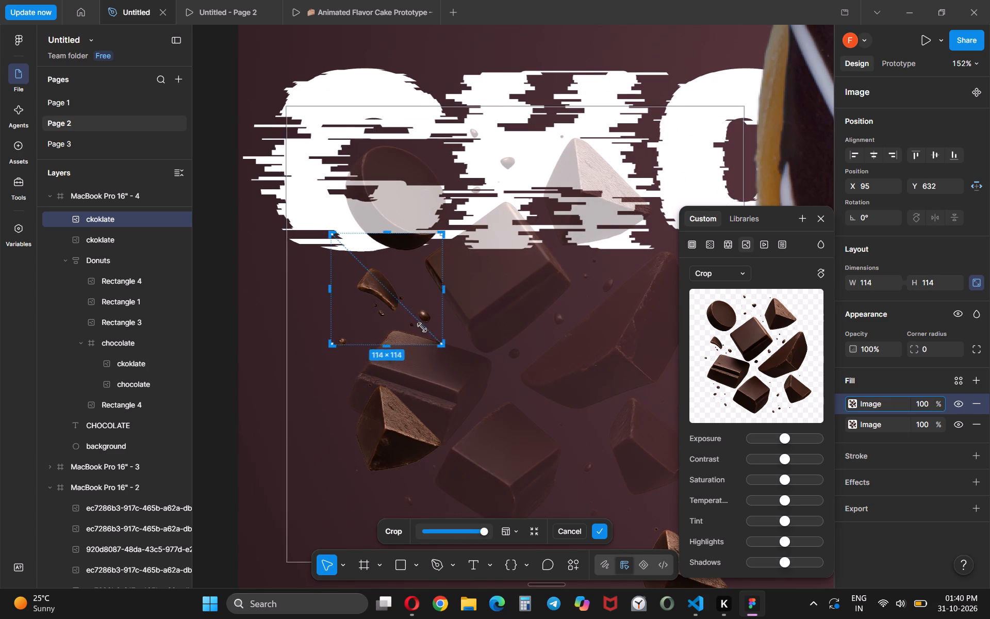
{"action": "left_click_drag", "start_coordinate": [422, 328], "coordinate": [410, 320]}
{"action": "left_click_drag", "start_coordinate": [384, 275], "coordinate": [387, 273]}
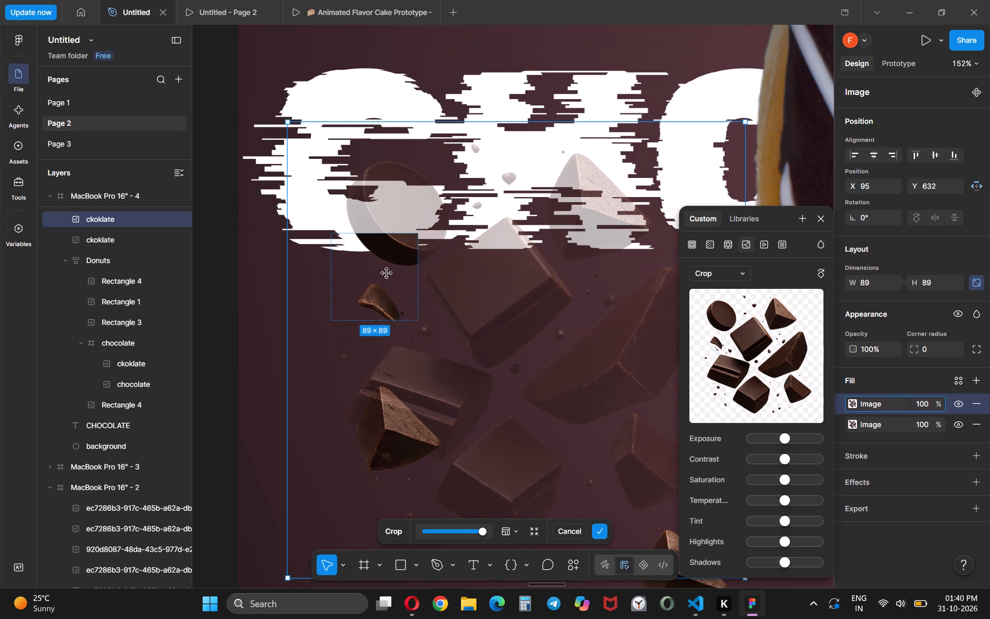
{"action": "left_click_drag", "start_coordinate": [387, 273], "coordinate": [385, 253]}
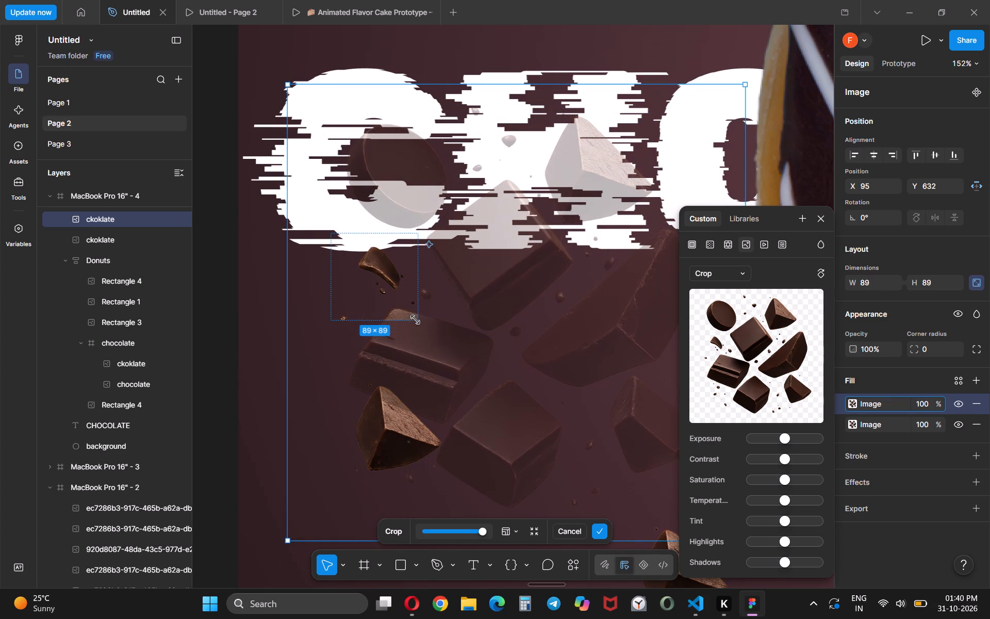
{"action": "left_click_drag", "start_coordinate": [415, 320], "coordinate": [404, 299]}
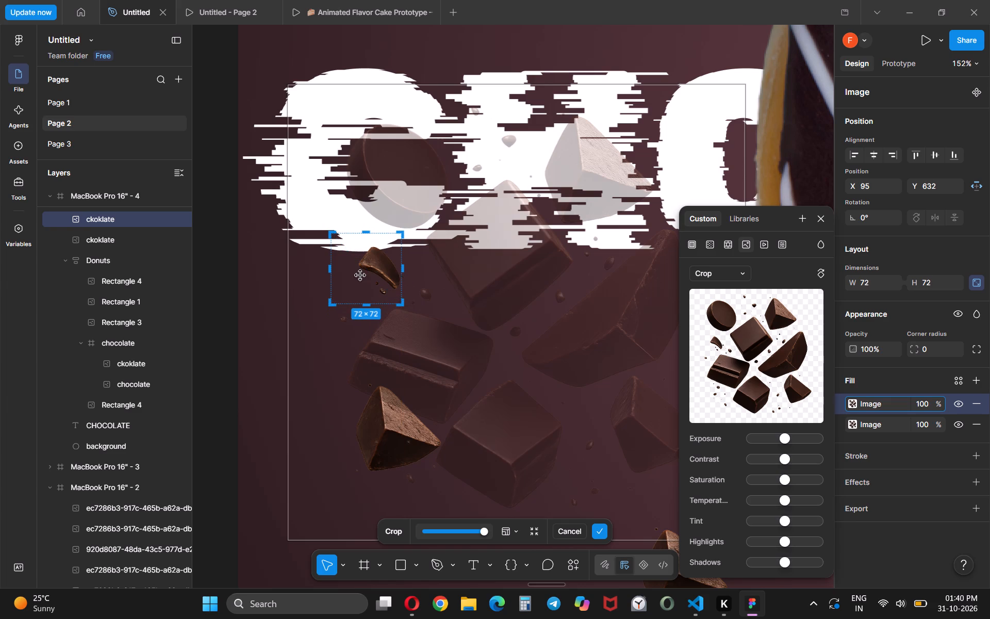
{"action": "left_click_drag", "start_coordinate": [360, 275], "coordinate": [347, 275]}
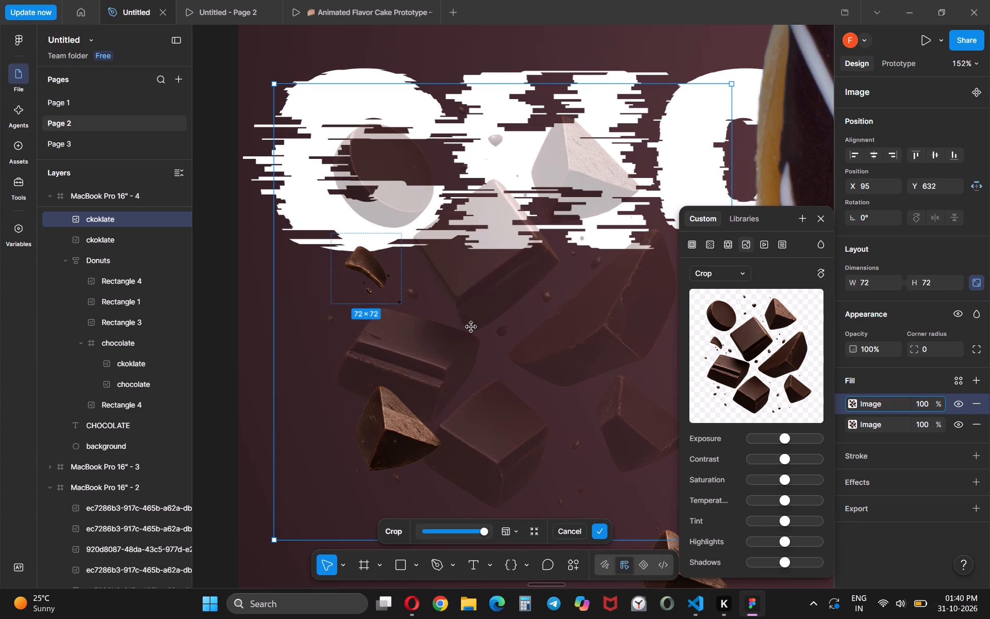
{"action": "left_click", "coordinate": [460, 71]}
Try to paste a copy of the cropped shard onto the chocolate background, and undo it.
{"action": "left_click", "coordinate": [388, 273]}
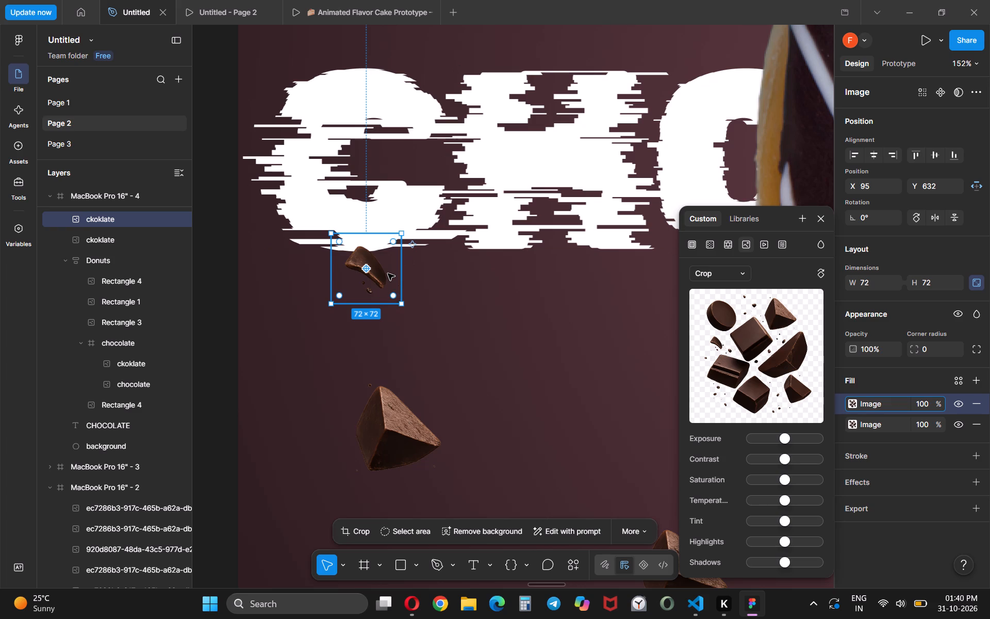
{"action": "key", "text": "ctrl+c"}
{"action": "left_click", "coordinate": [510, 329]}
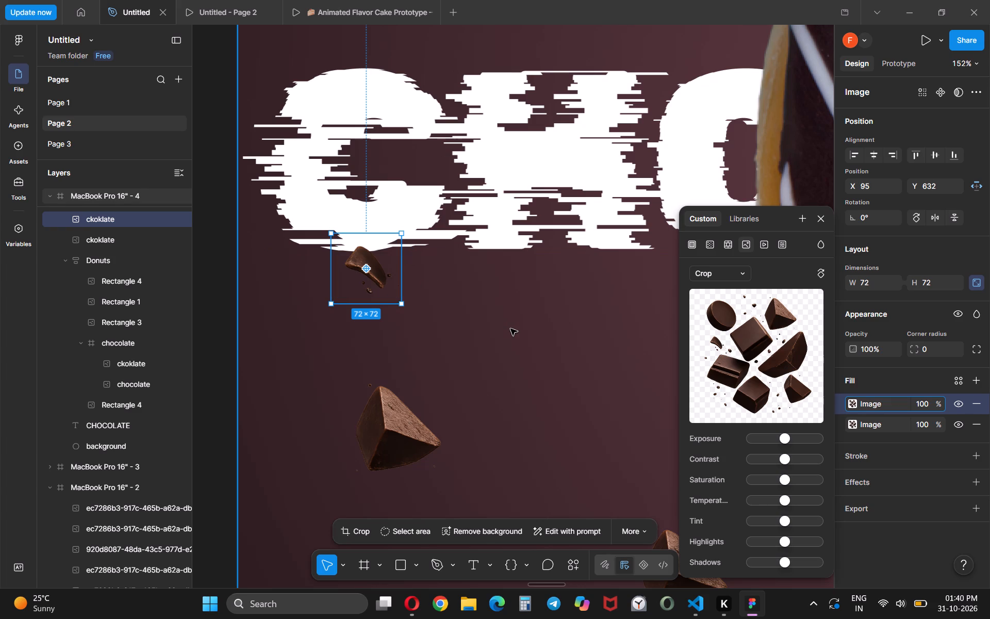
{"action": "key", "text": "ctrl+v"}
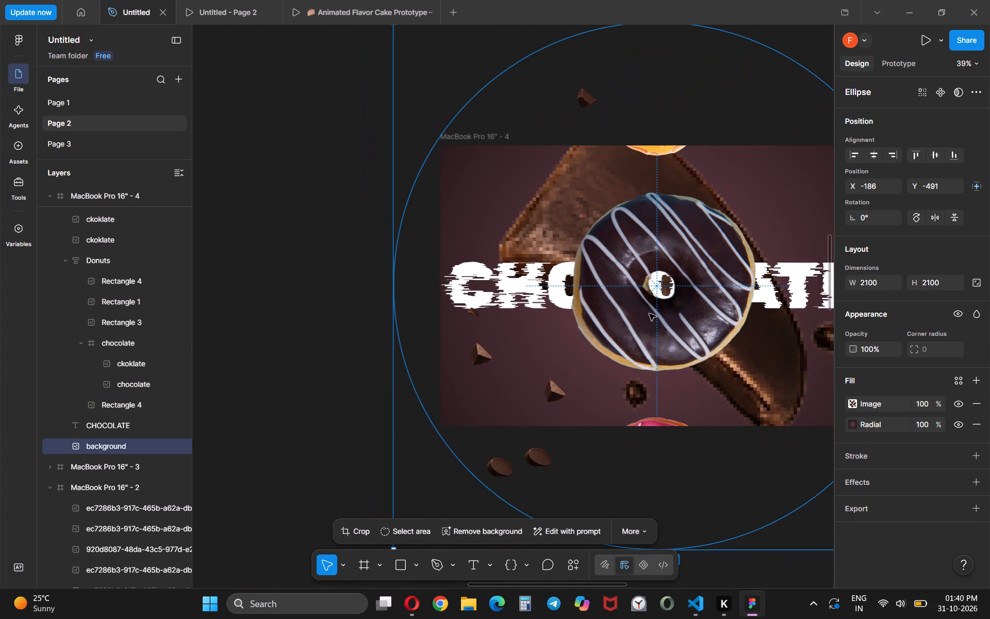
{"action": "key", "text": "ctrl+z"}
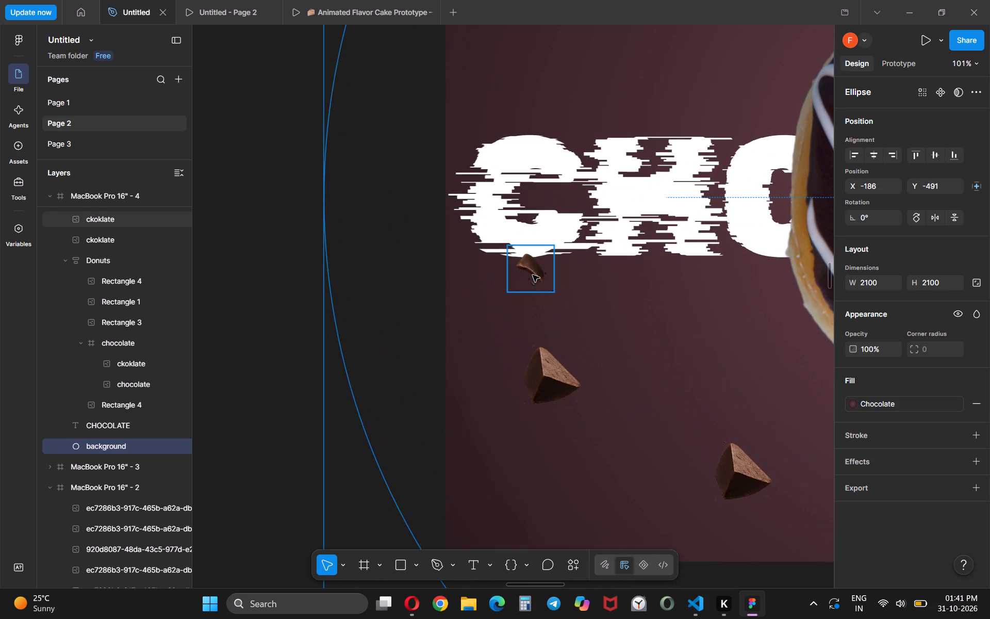
Duplicate the small shard twice, placing one copy below the H of CHOCOLATE and another above the lettering at X 197, Y 369.
{"action": "left_click", "coordinate": [533, 274]}
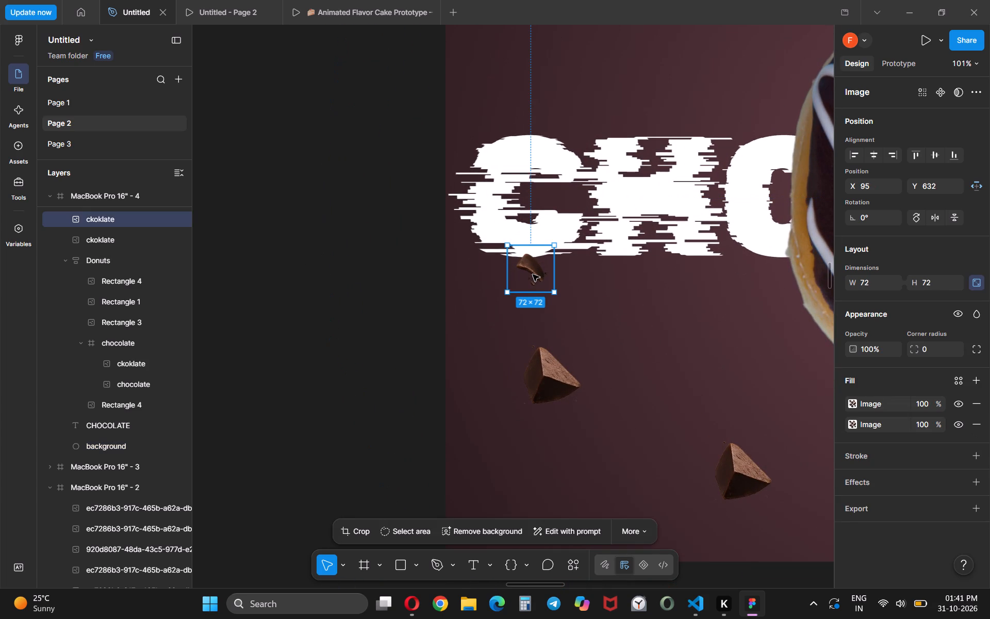
{"action": "key", "text": "ctrl+d"}
{"action": "left_click_drag", "start_coordinate": [534, 273], "coordinate": [578, 223]}
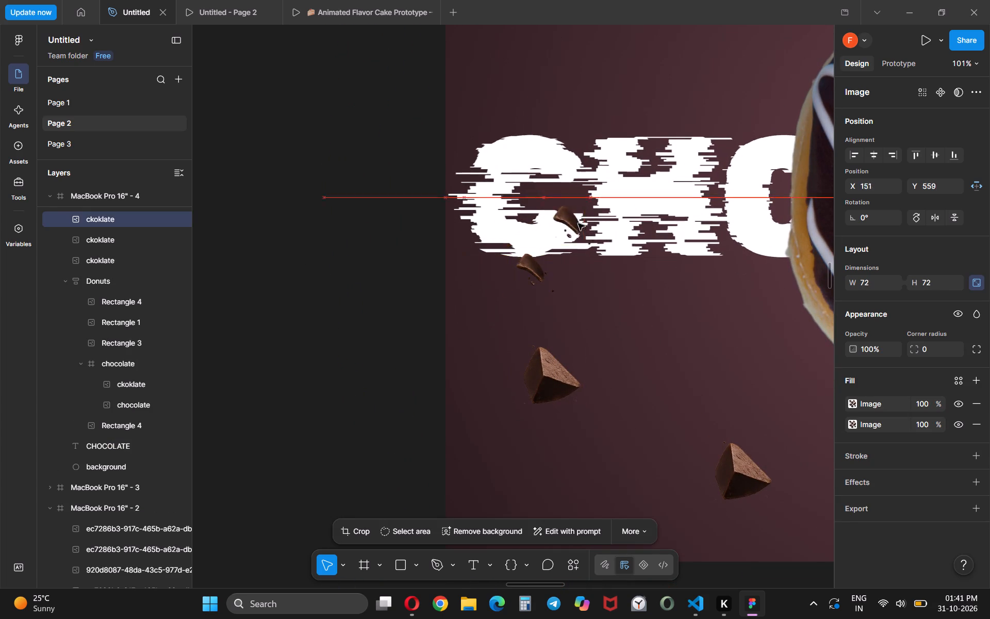
{"action": "left_click_drag", "start_coordinate": [578, 223], "coordinate": [681, 303]}
{"action": "left_click", "coordinate": [539, 264]}
{"action": "key", "text": "ctrl+d"}
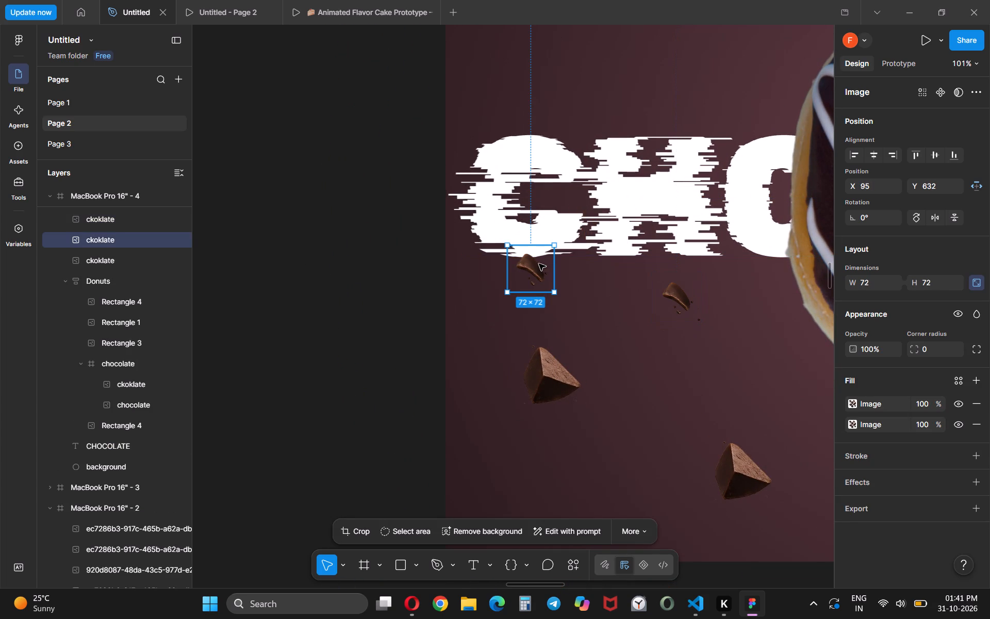
{"action": "left_click_drag", "start_coordinate": [532, 266], "coordinate": [599, 95]}
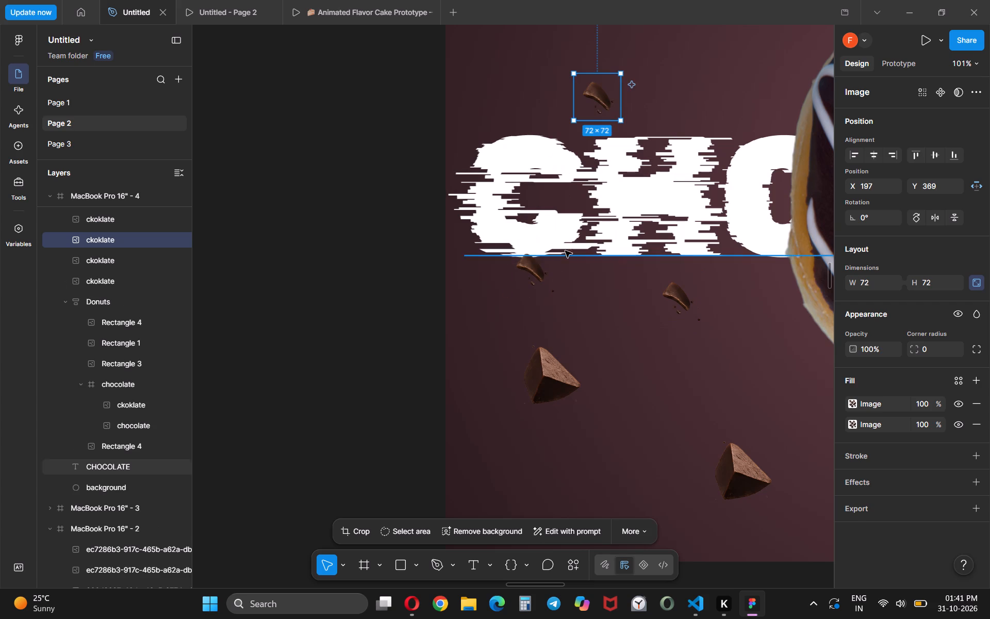
Duplicate the small shard again and place the copy across the frame's lower-left corner, at about X -24, Y 1005.
{"action": "left_click", "coordinate": [531, 272]}
{"action": "key", "text": "ctrl+d"}
{"action": "left_click_drag", "start_coordinate": [539, 272], "coordinate": [516, 456]}
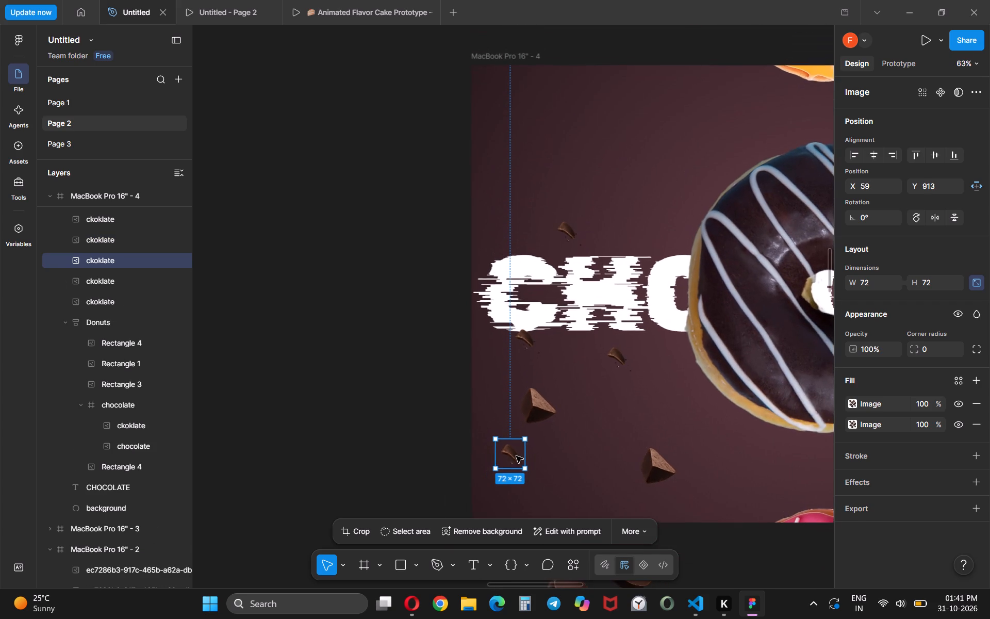
{"action": "scroll", "coordinate": [311, 260], "scroll_direction": "down", "scroll_amount": 1}
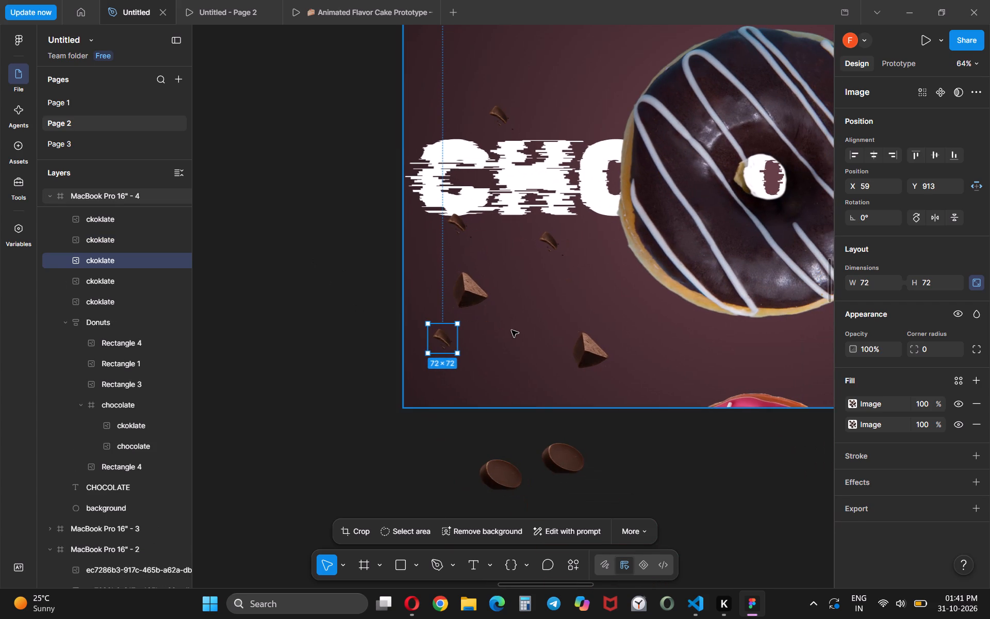
{"action": "scroll", "coordinate": [511, 330], "scroll_direction": "left", "scroll_amount": 1}
{"action": "left_click_drag", "start_coordinate": [344, 335], "coordinate": [319, 368]}
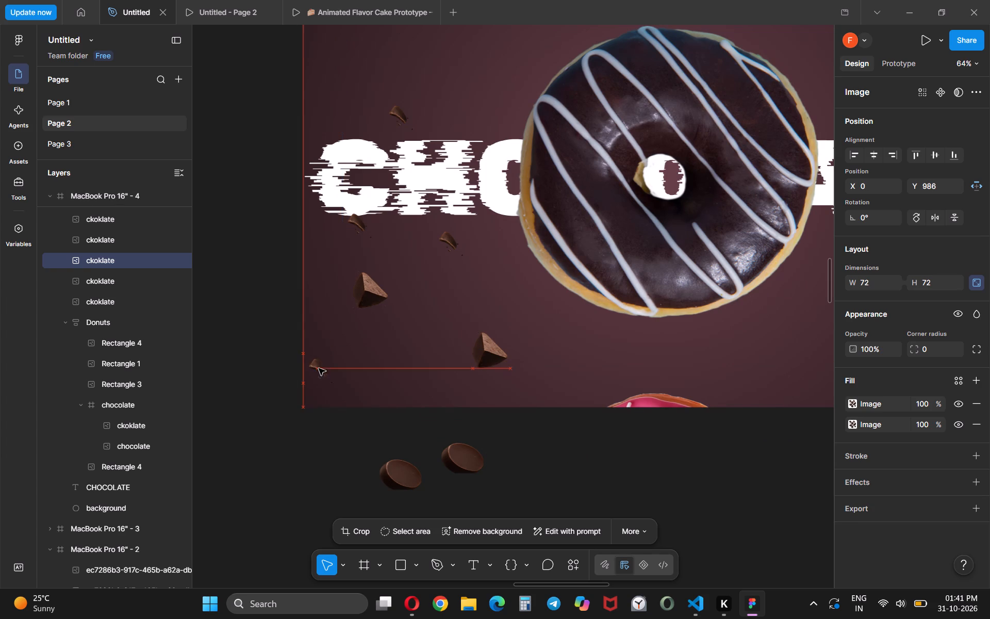
{"action": "left_click_drag", "start_coordinate": [319, 368], "coordinate": [309, 370]}
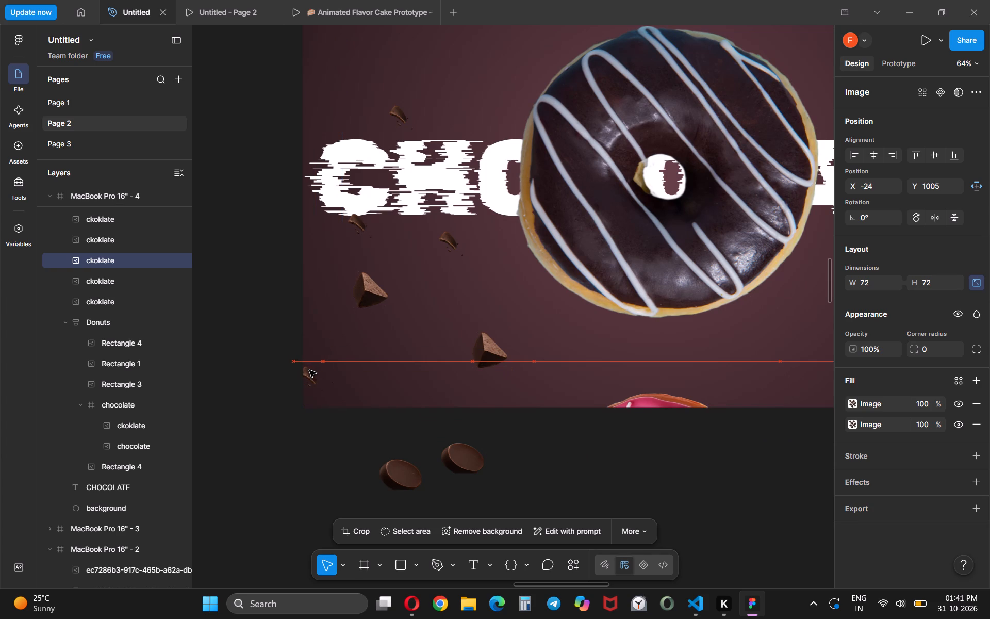
{"action": "left_click_drag", "start_coordinate": [309, 370], "coordinate": [308, 370]}
Move the triangular chunk below the C out of the frame to the empty canvas above its middle.
{"action": "left_click_drag", "start_coordinate": [373, 288], "coordinate": [340, 202]}
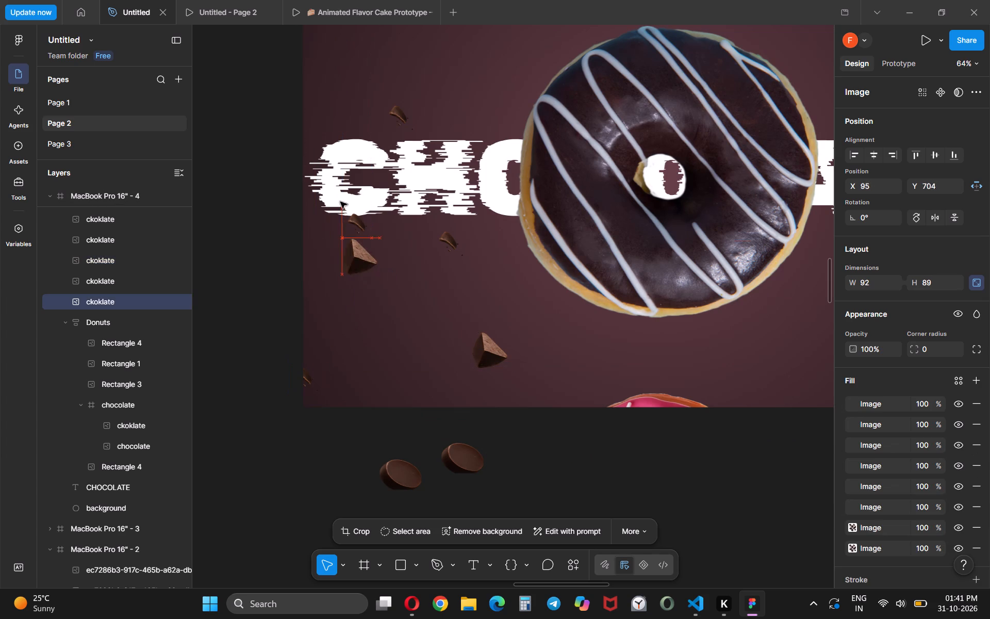
{"action": "left_click_drag", "start_coordinate": [340, 202], "coordinate": [311, 28]}
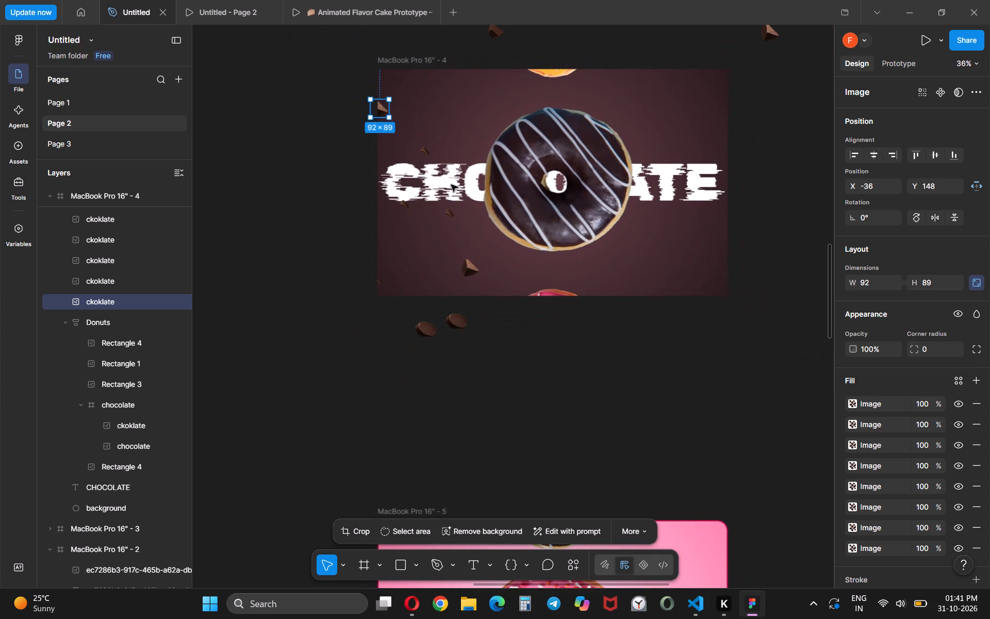
{"action": "scroll", "coordinate": [562, 260], "scroll_direction": "up", "scroll_amount": 1}
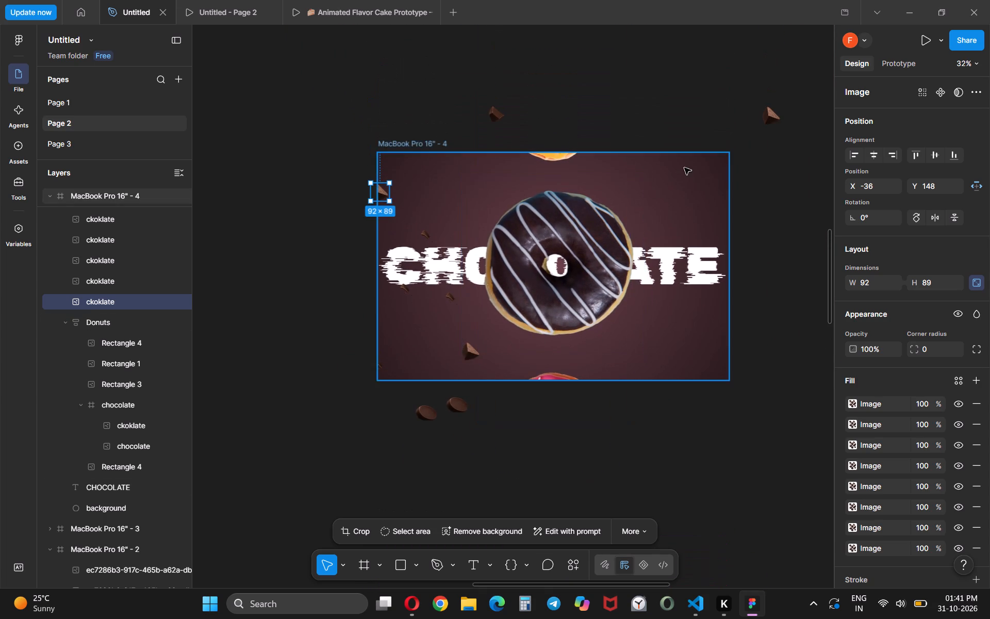
{"action": "left_click_drag", "start_coordinate": [385, 193], "coordinate": [565, 78]}
Move the shard at the frame's lower-left corner onto the canvas outside its lower-right corner.
{"action": "left_click_drag", "start_coordinate": [382, 366], "coordinate": [426, 357]}
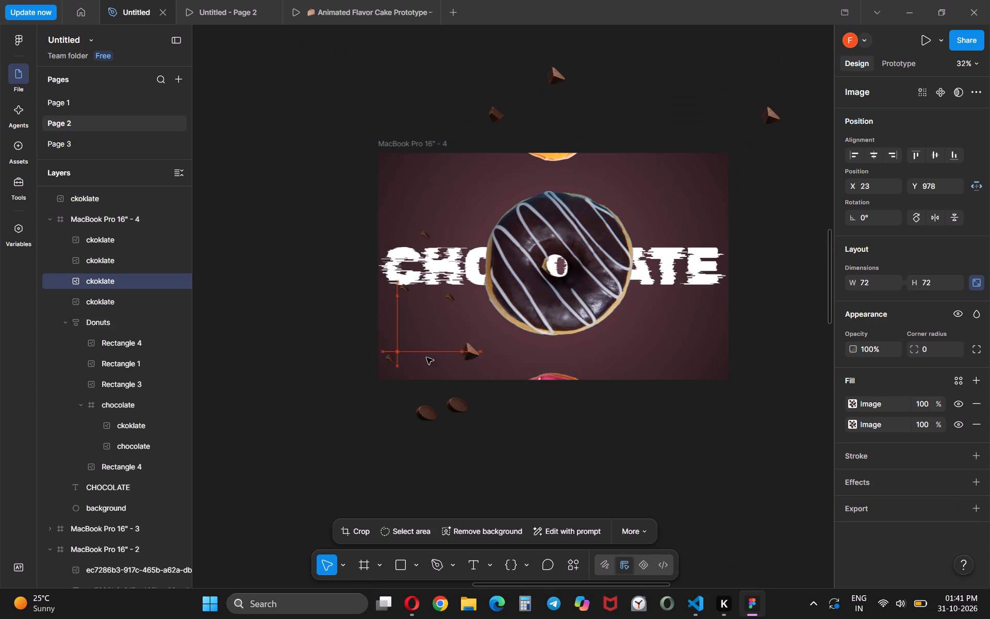
{"action": "left_click_drag", "start_coordinate": [426, 357], "coordinate": [663, 427]}
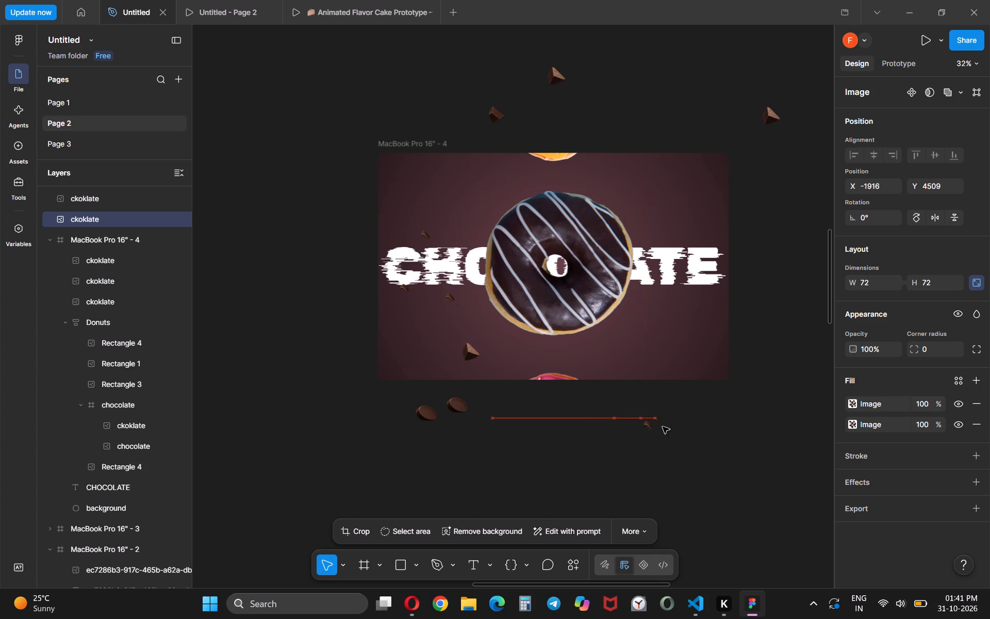
{"action": "left_click_drag", "start_coordinate": [663, 427], "coordinate": [761, 427]}
Move the two round chocolate pieces from below the frame, one above it and the other beyond its right edge.
{"action": "left_click_drag", "start_coordinate": [458, 410], "coordinate": [663, 100]}
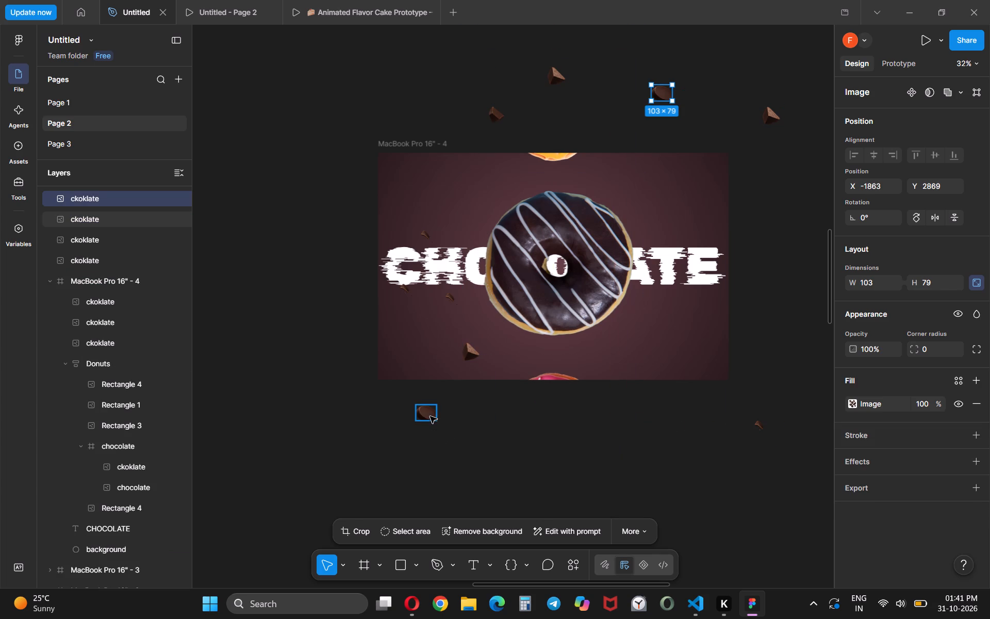
{"action": "left_click_drag", "start_coordinate": [430, 416], "coordinate": [771, 260]}
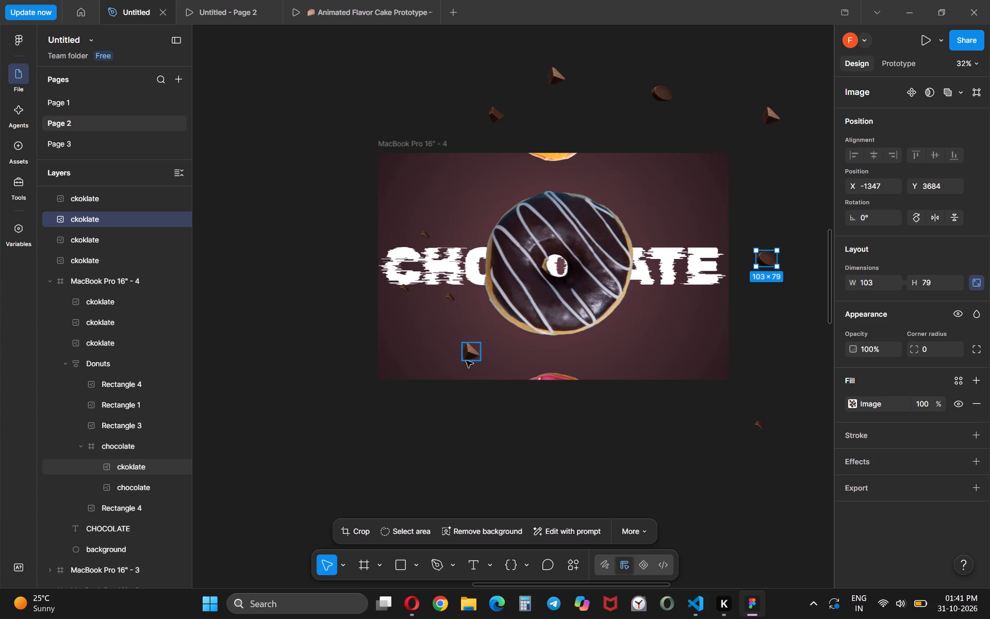
Move the triangular chunk from the chocolate frame's lower-left area onto the canvas beyond its right edge, at about X -1210, Y 3915.
{"action": "left_click_drag", "start_coordinate": [466, 361], "coordinate": [538, 338]}
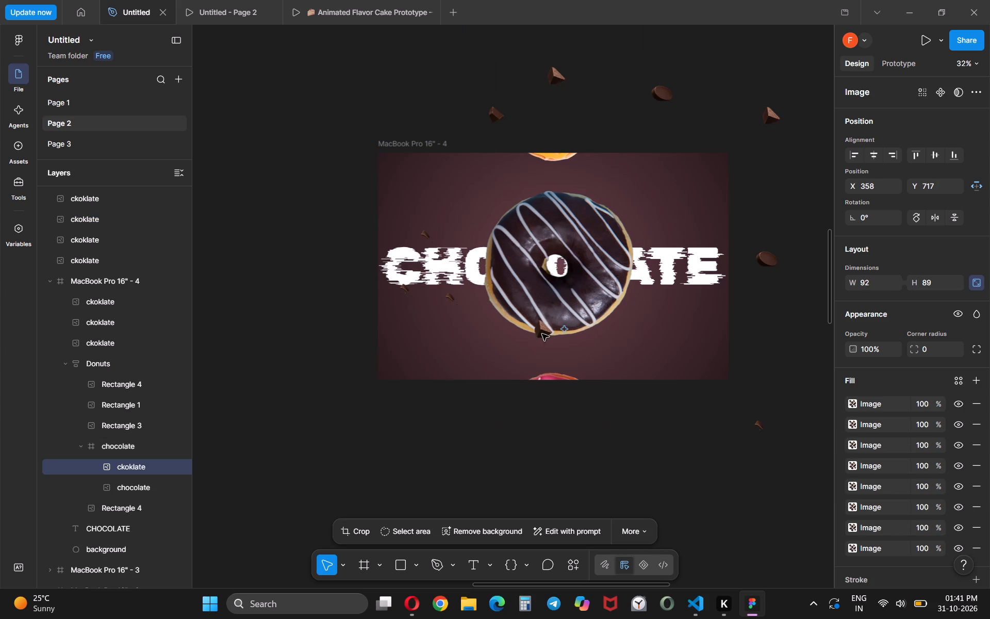
{"action": "left_click_drag", "start_coordinate": [546, 328], "coordinate": [721, 299]}
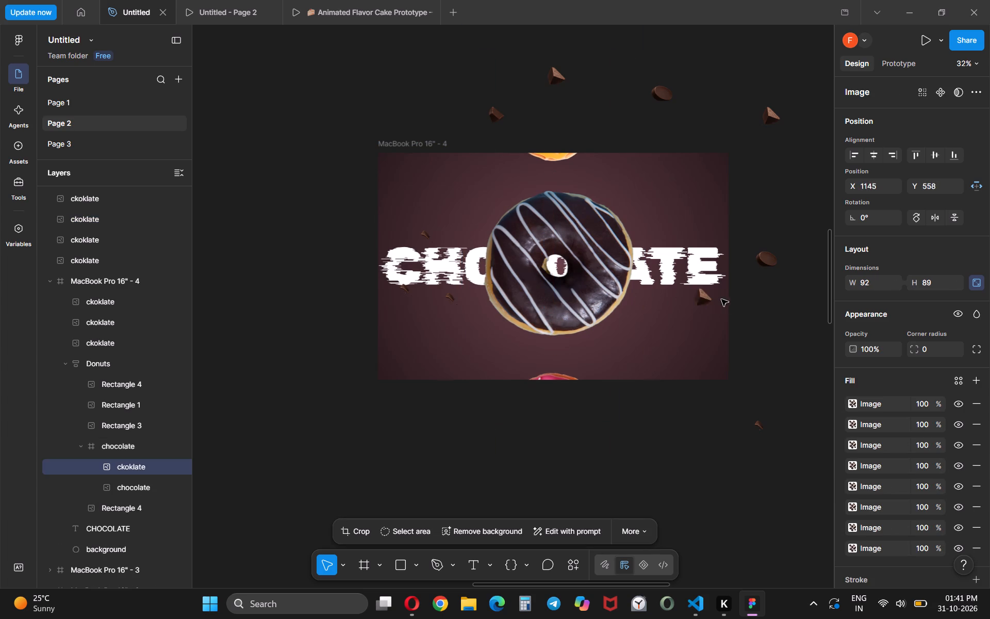
{"action": "left_click_drag", "start_coordinate": [721, 299], "coordinate": [795, 305]}
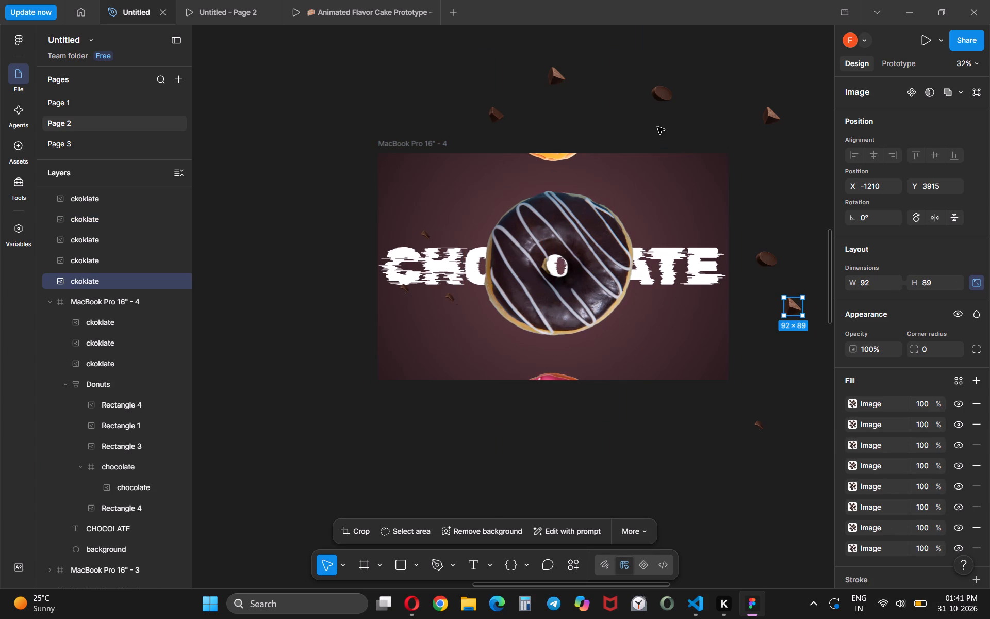
Move the round, triangular and square chocolate pieces from directly above the chocolate frame onto the canvas further right, beyond the frame.
{"action": "scroll", "coordinate": [593, 180], "scroll_direction": "left", "scroll_amount": 1}
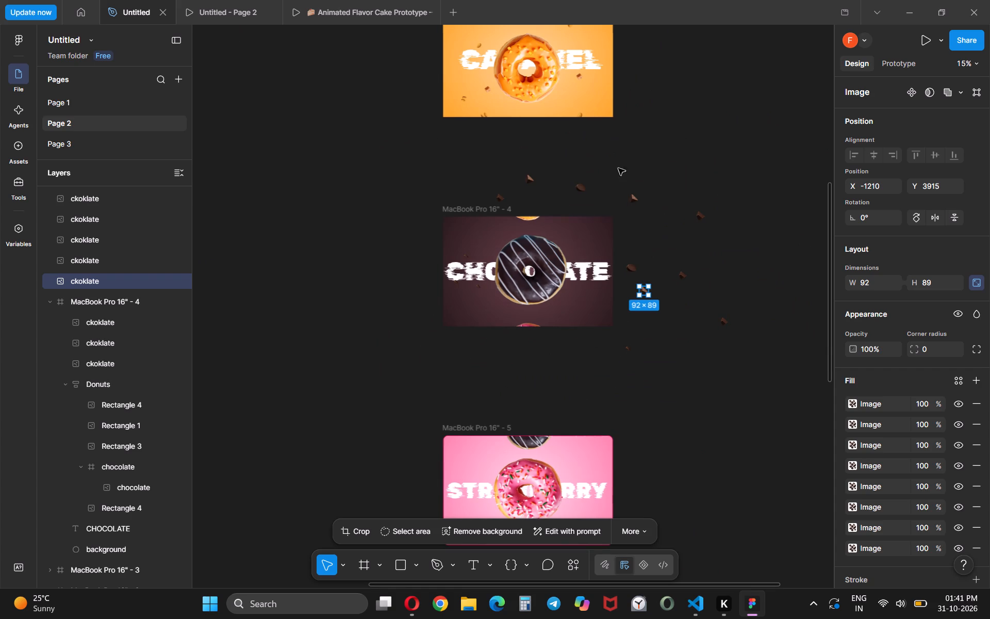
{"action": "left_click_drag", "start_coordinate": [582, 186], "coordinate": [744, 150]}
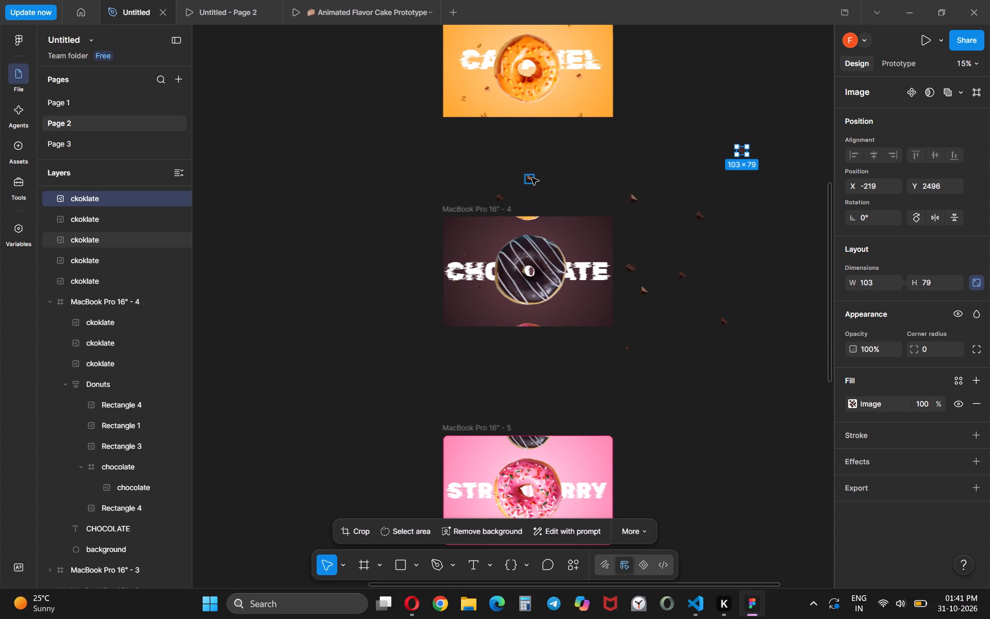
{"action": "left_click_drag", "start_coordinate": [533, 177], "coordinate": [690, 174]}
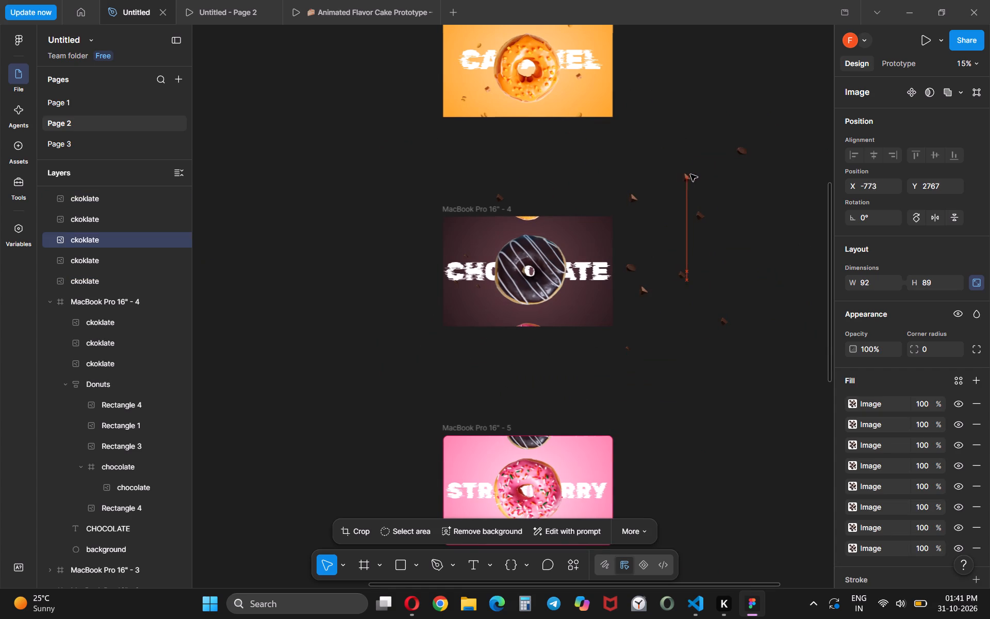
{"action": "left_click_drag", "start_coordinate": [690, 174], "coordinate": [778, 226]}
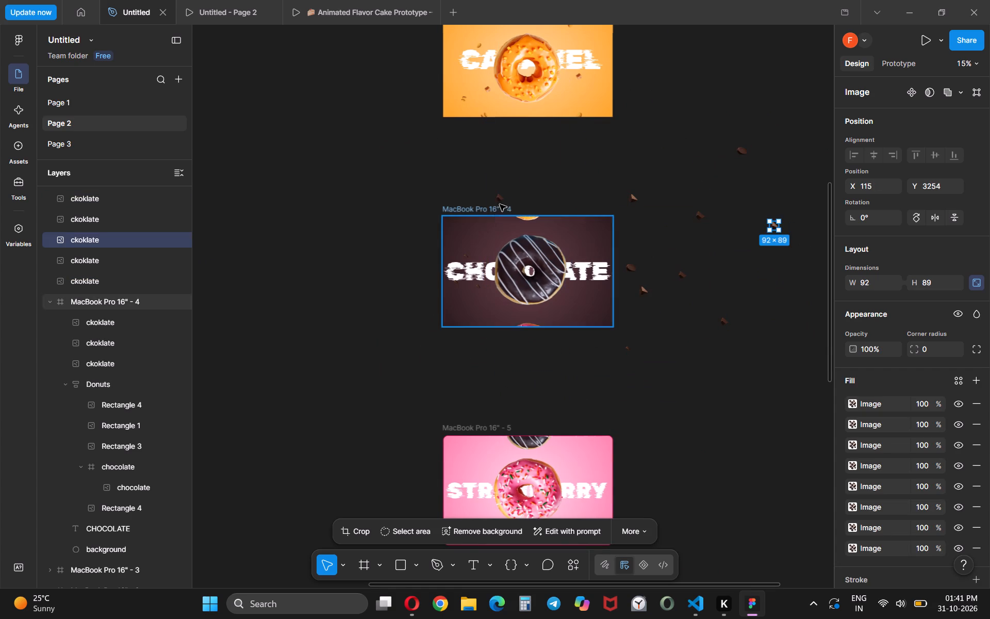
{"action": "left_click_drag", "start_coordinate": [499, 198], "coordinate": [780, 197]}
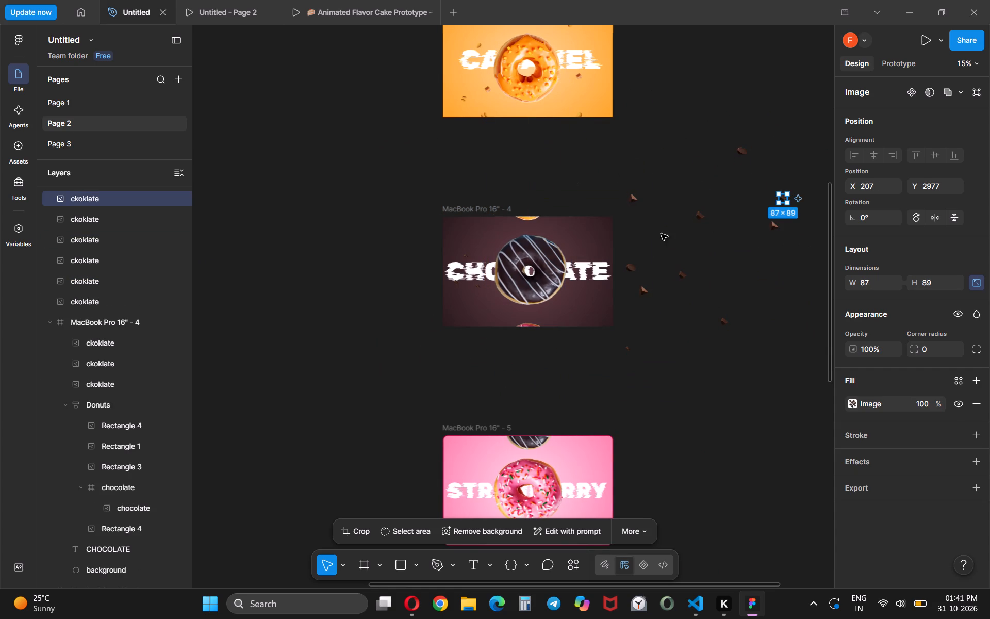
Move the three small shards around the letters C and H out of the chocolate frame onto the canvas to its right.
{"action": "left_click_drag", "start_coordinate": [469, 255], "coordinate": [511, 251]}
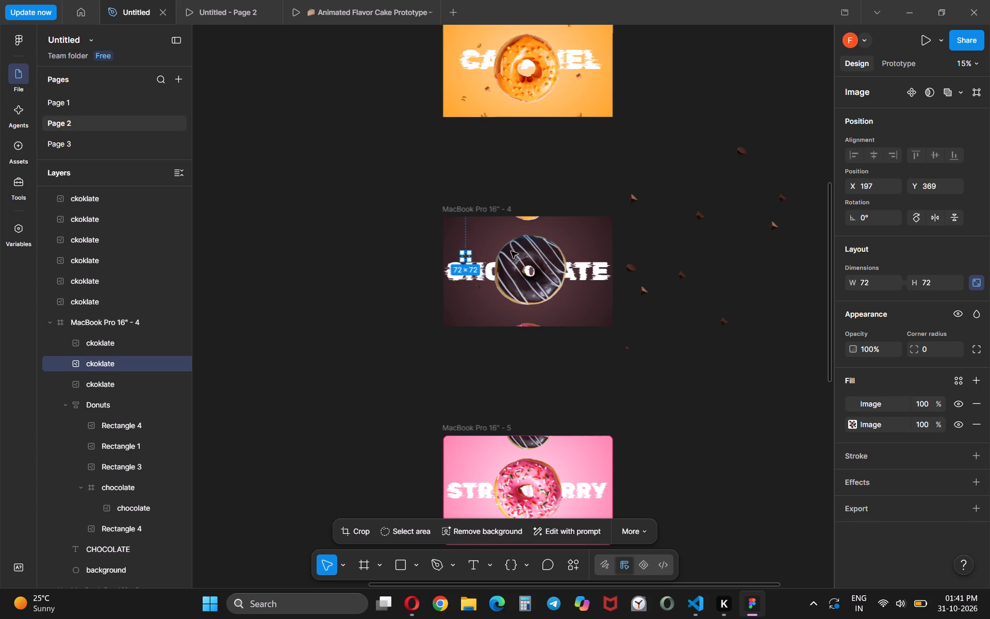
{"action": "left_click_drag", "start_coordinate": [511, 251], "coordinate": [701, 253]}
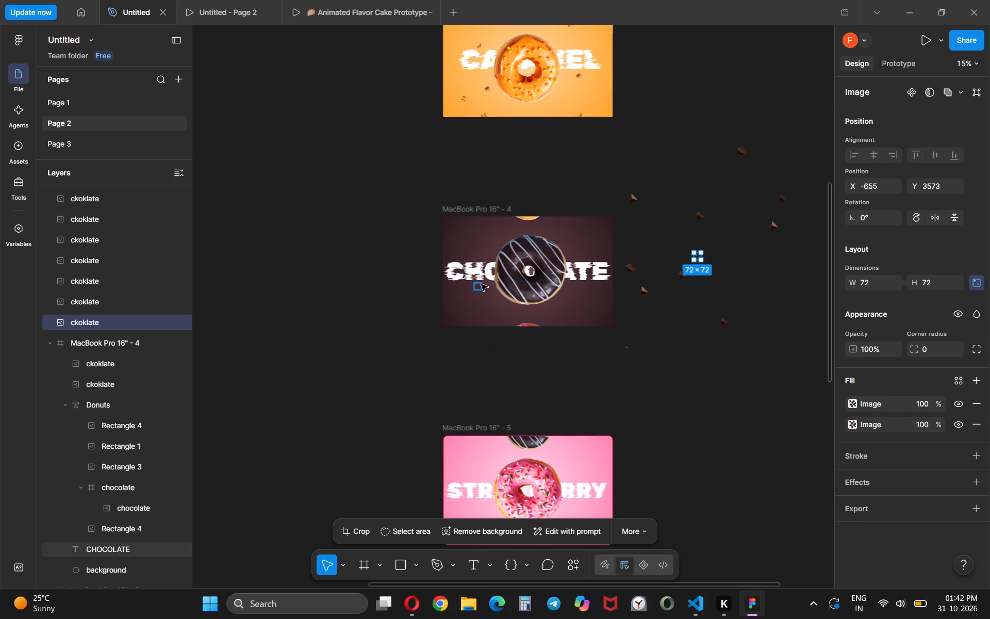
{"action": "left_click_drag", "start_coordinate": [480, 288], "coordinate": [703, 315]}
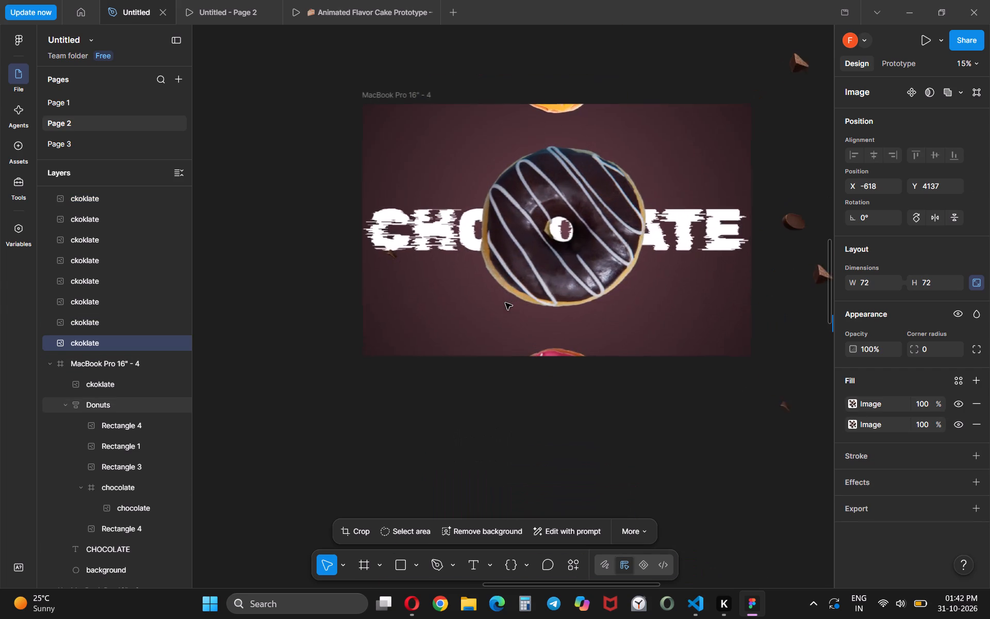
{"action": "left_click_drag", "start_coordinate": [397, 255], "coordinate": [558, 388]}
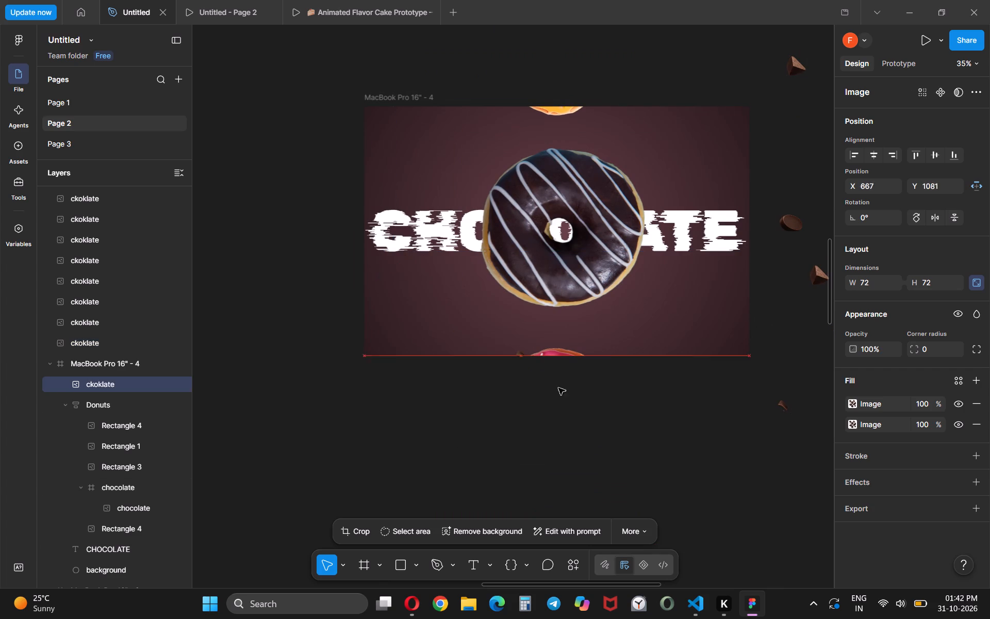
{"action": "left_click_drag", "start_coordinate": [558, 388], "coordinate": [812, 343]}
{"action": "left_click_drag", "start_coordinate": [812, 343], "coordinate": [801, 336]}
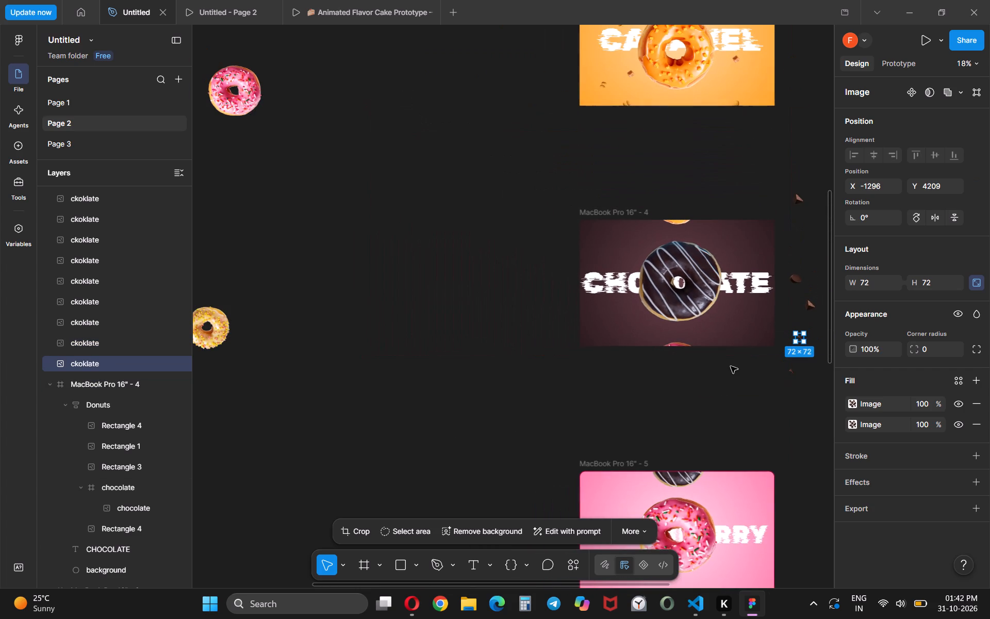
Bring the two outermost pieces, the triangular chunk and the block, closer to the other pieces right of the chocolate frame.
{"action": "scroll", "coordinate": [731, 366], "scroll_direction": "left", "scroll_amount": 3}
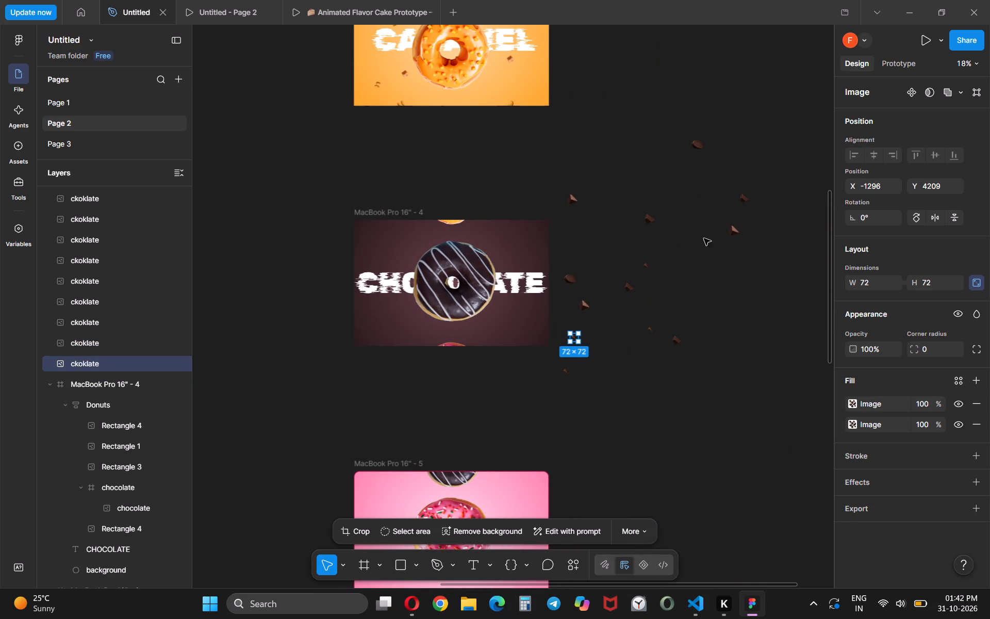
{"action": "left_click_drag", "start_coordinate": [733, 232], "coordinate": [718, 291]}
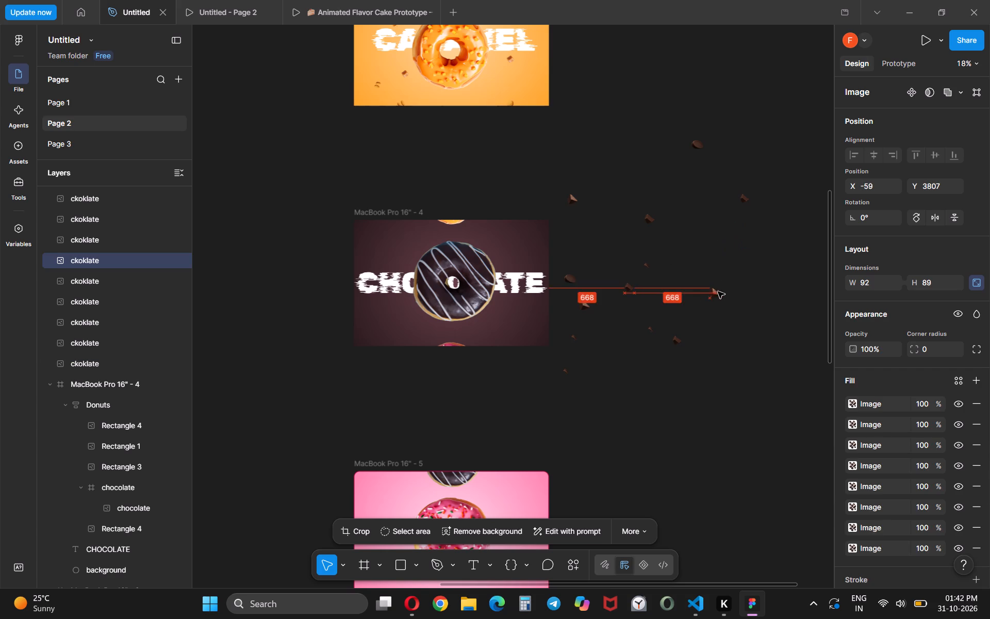
{"action": "left_click_drag", "start_coordinate": [718, 291], "coordinate": [719, 291]}
{"action": "left_click_drag", "start_coordinate": [745, 201], "coordinate": [706, 225]}
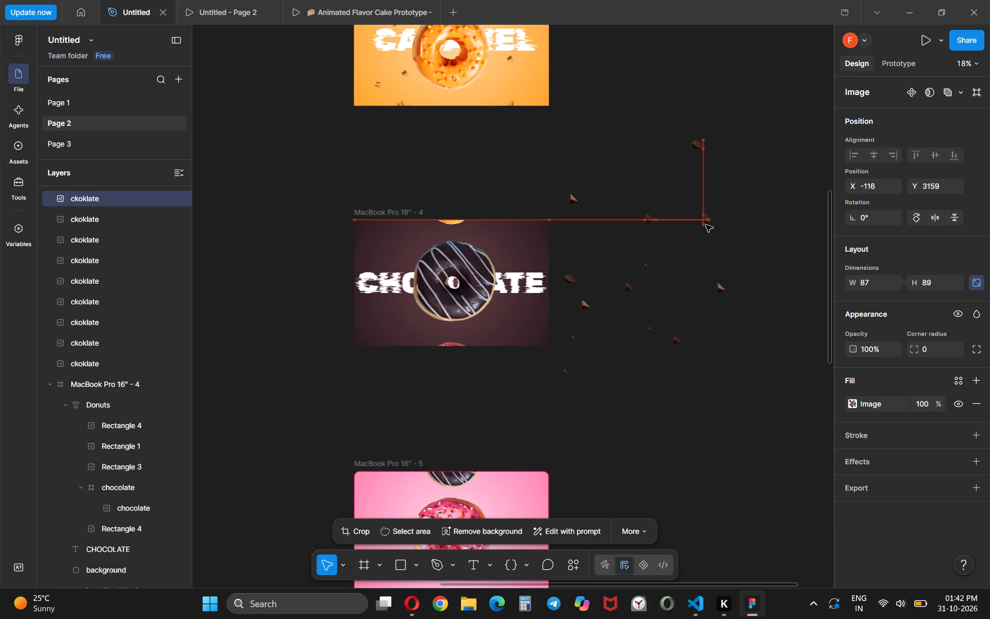
{"action": "left_click_drag", "start_coordinate": [706, 225], "coordinate": [710, 221]}
Spread two chocolate blocks and two small shards more evenly within the scatter to the right of the chocolate frame.
{"action": "left_click_drag", "start_coordinate": [653, 221], "coordinate": [658, 231]}
{"action": "left_click_drag", "start_coordinate": [648, 265], "coordinate": [674, 271]}
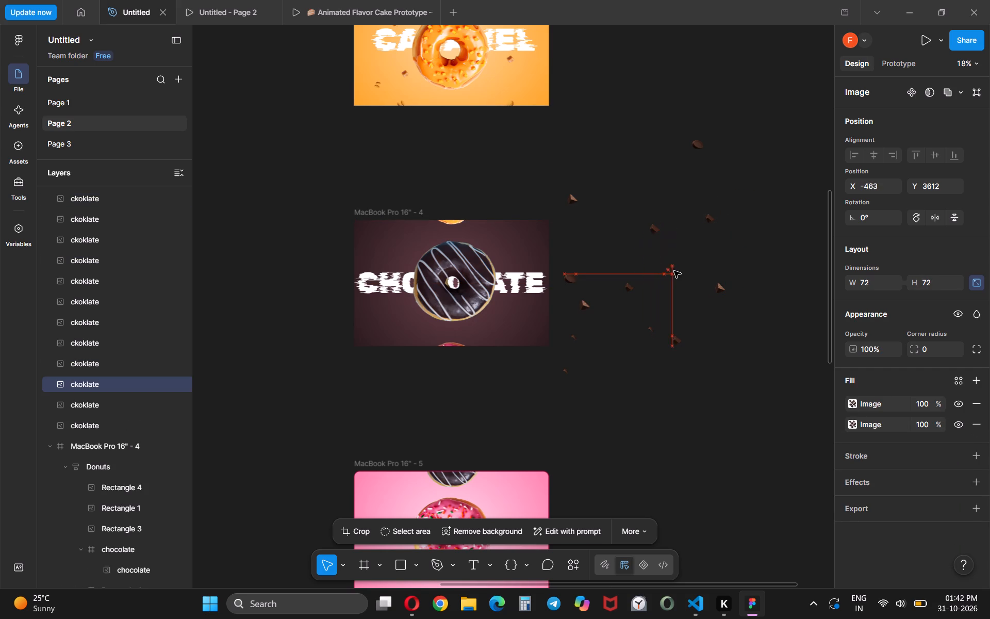
{"action": "left_click_drag", "start_coordinate": [674, 271], "coordinate": [684, 262]}
{"action": "left_click_drag", "start_coordinate": [629, 287], "coordinate": [631, 271]}
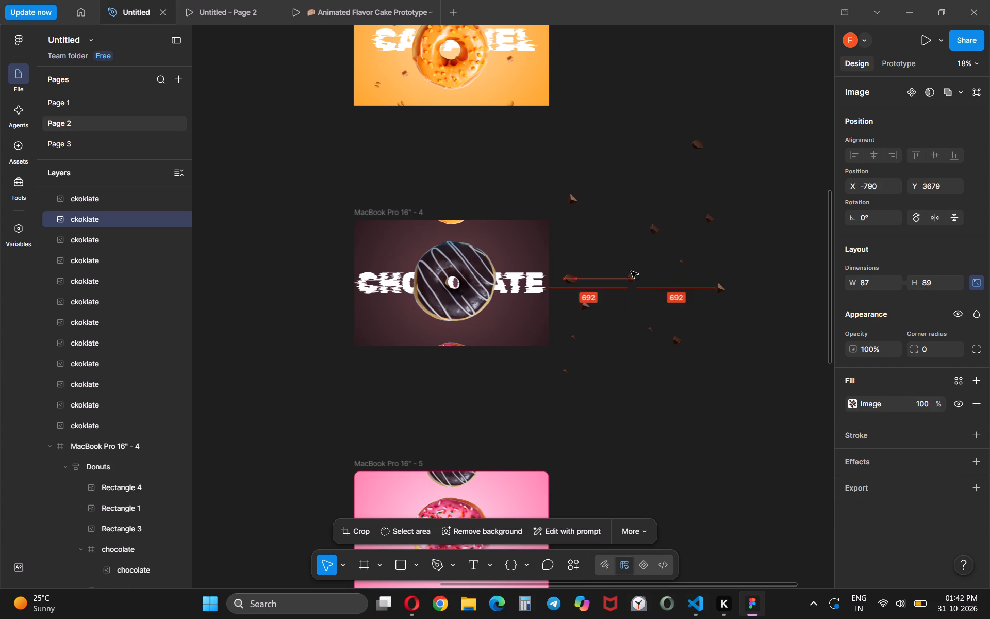
{"action": "left_click_drag", "start_coordinate": [631, 271], "coordinate": [631, 269]}
{"action": "left_click_drag", "start_coordinate": [569, 370], "coordinate": [633, 298]}
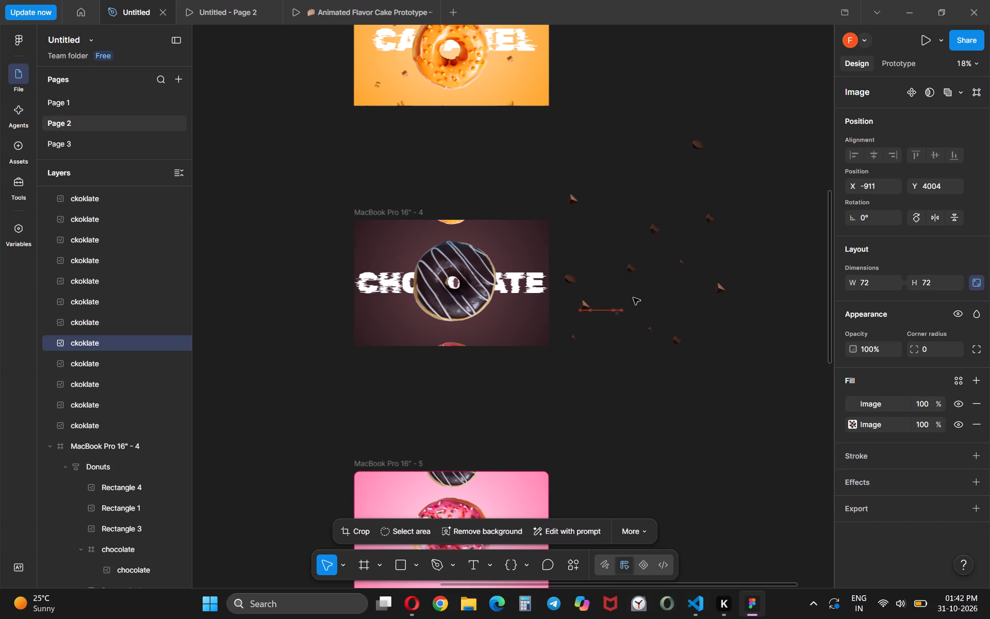
{"action": "left_click_drag", "start_coordinate": [633, 298], "coordinate": [624, 239]}
Duplicate the round piece beside the chocolate frame's right edge and place the copy at about X -1118, Y 3415.
{"action": "left_click", "coordinate": [575, 280]}
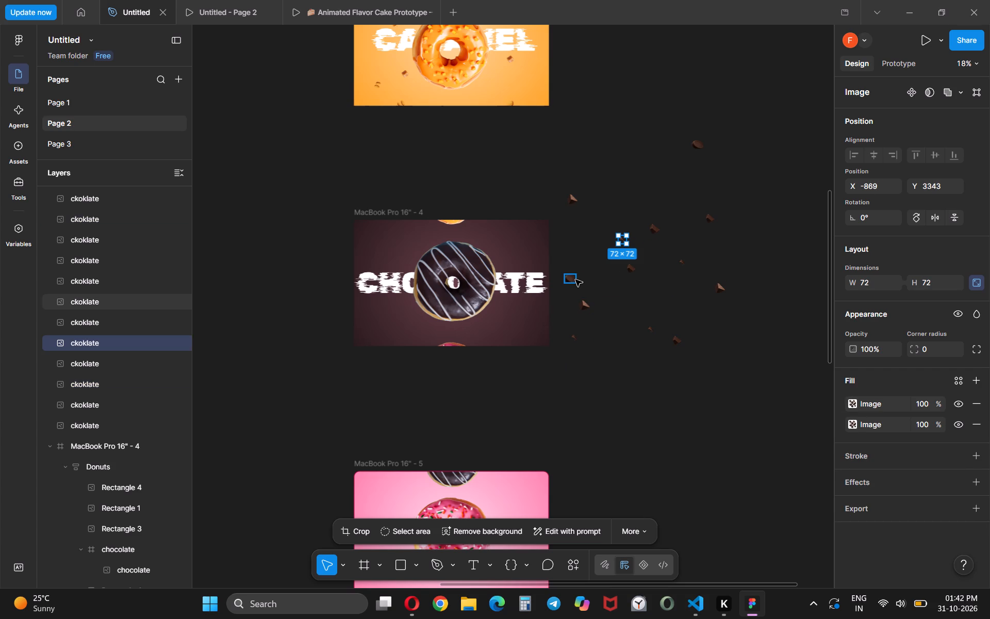
{"action": "key", "text": "ctrl+d"}
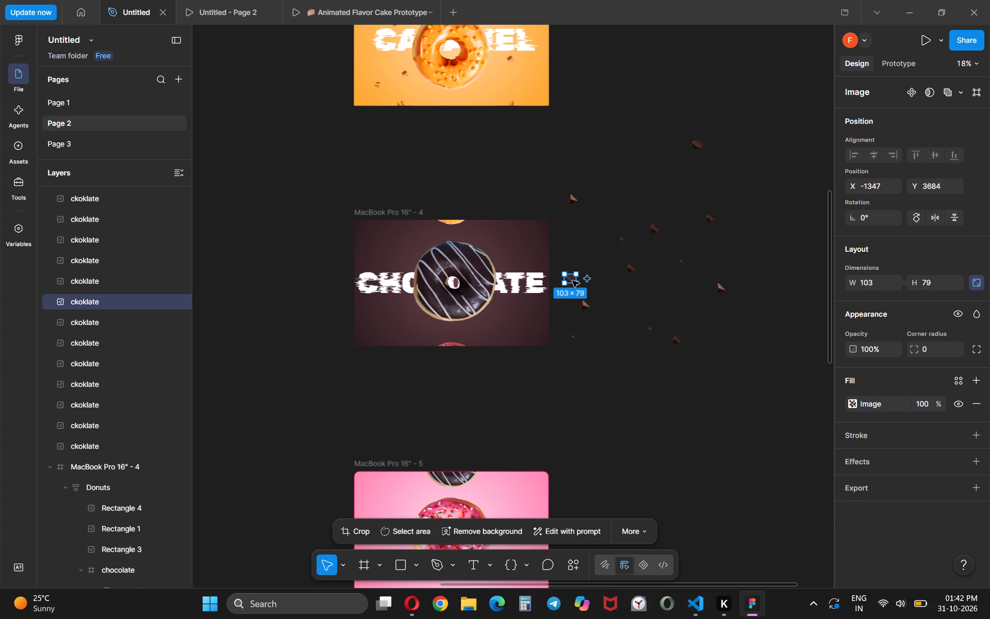
{"action": "left_click", "coordinate": [572, 281]}
{"action": "left_click_drag", "start_coordinate": [568, 278], "coordinate": [589, 265]}
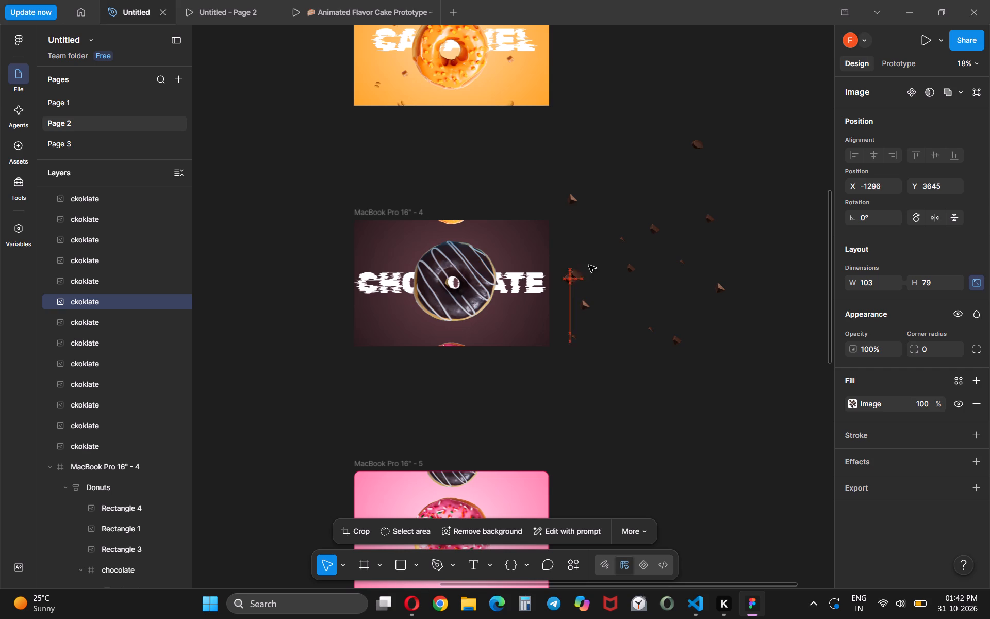
{"action": "left_click_drag", "start_coordinate": [589, 265], "coordinate": [596, 248]}
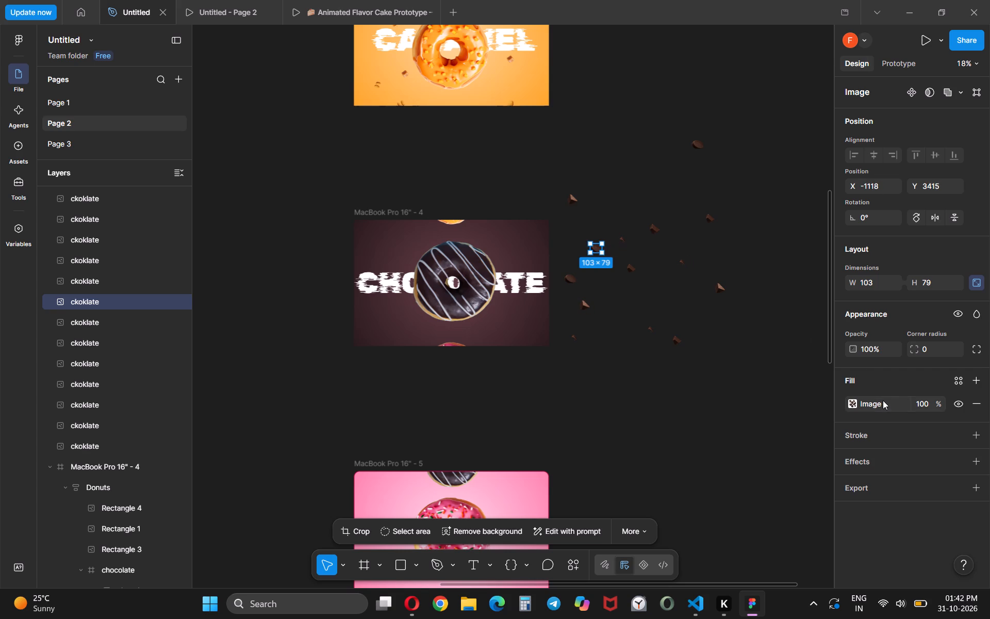
Rotate the image fill inside the copied round chocolate piece.
{"action": "left_click", "coordinate": [882, 402]}
{"action": "left_click", "coordinate": [821, 272]}
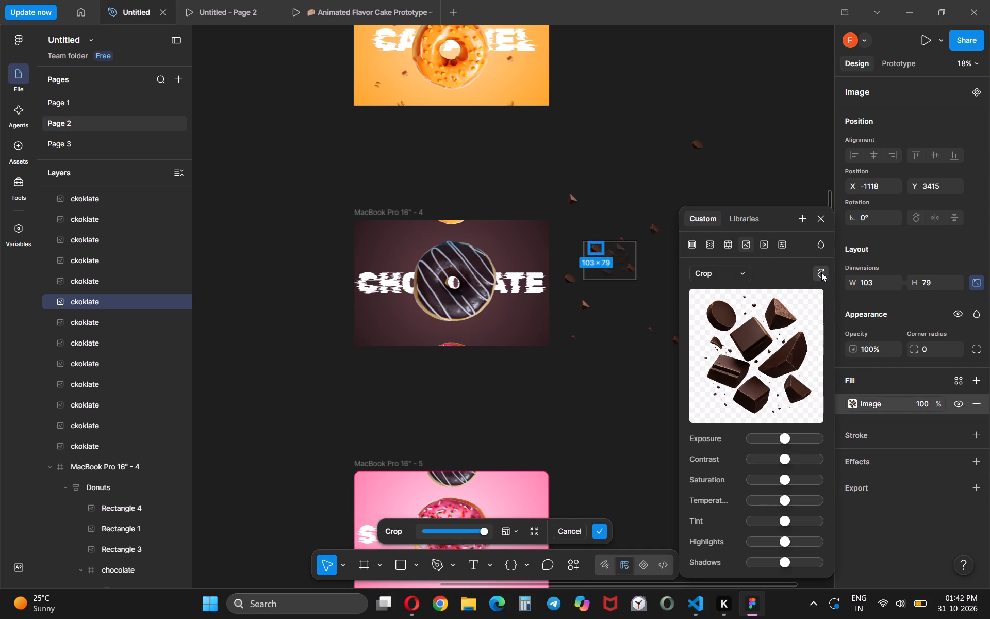
{"action": "left_click", "coordinate": [821, 272]}
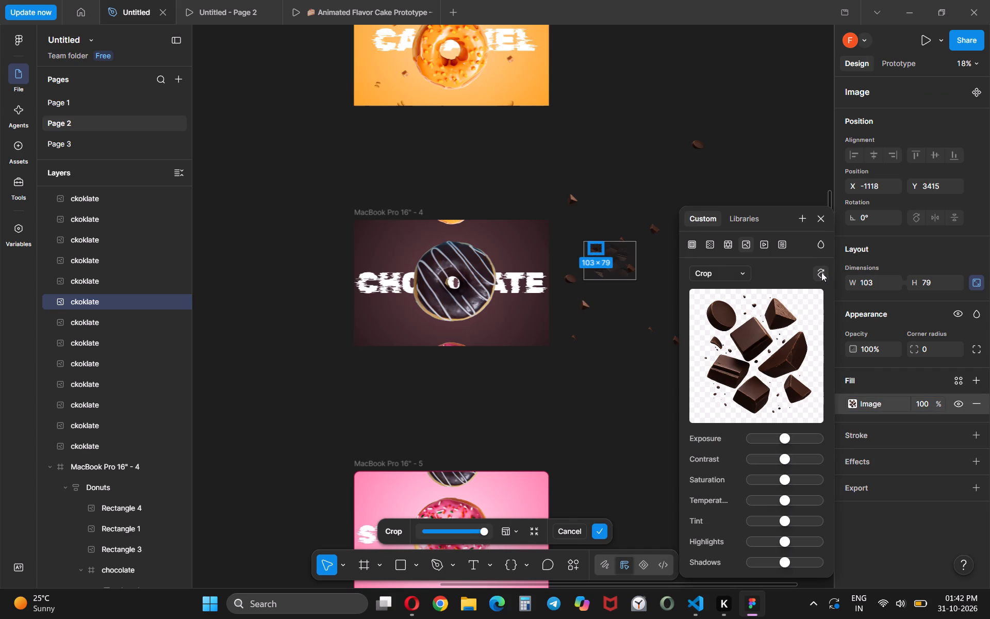
{"action": "left_click", "coordinate": [821, 272]}
{"action": "left_click", "coordinate": [759, 144]}
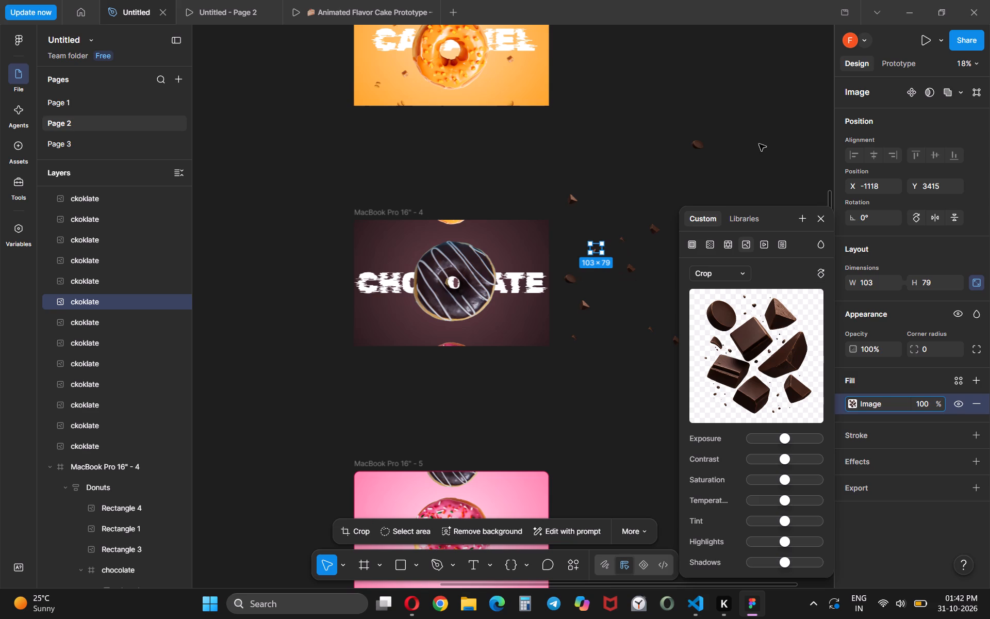
{"action": "left_click", "coordinate": [805, 173]}
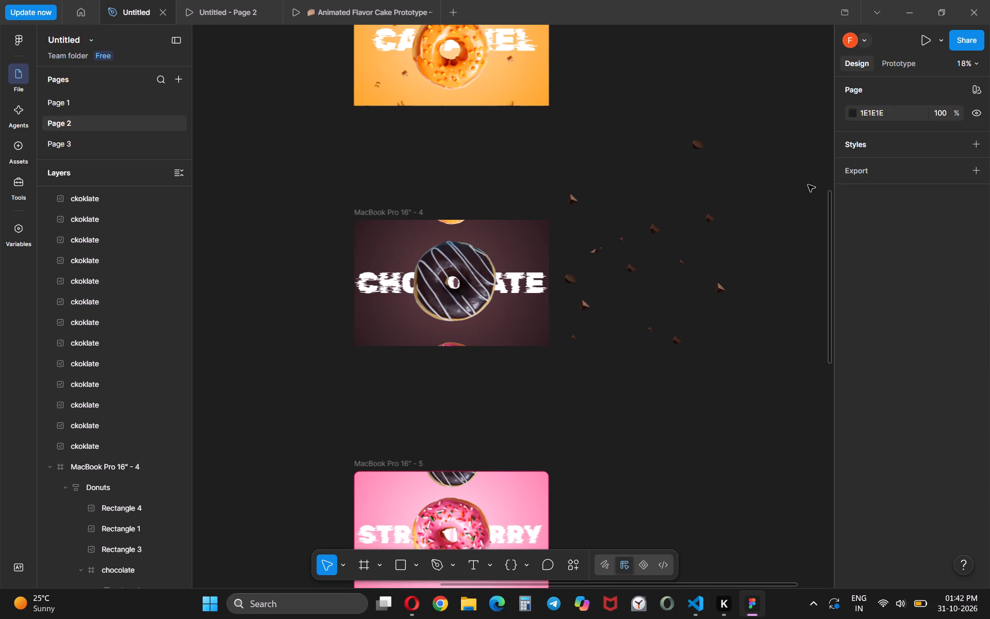
Move the copy with the rotated fill further from the frame, to about X -391, Y 3343.
{"action": "left_click_drag", "start_coordinate": [597, 252], "coordinate": [630, 246]}
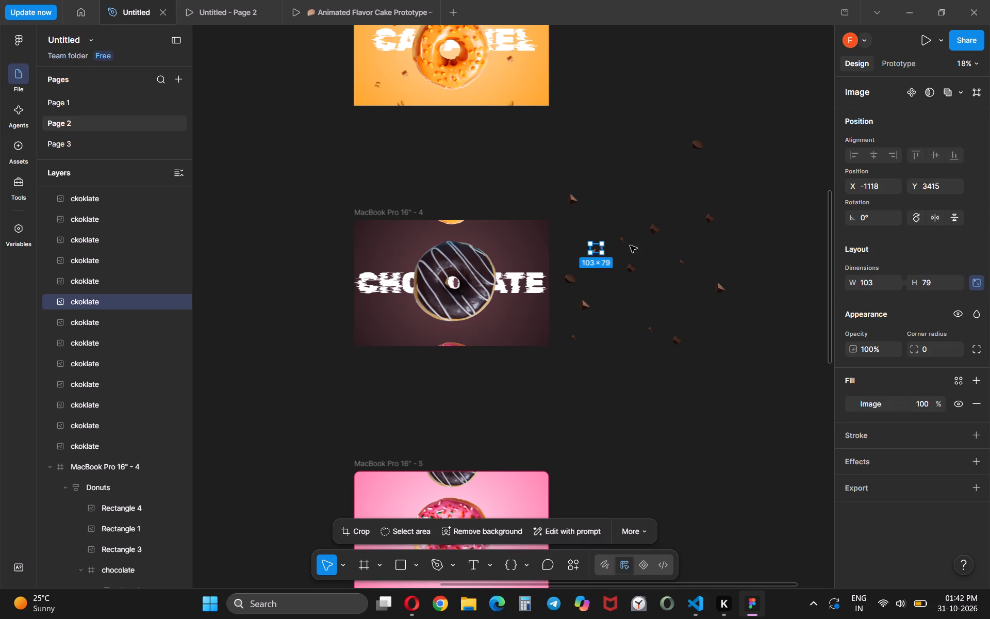
{"action": "left_click_drag", "start_coordinate": [630, 246], "coordinate": [680, 245]}
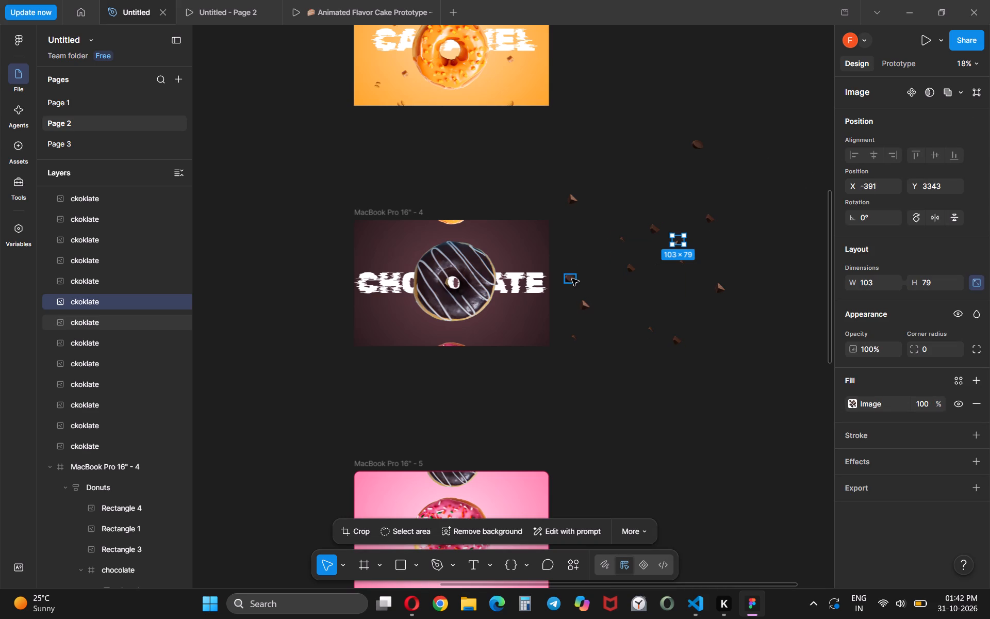
Rotate the round chocolate piece beside the frame's right edge to about -48°.
{"action": "left_click", "coordinate": [572, 279]}
{"action": "scroll", "coordinate": [572, 279], "scroll_direction": "left", "scroll_amount": 1}
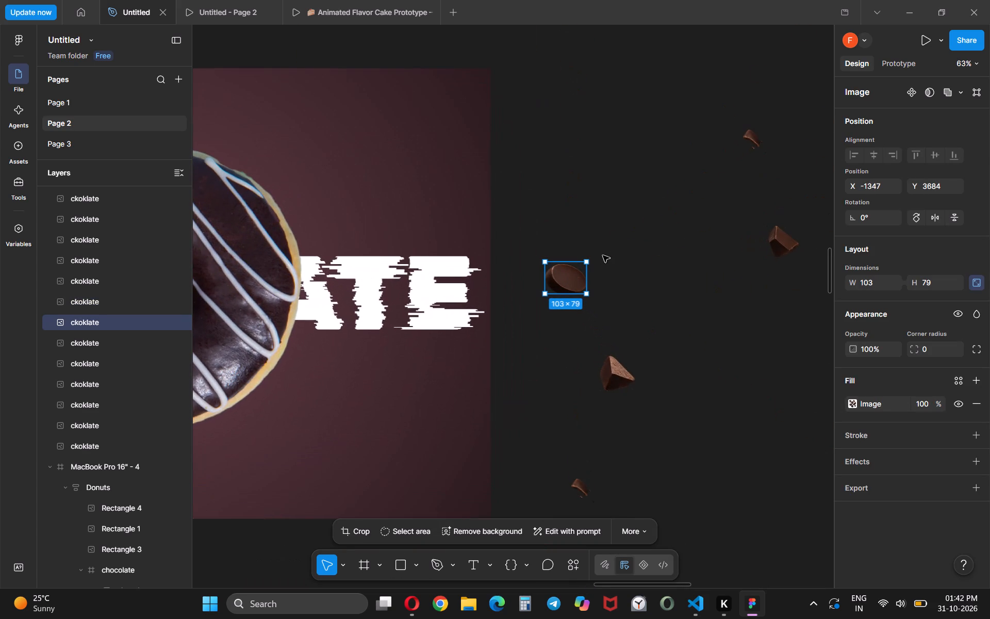
{"action": "left_click_drag", "start_coordinate": [591, 259], "coordinate": [610, 288]}
Duplicate the tilted round piece, rotate the copy to about -144° and place it at about X -819, Y 3544.
{"action": "left_click", "coordinate": [563, 285]}
{"action": "key", "text": "ctrl+d"}
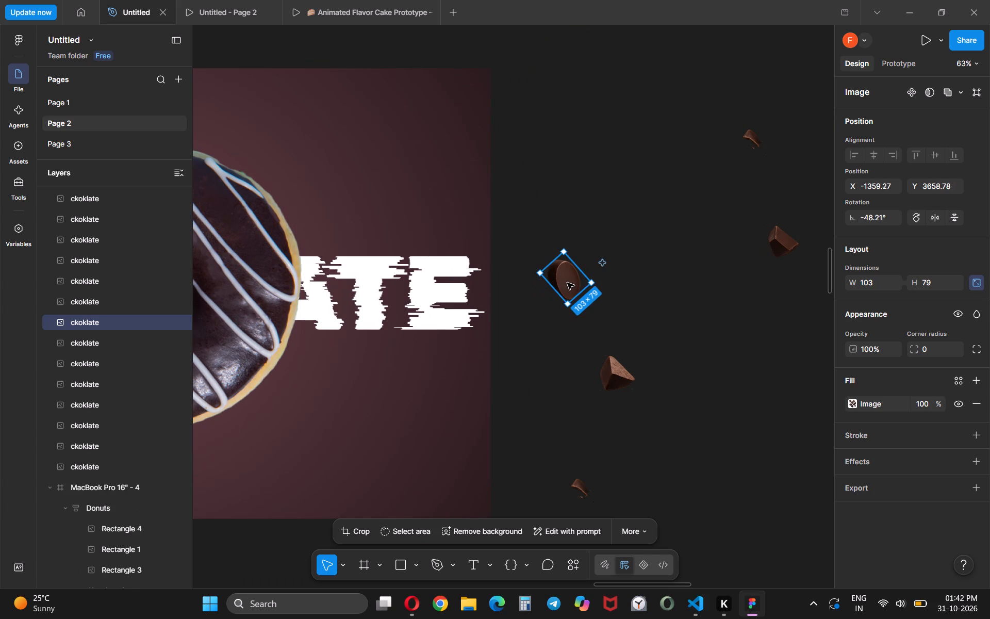
{"action": "left_click_drag", "start_coordinate": [567, 283], "coordinate": [707, 220]}
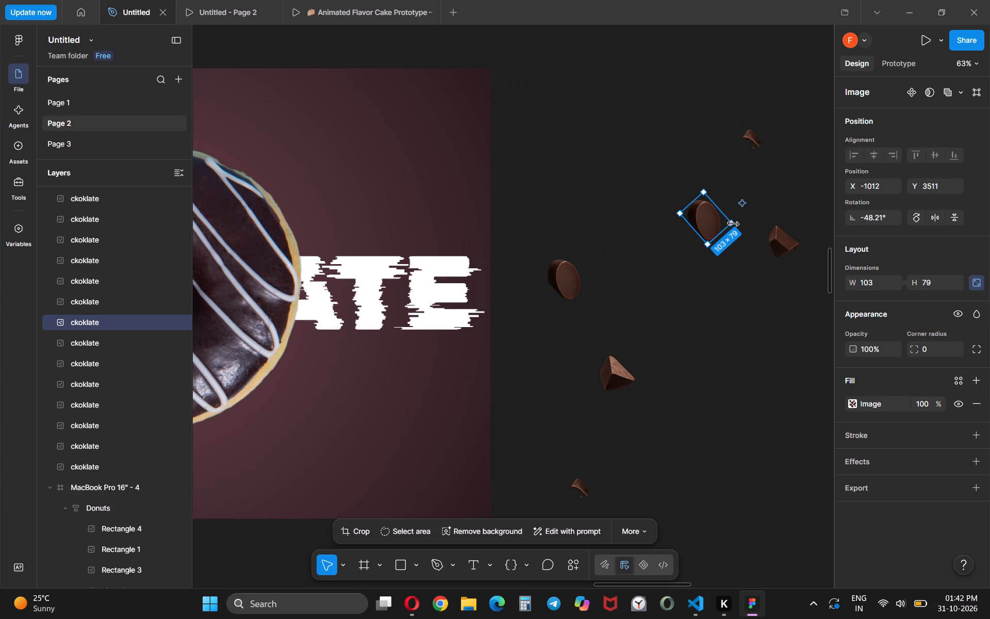
{"action": "left_click_drag", "start_coordinate": [740, 226], "coordinate": [691, 260]}
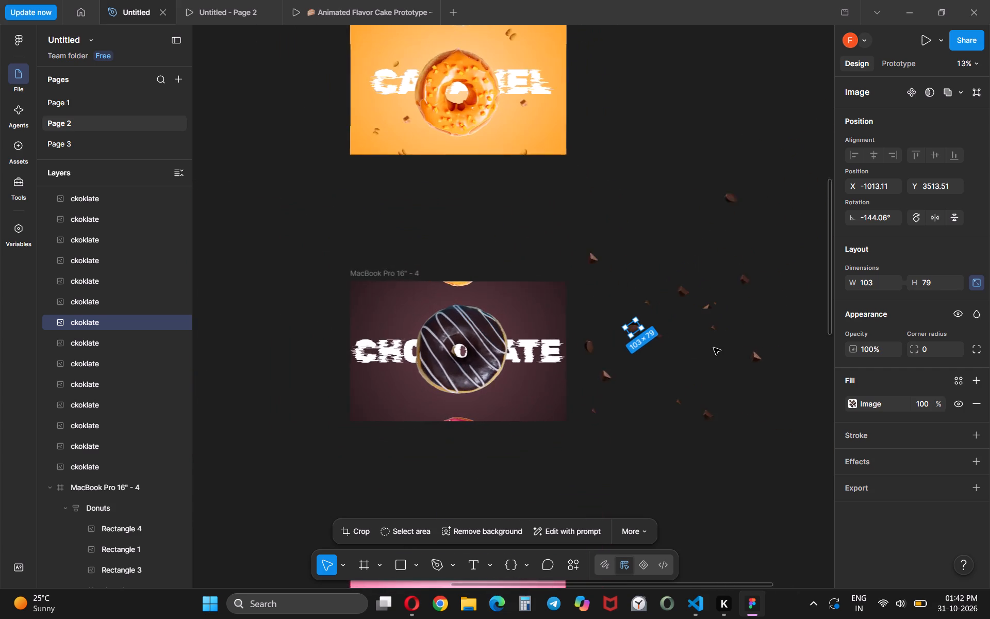
{"action": "left_click_drag", "start_coordinate": [622, 327], "coordinate": [649, 333]}
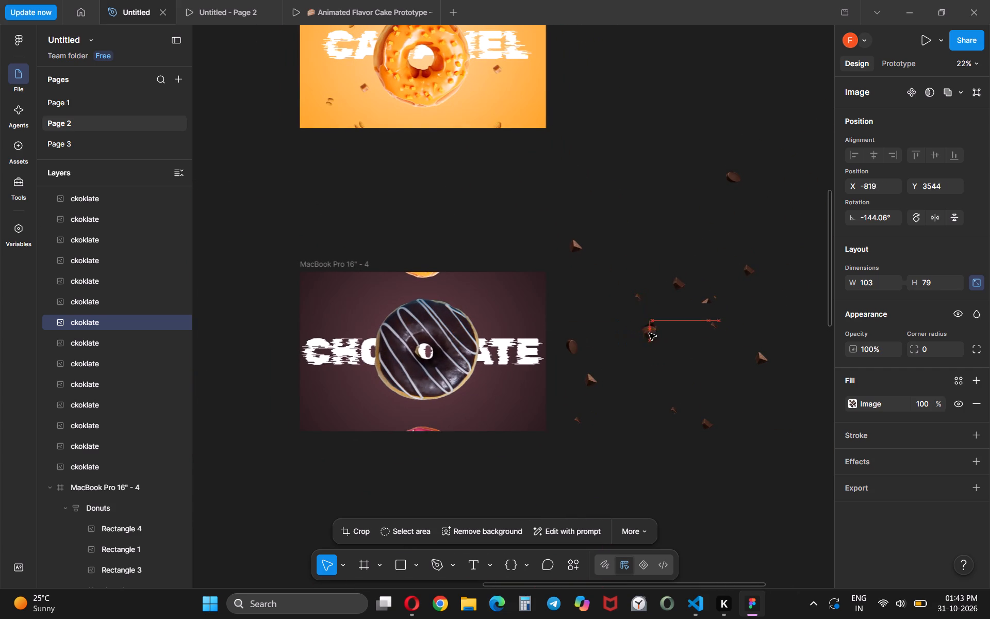
Spread out the four chocolate pieces nearest the chocolate frame, placing the tilted round ones at about X -898, Y 3684 and X -1052, Y 4116.
{"action": "left_click_drag", "start_coordinate": [649, 333], "coordinate": [638, 350]}
{"action": "left_click_drag", "start_coordinate": [594, 381], "coordinate": [635, 371]}
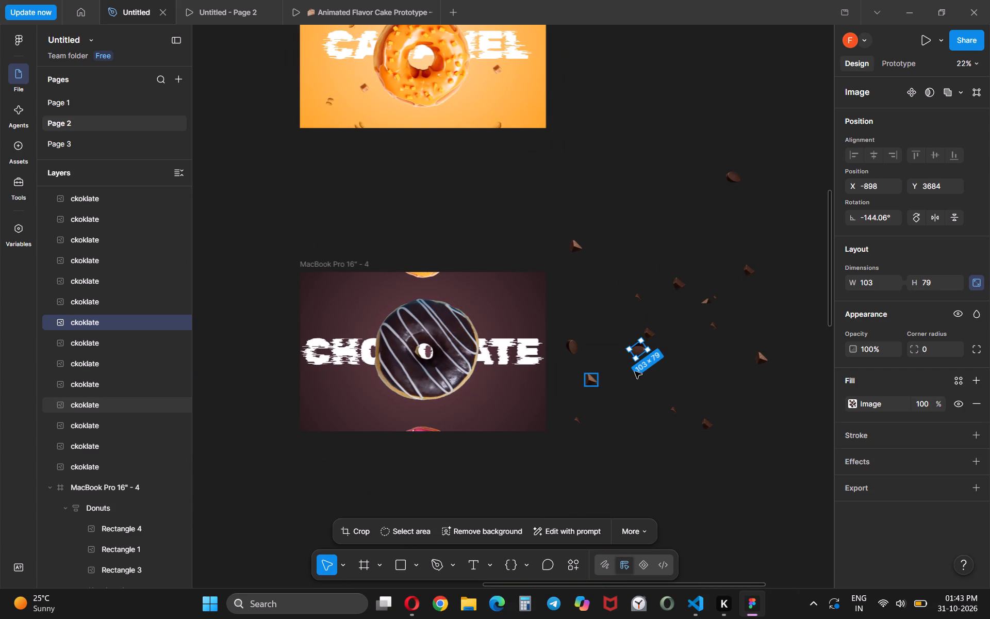
{"action": "left_click_drag", "start_coordinate": [635, 371], "coordinate": [706, 358]}
{"action": "left_click_drag", "start_coordinate": [579, 245], "coordinate": [618, 269]}
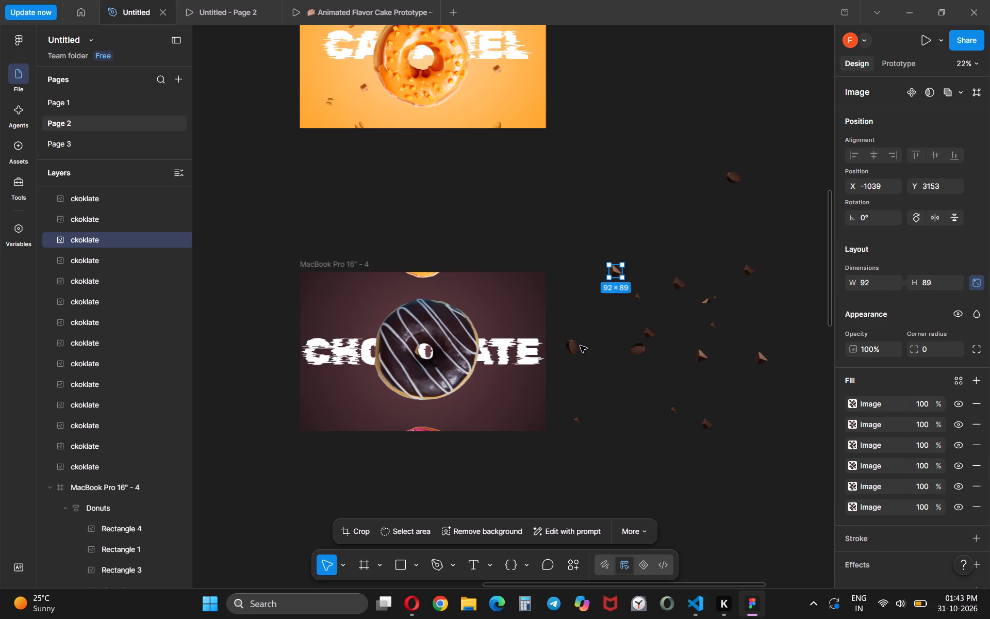
{"action": "left_click_drag", "start_coordinate": [576, 346], "coordinate": [619, 392]}
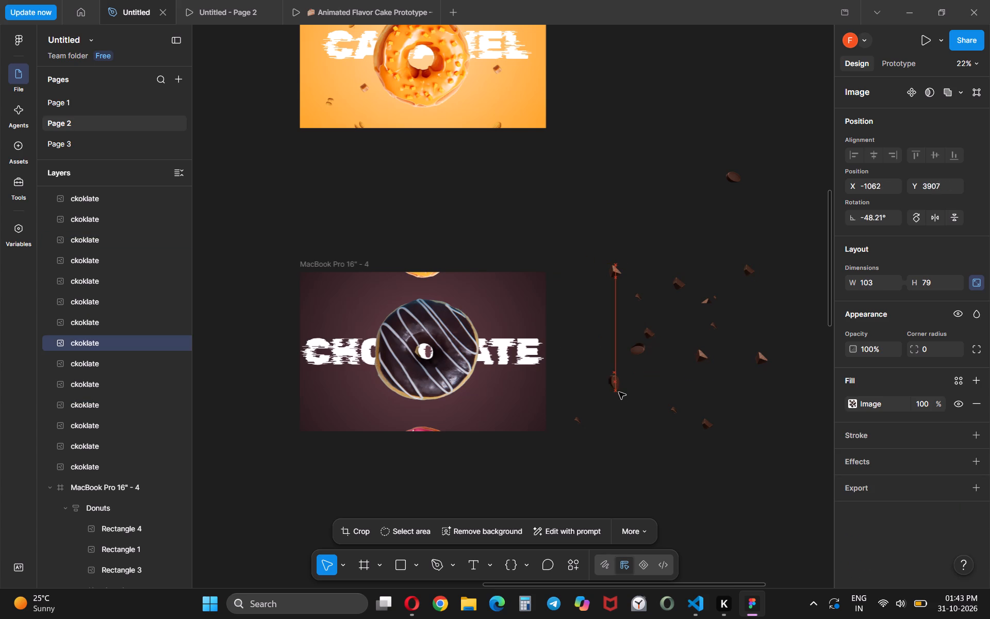
{"action": "left_click_drag", "start_coordinate": [619, 392], "coordinate": [620, 411]}
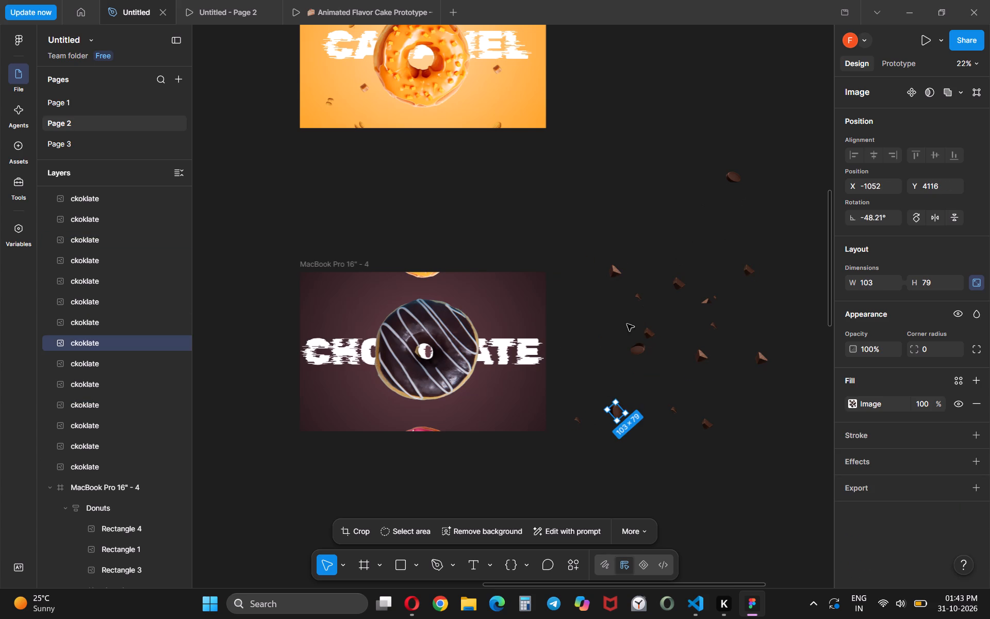
Move the small 72 × 72 chocolate piece to the far lower corner of the scatter, about X 35, Y 4232.
{"action": "left_click_drag", "start_coordinate": [577, 425], "coordinate": [712, 430]}
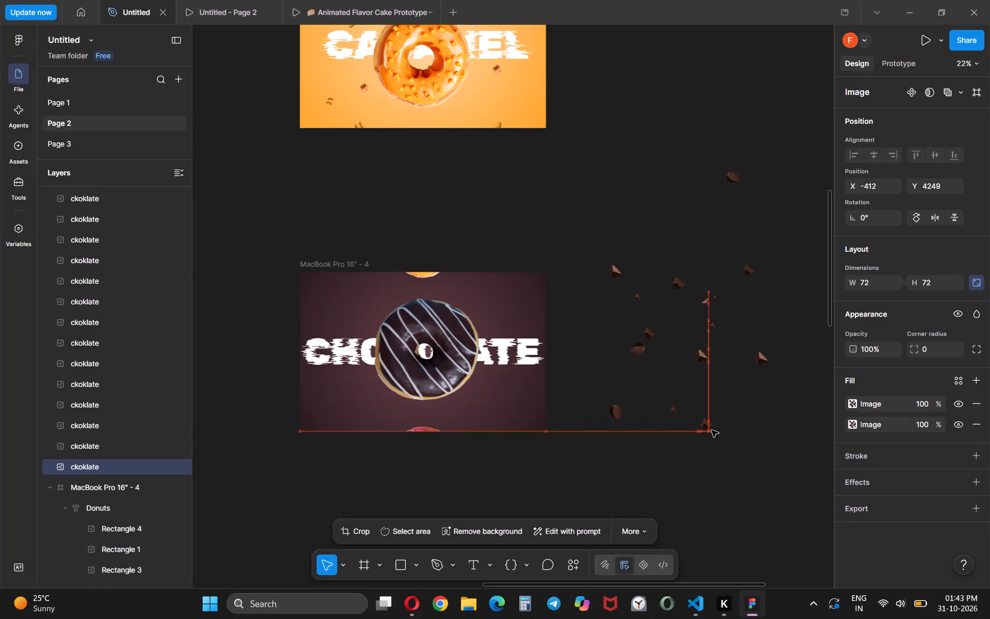
{"action": "left_click_drag", "start_coordinate": [712, 430], "coordinate": [776, 433]}
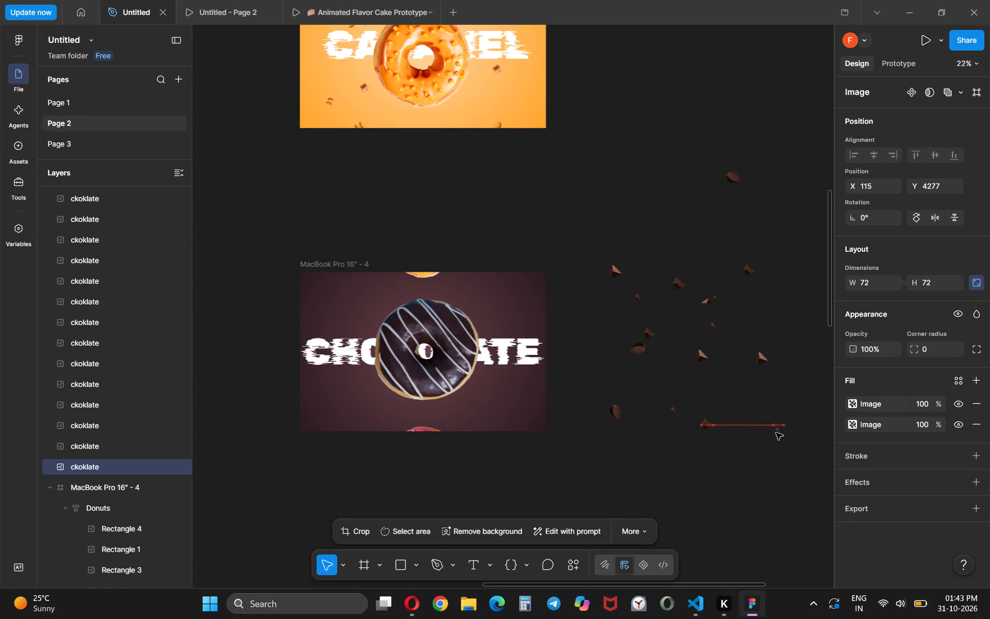
{"action": "left_click_drag", "start_coordinate": [776, 433], "coordinate": [765, 428]}
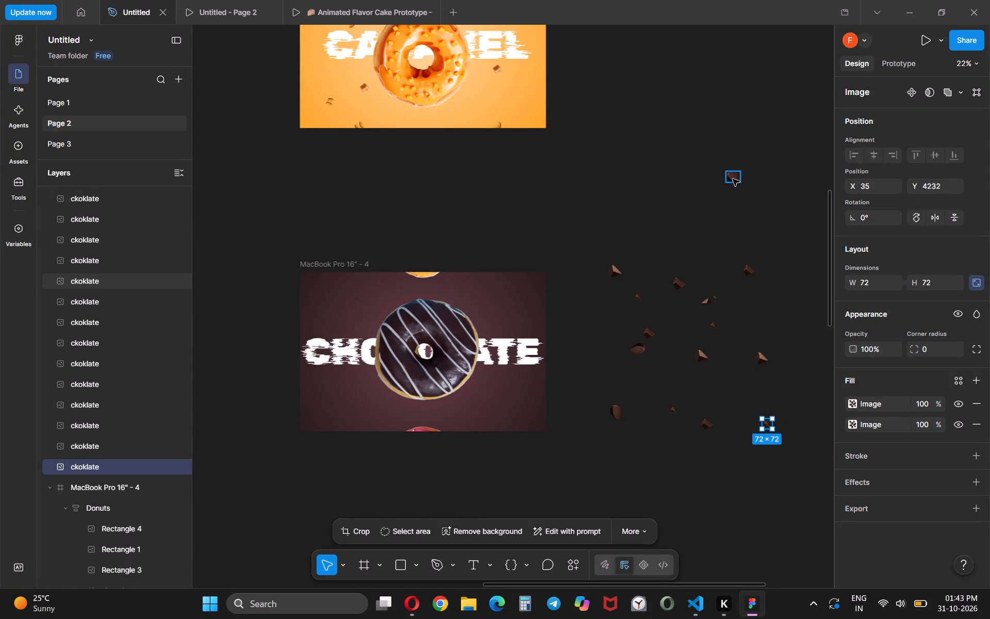
Bring the unrotated round piece from above down into the scattered pieces, at about X -106, Y 3465.
{"action": "left_click_drag", "start_coordinate": [733, 179], "coordinate": [698, 381]}
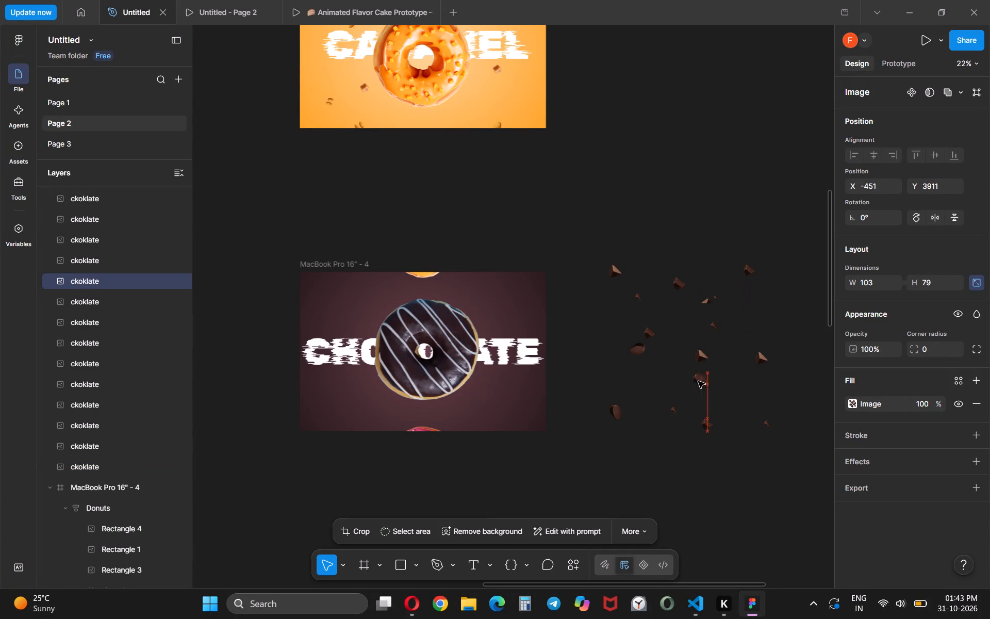
{"action": "left_click_drag", "start_coordinate": [698, 381], "coordinate": [747, 323]}
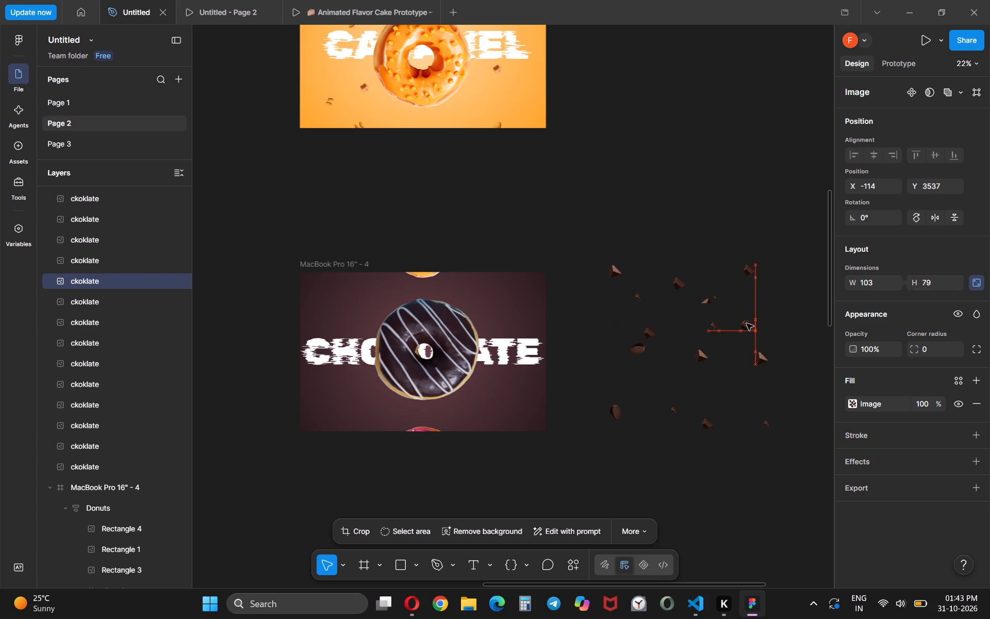
{"action": "left_click_drag", "start_coordinate": [747, 323], "coordinate": [749, 319]}
{"action": "left_click", "coordinate": [725, 207]}
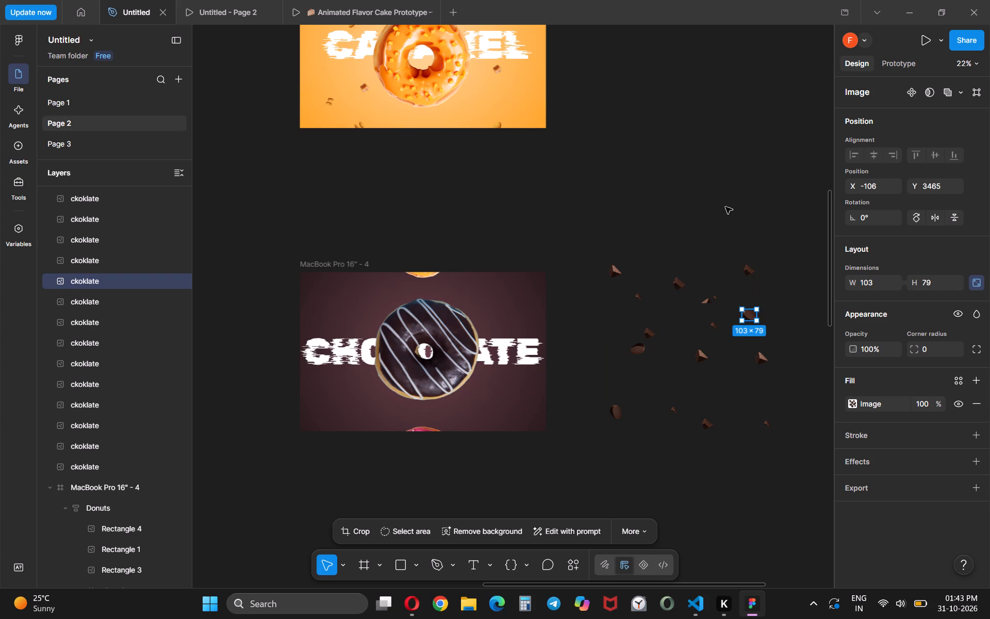
Lower the scatter's two topmost corner pieces, placing the one farther from the frame at about X -149, Y 3248.
{"action": "left_click_drag", "start_coordinate": [615, 272], "coordinate": [615, 287]}
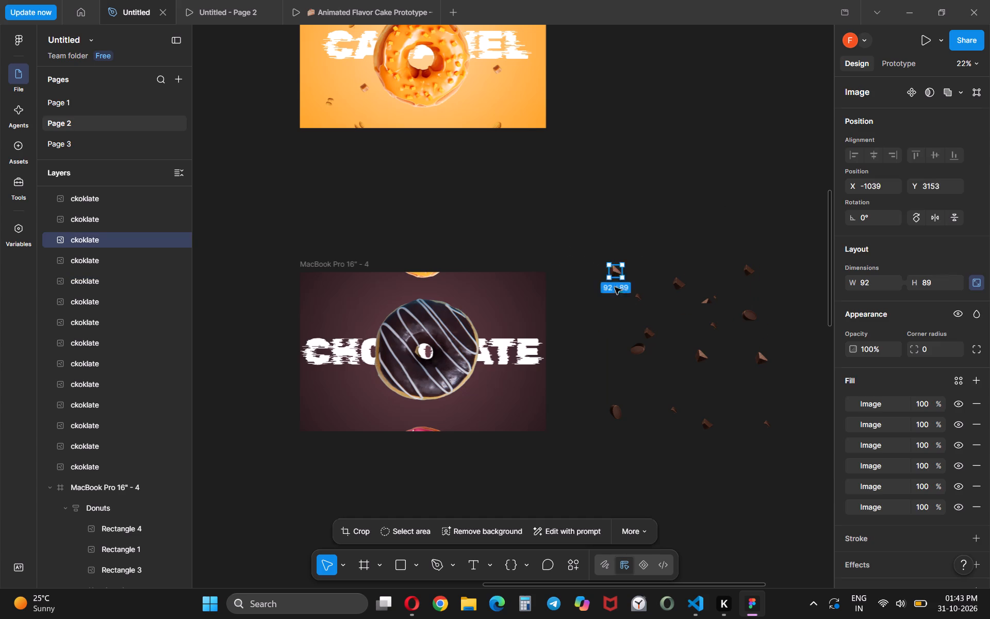
{"action": "left_click_drag", "start_coordinate": [615, 287], "coordinate": [614, 296]}
{"action": "left_click_drag", "start_coordinate": [744, 268], "coordinate": [742, 278]}
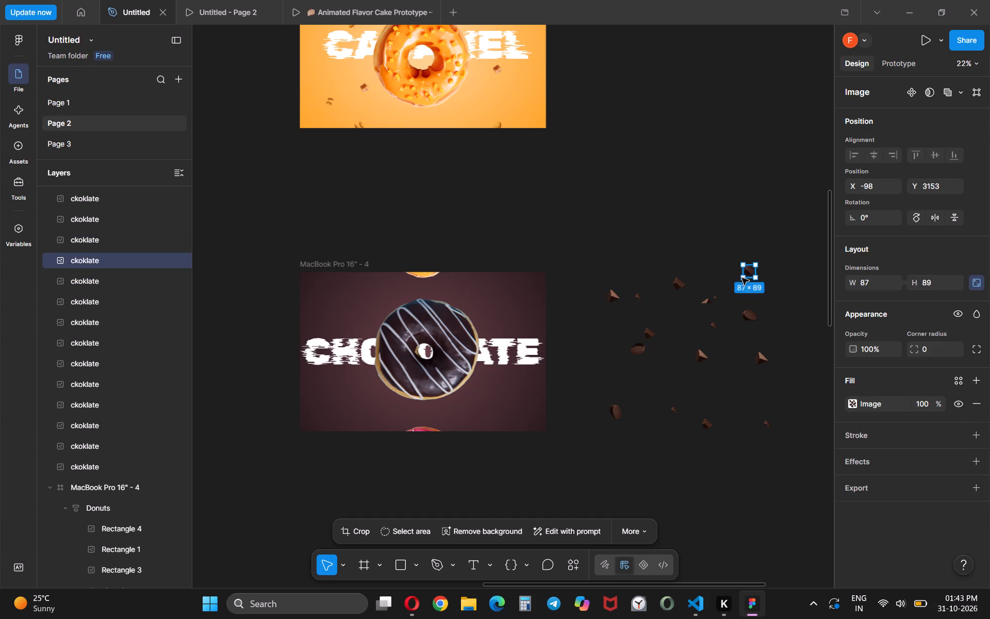
{"action": "left_click_drag", "start_coordinate": [742, 278], "coordinate": [734, 282]}
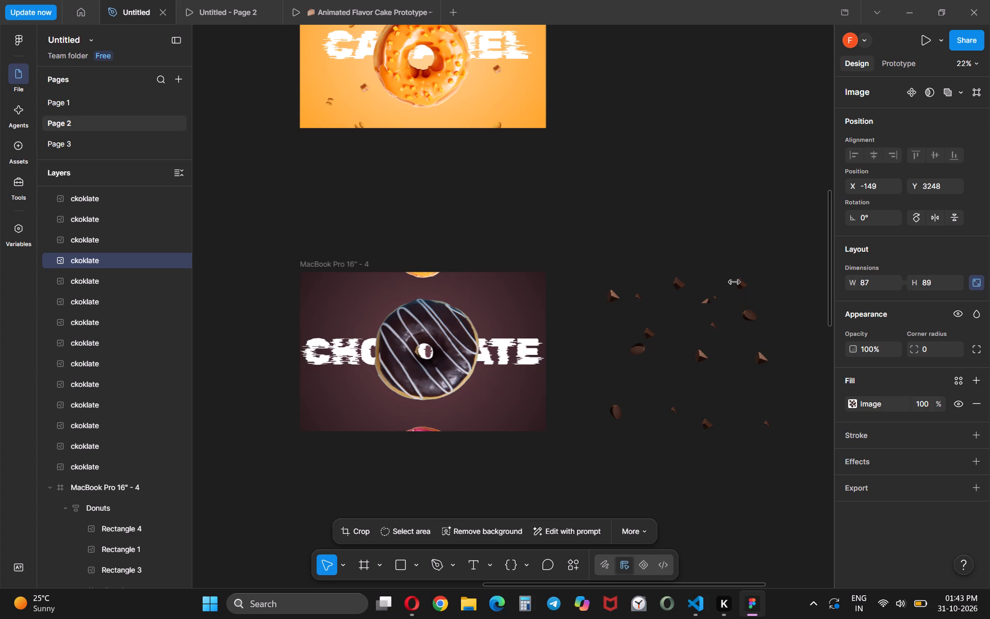
{"action": "left_click", "coordinate": [699, 252]}
Select all 15 scattered chocolate pieces and move them together into the MacBook Pro 16" - 4 frame, around the chocolate donut.
{"action": "left_click_drag", "start_coordinate": [564, 245], "coordinate": [640, 267]}
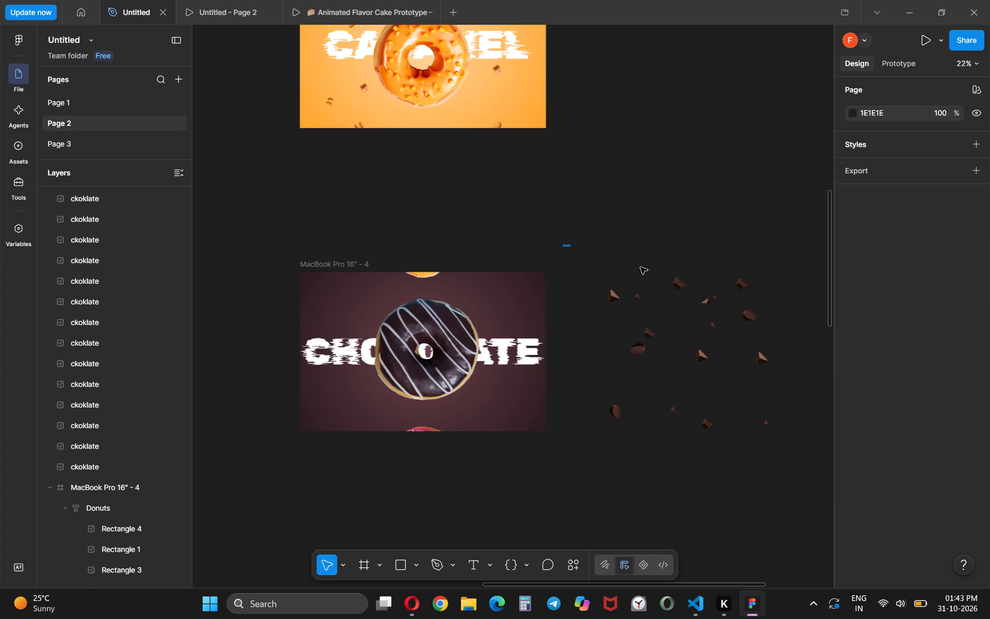
{"action": "left_click_drag", "start_coordinate": [640, 267], "coordinate": [807, 452]}
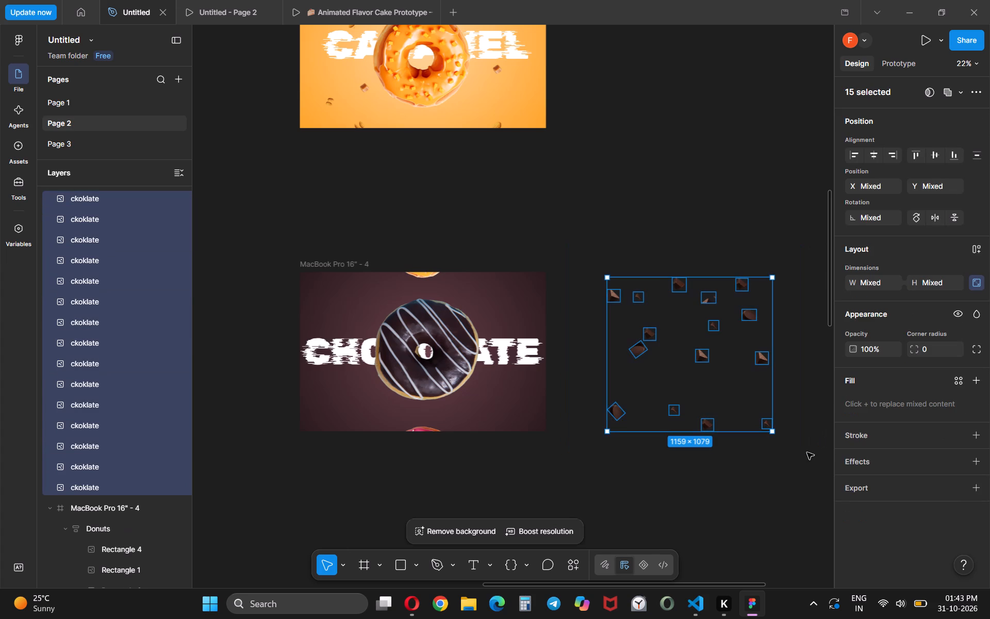
{"action": "left_click_drag", "start_coordinate": [741, 388], "coordinate": [522, 392]}
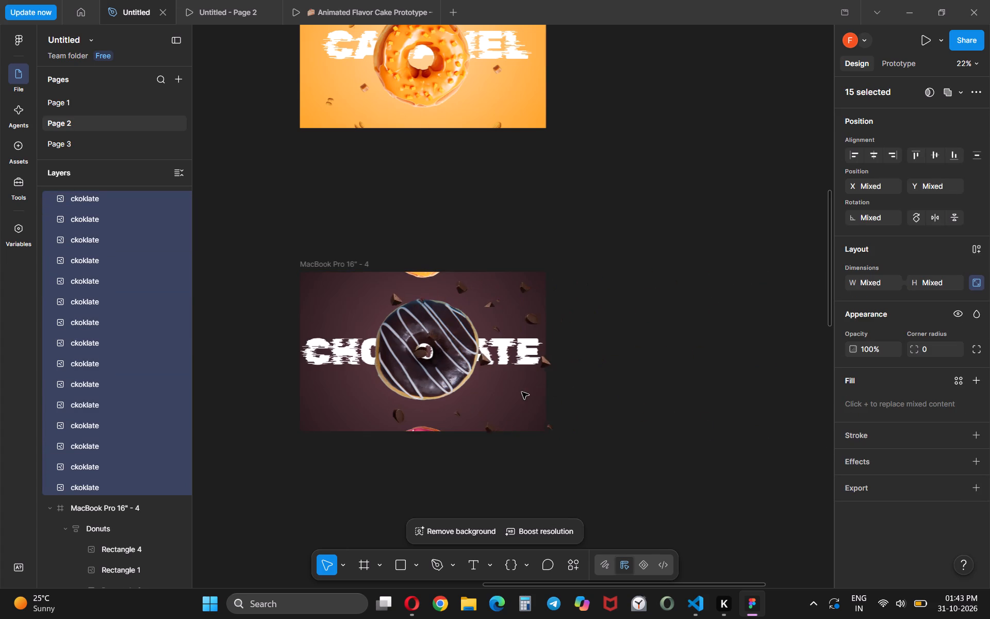
{"action": "left_click_drag", "start_coordinate": [522, 392], "coordinate": [481, 381]}
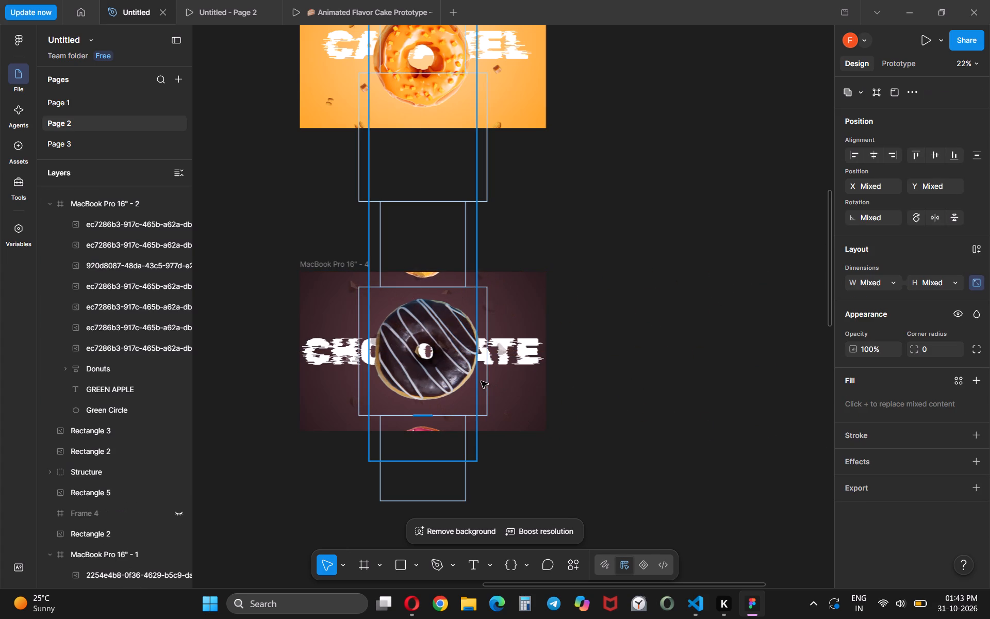
{"action": "left_click_drag", "start_coordinate": [481, 381], "coordinate": [577, 535]}
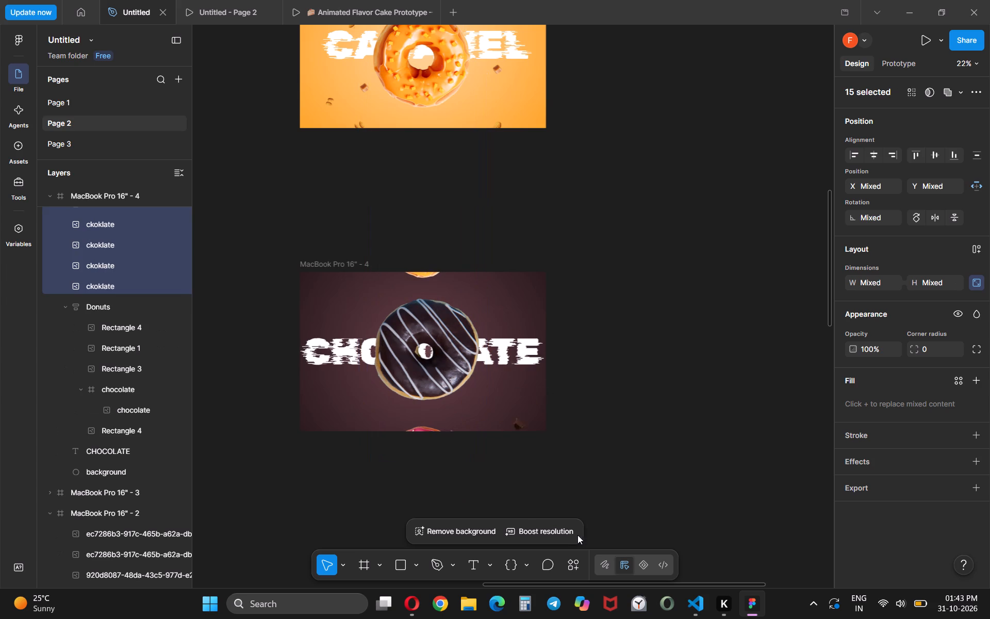
{"action": "left_click_drag", "start_coordinate": [577, 535], "coordinate": [497, 496]}
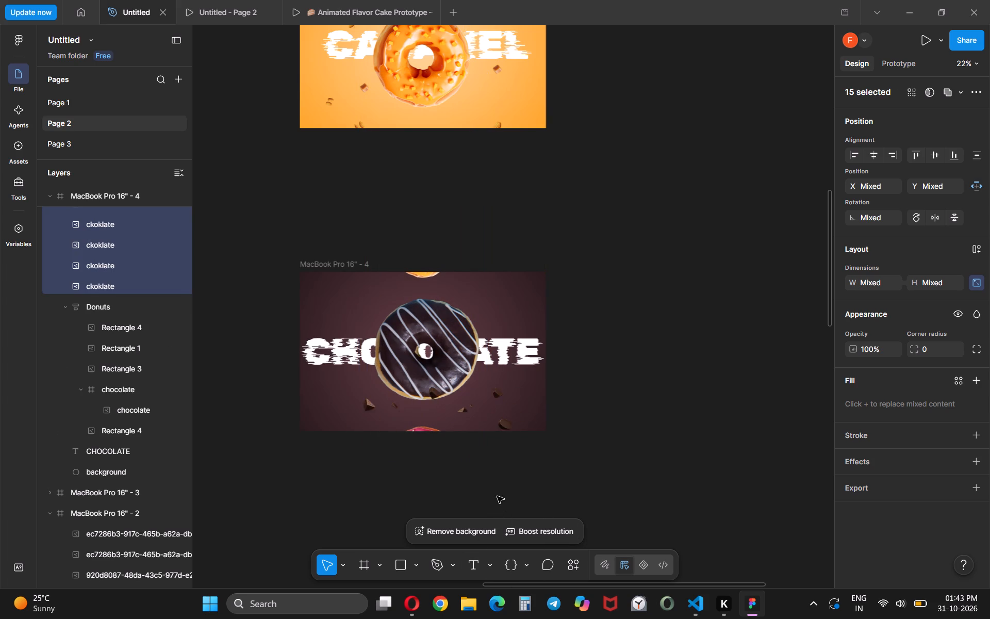
{"action": "left_click_drag", "start_coordinate": [497, 496], "coordinate": [490, 424]}
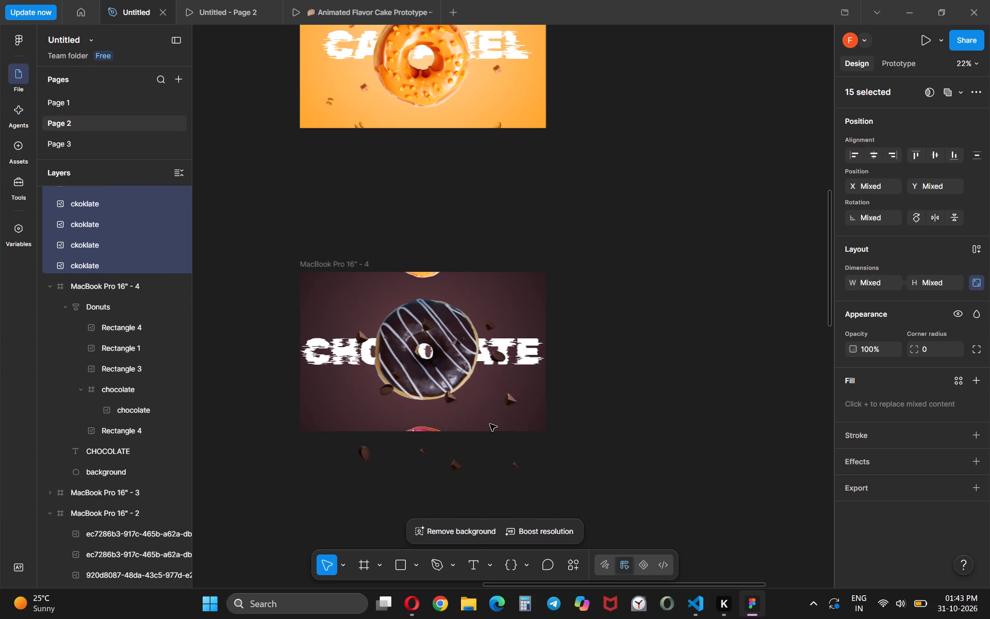
{"action": "left_click_drag", "start_coordinate": [490, 424], "coordinate": [474, 376]}
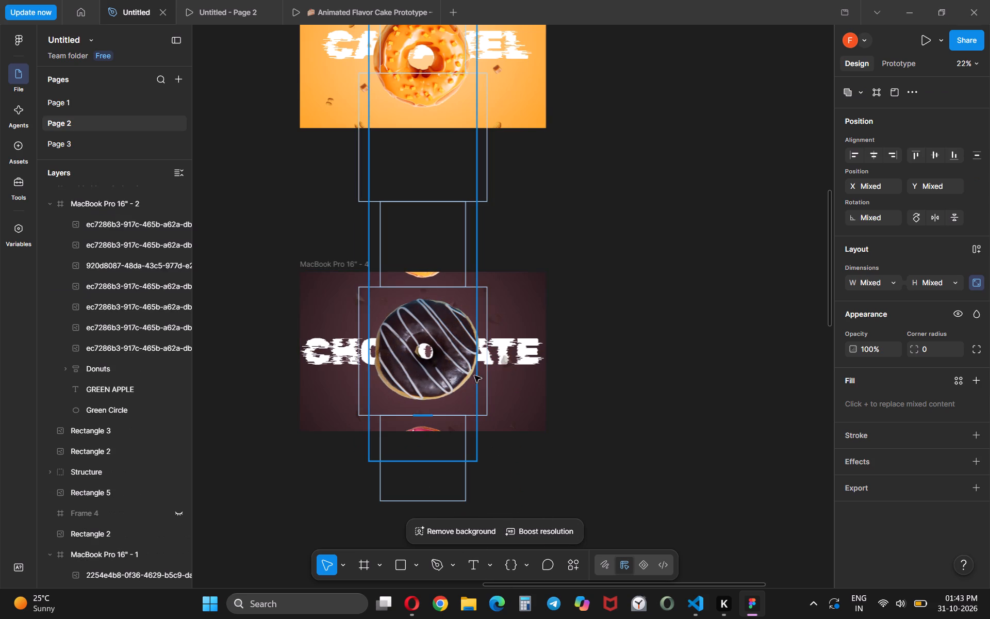
{"action": "left_click_drag", "start_coordinate": [474, 376], "coordinate": [498, 388]}
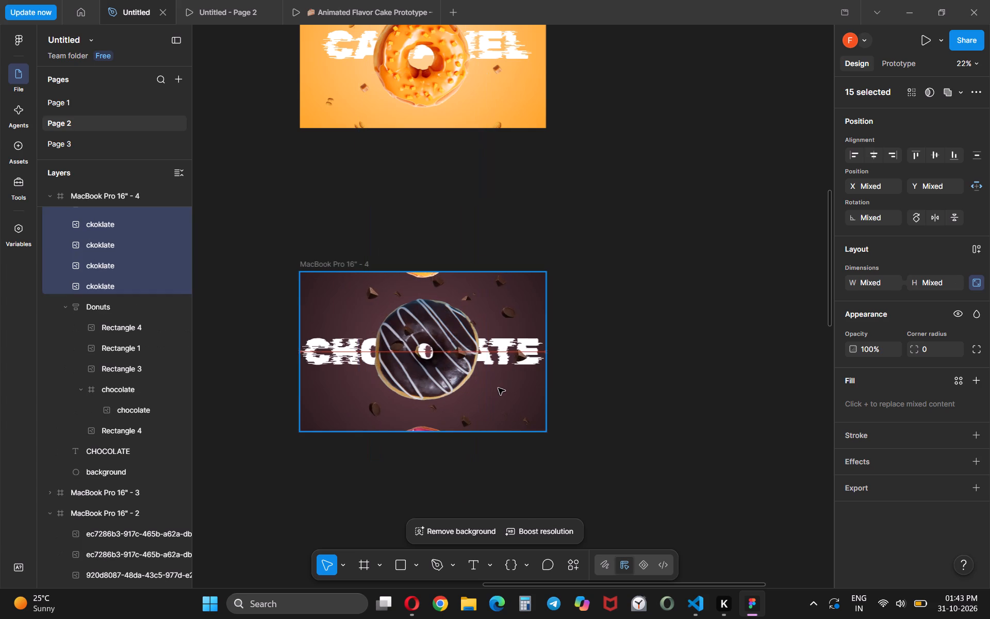
{"action": "left_click_drag", "start_coordinate": [498, 388], "coordinate": [486, 374]}
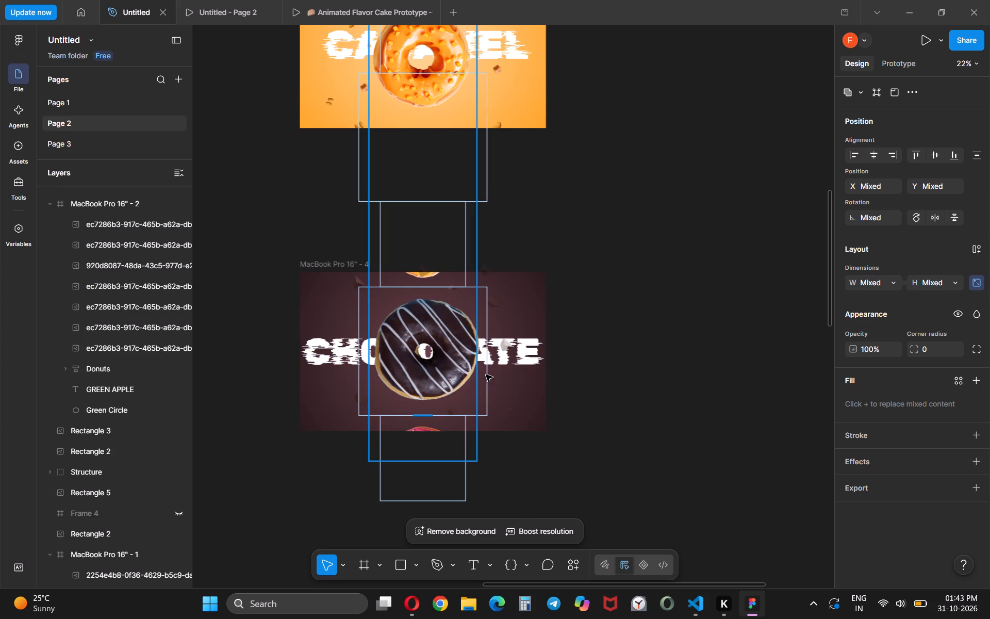
{"action": "left_click_drag", "start_coordinate": [486, 374], "coordinate": [487, 384]}
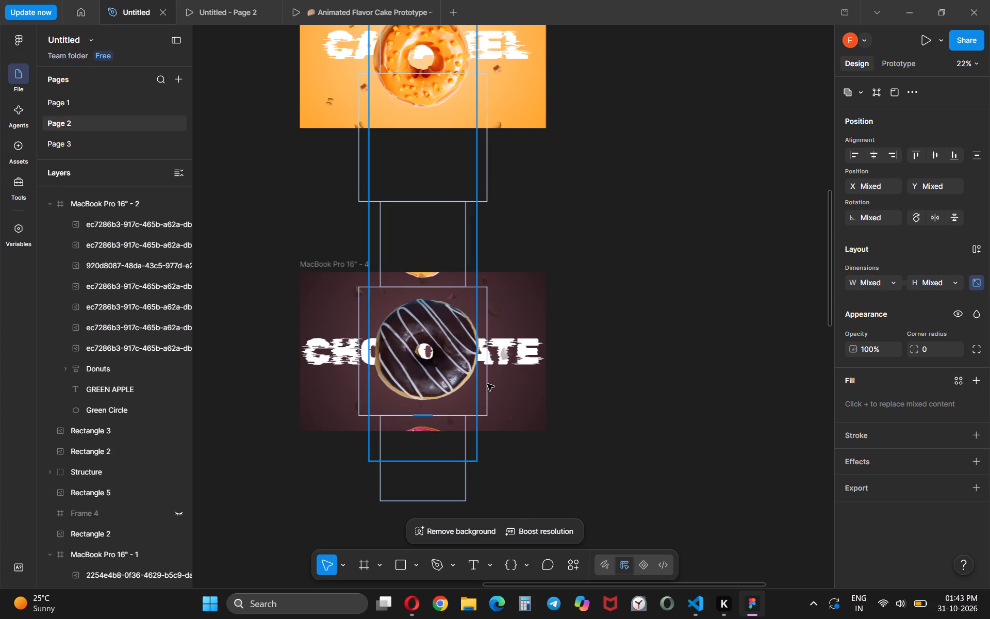
{"action": "left_click_drag", "start_coordinate": [487, 384], "coordinate": [497, 389]}
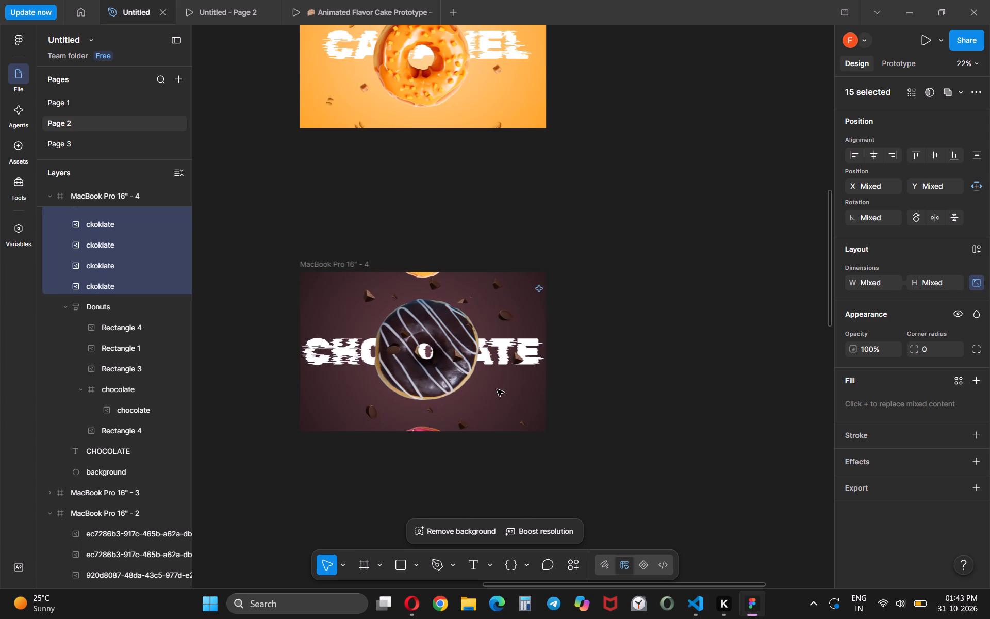
Adjust the 15 chocolate pieces inside the frame so the selection's top edge aligns with the frame's top edge.
{"action": "left_click_drag", "start_coordinate": [501, 397], "coordinate": [491, 394]}
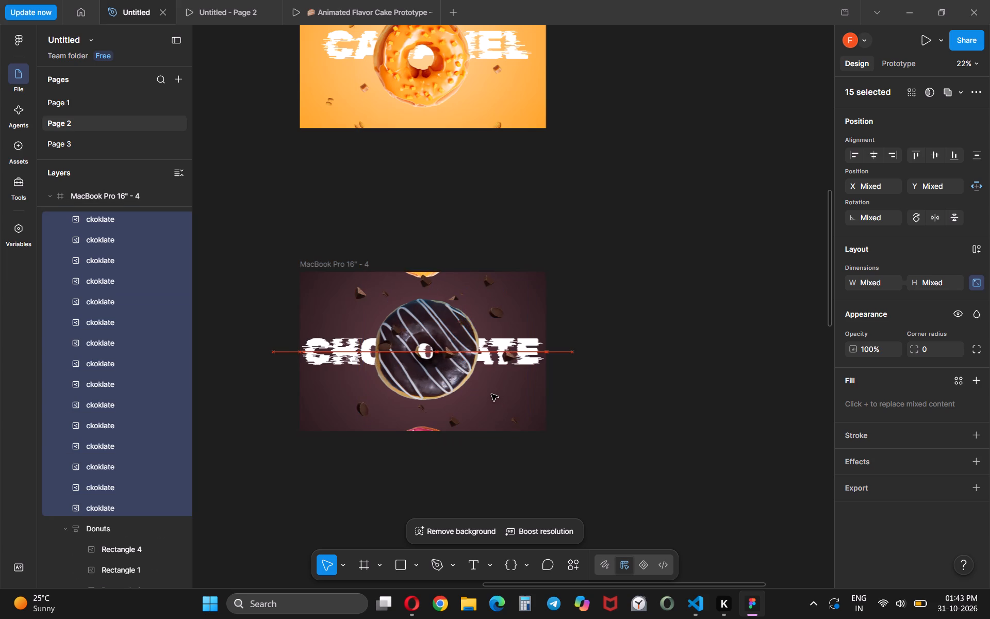
{"action": "left_click_drag", "start_coordinate": [491, 394], "coordinate": [496, 392]}
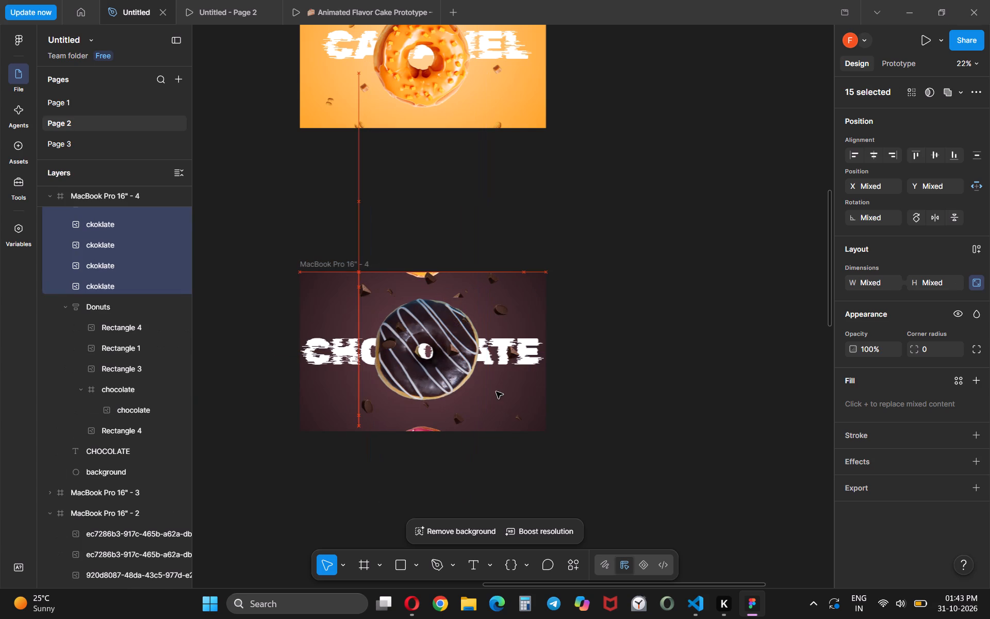
{"action": "left_click_drag", "start_coordinate": [496, 392], "coordinate": [494, 390]}
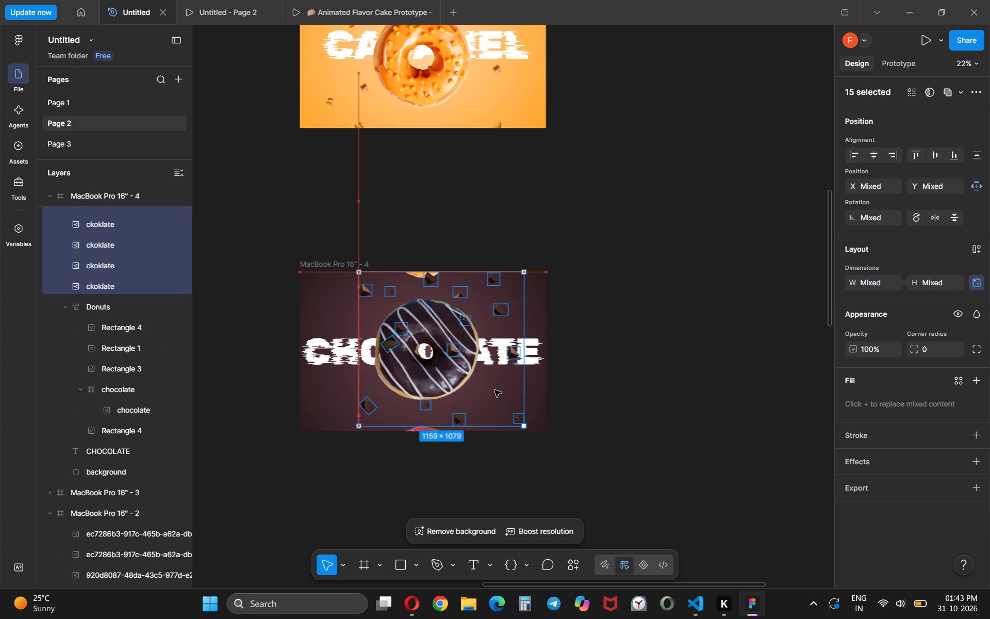
Move the 15 selected chocolate pieces out of the MacBook Pro 16" - 4 frame onto the empty canvas beside it.
{"action": "left_click_drag", "start_coordinate": [494, 390], "coordinate": [492, 383]}
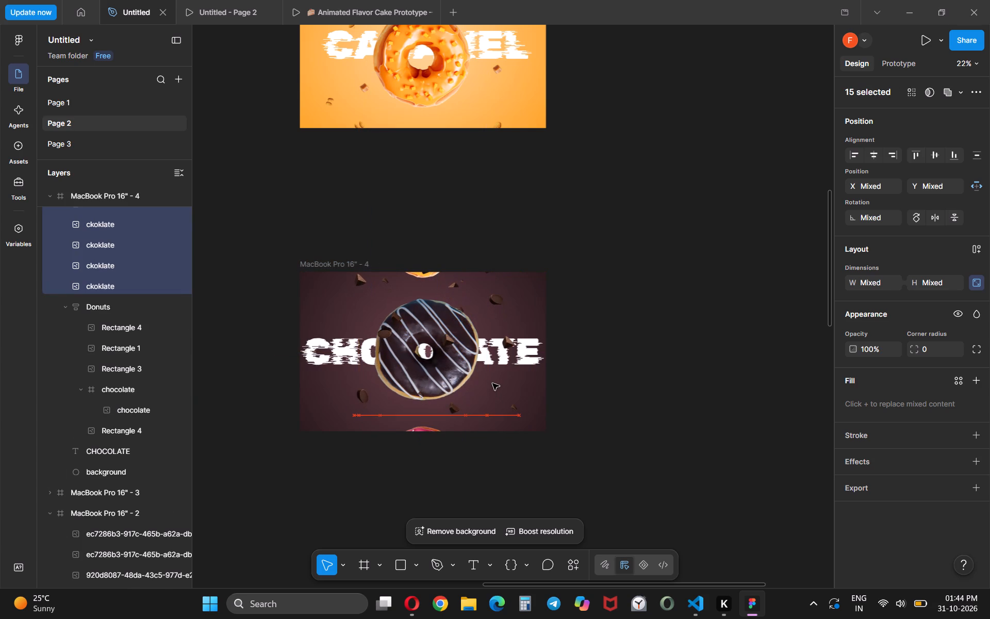
{"action": "left_click_drag", "start_coordinate": [492, 383], "coordinate": [492, 384]}
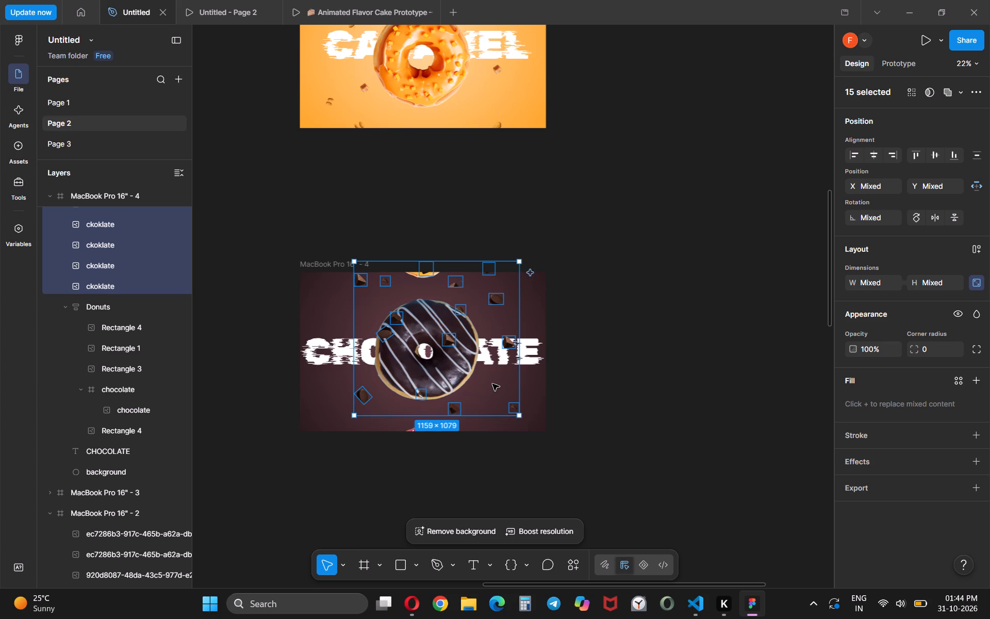
{"action": "left_click_drag", "start_coordinate": [492, 384], "coordinate": [618, 336]}
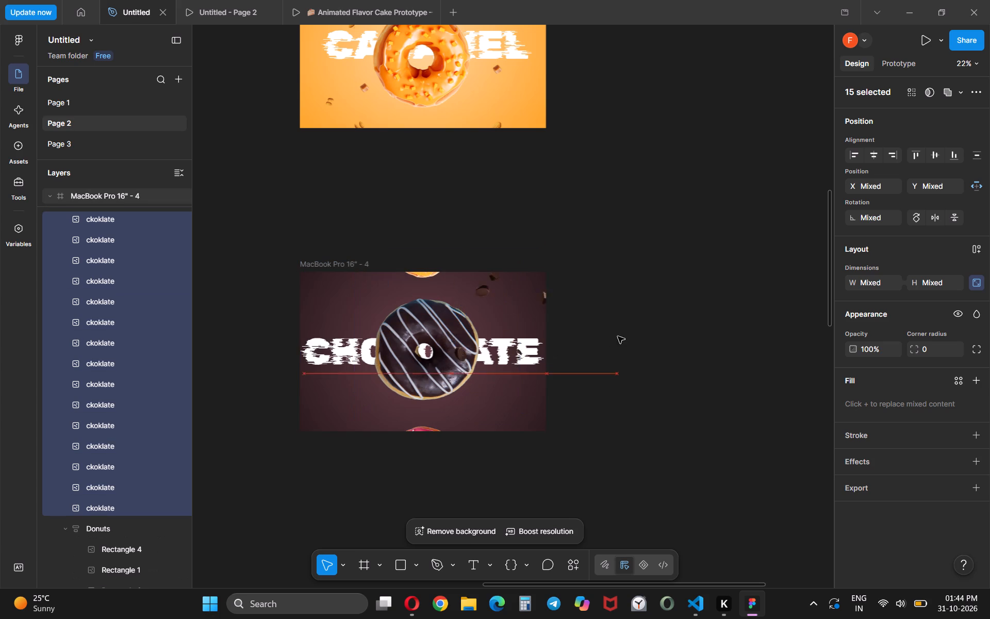
{"action": "left_click_drag", "start_coordinate": [618, 336], "coordinate": [739, 360]}
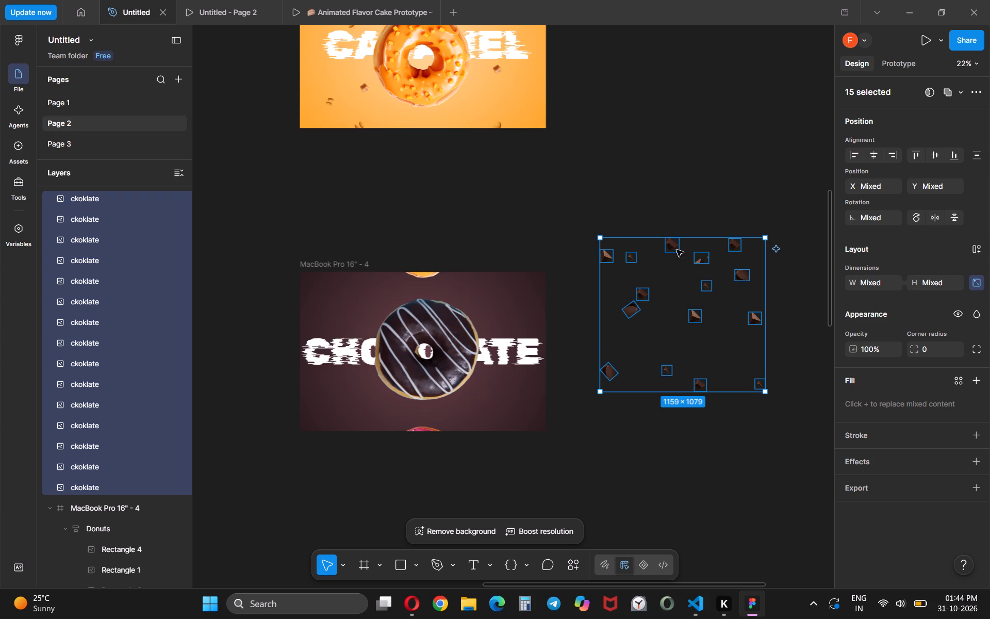
Move the almond pair, two single almonds and caramel cube from the upper half of MacBook Pro 16" - 3 onto the canvas beside the frame.
{"action": "left_click", "coordinate": [641, 176]}
{"action": "scroll", "coordinate": [641, 176], "scroll_direction": "up", "scroll_amount": 1}
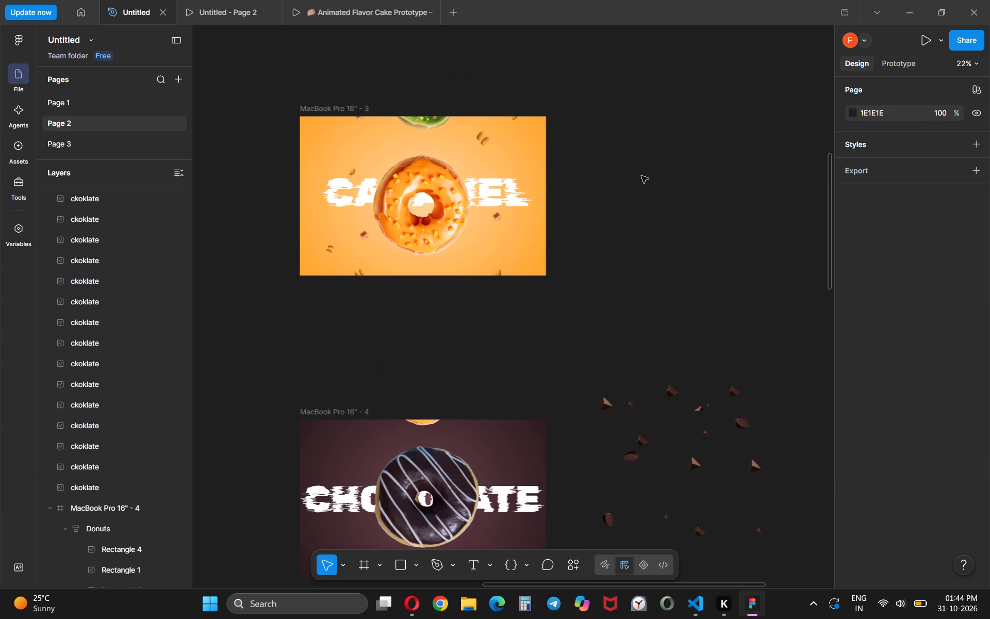
{"action": "scroll", "coordinate": [641, 176], "scroll_direction": "up", "scroll_amount": 1}
{"action": "left_click_drag", "start_coordinate": [485, 140], "coordinate": [621, 84]}
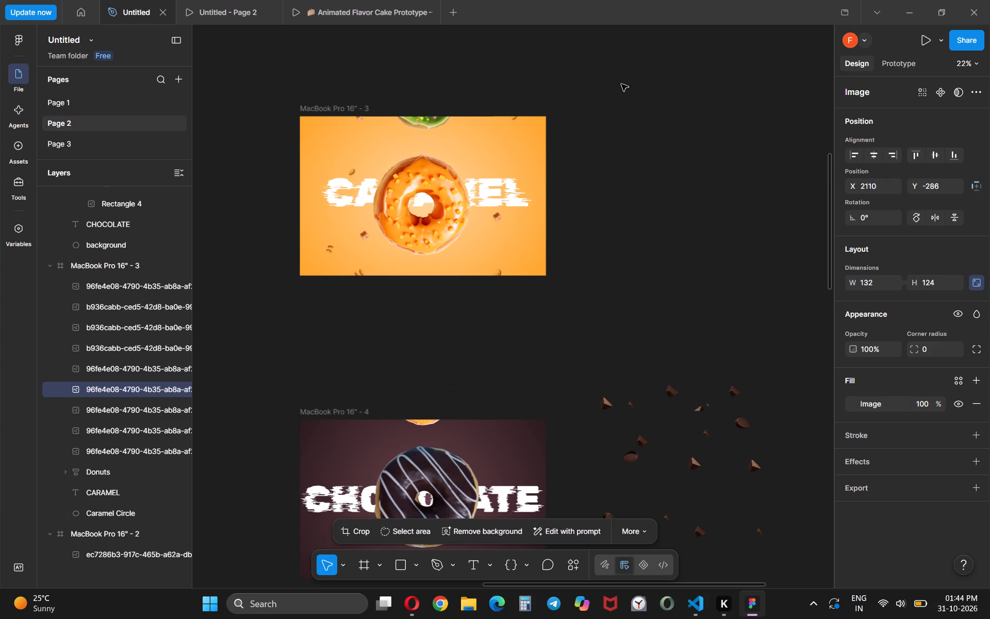
{"action": "left_click_drag", "start_coordinate": [621, 84], "coordinate": [661, 90]}
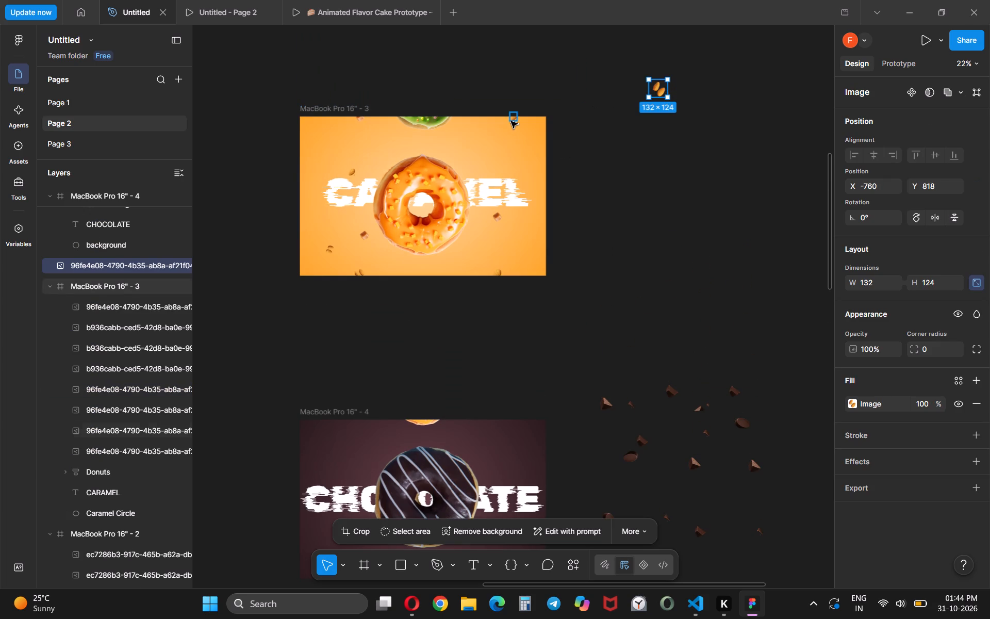
{"action": "left_click_drag", "start_coordinate": [515, 119], "coordinate": [656, 119]}
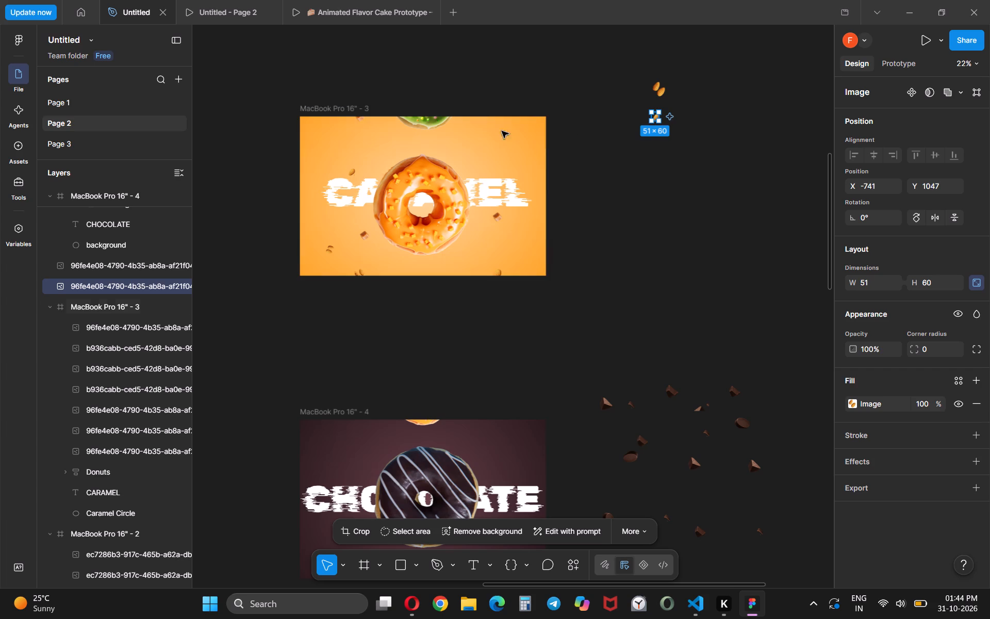
{"action": "left_click_drag", "start_coordinate": [360, 119], "coordinate": [538, 60]}
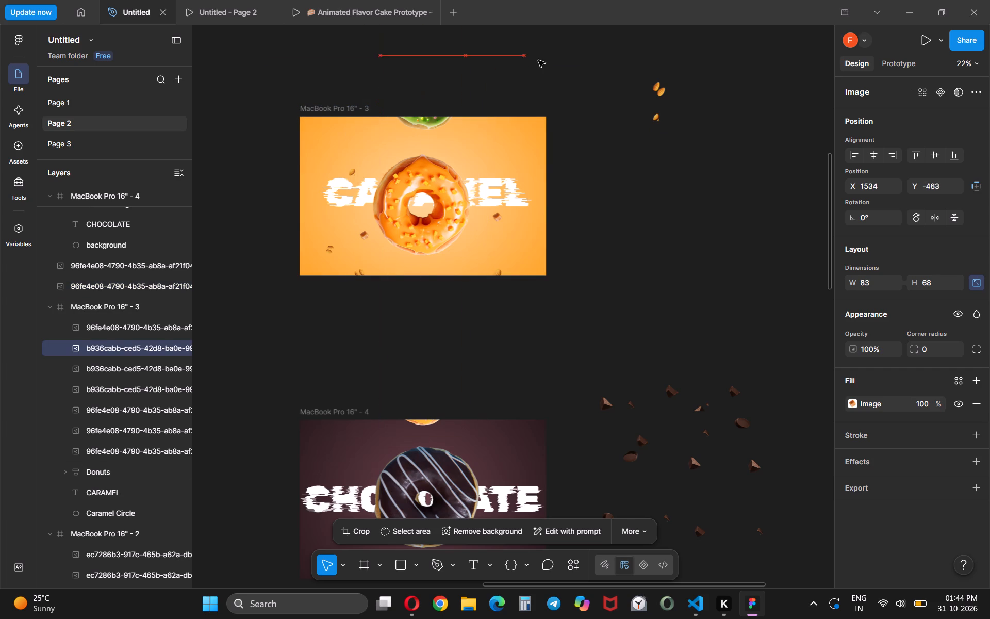
{"action": "left_click_drag", "start_coordinate": [538, 60], "coordinate": [580, 77]}
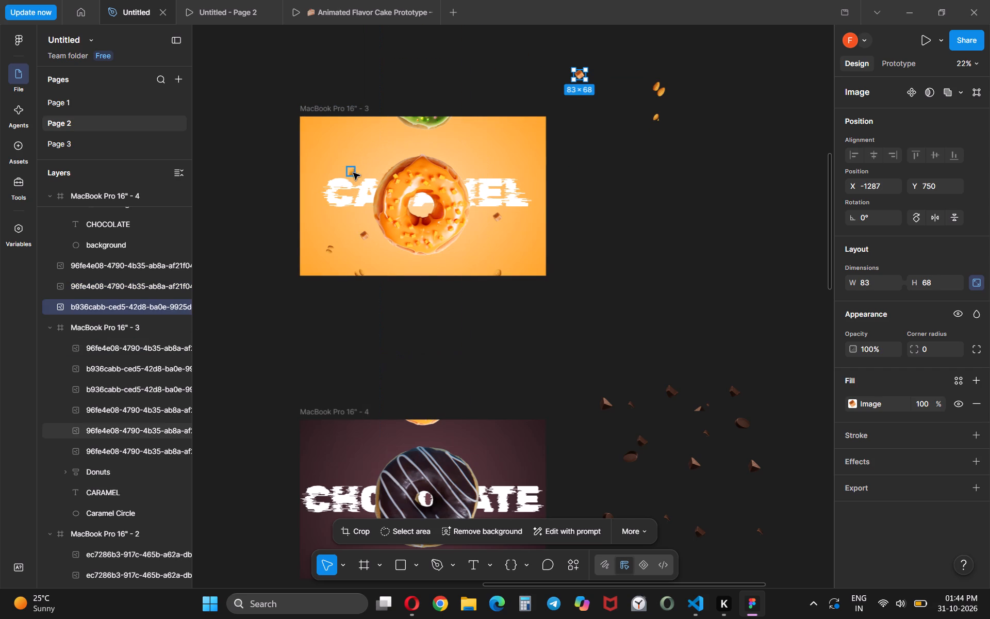
{"action": "left_click_drag", "start_coordinate": [355, 173], "coordinate": [588, 113]}
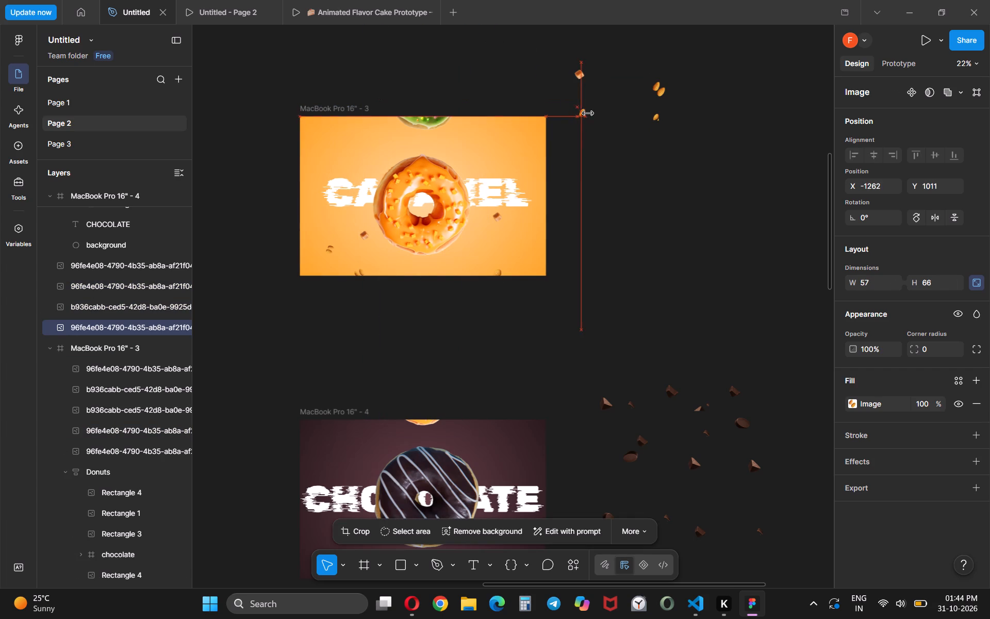
Move the remaining five almond and caramel pieces from the lower half of MacBook Pro 16" - 3 onto the canvas beside the frame.
{"action": "left_click_drag", "start_coordinate": [497, 217], "coordinate": [543, 188]}
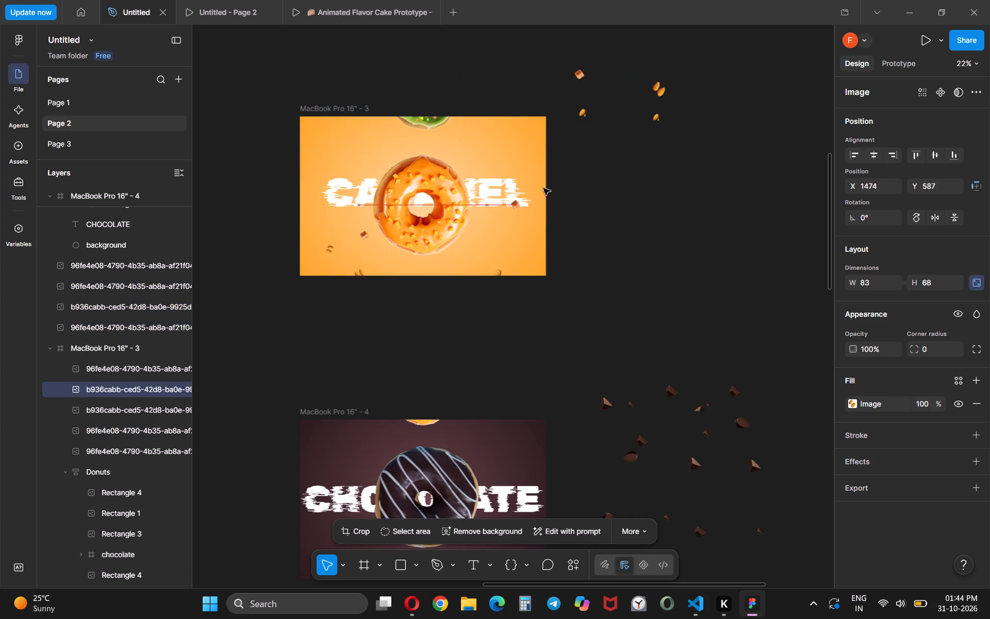
{"action": "left_click_drag", "start_coordinate": [543, 188], "coordinate": [623, 159]}
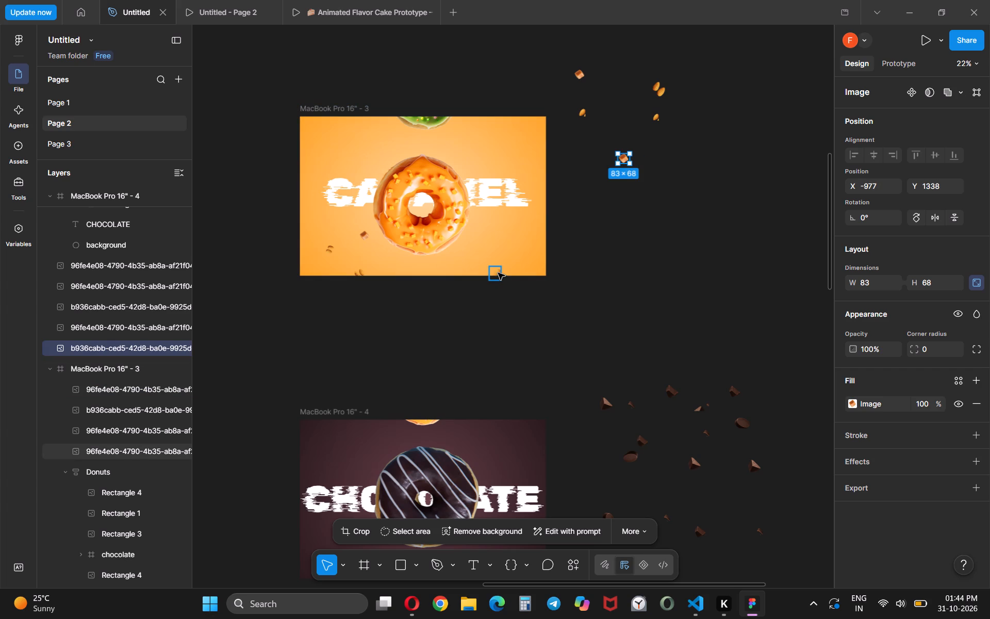
{"action": "left_click_drag", "start_coordinate": [498, 273], "coordinate": [647, 204]}
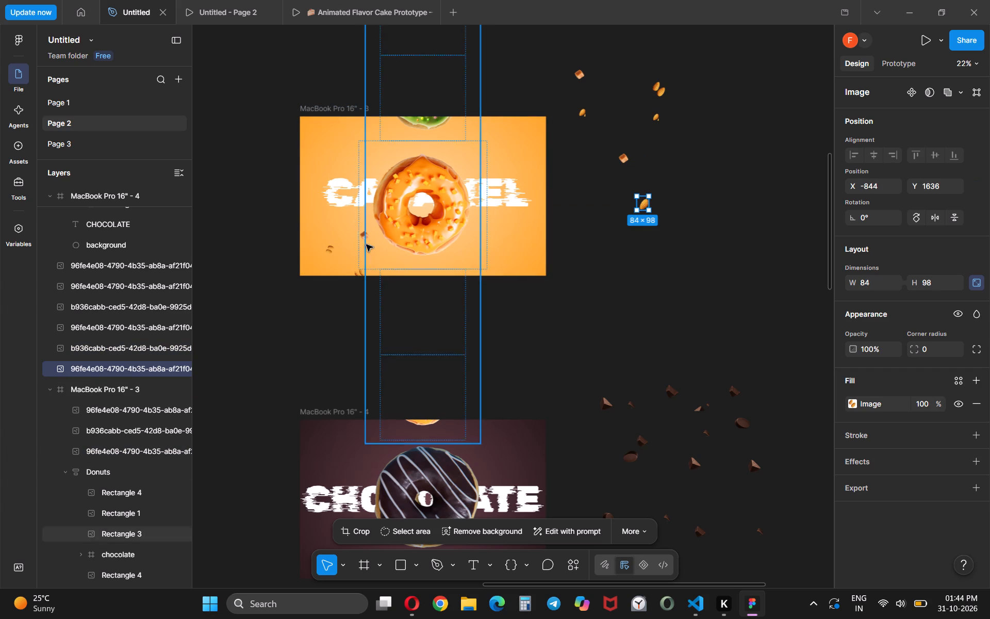
{"action": "left_click_drag", "start_coordinate": [366, 235], "coordinate": [670, 168]}
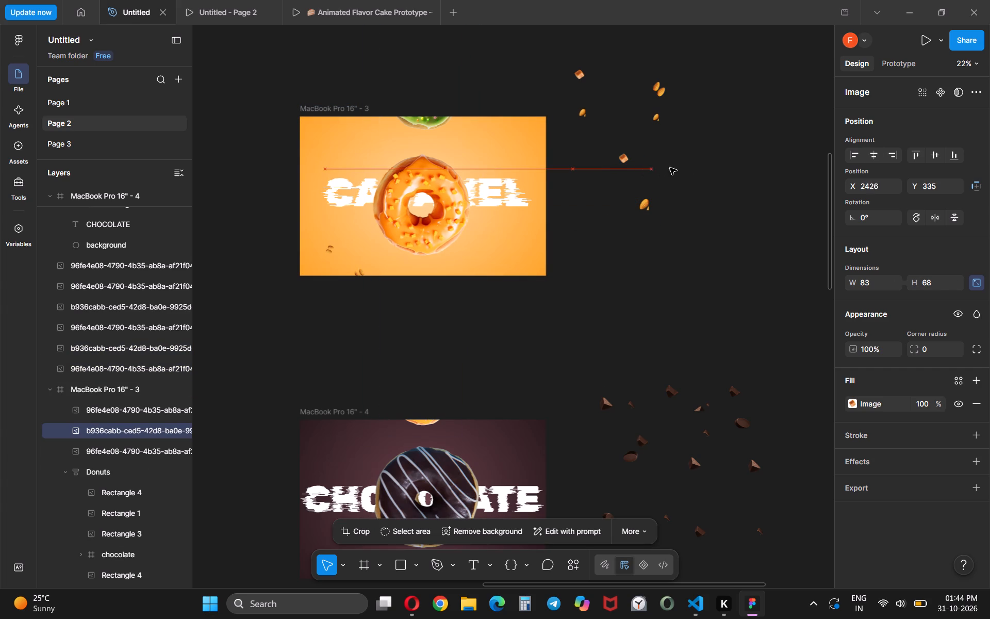
{"action": "left_click_drag", "start_coordinate": [670, 168], "coordinate": [722, 168]}
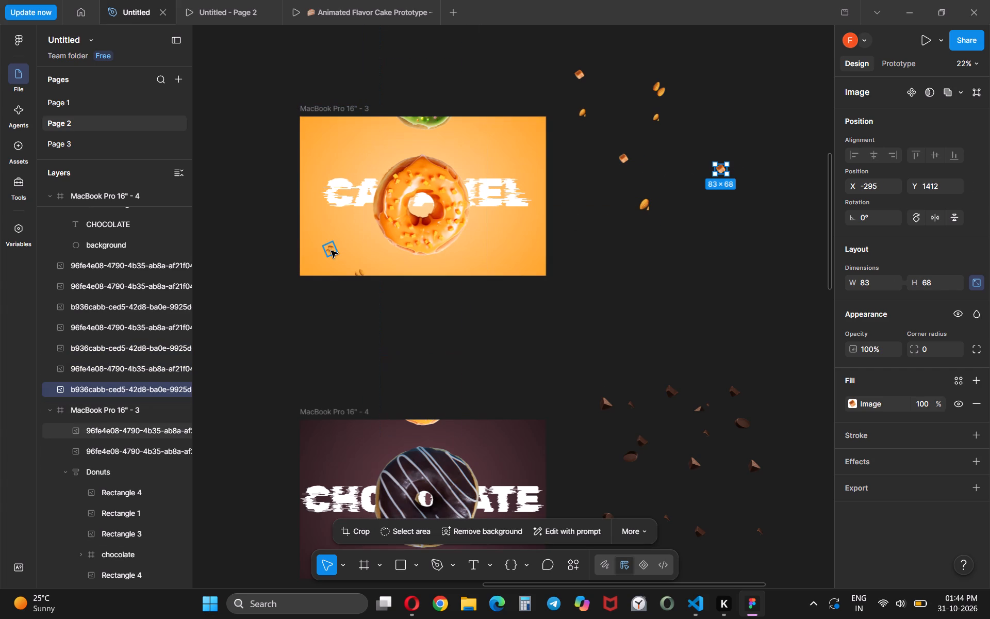
{"action": "left_click_drag", "start_coordinate": [331, 251], "coordinate": [653, 172]}
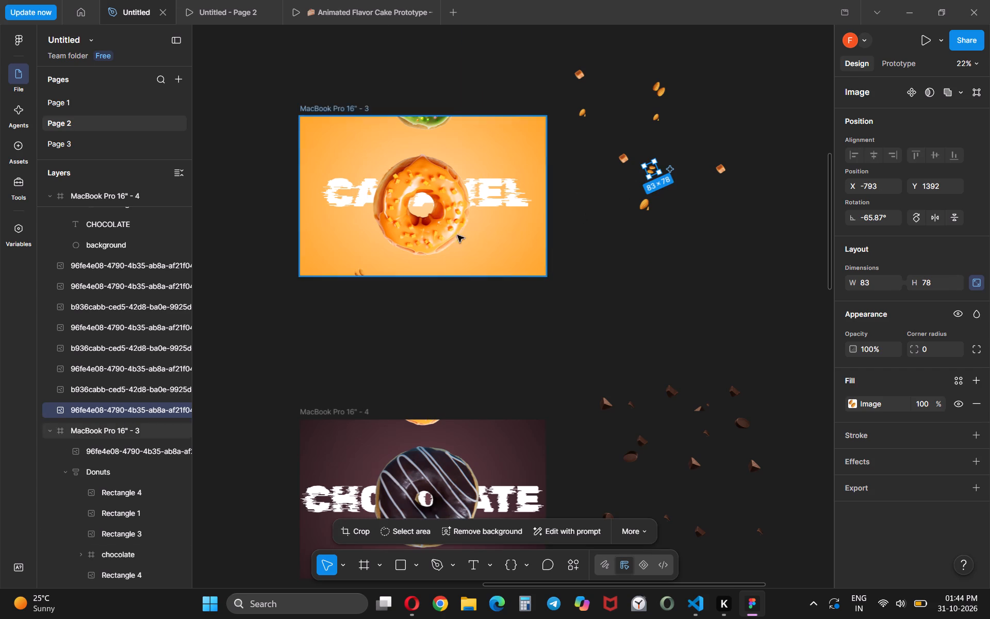
{"action": "left_click_drag", "start_coordinate": [360, 272], "coordinate": [620, 244]}
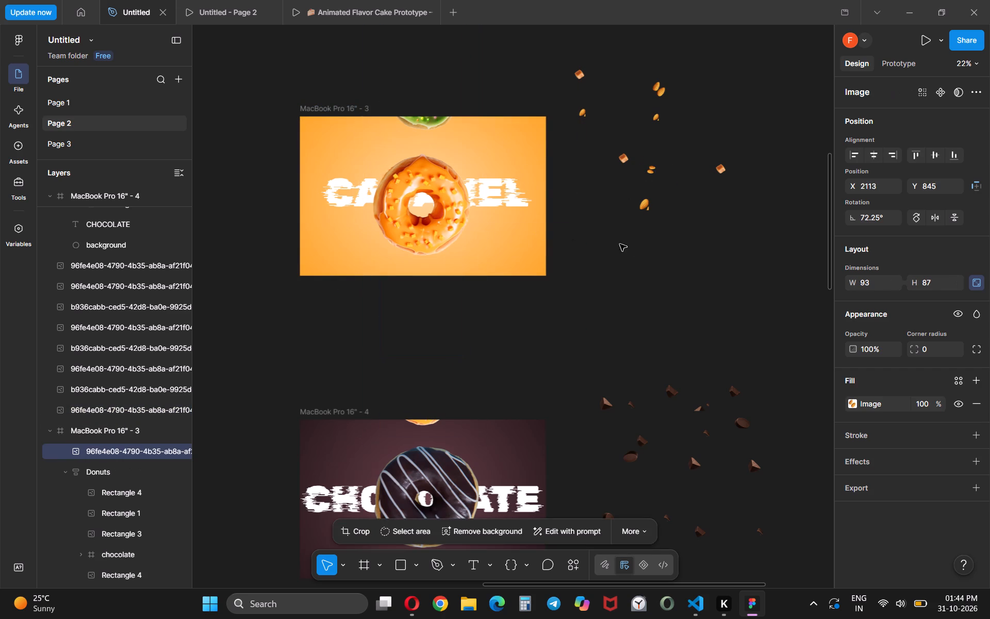
{"action": "left_click_drag", "start_coordinate": [620, 244], "coordinate": [630, 245]}
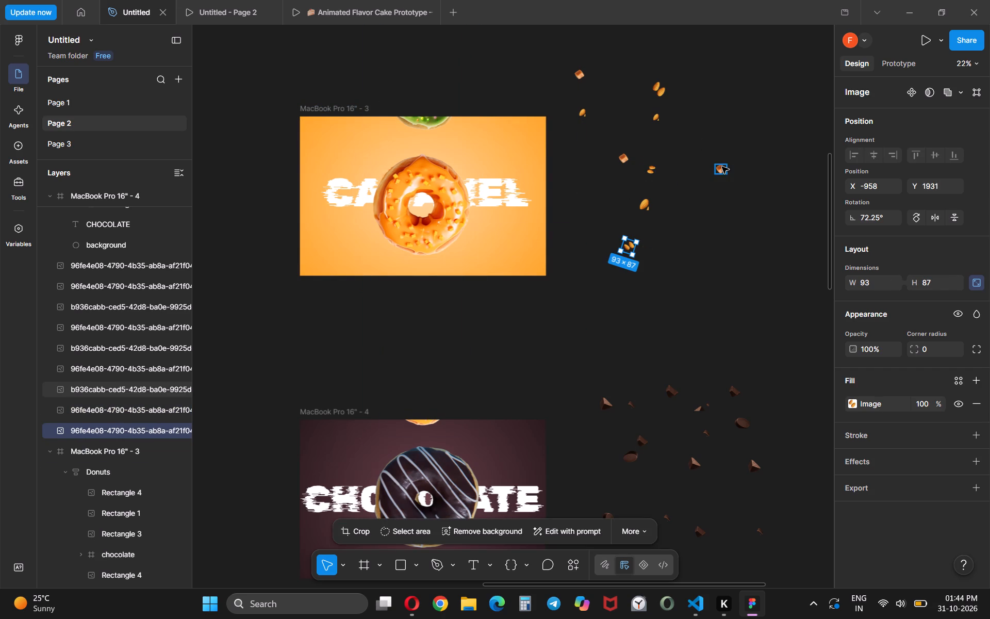
Raise the farthest caramel cube to about Y 1154 and duplicate it, placing a copy beside it rotated to -43.34° and enlarged to about 128 × 106.
{"action": "left_click_drag", "start_coordinate": [722, 167], "coordinate": [712, 129]}
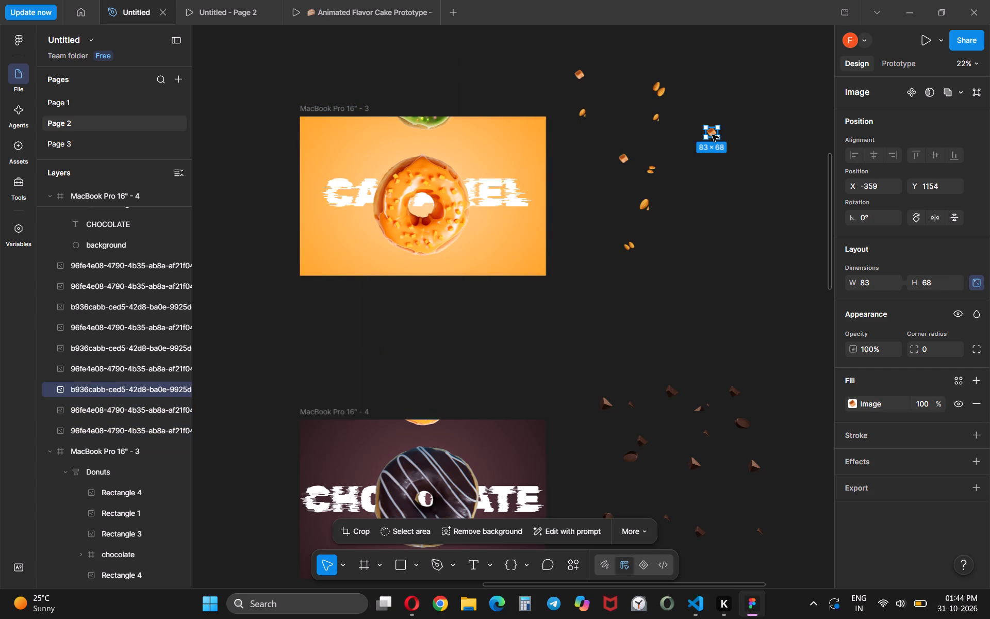
{"action": "key", "text": "ctrl+c"}
{"action": "left_click", "coordinate": [713, 175]}
{"action": "key", "text": "ctrl+v"}
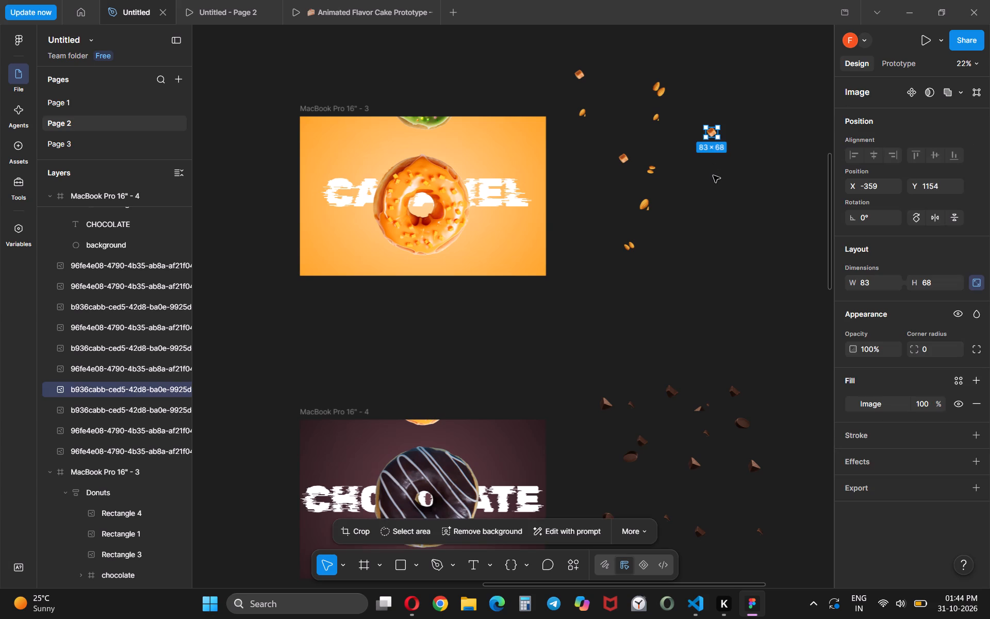
{"action": "key", "text": "ctrl+d"}
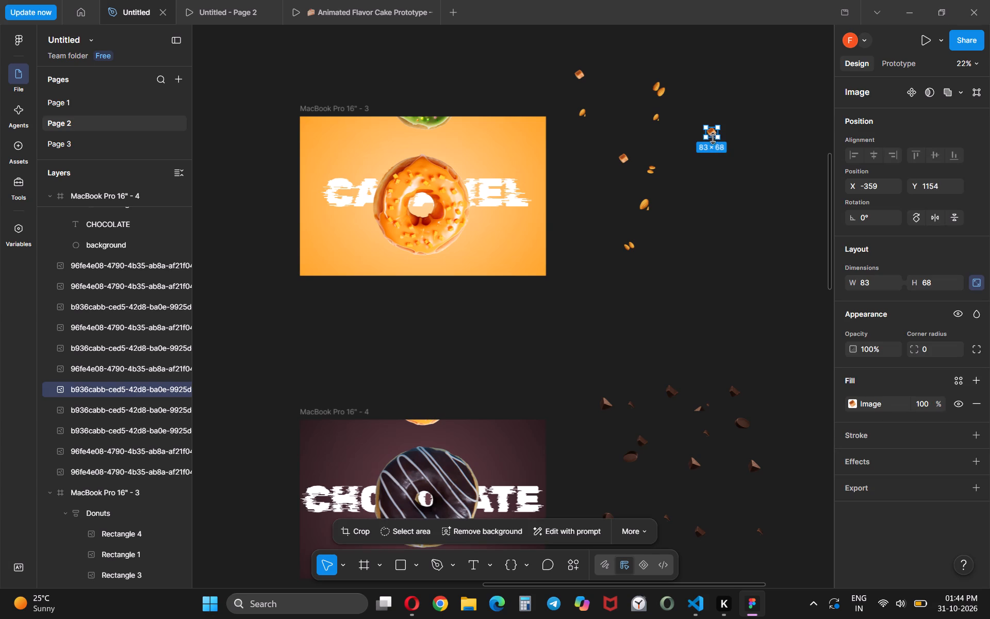
{"action": "left_click_drag", "start_coordinate": [713, 133], "coordinate": [739, 146]}
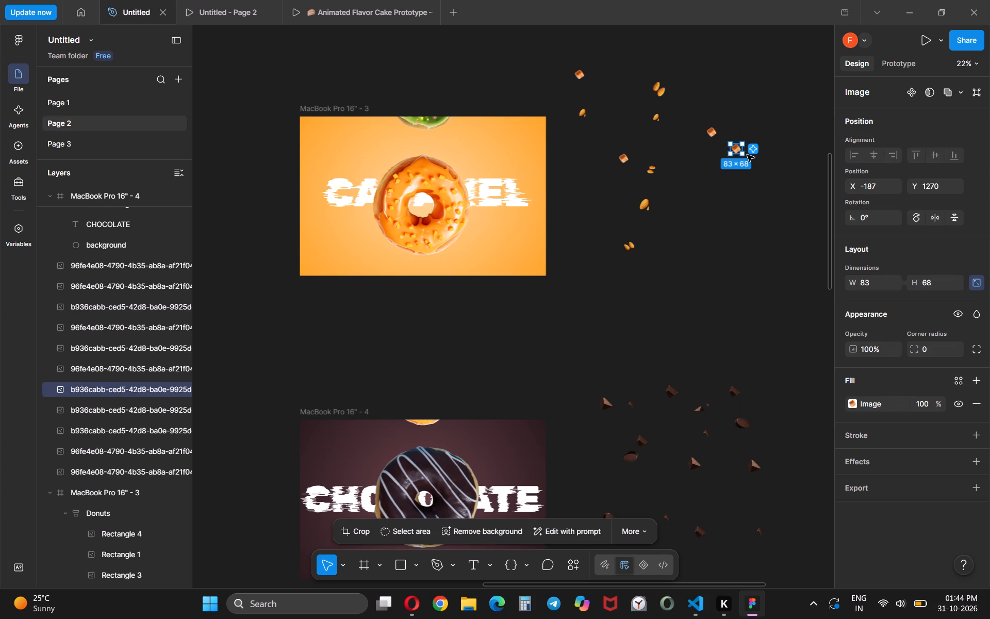
{"action": "left_click_drag", "start_coordinate": [747, 159], "coordinate": [737, 165]}
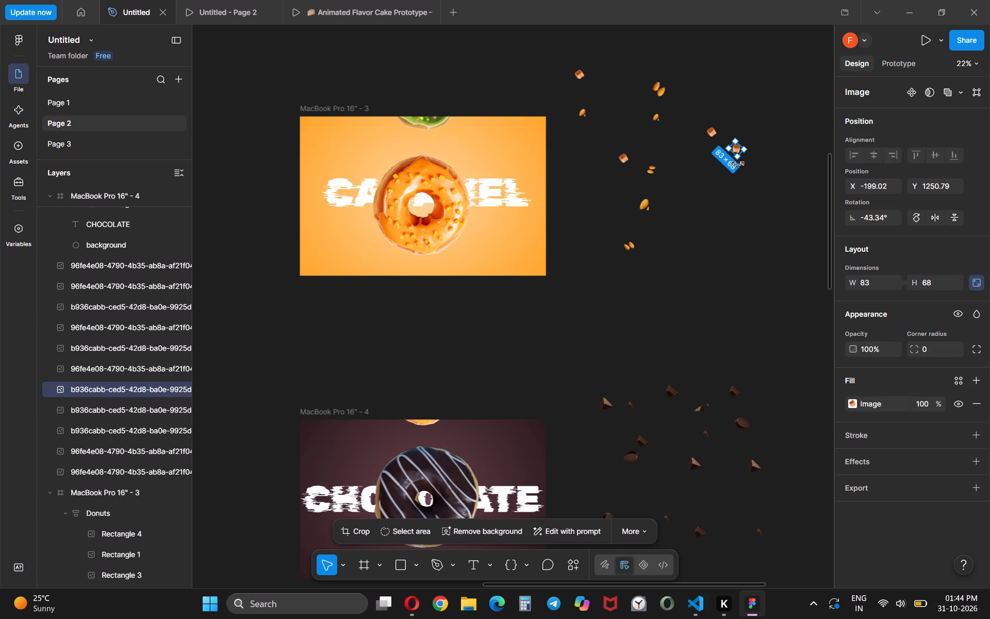
{"action": "left_click", "coordinate": [736, 159]}
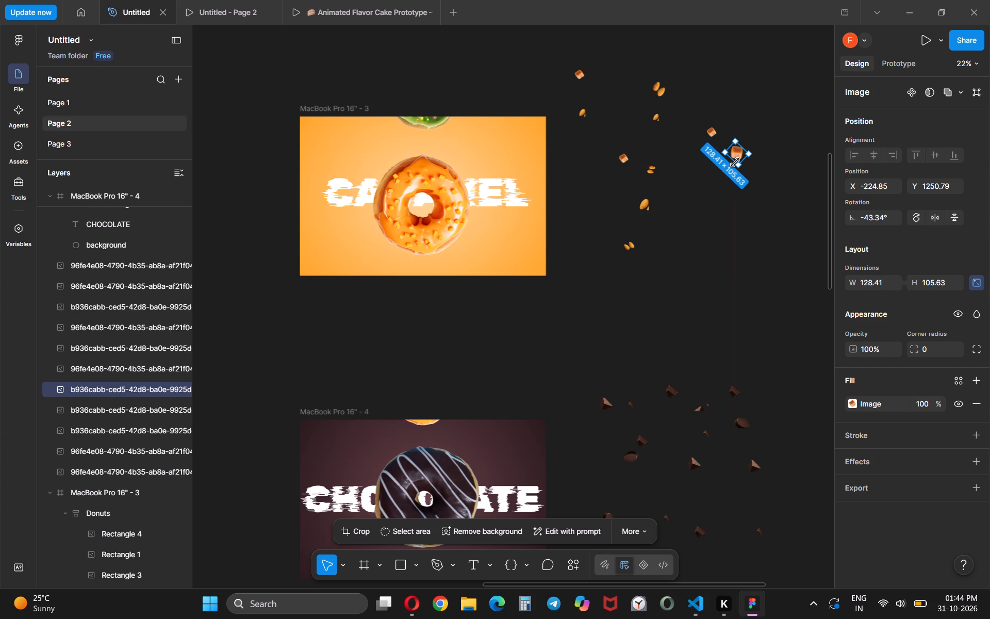
Duplicate the almond pair rotated -65.87°, placing the copy below the caramel cubes, rotated to -104.65° and enlarged to about 147 × 139.
{"action": "left_click", "coordinate": [646, 171]}
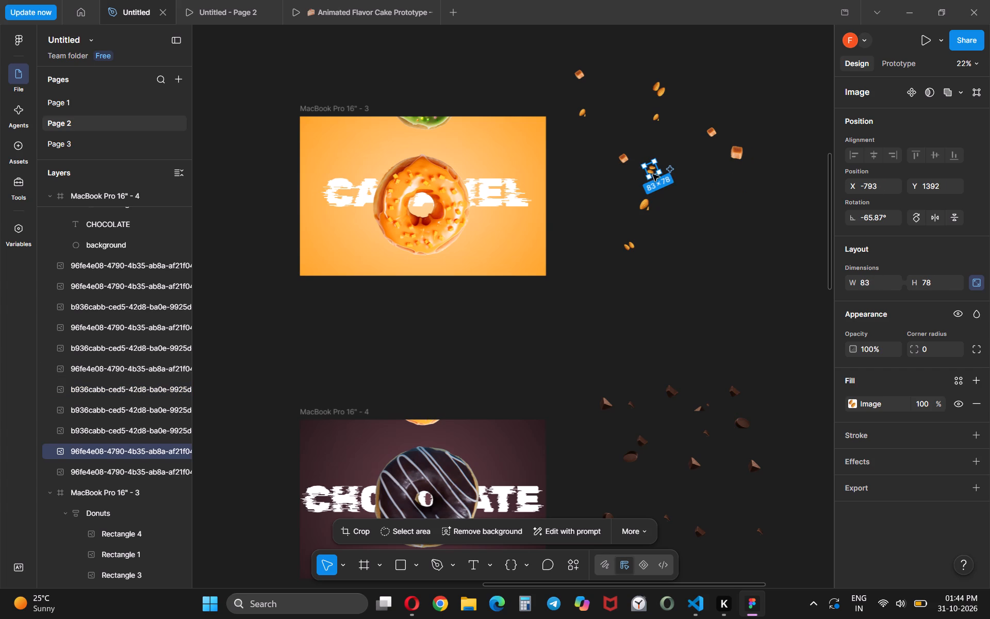
{"action": "key", "text": "ctrl+d"}
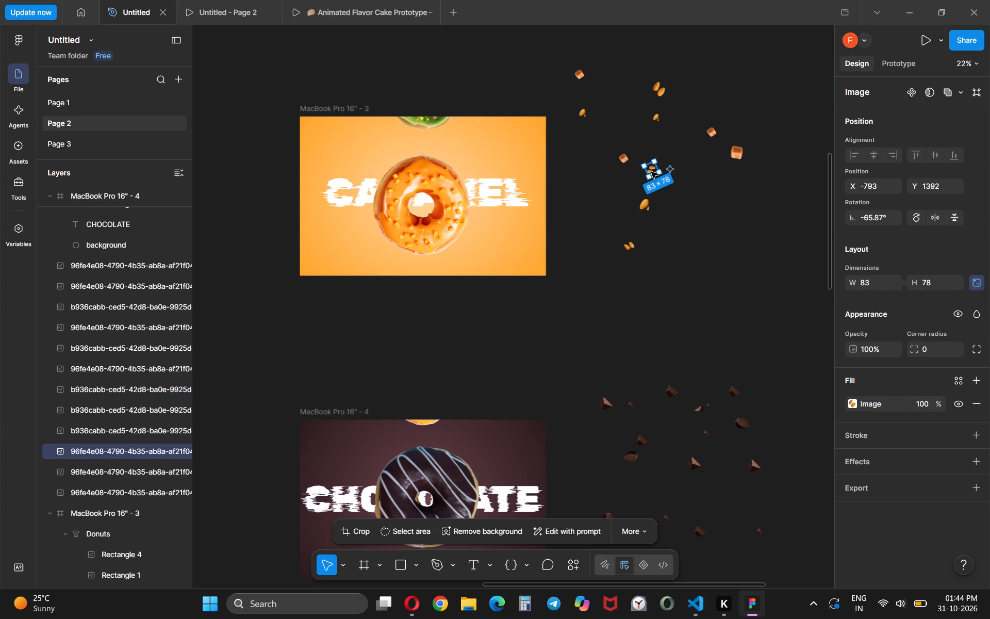
{"action": "left_click_drag", "start_coordinate": [651, 172], "coordinate": [701, 176]}
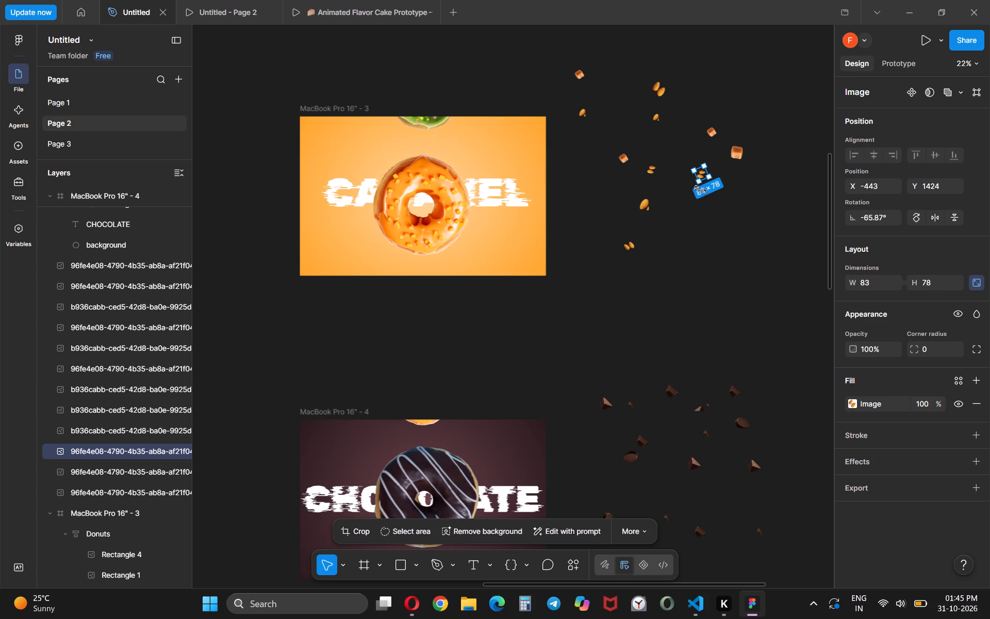
{"action": "left_click_drag", "start_coordinate": [700, 188], "coordinate": [688, 187]}
{"action": "left_click_drag", "start_coordinate": [707, 185], "coordinate": [709, 191]}
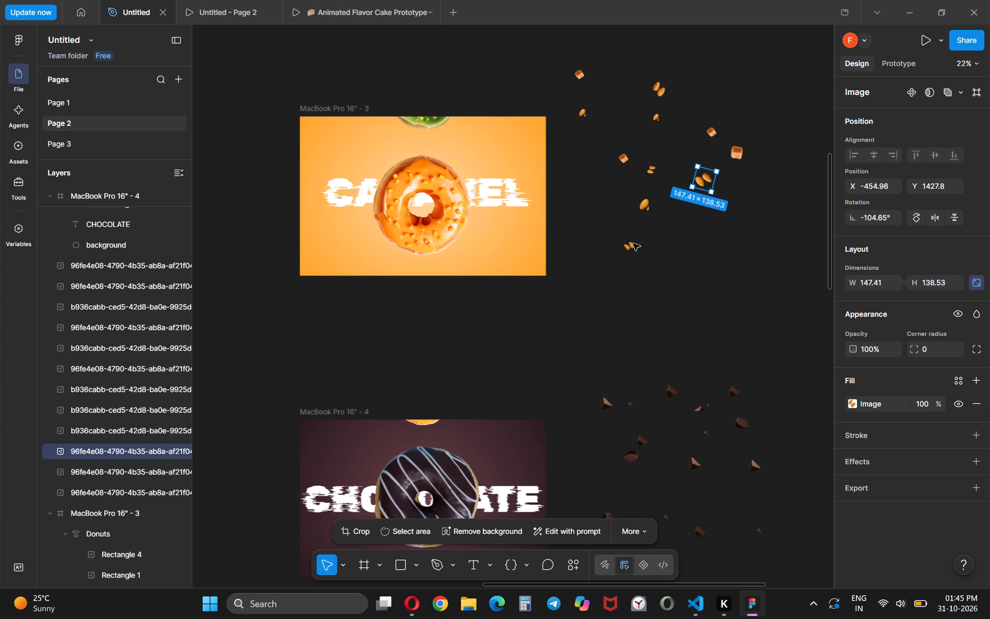
Duplicate the 57 × 66 almond nearest the frame, placing the copy above the caramel cubes, enlarged to 81 × 95 and rotated to -56.01°.
{"action": "left_click", "coordinate": [582, 115]}
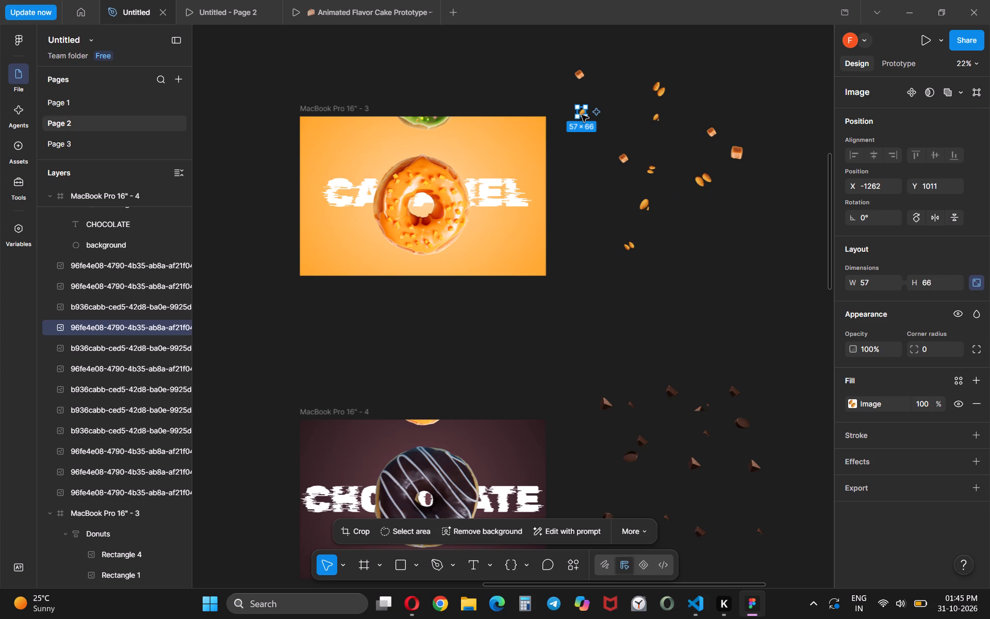
{"action": "key", "text": "ctrl+d"}
{"action": "left_click_drag", "start_coordinate": [583, 114], "coordinate": [712, 90]}
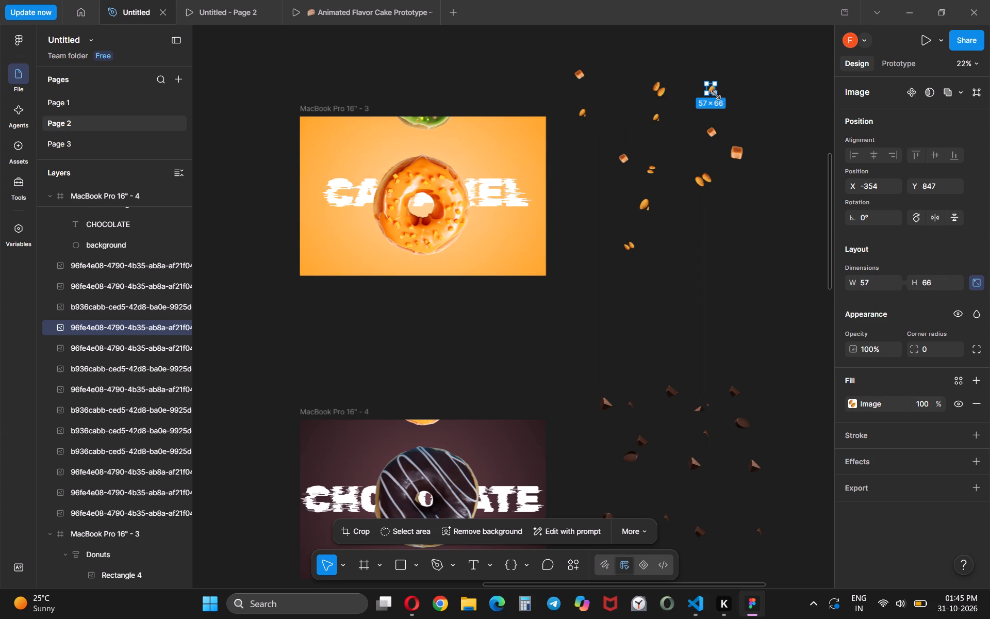
{"action": "left_click", "coordinate": [716, 95]}
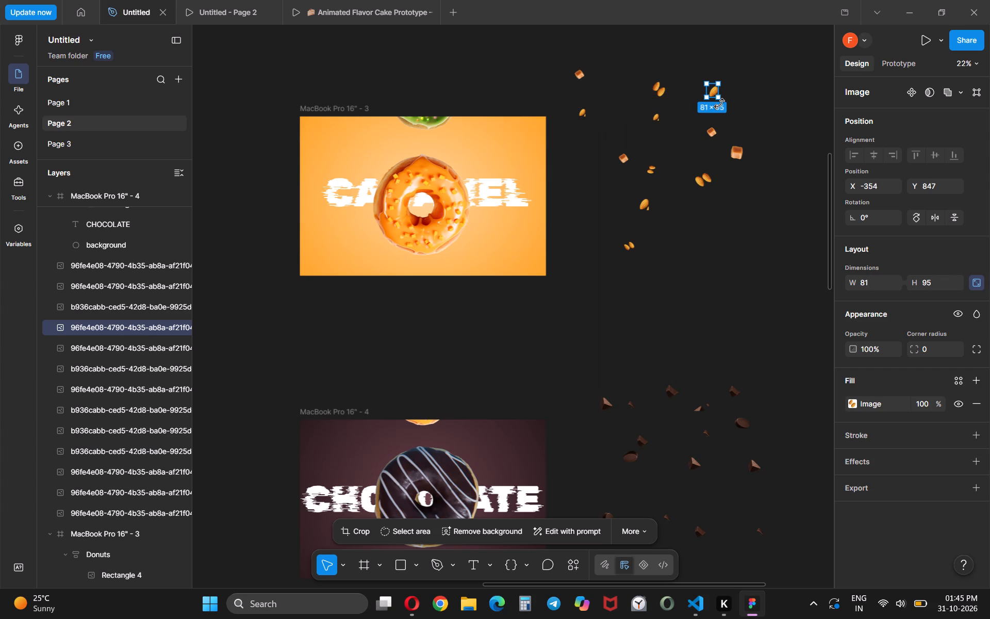
{"action": "left_click_drag", "start_coordinate": [719, 104], "coordinate": [705, 103]}
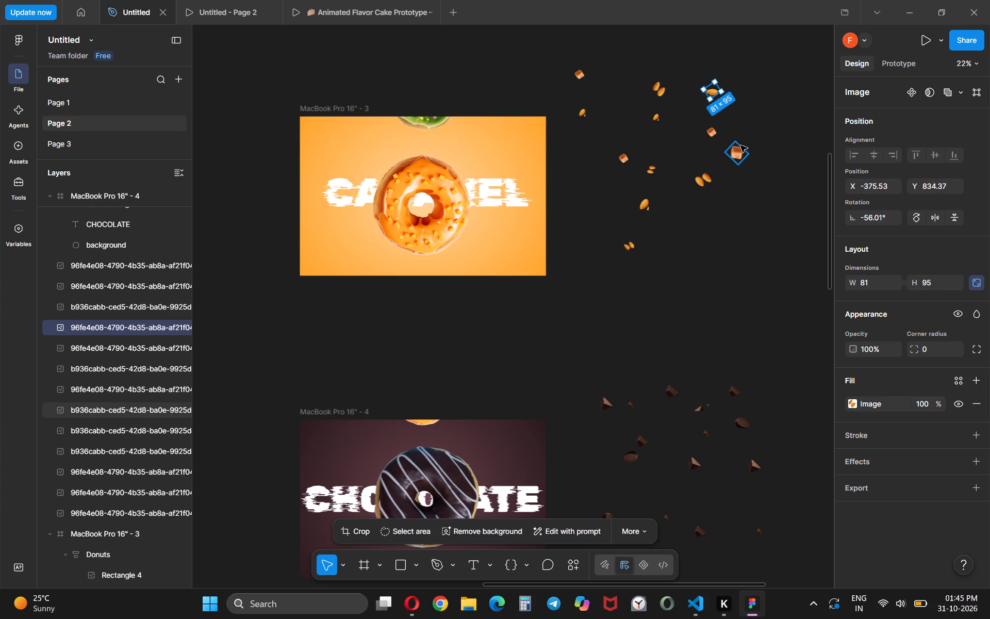
Move the large rotated caramel cube down to about X -229, Y 1358, and pull the overlapping 83 × 68 cube diagonally below its twin.
{"action": "left_click_drag", "start_coordinate": [740, 145], "coordinate": [740, 161]}
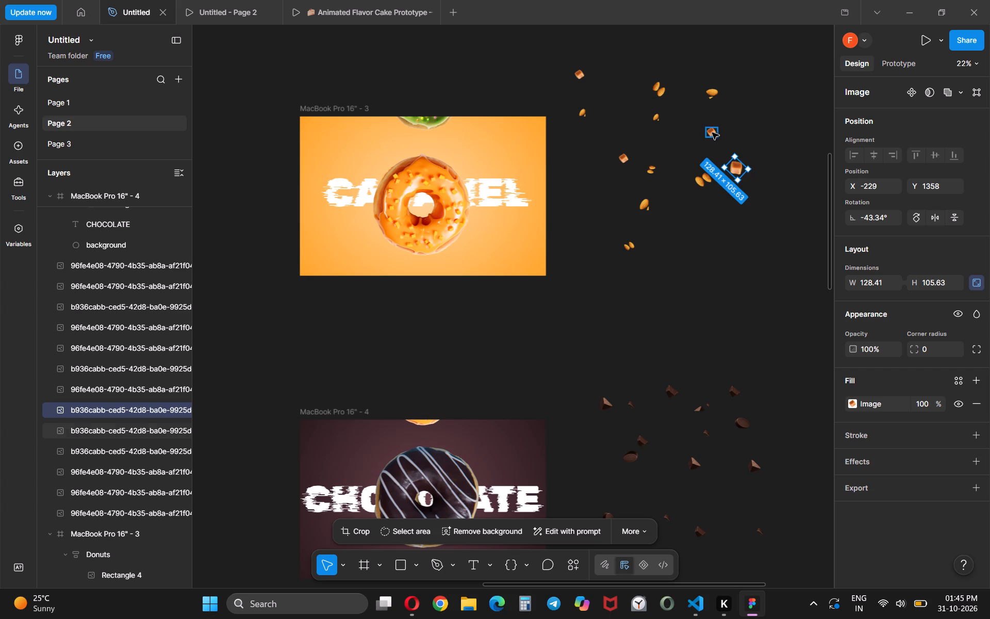
{"action": "left_click_drag", "start_coordinate": [712, 132], "coordinate": [713, 142]}
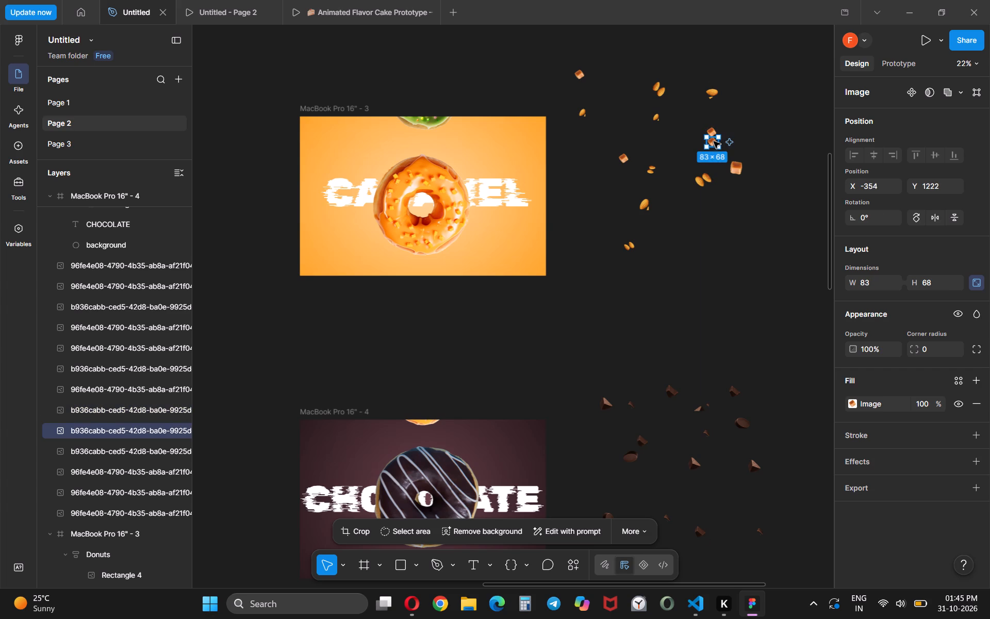
{"action": "left_click_drag", "start_coordinate": [714, 141], "coordinate": [695, 146]}
Lower the large almond pair to about X -400, Y 1722, and raise the almond pair rotated 72.25° to about X -1047, Y 827.
{"action": "left_click_drag", "start_coordinate": [702, 188], "coordinate": [700, 191]}
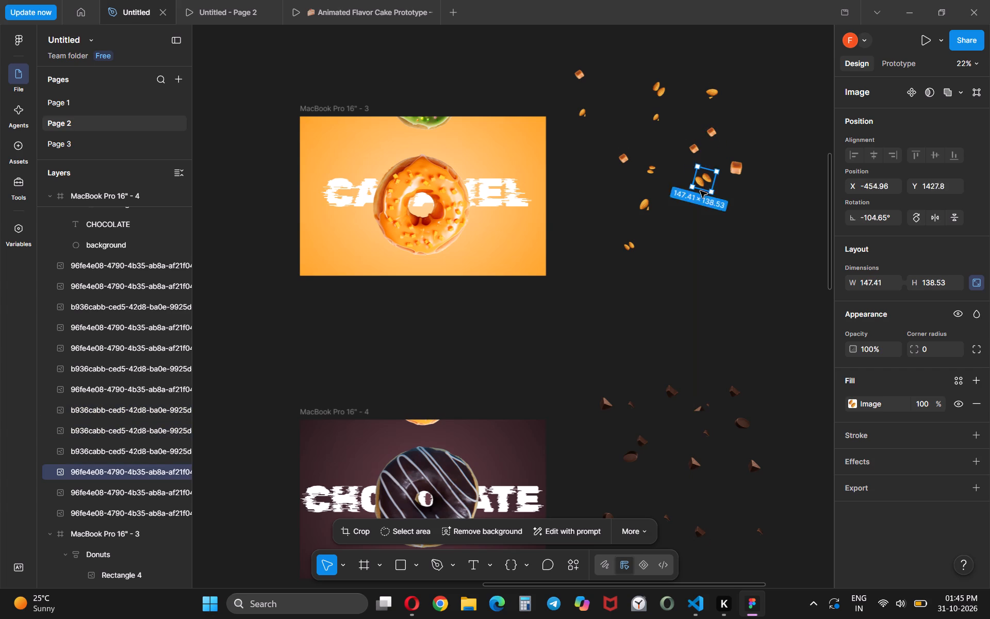
{"action": "left_click_drag", "start_coordinate": [700, 191], "coordinate": [708, 230]}
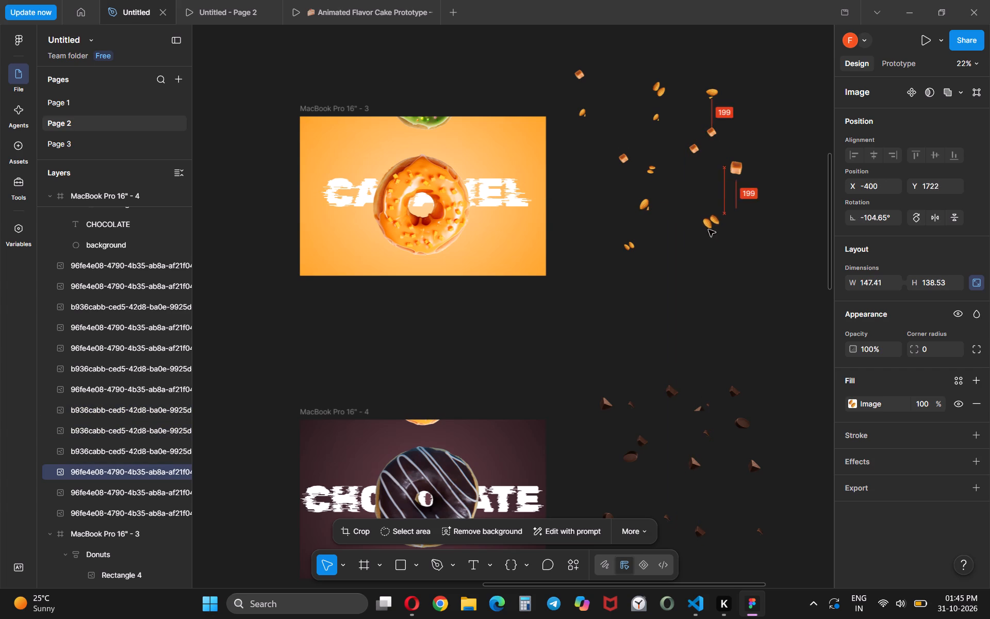
{"action": "left_click_drag", "start_coordinate": [708, 230], "coordinate": [708, 230]}
{"action": "left_click_drag", "start_coordinate": [627, 250], "coordinate": [617, 103]}
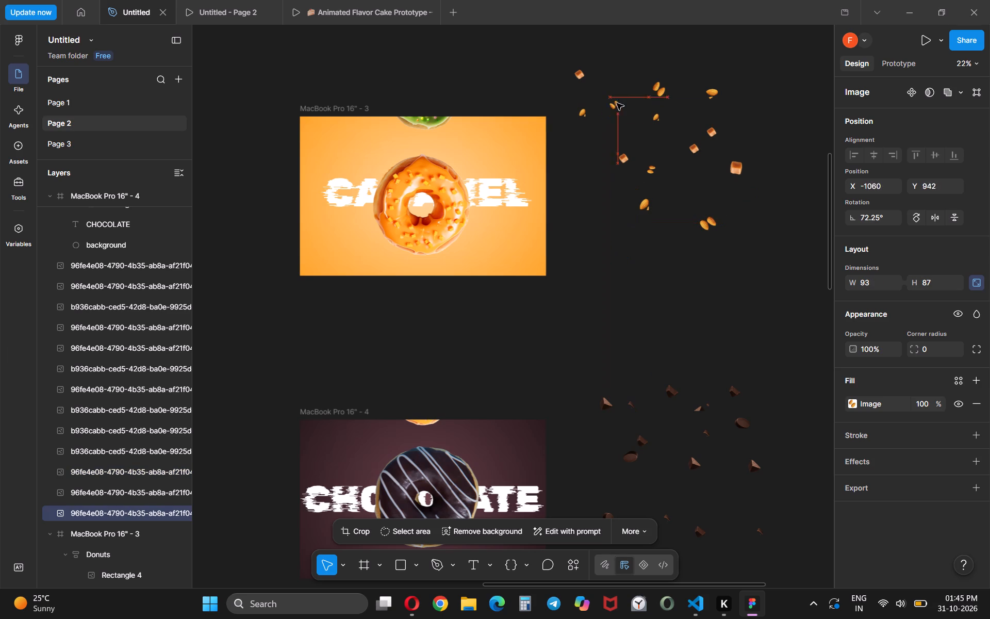
{"action": "left_click_drag", "start_coordinate": [617, 103], "coordinate": [614, 92]}
Move the 57 × 66 almond nearest the frame down to about X -1130, Y 1757, and the caramel cube above it to X -1260, Y 1073.
{"action": "left_click_drag", "start_coordinate": [583, 115], "coordinate": [584, 116]}
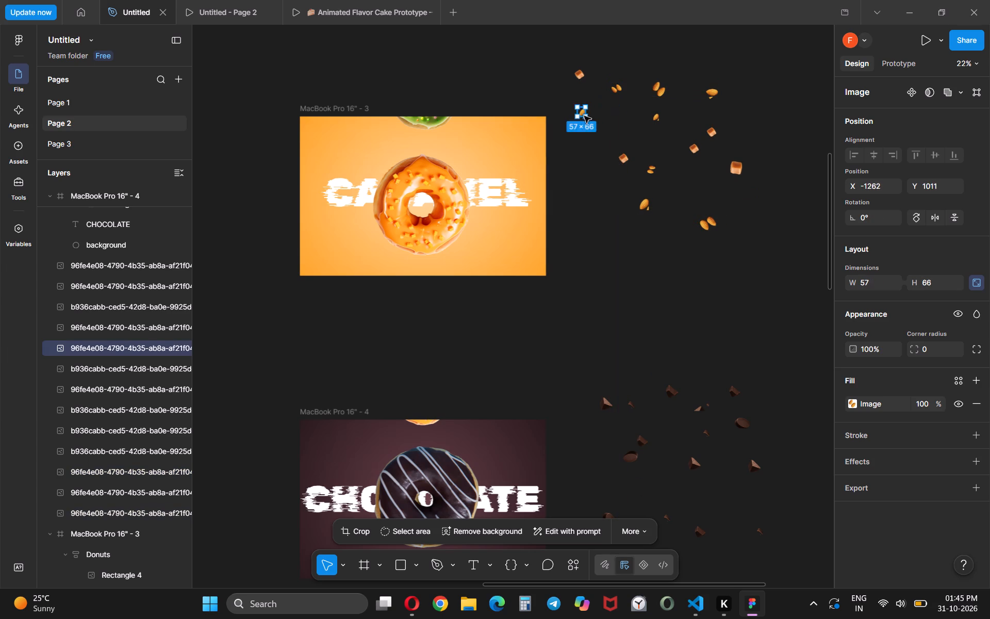
{"action": "left_click_drag", "start_coordinate": [584, 116], "coordinate": [602, 222]}
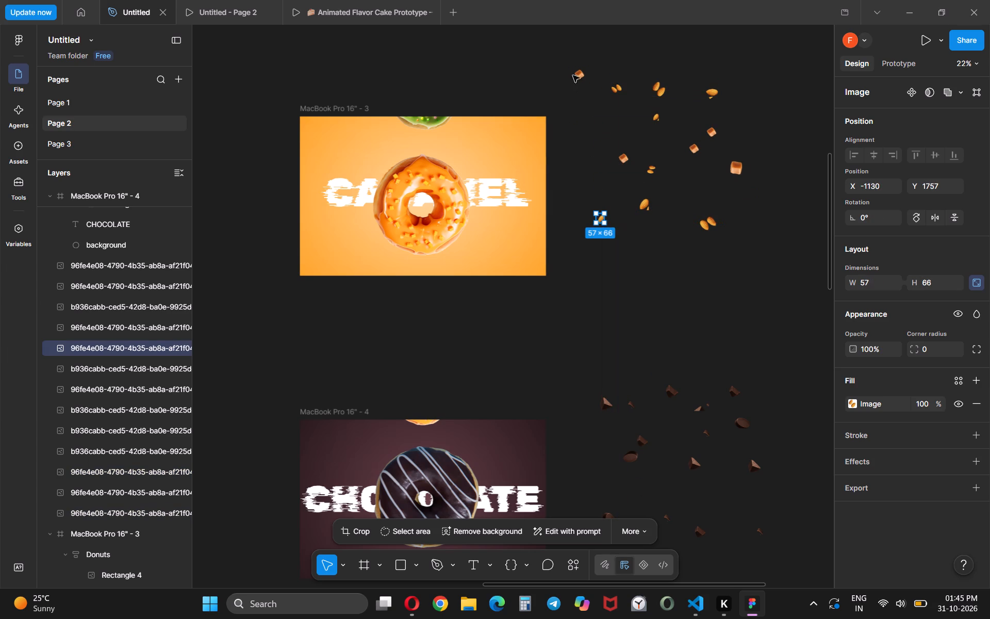
{"action": "left_click_drag", "start_coordinate": [577, 78], "coordinate": [579, 141]}
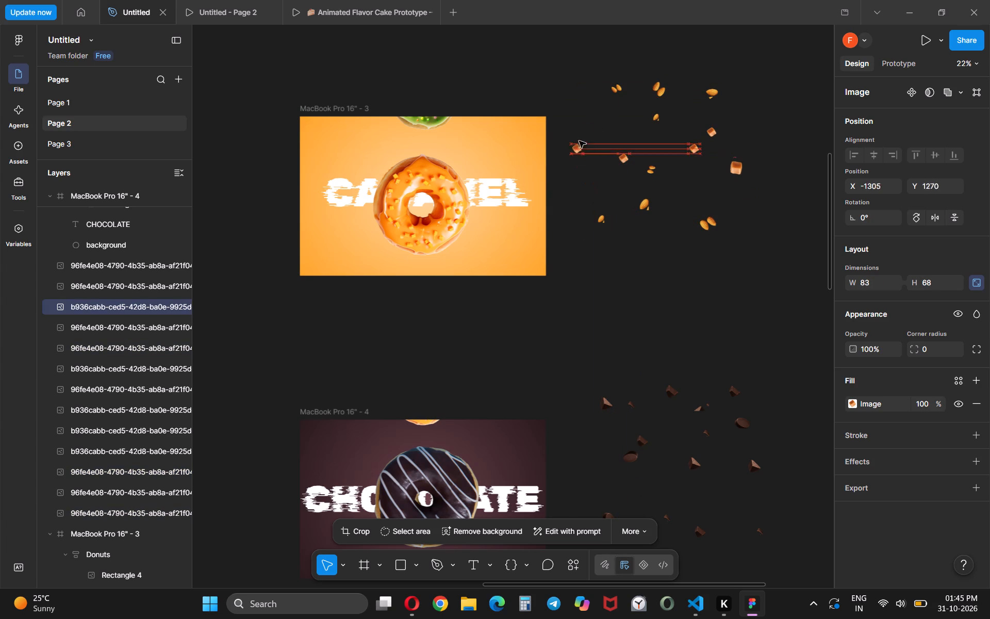
{"action": "left_click_drag", "start_coordinate": [579, 141], "coordinate": [581, 122]}
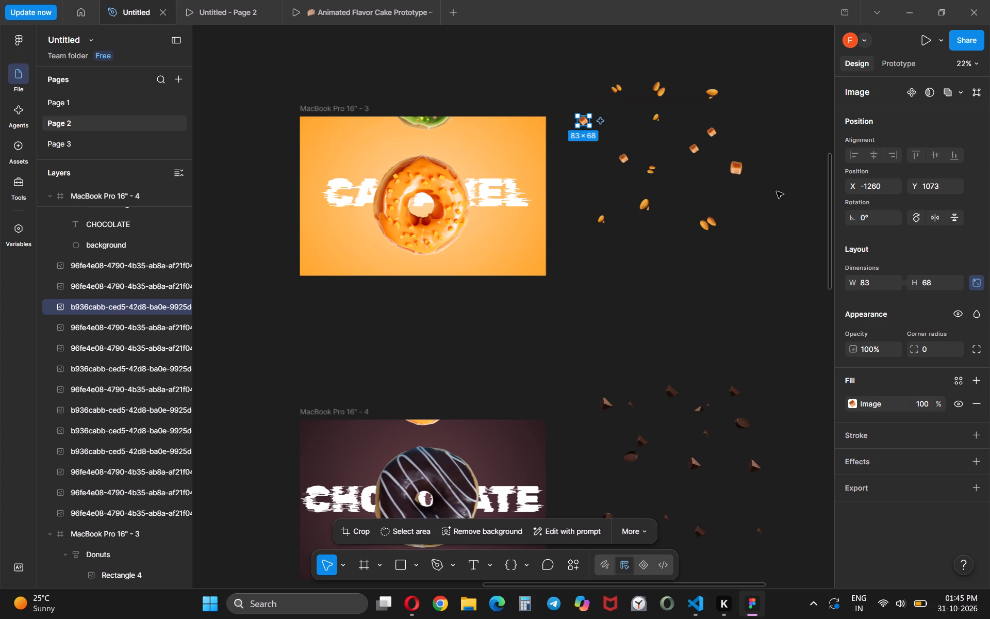
{"action": "left_click", "coordinate": [777, 191]}
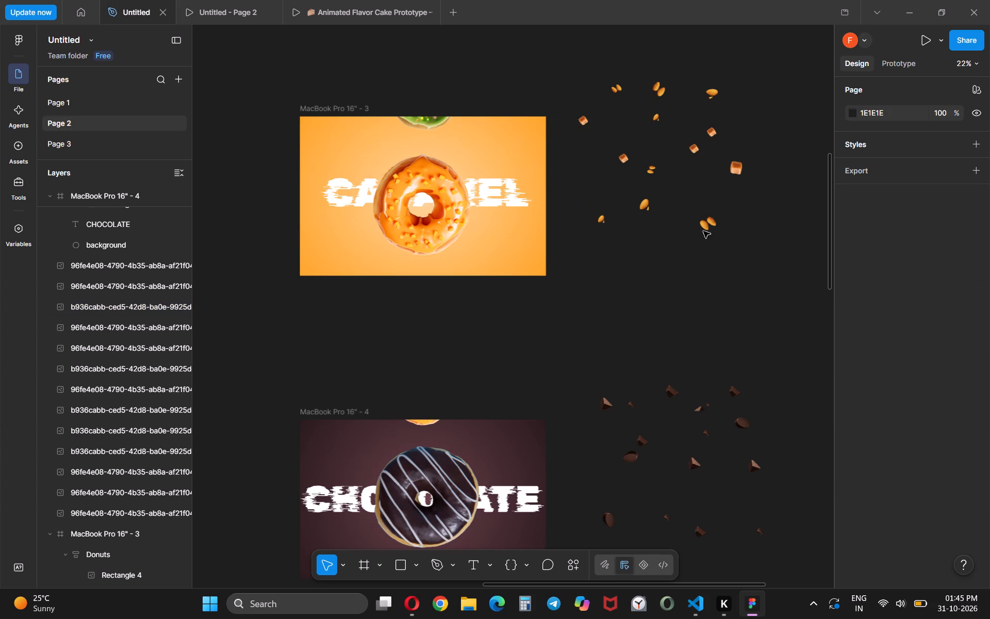
Move all thirteen almond and caramel pieces together to about X -1102, Y 1100, level with the MacBook Pro 16" - 3 frame.
{"action": "left_click_drag", "start_coordinate": [565, 53], "coordinate": [768, 268]}
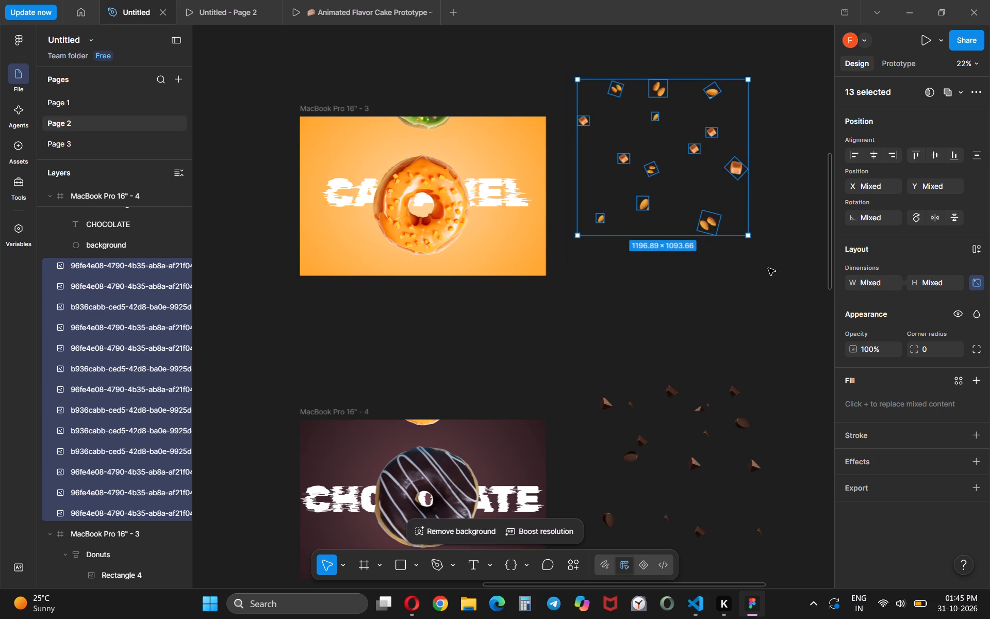
{"action": "left_click", "coordinate": [782, 134]}
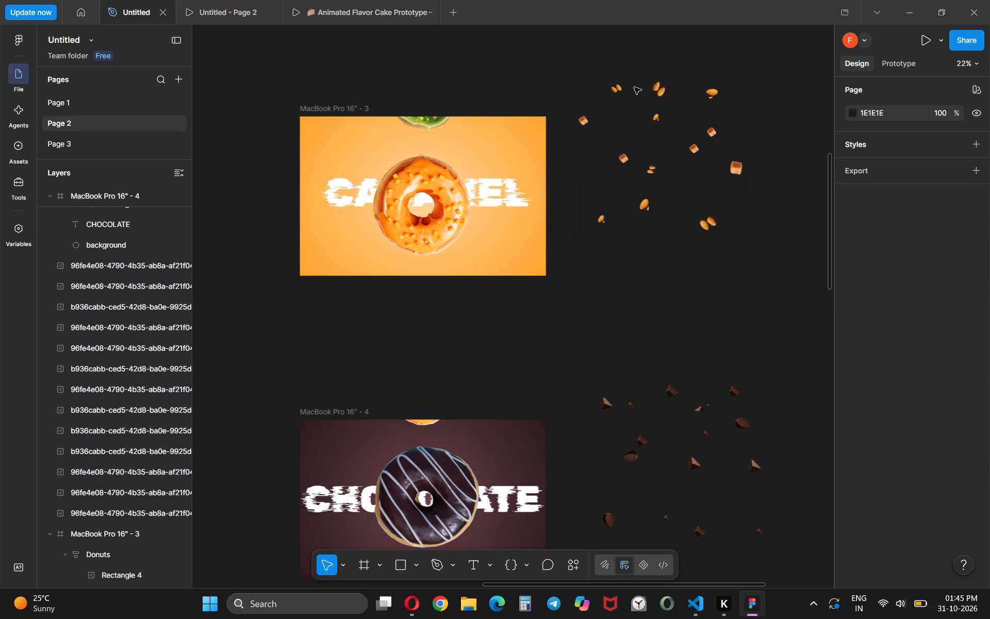
{"action": "left_click_drag", "start_coordinate": [559, 54], "coordinate": [747, 249]}
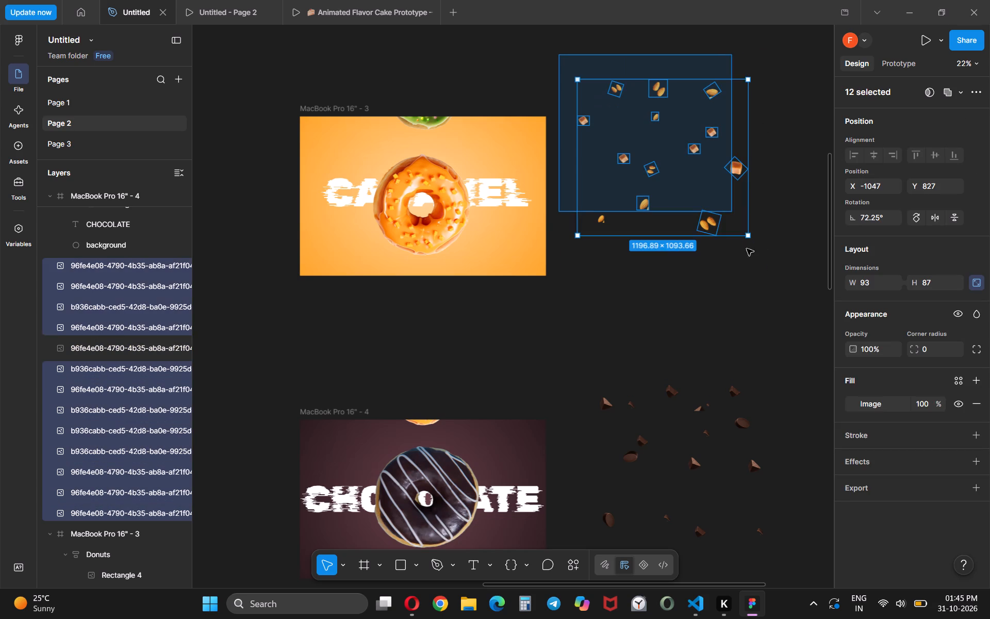
{"action": "left_click_drag", "start_coordinate": [747, 249], "coordinate": [769, 265]}
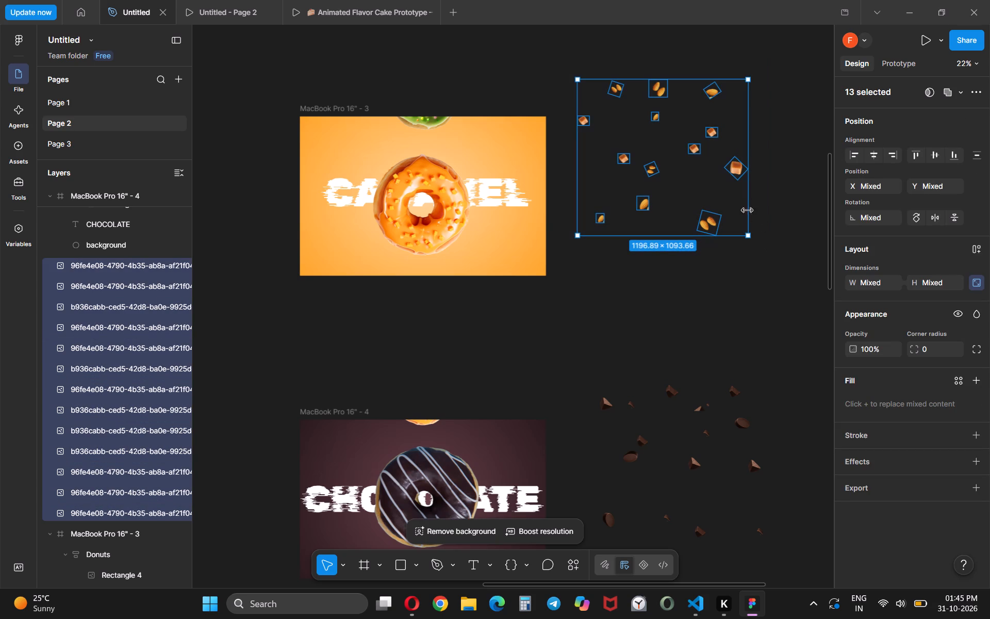
{"action": "left_click_drag", "start_coordinate": [734, 199], "coordinate": [755, 242]}
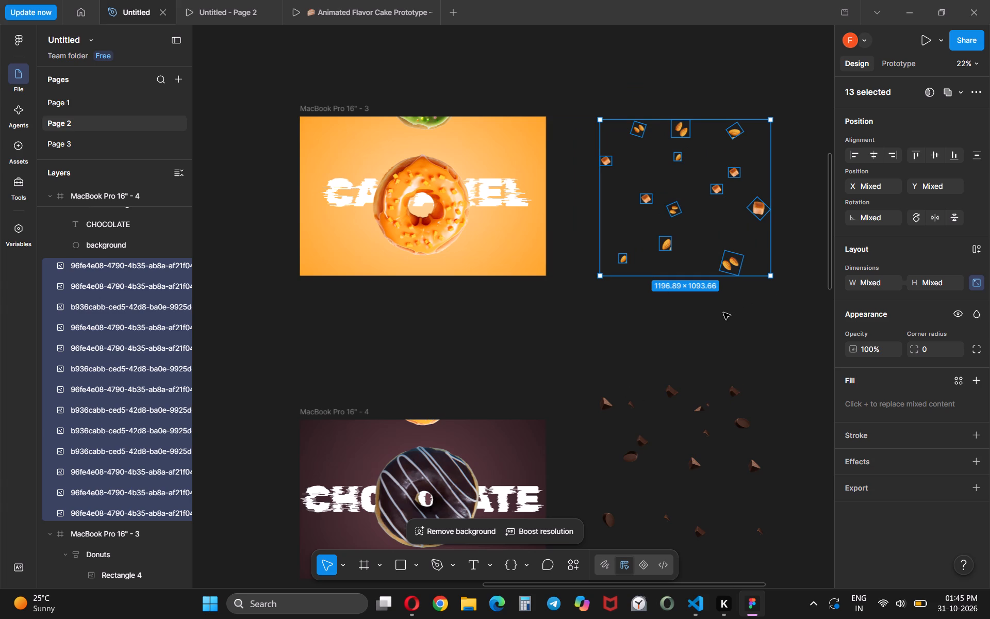
Group the thirteen almond and caramel pieces beside MacBook Pro 16" - 3.
{"action": "right_click", "coordinate": [660, 178]}
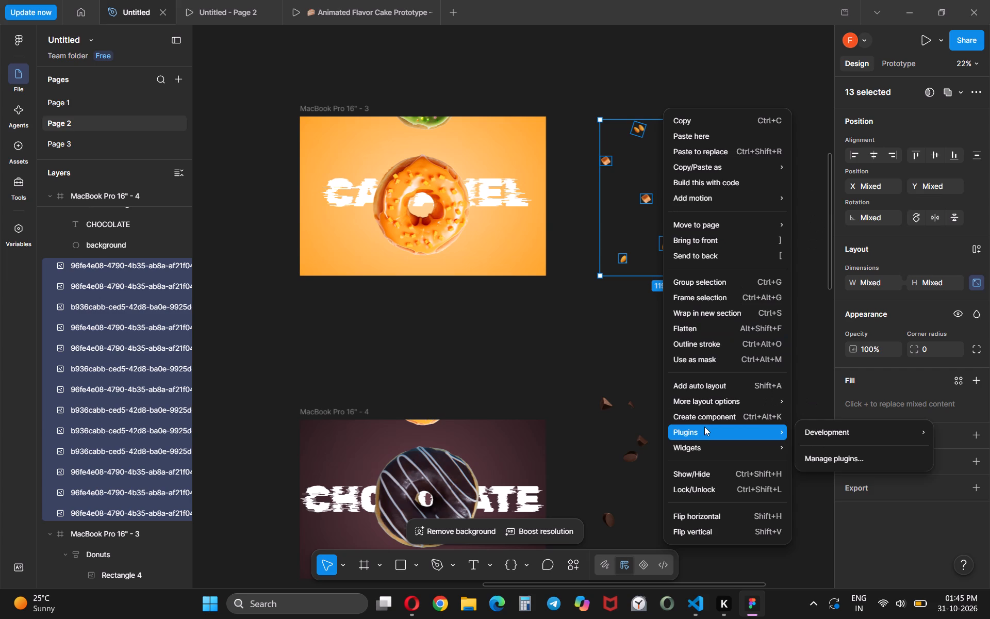
{"action": "left_click", "coordinate": [719, 280]}
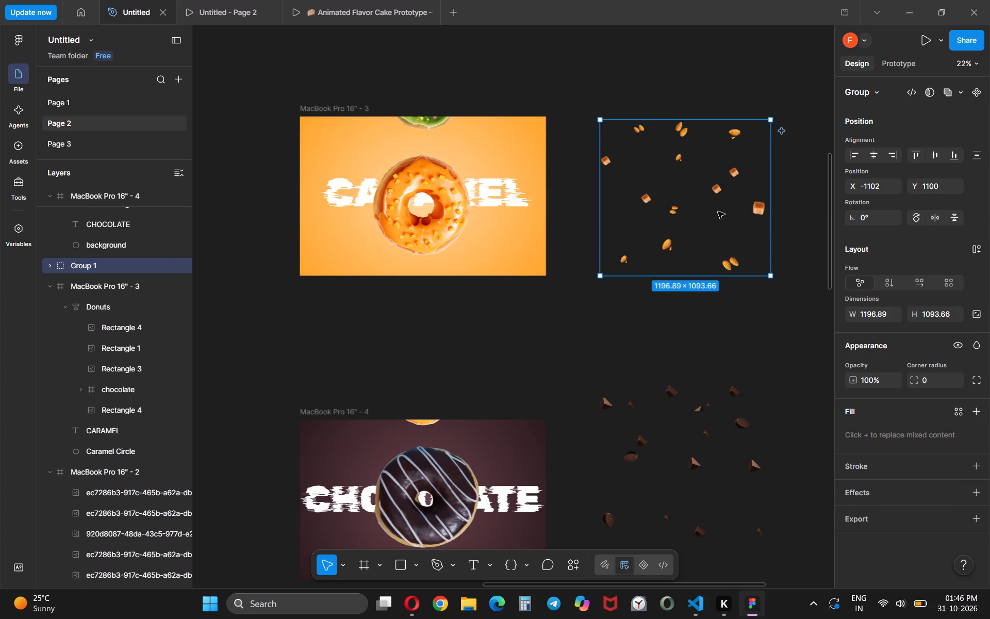
{"action": "left_click", "coordinate": [717, 214]}
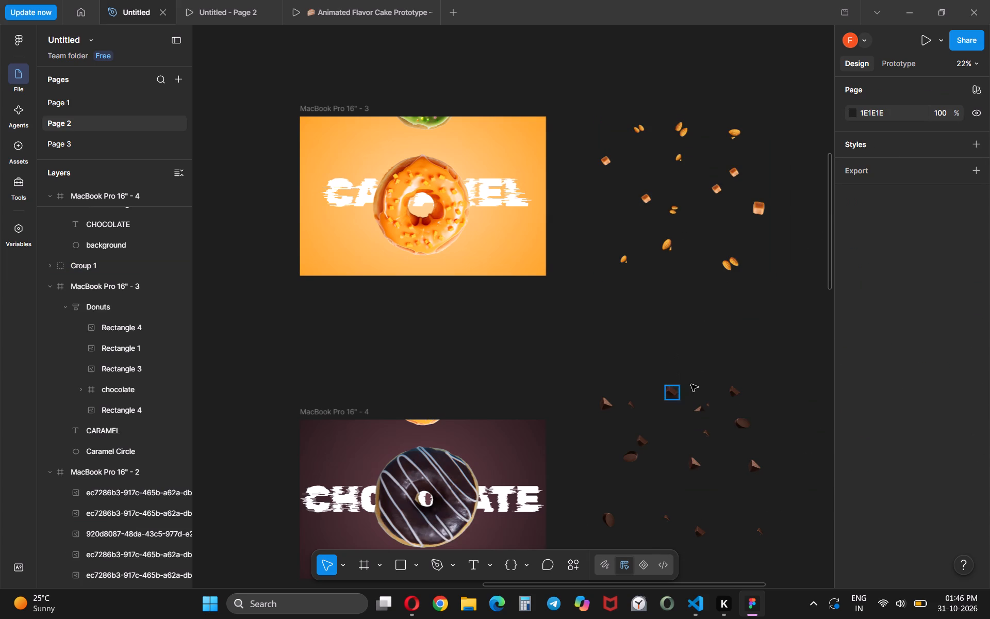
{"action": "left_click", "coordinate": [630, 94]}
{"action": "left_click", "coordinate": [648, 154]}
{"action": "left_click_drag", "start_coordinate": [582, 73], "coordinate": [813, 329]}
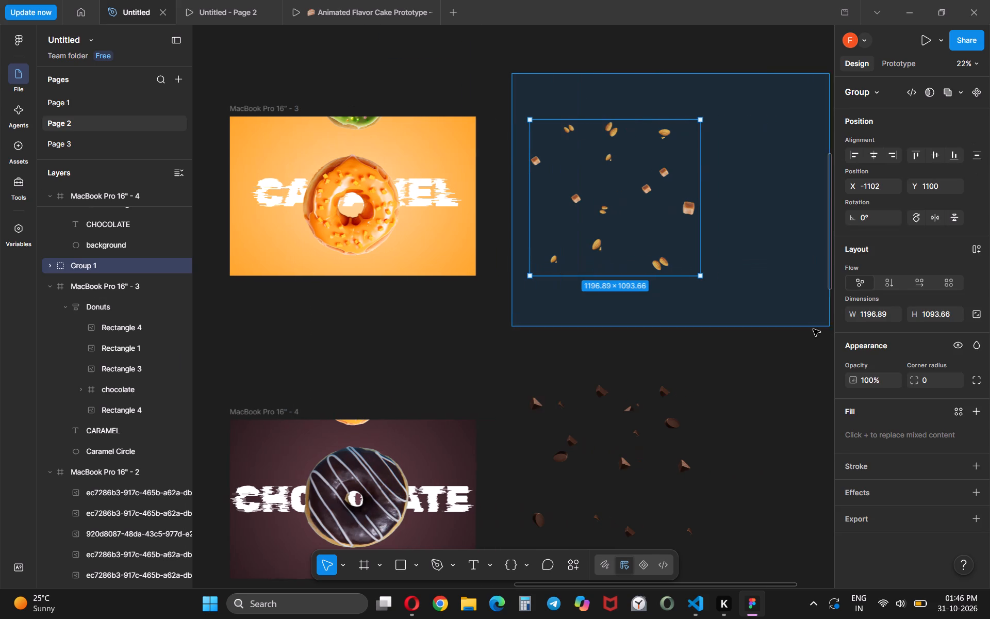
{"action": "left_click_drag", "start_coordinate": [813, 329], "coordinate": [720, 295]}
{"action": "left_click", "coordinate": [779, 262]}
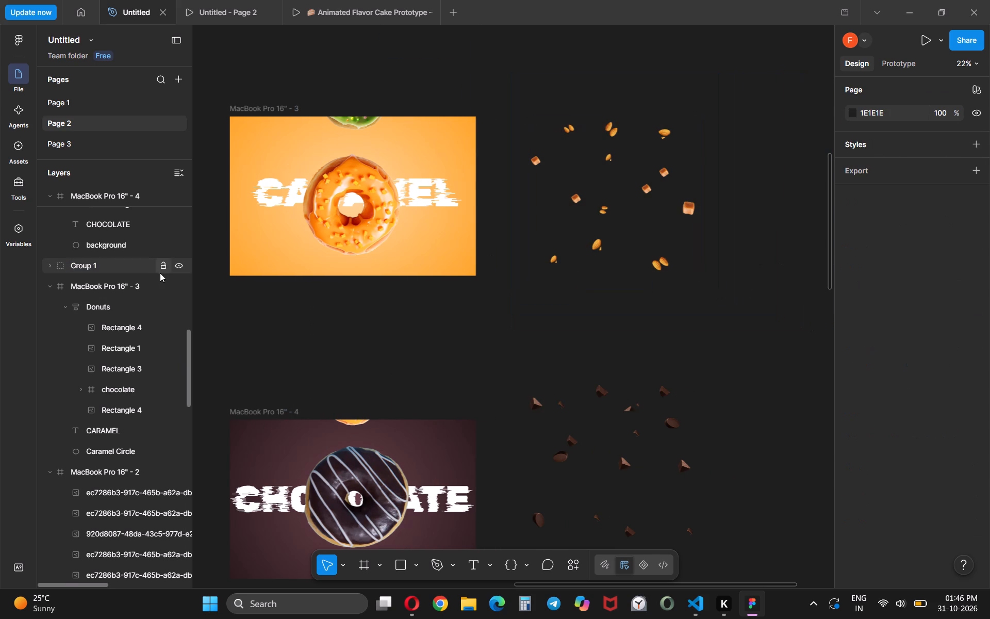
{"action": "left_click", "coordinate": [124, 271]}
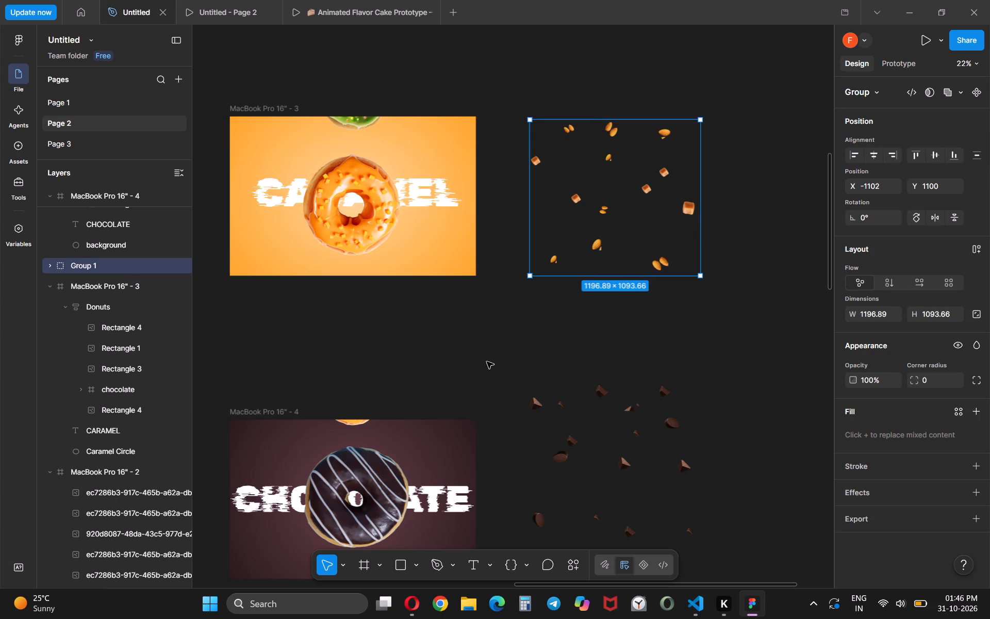
Group the fifteen scattered chocolate pieces beside MacBook Pro 16" - 4.
{"action": "scroll", "coordinate": [487, 362], "scroll_direction": "down", "scroll_amount": 1}
{"action": "left_click_drag", "start_coordinate": [514, 252], "coordinate": [625, 297]}
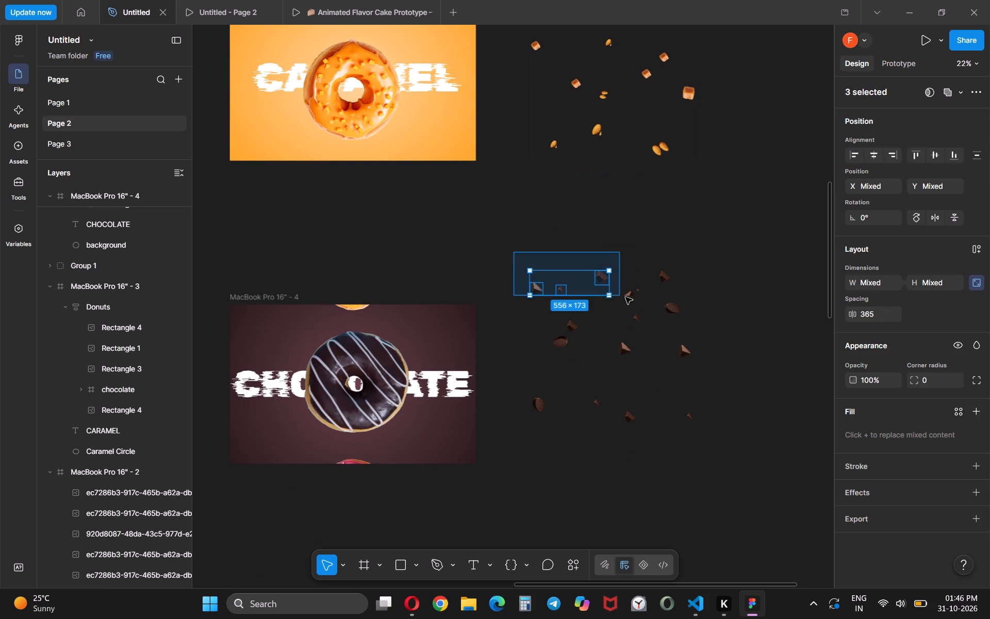
{"action": "left_click_drag", "start_coordinate": [625, 297], "coordinate": [745, 443]}
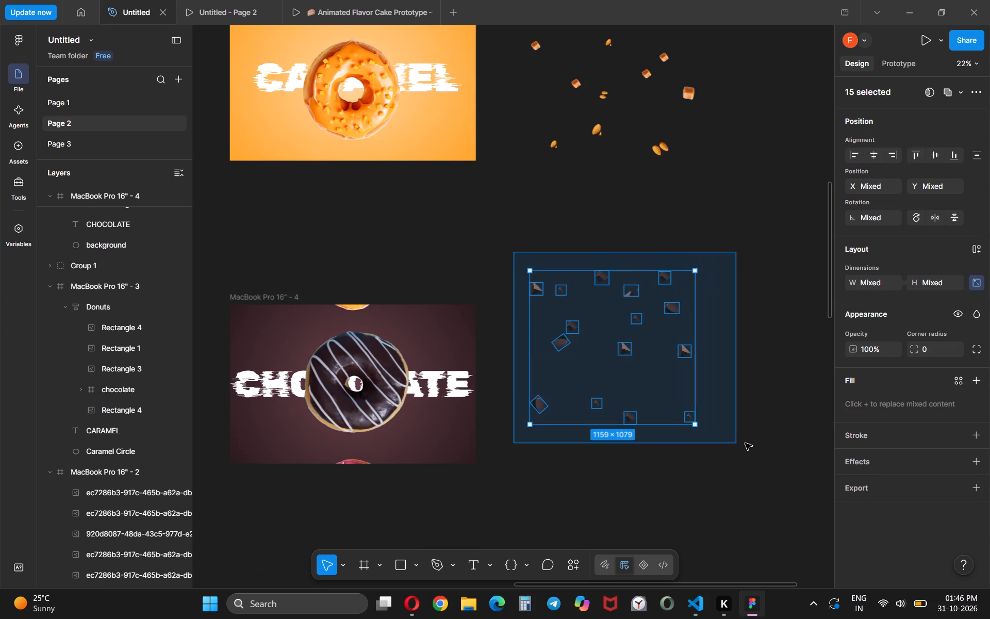
{"action": "left_click_drag", "start_coordinate": [745, 443], "coordinate": [749, 444]}
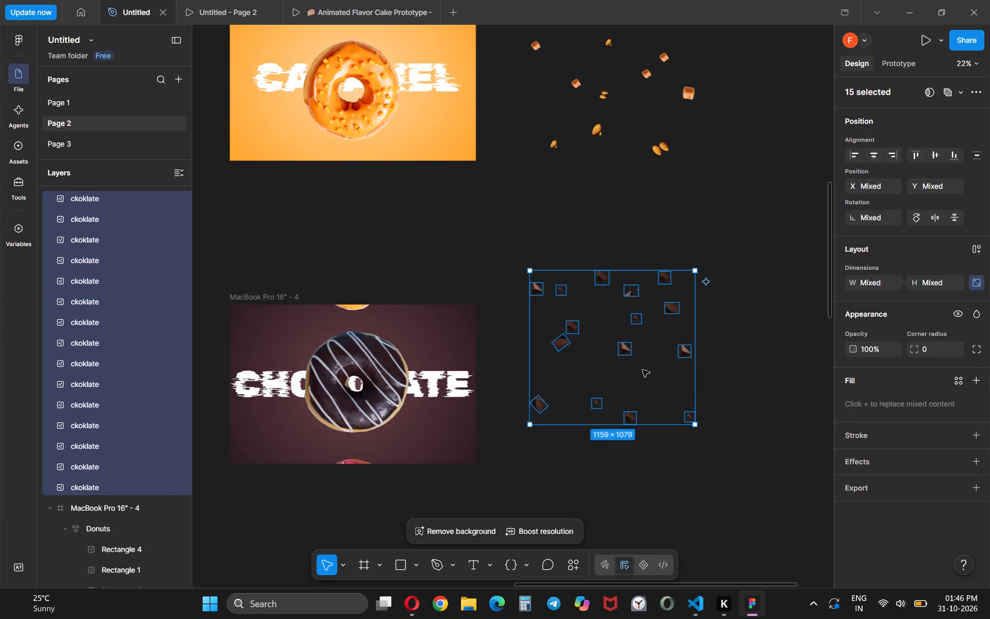
{"action": "right_click", "coordinate": [642, 370]}
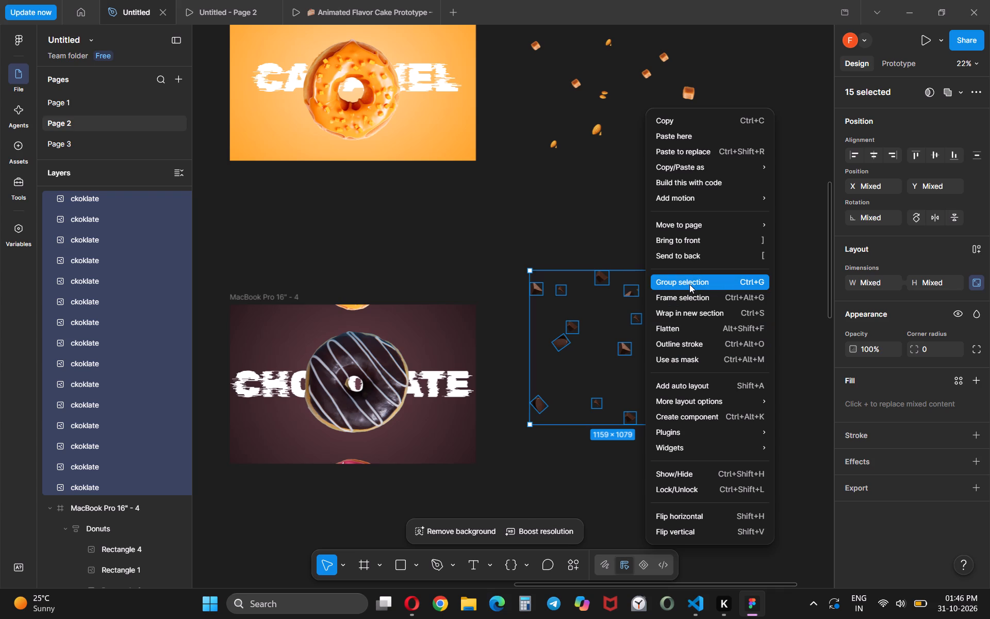
{"action": "left_click", "coordinate": [689, 284]}
Move the upper apple, the apple slice below it and the 527 × 422 slice-and-apple image out of MacBook Pro 16" - 2 onto the canvas beside it.
{"action": "scroll", "coordinate": [707, 204], "scroll_direction": "up", "scroll_amount": 1}
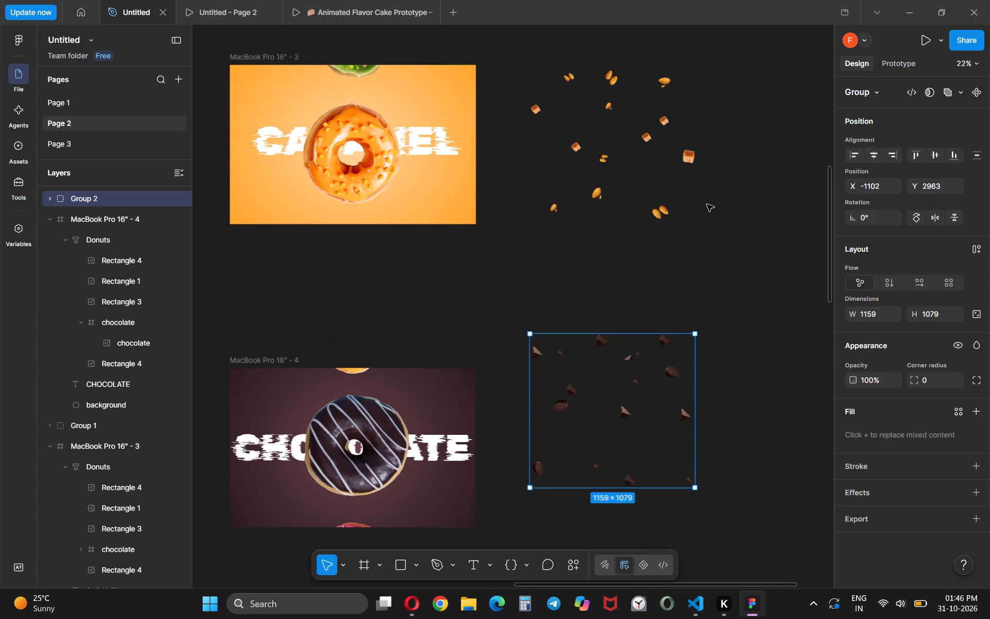
{"action": "scroll", "coordinate": [707, 204], "scroll_direction": "up", "scroll_amount": 4}
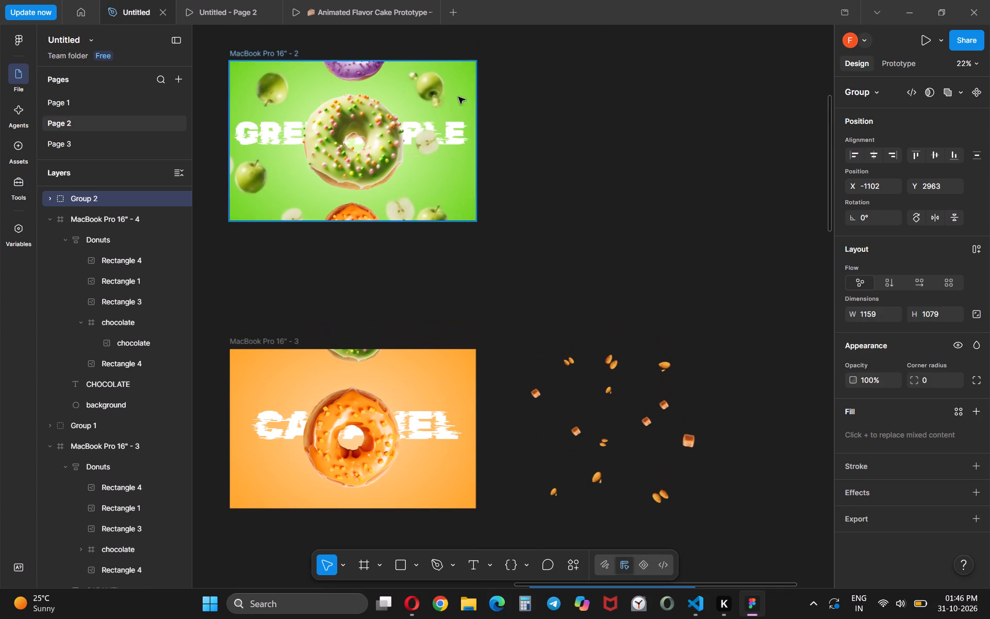
{"action": "left_click_drag", "start_coordinate": [436, 89], "coordinate": [608, 63]}
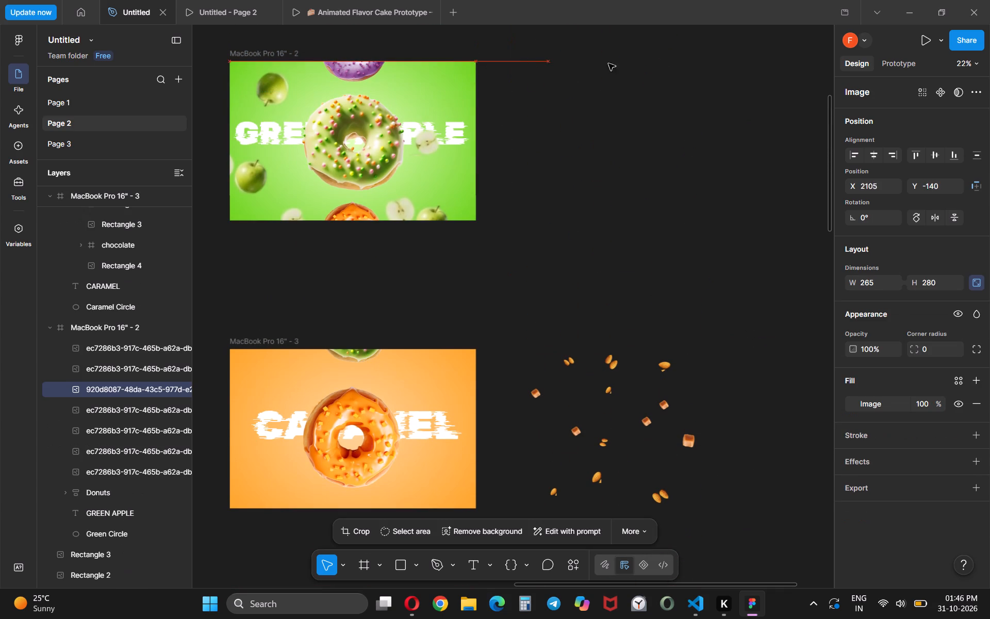
{"action": "left_click_drag", "start_coordinate": [608, 63], "coordinate": [635, 77]}
{"action": "left_click_drag", "start_coordinate": [432, 143], "coordinate": [627, 142]}
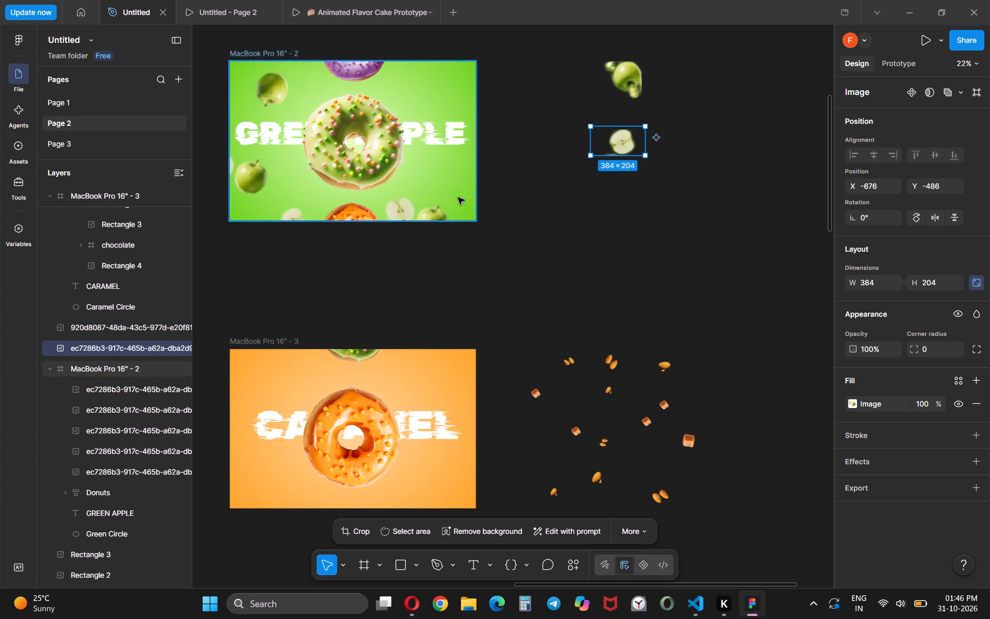
{"action": "left_click_drag", "start_coordinate": [430, 209], "coordinate": [699, 202]}
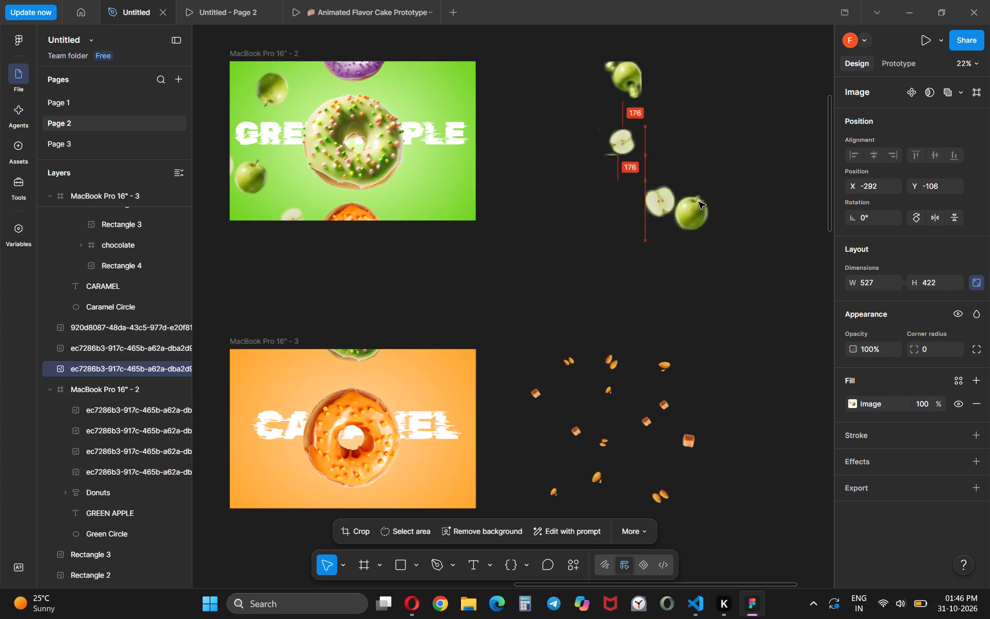
{"action": "left_click_drag", "start_coordinate": [699, 202], "coordinate": [682, 219]}
Spread out the three apple images beside MacBook Pro 16" - 2, with the single slice at X 12, Y -384 and the upper apple at X -415, Y -829.
{"action": "left_click_drag", "start_coordinate": [624, 144], "coordinate": [720, 157]}
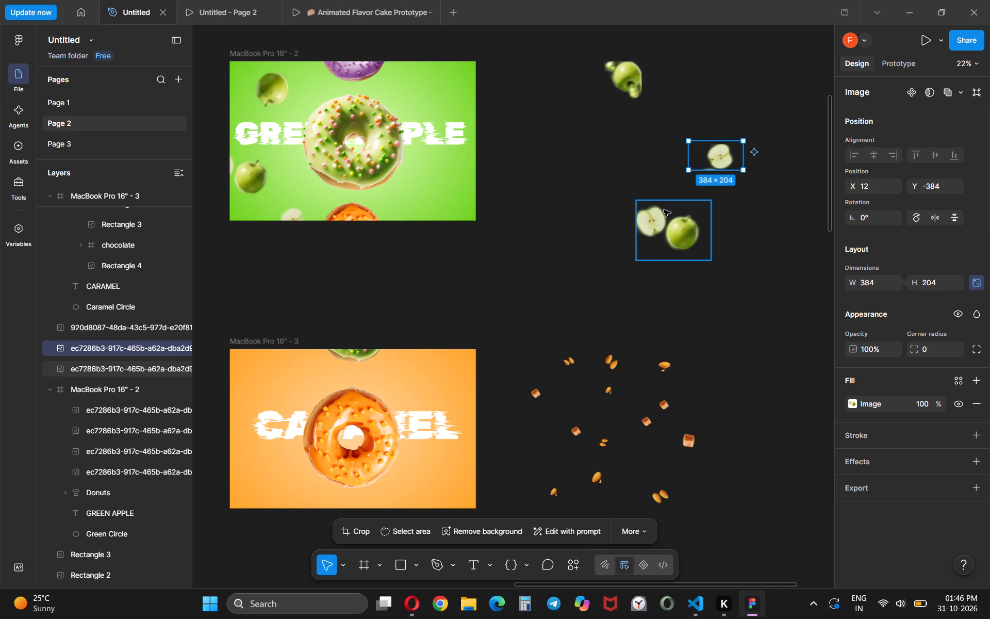
{"action": "left_click_drag", "start_coordinate": [664, 210], "coordinate": [653, 218]}
{"action": "left_click_drag", "start_coordinate": [625, 77], "coordinate": [637, 75]}
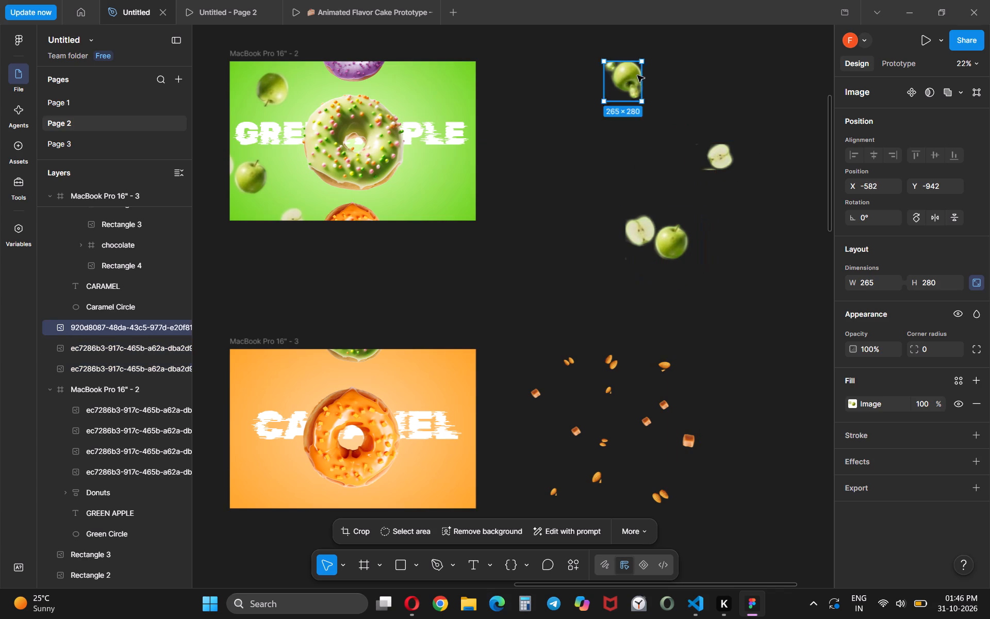
{"action": "left_click_drag", "start_coordinate": [637, 75], "coordinate": [649, 93]}
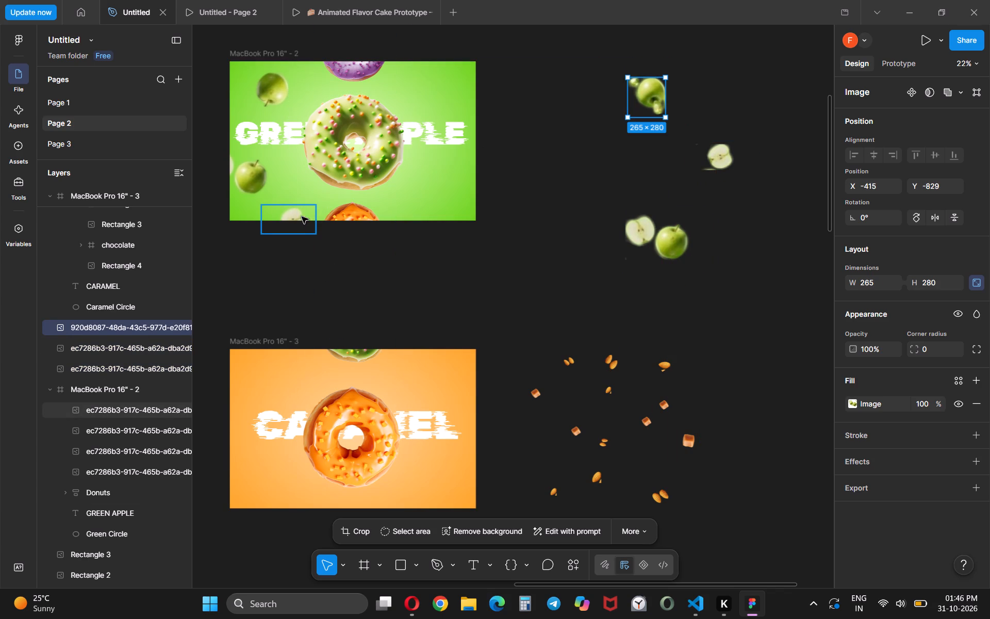
Move the bottom apple slice, the 527 × 422 slice-and-apple image and the upper apple out of MacBook Pro 16" - 2 onto the canvas beside it.
{"action": "left_click_drag", "start_coordinate": [302, 217], "coordinate": [584, 230]}
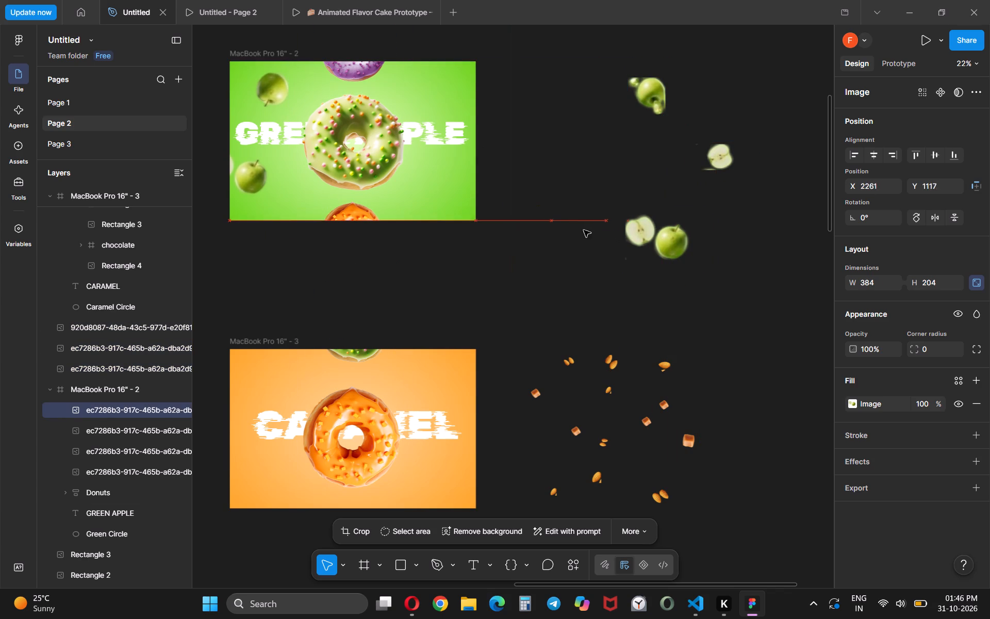
{"action": "left_click_drag", "start_coordinate": [584, 230], "coordinate": [580, 231]}
{"action": "left_click_drag", "start_coordinate": [253, 177], "coordinate": [255, 172]}
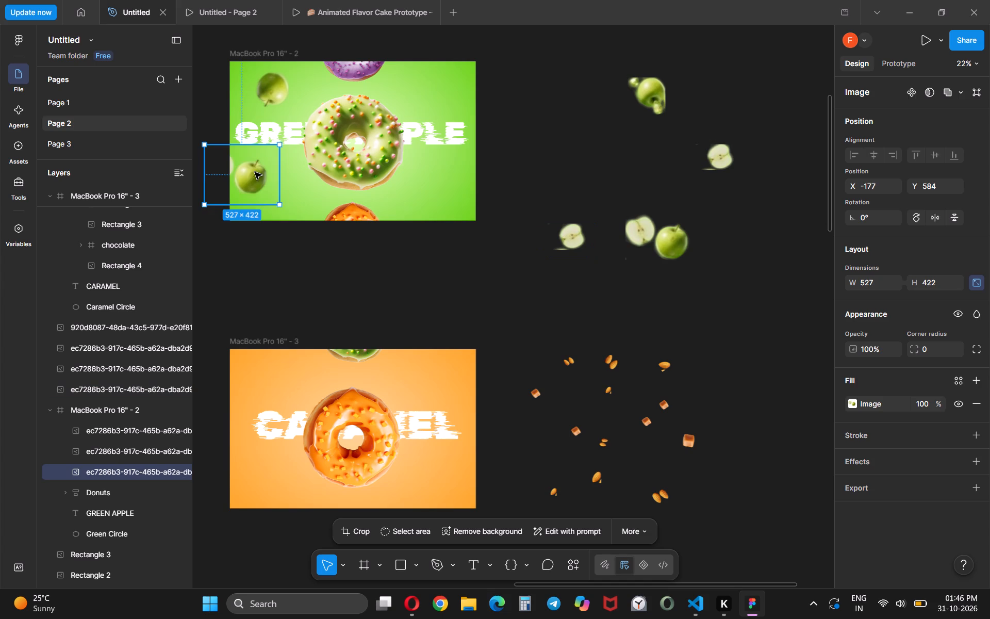
{"action": "left_click_drag", "start_coordinate": [255, 172], "coordinate": [572, 158]}
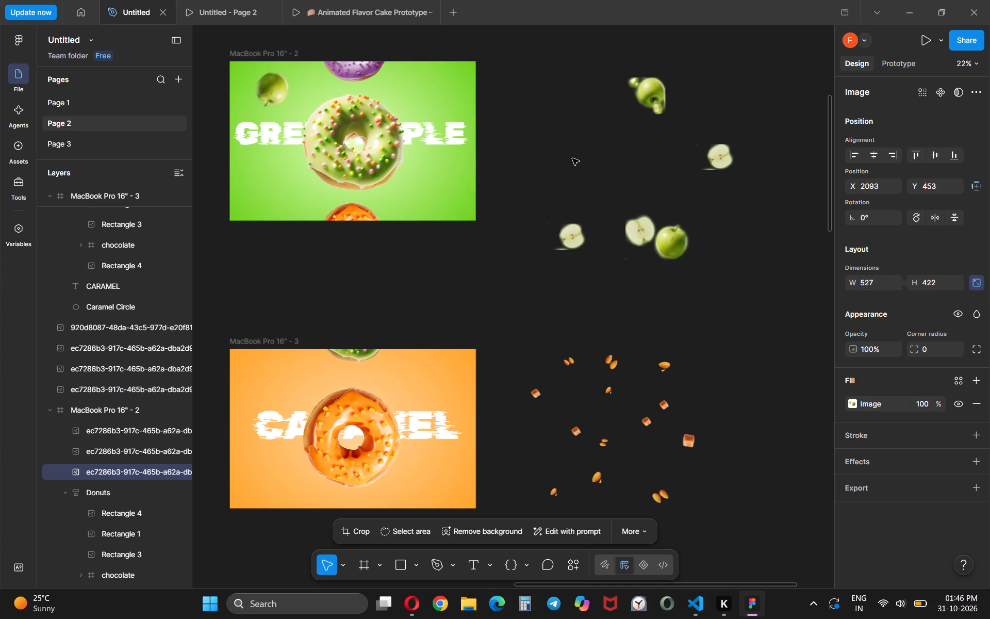
{"action": "left_click_drag", "start_coordinate": [572, 158], "coordinate": [550, 155]}
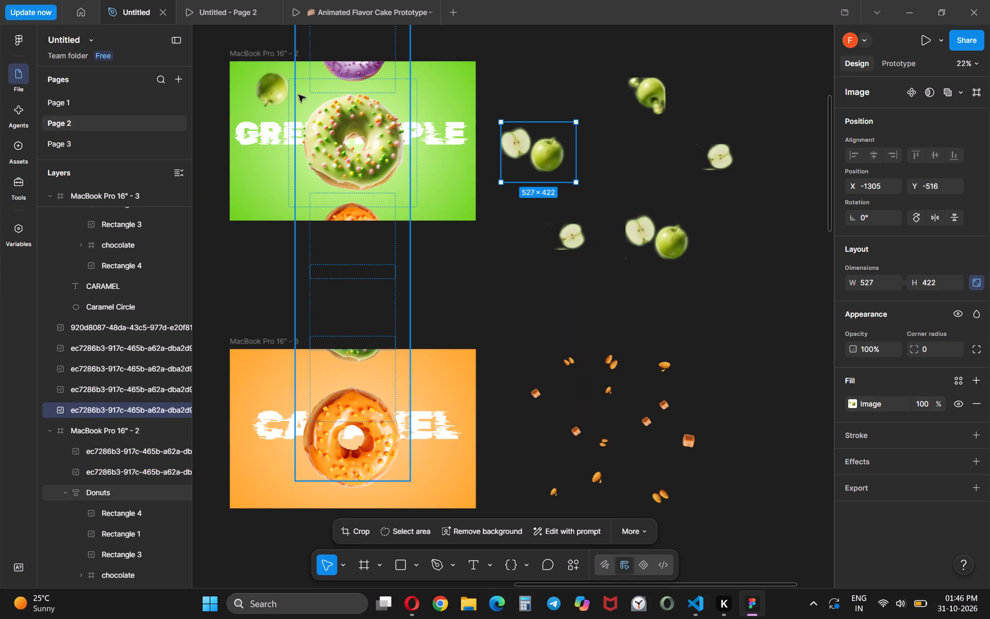
{"action": "left_click_drag", "start_coordinate": [269, 90], "coordinate": [554, 108]}
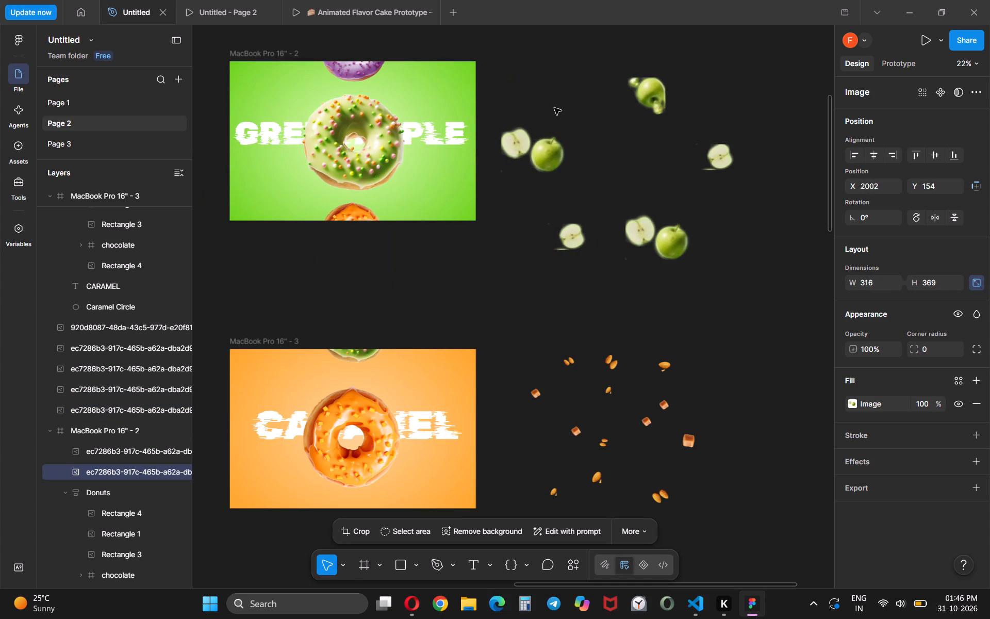
{"action": "left_click_drag", "start_coordinate": [554, 108], "coordinate": [579, 118]}
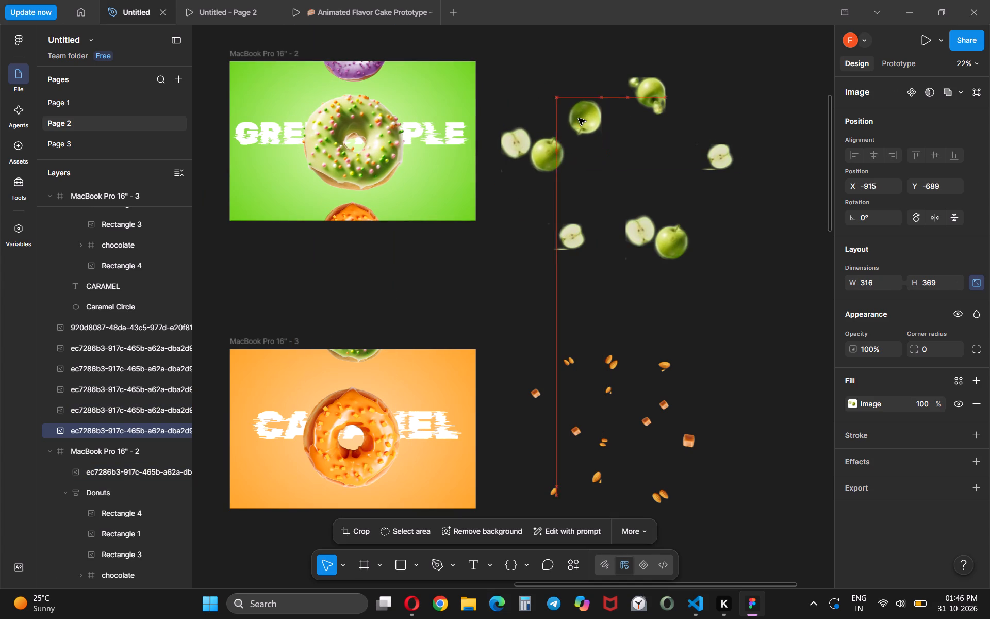
{"action": "left_click_drag", "start_coordinate": [579, 118], "coordinate": [579, 108]}
Shrink the slice-and-apple image nearest the green frame to 420 × 336, and the single slice below it to 253 × 134 at X -959, Y 242.
{"action": "left_click", "coordinate": [531, 151]}
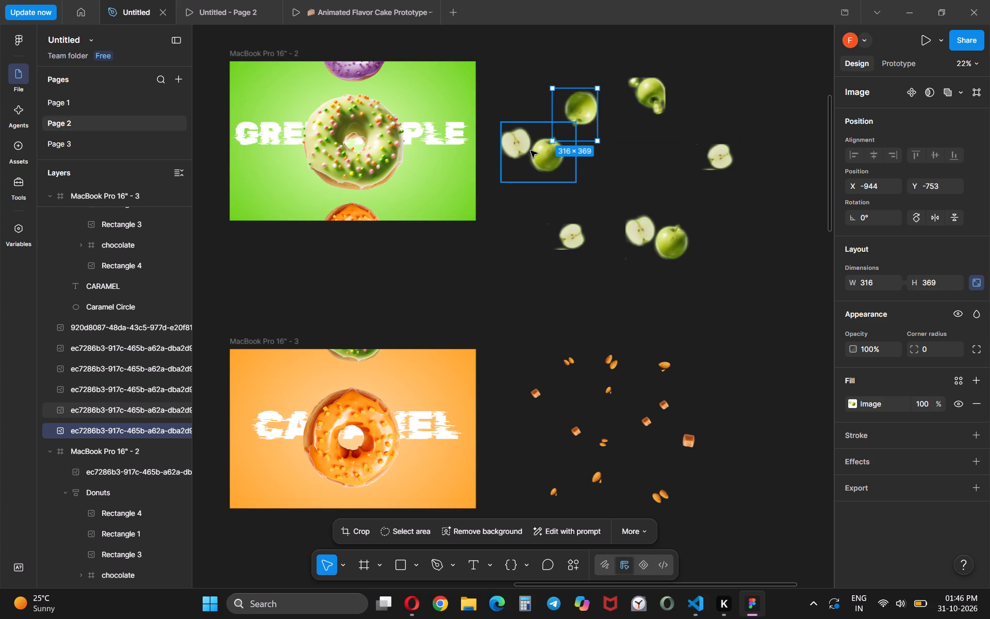
{"action": "left_click_drag", "start_coordinate": [576, 185], "coordinate": [560, 173]}
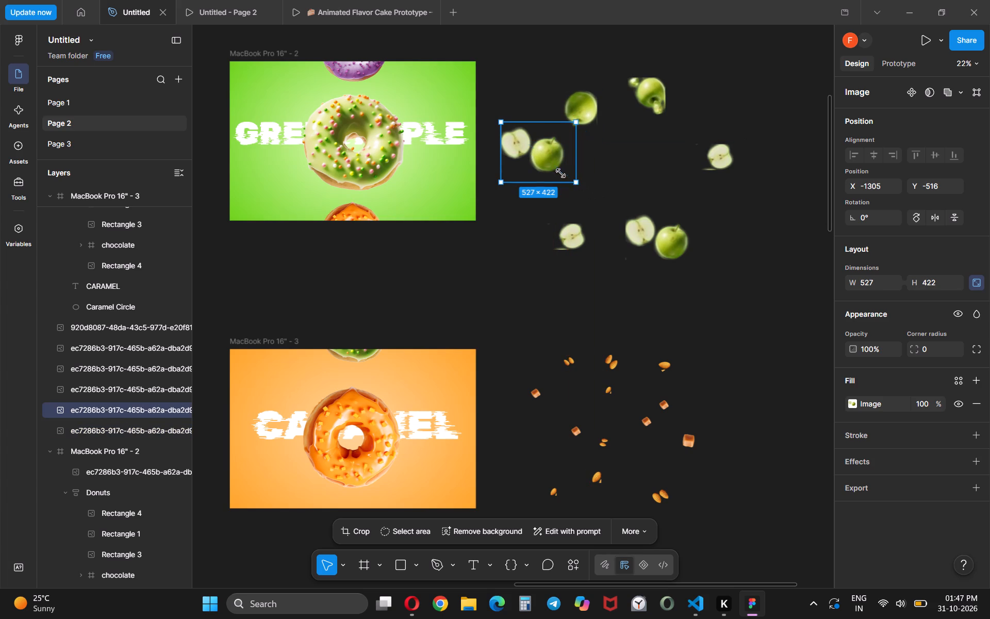
{"action": "left_click_drag", "start_coordinate": [560, 173], "coordinate": [530, 150]}
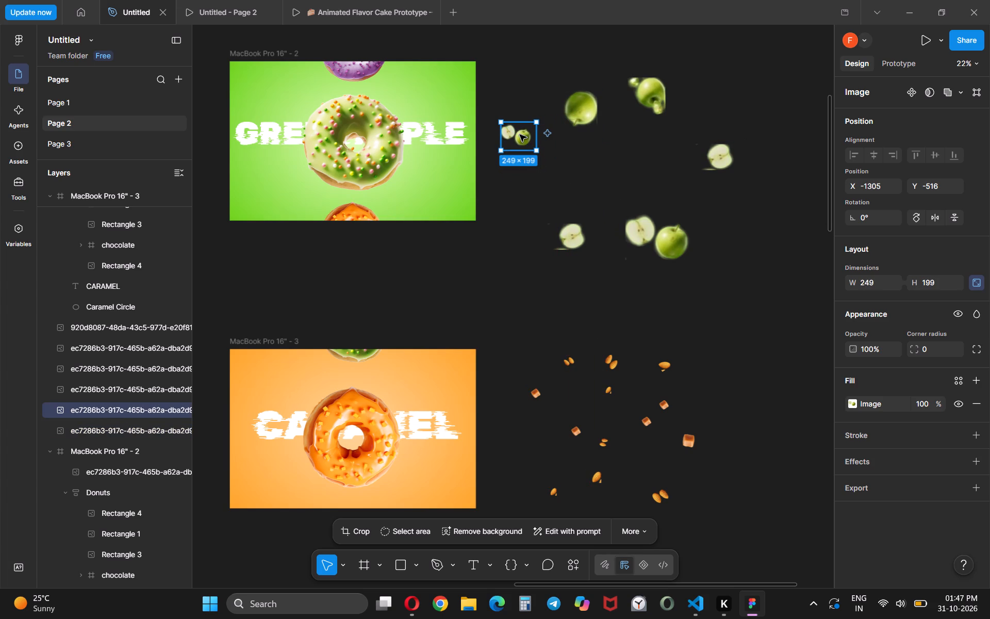
{"action": "left_click_drag", "start_coordinate": [538, 153], "coordinate": [546, 170]}
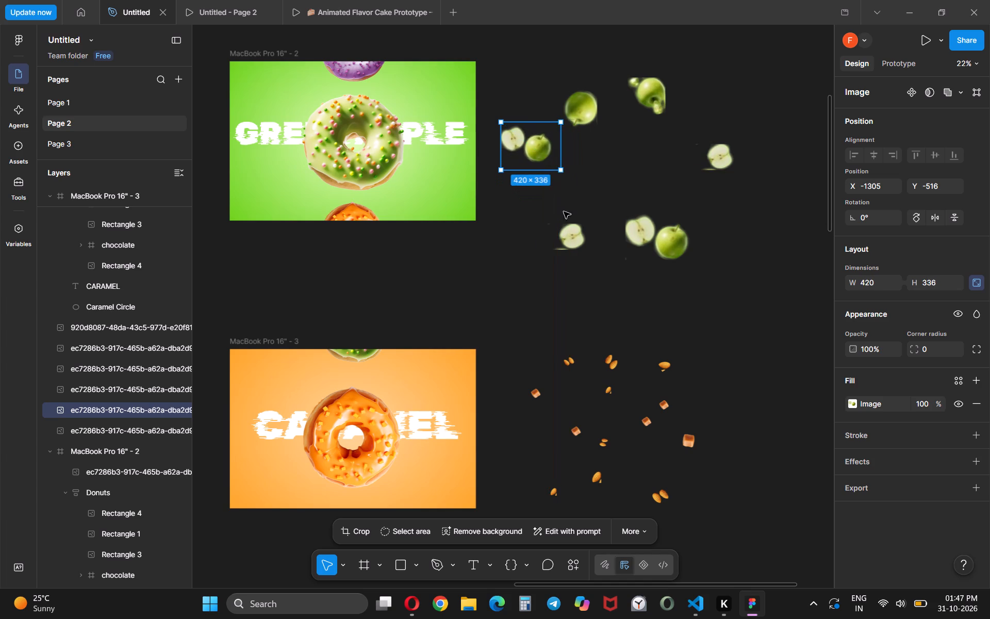
{"action": "left_click", "coordinate": [569, 231]}
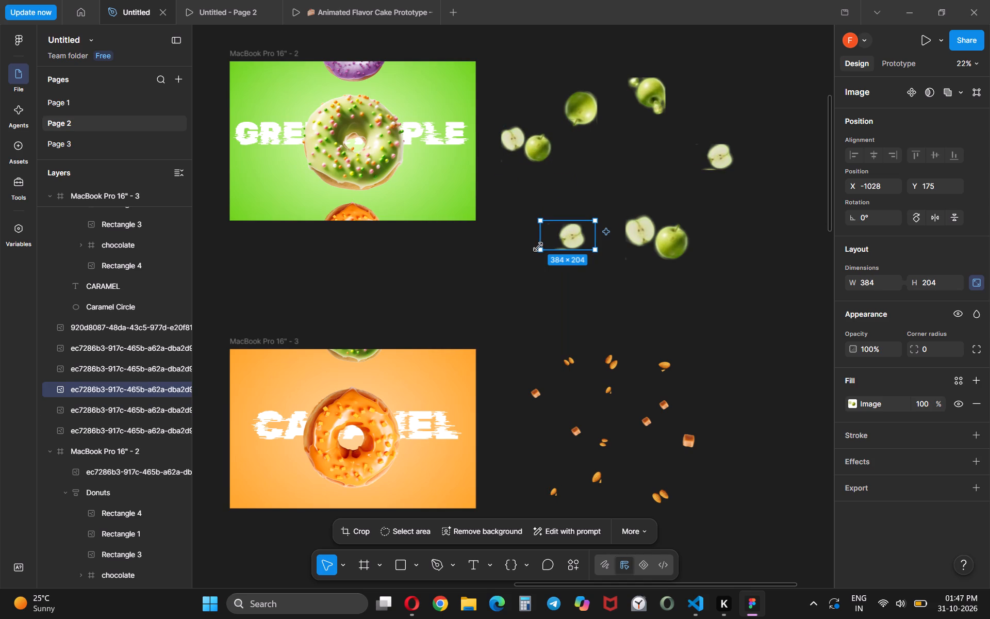
{"action": "left_click_drag", "start_coordinate": [540, 249], "coordinate": [568, 246]}
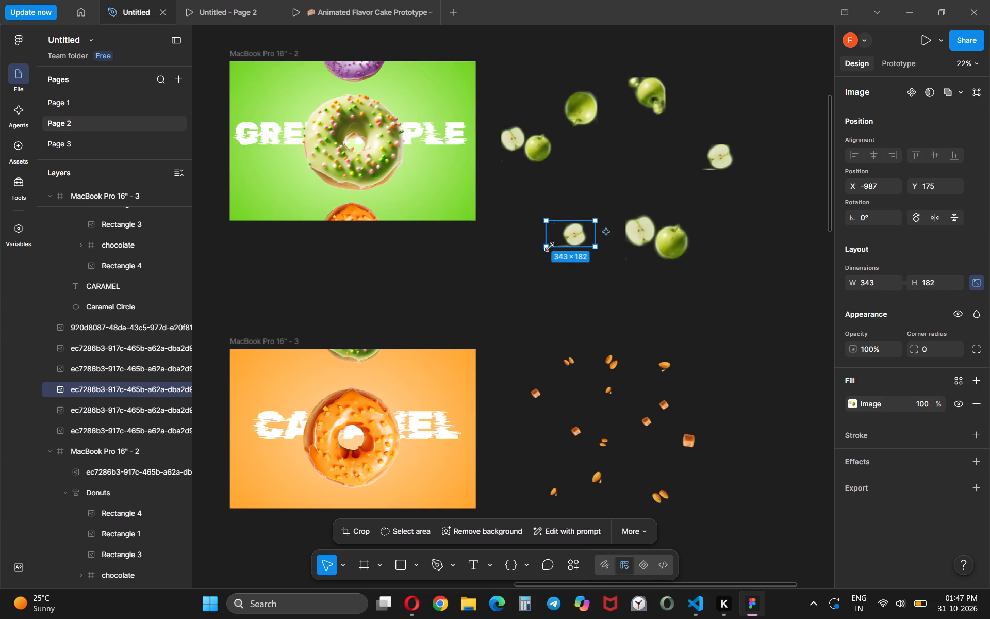
{"action": "left_click_drag", "start_coordinate": [547, 247], "coordinate": [567, 237]}
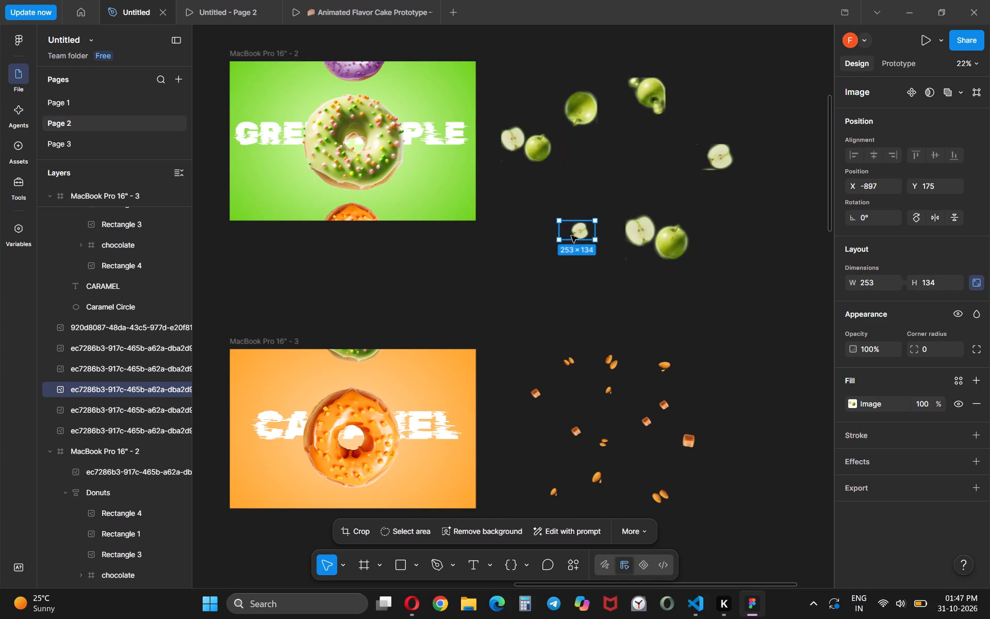
{"action": "left_click_drag", "start_coordinate": [580, 232], "coordinate": [570, 241]}
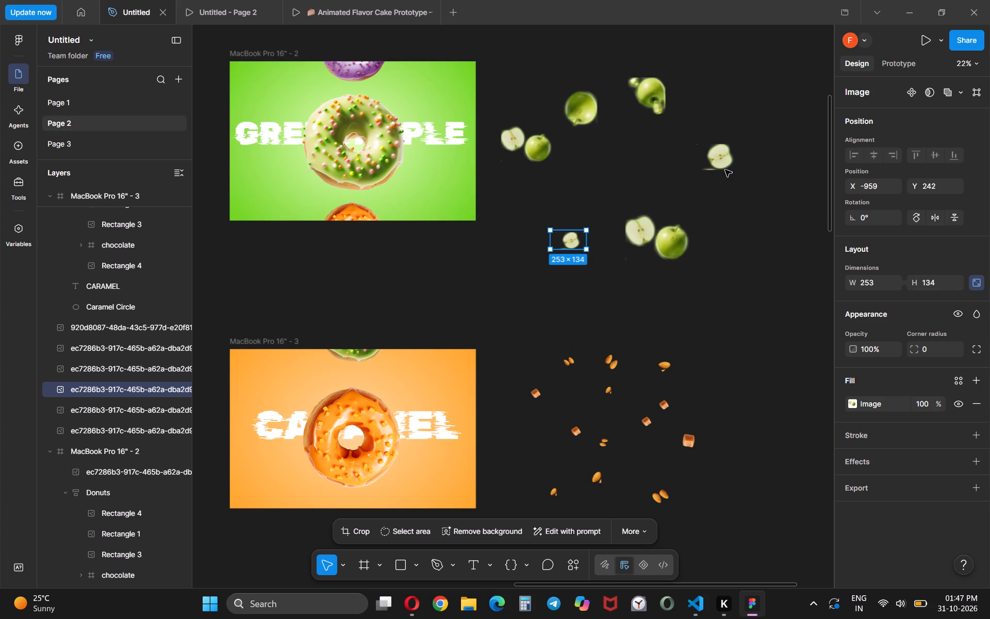
Shrink the single apple slice farthest from the green frame to 264 × 140 and the 316 × 369 apple to 141 × 165.
{"action": "left_click", "coordinate": [720, 156]}
{"action": "left_click_drag", "start_coordinate": [742, 171], "coordinate": [730, 166]}
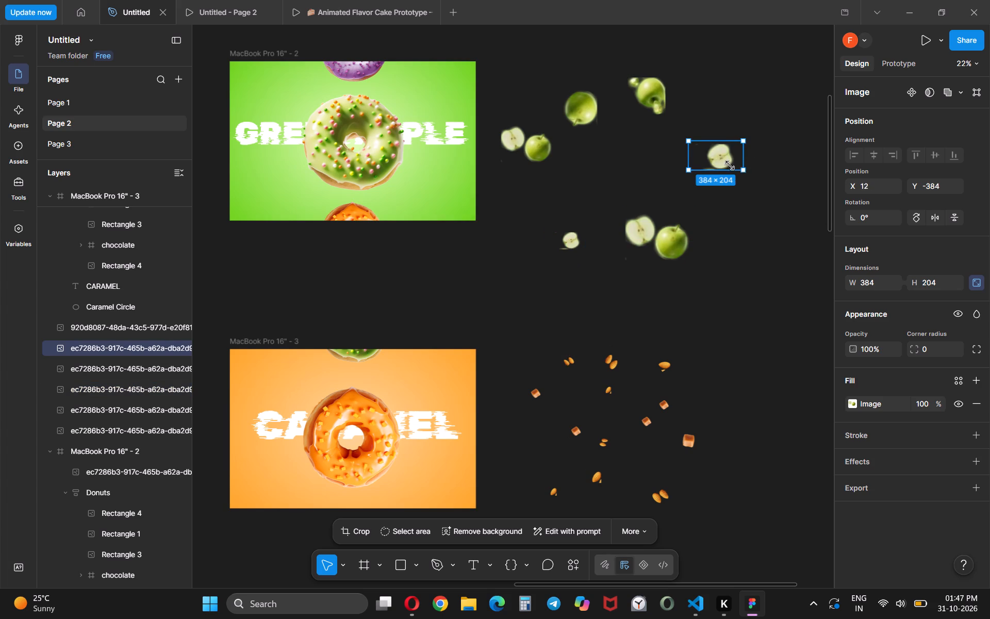
{"action": "left_click_drag", "start_coordinate": [730, 166], "coordinate": [722, 160]}
{"action": "left_click", "coordinate": [584, 110]}
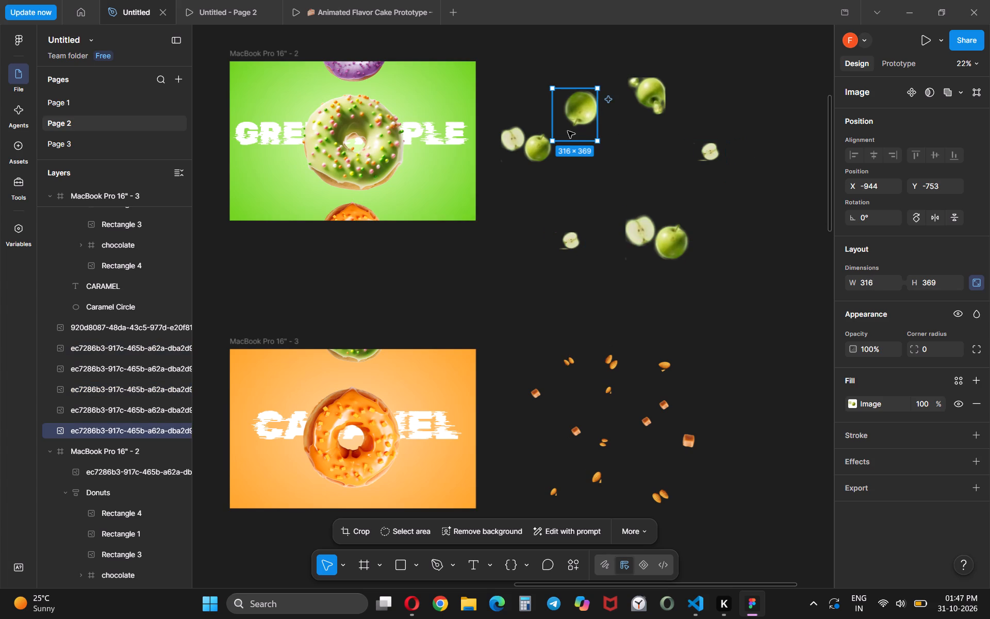
{"action": "left_click_drag", "start_coordinate": [551, 141], "coordinate": [586, 111]}
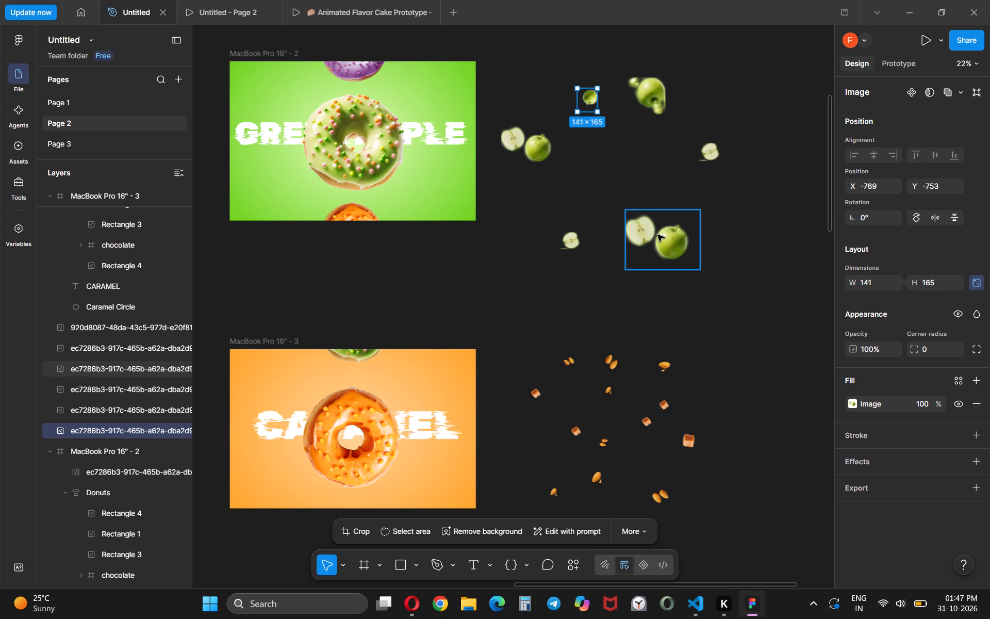
Rearrange the six apple pieces into a loose ring, with the 420 × 336 slice-and-apple image at X -1169, Y -236 and the 265 × 280 apple lower down.
{"action": "left_click_drag", "start_coordinate": [657, 235], "coordinate": [592, 121]}
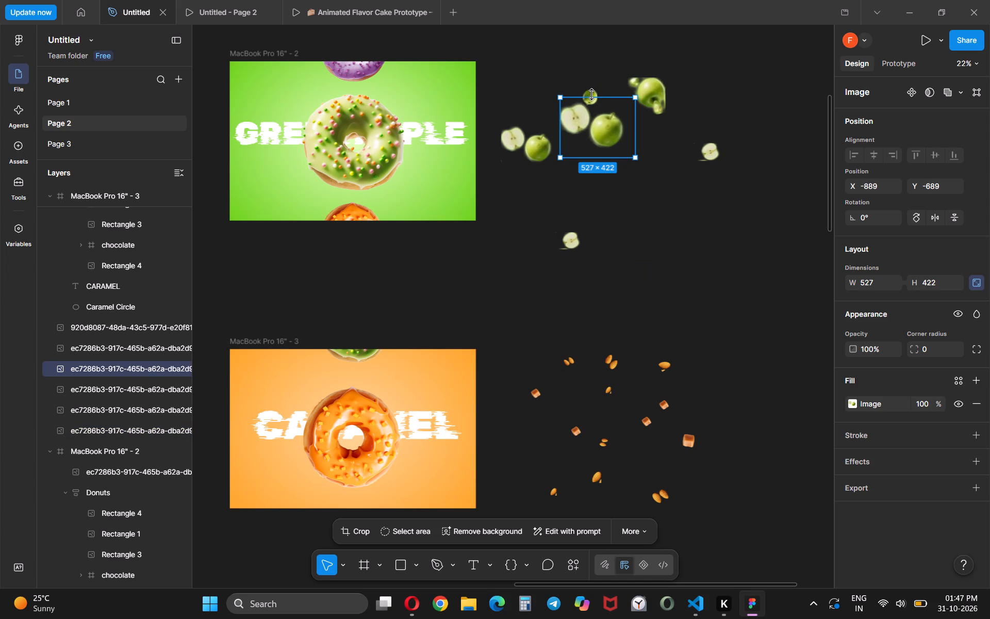
{"action": "left_click_drag", "start_coordinate": [592, 89], "coordinate": [693, 208]}
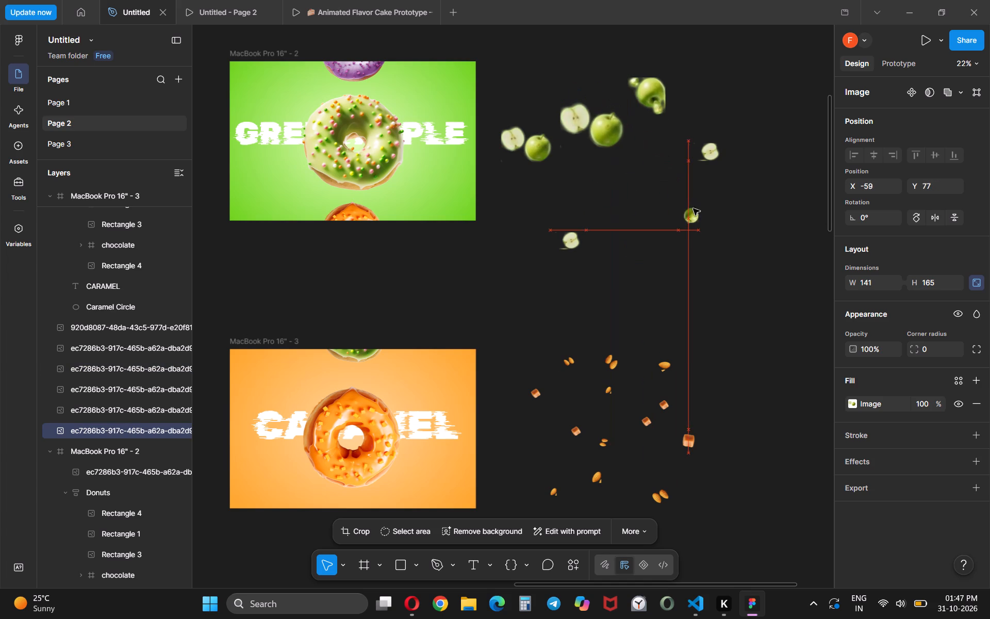
{"action": "left_click_drag", "start_coordinate": [693, 208], "coordinate": [690, 213]}
{"action": "left_click_drag", "start_coordinate": [661, 90], "coordinate": [584, 186]}
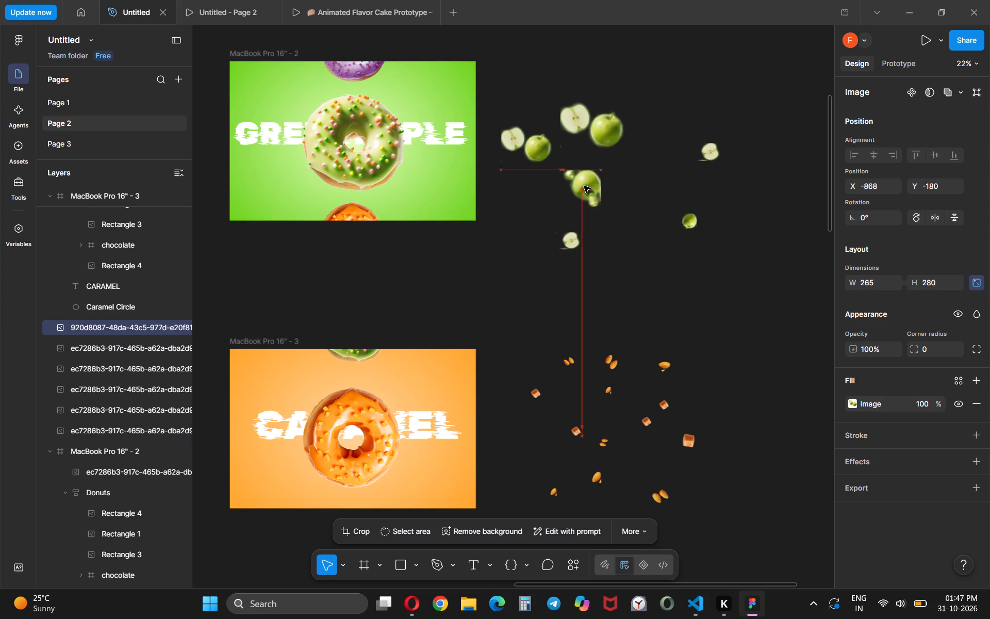
{"action": "left_click_drag", "start_coordinate": [584, 186], "coordinate": [709, 183]}
{"action": "left_click_drag", "start_coordinate": [709, 149], "coordinate": [691, 141]}
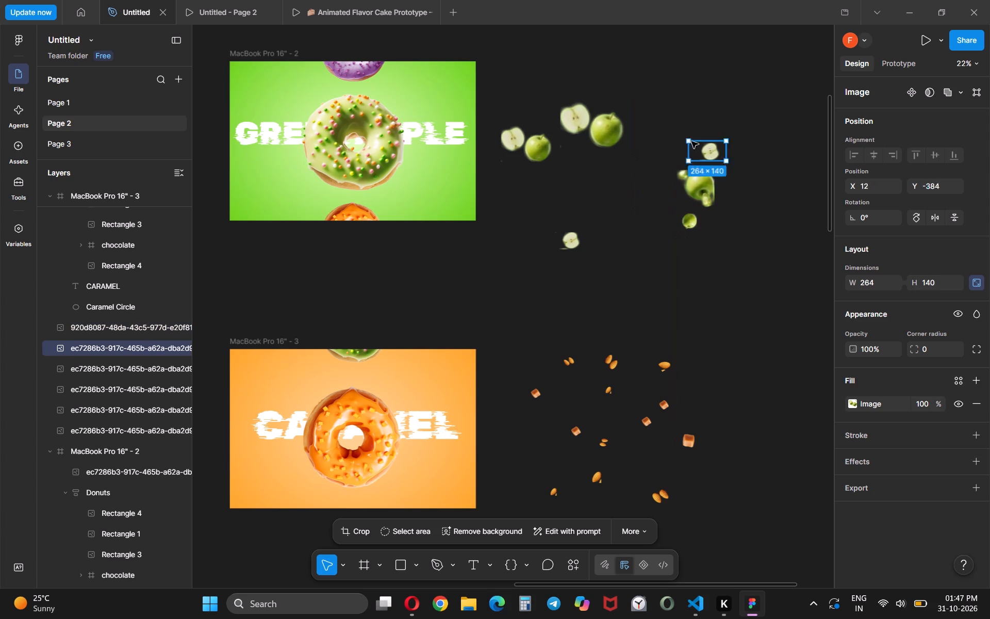
{"action": "left_click_drag", "start_coordinate": [691, 141], "coordinate": [659, 129]}
{"action": "left_click", "coordinate": [593, 116]}
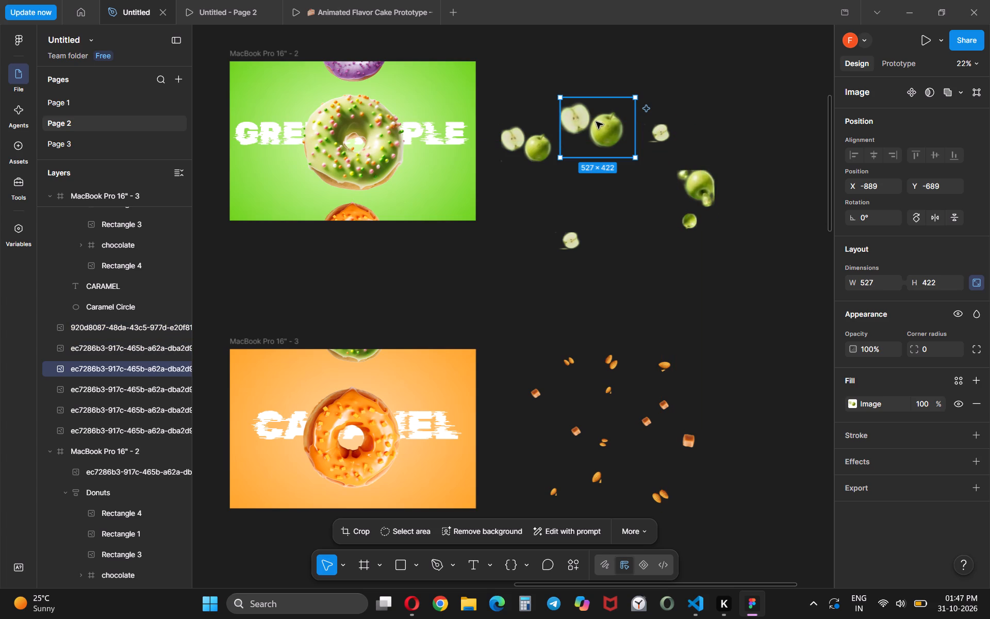
{"action": "left_click_drag", "start_coordinate": [528, 149], "coordinate": [548, 188]}
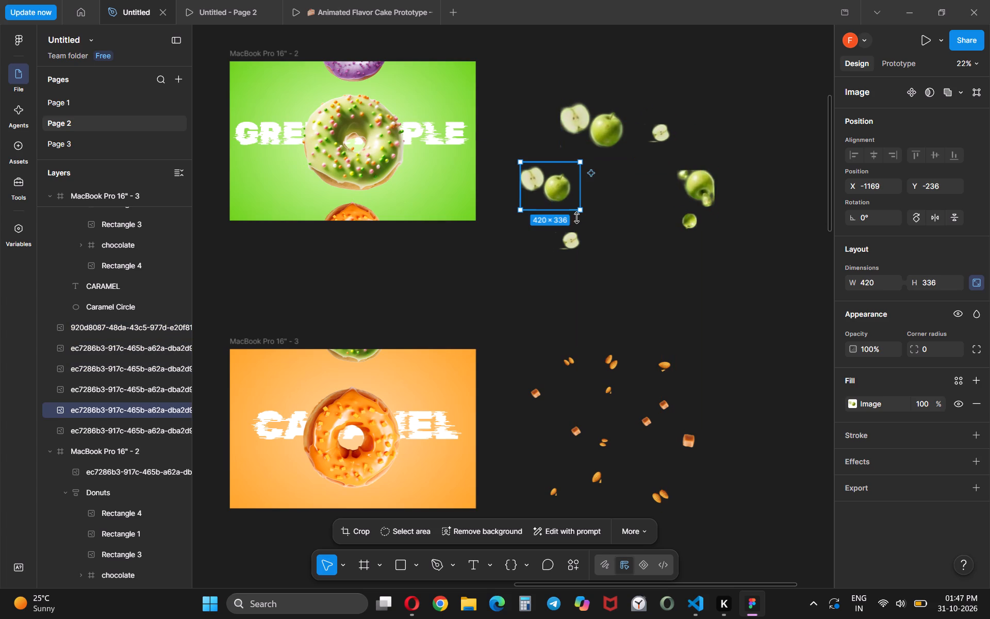
{"action": "left_click_drag", "start_coordinate": [575, 241], "coordinate": [602, 249]}
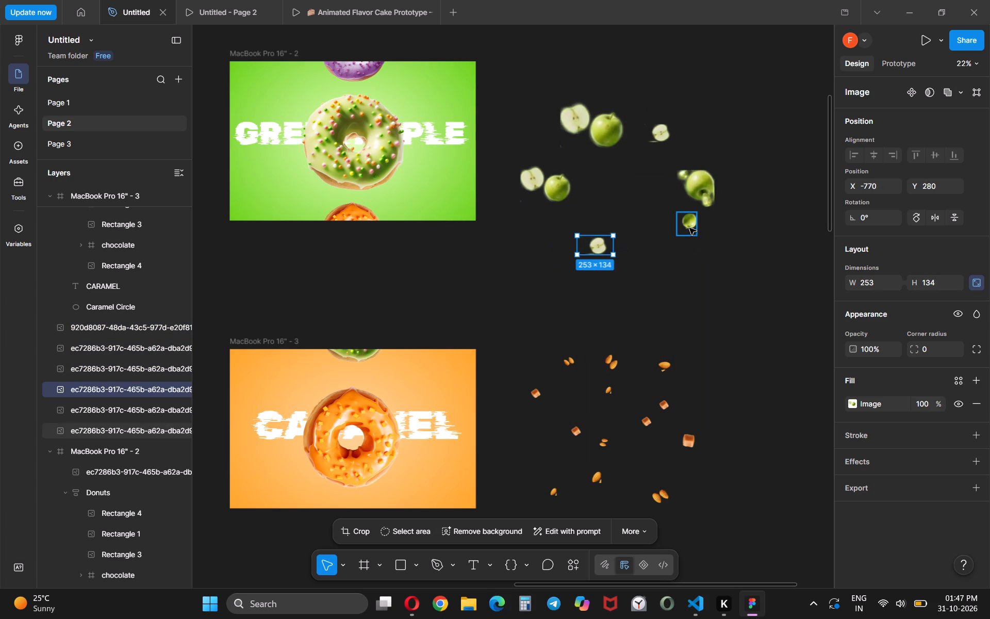
{"action": "left_click_drag", "start_coordinate": [696, 188], "coordinate": [650, 243]}
{"action": "left_click_drag", "start_coordinate": [632, 266], "coordinate": [637, 259]}
Rebalance the apple ring, placing the 253 × 134 slice at X -131, Y -4 and the small 141 × 165 apple at X -849, Y 246.
{"action": "left_click_drag", "start_coordinate": [665, 127], "coordinate": [602, 152]}
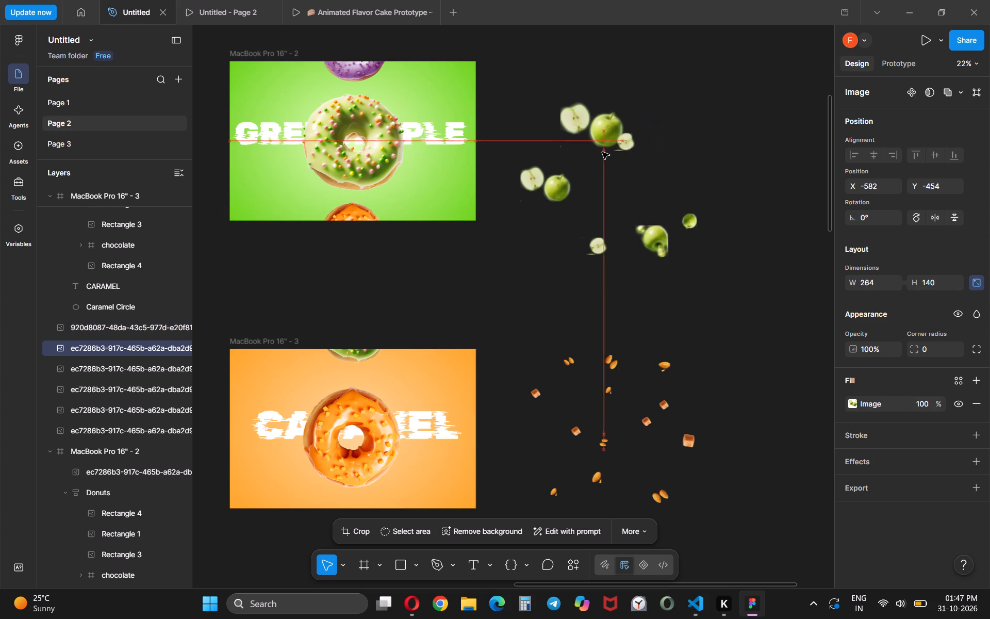
{"action": "left_click_drag", "start_coordinate": [602, 152], "coordinate": [596, 153]}
{"action": "left_click_drag", "start_coordinate": [598, 125], "coordinate": [654, 149]}
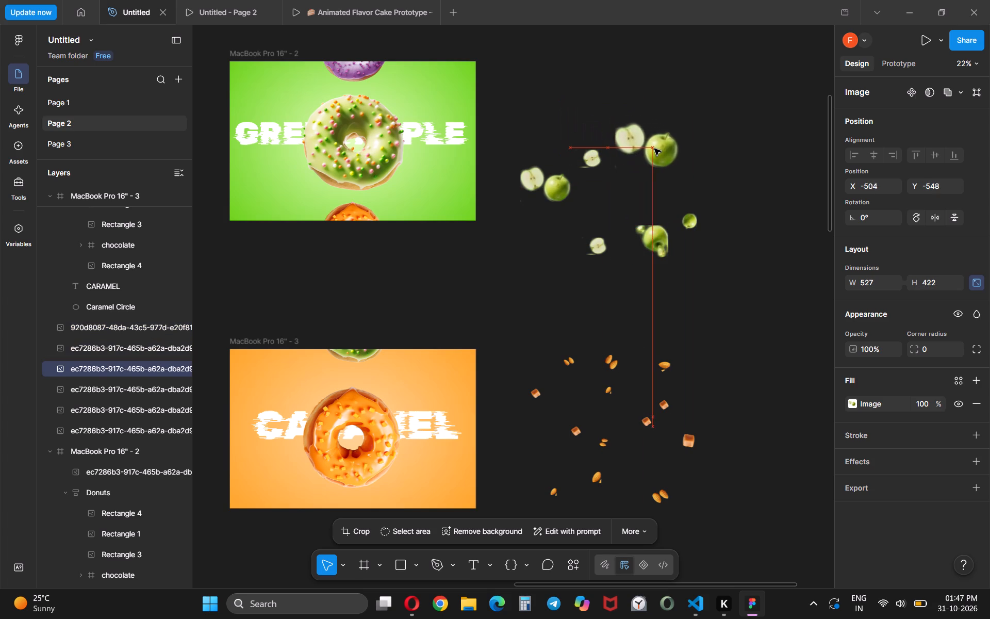
{"action": "left_click_drag", "start_coordinate": [654, 149], "coordinate": [658, 149]}
{"action": "left_click_drag", "start_coordinate": [590, 157], "coordinate": [566, 149]}
{"action": "left_click_drag", "start_coordinate": [591, 249], "coordinate": [598, 241]}
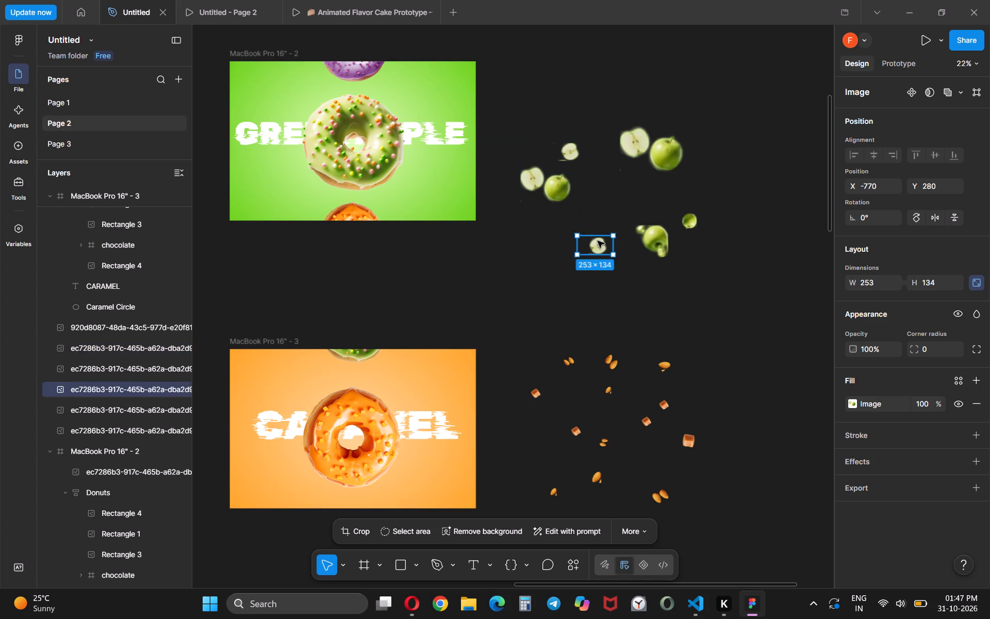
{"action": "left_click_drag", "start_coordinate": [598, 241], "coordinate": [685, 187]}
{"action": "left_click_drag", "start_coordinate": [686, 231], "coordinate": [591, 241]}
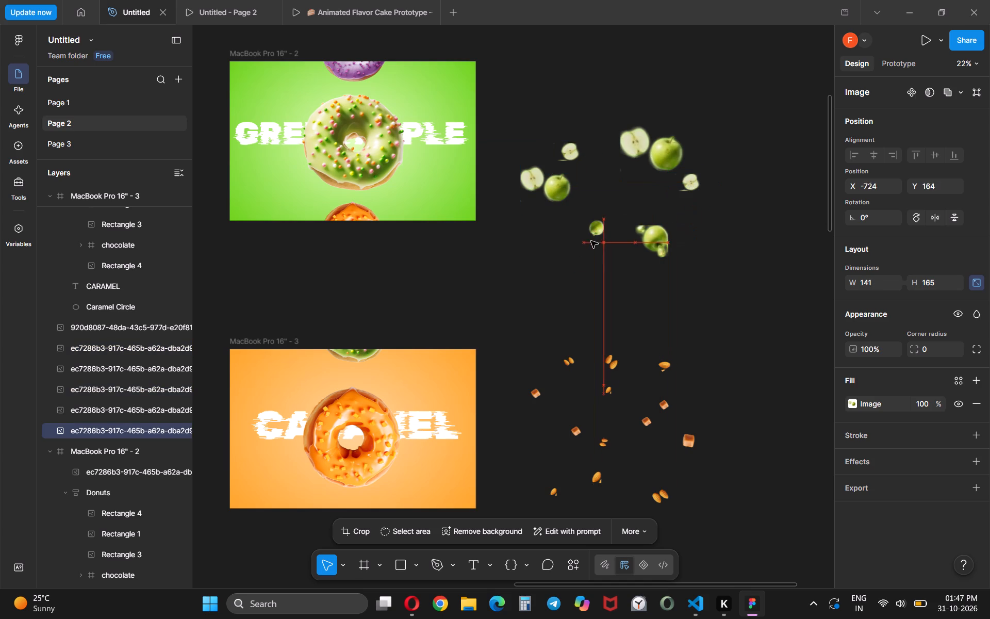
{"action": "left_click_drag", "start_coordinate": [591, 241], "coordinate": [574, 250]}
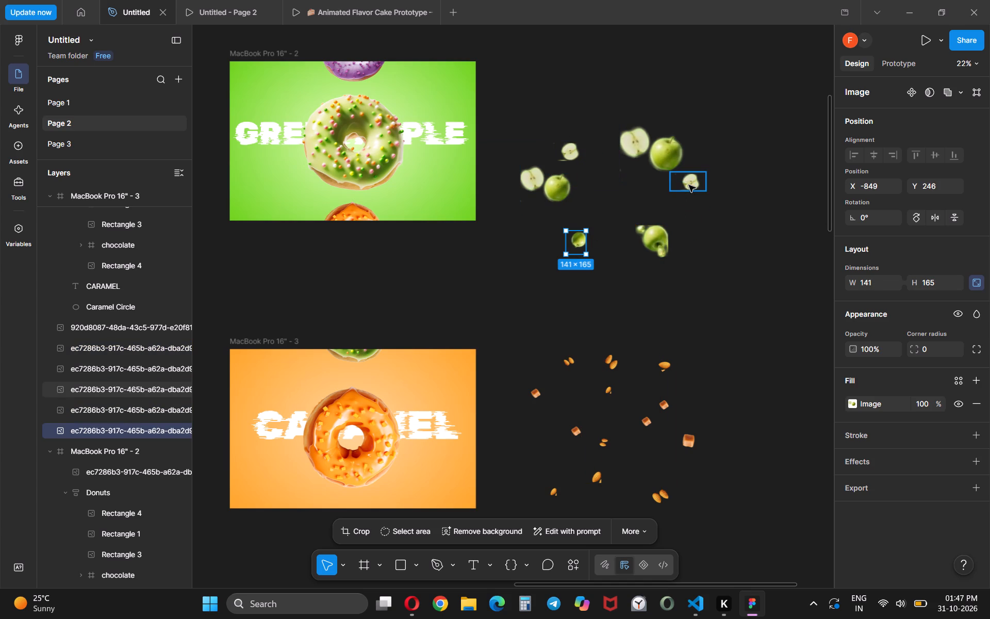
{"action": "left_click_drag", "start_coordinate": [689, 185], "coordinate": [688, 208]}
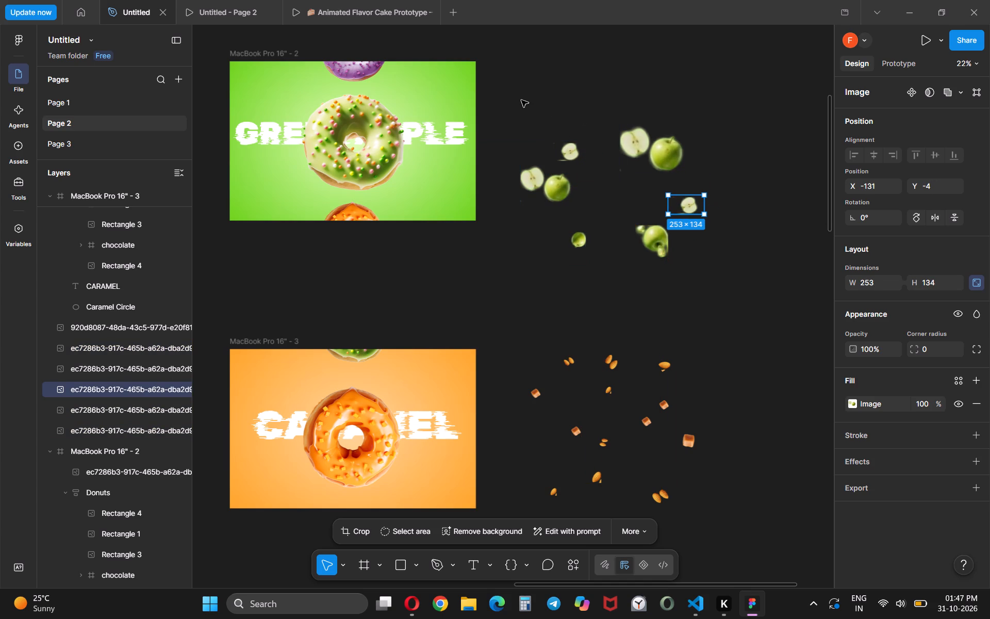
Group the six apple pieces beside MacBook Pro 16" - 2.
{"action": "left_click_drag", "start_coordinate": [510, 97], "coordinate": [720, 281]}
{"action": "right_click", "coordinate": [629, 198]}
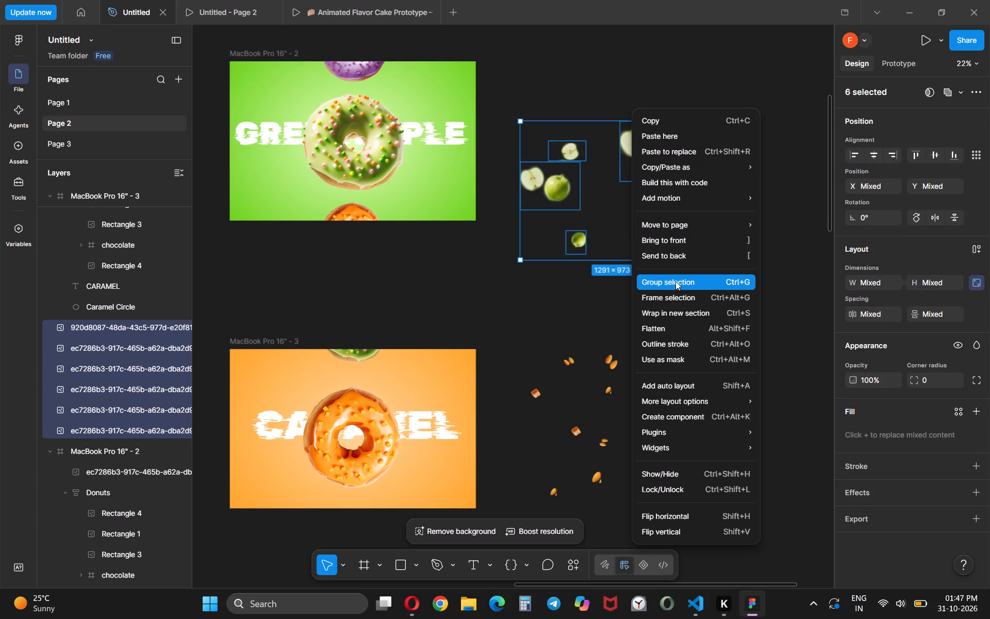
{"action": "left_click", "coordinate": [675, 281]}
Move the blueberry pieces in the right half of MacBook Pro 16" - 1 out to the empty canvas beside the frame.
{"action": "scroll", "coordinate": [704, 140], "scroll_direction": "up", "scroll_amount": 2}
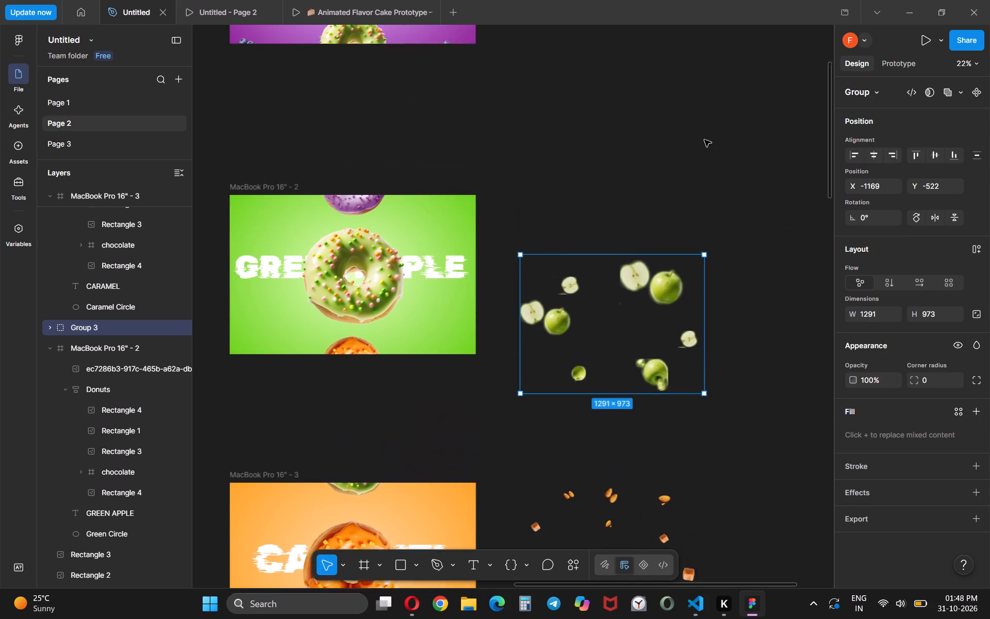
{"action": "scroll", "coordinate": [704, 140], "scroll_direction": "up", "scroll_amount": 3}
{"action": "scroll", "coordinate": [549, 133], "scroll_direction": "up", "scroll_amount": 1}
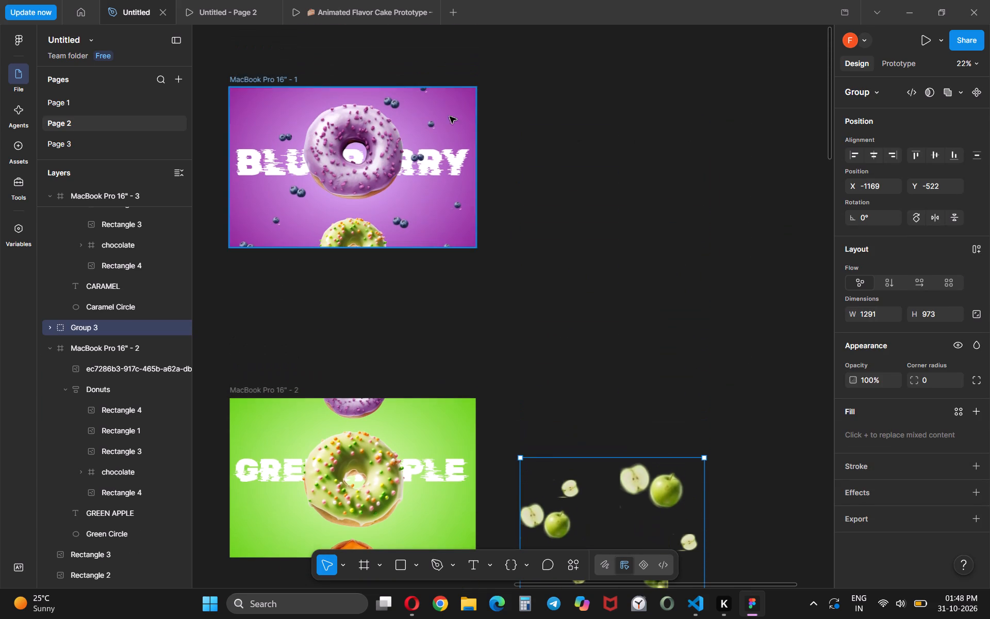
{"action": "left_click_drag", "start_coordinate": [424, 93], "coordinate": [595, 102]}
{"action": "left_click_drag", "start_coordinate": [390, 101], "coordinate": [577, 162]}
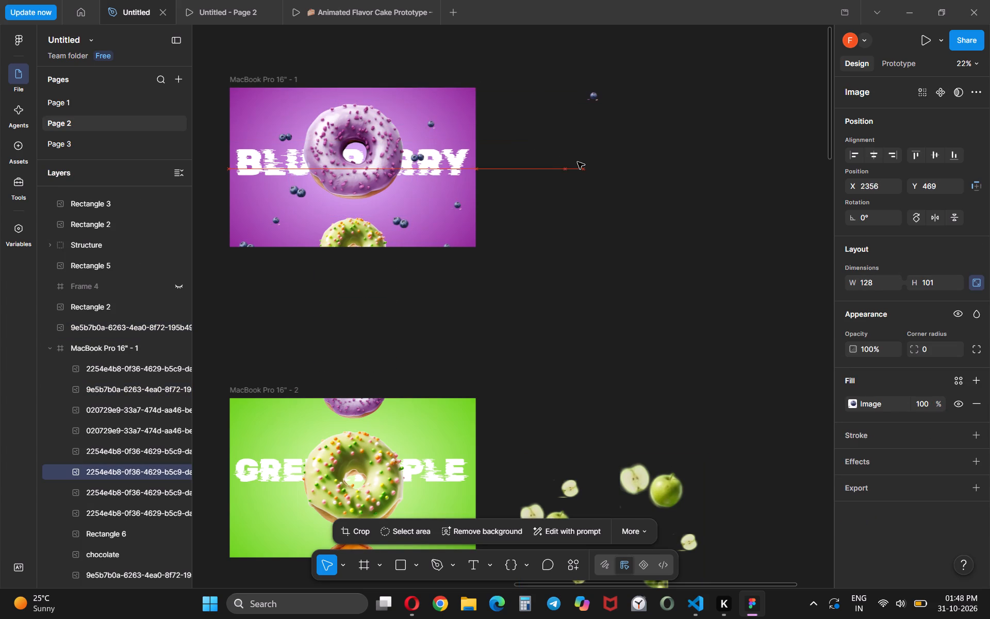
{"action": "left_click_drag", "start_coordinate": [577, 162], "coordinate": [576, 155]}
{"action": "left_click_drag", "start_coordinate": [435, 127], "coordinate": [441, 123]}
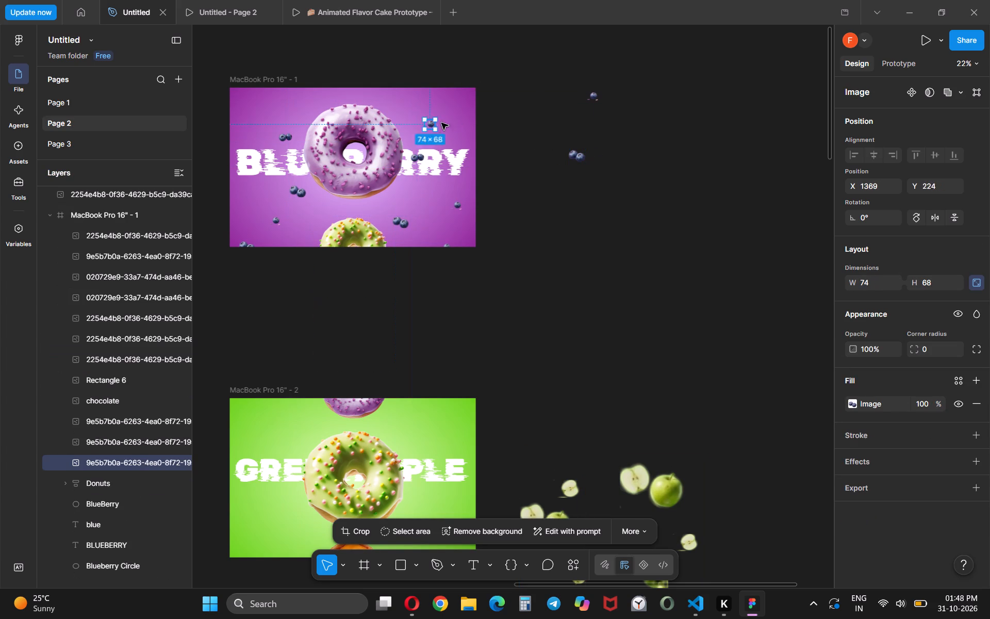
{"action": "left_click_drag", "start_coordinate": [441, 123], "coordinate": [621, 141]}
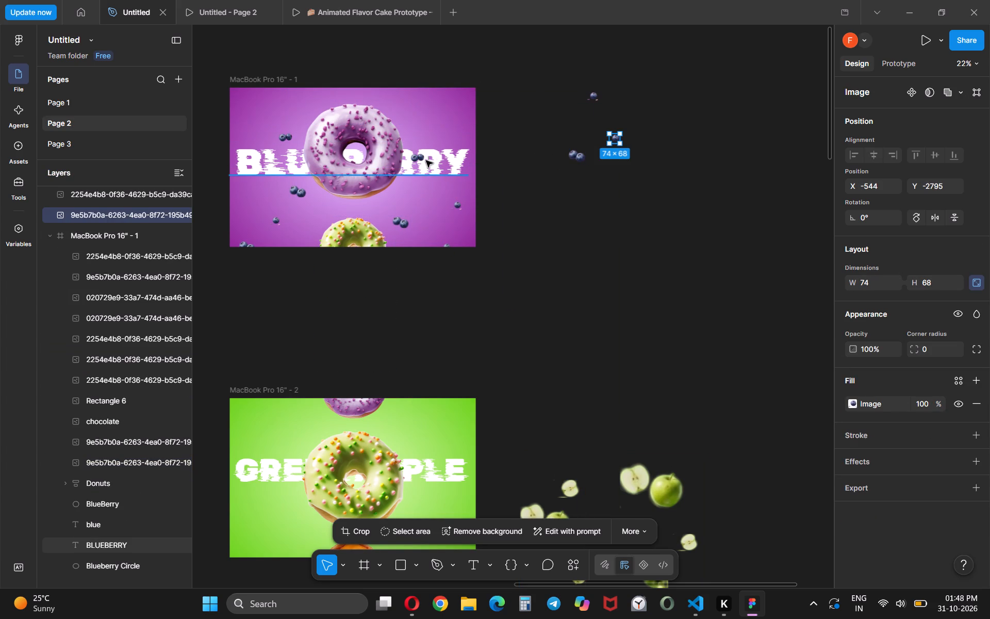
{"action": "left_click_drag", "start_coordinate": [419, 158], "coordinate": [610, 184]}
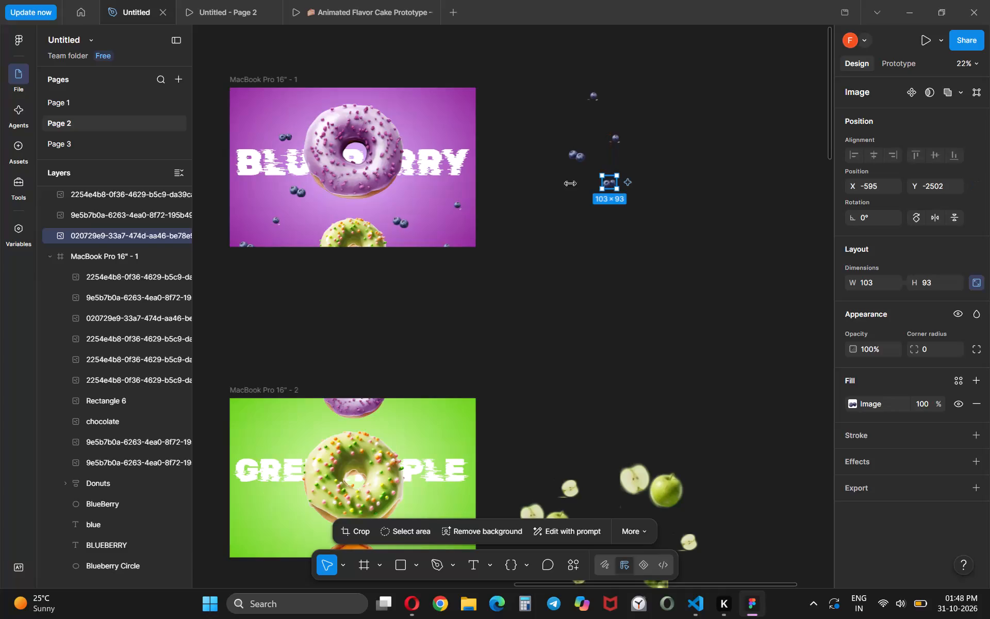
{"action": "left_click_drag", "start_coordinate": [460, 207], "coordinate": [629, 228]}
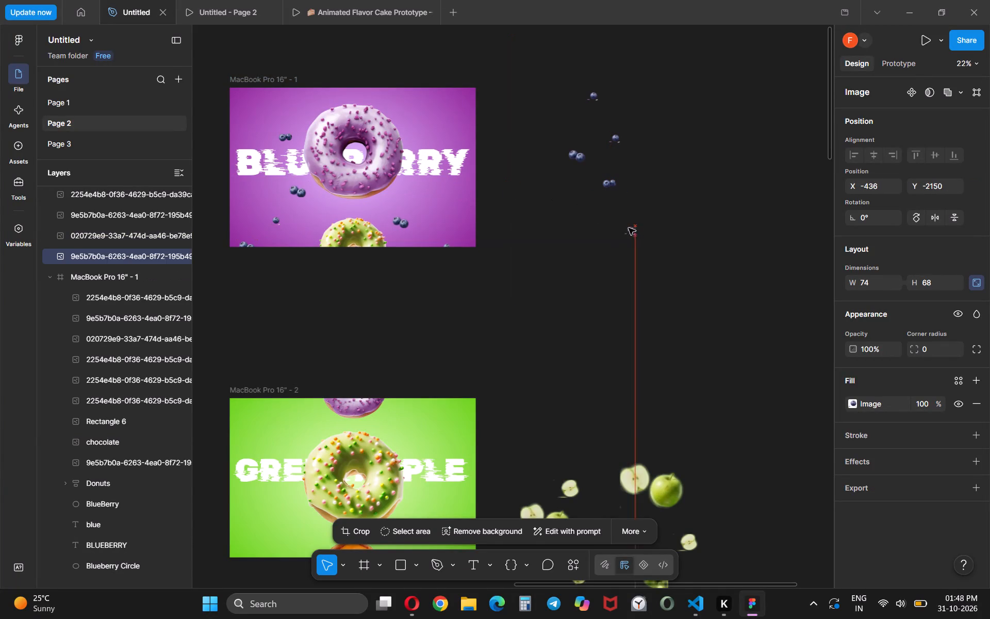
{"action": "left_click_drag", "start_coordinate": [629, 228], "coordinate": [626, 227]}
{"action": "left_click_drag", "start_coordinate": [399, 224], "coordinate": [559, 226]}
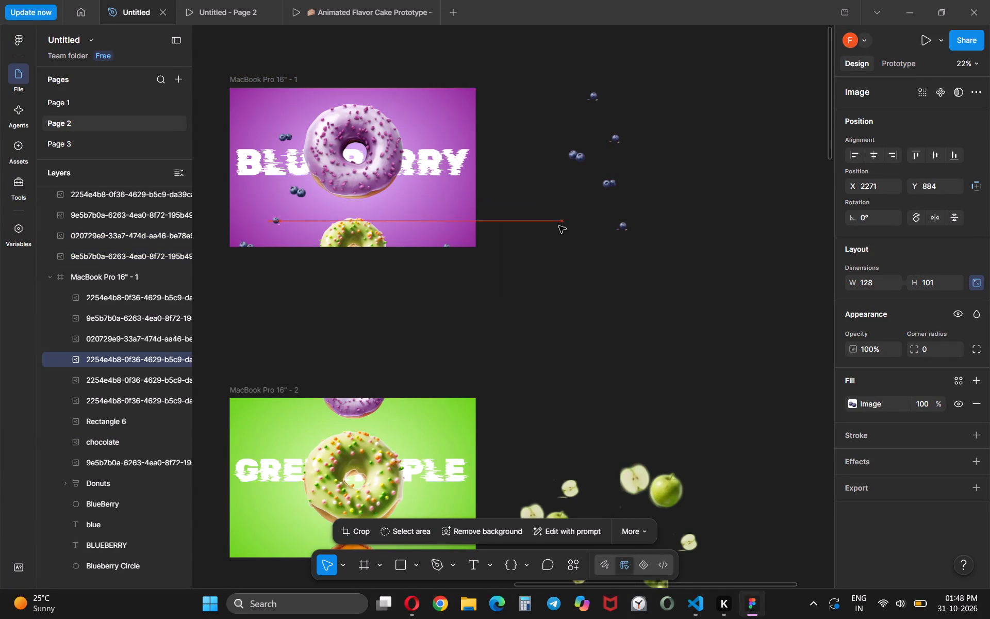
{"action": "left_click_drag", "start_coordinate": [559, 226], "coordinate": [559, 227]}
{"action": "left_click_drag", "start_coordinate": [447, 247], "coordinate": [536, 256]}
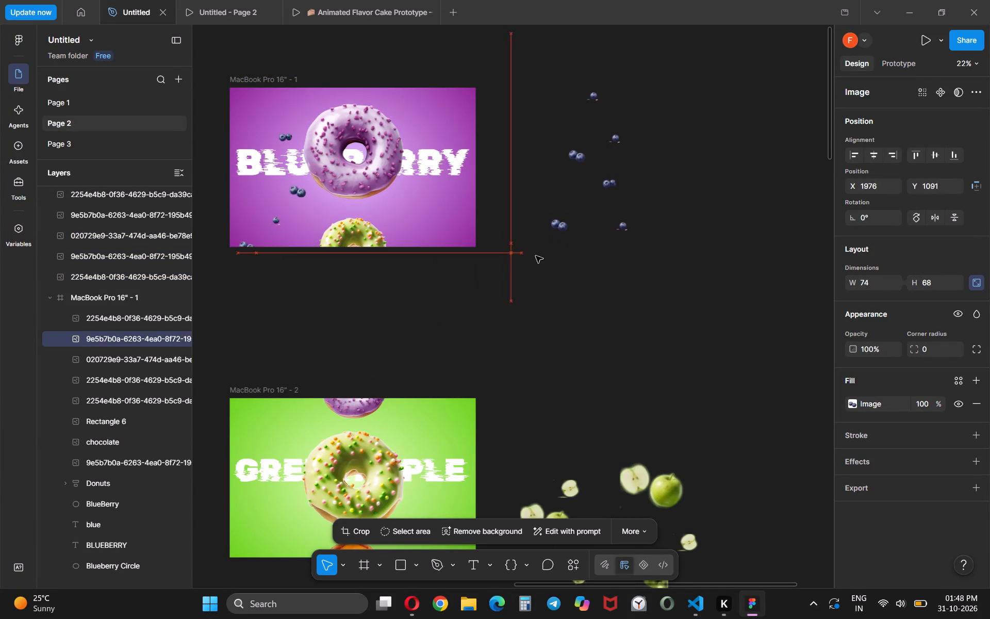
{"action": "left_click_drag", "start_coordinate": [536, 256], "coordinate": [540, 259]}
Move the five blueberry pieces in the left half of the purple frame out beside the others, with the 103 × 93 pair at X -1102, Y -2939.
{"action": "left_click_drag", "start_coordinate": [246, 245], "coordinate": [315, 220]}
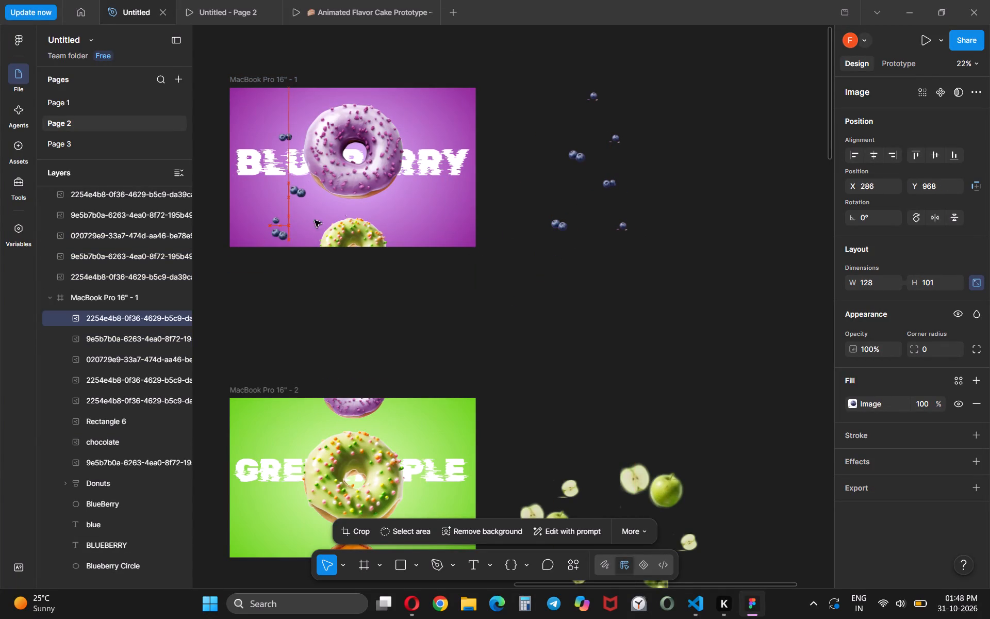
{"action": "left_click_drag", "start_coordinate": [315, 220], "coordinate": [532, 207]}
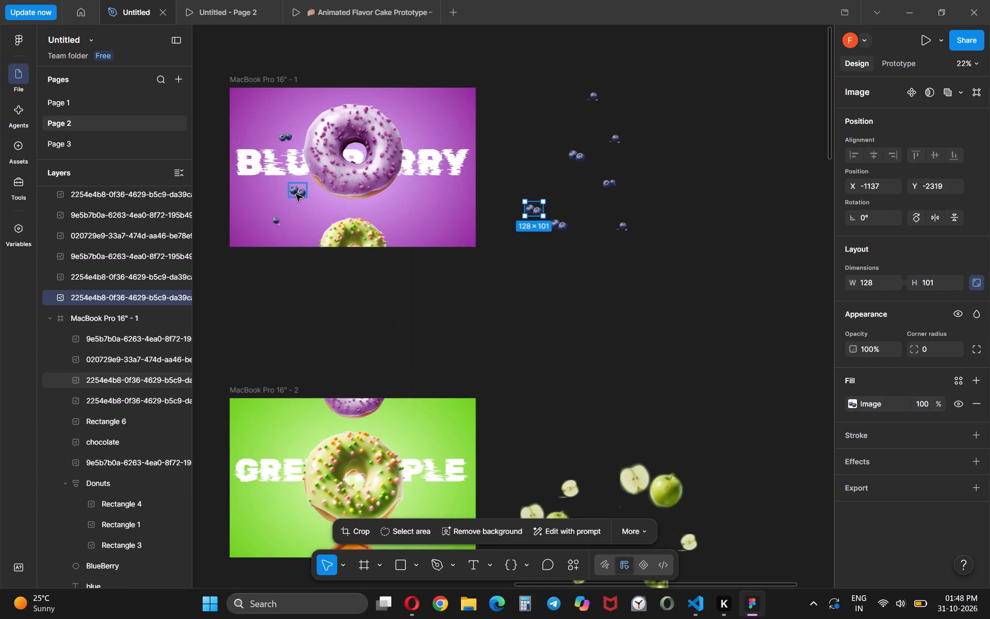
{"action": "left_click_drag", "start_coordinate": [296, 194], "coordinate": [557, 199]}
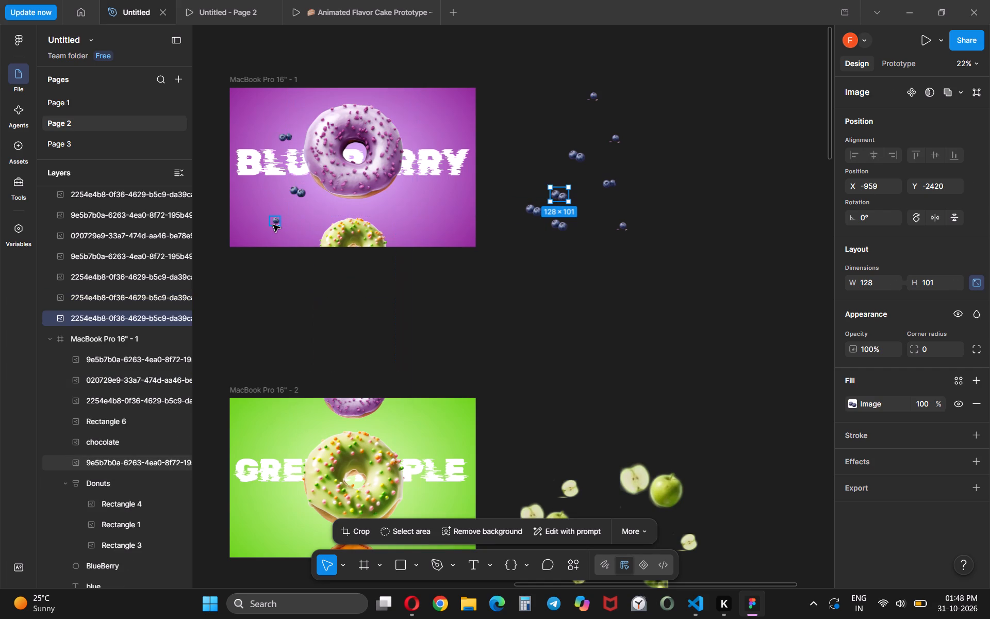
{"action": "left_click_drag", "start_coordinate": [275, 222], "coordinate": [525, 173]}
{"action": "left_click_drag", "start_coordinate": [299, 192], "coordinate": [356, 168]}
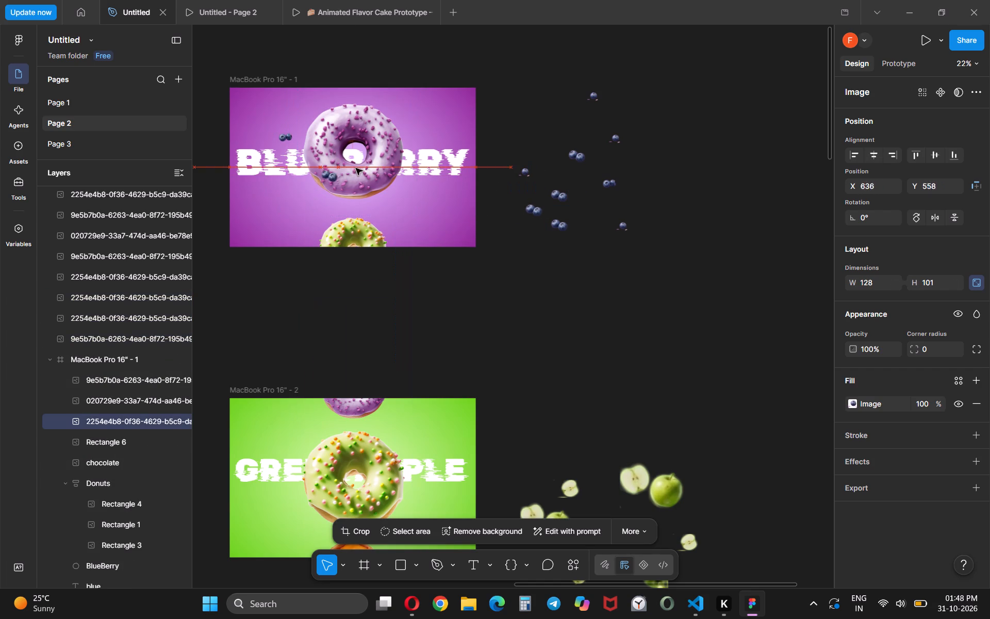
{"action": "left_click_drag", "start_coordinate": [356, 168], "coordinate": [548, 149]}
{"action": "left_click_drag", "start_coordinate": [285, 140], "coordinate": [537, 124]}
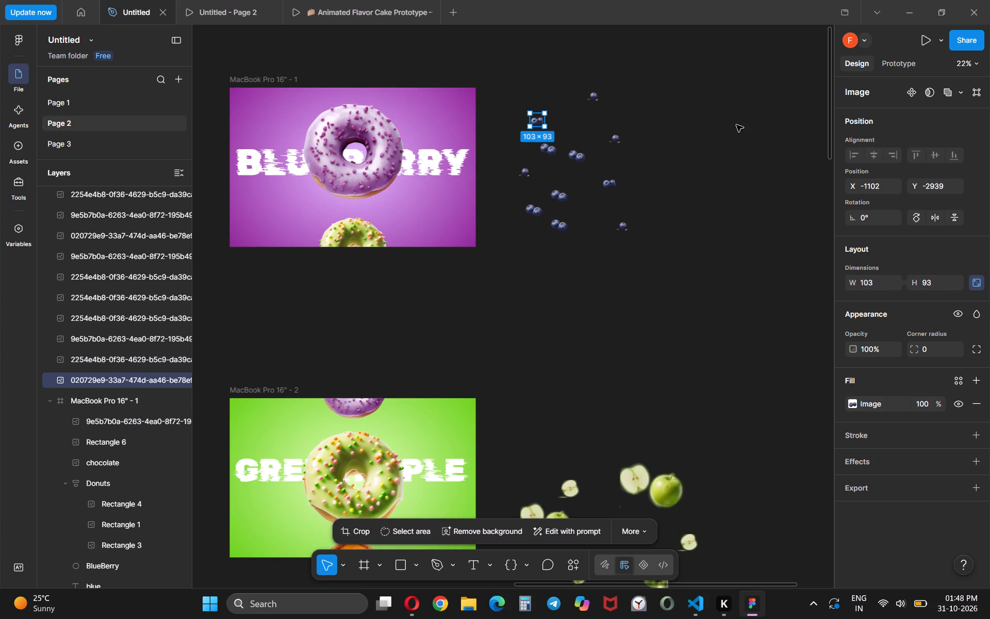
Spread two 74 × 68 single blueberries farther from the frame, at X 57, Y -3092 and X -321, Y -2846.
{"action": "left_click_drag", "start_coordinate": [621, 140], "coordinate": [708, 99]}
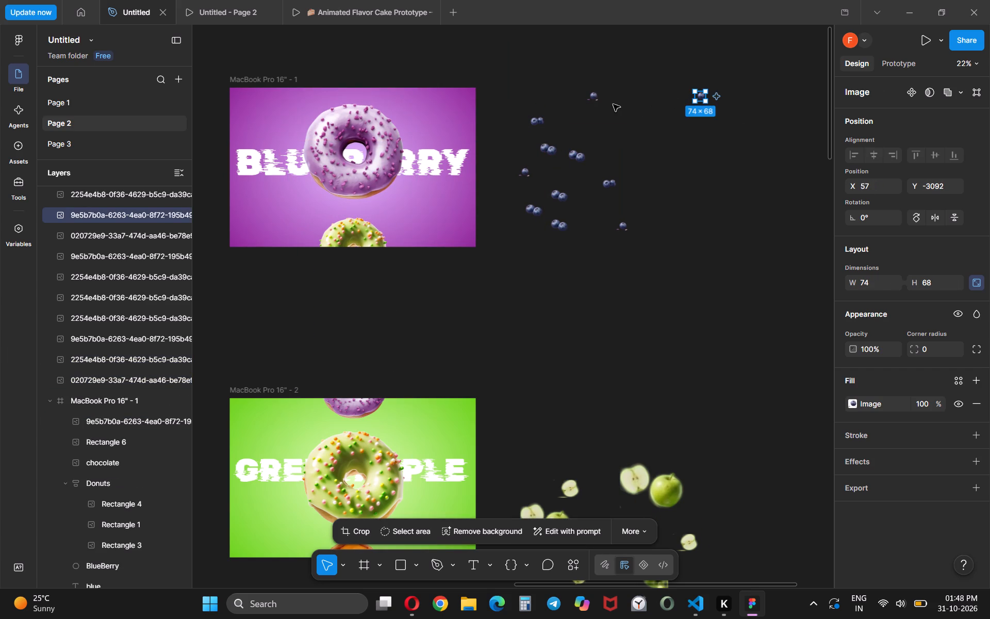
{"action": "left_click_drag", "start_coordinate": [598, 99], "coordinate": [653, 132]}
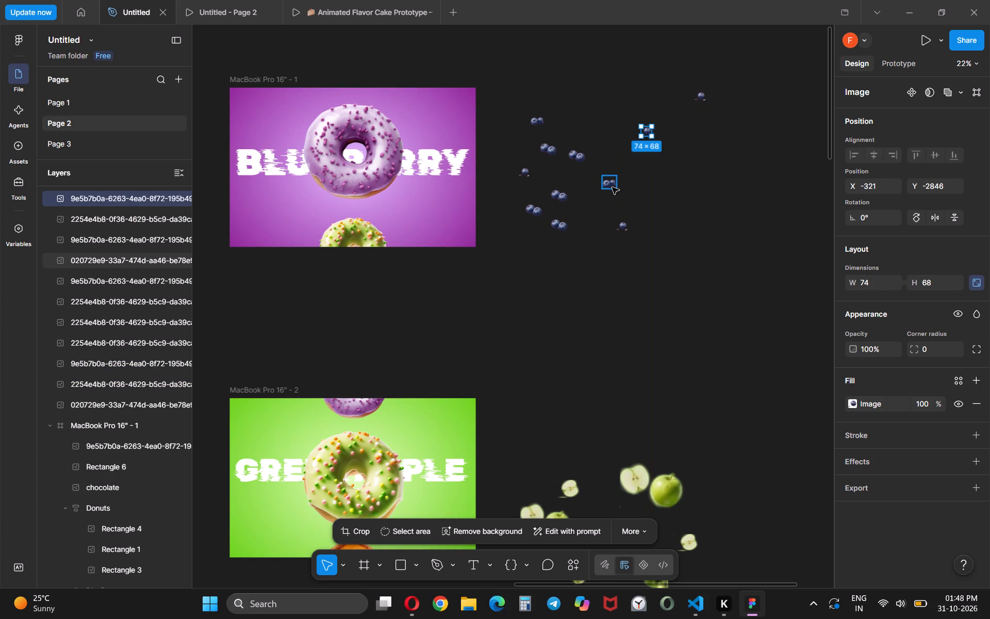
Enlarge the 103 × 93 blueberry pair nearest the cluster's middle to 147 × 131, rotate it to -29.64°, and place it at X -247, Y -2311.
{"action": "left_click", "coordinate": [612, 187]}
{"action": "left_click_drag", "start_coordinate": [617, 189], "coordinate": [619, 189]}
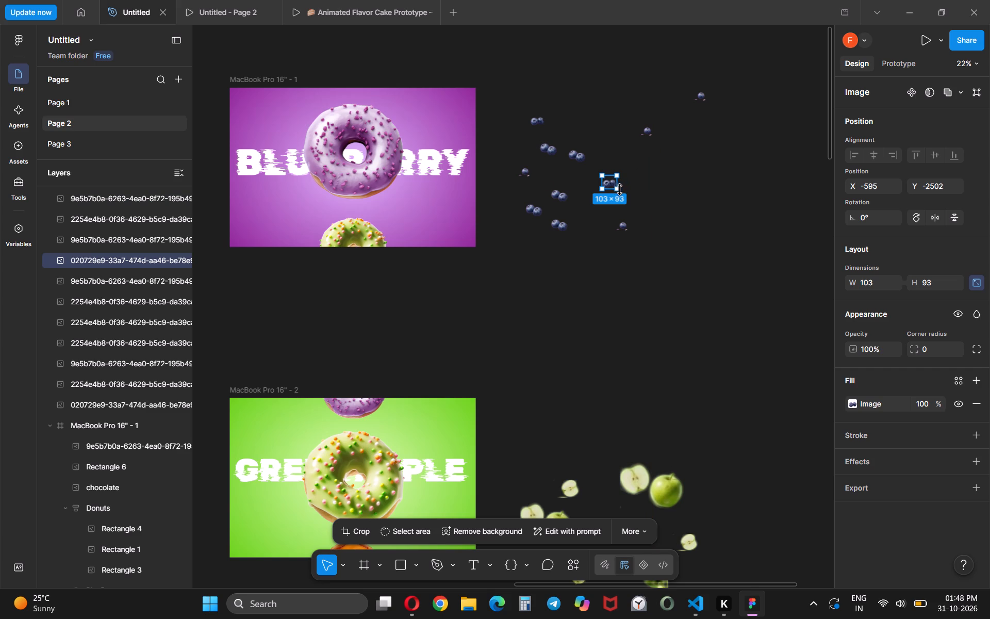
{"action": "left_click_drag", "start_coordinate": [619, 189], "coordinate": [619, 194]}
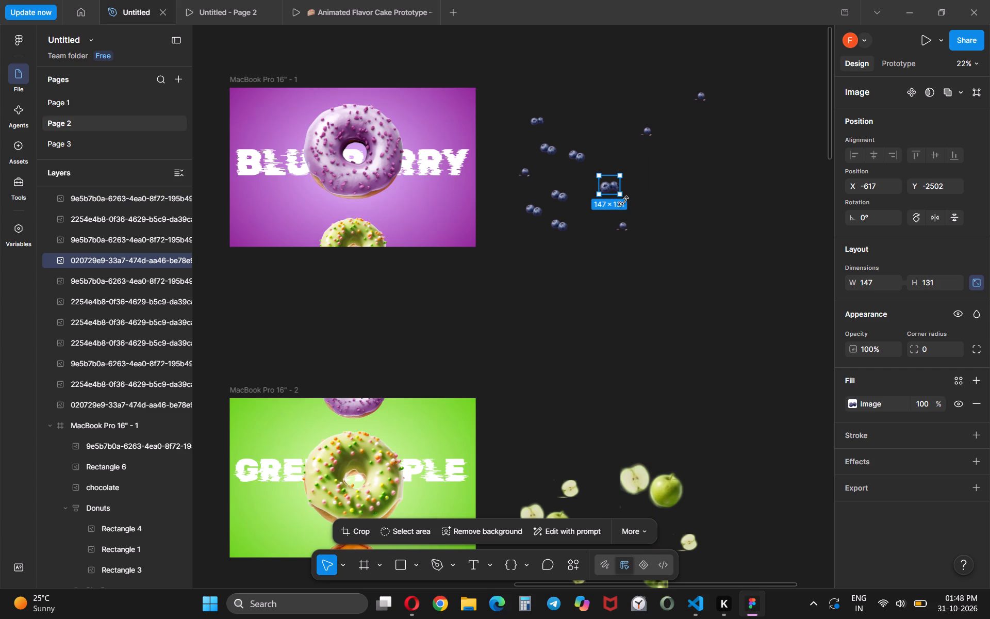
{"action": "left_click_drag", "start_coordinate": [623, 201], "coordinate": [614, 211]}
{"action": "left_click_drag", "start_coordinate": [606, 188], "coordinate": [664, 219]}
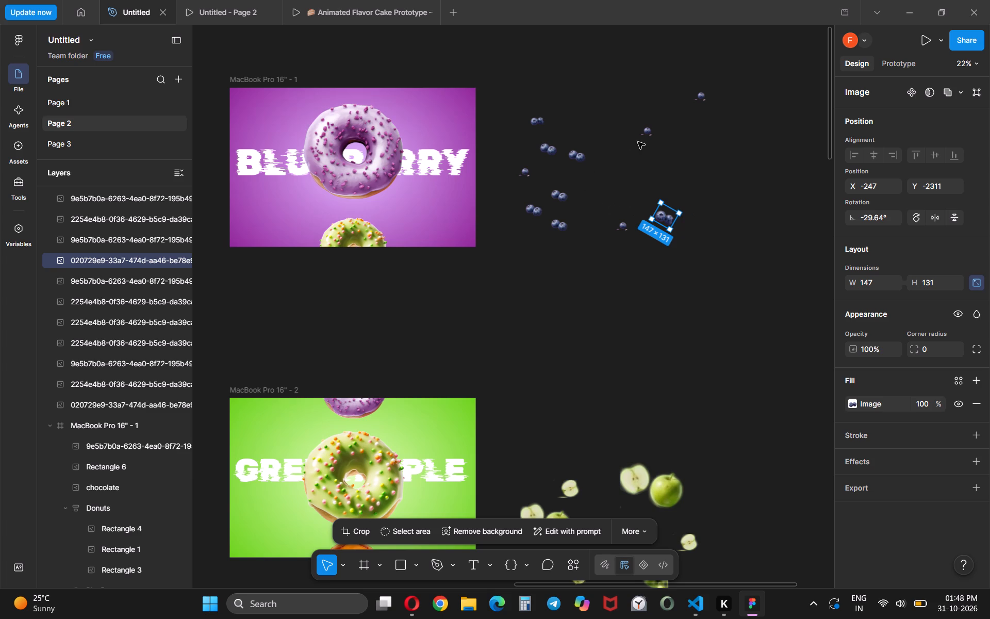
Rotate the single blueberry to -70.46° at X -482, Y -2791, and place a 128 × 101 pair near X -71, Y -2791 rotated to -125.4°.
{"action": "left_click", "coordinate": [646, 137]}
{"action": "left_click_drag", "start_coordinate": [655, 141], "coordinate": [628, 165]}
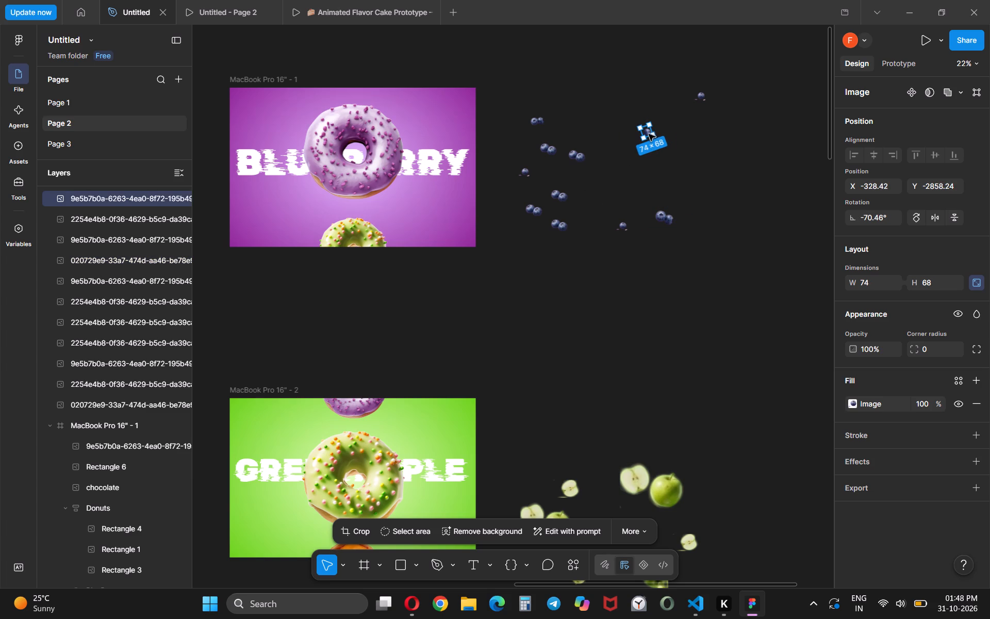
{"action": "left_click_drag", "start_coordinate": [645, 133], "coordinate": [623, 142]}
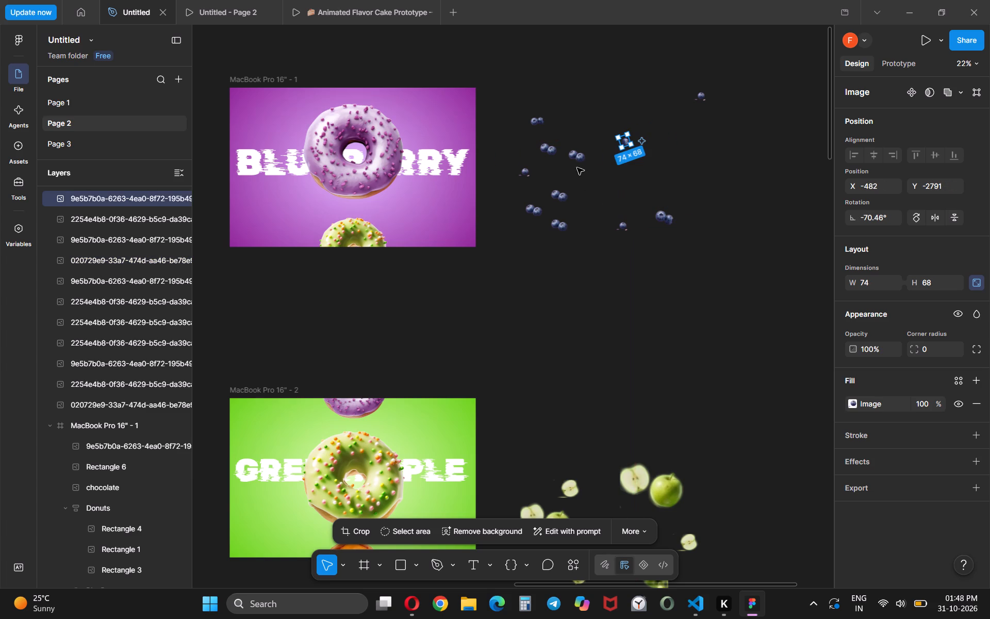
{"action": "left_click_drag", "start_coordinate": [577, 157], "coordinate": [686, 144]}
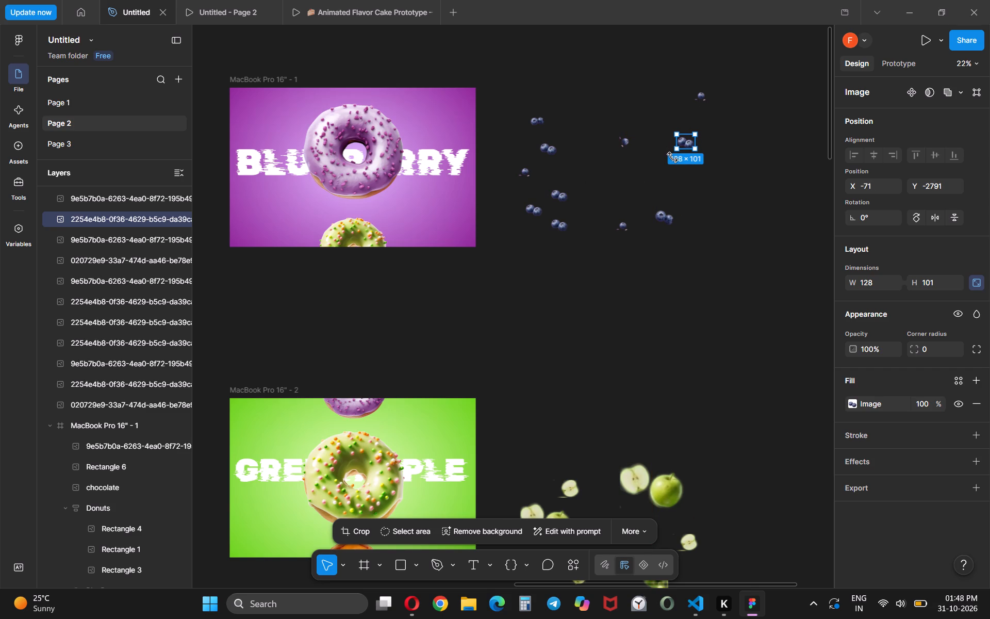
{"action": "left_click_drag", "start_coordinate": [672, 157], "coordinate": [680, 106]}
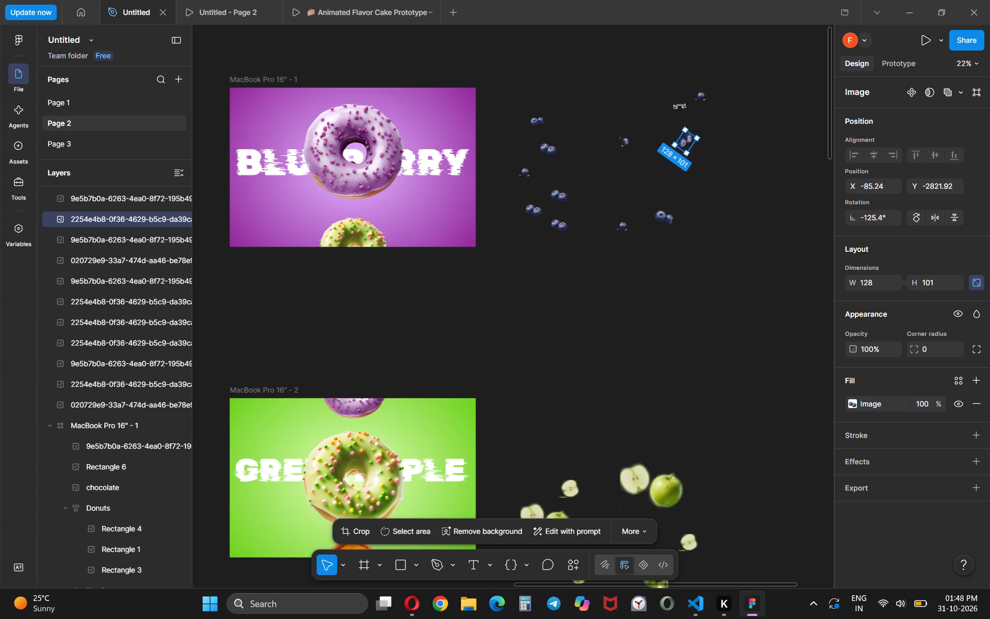
{"action": "left_click_drag", "start_coordinate": [680, 106], "coordinate": [681, 106]}
Rotate two 128 × 101 blueberry pairs to -52.82° and -55.99°, placing the first at X -926, Y -2560 and the second just above it.
{"action": "left_click", "coordinate": [564, 197]}
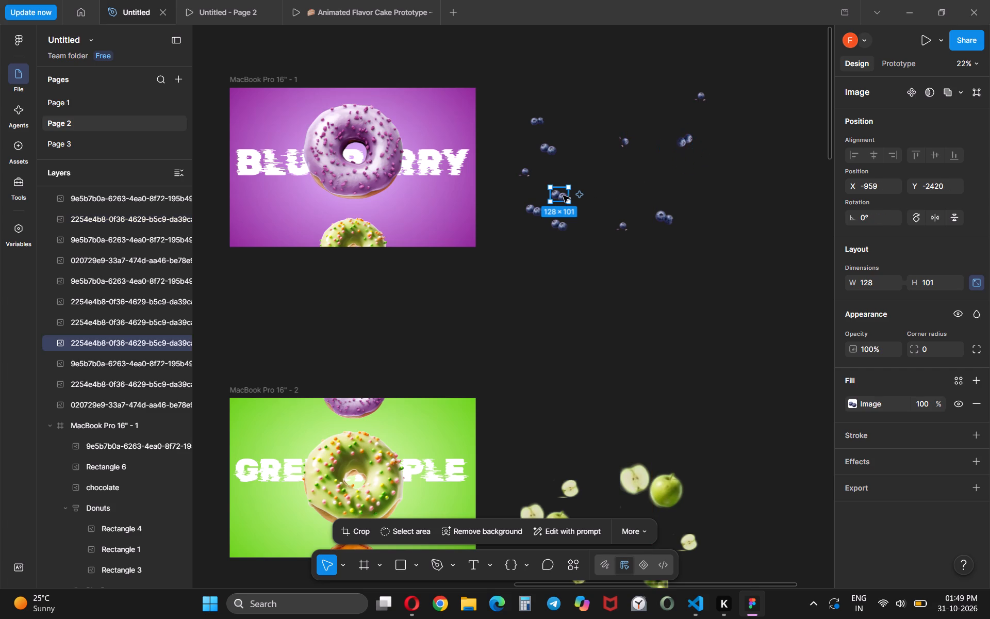
{"action": "left_click_drag", "start_coordinate": [562, 195], "coordinate": [584, 181]}
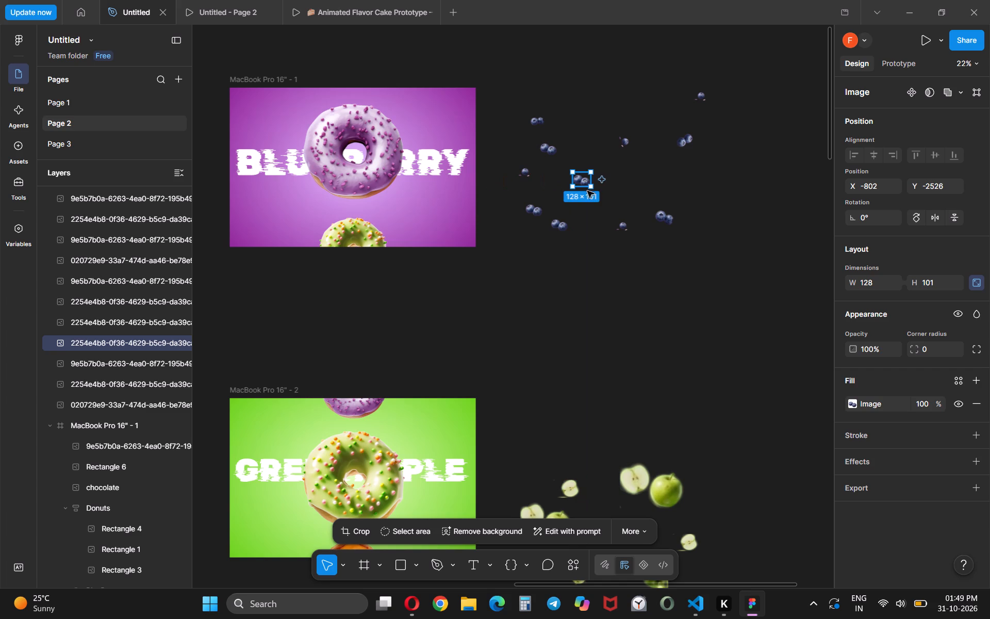
{"action": "left_click_drag", "start_coordinate": [597, 191], "coordinate": [581, 203]}
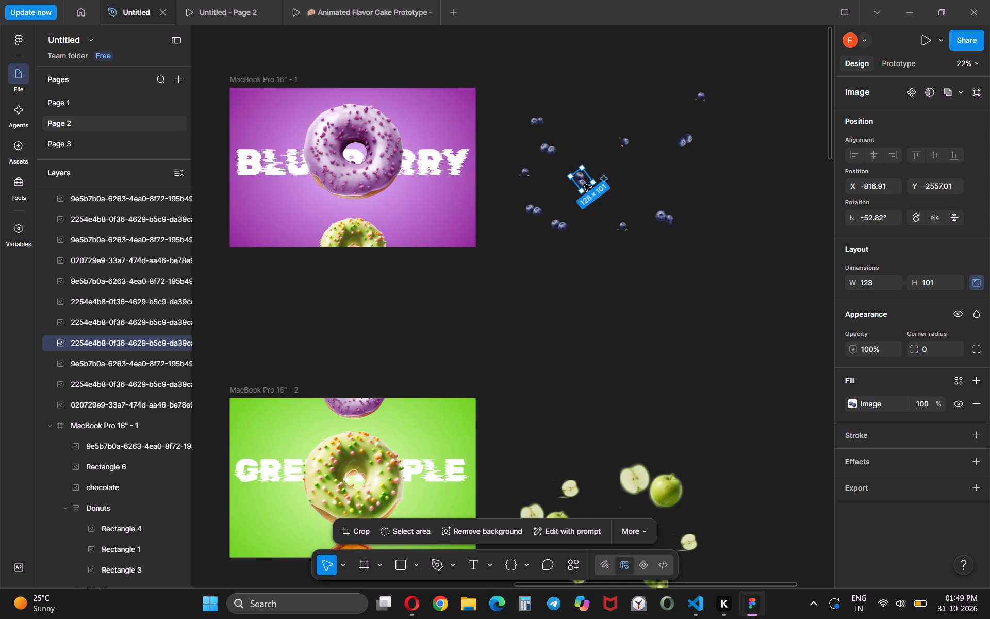
{"action": "left_click_drag", "start_coordinate": [585, 184], "coordinate": [569, 185]}
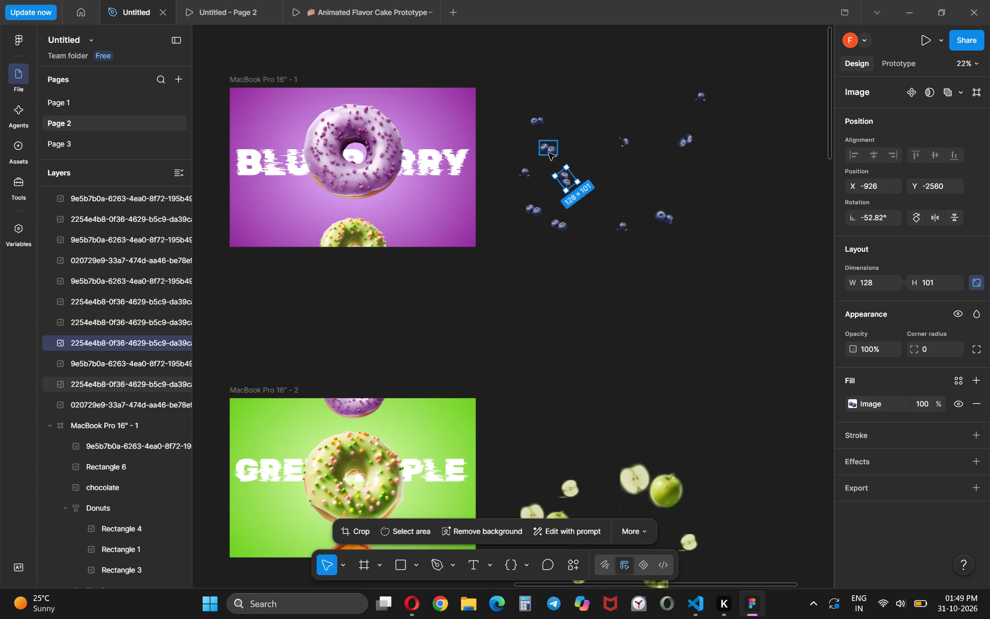
{"action": "left_click", "coordinate": [549, 153]}
{"action": "left_click_drag", "start_coordinate": [536, 161], "coordinate": [522, 143]}
{"action": "left_click_drag", "start_coordinate": [551, 151], "coordinate": [591, 167]}
{"action": "left_click_drag", "start_coordinate": [589, 164], "coordinate": [588, 163]}
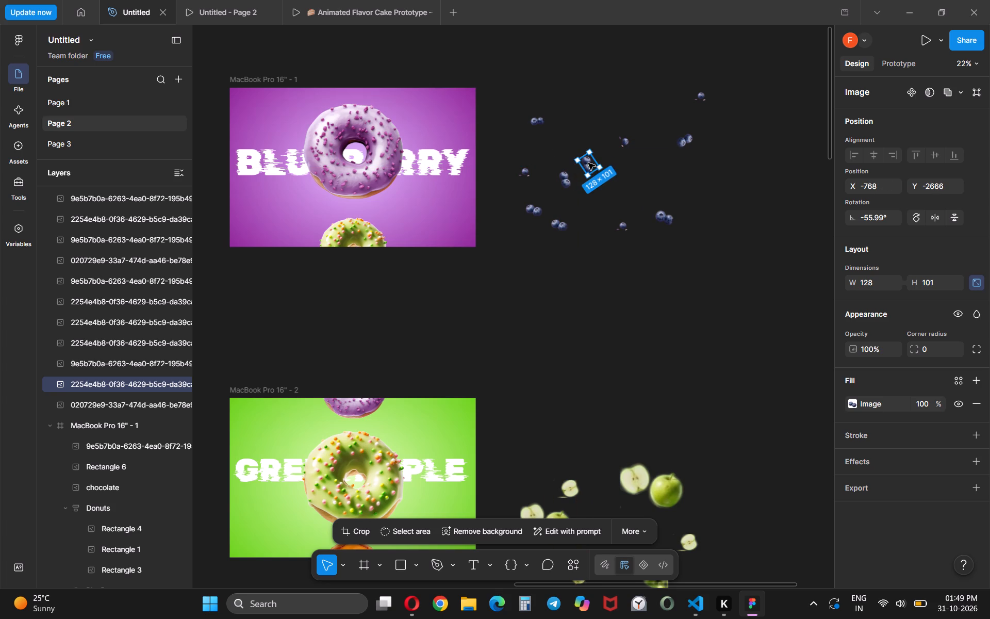
{"action": "left_click_drag", "start_coordinate": [588, 163], "coordinate": [573, 144]}
Raise the 103 × 93 pair, a single blueberry and a 128 × 101 pair to the cluster's upper part, placing the last at X -1054, Y -2956.
{"action": "left_click_drag", "start_coordinate": [541, 126], "coordinate": [589, 102]}
{"action": "left_click_drag", "start_coordinate": [523, 169], "coordinate": [640, 115]}
{"action": "left_click_drag", "start_coordinate": [538, 207], "coordinate": [551, 148]}
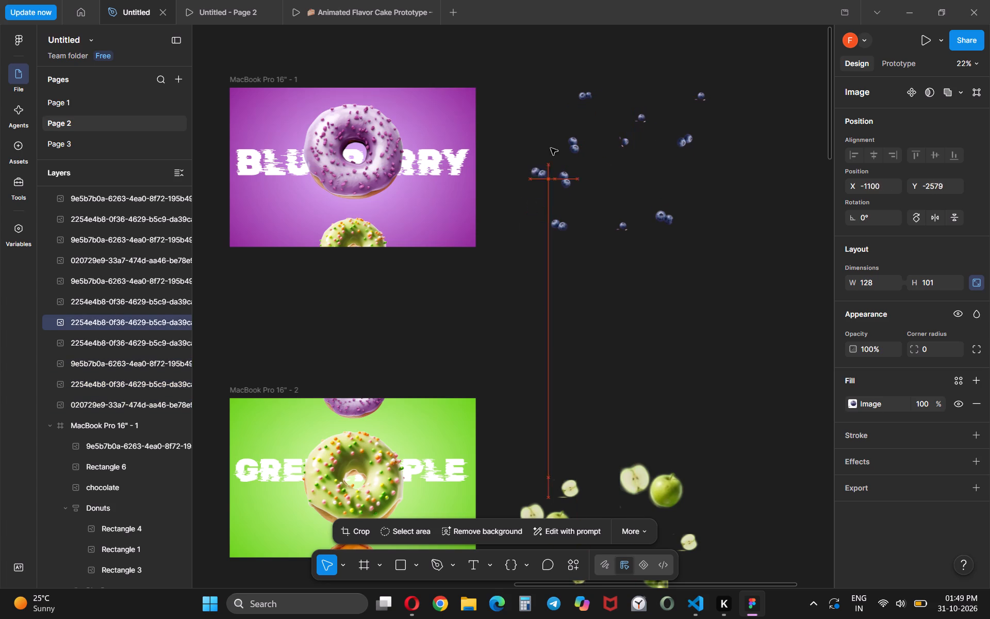
{"action": "left_click_drag", "start_coordinate": [551, 148], "coordinate": [548, 117]}
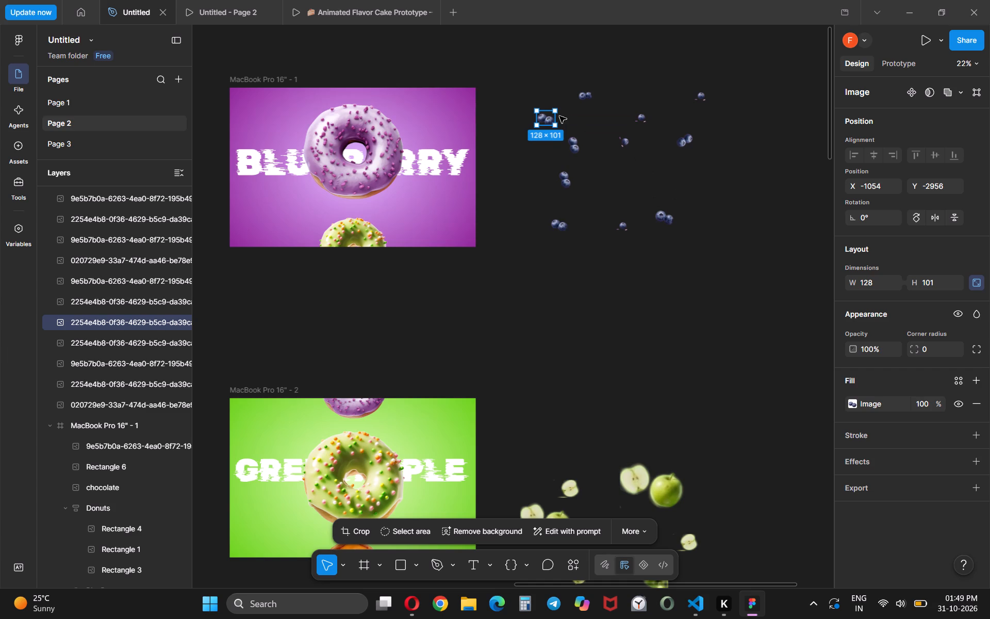
Group the eleven blueberry pieces beside MacBook Pro 16" - 1.
{"action": "left_click_drag", "start_coordinate": [506, 60], "coordinate": [716, 250]}
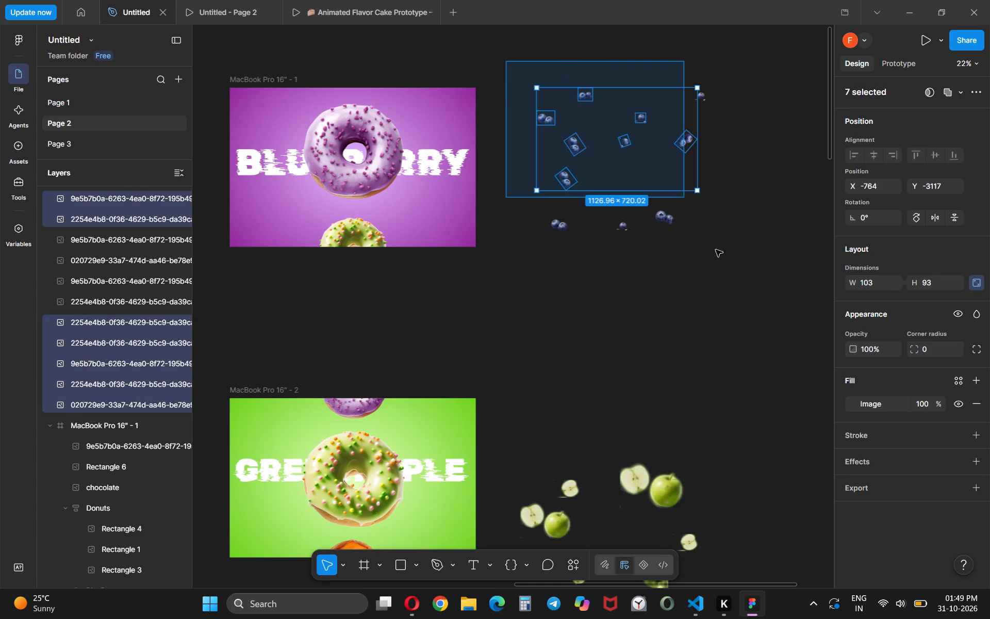
{"action": "left_click_drag", "start_coordinate": [716, 250], "coordinate": [728, 275]}
{"action": "right_click", "coordinate": [680, 186]}
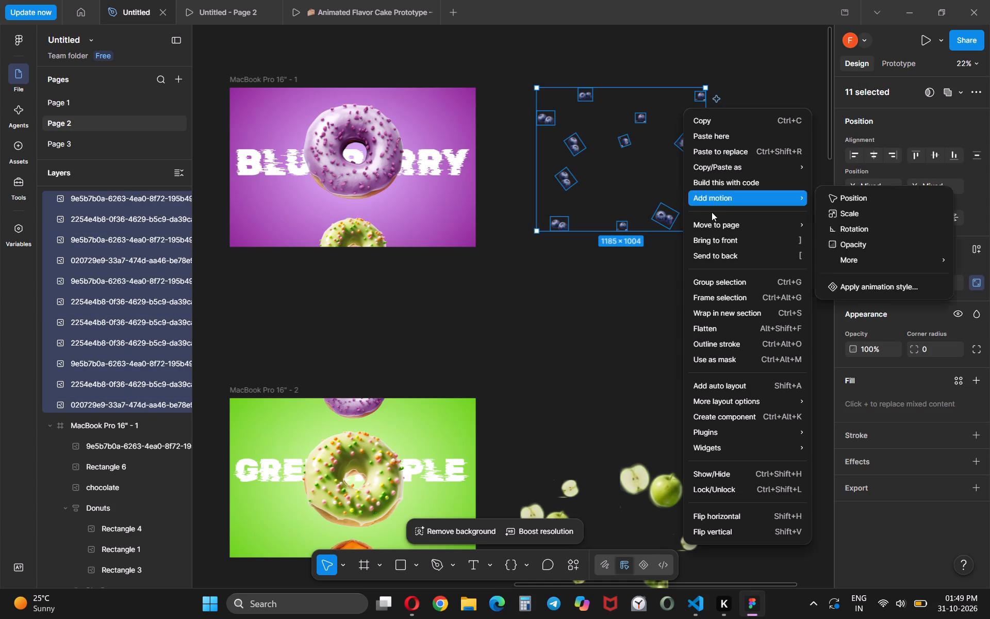
{"action": "left_click", "coordinate": [729, 282]}
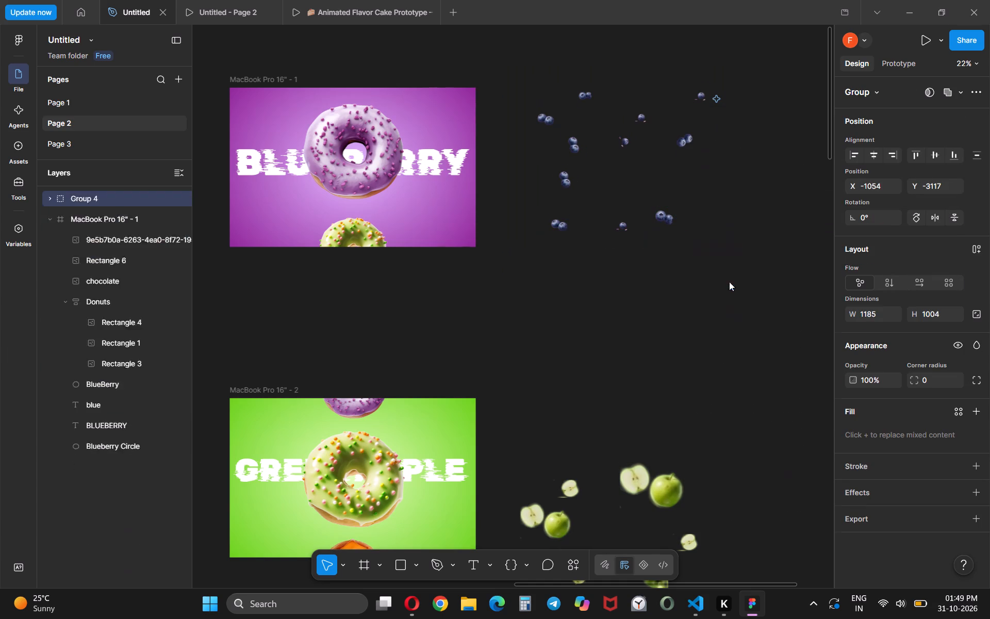
Move the blueberry group into MacBook Pro 16" - 1, over the purple donut at X 272, Y -52.
{"action": "left_click_drag", "start_coordinate": [666, 186], "coordinate": [539, 203]}
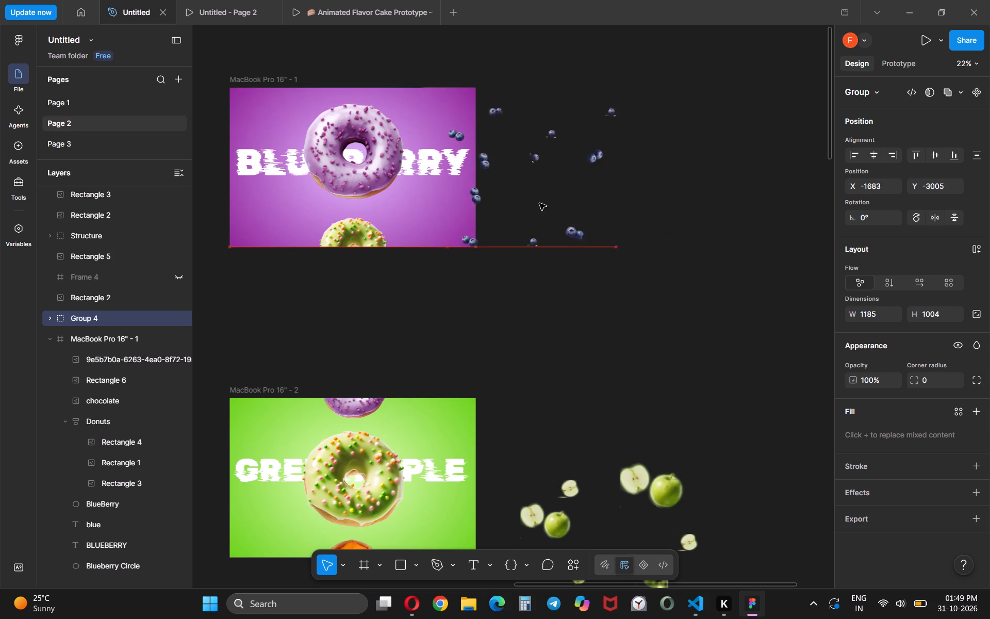
{"action": "left_click_drag", "start_coordinate": [539, 203], "coordinate": [400, 176]}
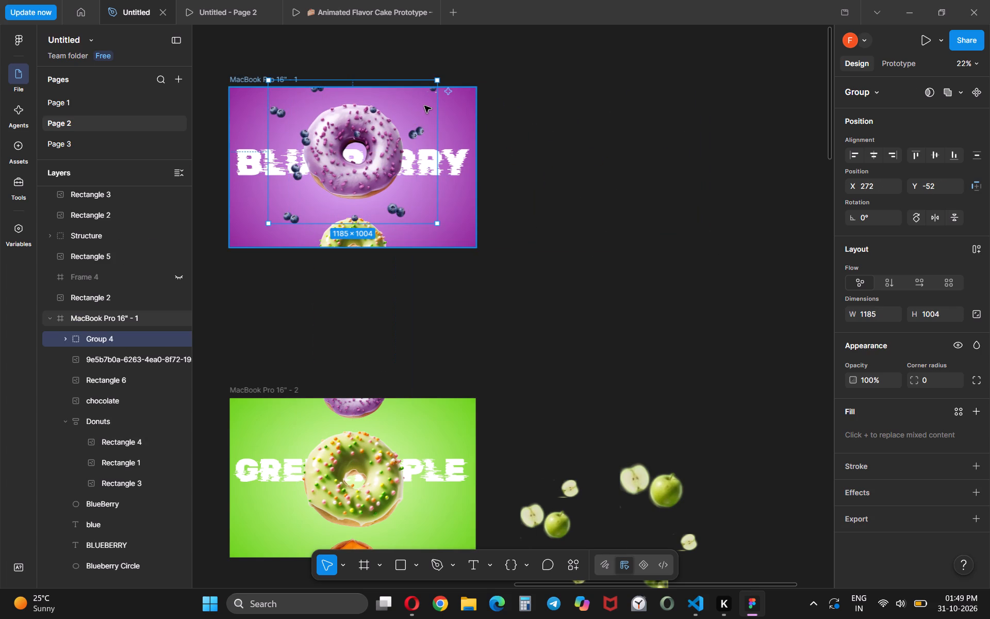
Move the blueberry group out of MacBook Pro 16" - 1 to the empty canvas beside it at X -1274, Y -2963.
{"action": "left_click_drag", "start_coordinate": [424, 106], "coordinate": [659, 135]}
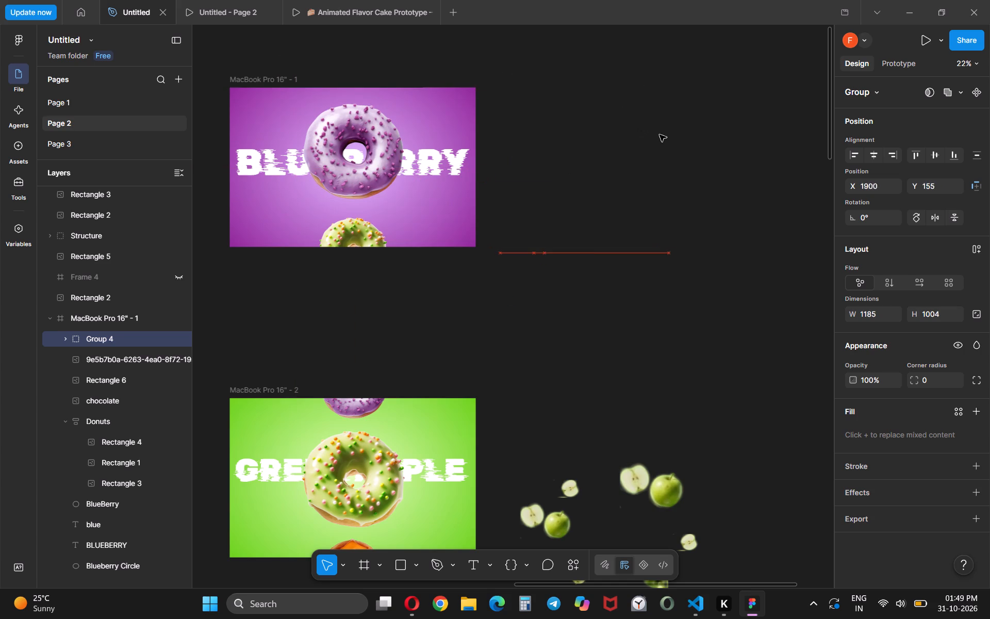
{"action": "left_click_drag", "start_coordinate": [659, 135], "coordinate": [661, 136]}
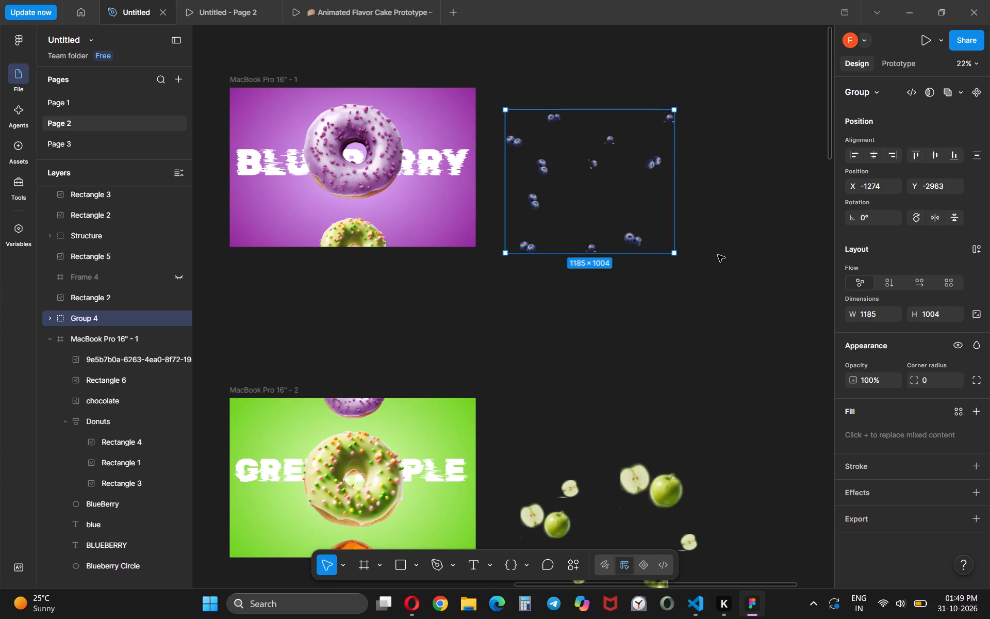
Move the green apple group up beneath the blueberry group, at X -1146, Y -1628.
{"action": "left_click_drag", "start_coordinate": [670, 404], "coordinate": [679, 368]}
{"action": "left_click_drag", "start_coordinate": [661, 385], "coordinate": [664, 304]}
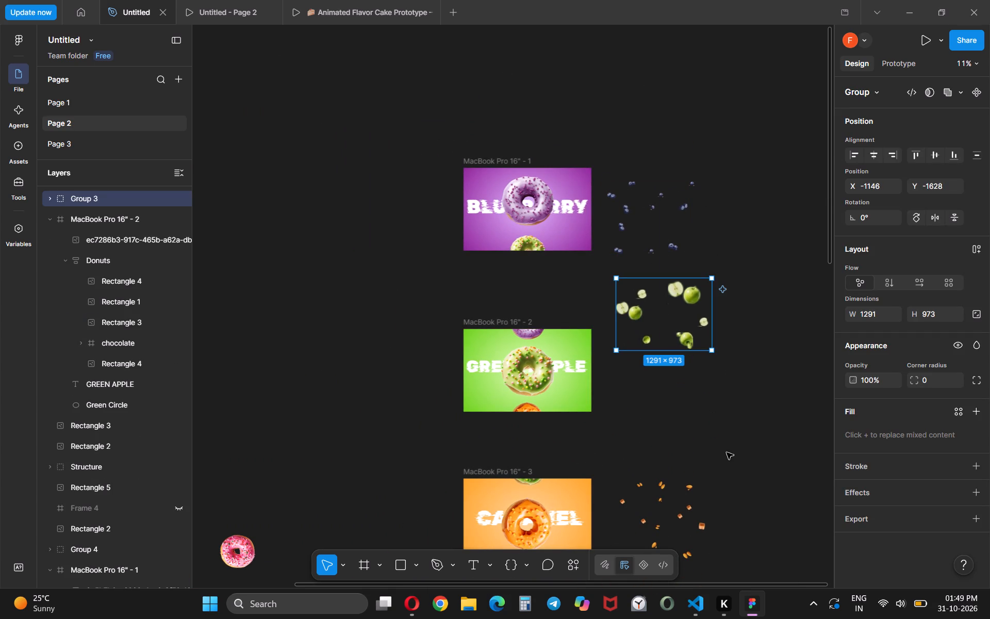
Move the caramel pieces group up beneath the green apple group, at X -1146, Y -476.
{"action": "left_click_drag", "start_coordinate": [669, 502], "coordinate": [670, 494]}
{"action": "double_click", "coordinate": [676, 506]}
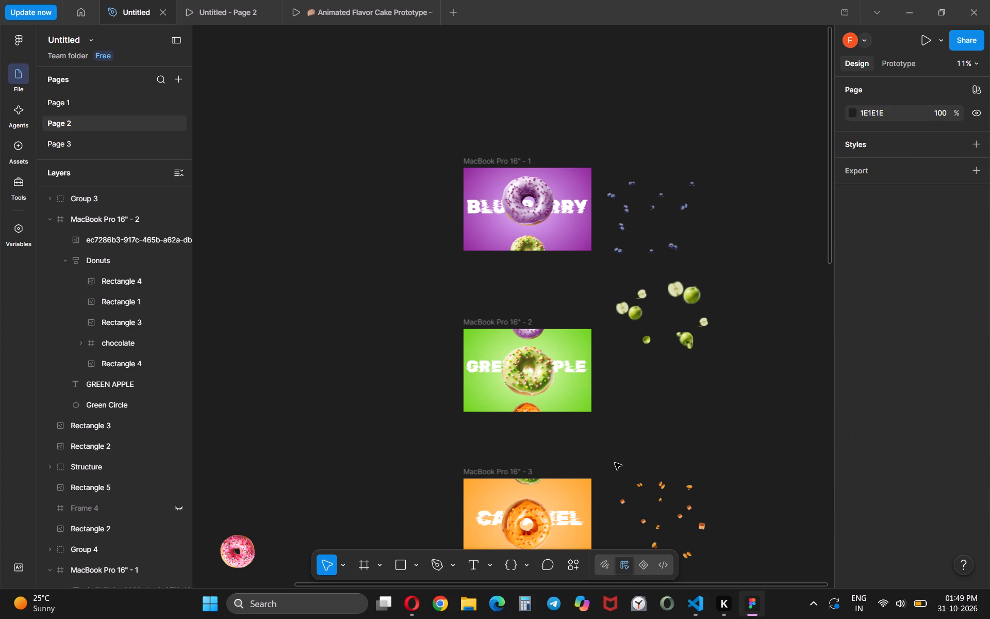
{"action": "left_click", "coordinate": [623, 498]}
{"action": "left_click_drag", "start_coordinate": [645, 509], "coordinate": [640, 391]}
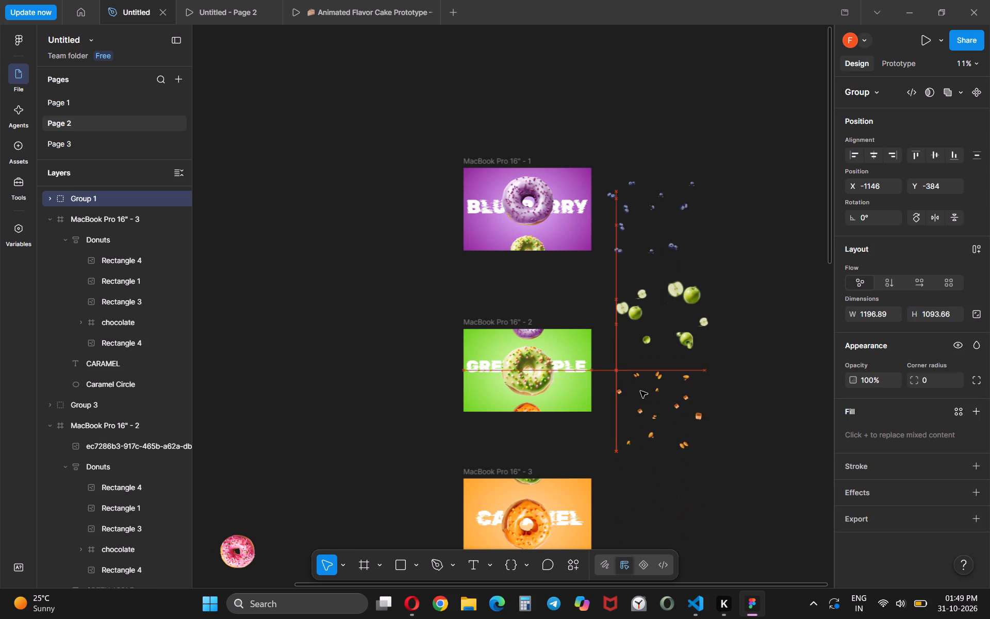
{"action": "left_click_drag", "start_coordinate": [640, 391], "coordinate": [641, 393]}
Move the chocolate pieces group up beneath the caramel group, at X -1079, Y 981.
{"action": "scroll", "coordinate": [676, 439], "scroll_direction": "down", "scroll_amount": 3}
{"action": "scroll", "coordinate": [688, 532], "scroll_direction": "down", "scroll_amount": 1}
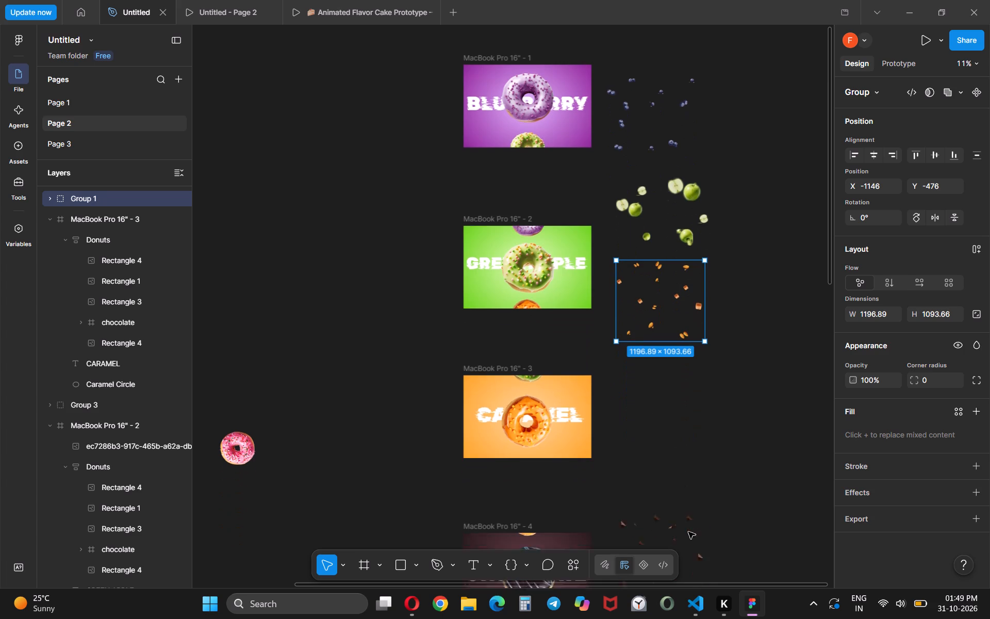
{"action": "scroll", "coordinate": [688, 532], "scroll_direction": "down", "scroll_amount": 1}
{"action": "left_click", "coordinate": [677, 415]}
{"action": "double_click", "coordinate": [675, 416]}
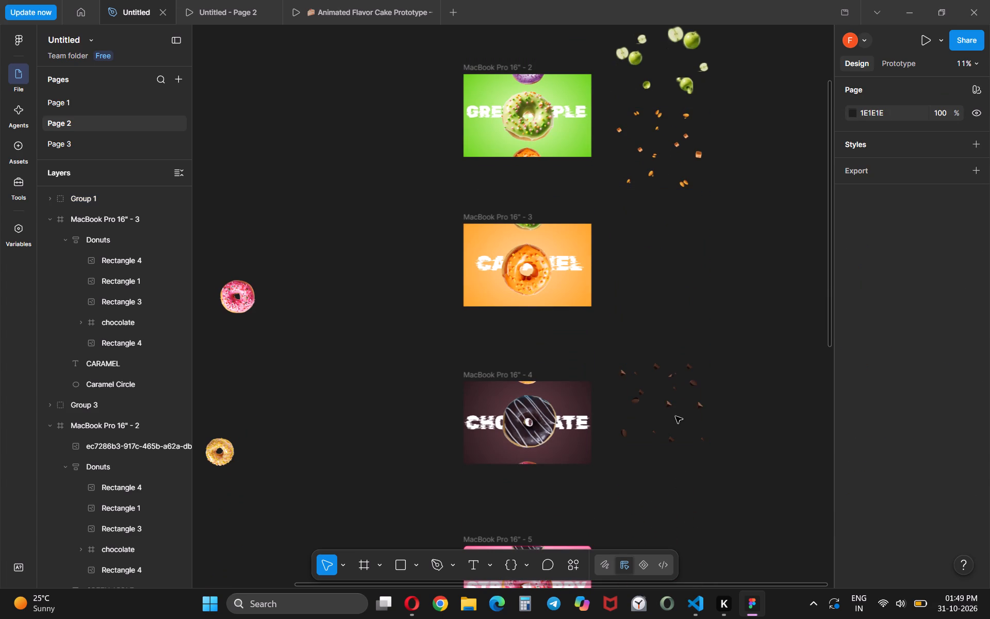
{"action": "left_click", "coordinate": [635, 404]}
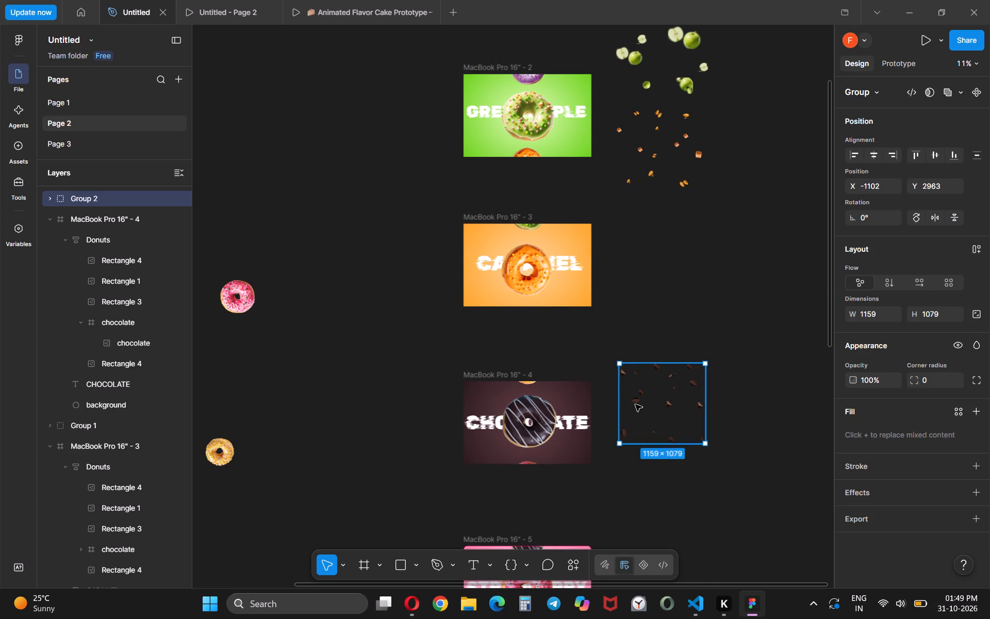
{"action": "left_click_drag", "start_coordinate": [655, 415], "coordinate": [656, 267]}
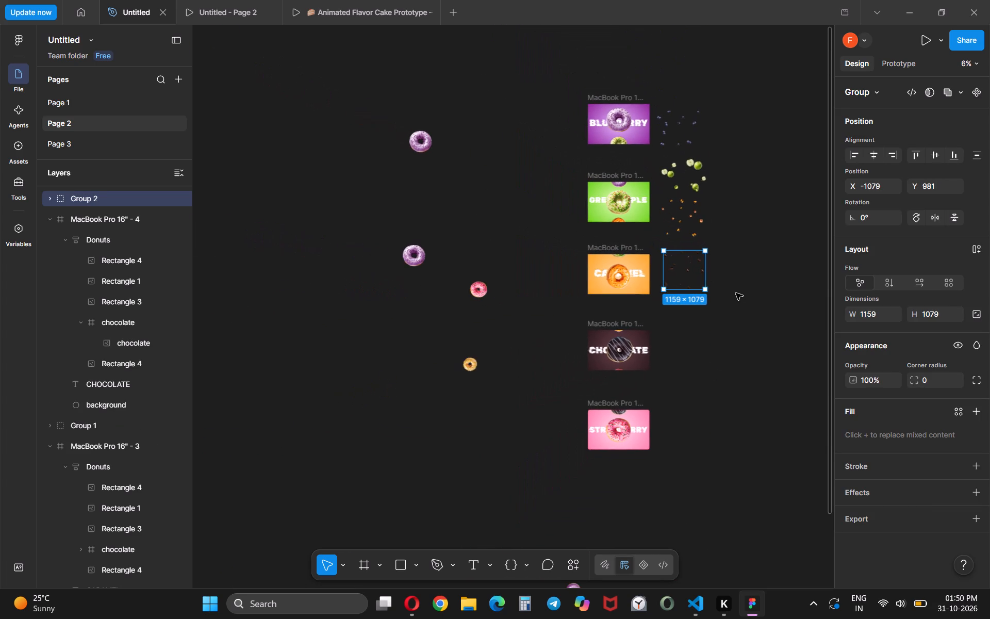
Align the blueberry, apple, caramel and chocolate groups on their horizontal centres.
{"action": "left_click", "coordinate": [653, 91]}
{"action": "left_click_drag", "start_coordinate": [653, 91], "coordinate": [703, 147]}
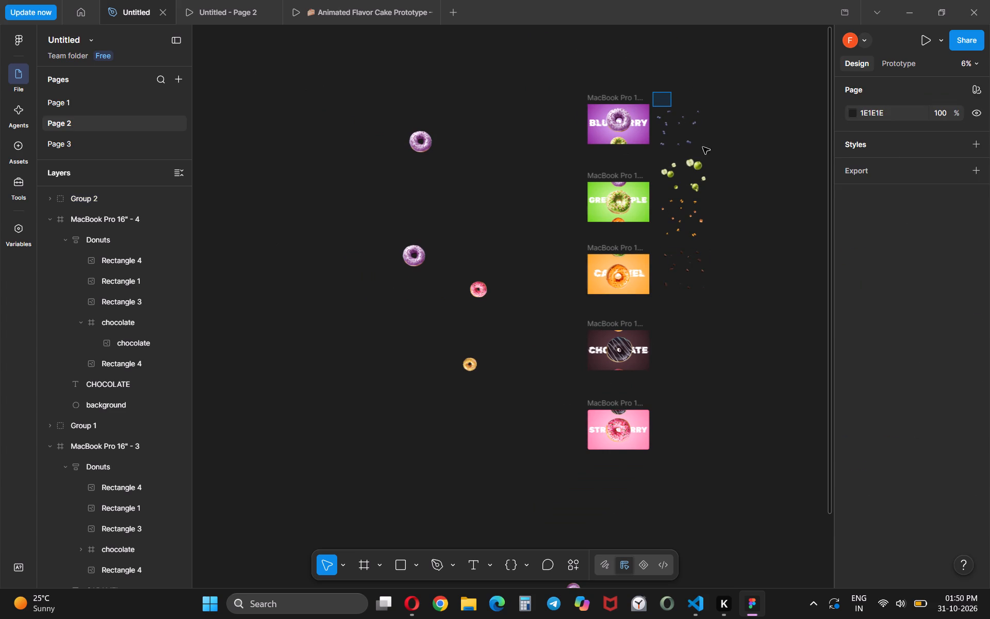
{"action": "left_click_drag", "start_coordinate": [703, 147], "coordinate": [745, 318]}
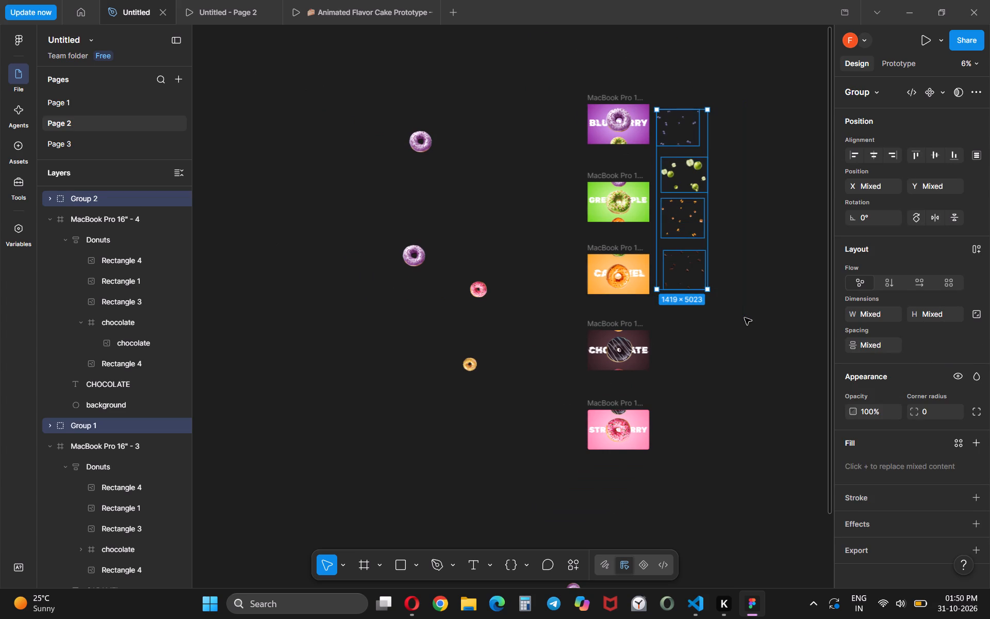
{"action": "left_click", "coordinate": [872, 153]}
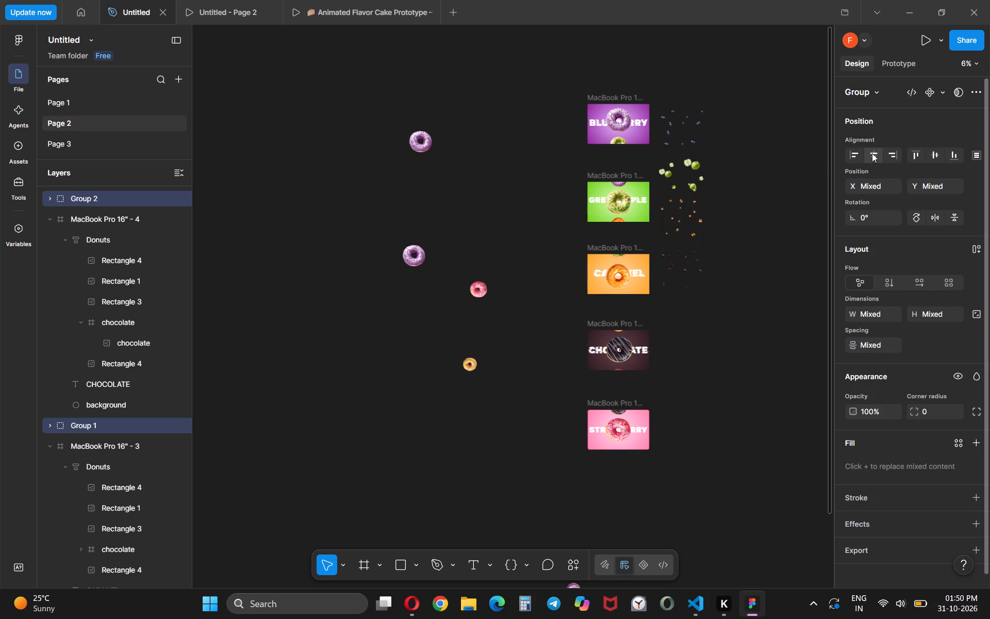
Add auto layout to the four aligned ingredient groups so they form one vertical column.
{"action": "right_click", "coordinate": [692, 166]}
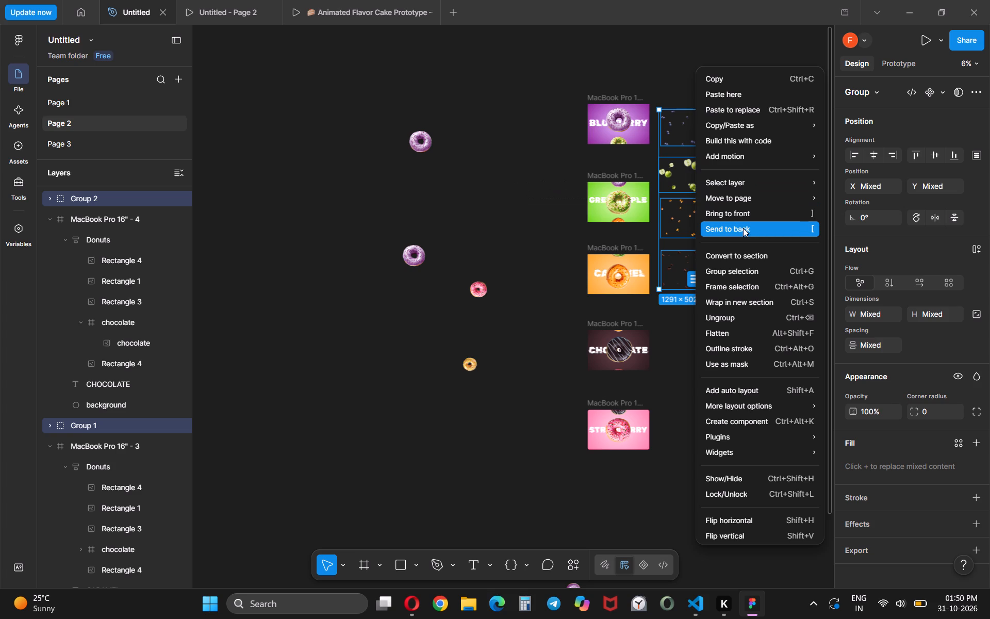
{"action": "left_click", "coordinate": [744, 387]}
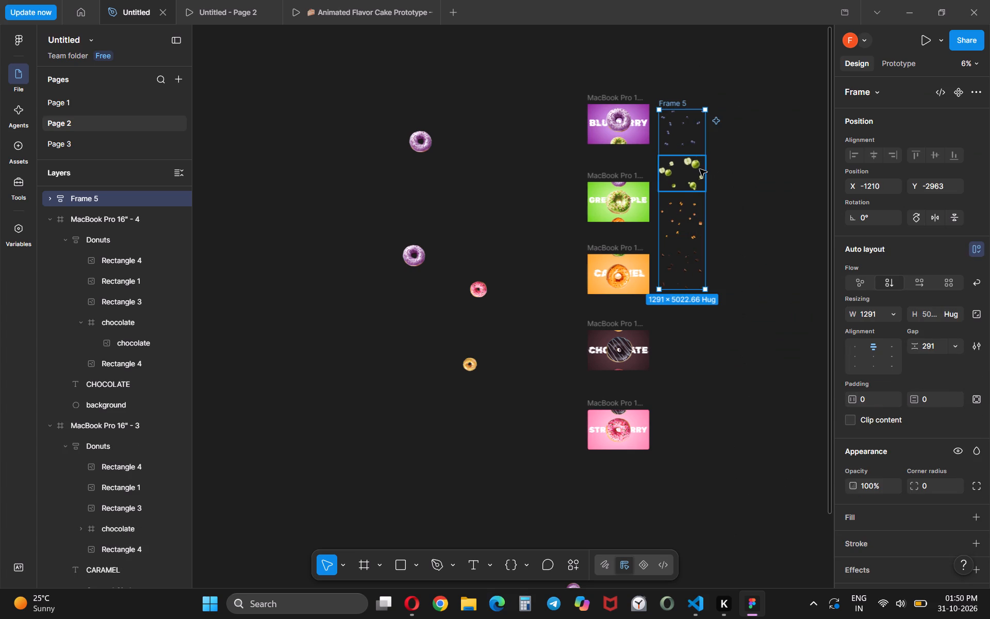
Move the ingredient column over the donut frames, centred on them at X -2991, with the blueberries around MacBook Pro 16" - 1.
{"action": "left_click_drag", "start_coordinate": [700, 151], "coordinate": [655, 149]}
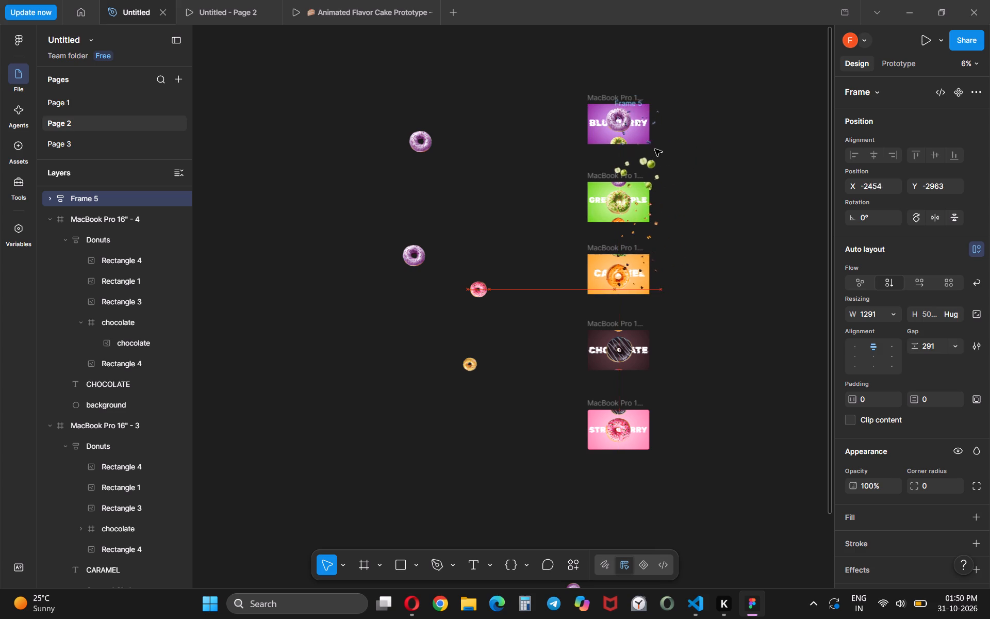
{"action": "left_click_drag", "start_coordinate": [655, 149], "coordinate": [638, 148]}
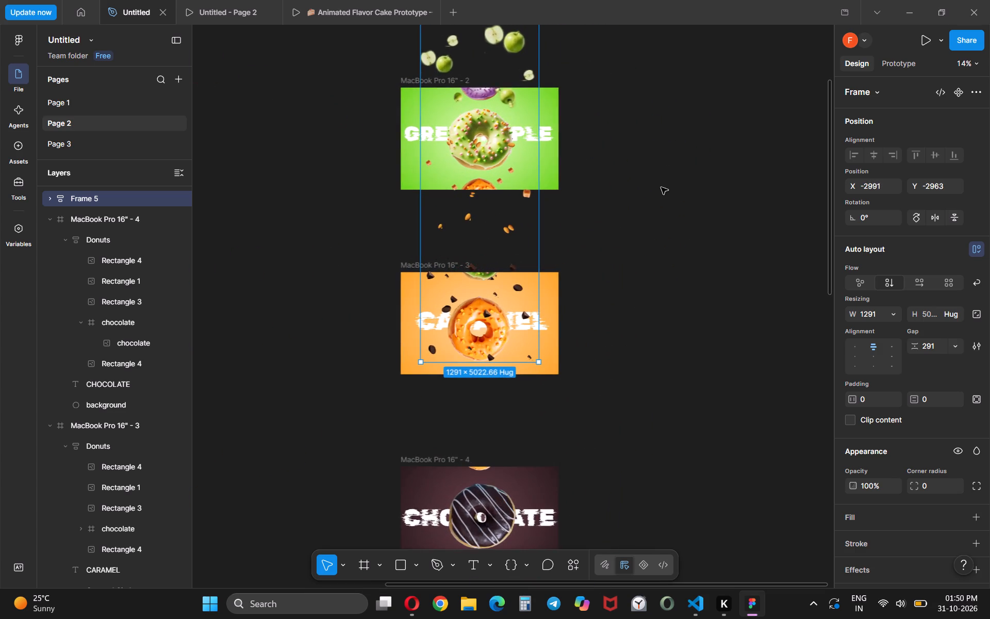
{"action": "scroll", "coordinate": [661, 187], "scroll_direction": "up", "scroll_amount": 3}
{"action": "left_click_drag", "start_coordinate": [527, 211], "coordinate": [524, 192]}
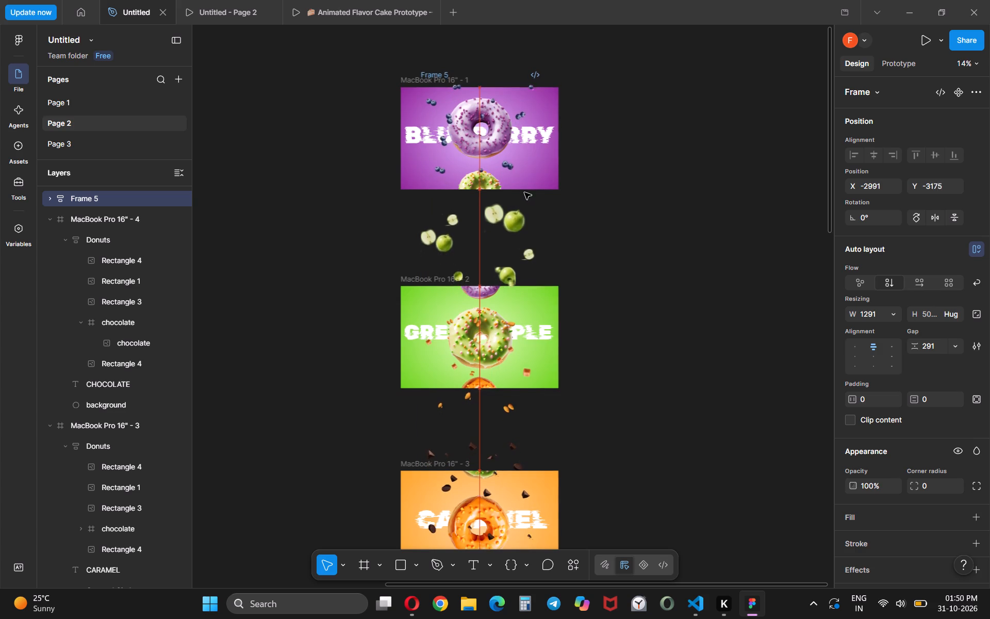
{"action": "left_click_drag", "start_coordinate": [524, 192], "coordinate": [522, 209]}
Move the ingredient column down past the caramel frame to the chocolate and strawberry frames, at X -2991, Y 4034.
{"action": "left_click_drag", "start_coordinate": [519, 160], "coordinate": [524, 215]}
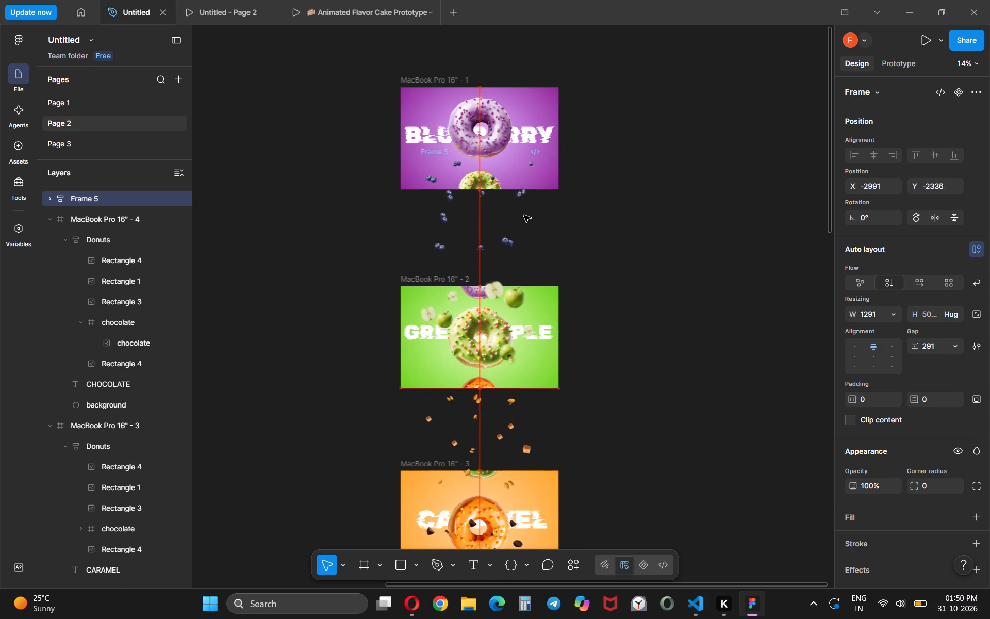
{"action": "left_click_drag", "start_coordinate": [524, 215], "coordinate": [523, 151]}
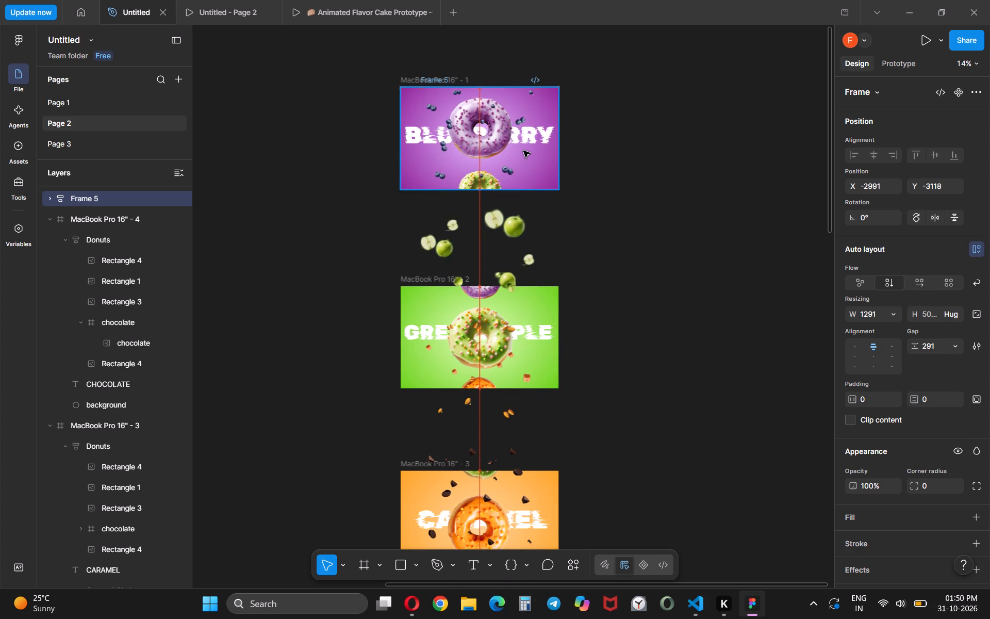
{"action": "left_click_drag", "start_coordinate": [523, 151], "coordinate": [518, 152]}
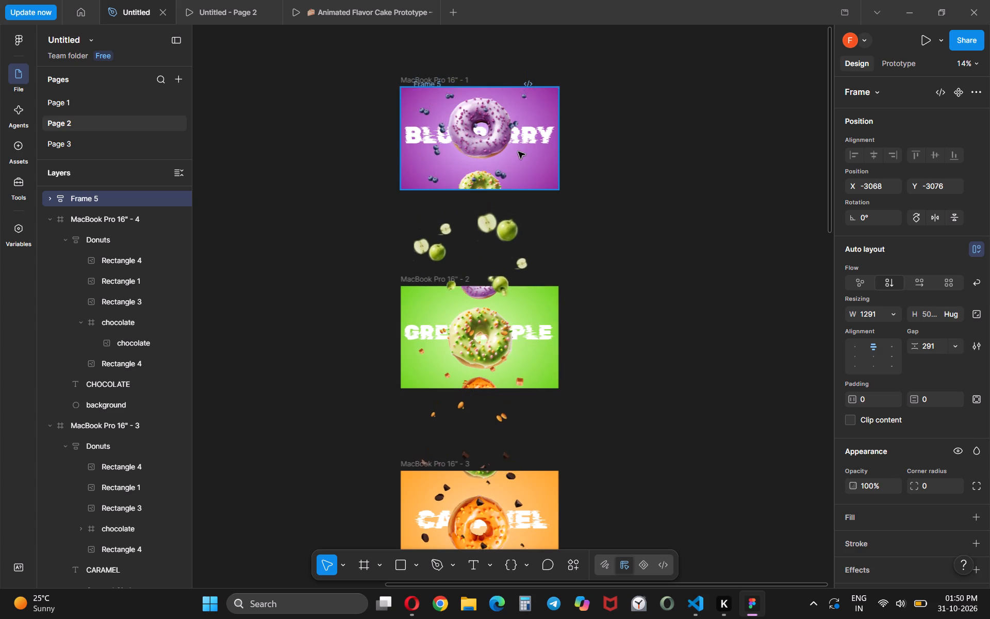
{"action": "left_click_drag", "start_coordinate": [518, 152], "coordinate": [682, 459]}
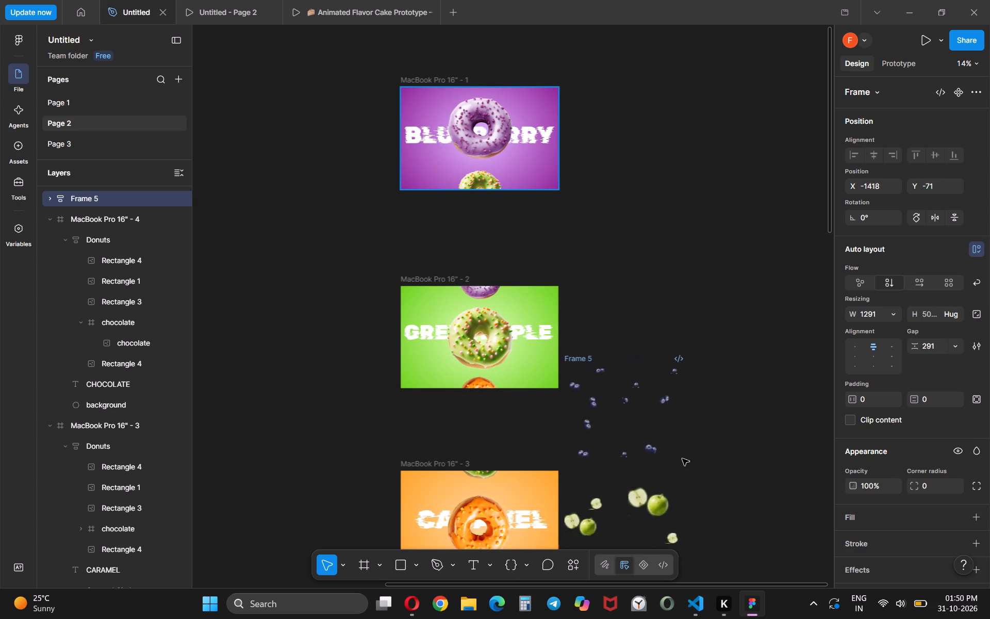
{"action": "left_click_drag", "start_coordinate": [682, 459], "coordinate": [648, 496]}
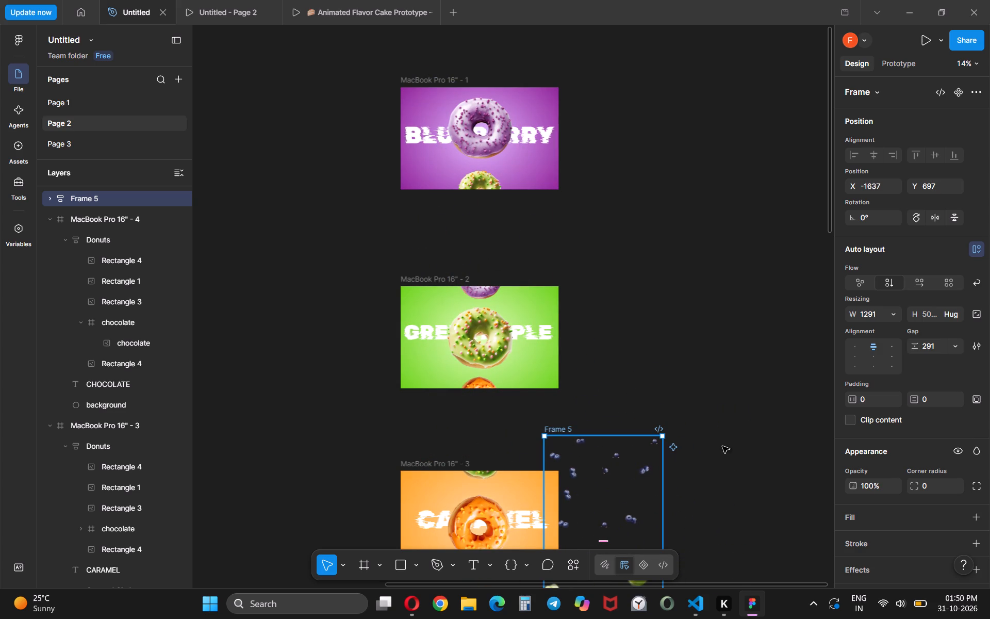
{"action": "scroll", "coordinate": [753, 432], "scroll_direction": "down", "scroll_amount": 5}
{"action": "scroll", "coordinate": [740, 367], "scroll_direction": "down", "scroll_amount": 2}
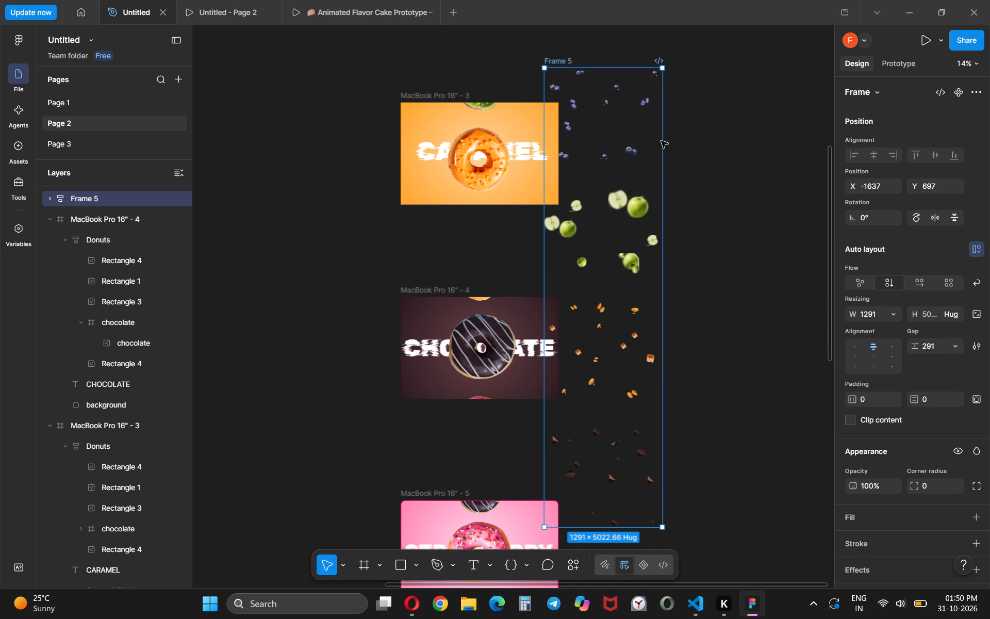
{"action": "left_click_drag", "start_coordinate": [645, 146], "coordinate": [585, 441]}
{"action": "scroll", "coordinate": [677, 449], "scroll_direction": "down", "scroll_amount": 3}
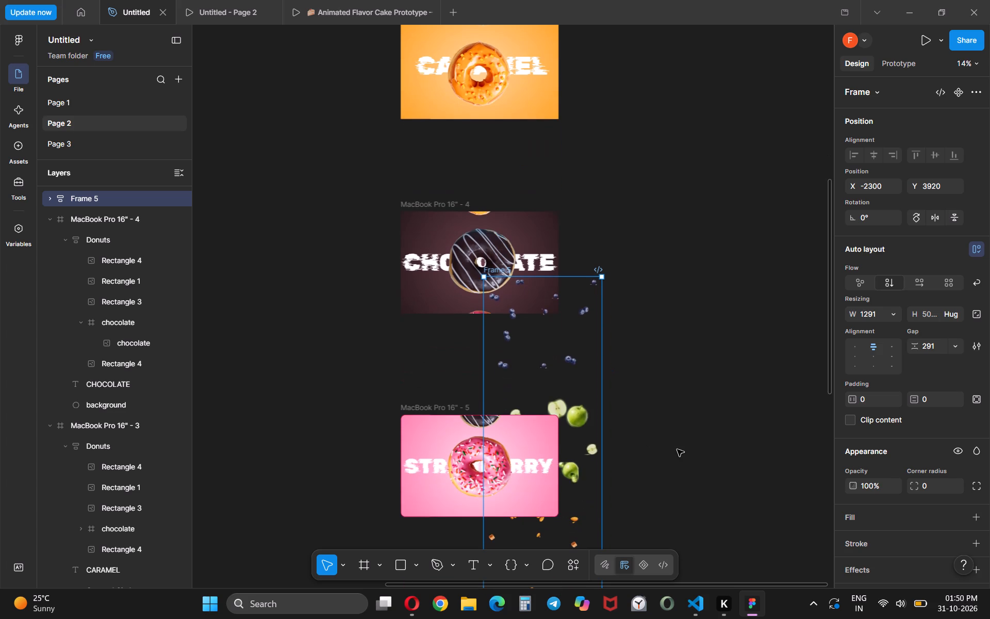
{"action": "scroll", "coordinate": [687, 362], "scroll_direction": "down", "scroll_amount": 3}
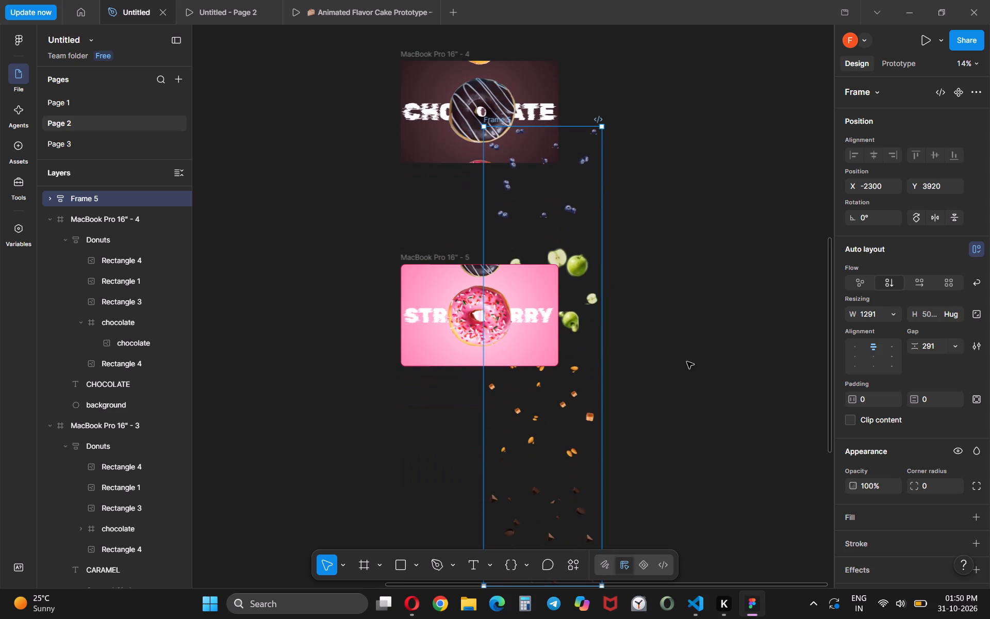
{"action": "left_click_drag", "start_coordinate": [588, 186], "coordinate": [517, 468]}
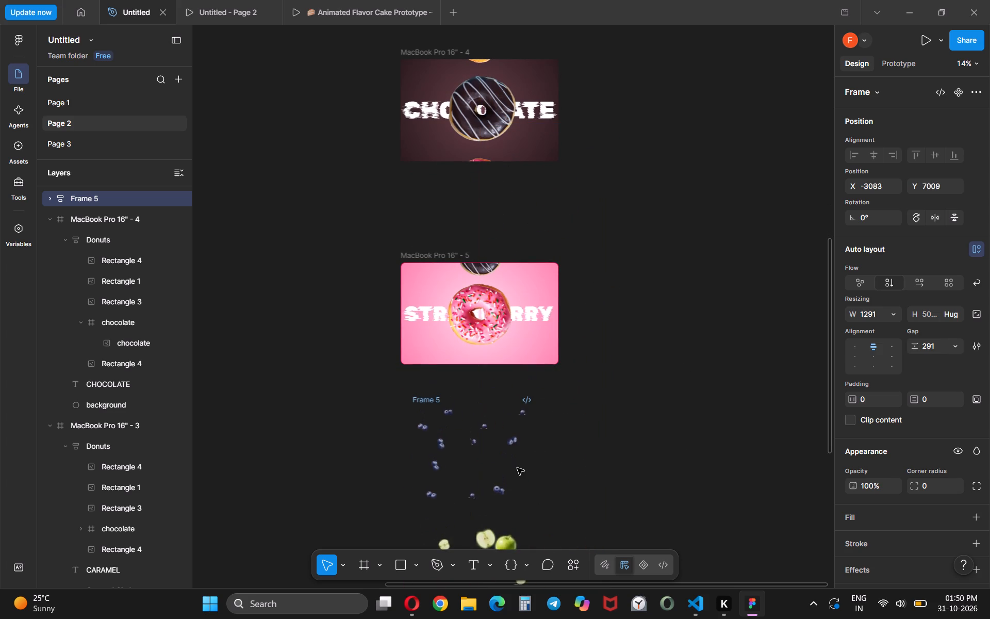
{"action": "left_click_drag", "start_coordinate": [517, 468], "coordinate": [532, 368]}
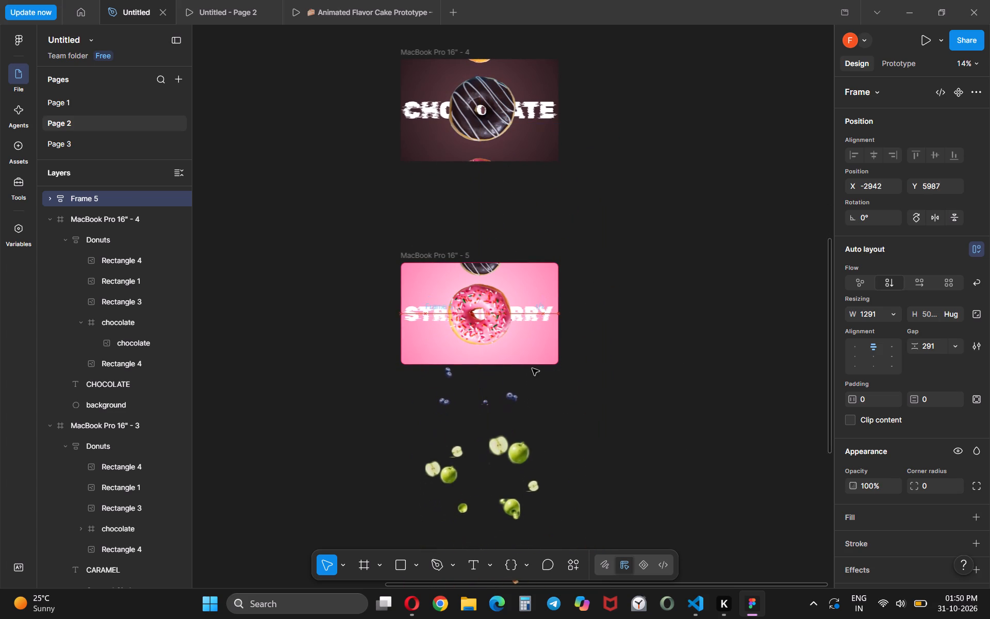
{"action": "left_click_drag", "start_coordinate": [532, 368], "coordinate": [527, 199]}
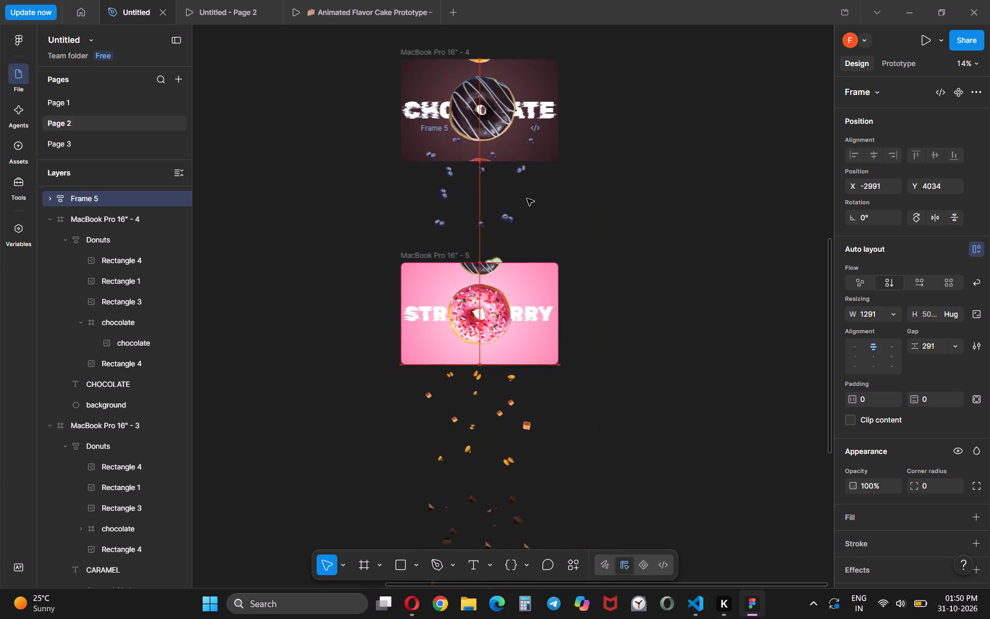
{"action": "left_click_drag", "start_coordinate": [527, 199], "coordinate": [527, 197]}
Move the ingredient column up into MacBook Pro 16" - 1, at X 219, Y -48, with the blueberries around the donut.
{"action": "scroll", "coordinate": [631, 274], "scroll_direction": "up", "scroll_amount": 2}
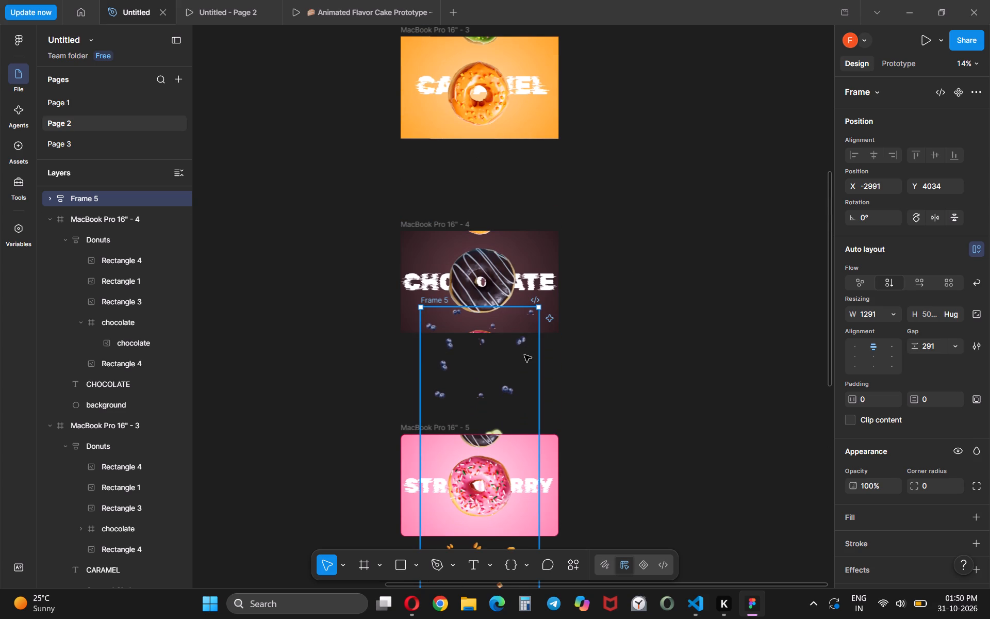
{"action": "left_click_drag", "start_coordinate": [524, 357], "coordinate": [518, 176]}
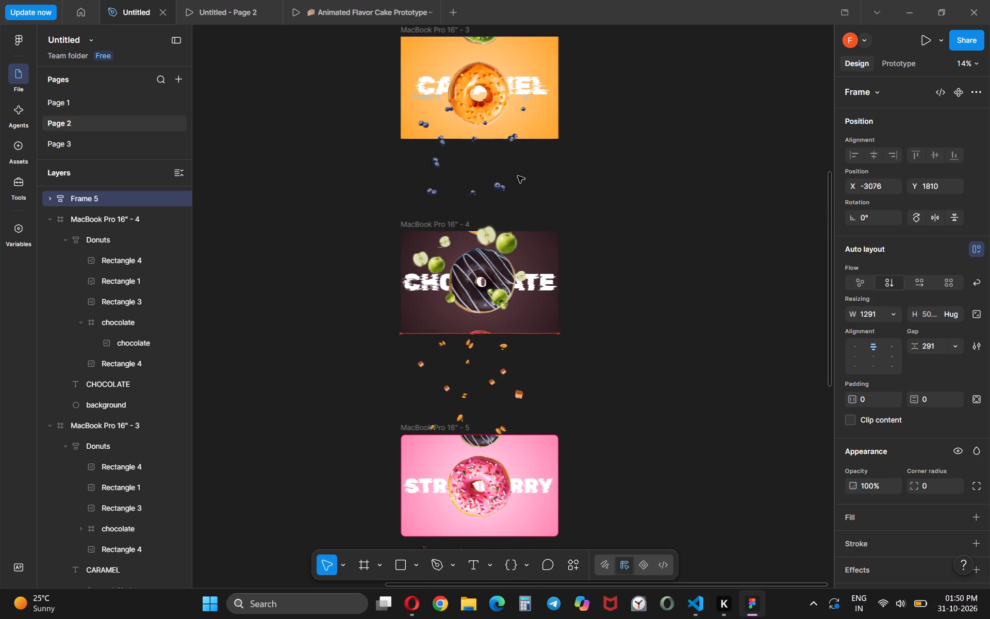
{"action": "left_click_drag", "start_coordinate": [518, 176], "coordinate": [518, 156]}
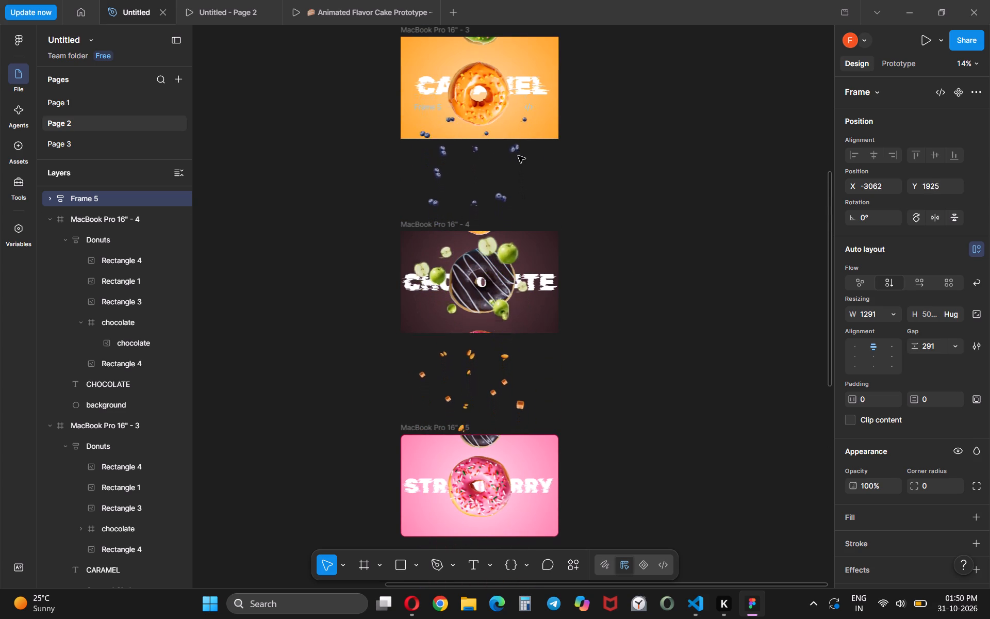
{"action": "left_click_drag", "start_coordinate": [518, 156], "coordinate": [519, 151]}
{"action": "scroll", "coordinate": [638, 207], "scroll_direction": "up", "scroll_amount": 3}
{"action": "left_click_drag", "start_coordinate": [515, 311], "coordinate": [509, 127]}
{"action": "scroll", "coordinate": [661, 269], "scroll_direction": "up", "scroll_amount": 2}
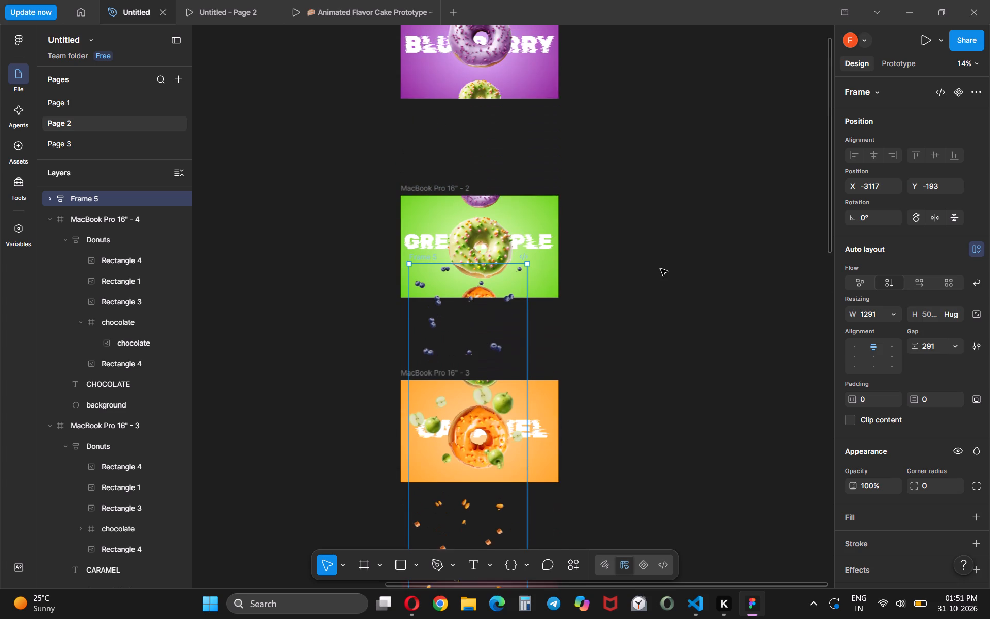
{"action": "left_click_drag", "start_coordinate": [512, 336], "coordinate": [524, 128]}
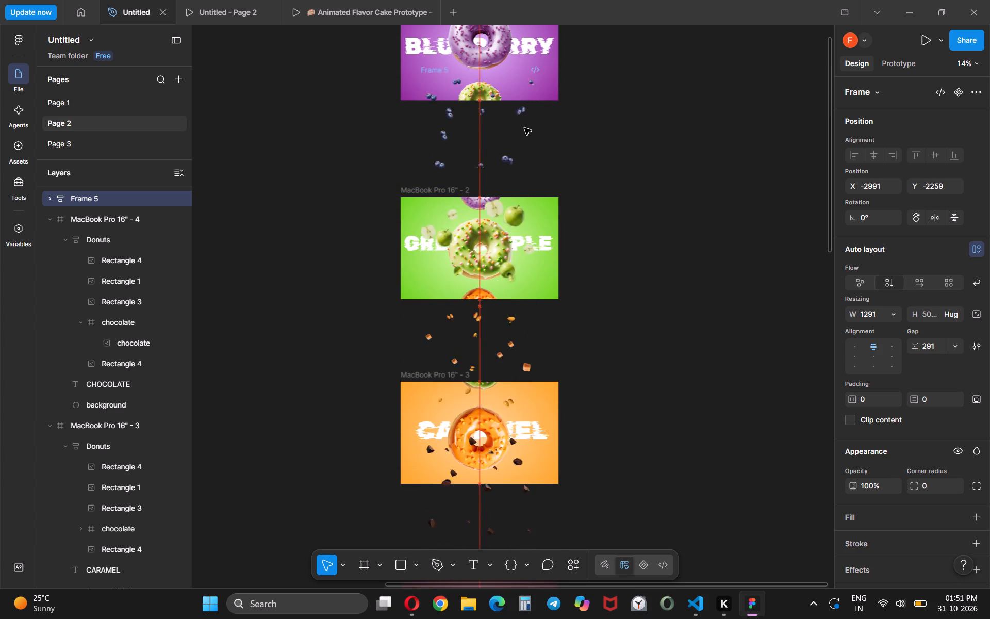
{"action": "left_click_drag", "start_coordinate": [524, 128], "coordinate": [522, 120]}
{"action": "scroll", "coordinate": [522, 120], "scroll_direction": "up", "scroll_amount": 2}
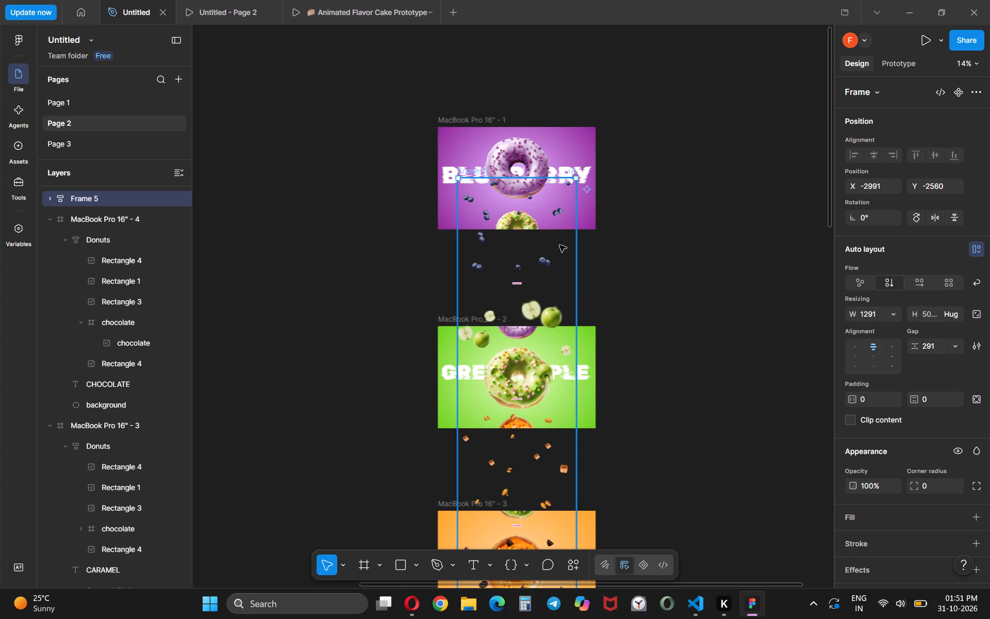
{"action": "left_click_drag", "start_coordinate": [559, 245], "coordinate": [560, 192]}
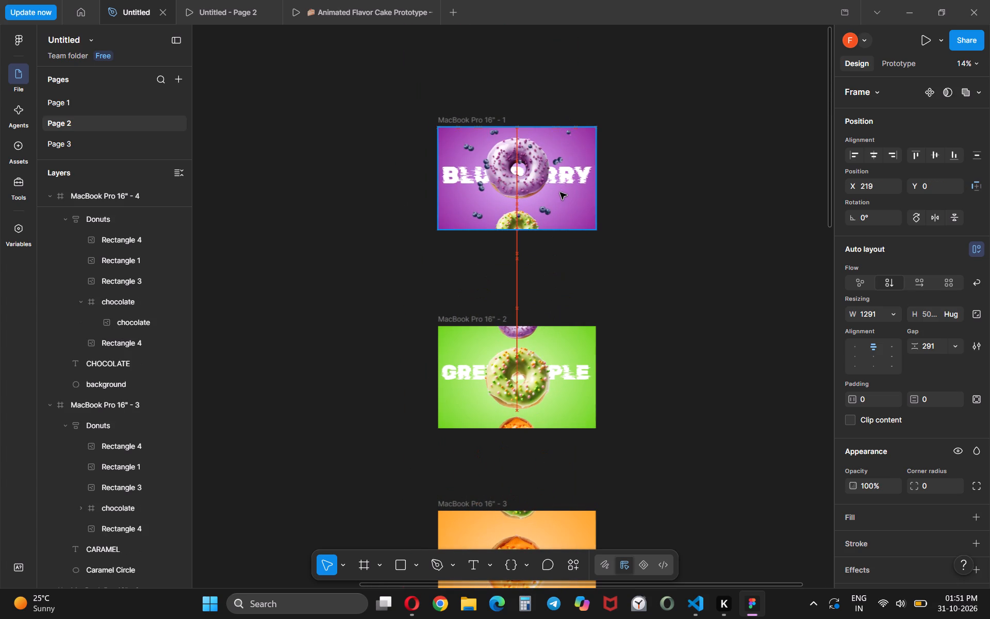
{"action": "left_click_drag", "start_coordinate": [560, 192], "coordinate": [560, 189]}
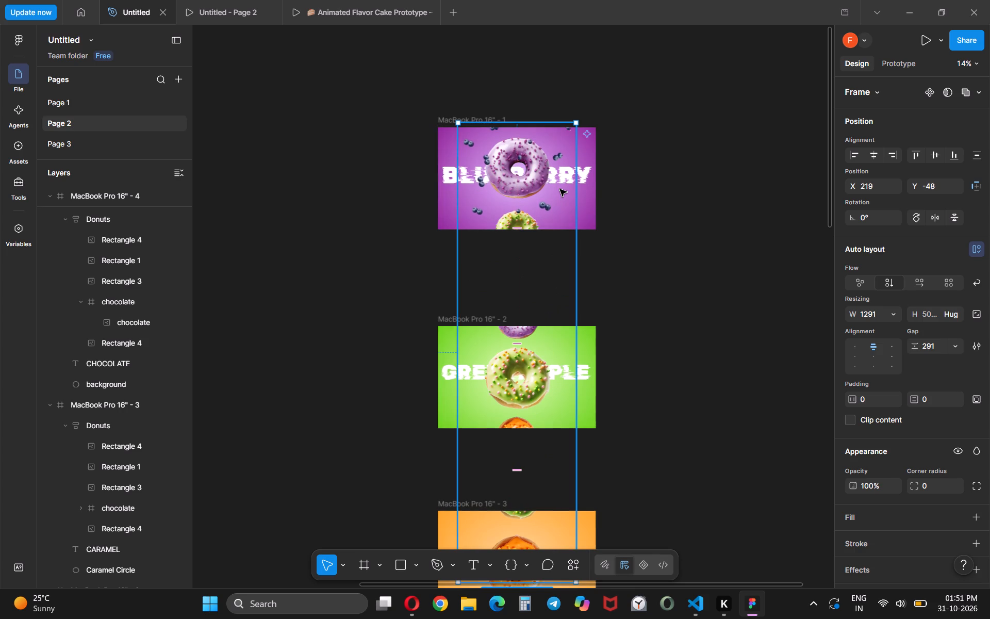
Widen the ingredient column's auto-layout gap to 2025 so the flavour groups spread further apart.
{"action": "left_click_drag", "start_coordinate": [519, 229], "coordinate": [519, 275]}
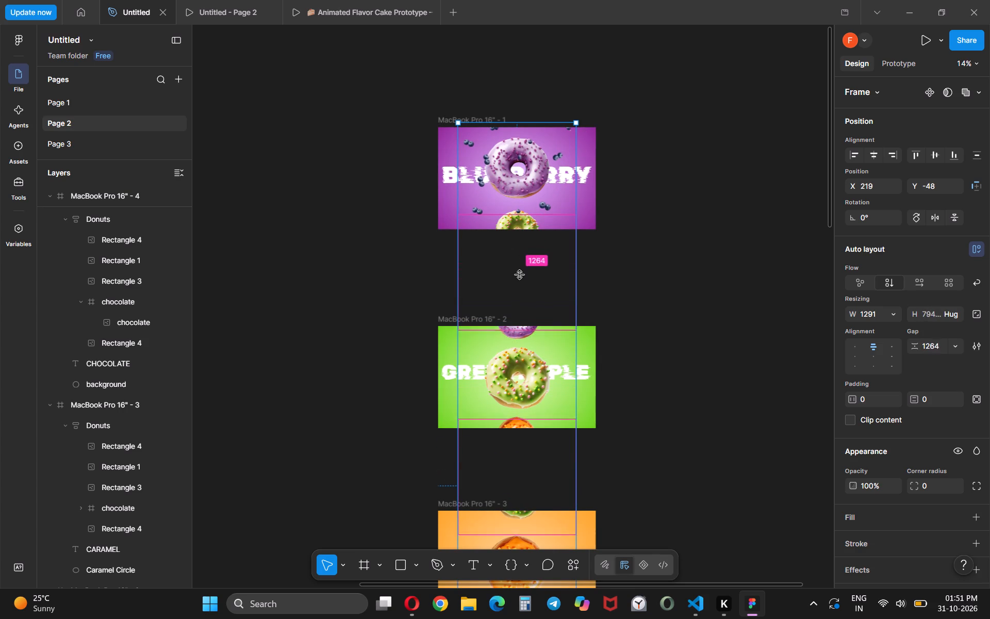
{"action": "left_click_drag", "start_coordinate": [519, 275], "coordinate": [520, 308]}
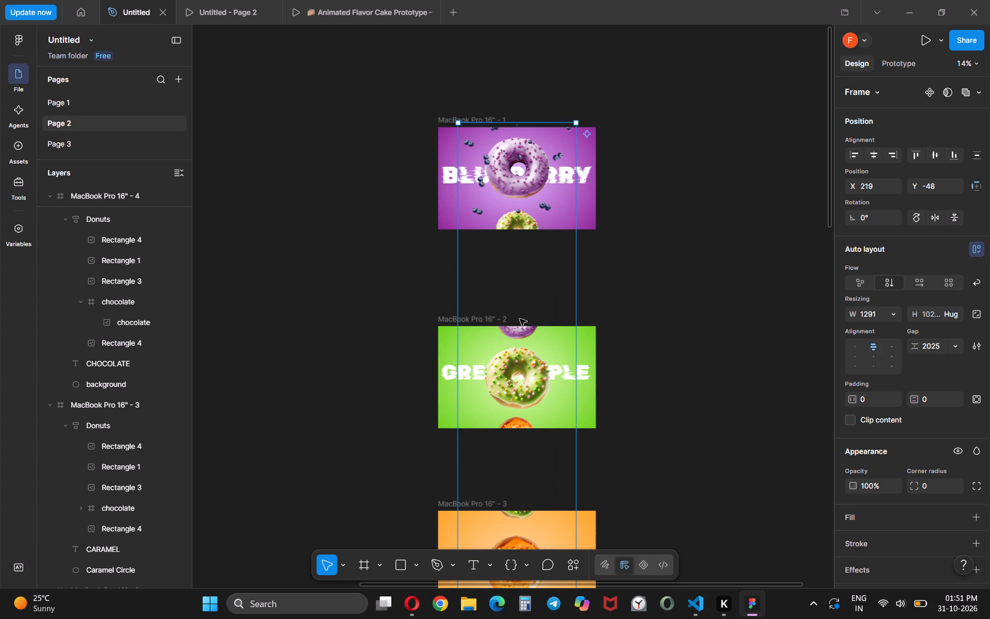
Examine how the ingredient column extends from the blueberry frame down to the strawberry frame.
{"action": "left_click", "coordinate": [551, 213]}
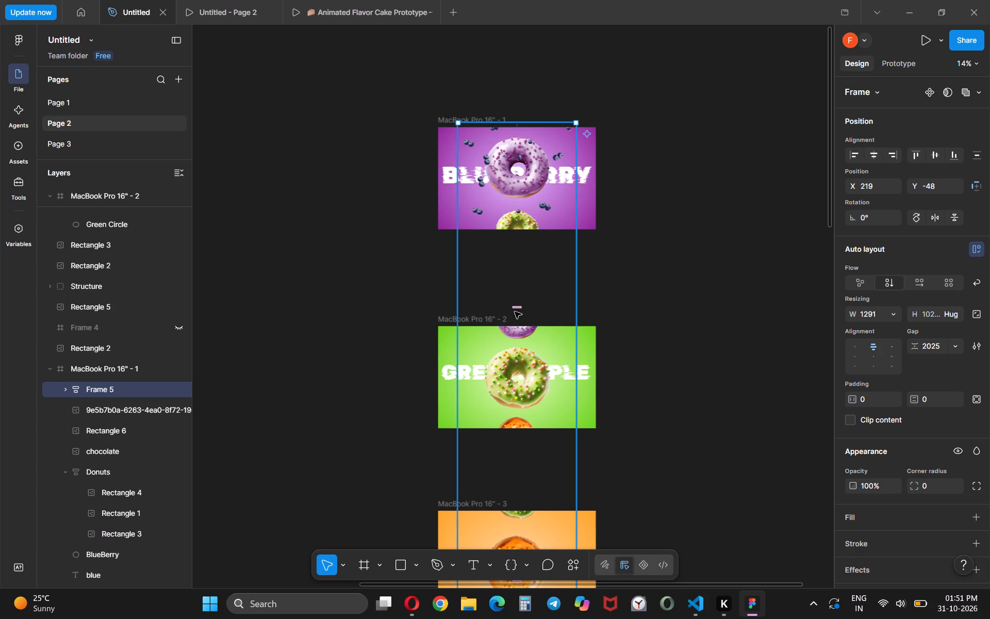
{"action": "left_click", "coordinate": [540, 188]}
{"action": "left_click", "coordinate": [516, 311]}
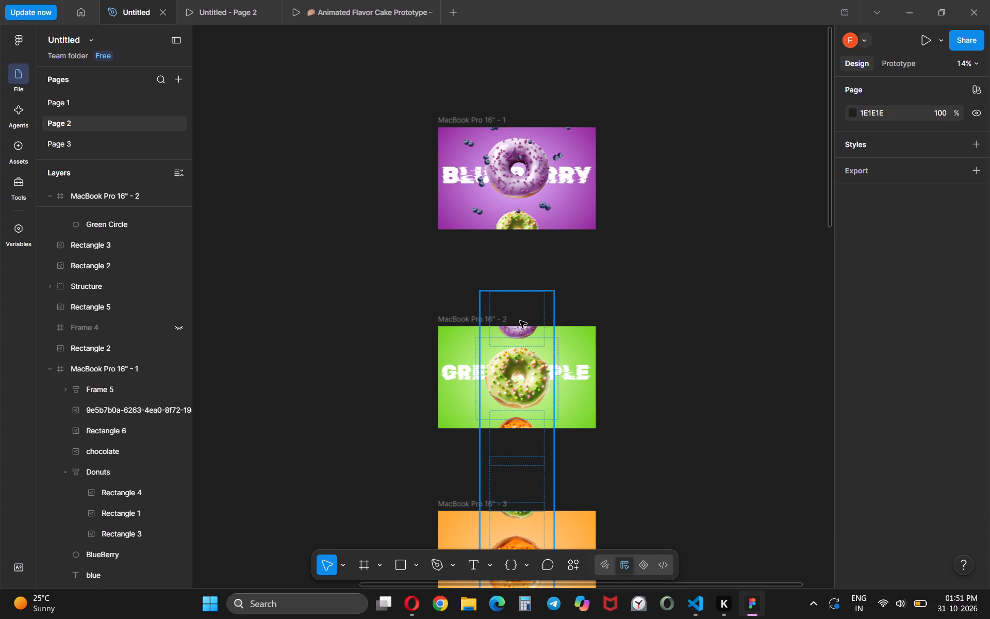
{"action": "left_click", "coordinate": [554, 188]}
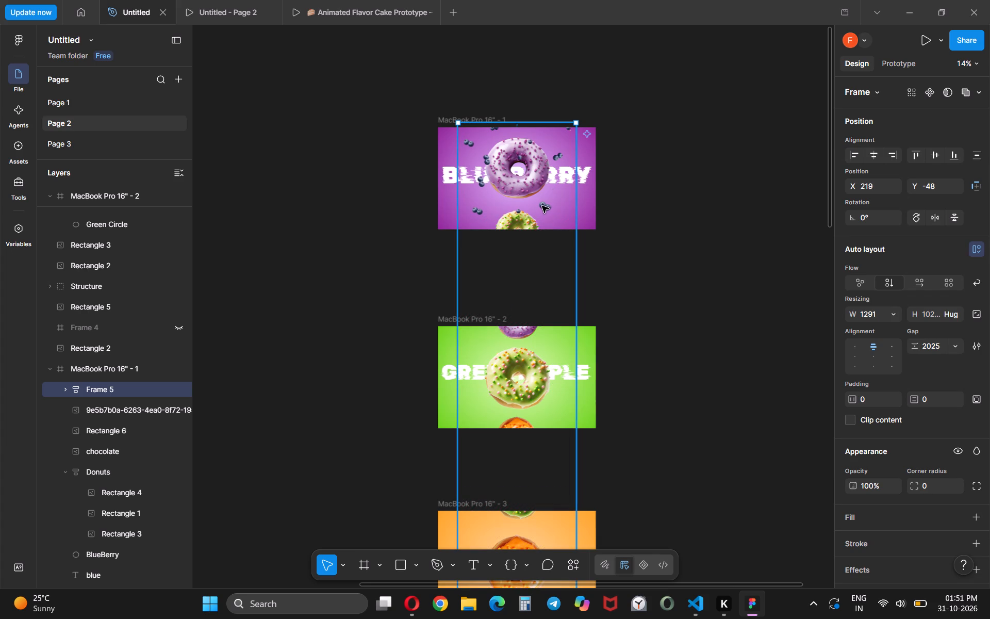
{"action": "left_click", "coordinate": [542, 208]}
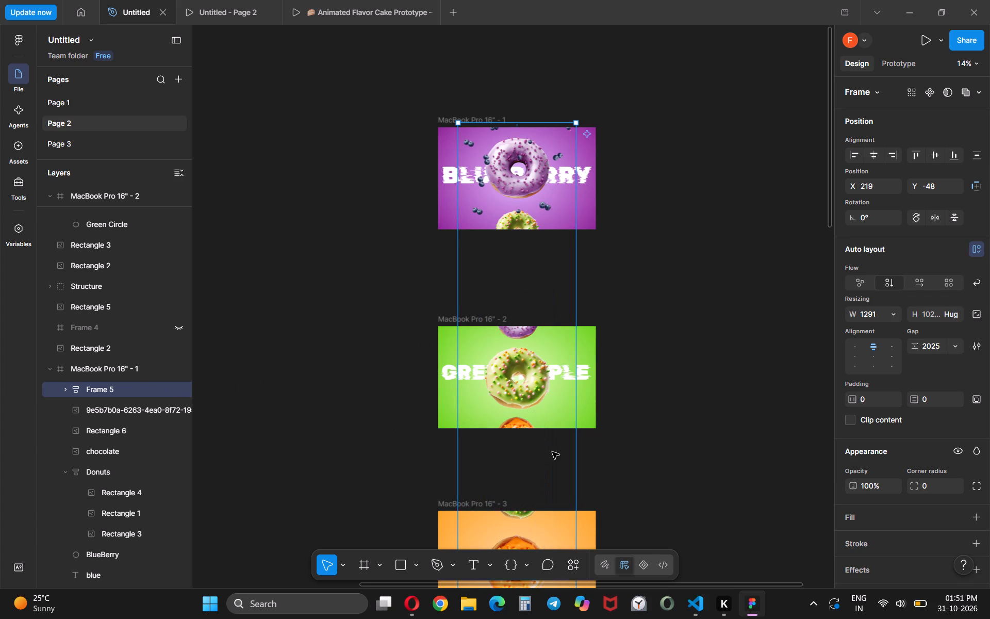
{"action": "scroll", "coordinate": [552, 452], "scroll_direction": "down", "scroll_amount": 2}
{"action": "scroll", "coordinate": [481, 448], "scroll_direction": "down", "scroll_amount": 3}
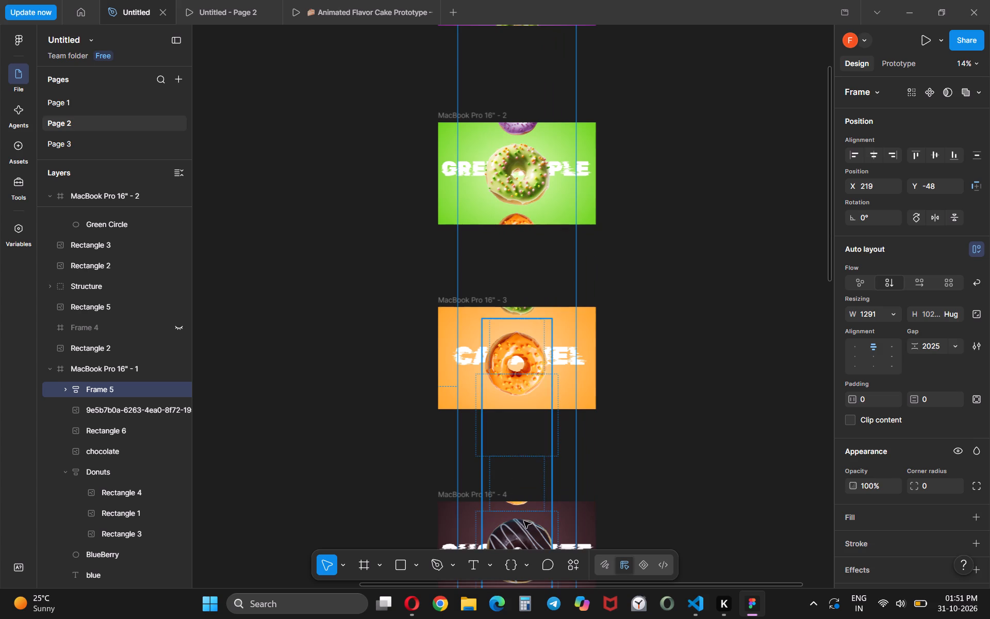
{"action": "scroll", "coordinate": [522, 506], "scroll_direction": "down", "scroll_amount": 7}
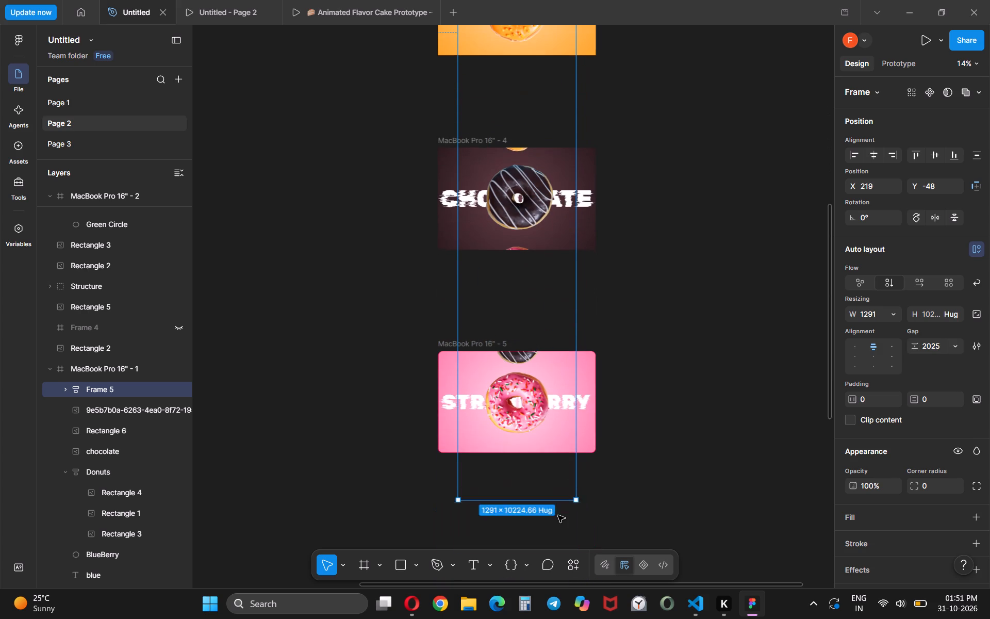
{"action": "scroll", "coordinate": [558, 515], "scroll_direction": "down", "scroll_amount": 2}
{"action": "left_click_drag", "start_coordinate": [535, 384], "coordinate": [535, 378]}
{"action": "key", "text": "ctrl+z"}
{"action": "left_click", "coordinate": [654, 386]}
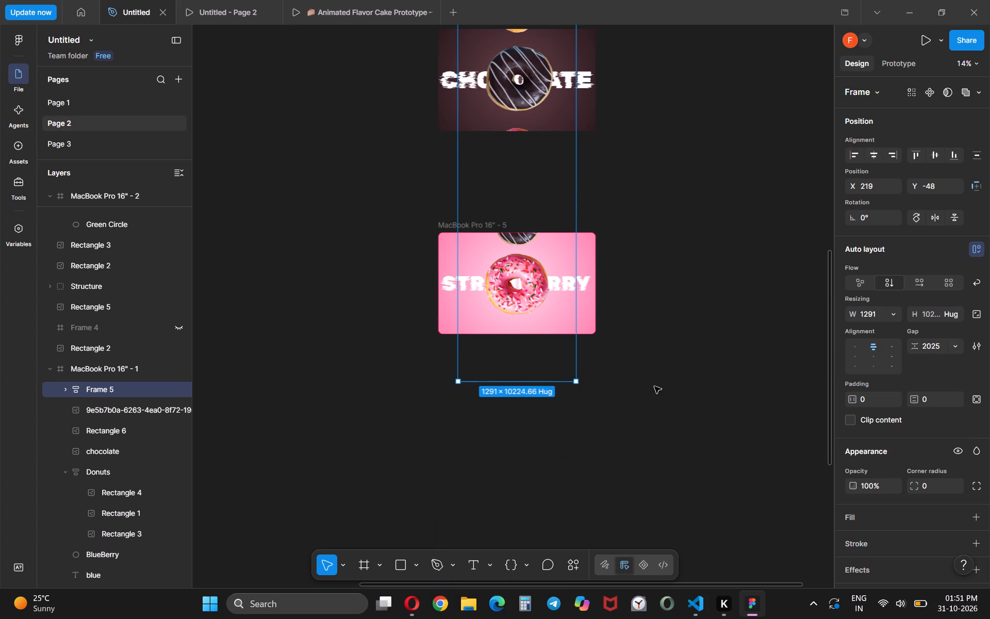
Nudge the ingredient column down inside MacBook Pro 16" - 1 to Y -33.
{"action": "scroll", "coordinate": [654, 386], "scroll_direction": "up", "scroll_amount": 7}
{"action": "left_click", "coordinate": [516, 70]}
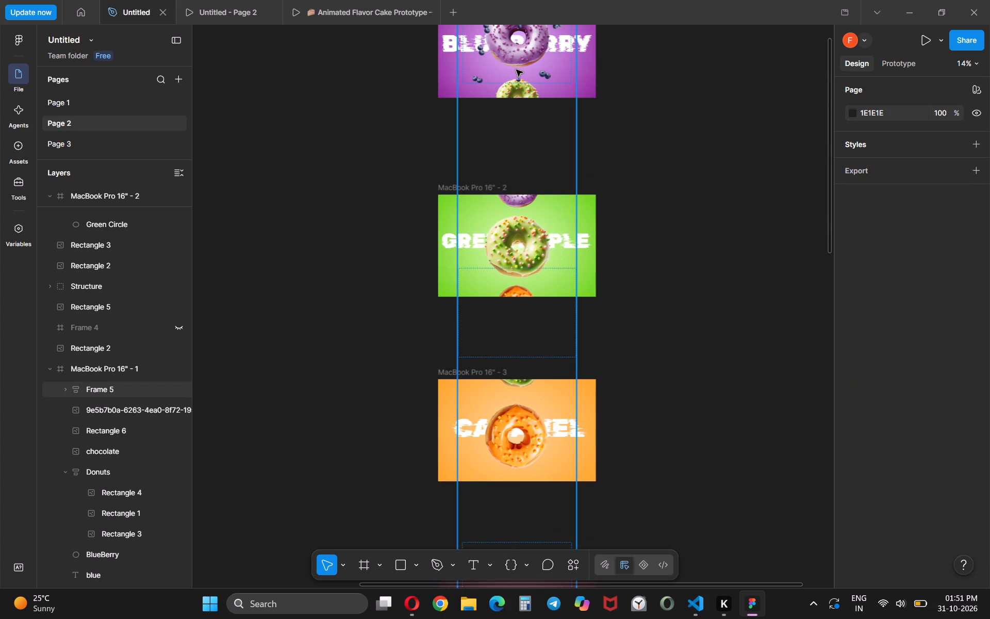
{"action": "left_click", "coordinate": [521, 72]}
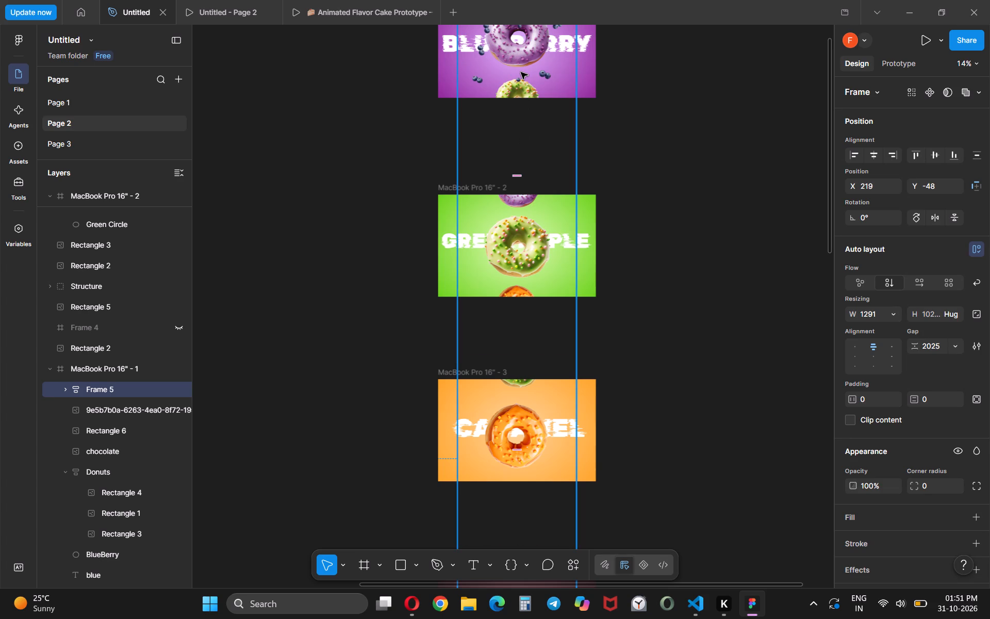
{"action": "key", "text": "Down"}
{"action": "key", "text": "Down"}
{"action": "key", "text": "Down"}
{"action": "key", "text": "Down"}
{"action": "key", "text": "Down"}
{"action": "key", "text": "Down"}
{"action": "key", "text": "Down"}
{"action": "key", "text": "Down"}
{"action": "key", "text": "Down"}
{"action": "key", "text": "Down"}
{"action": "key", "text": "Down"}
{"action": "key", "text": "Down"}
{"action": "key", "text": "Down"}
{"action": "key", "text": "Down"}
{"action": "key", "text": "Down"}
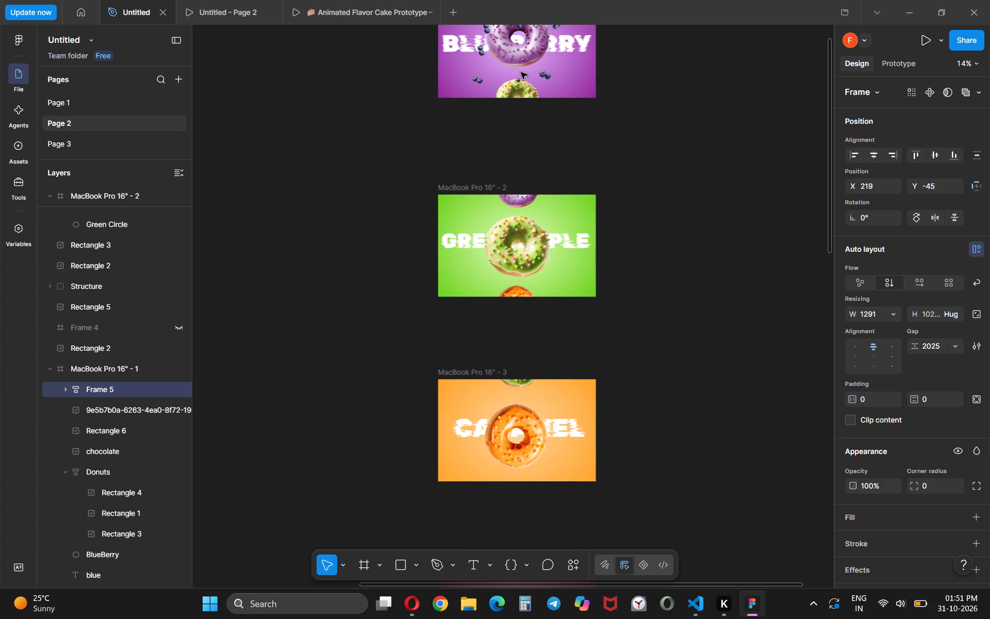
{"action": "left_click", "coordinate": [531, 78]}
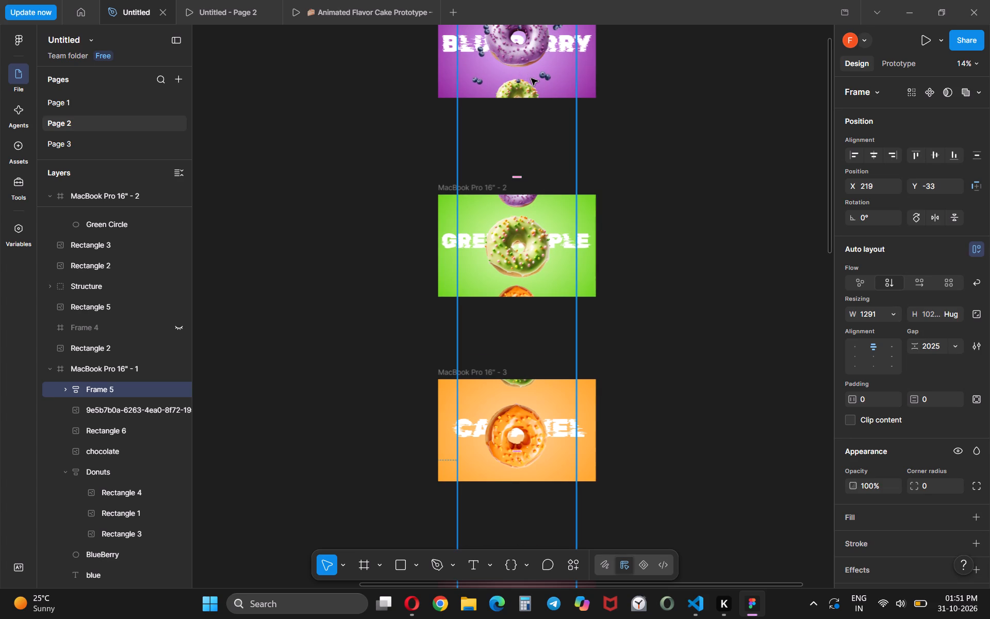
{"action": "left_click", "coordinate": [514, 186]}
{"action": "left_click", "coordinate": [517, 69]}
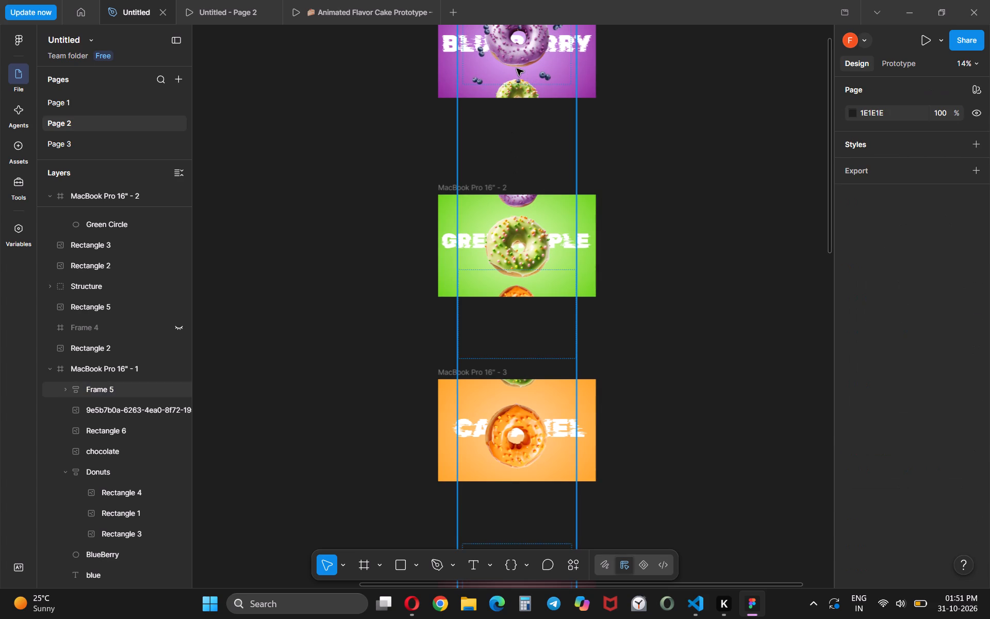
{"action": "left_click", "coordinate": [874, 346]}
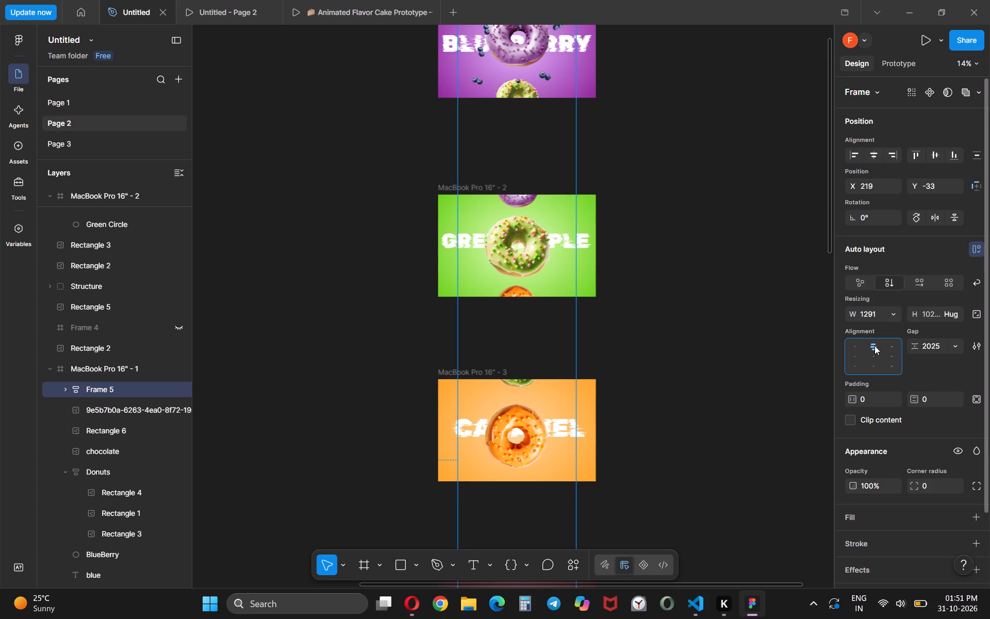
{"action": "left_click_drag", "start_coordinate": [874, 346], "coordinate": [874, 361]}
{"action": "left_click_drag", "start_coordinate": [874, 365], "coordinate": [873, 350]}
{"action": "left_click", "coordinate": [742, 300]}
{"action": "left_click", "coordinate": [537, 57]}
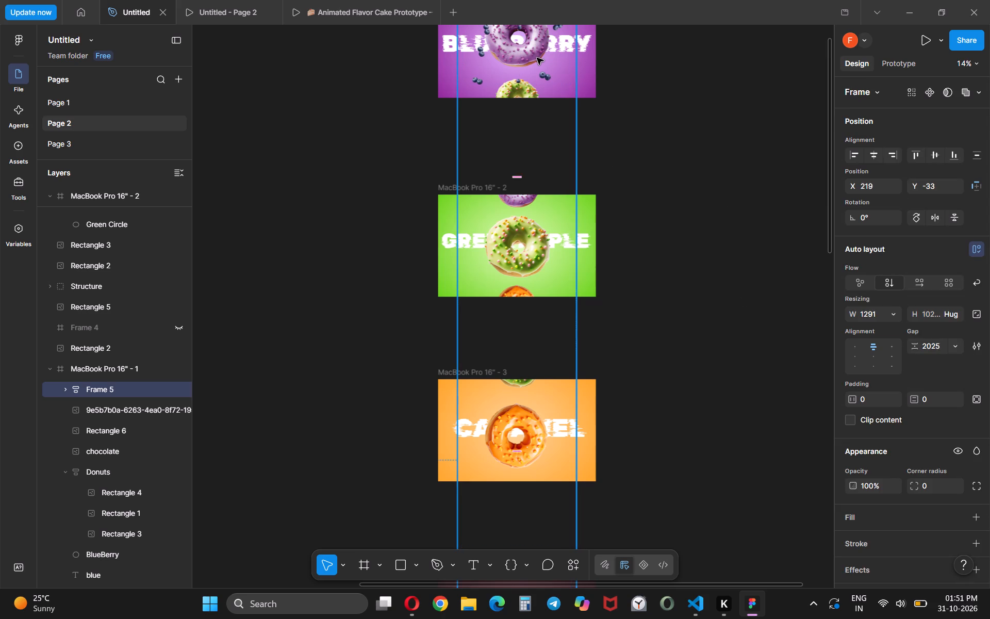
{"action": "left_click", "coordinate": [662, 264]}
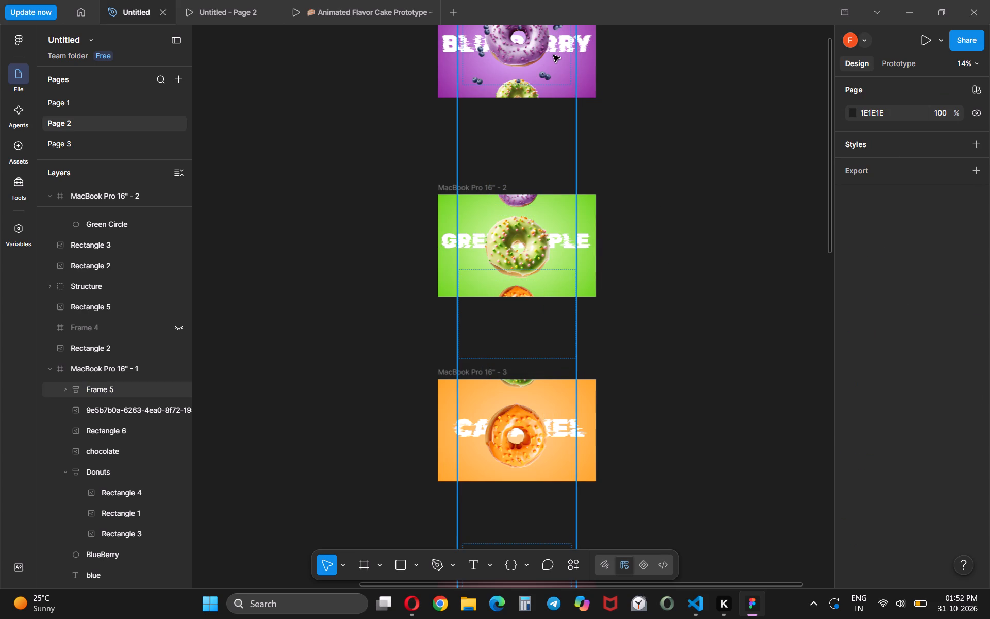
Move the ingredient column out of MacBook Pro 16" - 1 into MacBook Pro 16" - 2, apples around the green donut, at X 219, Y -2971.
{"action": "left_click_drag", "start_coordinate": [553, 55], "coordinate": [680, 90]}
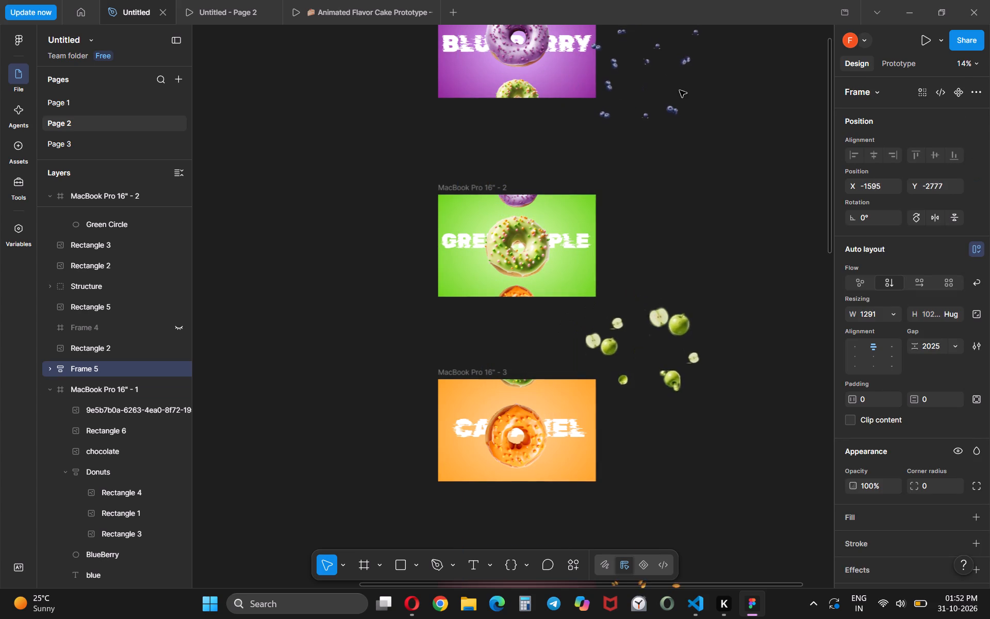
{"action": "left_click_drag", "start_coordinate": [680, 90], "coordinate": [681, 141]}
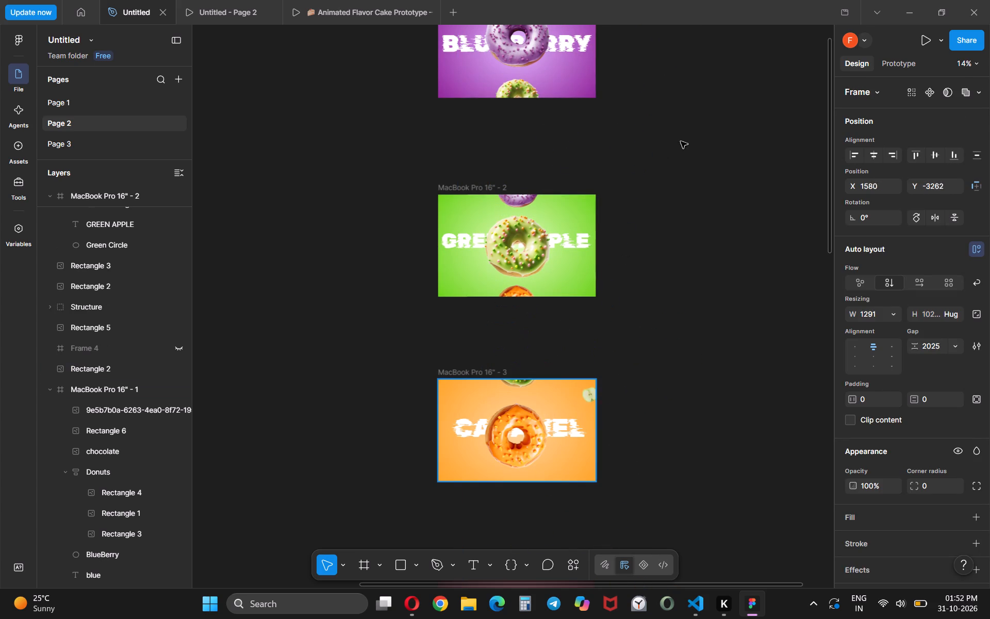
{"action": "left_click_drag", "start_coordinate": [681, 141], "coordinate": [721, 134]}
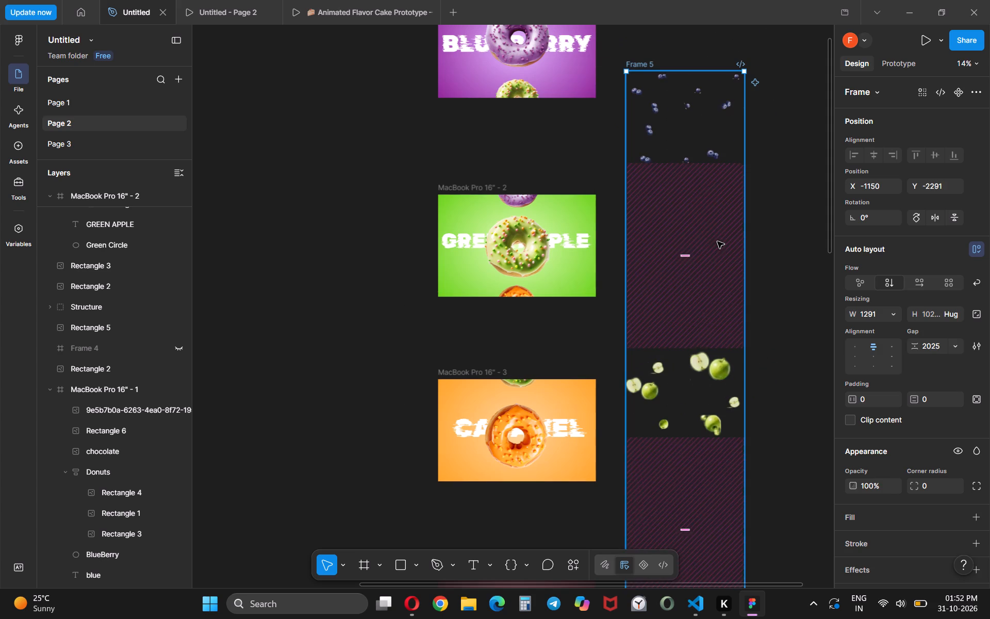
{"action": "left_click_drag", "start_coordinate": [727, 365], "coordinate": [560, 206]}
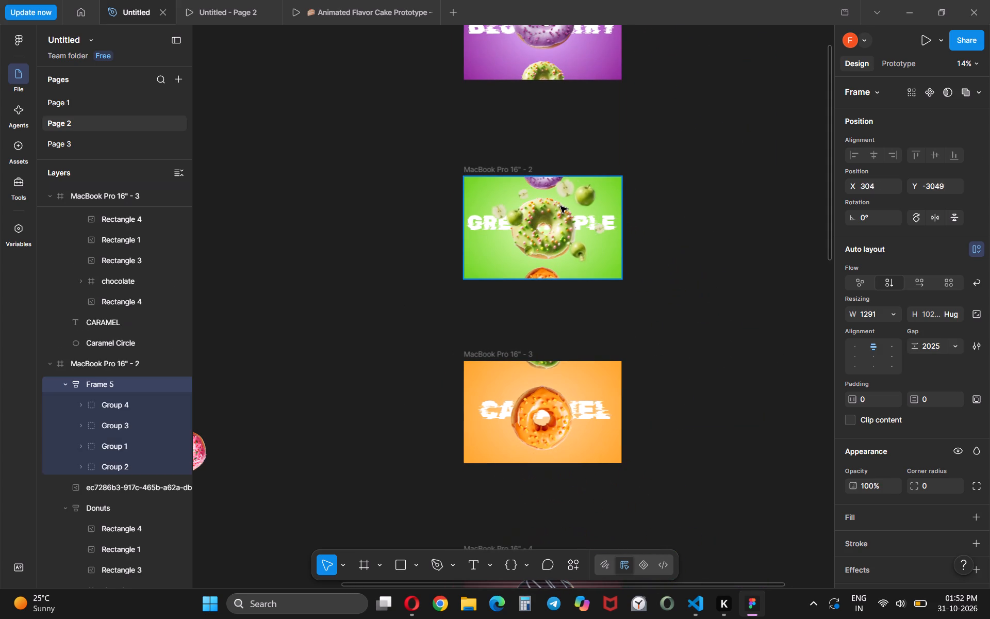
{"action": "left_click_drag", "start_coordinate": [560, 206], "coordinate": [560, 204]}
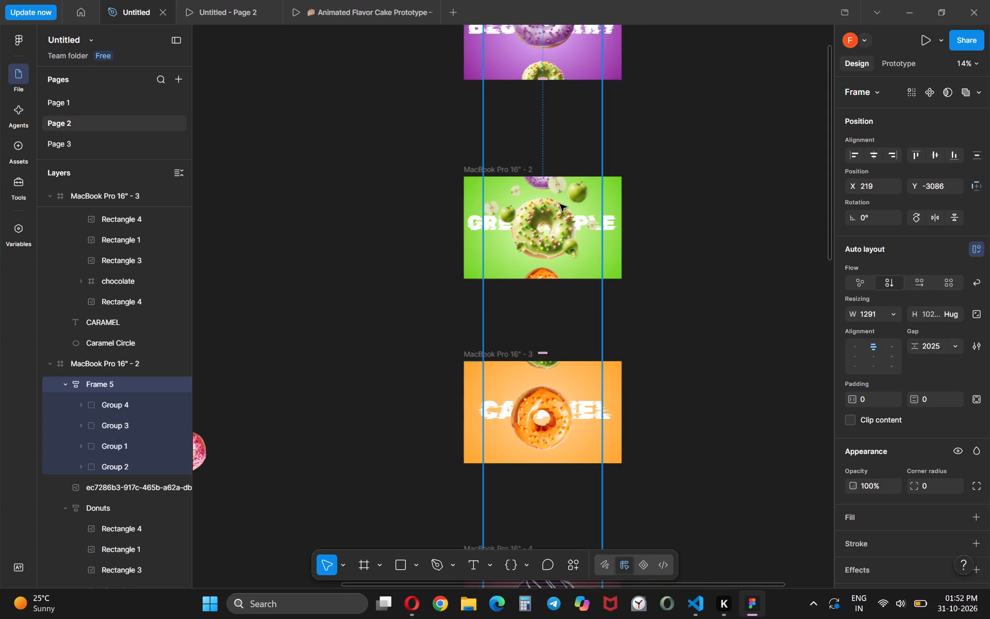
{"action": "left_click", "coordinate": [566, 204]}
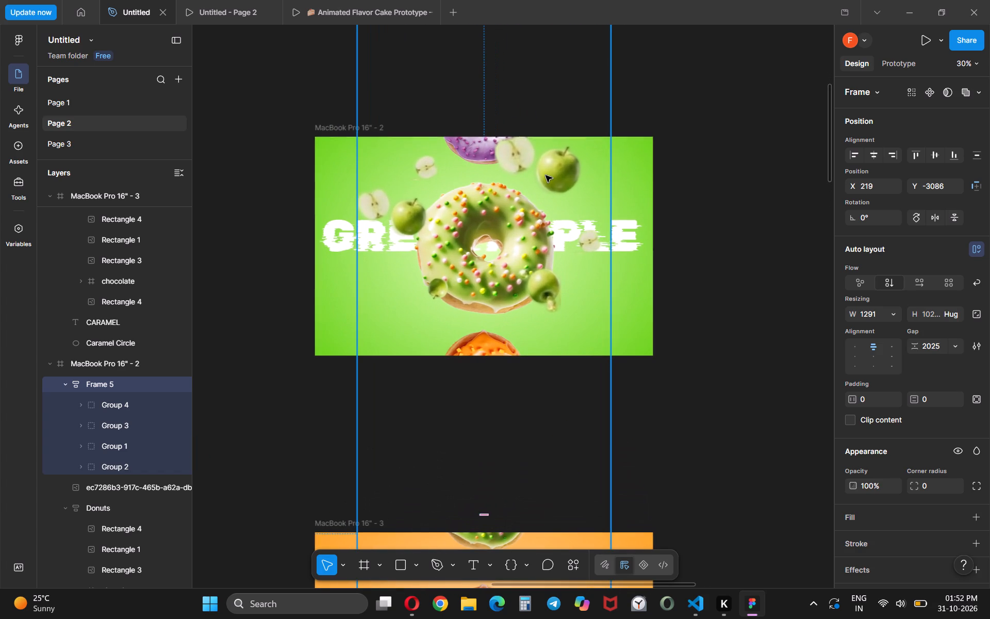
{"action": "left_click_drag", "start_coordinate": [546, 175], "coordinate": [546, 198]}
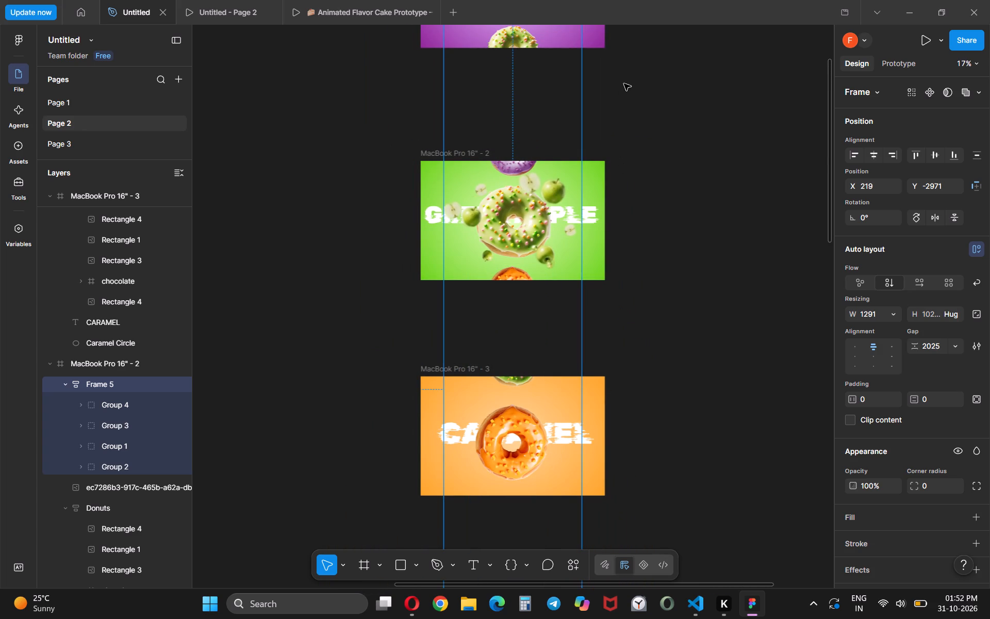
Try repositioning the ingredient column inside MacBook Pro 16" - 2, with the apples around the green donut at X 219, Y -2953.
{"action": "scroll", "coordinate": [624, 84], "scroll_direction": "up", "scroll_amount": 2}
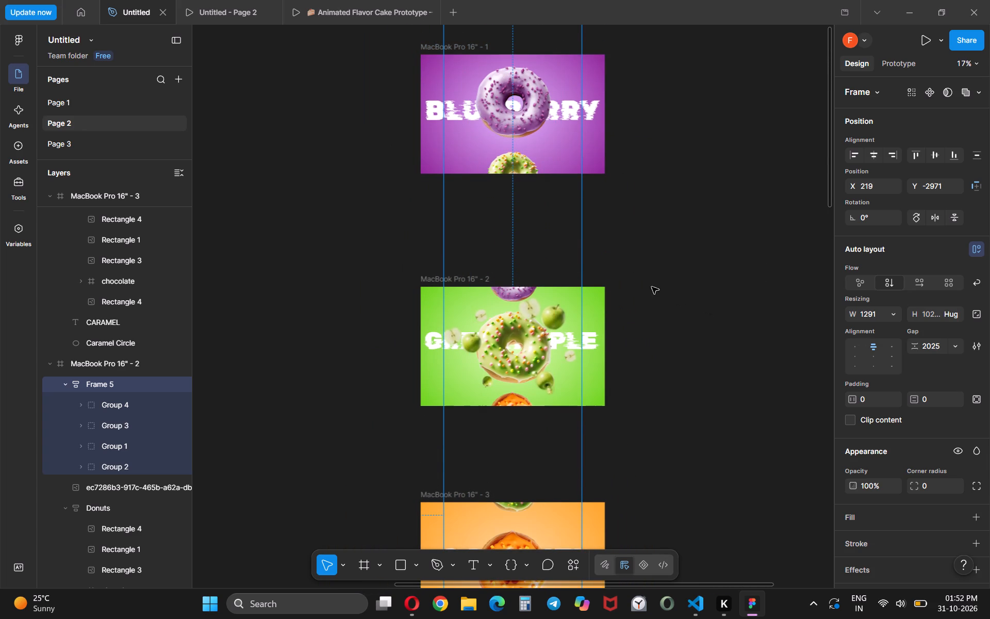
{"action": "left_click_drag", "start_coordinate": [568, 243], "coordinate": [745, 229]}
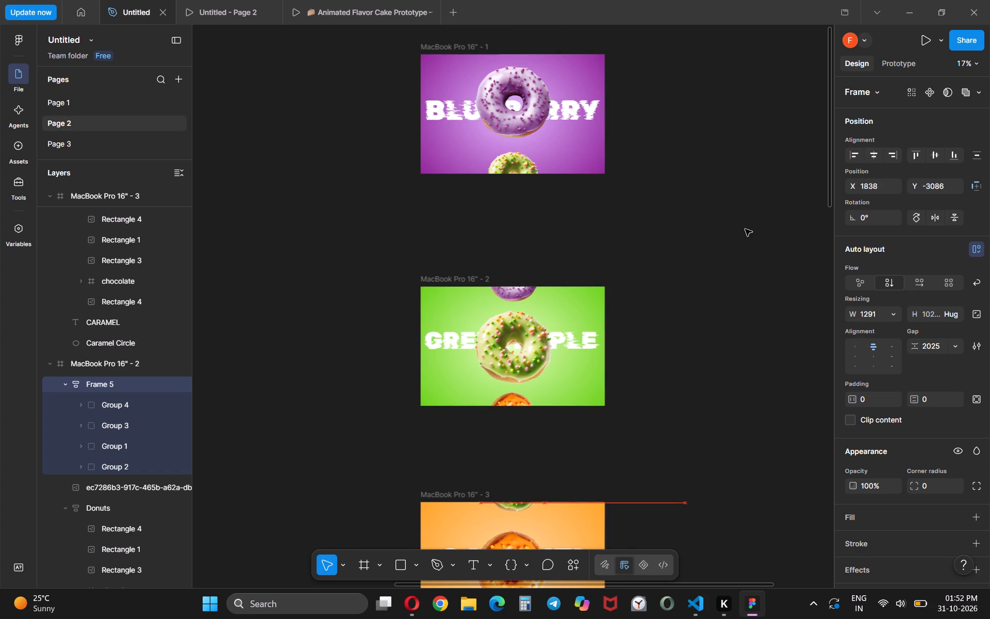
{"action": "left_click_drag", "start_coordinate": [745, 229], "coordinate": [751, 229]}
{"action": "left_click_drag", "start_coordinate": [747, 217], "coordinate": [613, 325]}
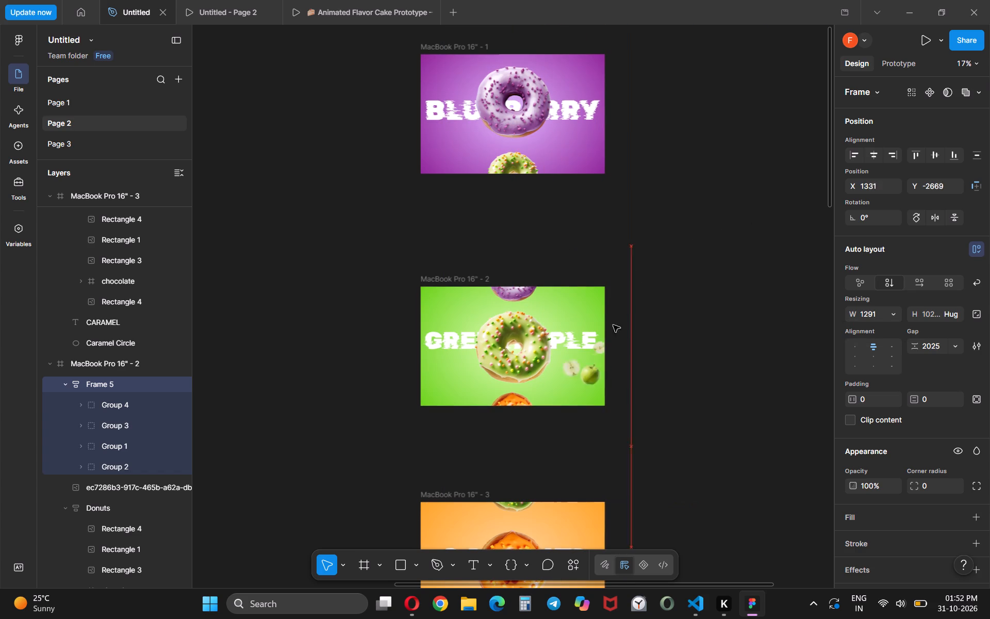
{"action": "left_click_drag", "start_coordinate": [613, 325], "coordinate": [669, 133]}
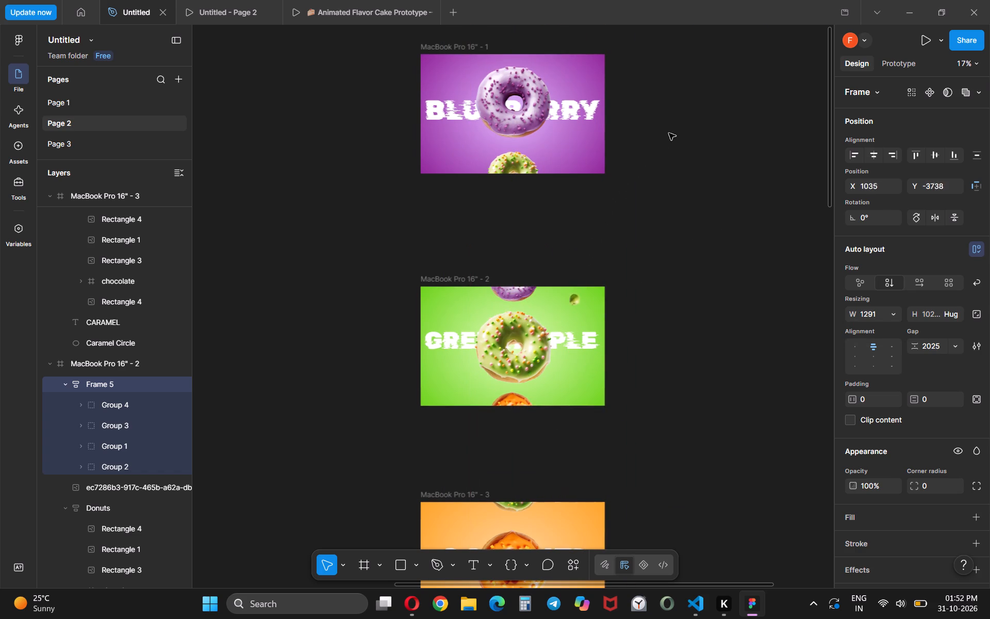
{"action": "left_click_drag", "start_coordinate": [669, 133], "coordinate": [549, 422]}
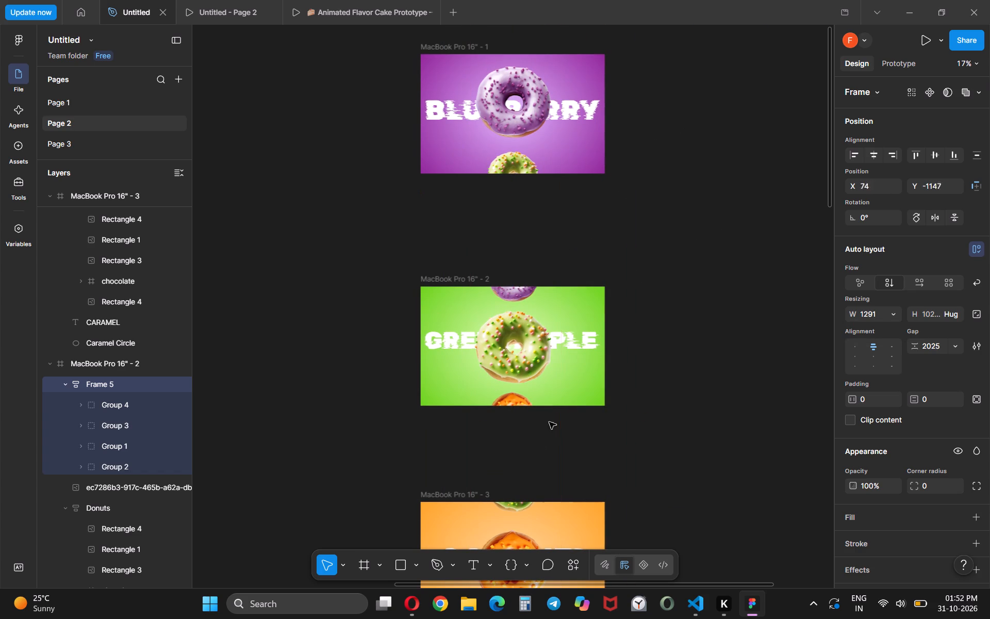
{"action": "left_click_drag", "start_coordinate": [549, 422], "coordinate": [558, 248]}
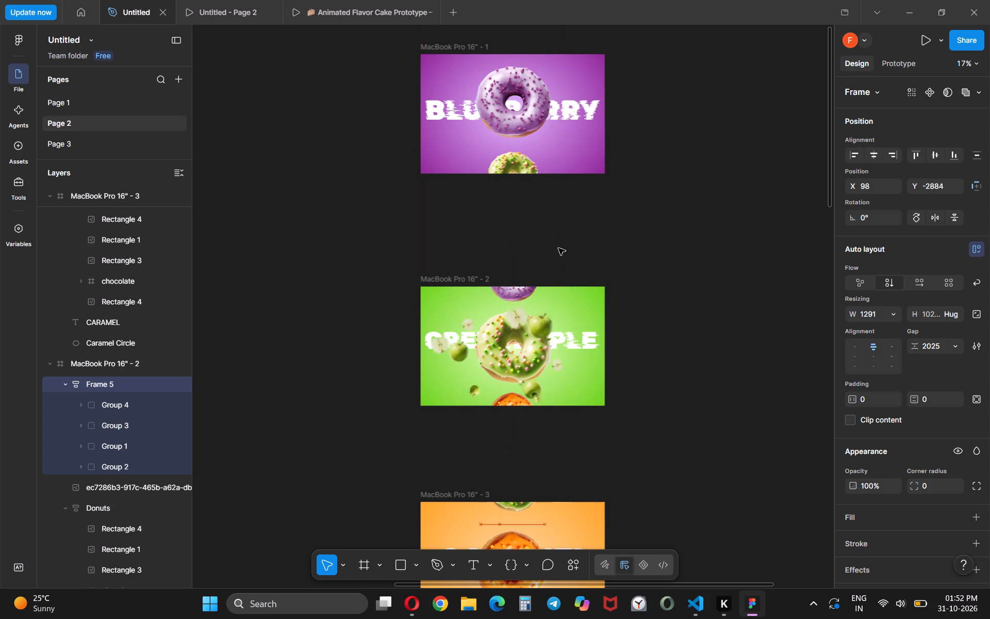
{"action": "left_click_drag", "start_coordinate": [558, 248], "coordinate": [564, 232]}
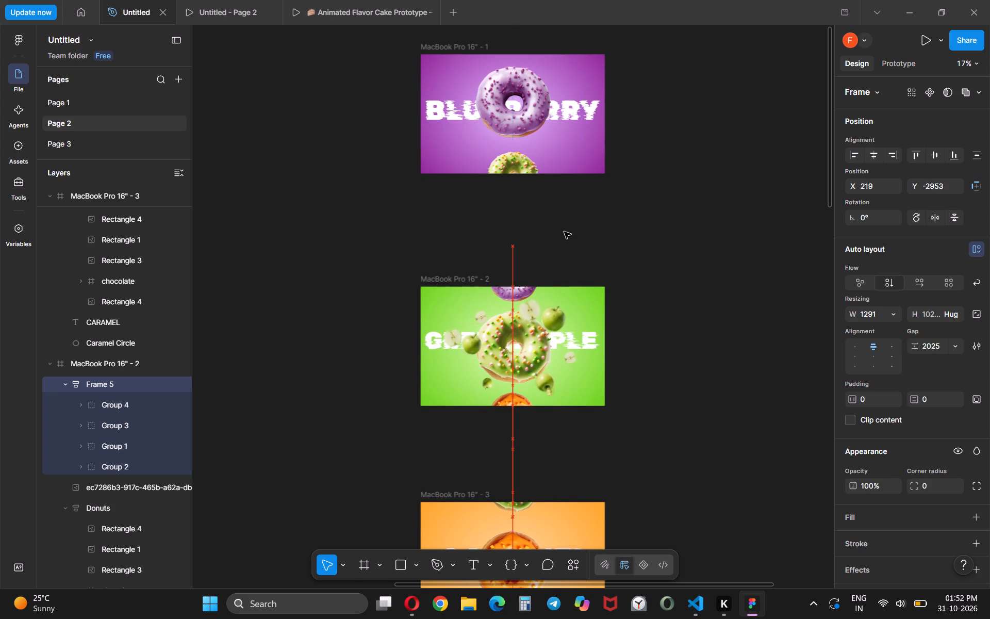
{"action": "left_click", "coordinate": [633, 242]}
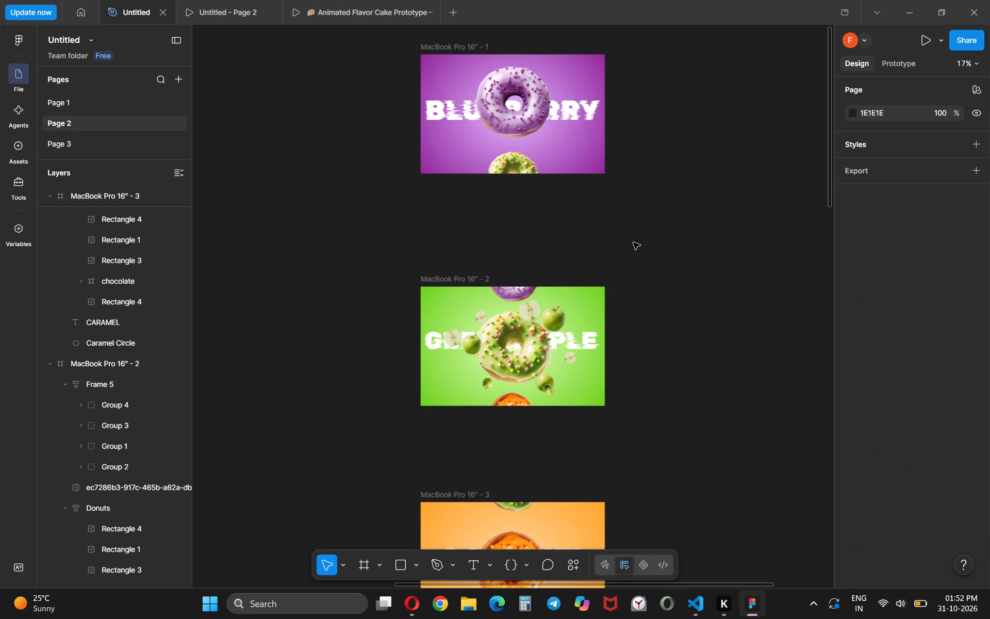
Undo the recent ingredient column moves back to its placement inside MacBook Pro 16" - 1.
{"action": "key", "text": "ctrl+z"}
{"action": "key", "text": "ctrl+z"}
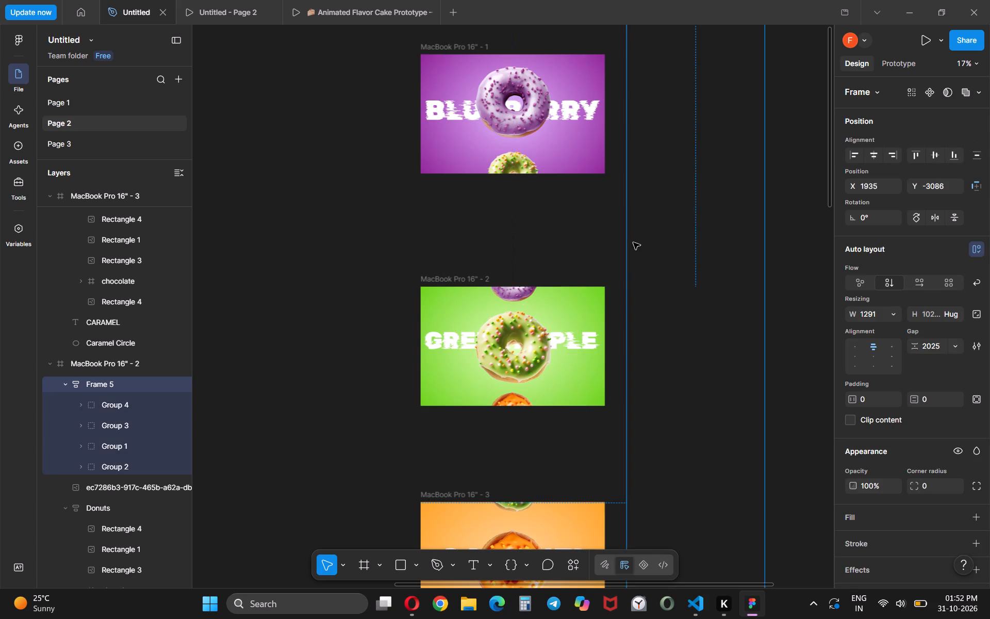
{"action": "key", "text": "ctrl+z"}
{"action": "key", "text": "ctrl+z"}
{"action": "key", "text": "ctrl+z"}
{"action": "key", "text": "ctrl+z"}
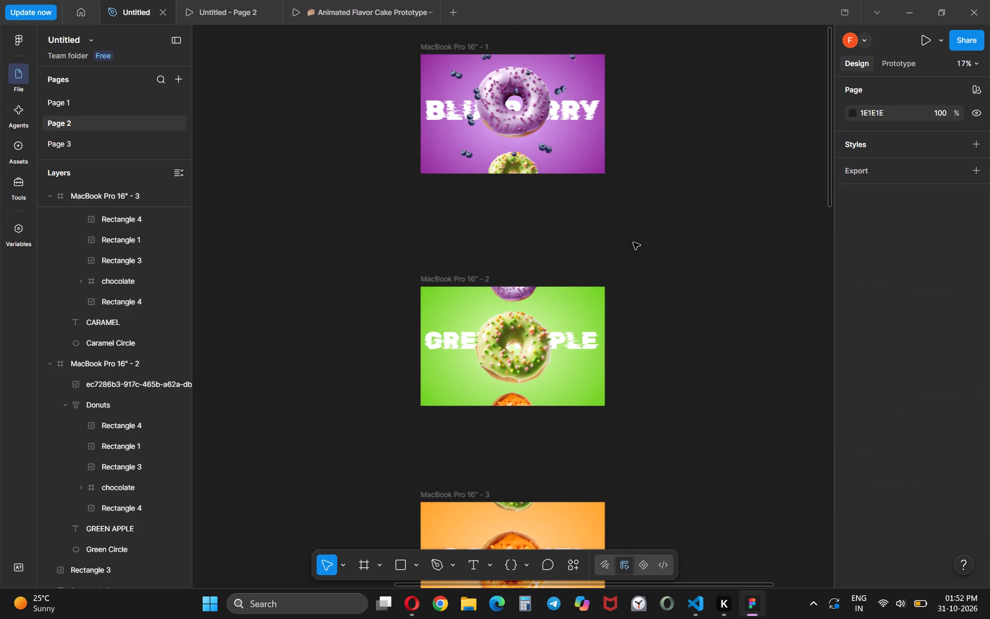
Move the ingredient column out of MacBook Pro 16" - 1 onto the empty canvas beside the frames, at X -1293, Y -3352.
{"action": "left_click_drag", "start_coordinate": [529, 135], "coordinate": [619, 117]}
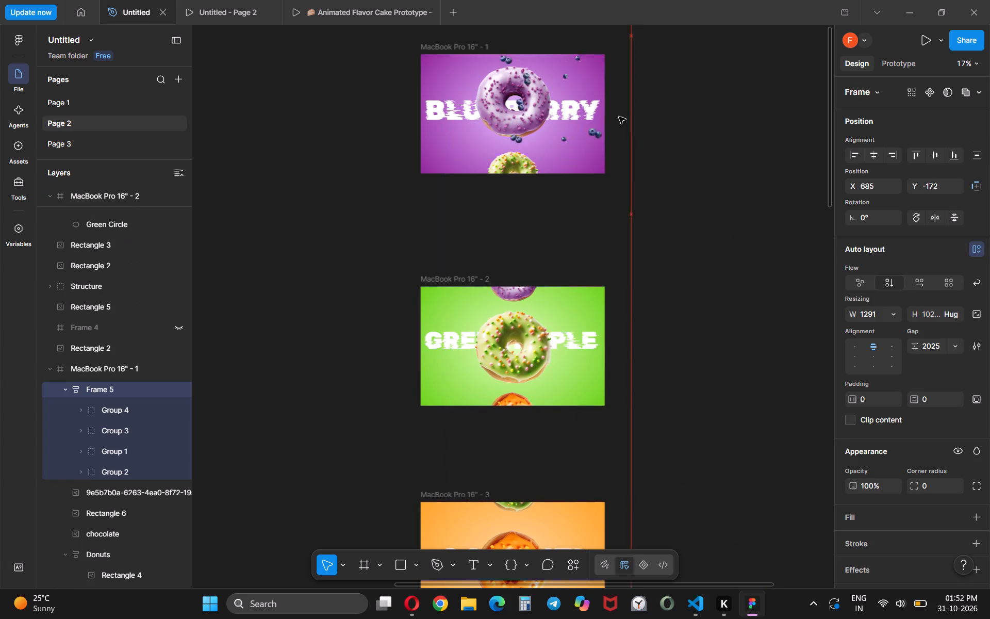
{"action": "left_click_drag", "start_coordinate": [619, 117], "coordinate": [711, 127]}
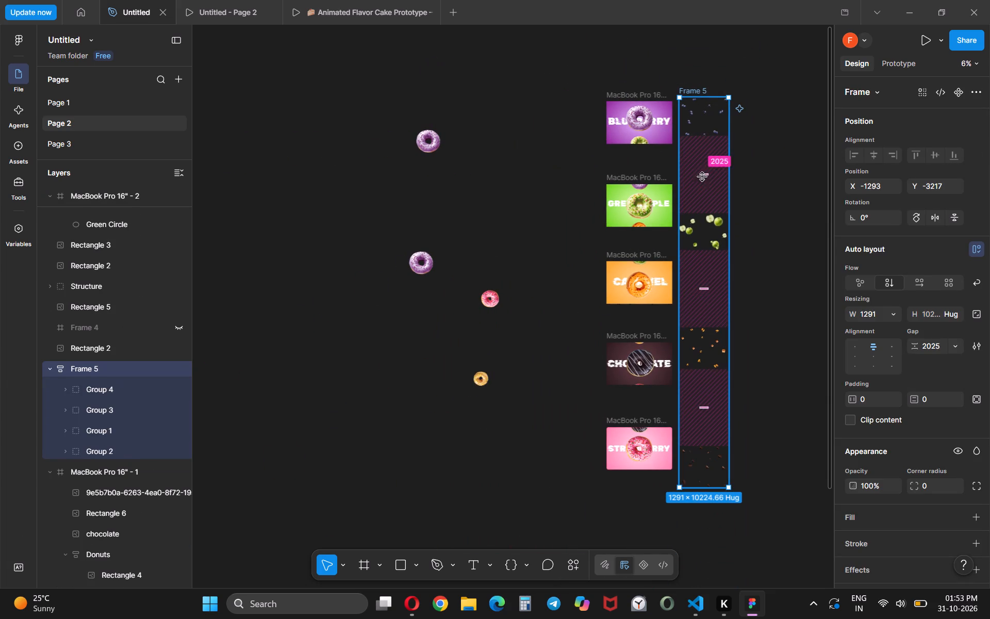
{"action": "left_click_drag", "start_coordinate": [705, 180], "coordinate": [705, 175]}
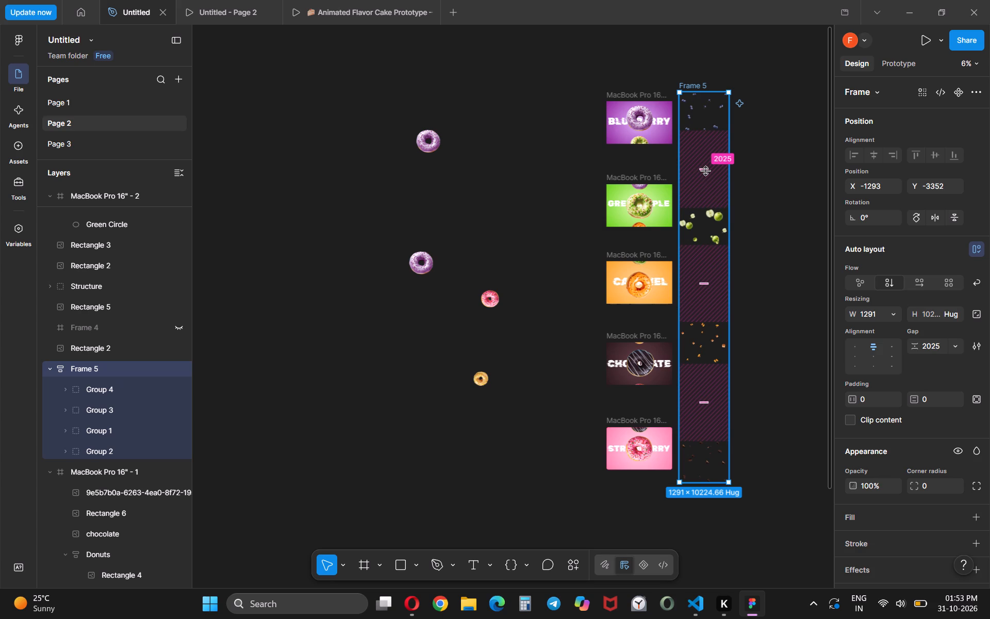
Reduce the ingredient column's auto-layout gap to 1348.
{"action": "left_click_drag", "start_coordinate": [705, 171], "coordinate": [704, 158]}
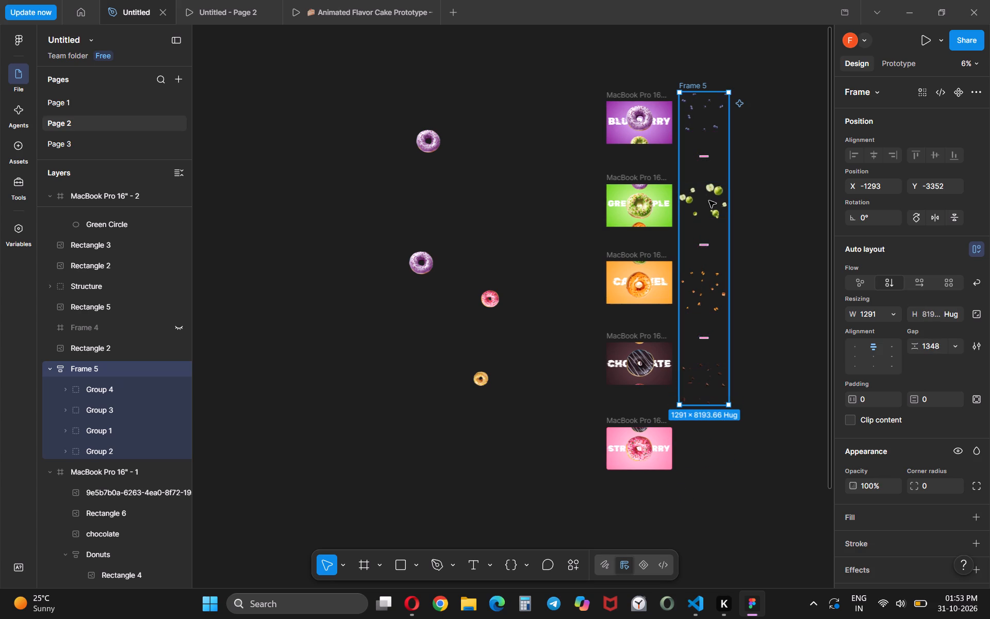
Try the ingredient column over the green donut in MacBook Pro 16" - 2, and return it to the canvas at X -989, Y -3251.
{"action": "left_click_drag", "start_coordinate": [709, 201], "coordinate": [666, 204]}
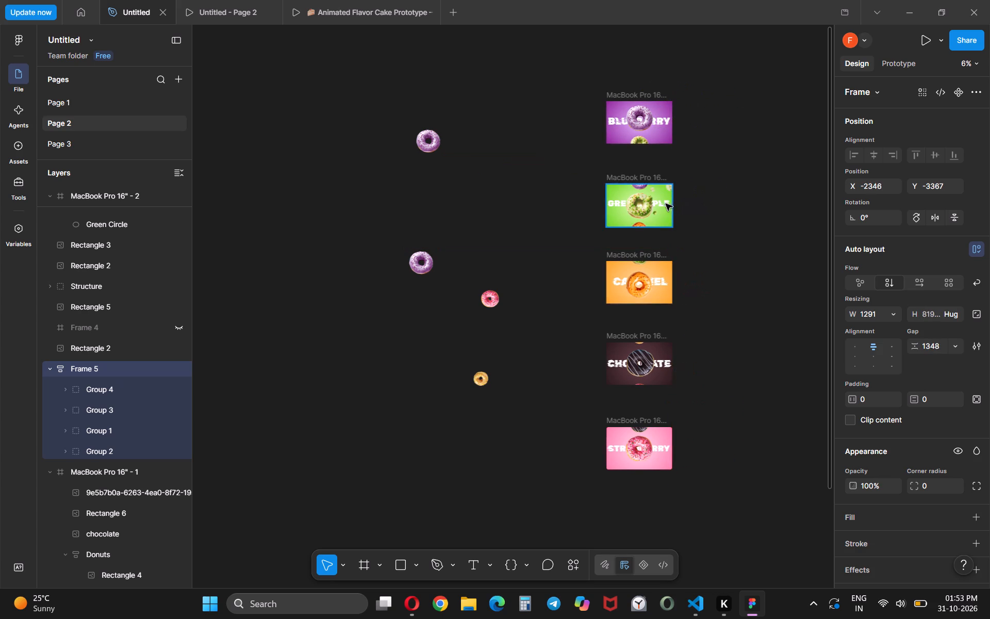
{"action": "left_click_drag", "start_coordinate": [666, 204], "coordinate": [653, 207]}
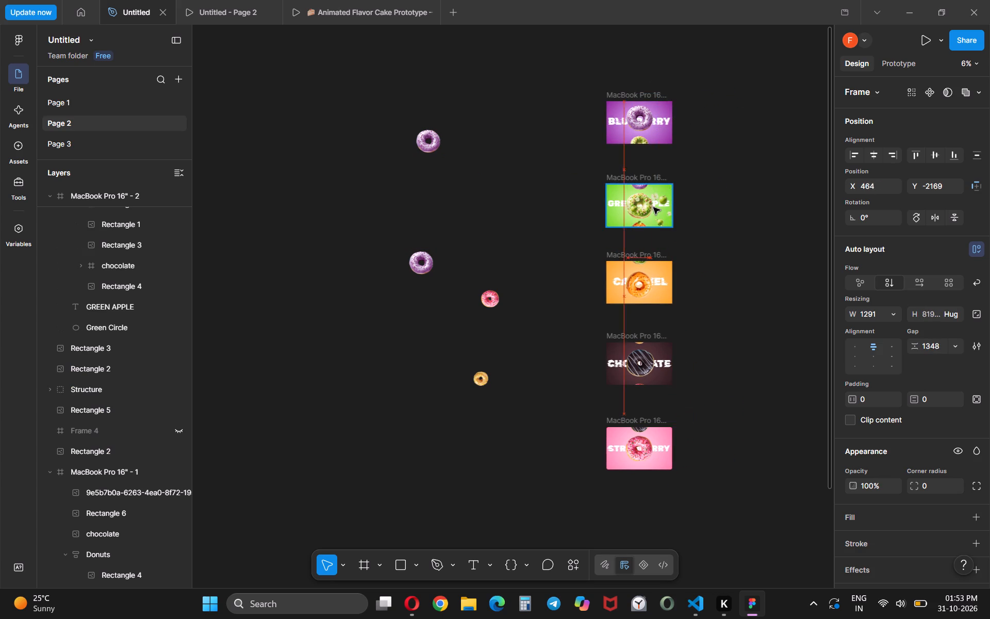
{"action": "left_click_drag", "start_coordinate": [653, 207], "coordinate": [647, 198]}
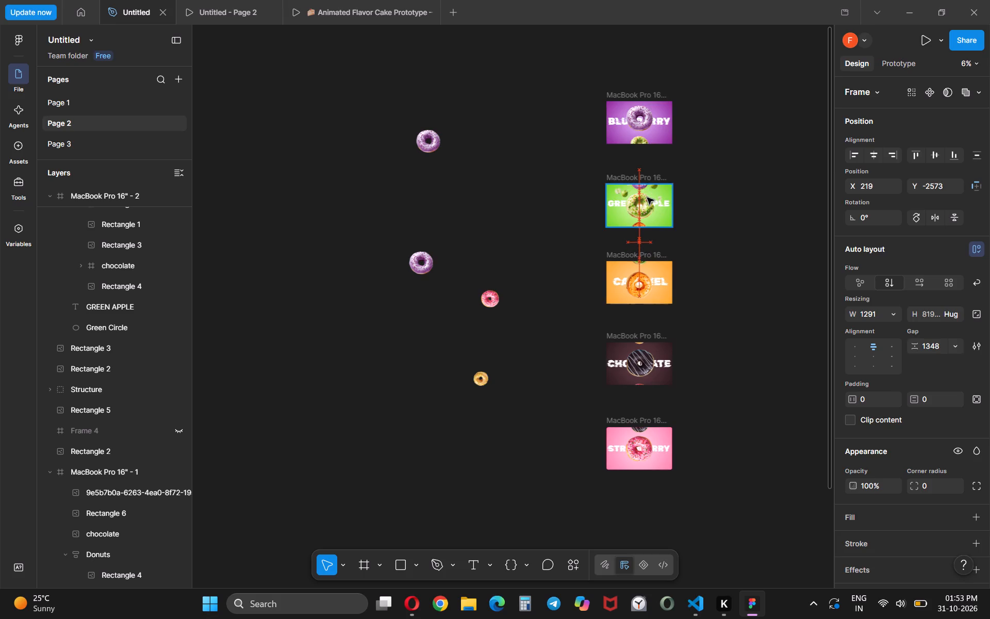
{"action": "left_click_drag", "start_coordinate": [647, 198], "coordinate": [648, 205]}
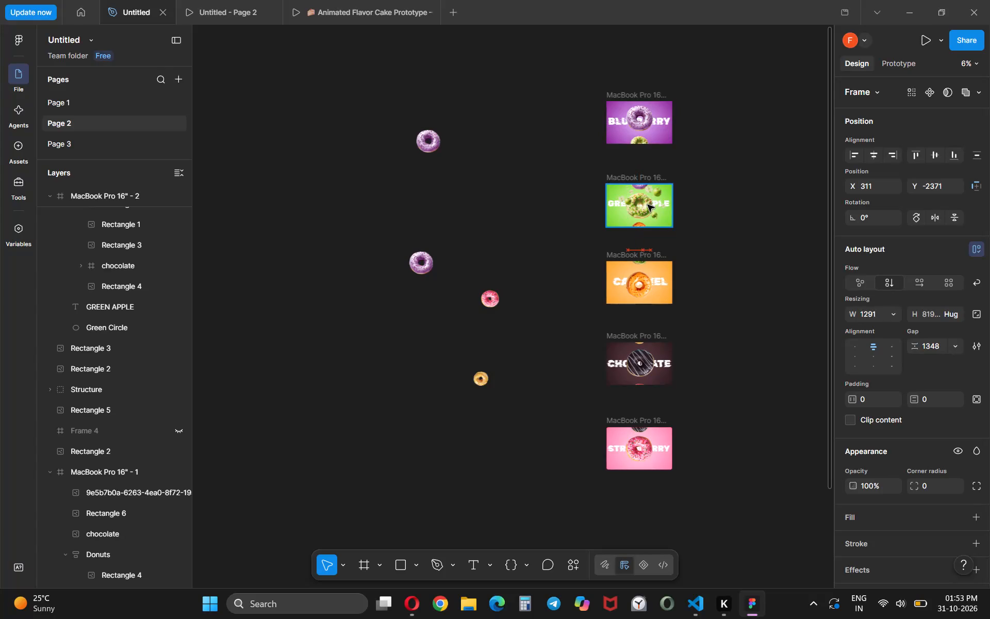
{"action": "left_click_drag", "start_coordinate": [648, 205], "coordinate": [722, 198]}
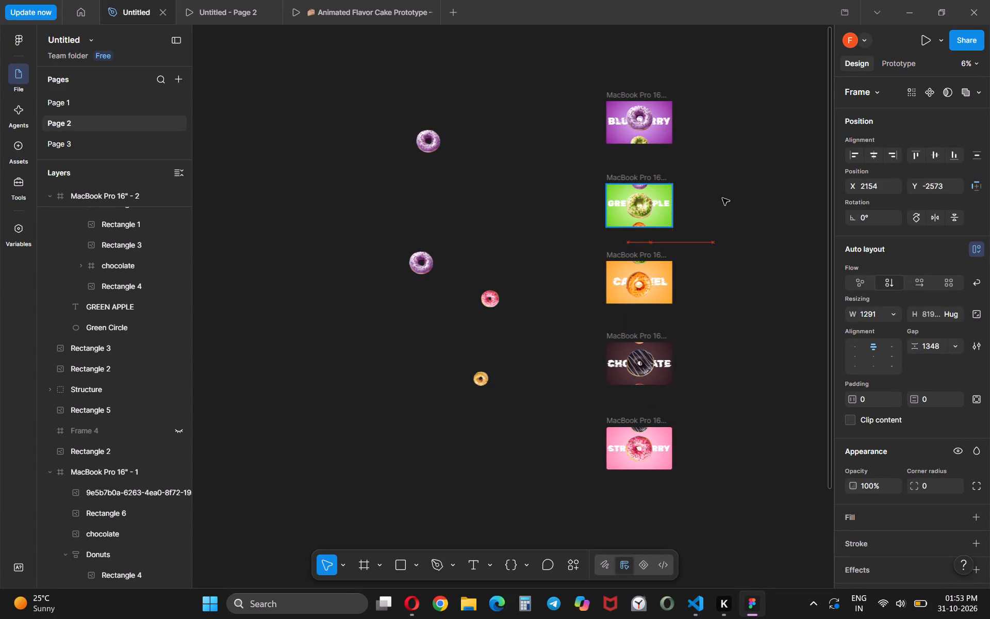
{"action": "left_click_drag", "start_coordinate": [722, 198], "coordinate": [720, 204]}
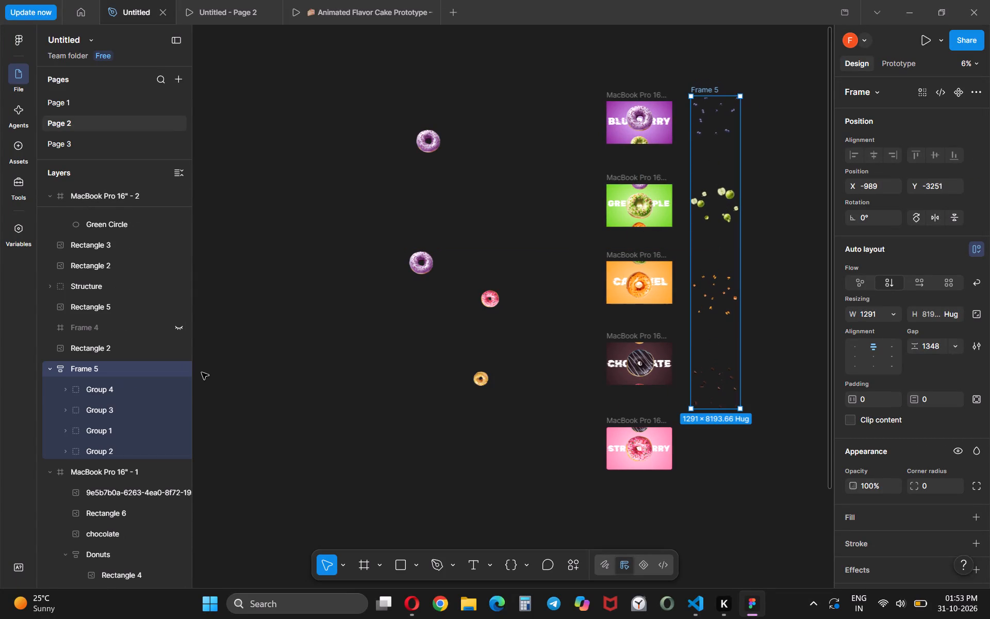
Take the blueberry group, Group 4, out of Frame 5 and place it above Frame 4 in the layer order.
{"action": "left_click", "coordinate": [126, 388]}
{"action": "left_click_drag", "start_coordinate": [126, 388], "coordinate": [121, 357]}
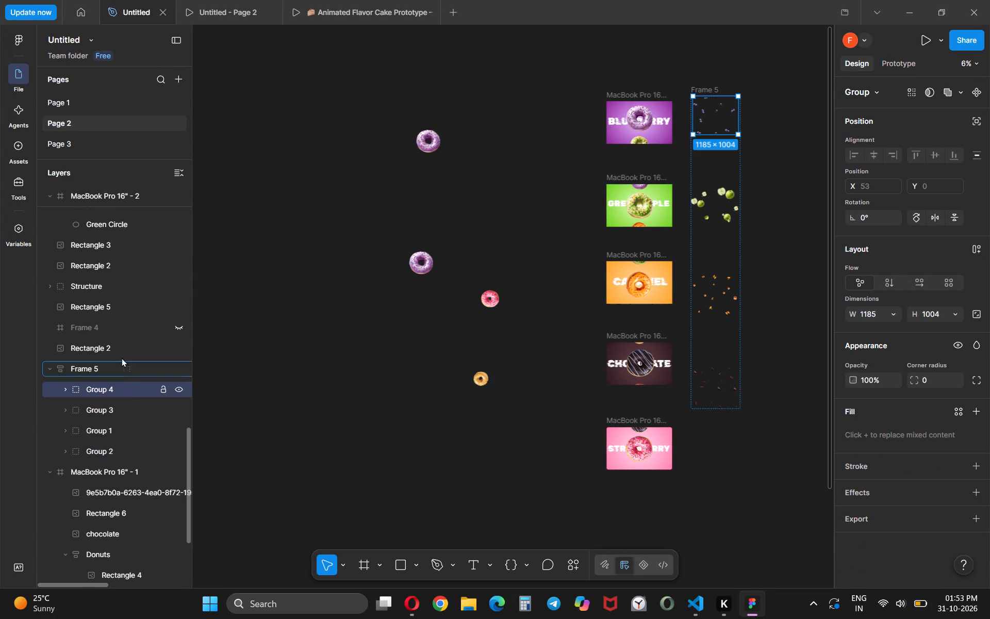
{"action": "left_click_drag", "start_coordinate": [121, 357], "coordinate": [121, 313]}
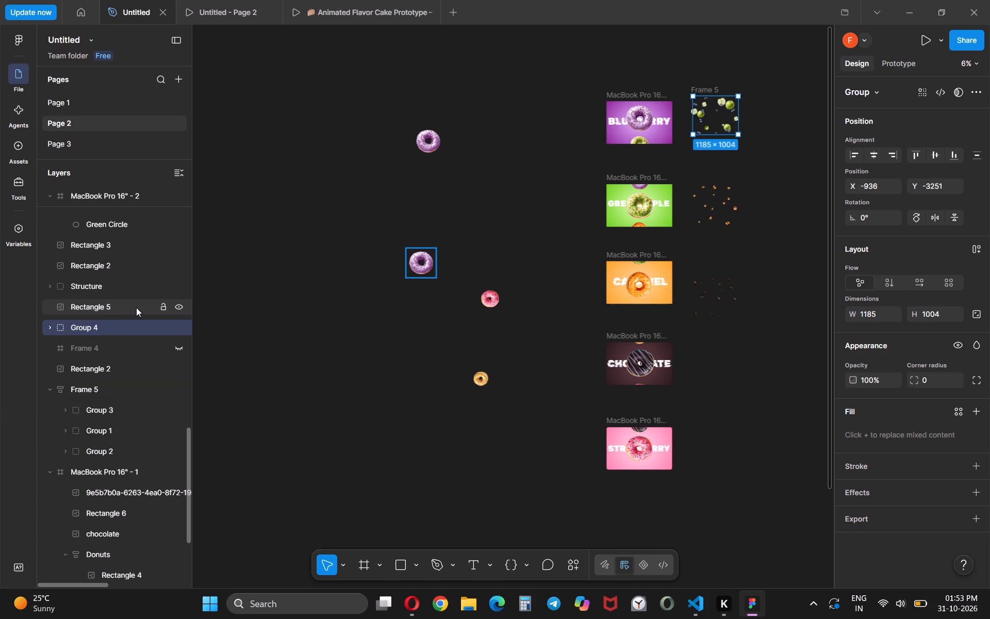
Reorder MacBook Pro 16" - 1 in the layer order so it sits directly above Group 4.
{"action": "left_click", "coordinate": [665, 134]}
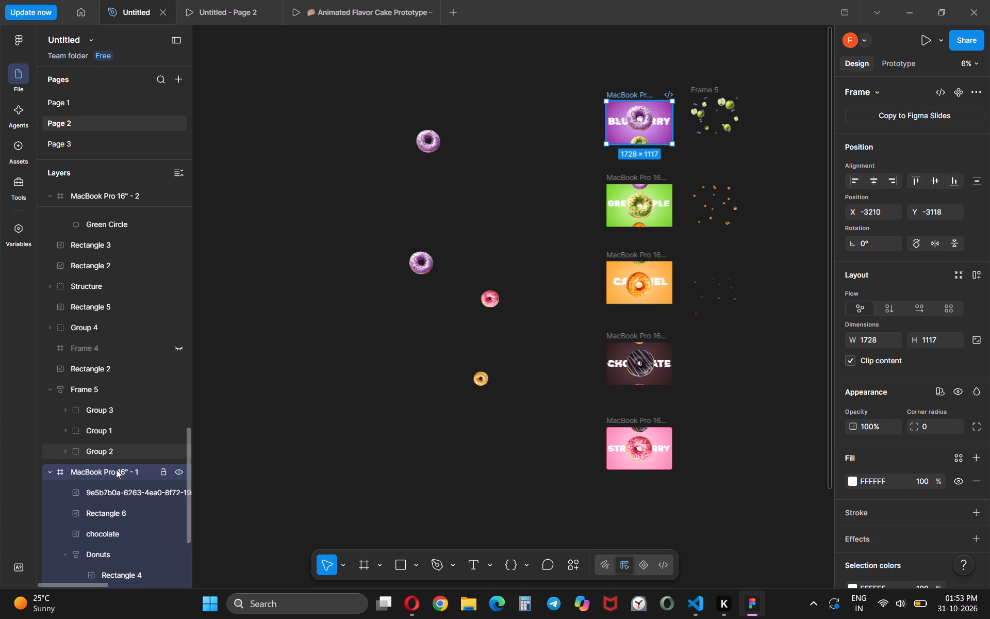
{"action": "left_click_drag", "start_coordinate": [116, 469], "coordinate": [110, 320]}
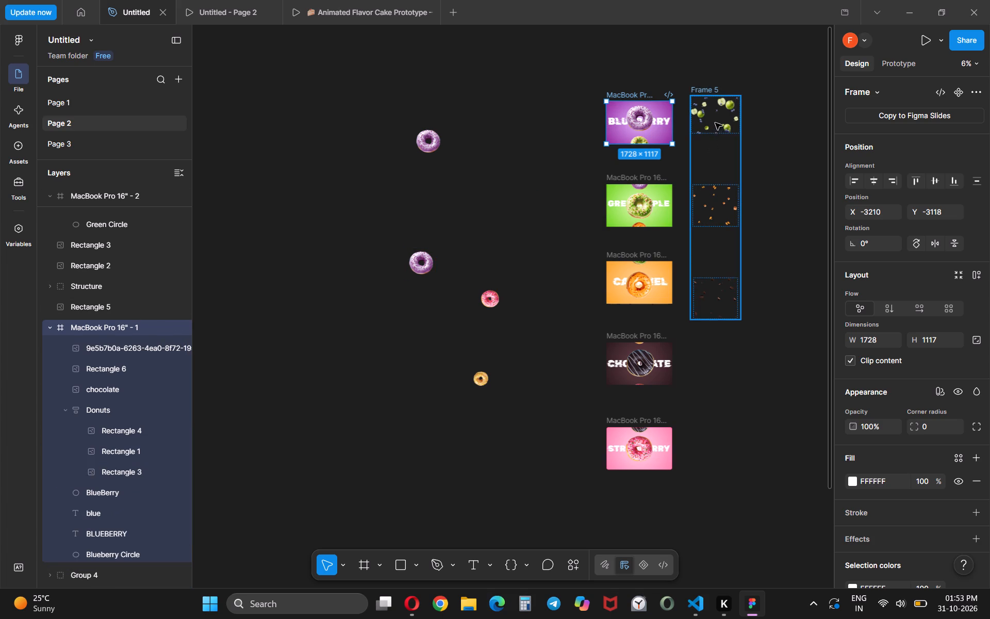
Try the remaining ingredient column over the blueberry frame, and set it down on the canvas beside the frames, below the loose blueberries.
{"action": "left_click_drag", "start_coordinate": [722, 120], "coordinate": [668, 129]}
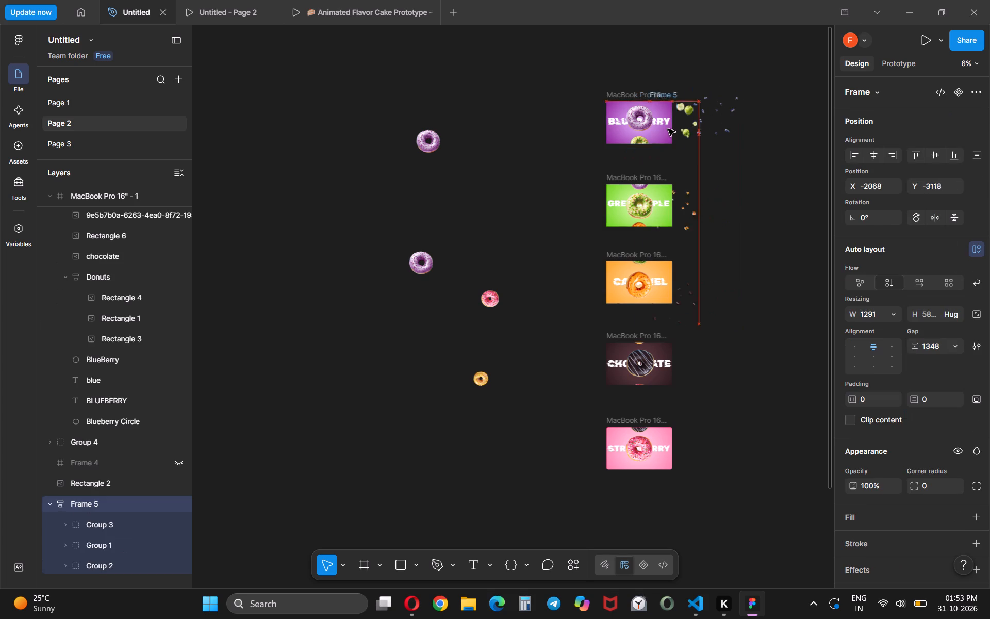
{"action": "left_click_drag", "start_coordinate": [668, 129], "coordinate": [650, 125]}
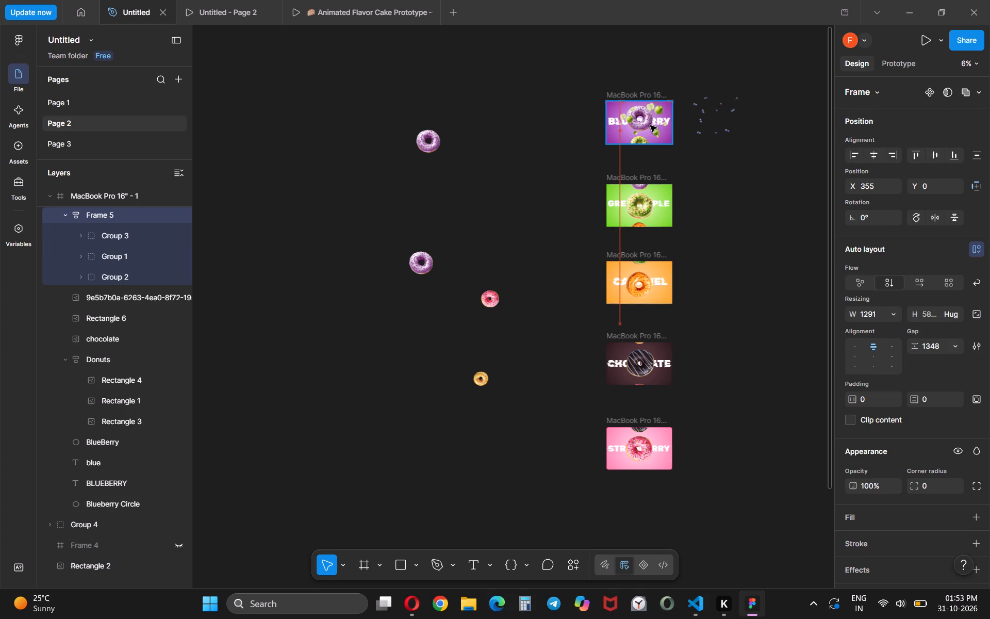
{"action": "left_click_drag", "start_coordinate": [650, 125], "coordinate": [743, 180]}
Move the blueberry group into MacBook Pro 16" - 1 around the purple donut, at X 271, Y 0.
{"action": "left_click_drag", "start_coordinate": [717, 123], "coordinate": [712, 123]}
{"action": "left_click", "coordinate": [736, 128]}
{"action": "left_click", "coordinate": [724, 125]}
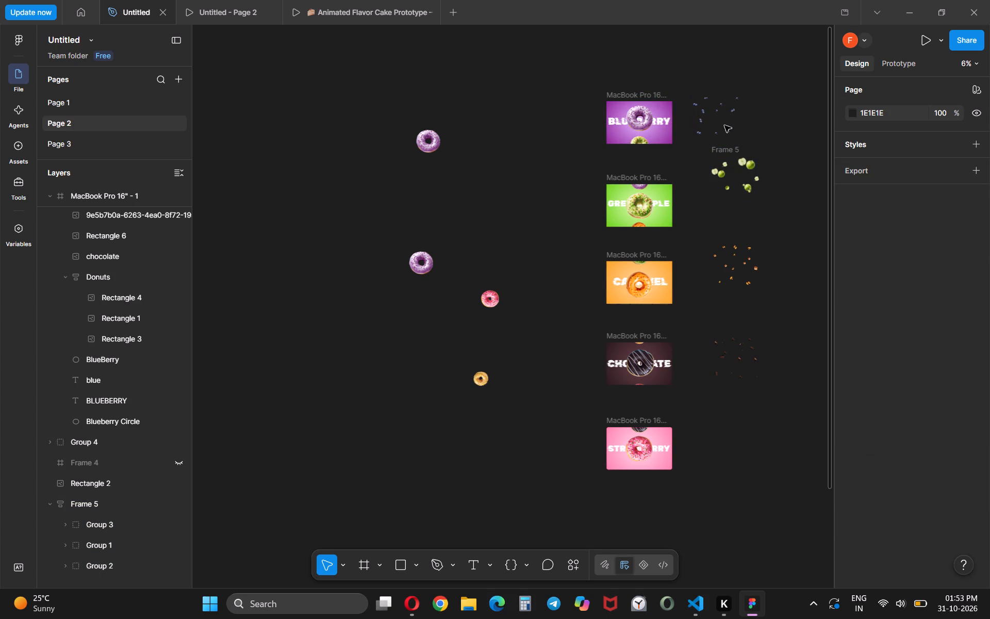
{"action": "left_click", "coordinate": [702, 123]}
{"action": "left_click_drag", "start_coordinate": [702, 123], "coordinate": [631, 125]}
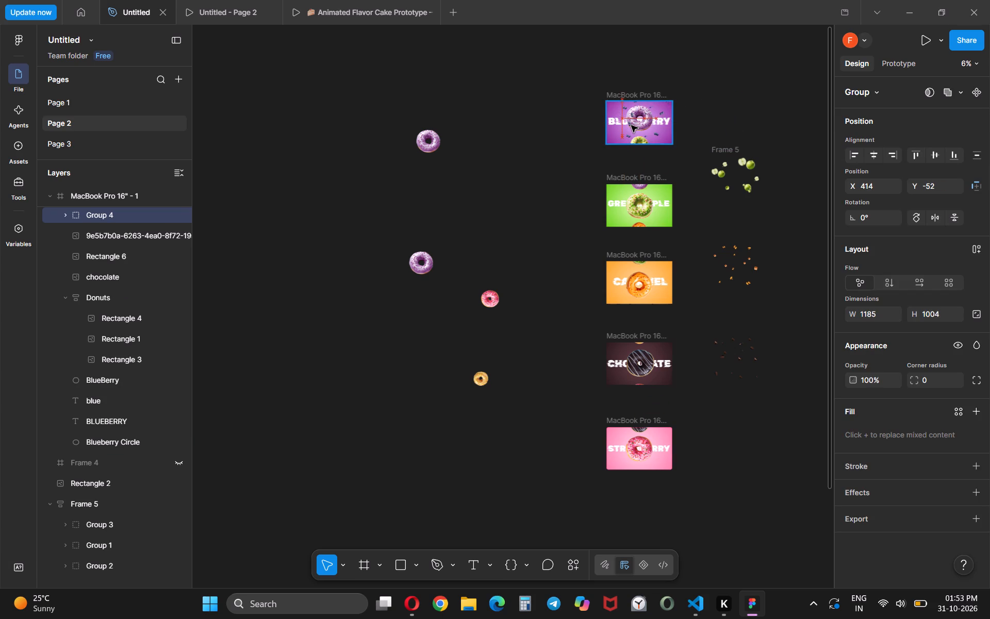
{"action": "left_click_drag", "start_coordinate": [631, 125], "coordinate": [629, 129]}
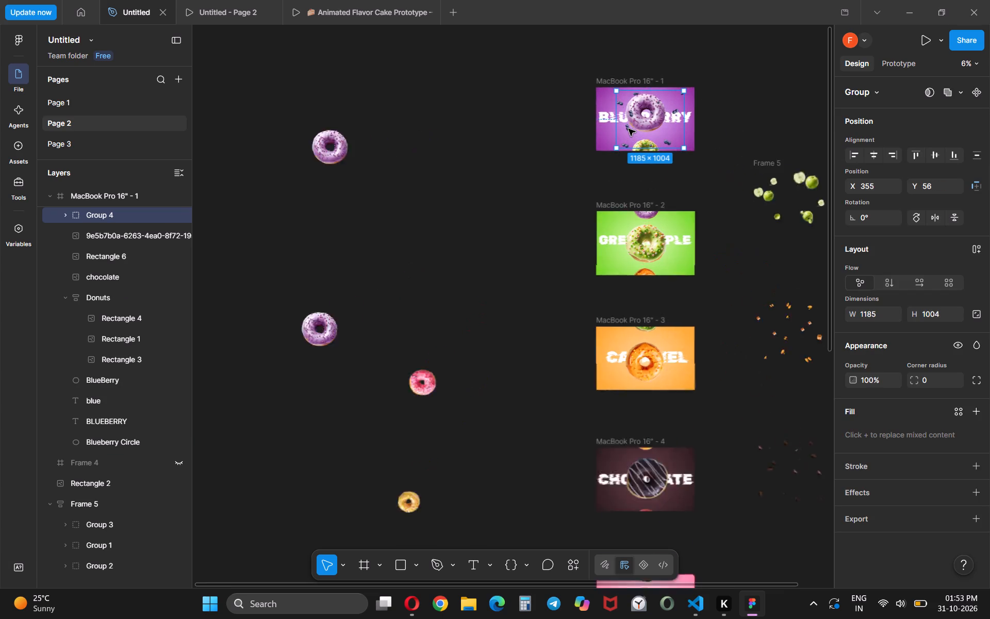
{"action": "left_click_drag", "start_coordinate": [684, 137], "coordinate": [677, 137]}
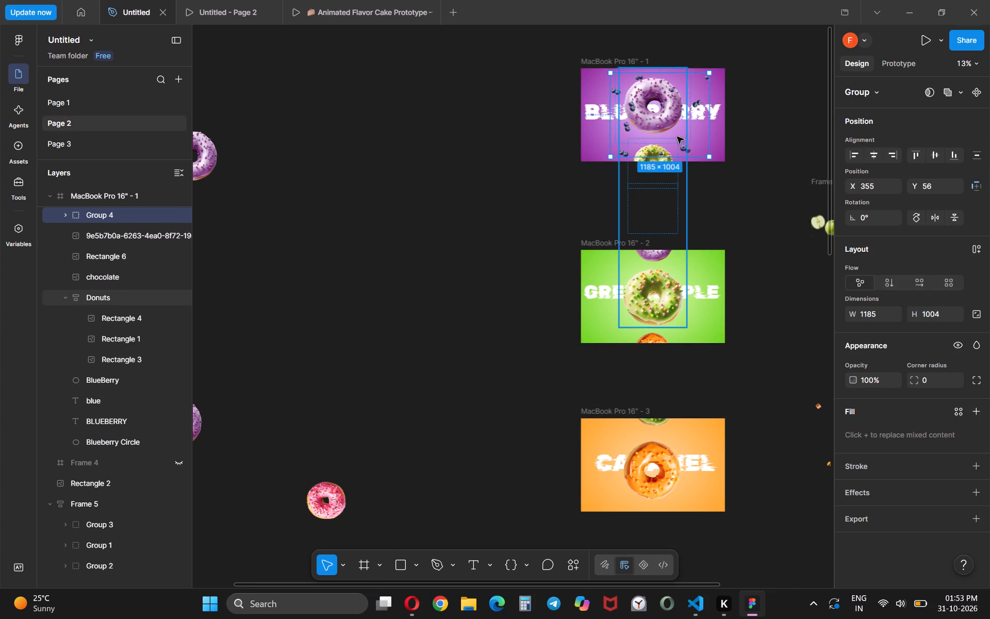
{"action": "left_click_drag", "start_coordinate": [677, 137], "coordinate": [674, 130]}
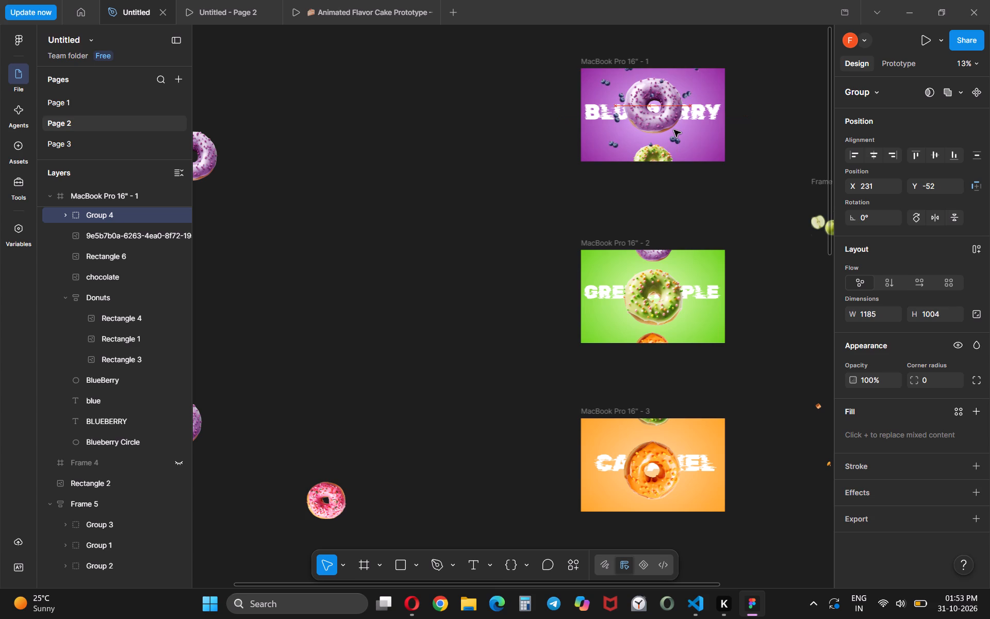
{"action": "left_click_drag", "start_coordinate": [674, 130], "coordinate": [677, 131]}
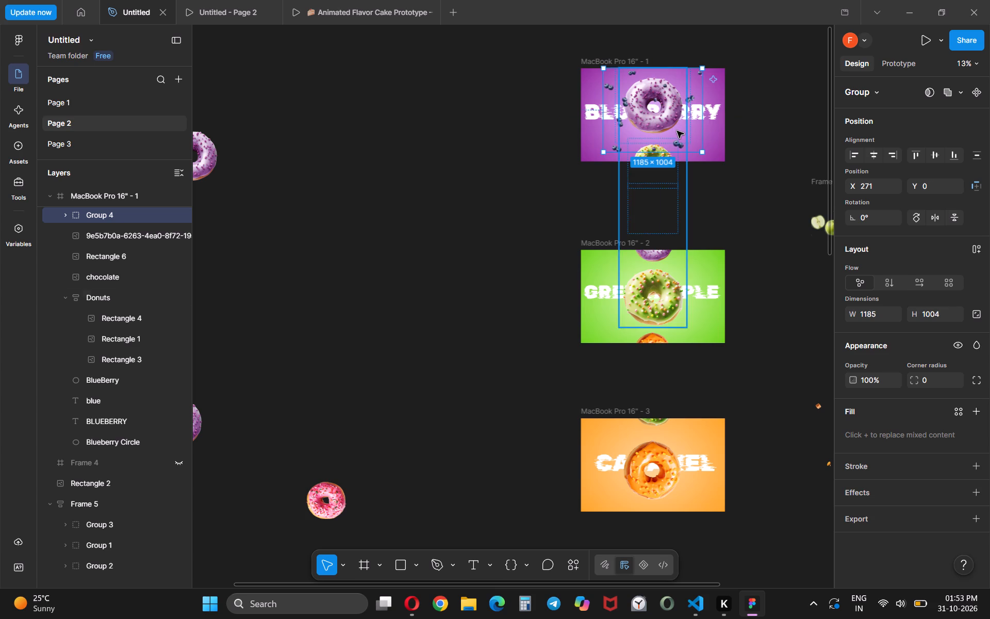
Enlarge the blueberry group in MacBook Pro 16" - 1 to 1340 wide by 1159 high.
{"action": "left_click_drag", "start_coordinate": [665, 152], "coordinate": [665, 161]}
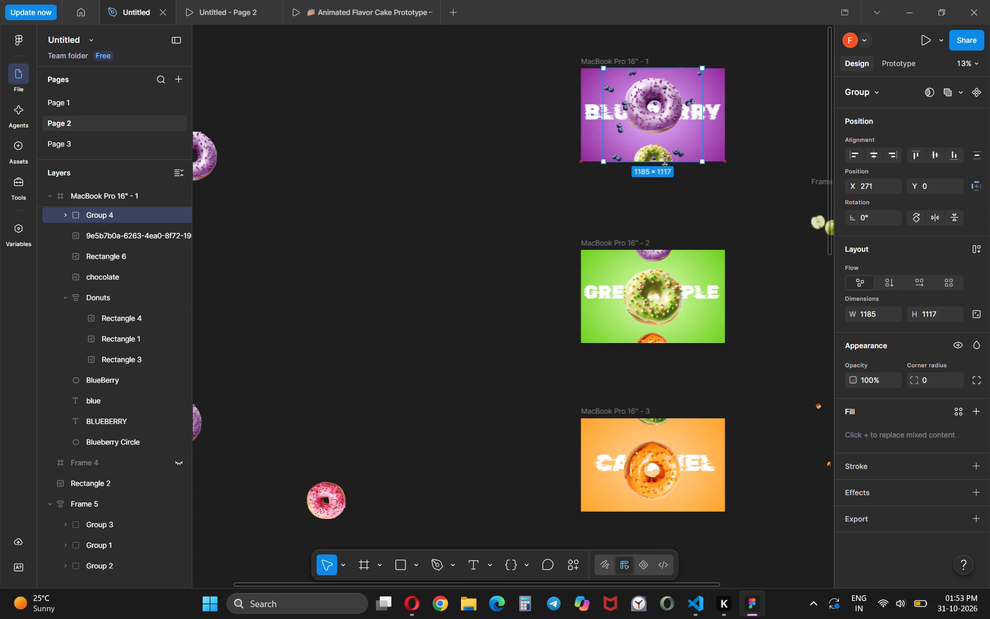
{"action": "left_click_drag", "start_coordinate": [665, 161], "coordinate": [665, 167]}
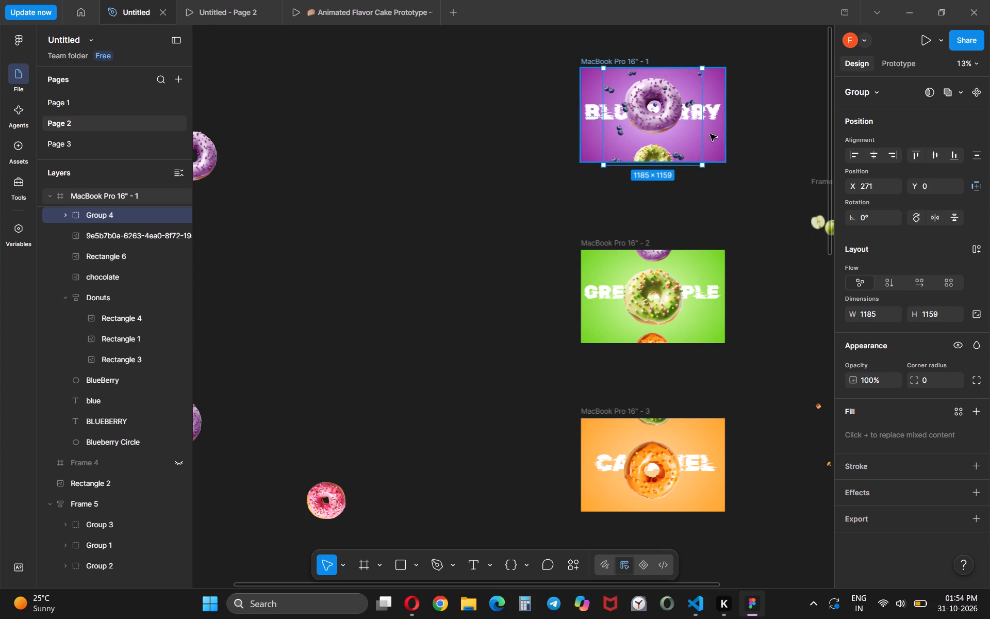
{"action": "left_click_drag", "start_coordinate": [704, 135], "coordinate": [716, 137]}
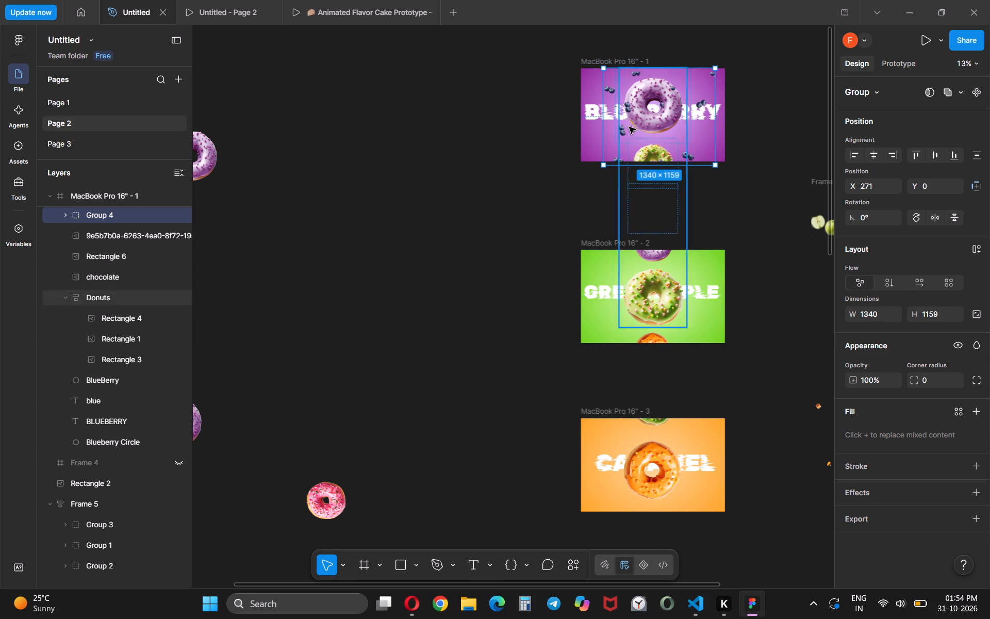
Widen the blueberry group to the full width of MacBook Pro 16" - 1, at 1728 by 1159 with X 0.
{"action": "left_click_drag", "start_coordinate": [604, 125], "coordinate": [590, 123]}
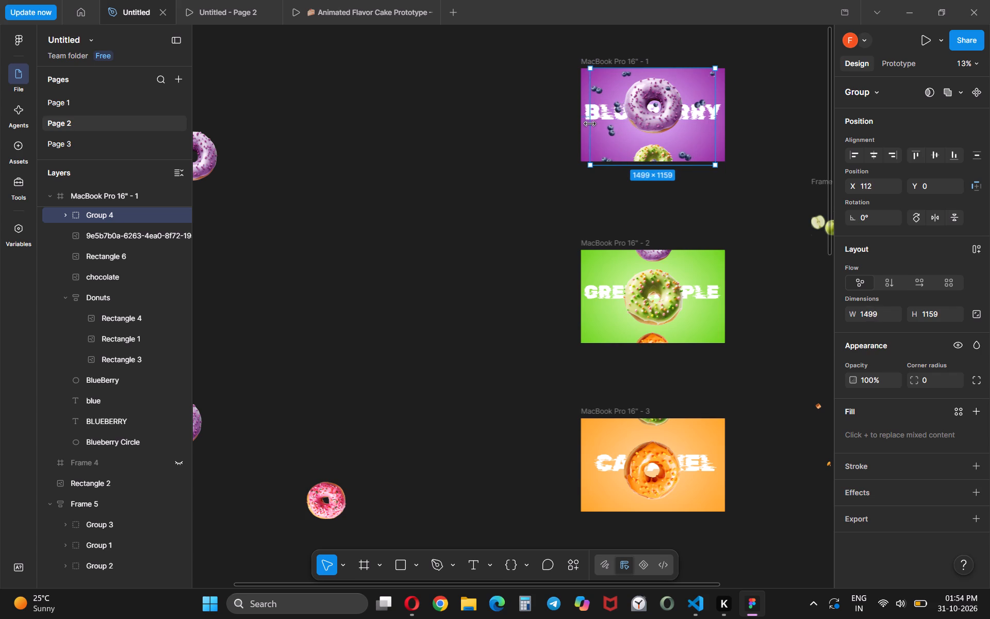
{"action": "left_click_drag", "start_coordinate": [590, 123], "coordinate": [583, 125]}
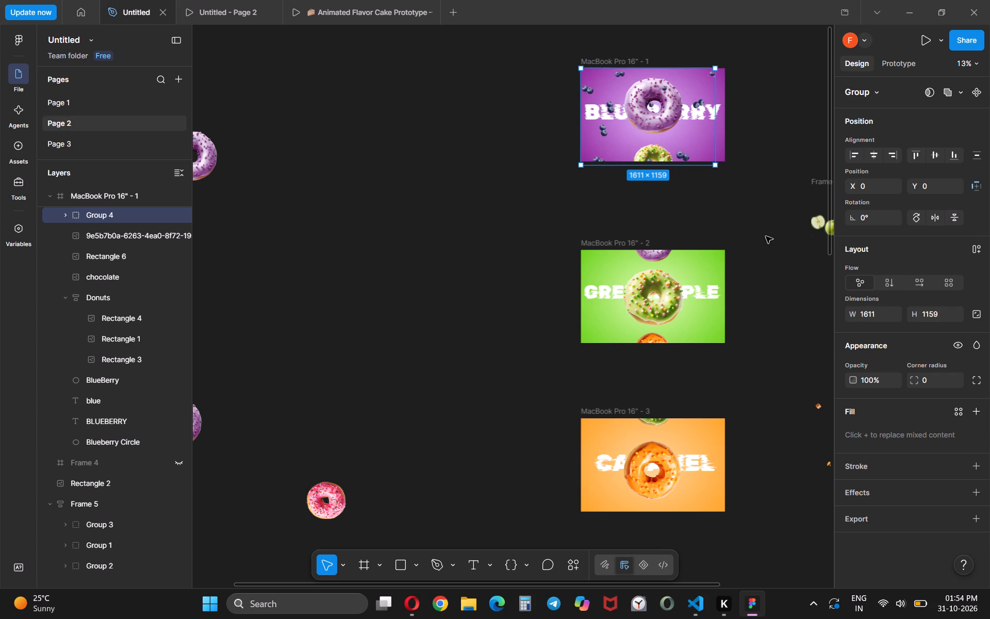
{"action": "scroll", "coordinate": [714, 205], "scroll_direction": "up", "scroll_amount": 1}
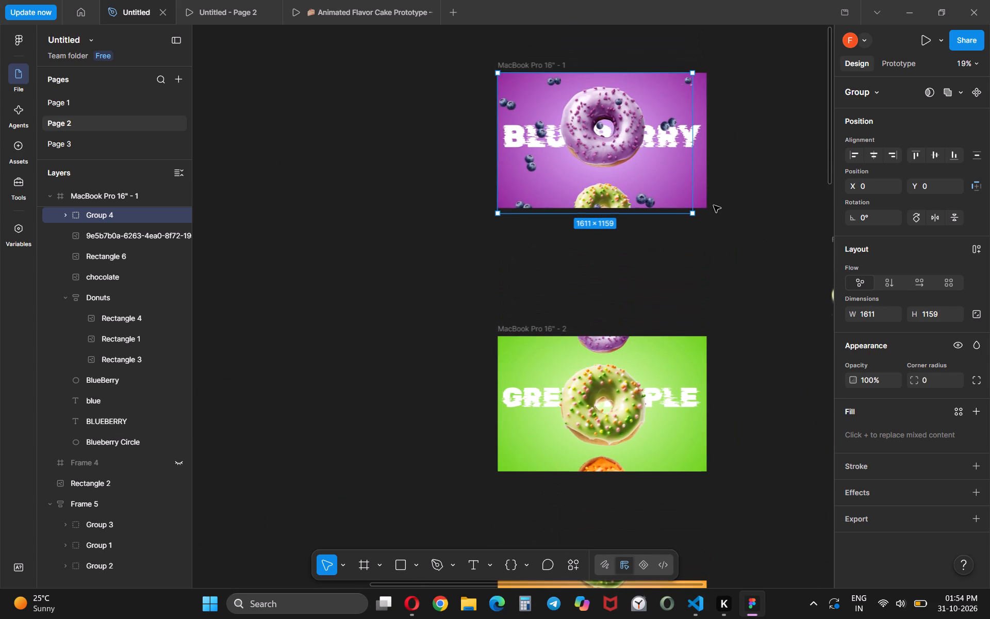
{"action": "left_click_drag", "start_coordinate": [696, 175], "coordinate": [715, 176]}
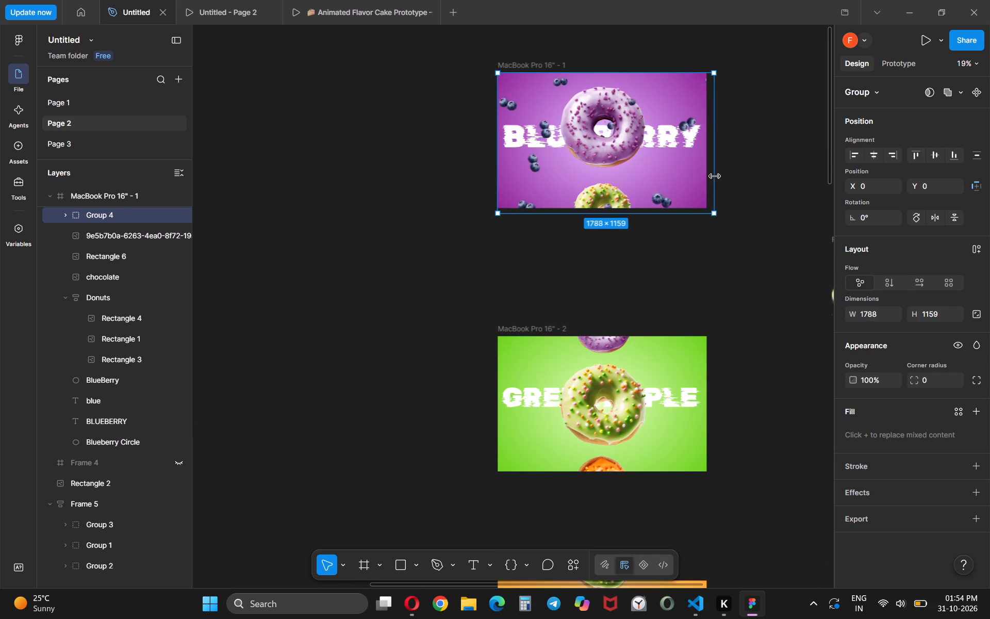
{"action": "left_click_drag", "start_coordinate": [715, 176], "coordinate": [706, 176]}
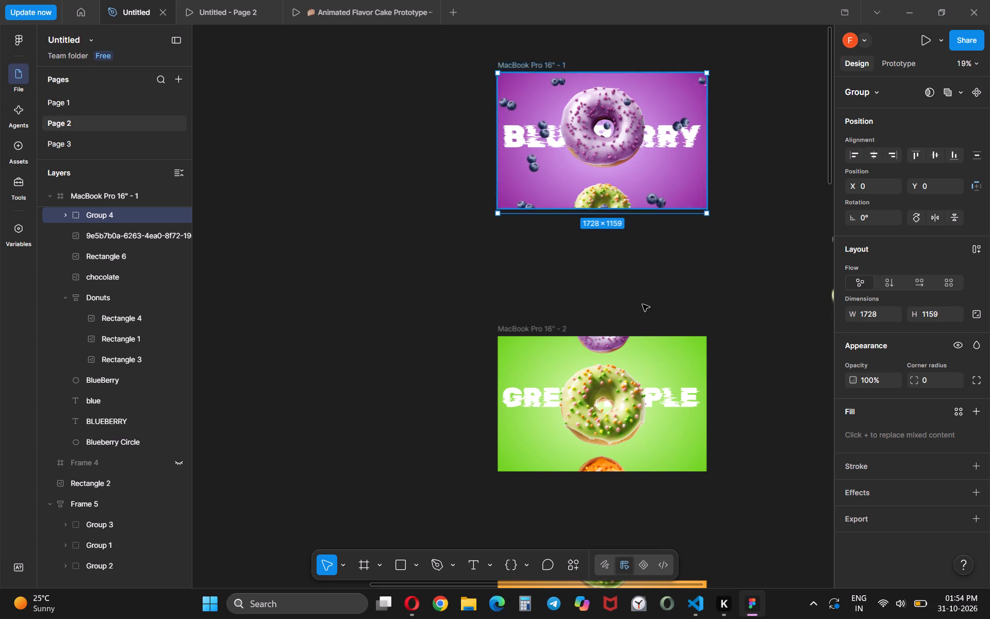
Undo the blueberry group's resizing and its move into MacBook Pro 16" - 1.
{"action": "key", "text": "ctrl+z"}
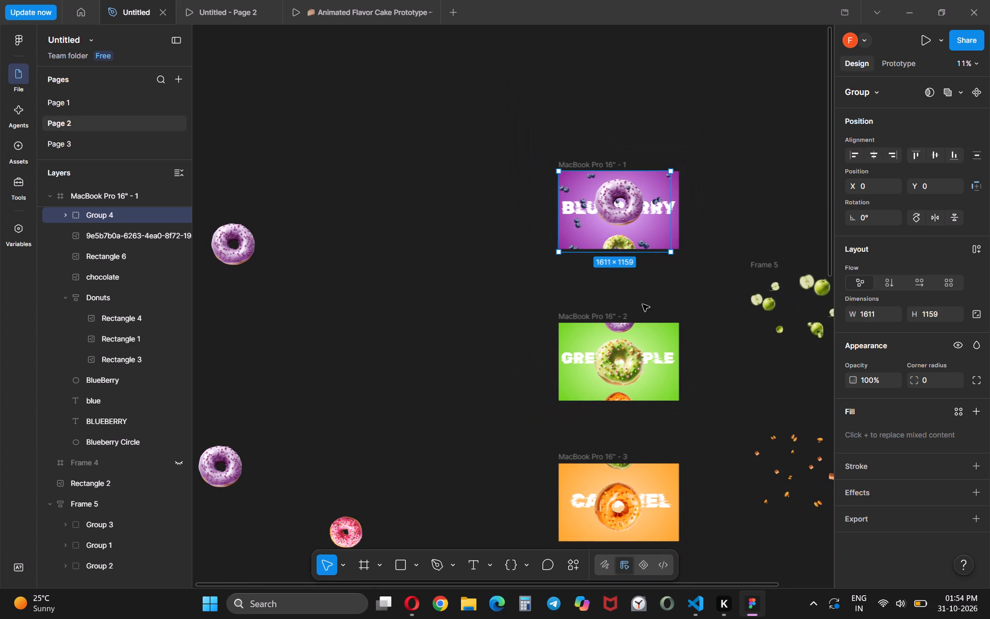
{"action": "key", "text": "ctrl+z"}
{"action": "key", "text": "ctrl+z"}
{"action": "key", "text": "ctrl+z"}
{"action": "key", "text": "ctrl+z"}
{"action": "key", "text": "ctrl+z"}
{"action": "key", "text": "ctrl+z"}
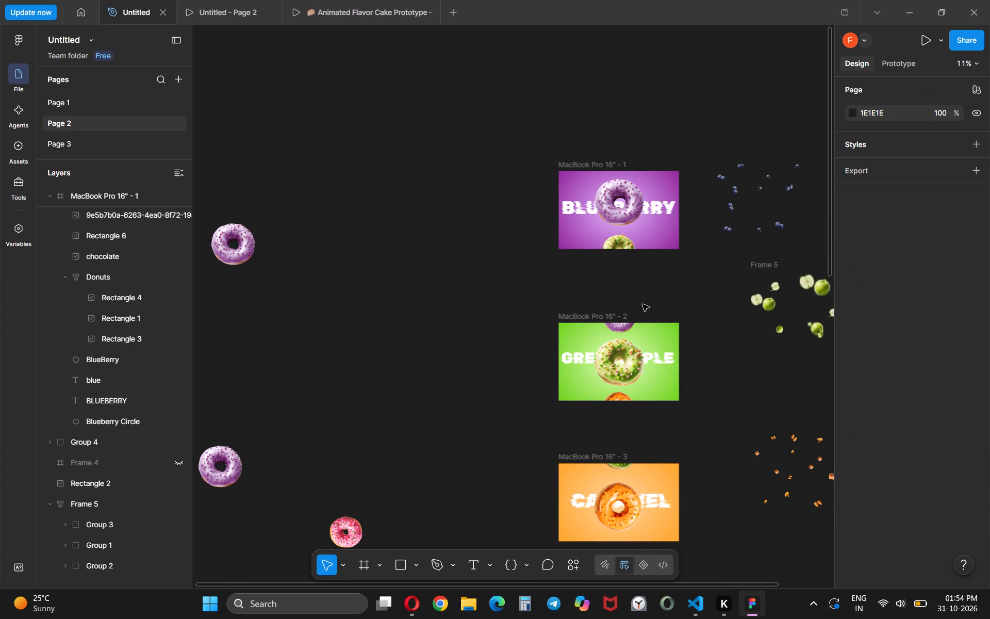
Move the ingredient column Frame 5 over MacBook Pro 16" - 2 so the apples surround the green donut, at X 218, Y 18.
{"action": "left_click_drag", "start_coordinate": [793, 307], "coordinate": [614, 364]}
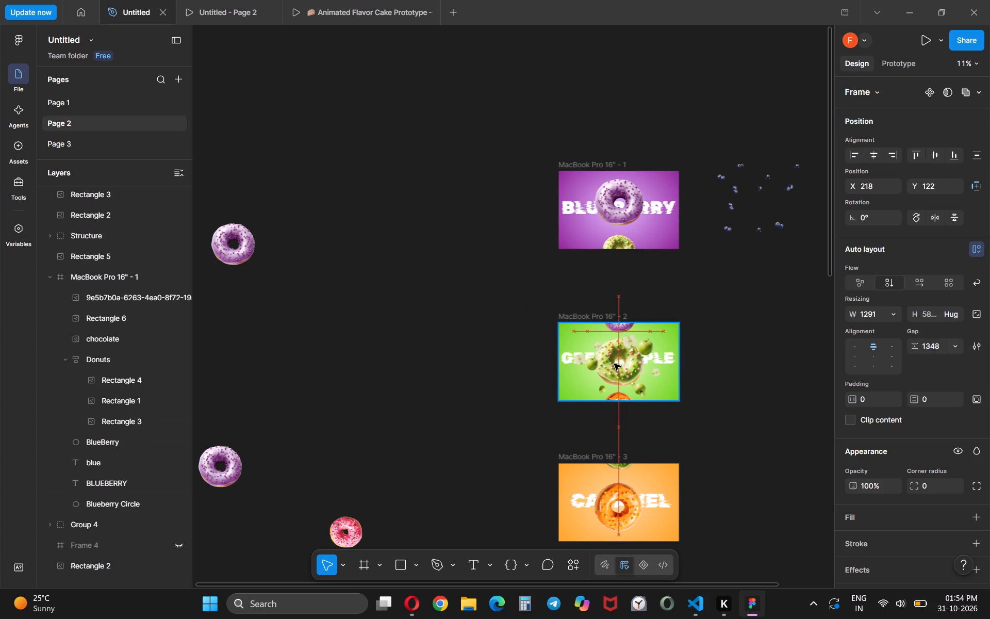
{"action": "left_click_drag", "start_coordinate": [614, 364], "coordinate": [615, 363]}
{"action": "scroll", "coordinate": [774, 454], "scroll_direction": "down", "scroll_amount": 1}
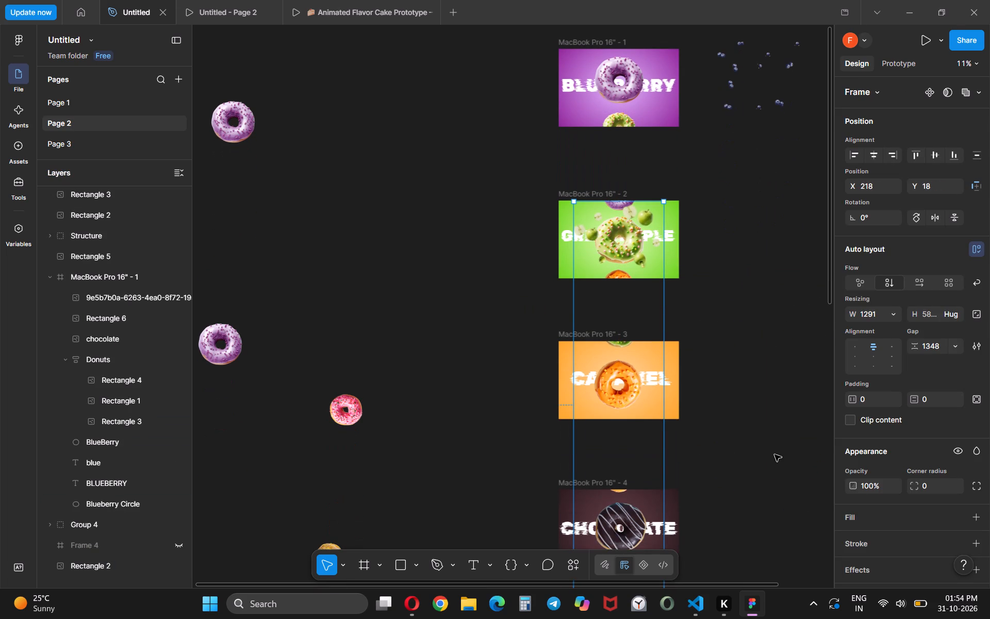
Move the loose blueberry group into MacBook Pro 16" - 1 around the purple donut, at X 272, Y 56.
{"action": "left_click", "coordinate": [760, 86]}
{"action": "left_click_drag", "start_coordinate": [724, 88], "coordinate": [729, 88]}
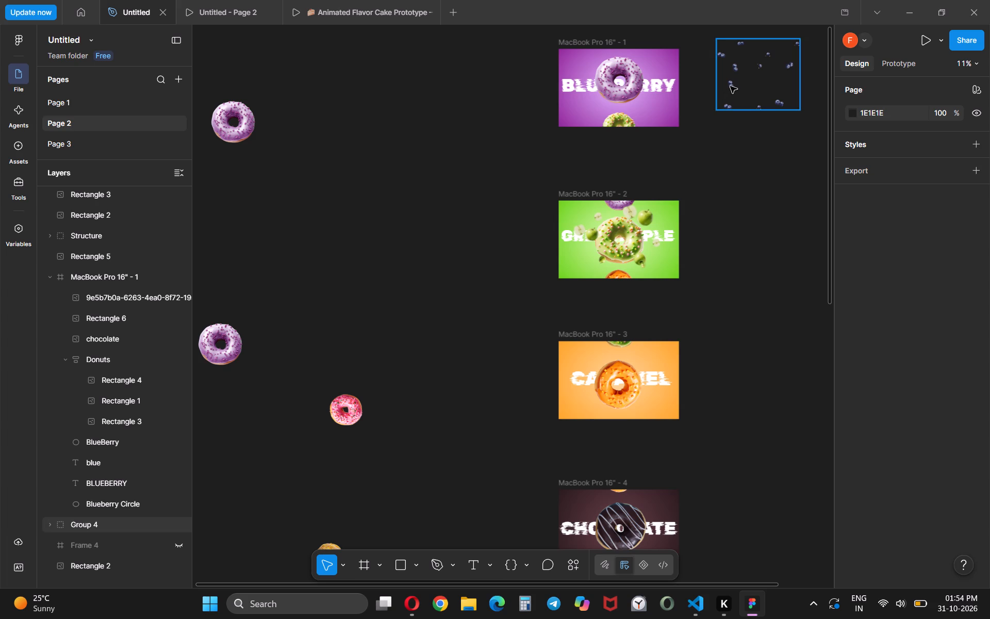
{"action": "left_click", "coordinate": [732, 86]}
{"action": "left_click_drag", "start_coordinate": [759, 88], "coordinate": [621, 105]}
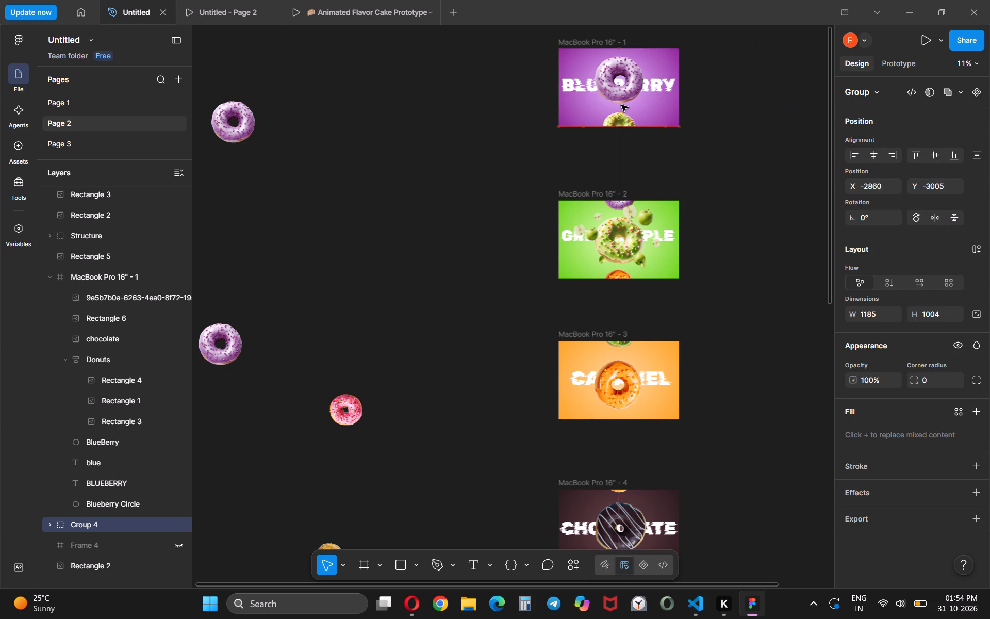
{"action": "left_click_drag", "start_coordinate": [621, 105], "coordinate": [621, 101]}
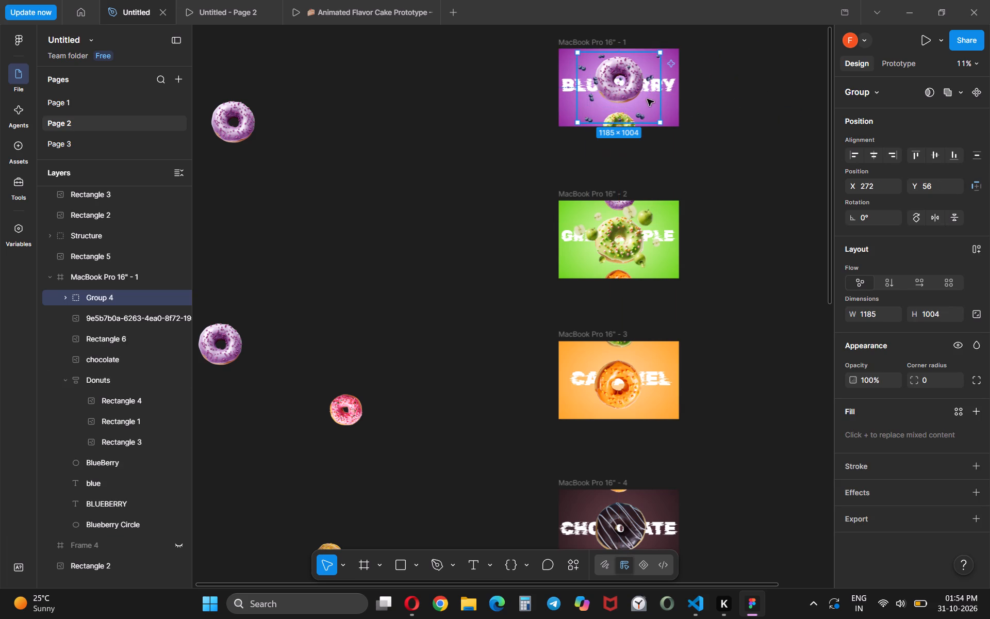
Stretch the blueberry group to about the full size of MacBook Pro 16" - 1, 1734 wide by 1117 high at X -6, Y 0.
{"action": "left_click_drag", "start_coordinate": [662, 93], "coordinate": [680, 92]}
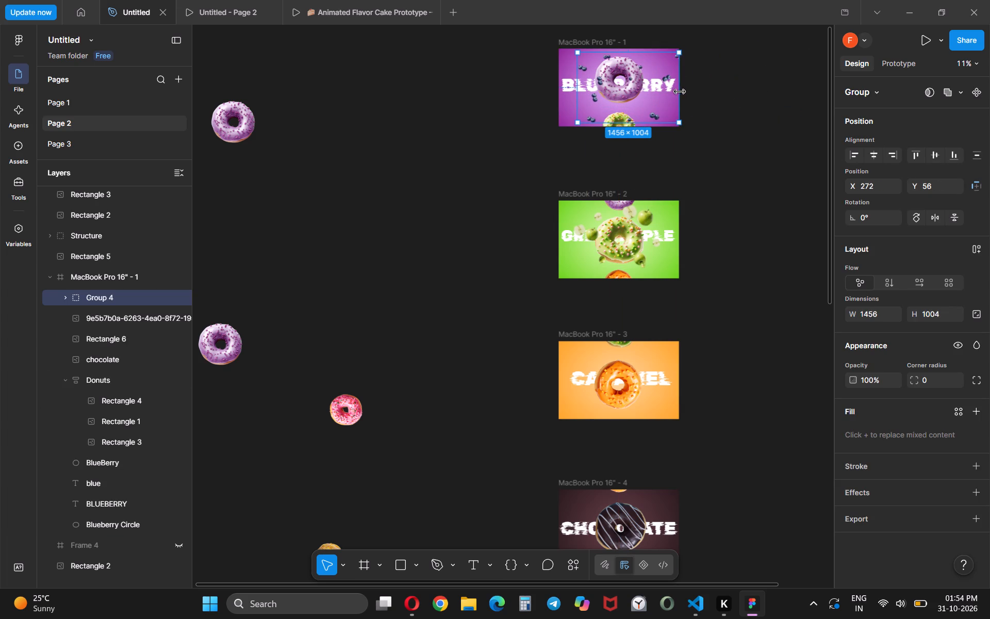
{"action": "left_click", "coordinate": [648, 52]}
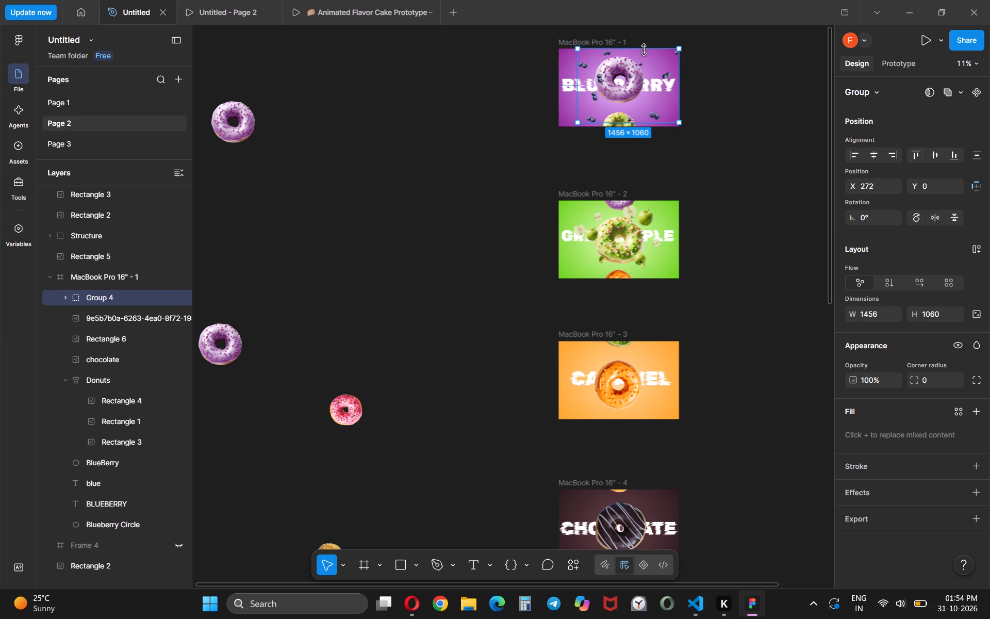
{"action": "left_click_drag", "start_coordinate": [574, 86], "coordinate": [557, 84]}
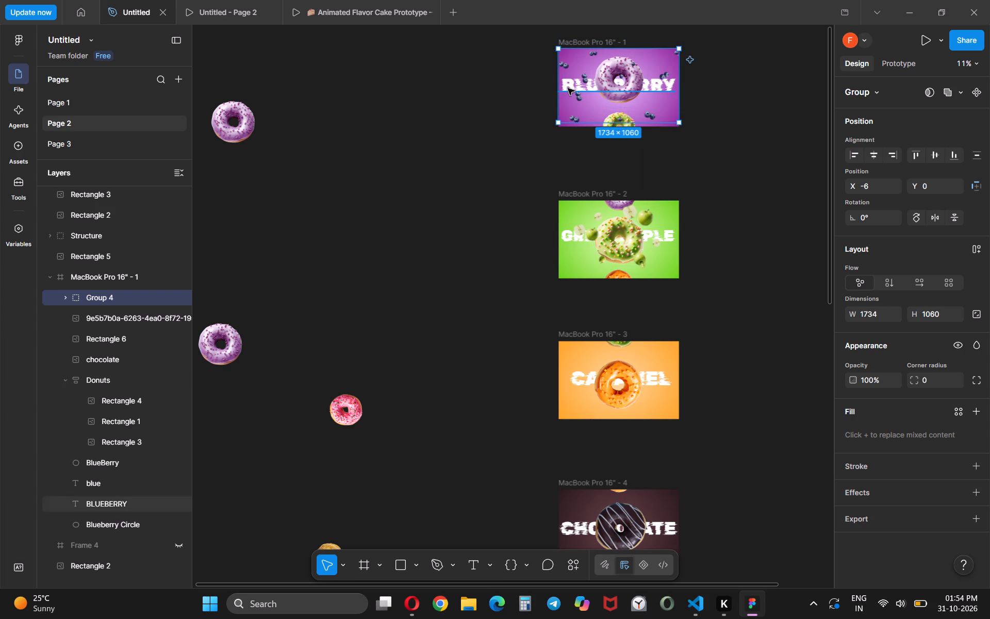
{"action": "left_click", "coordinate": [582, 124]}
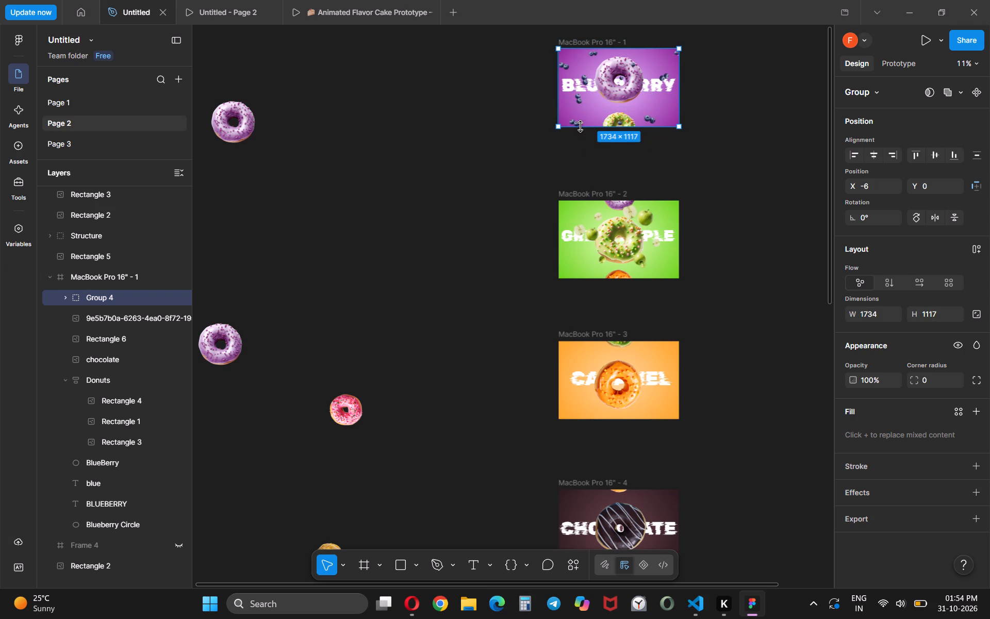
Preview the prototype forward and back through all five flavour screens, checking how the ingredients move between them.
{"action": "left_click", "coordinate": [921, 42]}
{"action": "key", "text": "Right"}
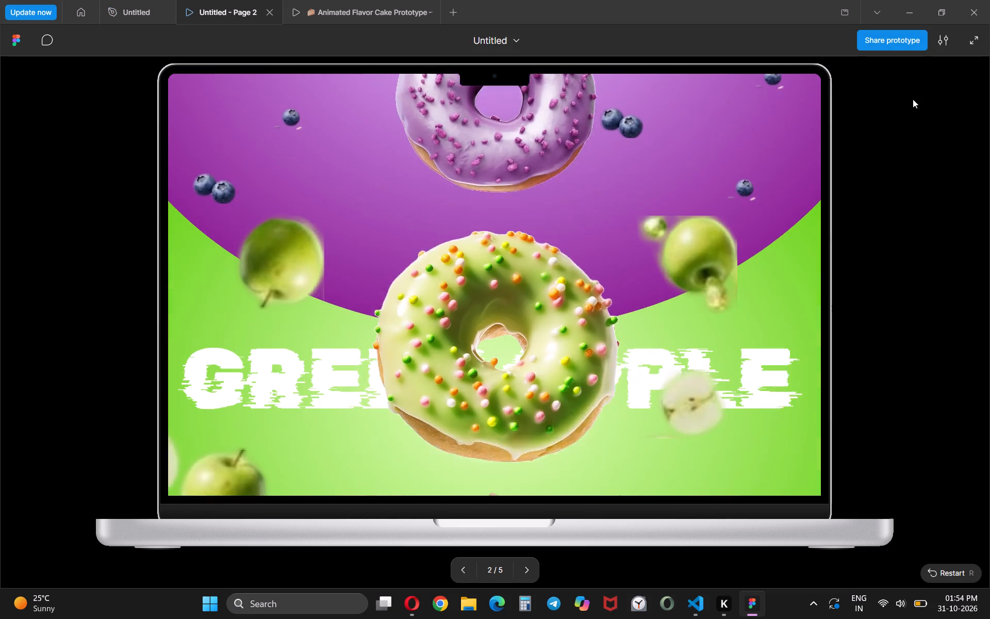
{"action": "key", "text": "Right"}
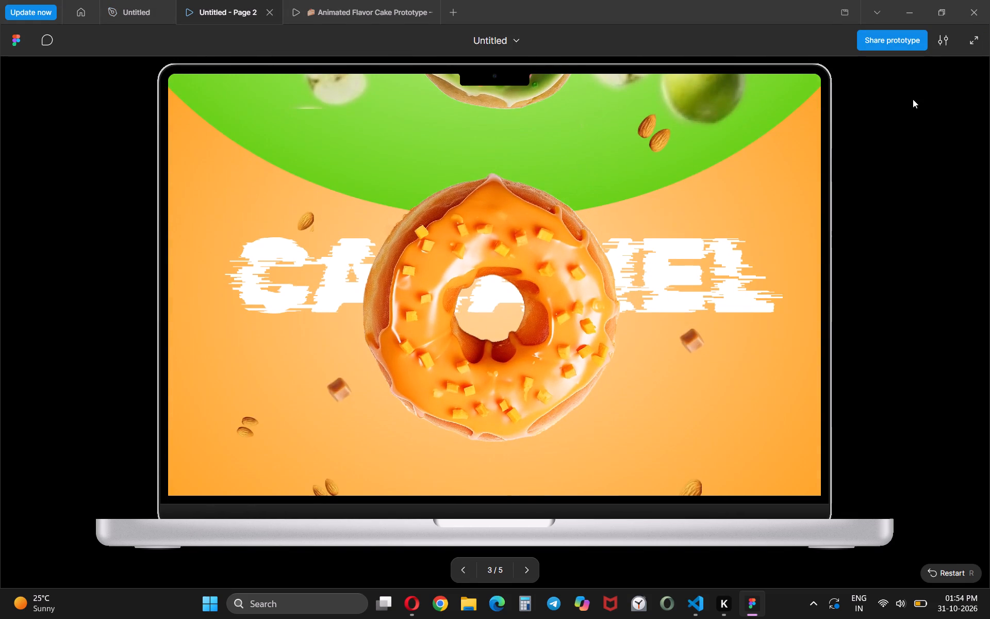
{"action": "key", "text": "Left"}
{"action": "key", "text": "Left"}
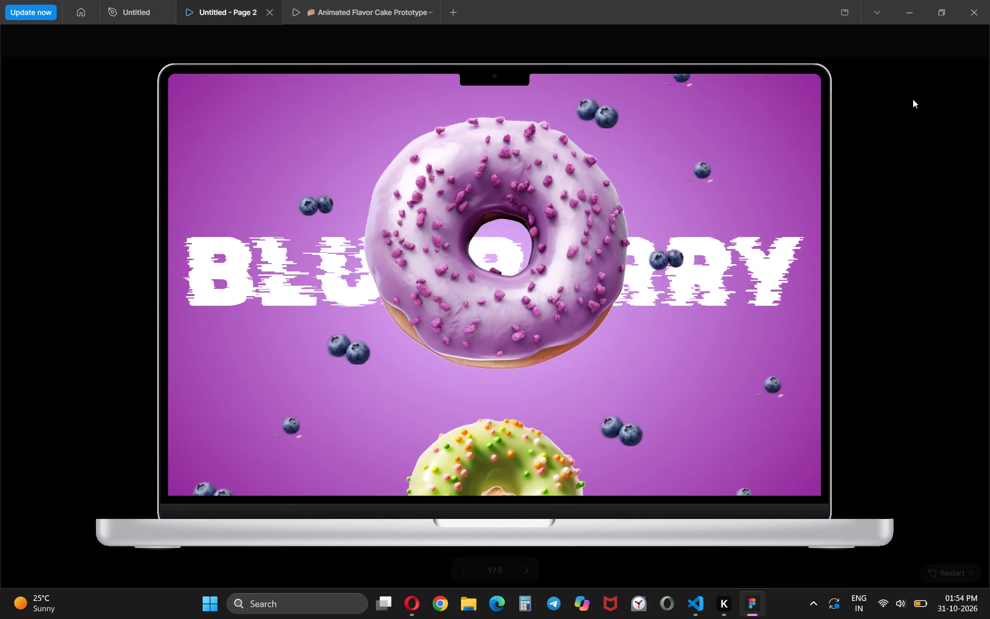
{"action": "key", "text": "Right"}
{"action": "key", "text": "Right"}
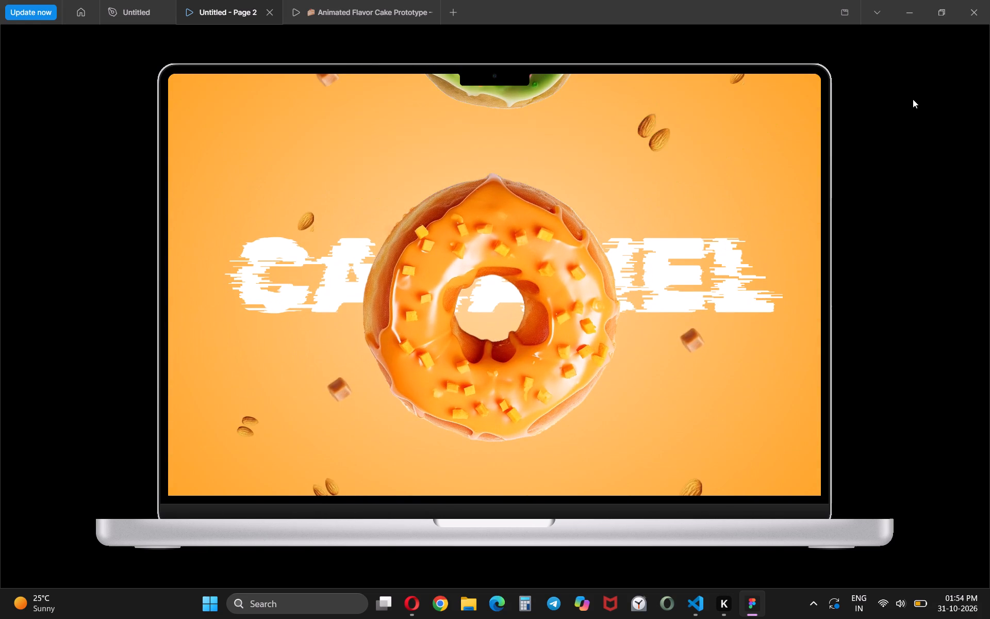
{"action": "key", "text": "Right"}
{"action": "key", "text": "Right"}
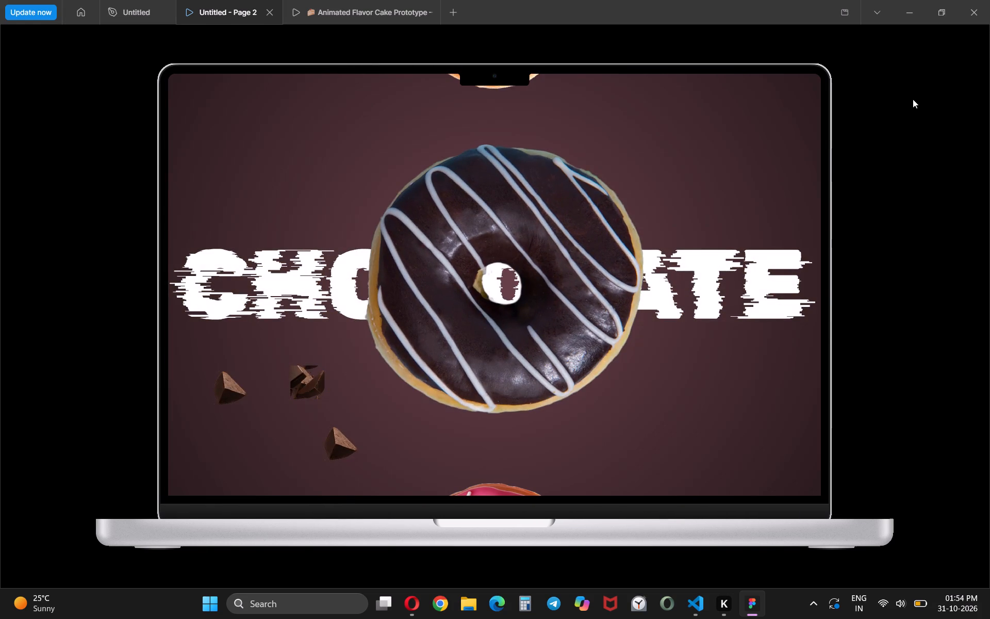
{"action": "key", "text": "Right"}
{"action": "key", "text": "Right"}
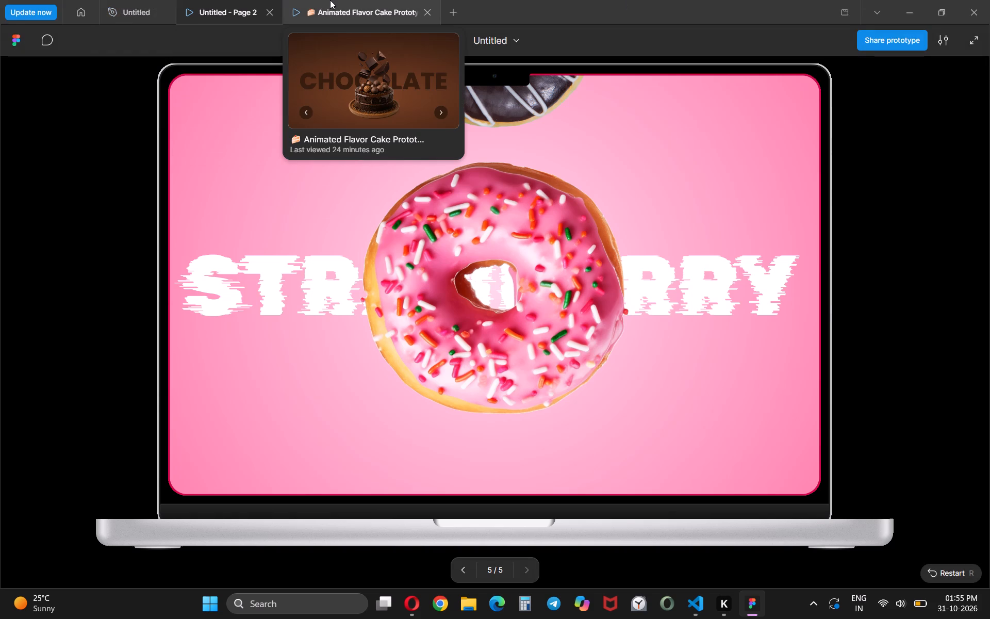
{"action": "key", "text": "Left"}
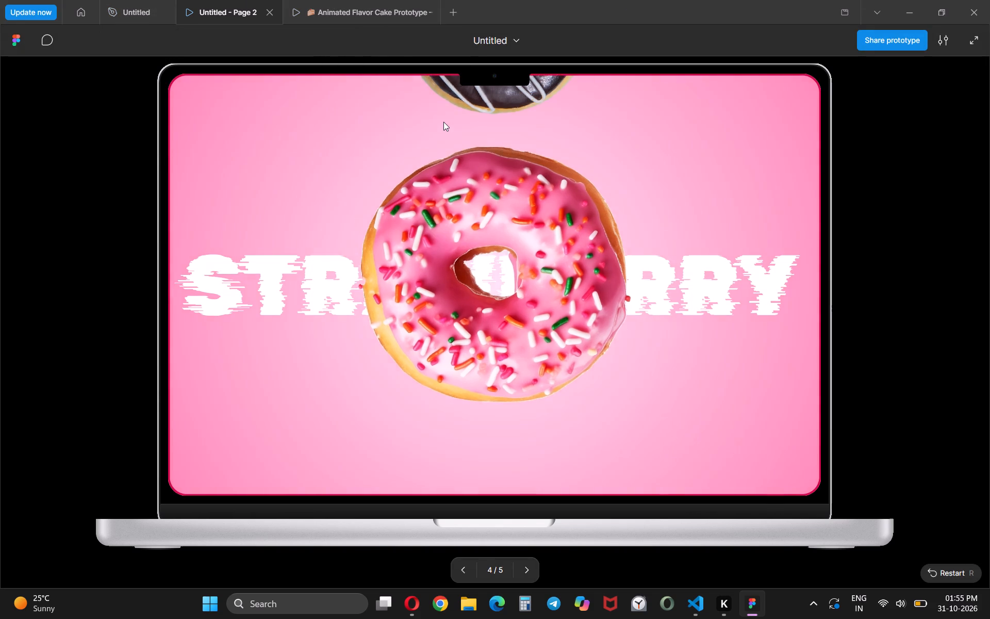
{"action": "key", "text": "Left"}
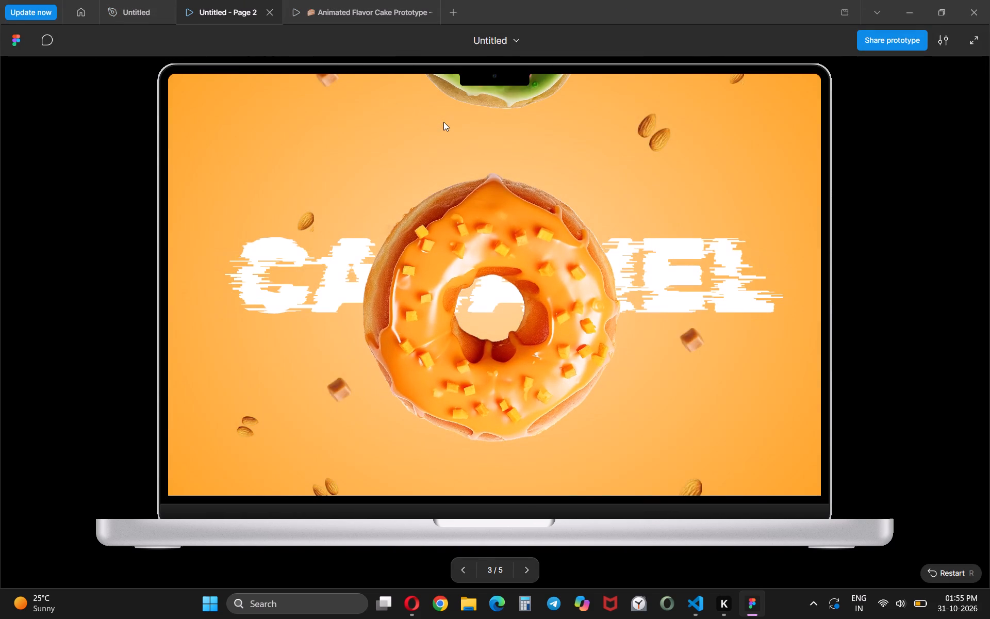
{"action": "key", "text": "Left"}
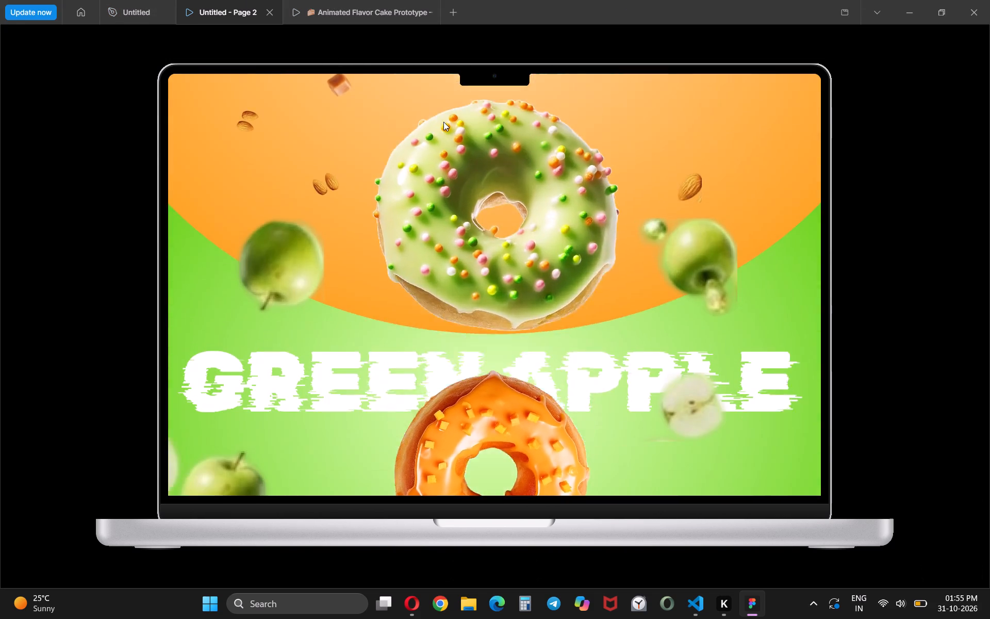
{"action": "key", "text": "Right"}
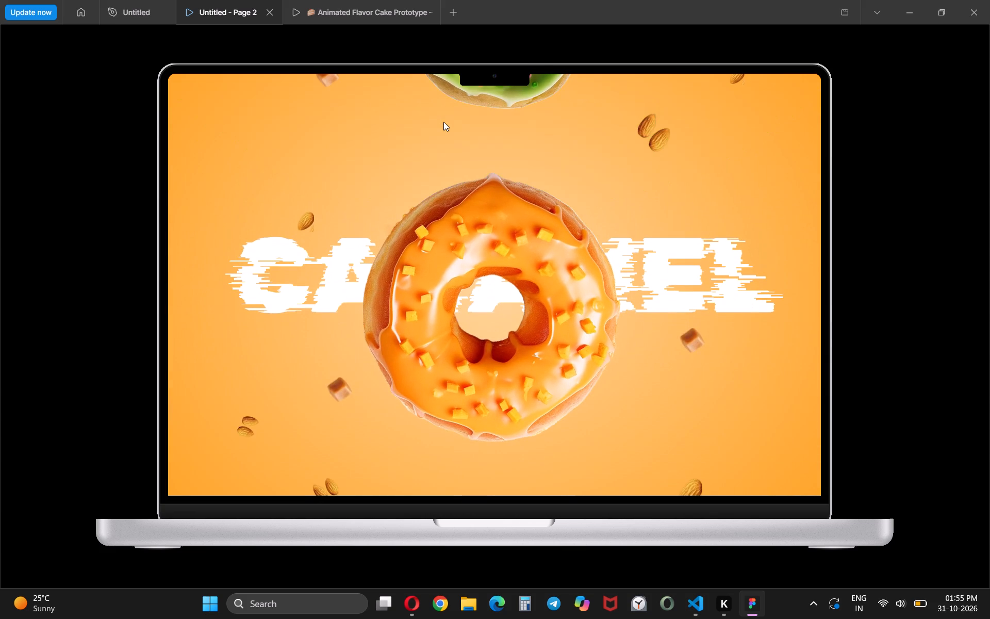
{"action": "key", "text": "Left"}
{"action": "key", "text": "Left"}
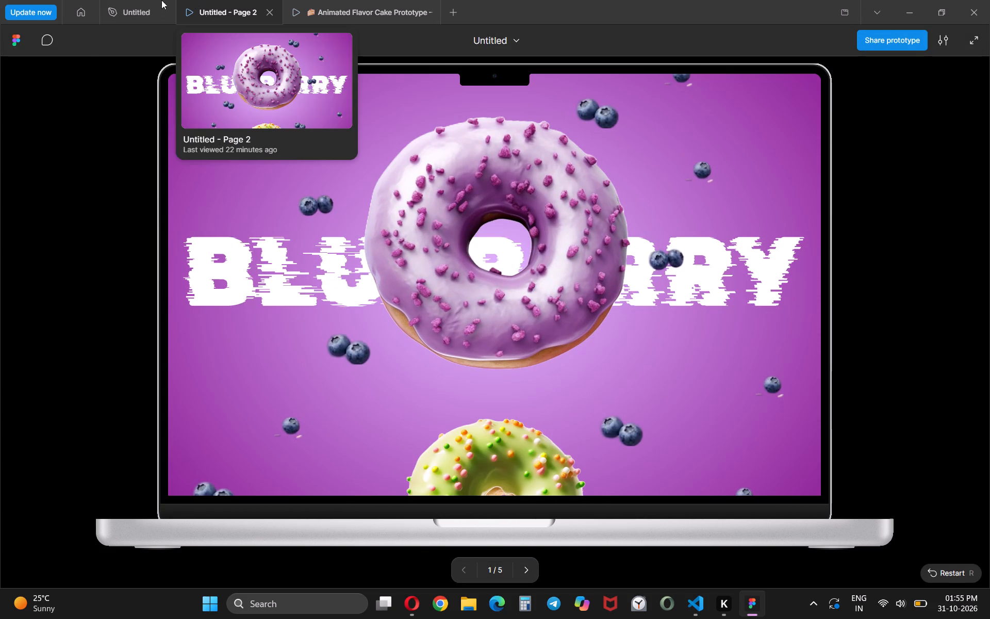
{"action": "left_click", "coordinate": [128, 0]}
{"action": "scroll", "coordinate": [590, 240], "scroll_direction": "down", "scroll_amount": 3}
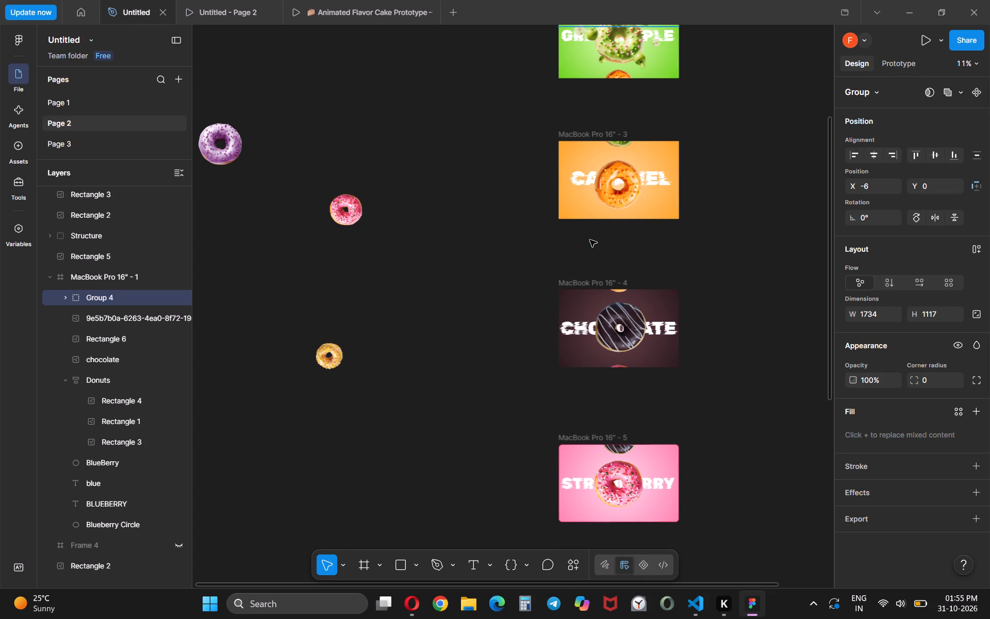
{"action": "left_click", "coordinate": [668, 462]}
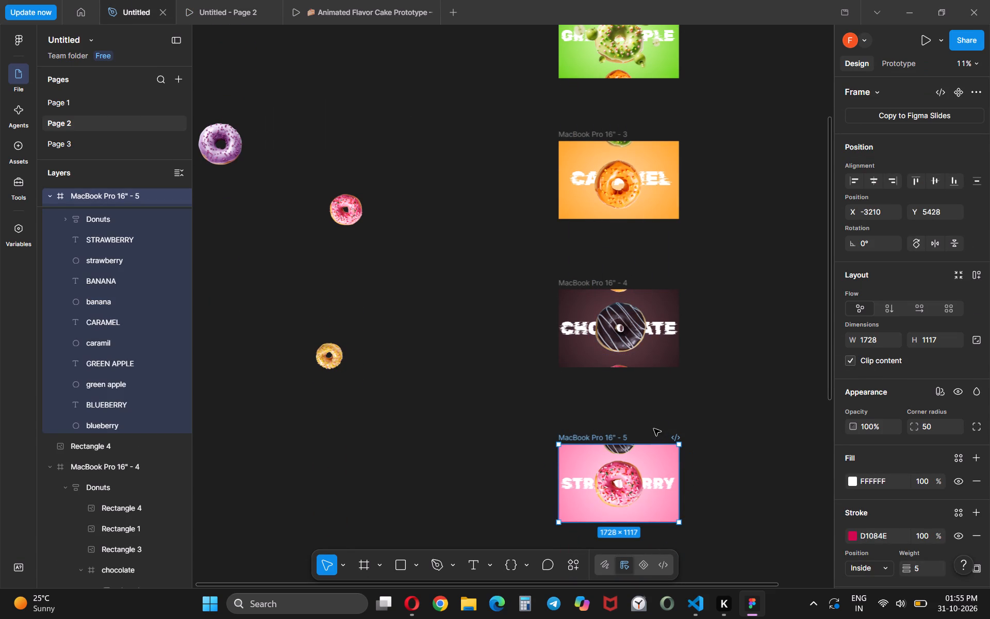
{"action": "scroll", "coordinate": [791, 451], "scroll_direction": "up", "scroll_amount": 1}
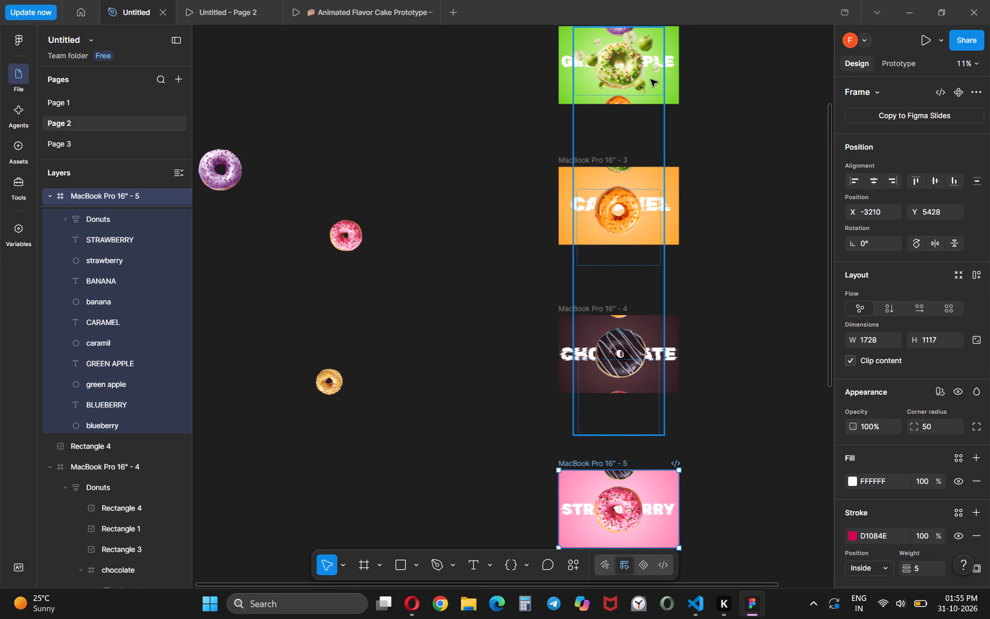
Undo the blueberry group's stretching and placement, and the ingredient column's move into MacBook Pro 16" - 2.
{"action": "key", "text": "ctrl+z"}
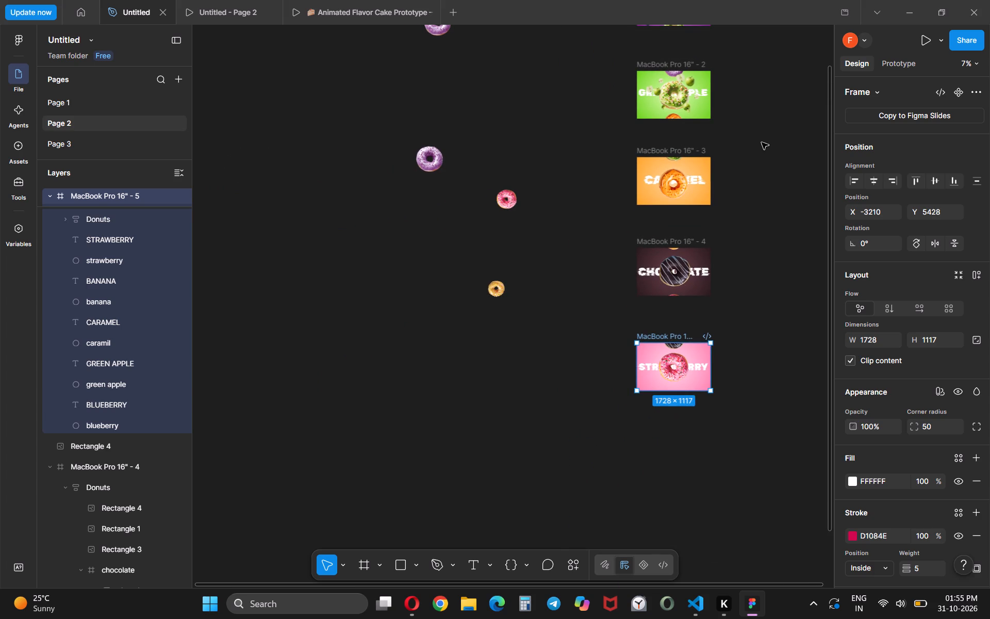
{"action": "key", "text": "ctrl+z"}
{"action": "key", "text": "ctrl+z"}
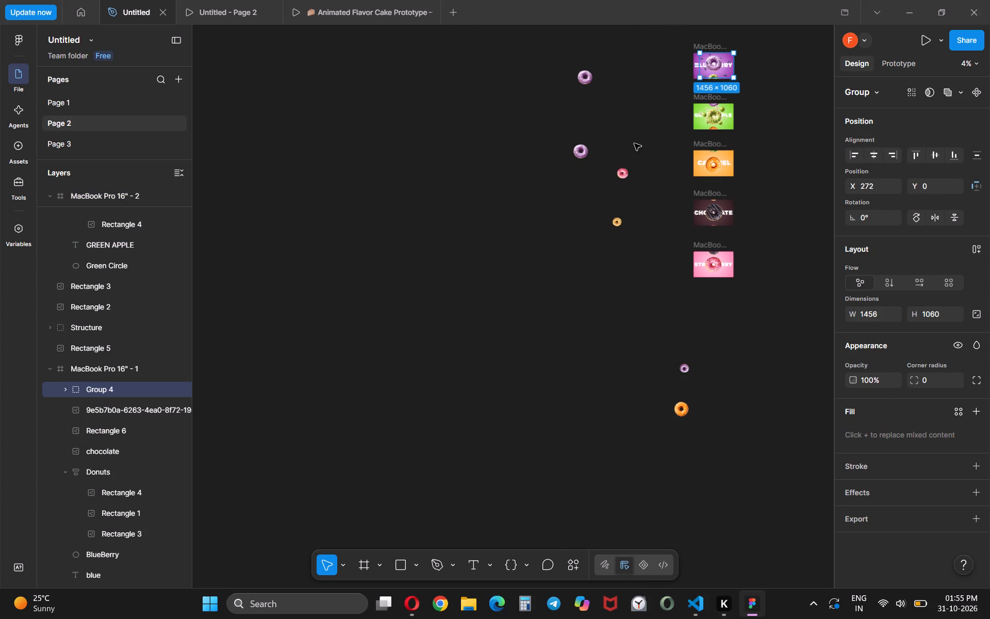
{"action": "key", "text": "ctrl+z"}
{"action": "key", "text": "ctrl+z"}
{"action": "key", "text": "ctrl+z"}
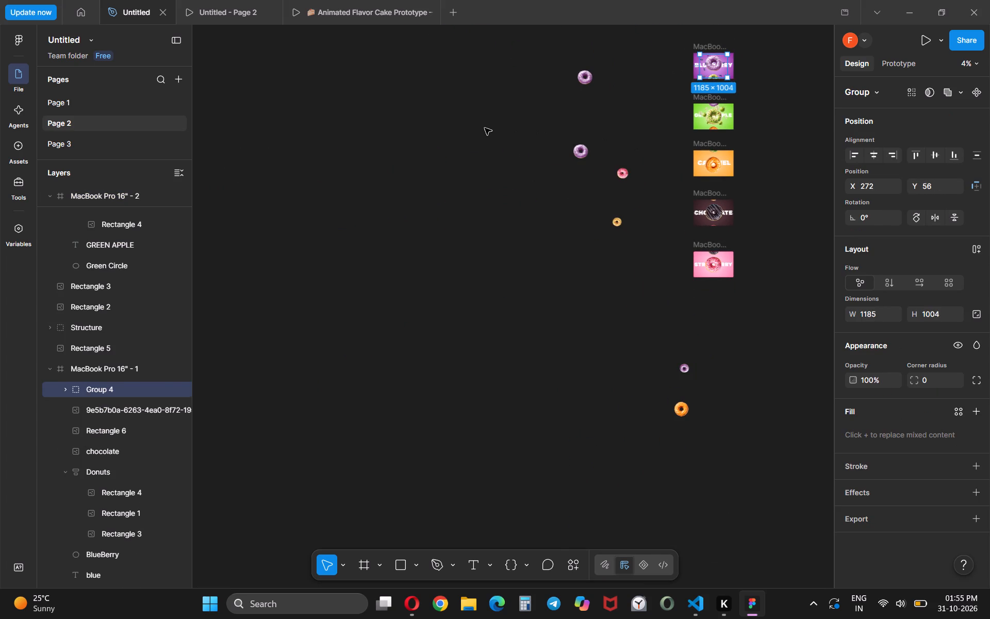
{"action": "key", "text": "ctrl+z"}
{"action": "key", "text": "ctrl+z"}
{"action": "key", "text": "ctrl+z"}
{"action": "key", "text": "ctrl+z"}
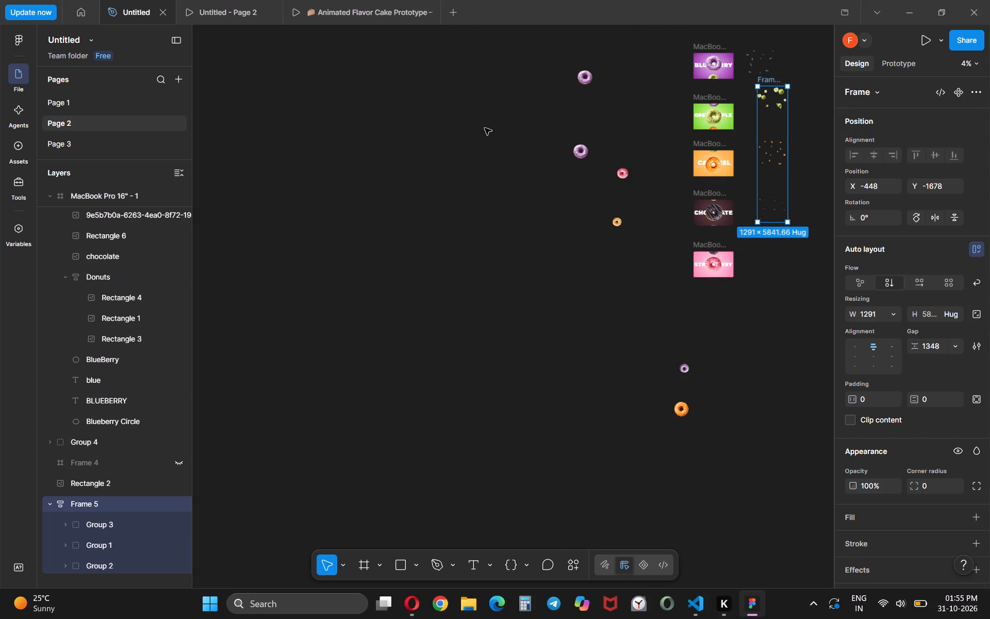
Undo the earlier ingredient moves until the blueberry group is back in Frame 5 with the other ingredient groups.
{"action": "key", "text": "ctrl+z"}
{"action": "key", "text": "ctrl+z"}
{"action": "key", "text": "ctrl+z"}
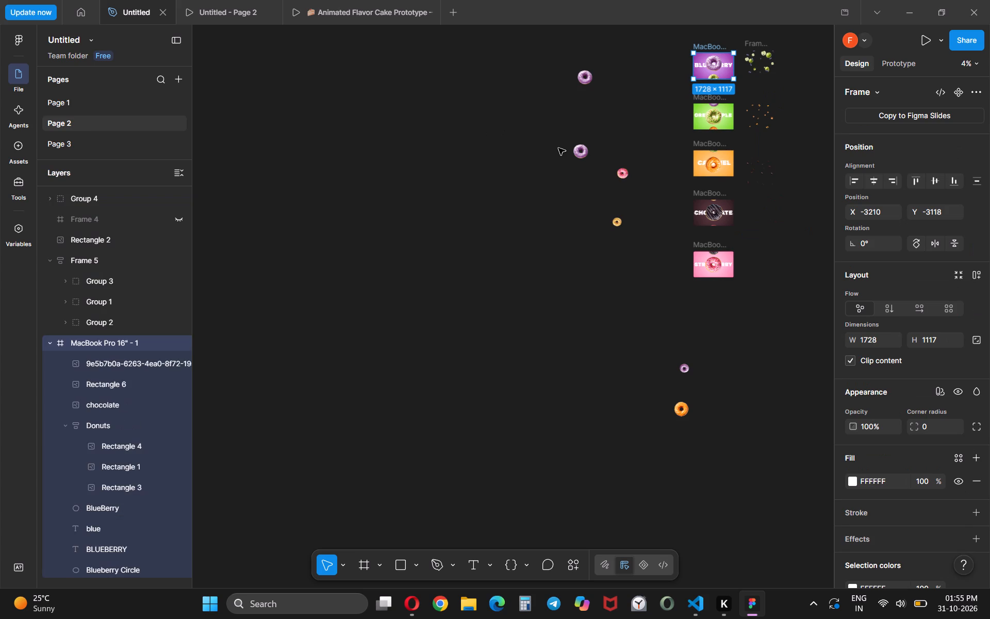
{"action": "key", "text": "ctrl+z"}
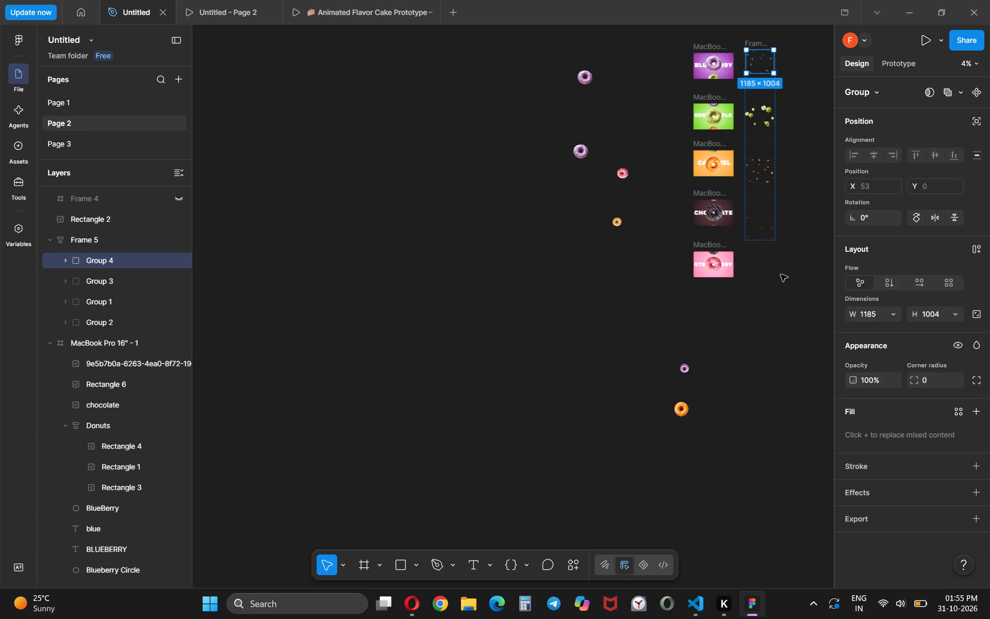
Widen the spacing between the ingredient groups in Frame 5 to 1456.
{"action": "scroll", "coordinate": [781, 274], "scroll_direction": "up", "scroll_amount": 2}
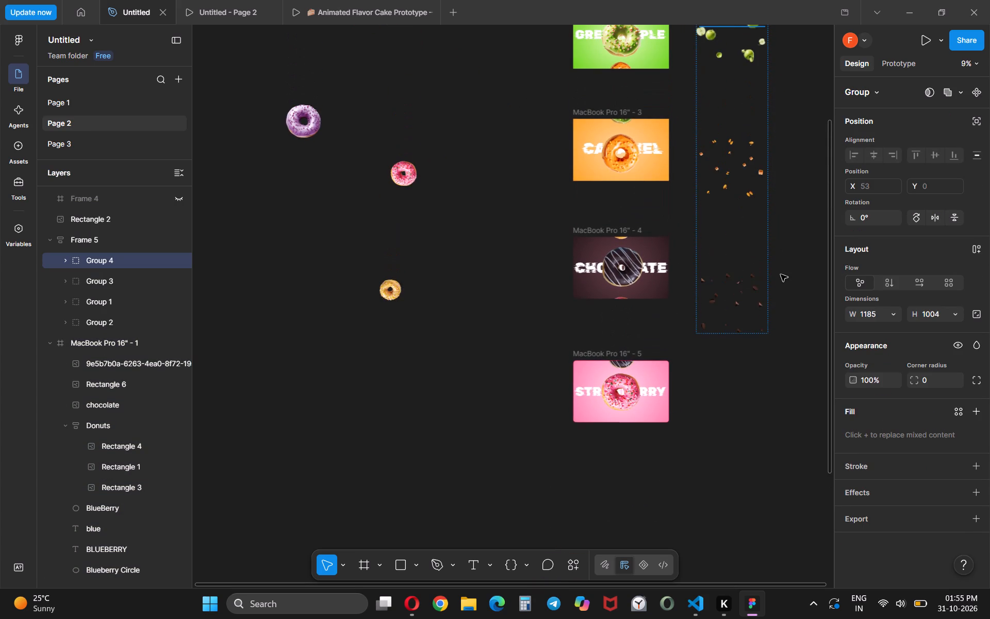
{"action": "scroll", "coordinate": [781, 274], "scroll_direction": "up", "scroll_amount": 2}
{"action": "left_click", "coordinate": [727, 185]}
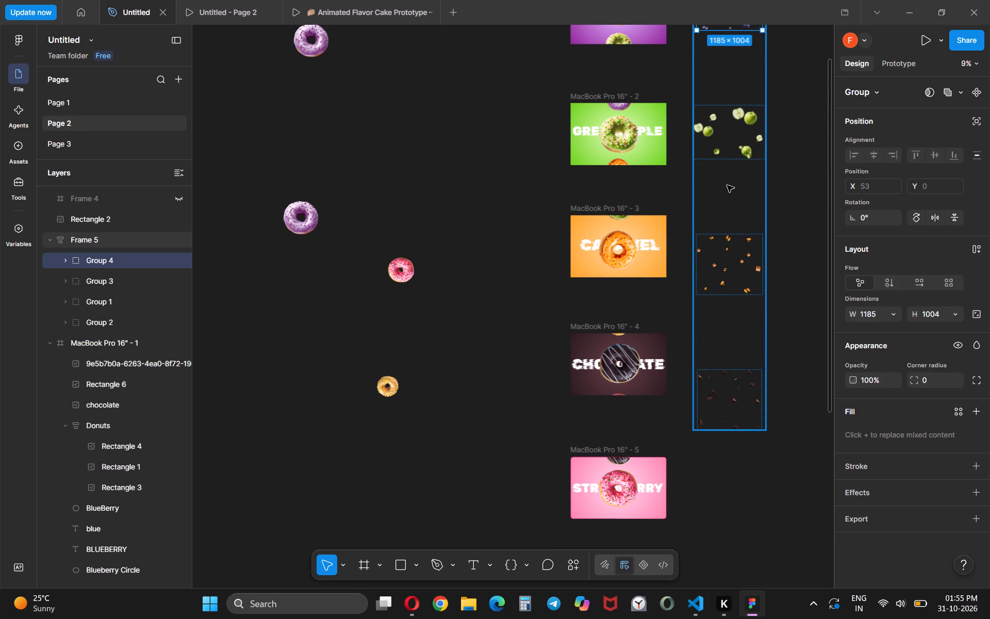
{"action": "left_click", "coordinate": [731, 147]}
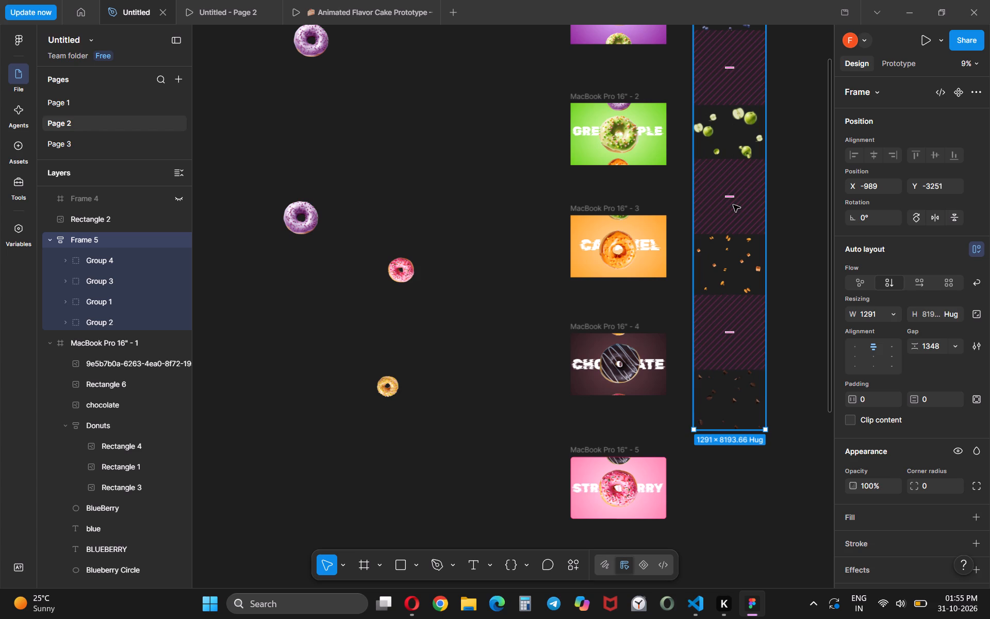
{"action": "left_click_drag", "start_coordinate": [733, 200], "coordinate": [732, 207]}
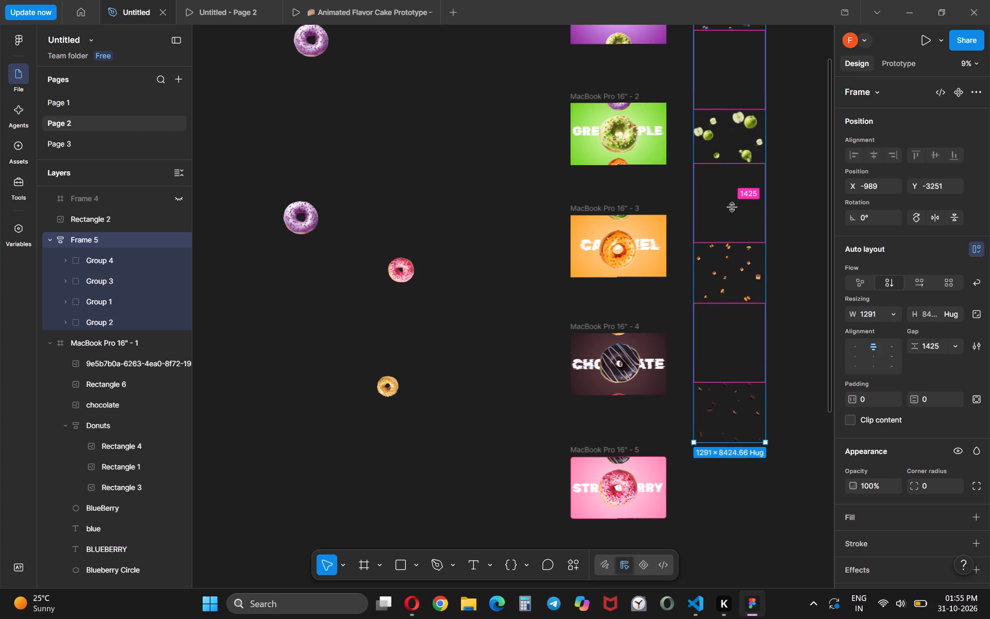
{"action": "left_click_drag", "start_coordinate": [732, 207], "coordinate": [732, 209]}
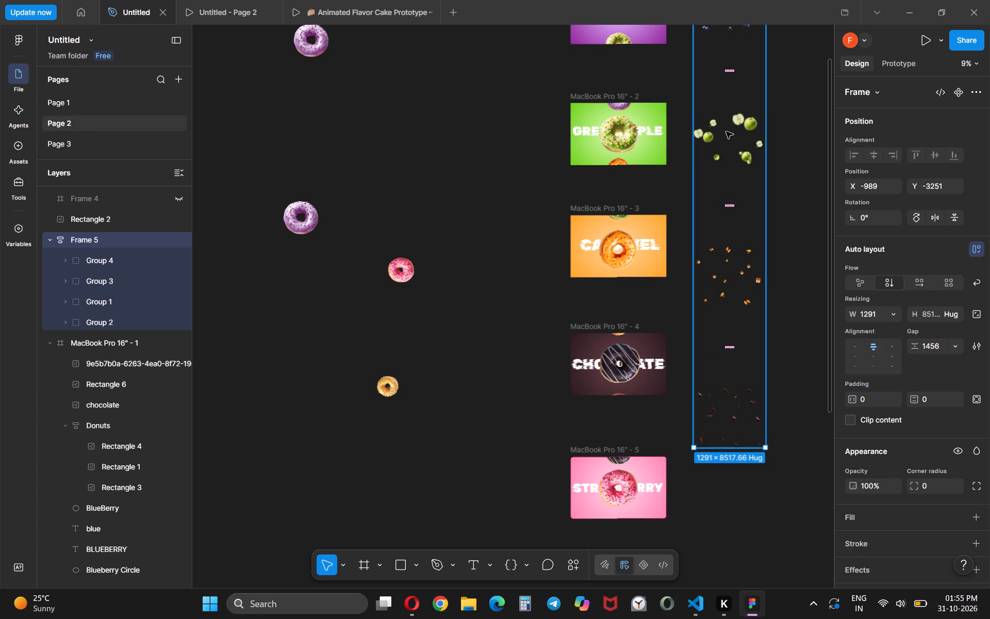
Stretch the green apple group to 1099 high and move it into MacBook Pro 16" - 2 around the green donut, at X 201, Y 23.
{"action": "left_click", "coordinate": [726, 132]}
{"action": "left_click", "coordinate": [747, 120]}
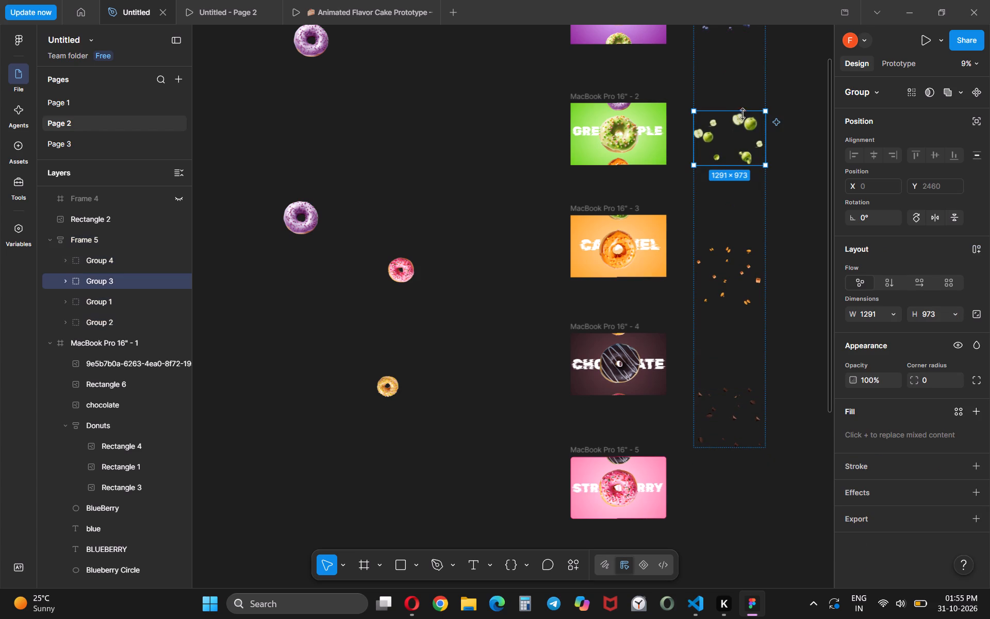
{"action": "left_click_drag", "start_coordinate": [738, 110], "coordinate": [736, 104]}
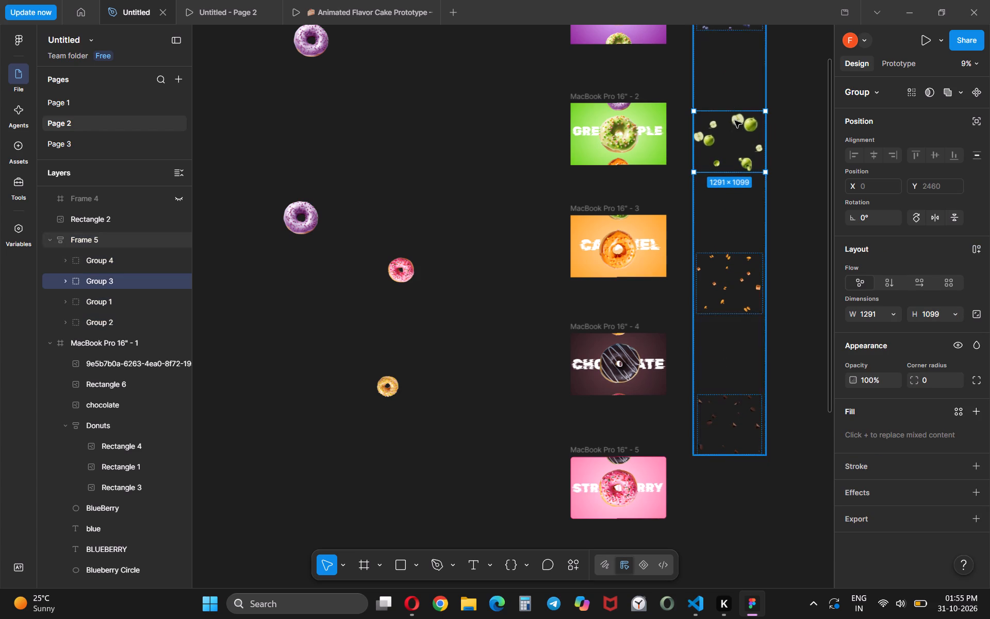
{"action": "left_click_drag", "start_coordinate": [735, 127], "coordinate": [709, 117]}
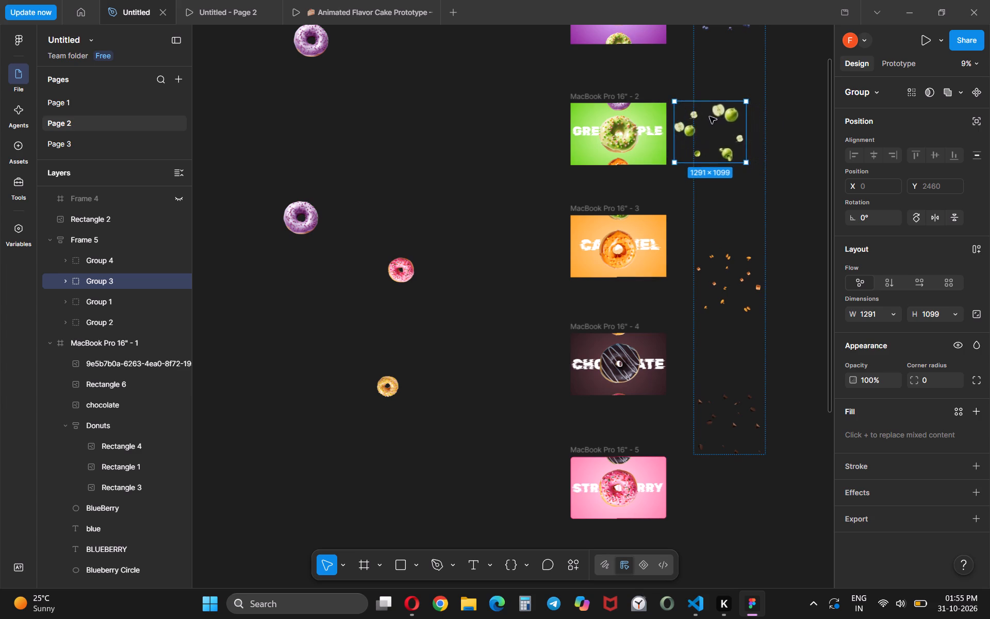
{"action": "left_click_drag", "start_coordinate": [709, 117], "coordinate": [625, 117]}
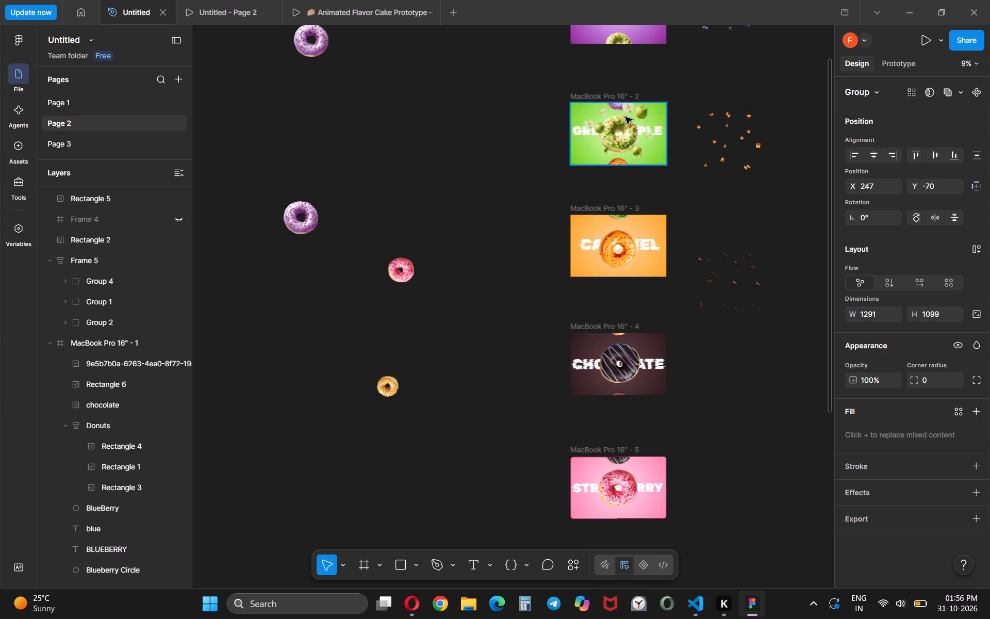
{"action": "left_click_drag", "start_coordinate": [625, 117], "coordinate": [621, 119]}
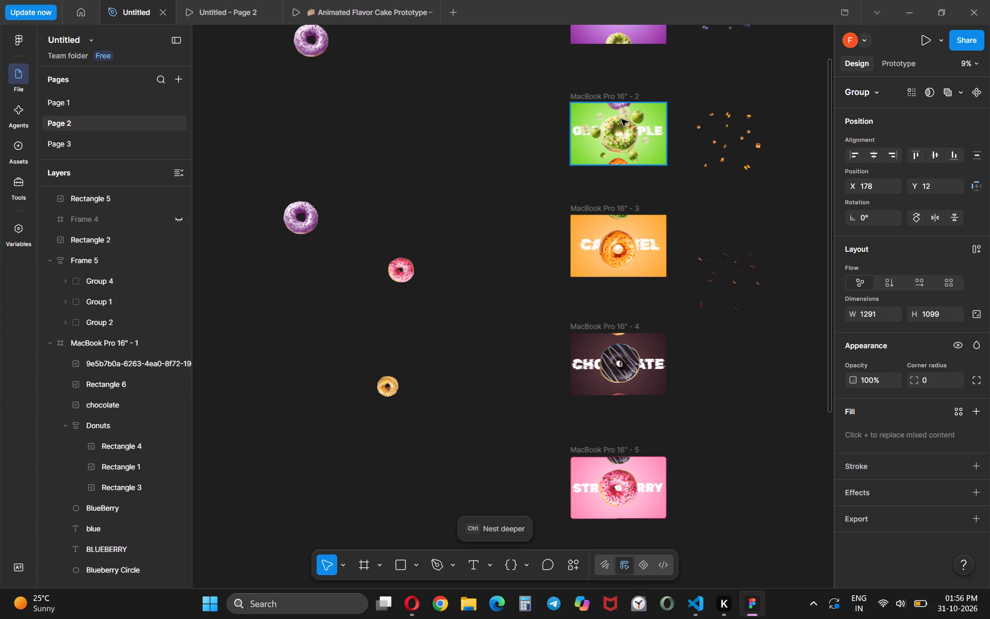
{"action": "left_click_drag", "start_coordinate": [621, 119], "coordinate": [623, 120]}
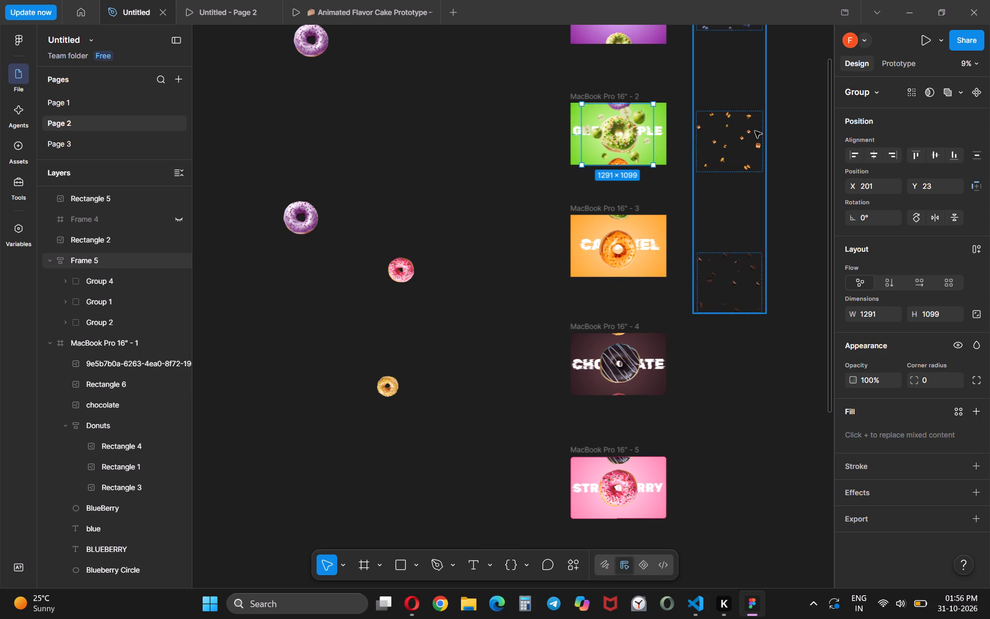
Move the caramel ingredient group out of Frame 5 into MacBook Pro 16" - 3, centred horizontally around the orange donut.
{"action": "left_click", "coordinate": [745, 131]}
{"action": "left_click_drag", "start_coordinate": [745, 131], "coordinate": [635, 219]}
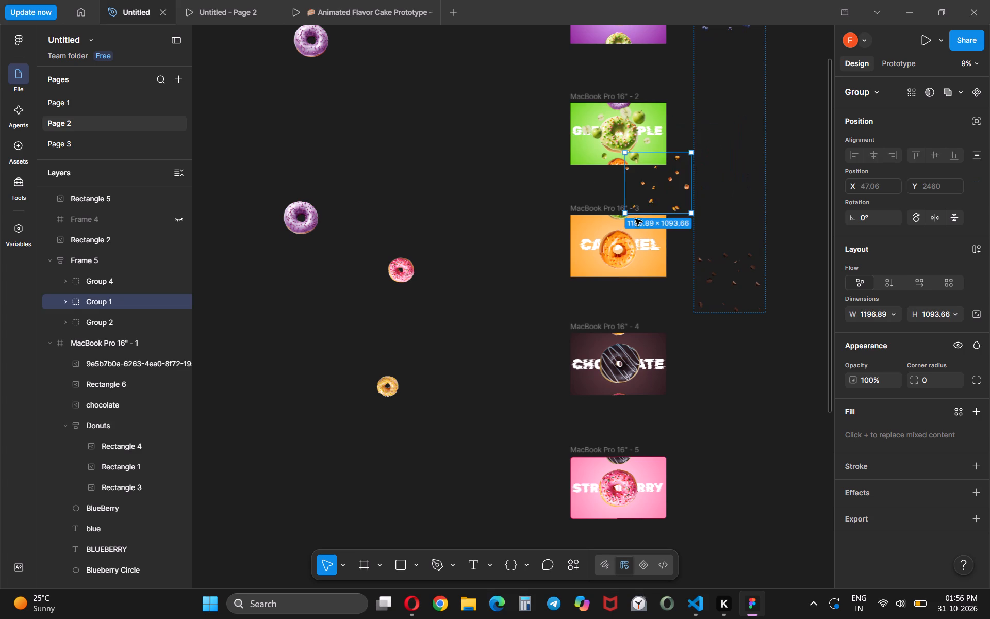
{"action": "left_click_drag", "start_coordinate": [635, 219], "coordinate": [632, 236]}
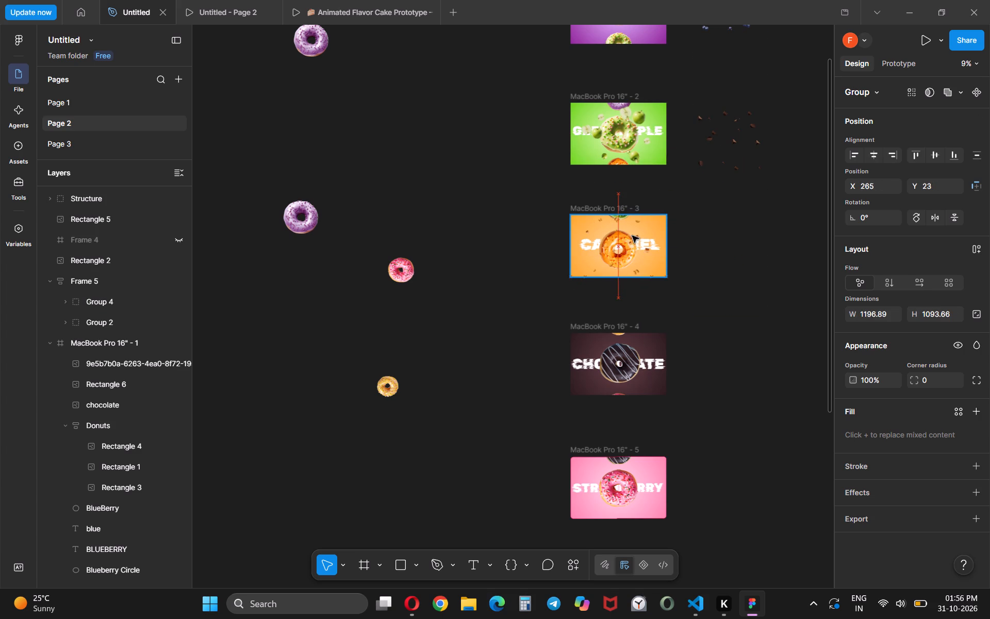
{"action": "left_click_drag", "start_coordinate": [632, 236], "coordinate": [633, 232]}
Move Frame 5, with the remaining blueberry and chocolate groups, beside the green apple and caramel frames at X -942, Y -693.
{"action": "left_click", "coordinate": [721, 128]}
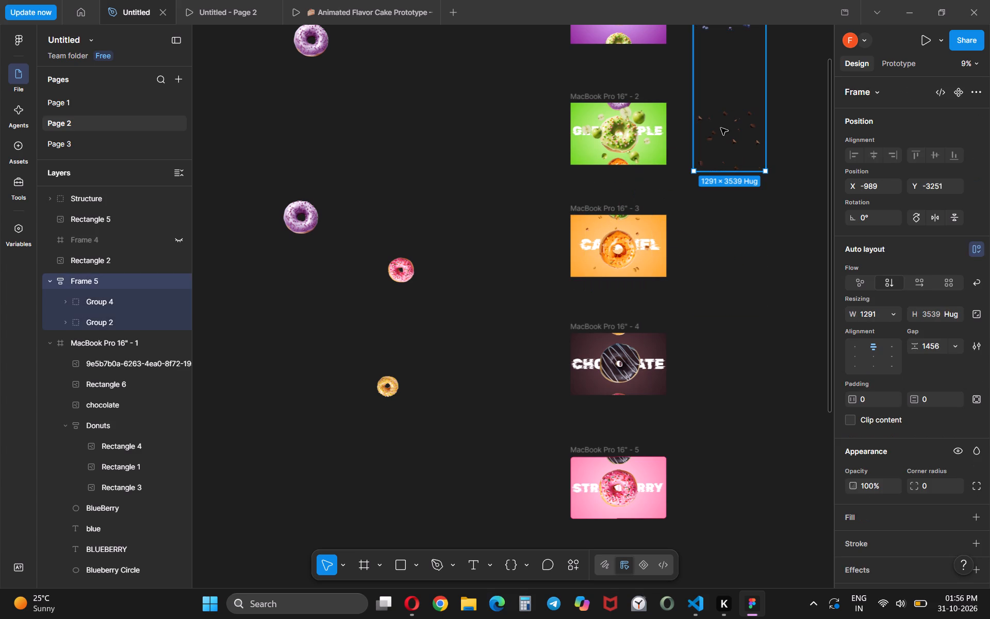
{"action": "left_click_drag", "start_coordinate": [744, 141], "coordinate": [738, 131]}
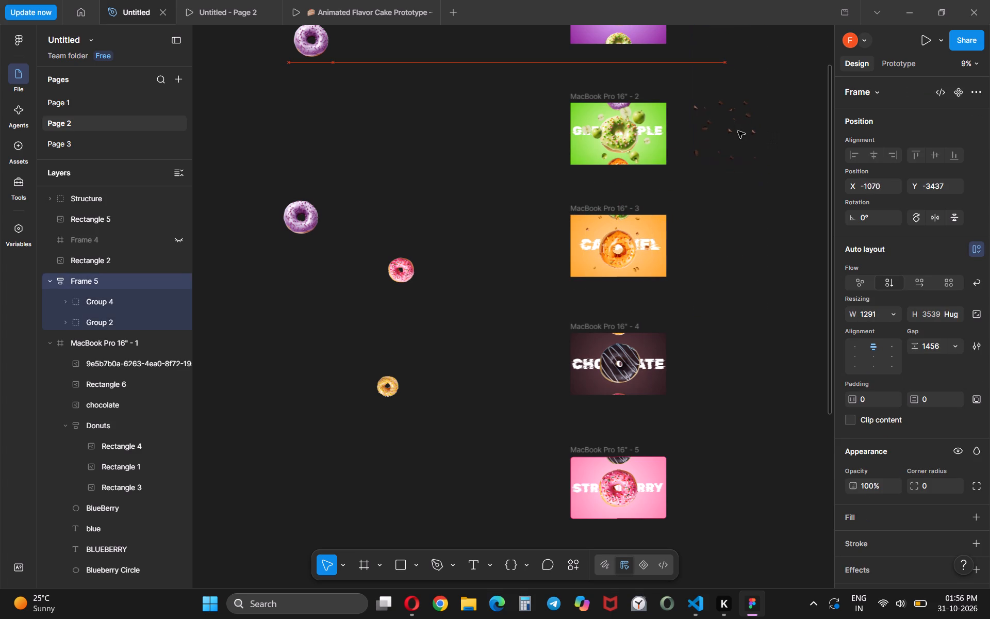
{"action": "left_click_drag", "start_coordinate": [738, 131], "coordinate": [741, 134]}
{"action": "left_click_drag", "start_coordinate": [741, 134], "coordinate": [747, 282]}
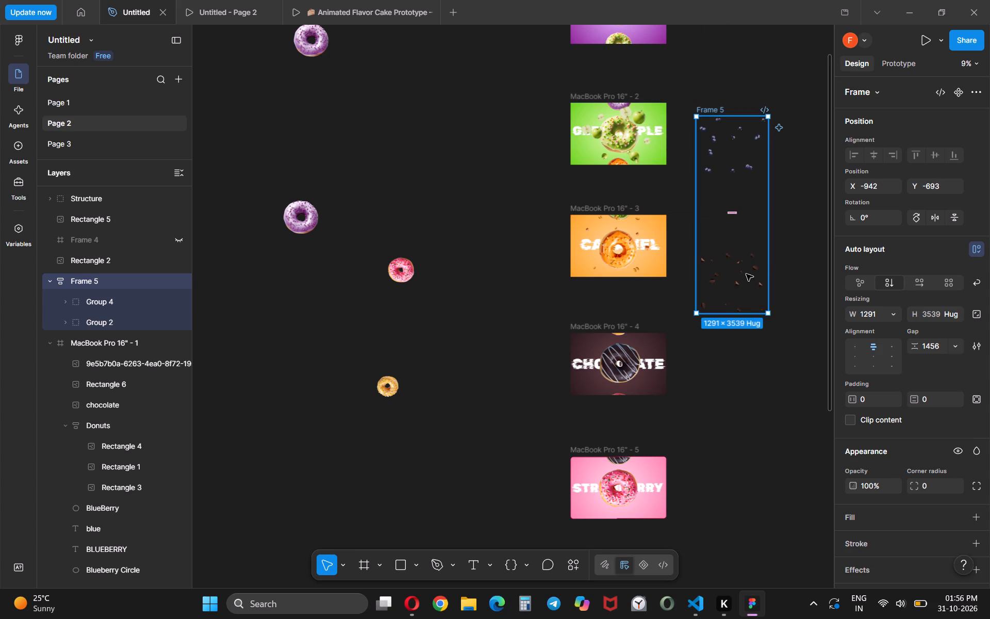
Take the blueberry group out of Frame 5 and place it loose on the canvas at about X -802, Y -3967.
{"action": "left_click", "coordinate": [738, 158]}
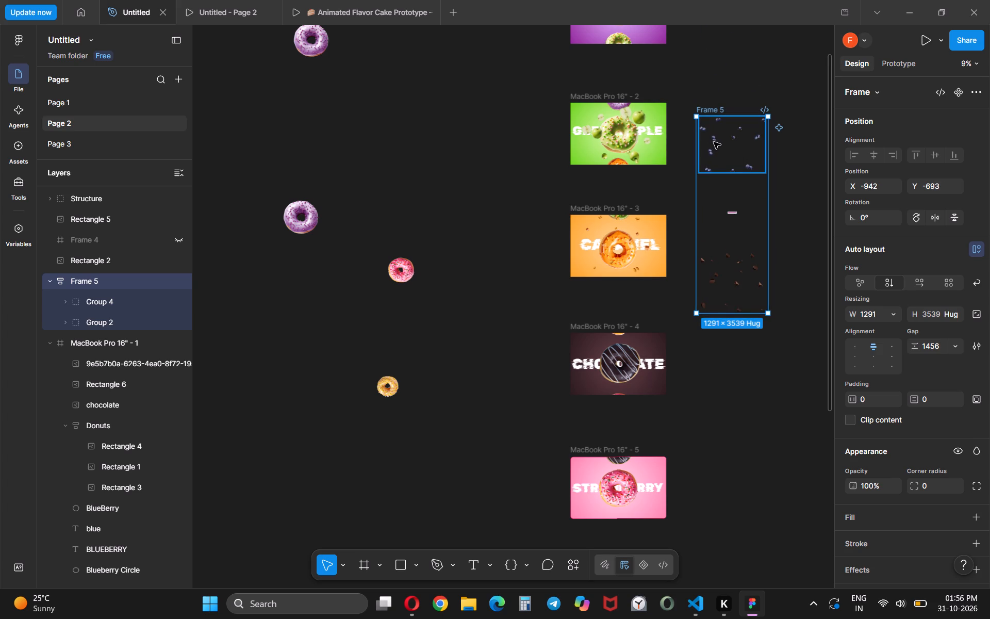
{"action": "left_click", "coordinate": [714, 141]}
{"action": "left_click_drag", "start_coordinate": [714, 141], "coordinate": [715, 67]}
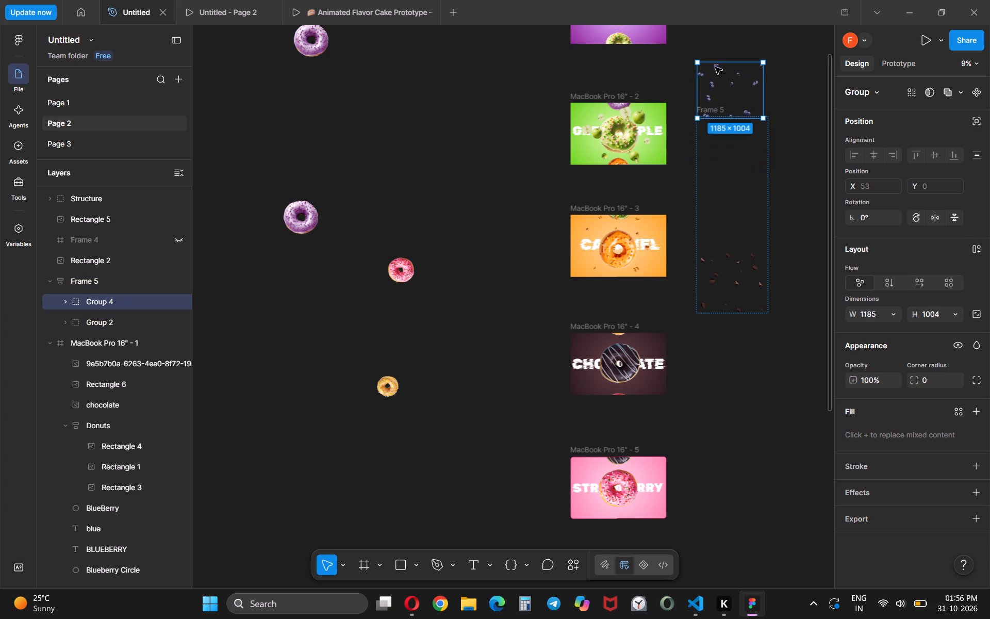
{"action": "left_click_drag", "start_coordinate": [715, 67], "coordinate": [719, 30]}
Move the chocolate ingredient group from Frame 5 into MacBook Pro 16" - 4 around the chocolate donut, at X 284, Y 0.
{"action": "scroll", "coordinate": [754, 224], "scroll_direction": "down", "scroll_amount": 2}
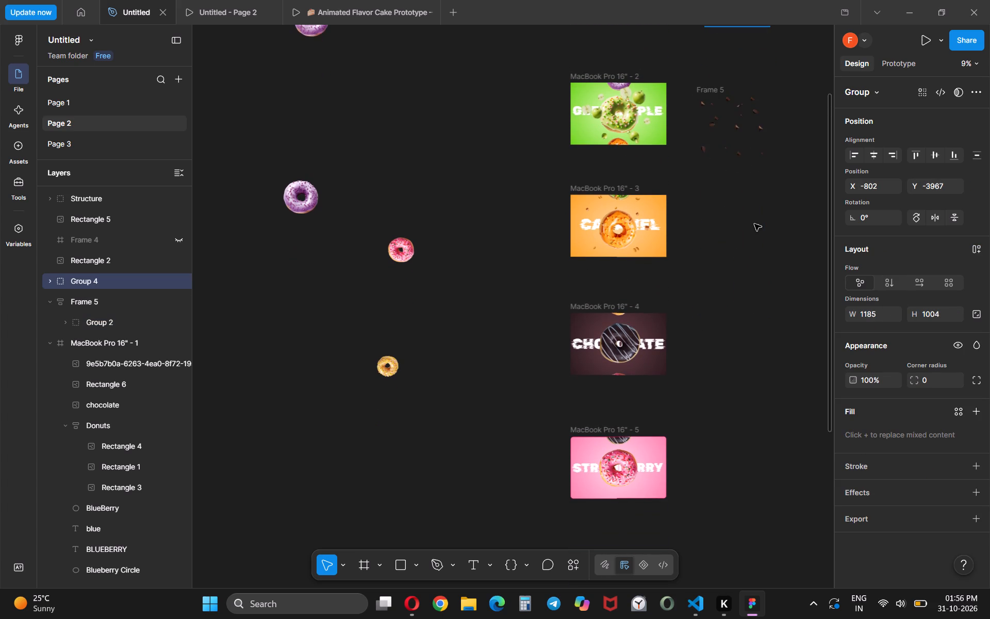
{"action": "left_click", "coordinate": [713, 95]}
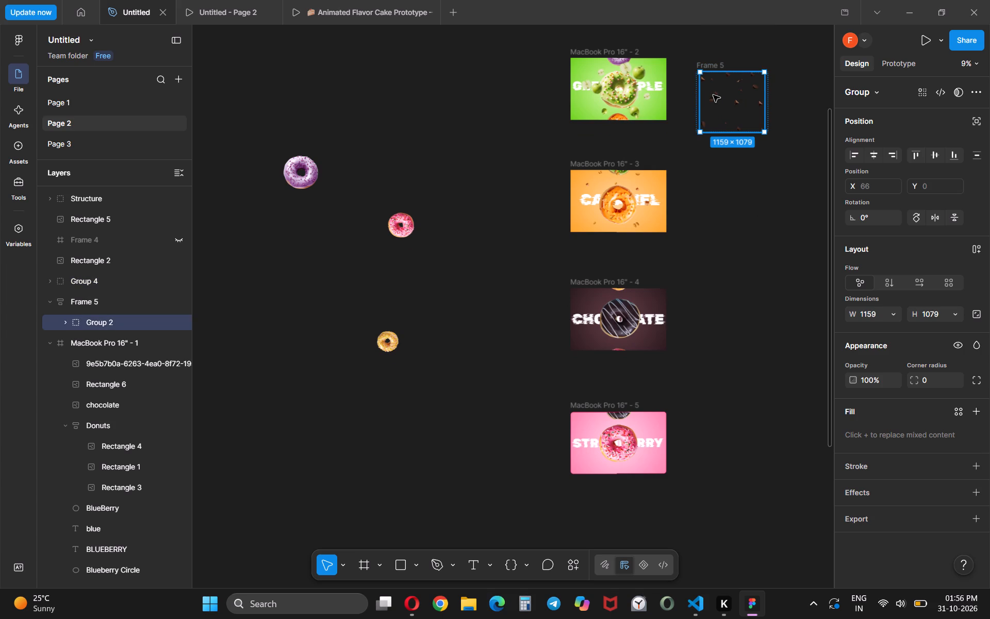
{"action": "left_click_drag", "start_coordinate": [713, 95], "coordinate": [610, 331]}
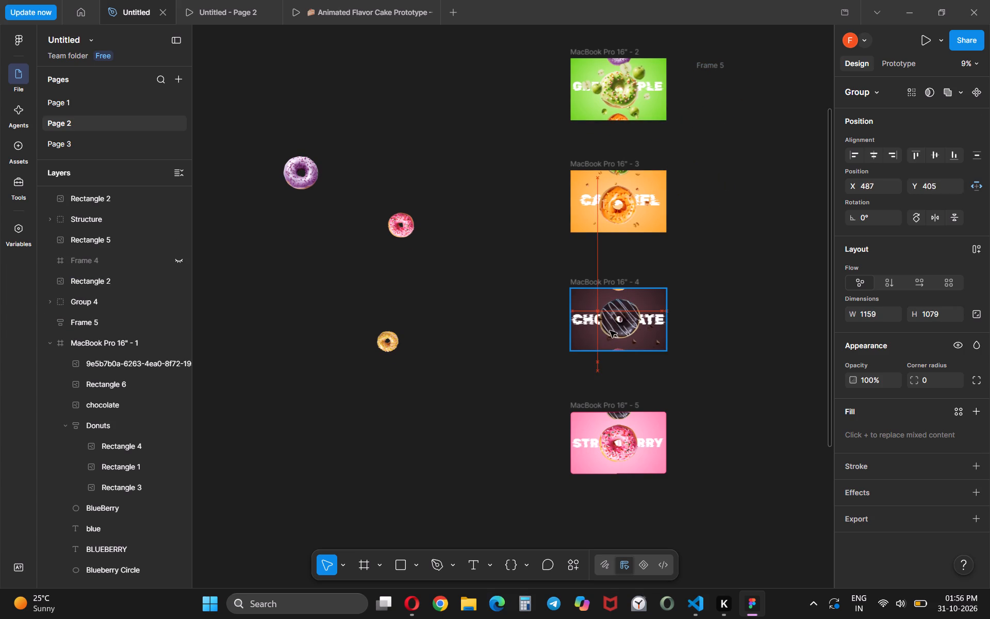
{"action": "left_click_drag", "start_coordinate": [610, 331], "coordinate": [602, 317]}
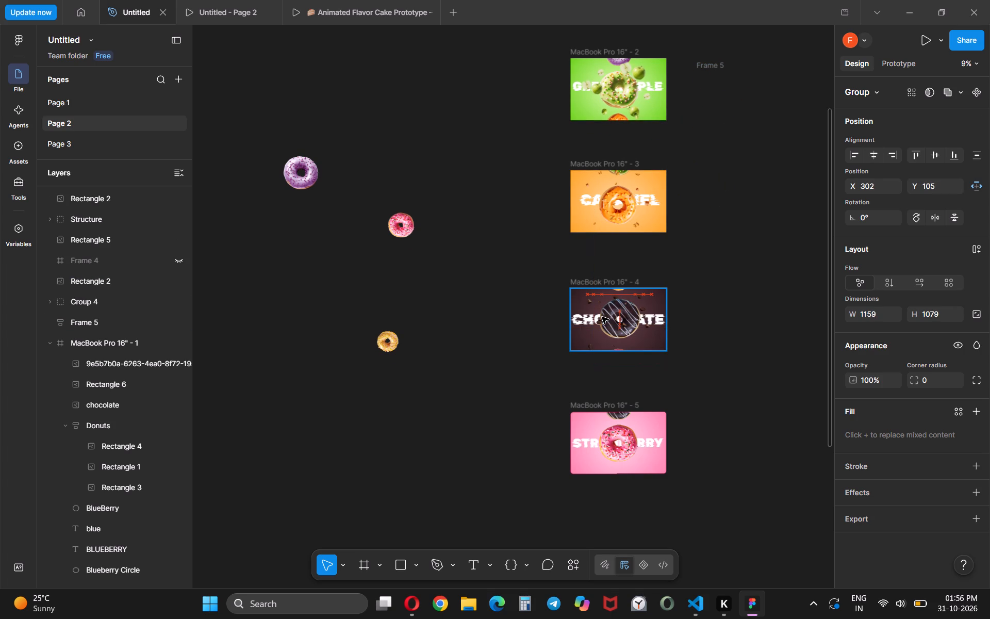
{"action": "left_click_drag", "start_coordinate": [602, 317], "coordinate": [600, 309]}
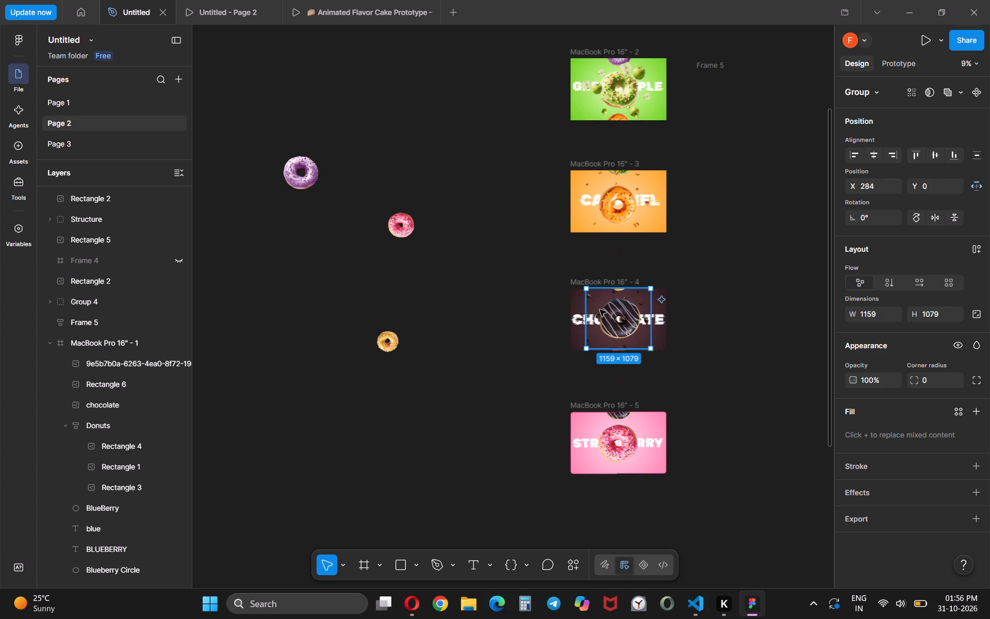
Delete the empty Frame 5 from the canvas.
{"action": "left_click", "coordinate": [715, 251]}
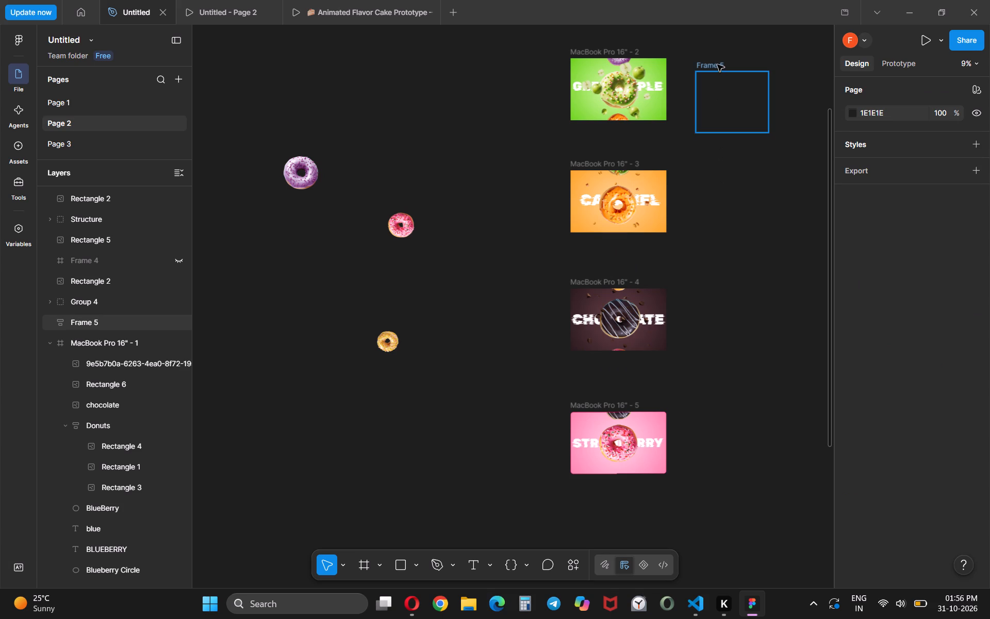
{"action": "left_click", "coordinate": [716, 74]}
{"action": "key", "text": "Delete"}
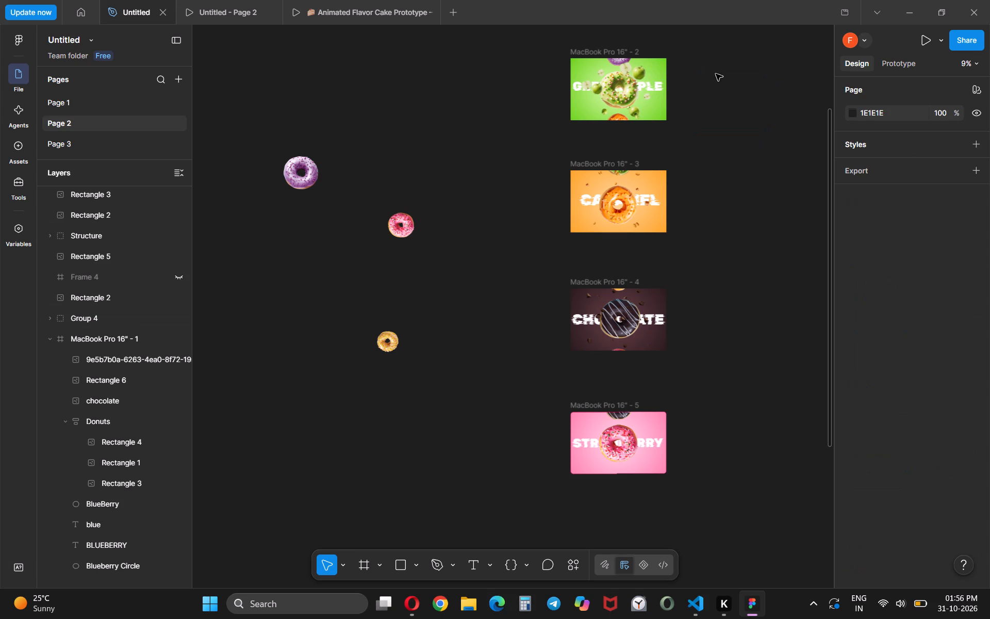
Move the loose blueberry group into MacBook Pro 16" - 1 around the purple donut, at about X 271, Y -104.
{"action": "scroll", "coordinate": [699, 155], "scroll_direction": "up", "scroll_amount": 2}
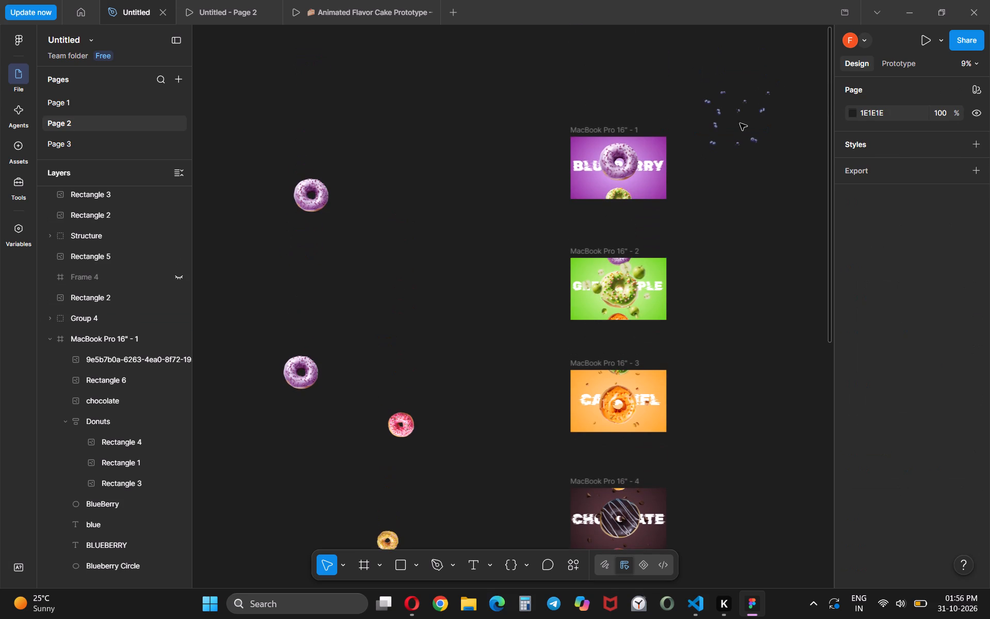
{"action": "left_click", "coordinate": [716, 109]}
{"action": "left_click_drag", "start_coordinate": [735, 116], "coordinate": [614, 157]}
Stretch the blueberry group to 1740 wide at X -6 and fit its top and bottom edges to MacBook Pro 16" - 1.
{"action": "left_click_drag", "start_coordinate": [655, 170], "coordinate": [664, 174]}
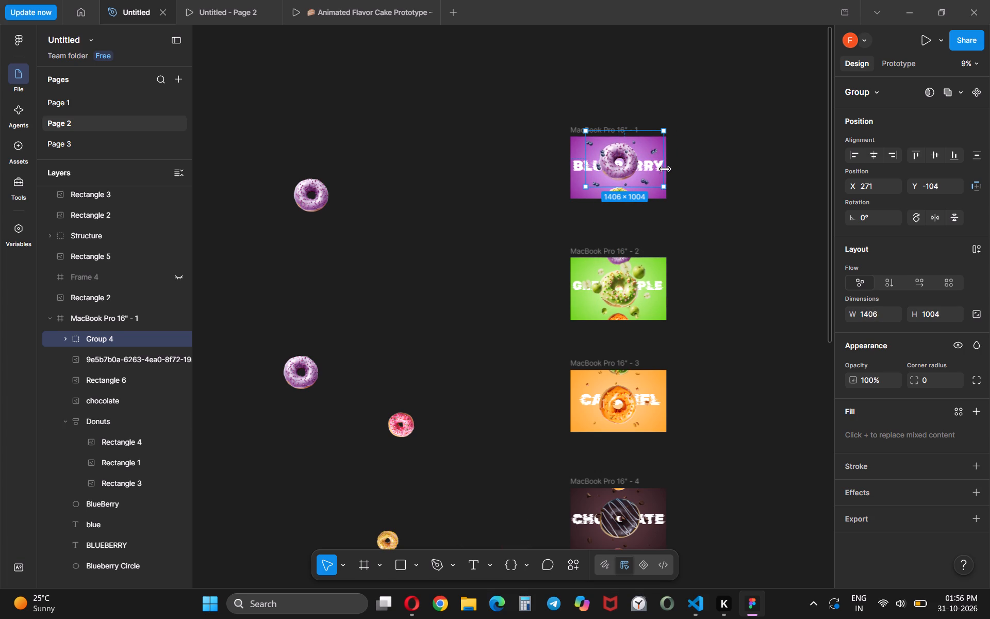
{"action": "left_click", "coordinate": [665, 169]}
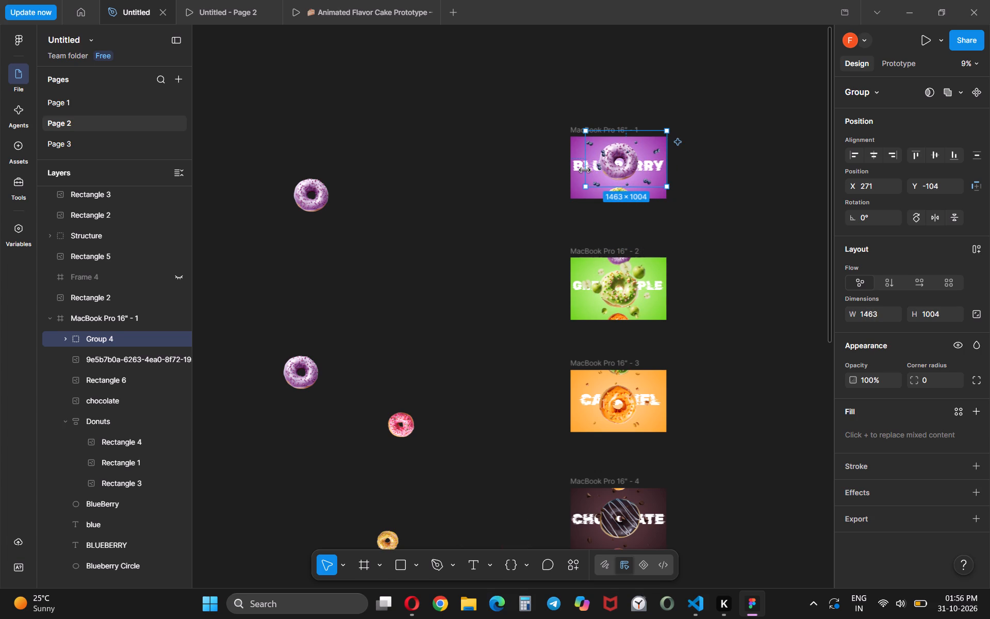
{"action": "left_click_drag", "start_coordinate": [585, 170], "coordinate": [569, 170]}
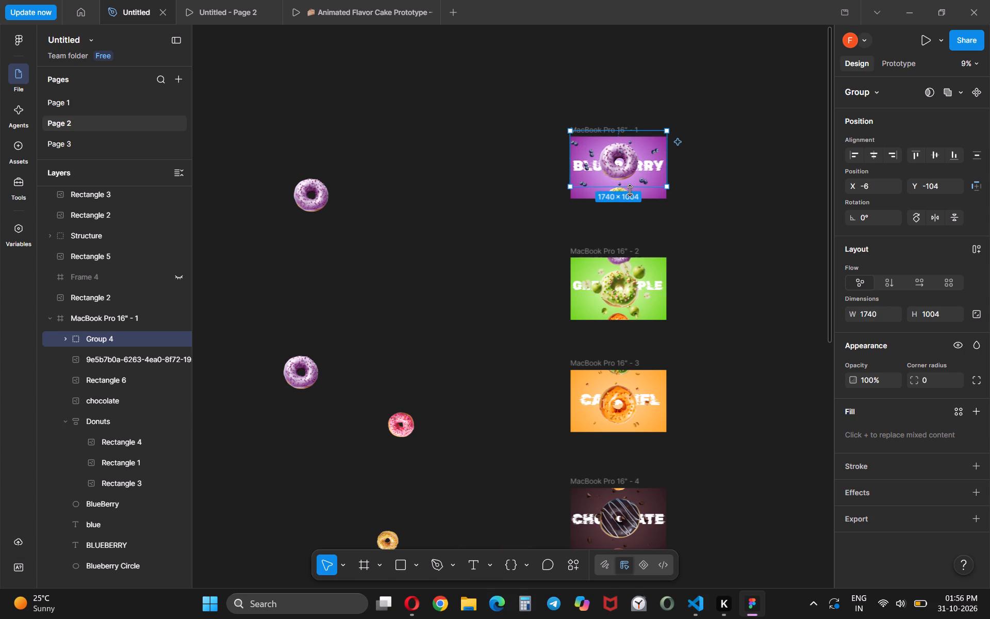
{"action": "left_click_drag", "start_coordinate": [584, 188], "coordinate": [583, 197]}
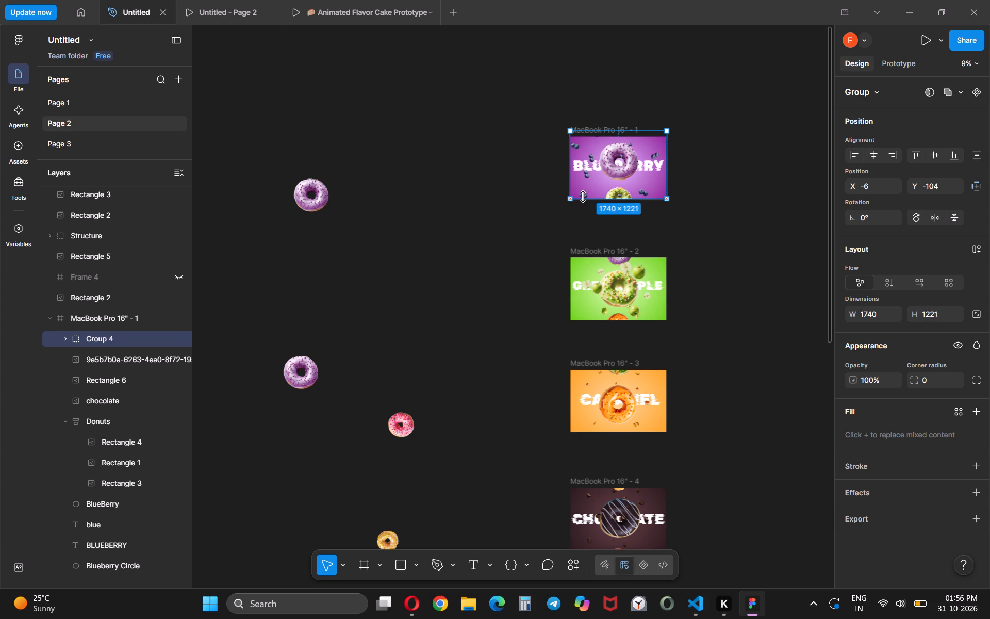
{"action": "left_click_drag", "start_coordinate": [583, 197], "coordinate": [583, 197]}
{"action": "left_click_drag", "start_coordinate": [635, 130], "coordinate": [635, 134]}
{"action": "left_click_drag", "start_coordinate": [635, 134], "coordinate": [634, 136]}
{"action": "left_click", "coordinate": [729, 199]}
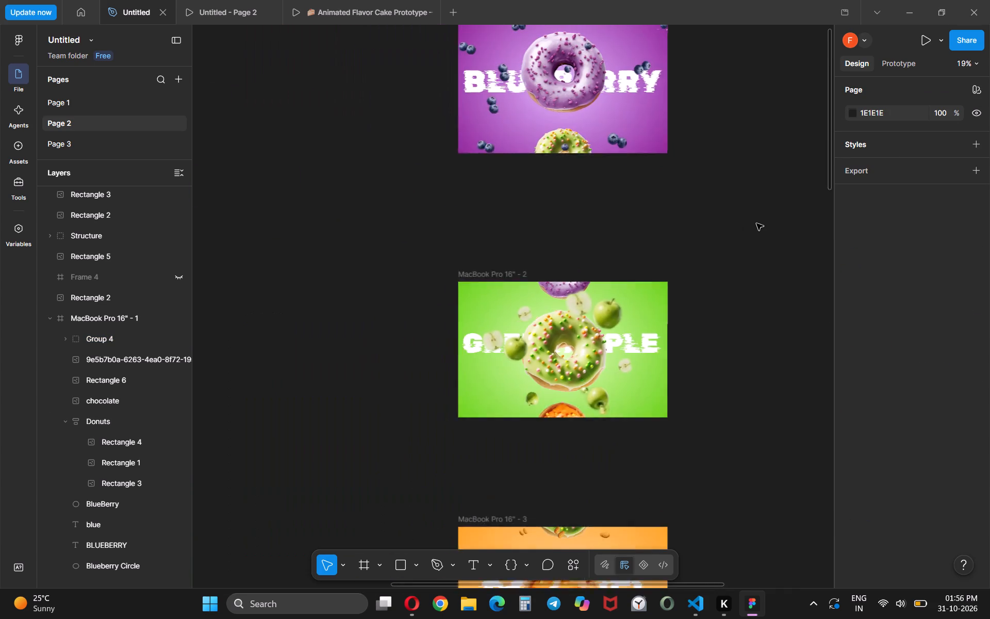
Stretch the green apple group to 1728 × 1122 at X 0, Y 0 so it fills MacBook Pro 16" - 2.
{"action": "left_click", "coordinate": [631, 302]}
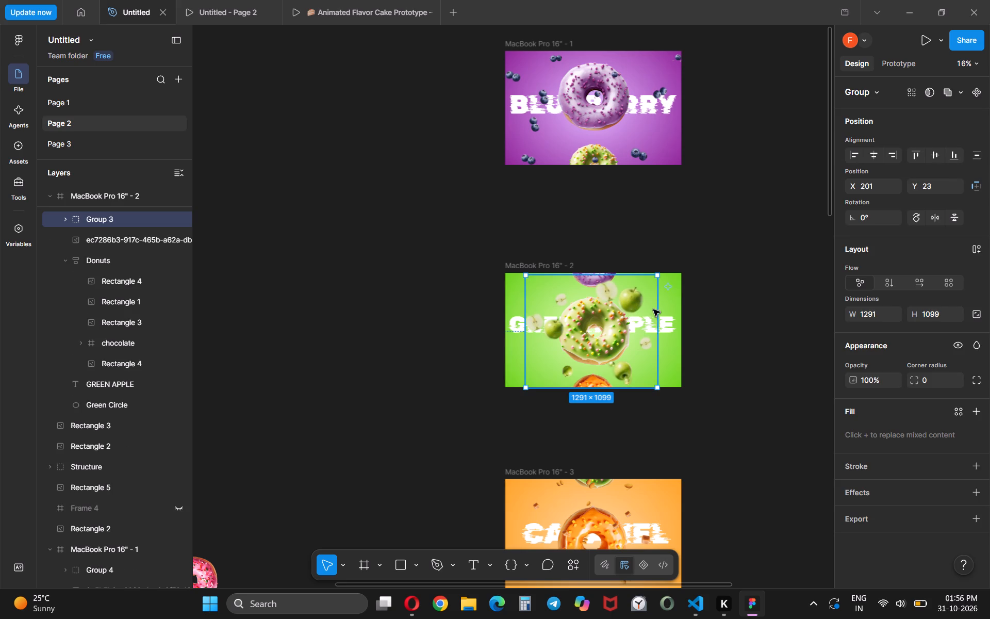
{"action": "left_click_drag", "start_coordinate": [656, 311], "coordinate": [683, 312]}
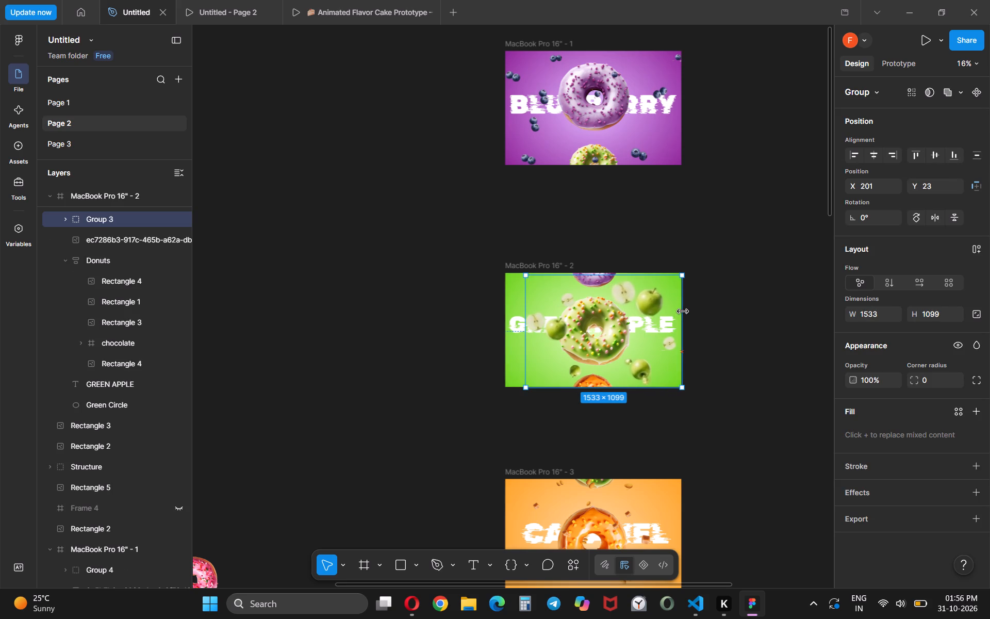
{"action": "left_click_drag", "start_coordinate": [683, 312], "coordinate": [681, 312]}
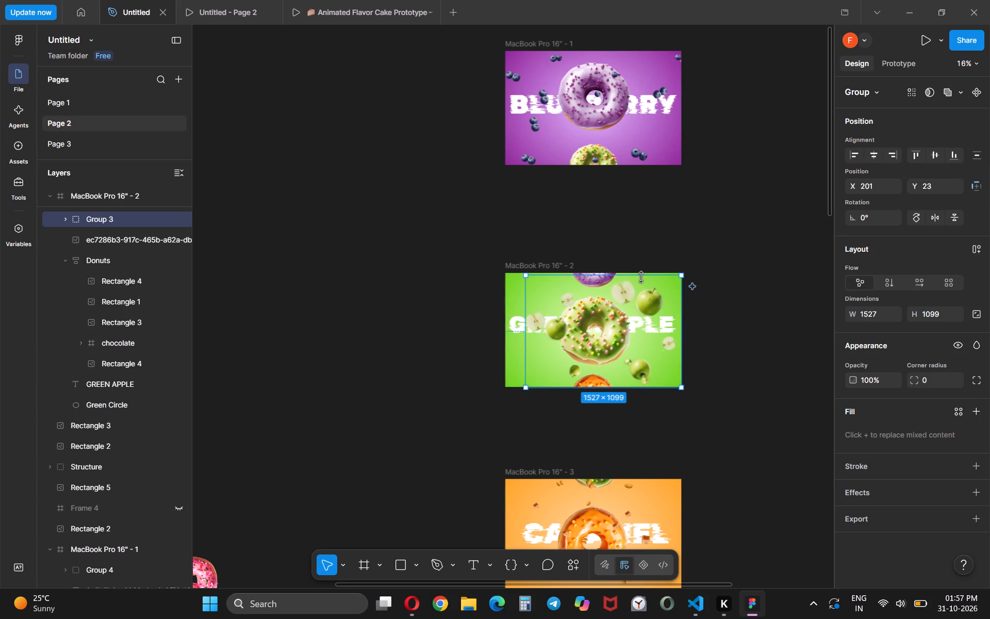
{"action": "left_click_drag", "start_coordinate": [641, 276], "coordinate": [640, 271]}
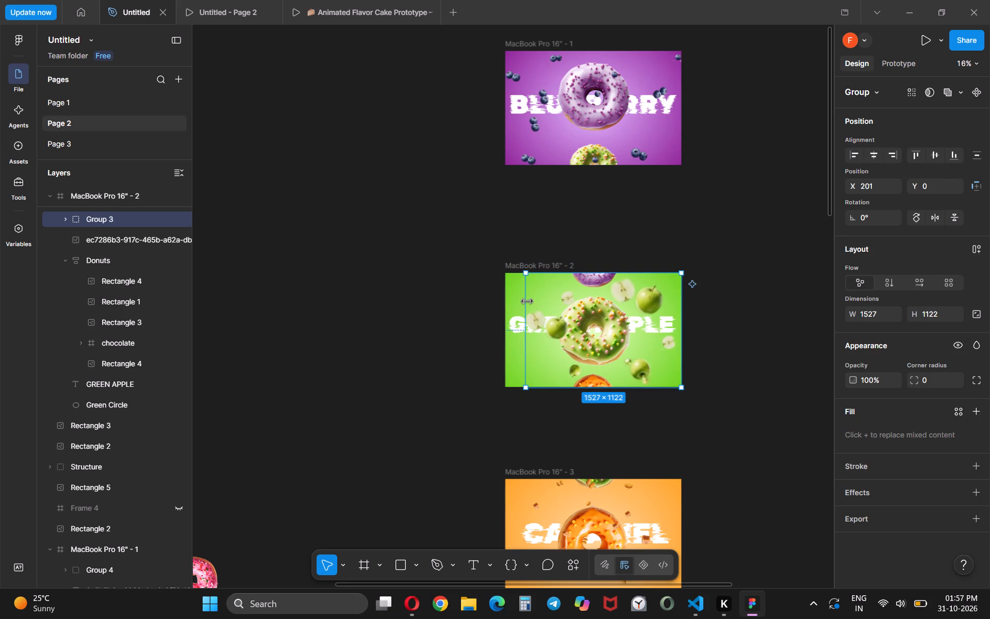
{"action": "left_click_drag", "start_coordinate": [527, 301], "coordinate": [507, 300]}
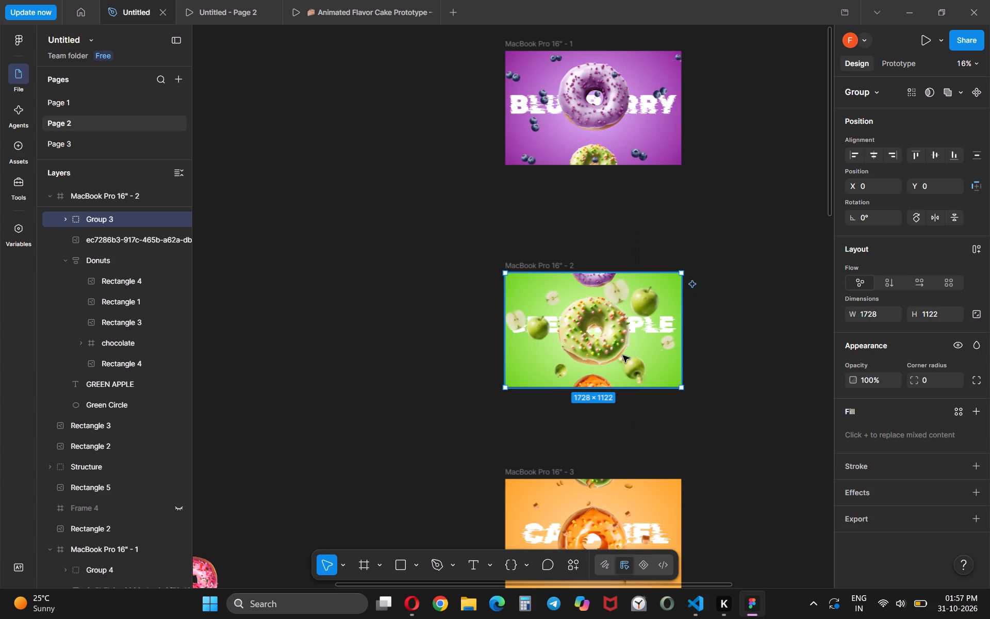
Stretch the caramel ingredient group to 1728 × 1117 at X 0, Y 0 so it fills MacBook Pro 16" - 3.
{"action": "scroll", "coordinate": [709, 395], "scroll_direction": "down", "scroll_amount": 2}
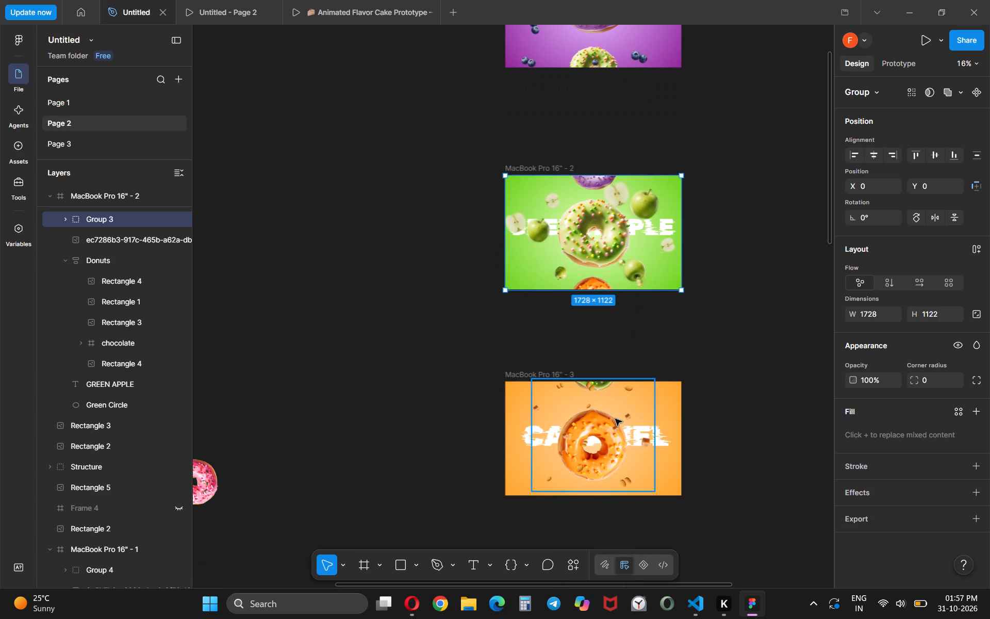
{"action": "left_click", "coordinate": [635, 417]}
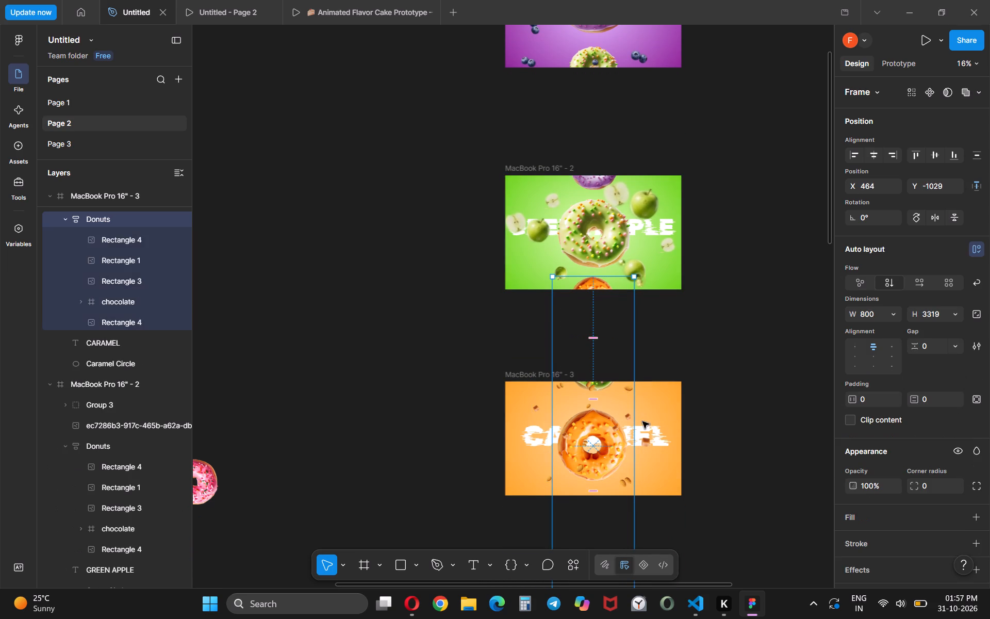
{"action": "left_click", "coordinate": [647, 426]}
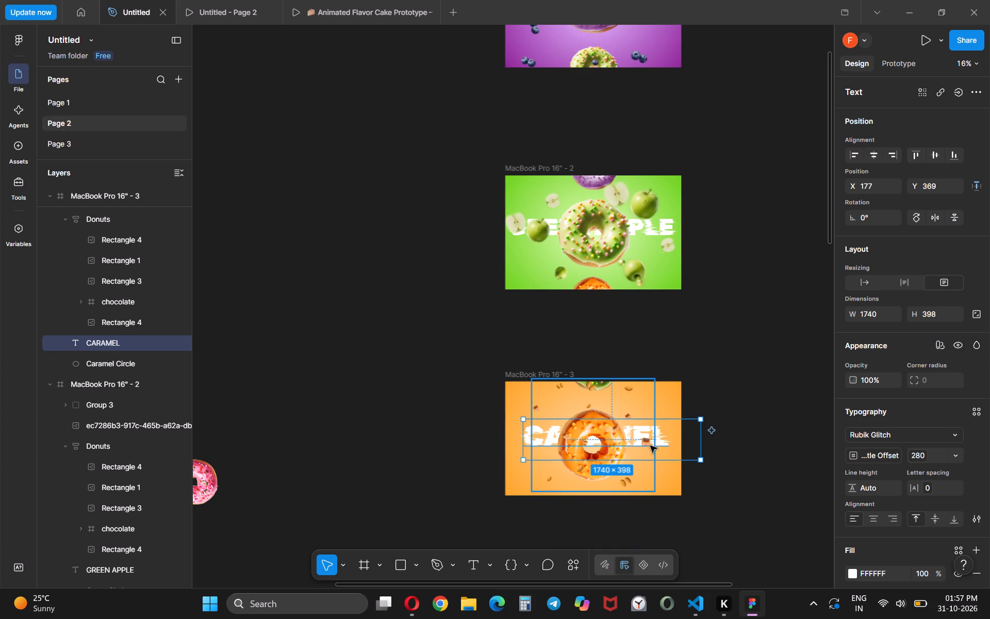
{"action": "left_click", "coordinate": [650, 448]}
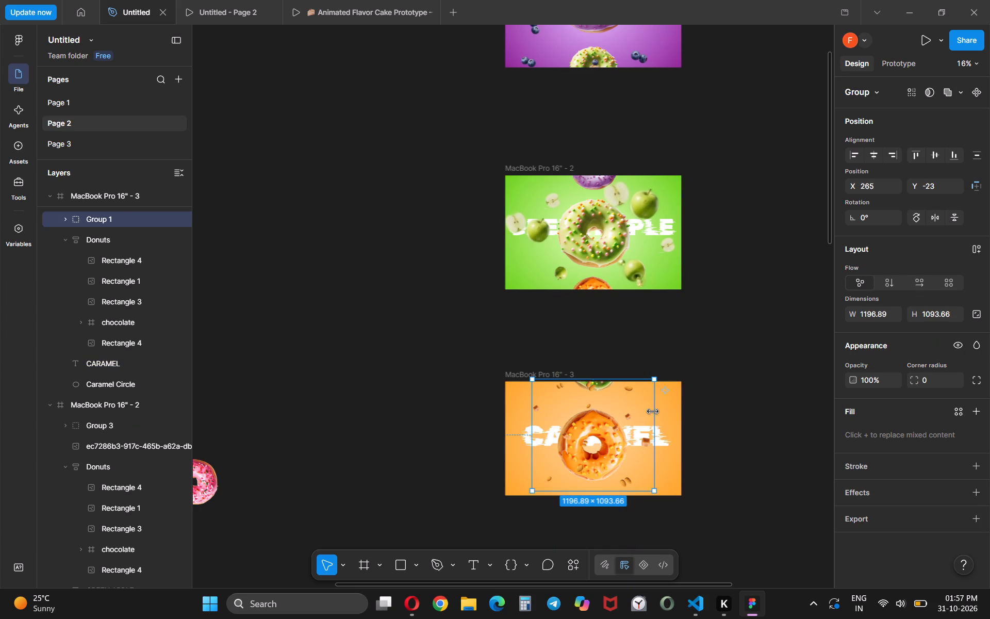
{"action": "left_click_drag", "start_coordinate": [653, 412], "coordinate": [678, 413]}
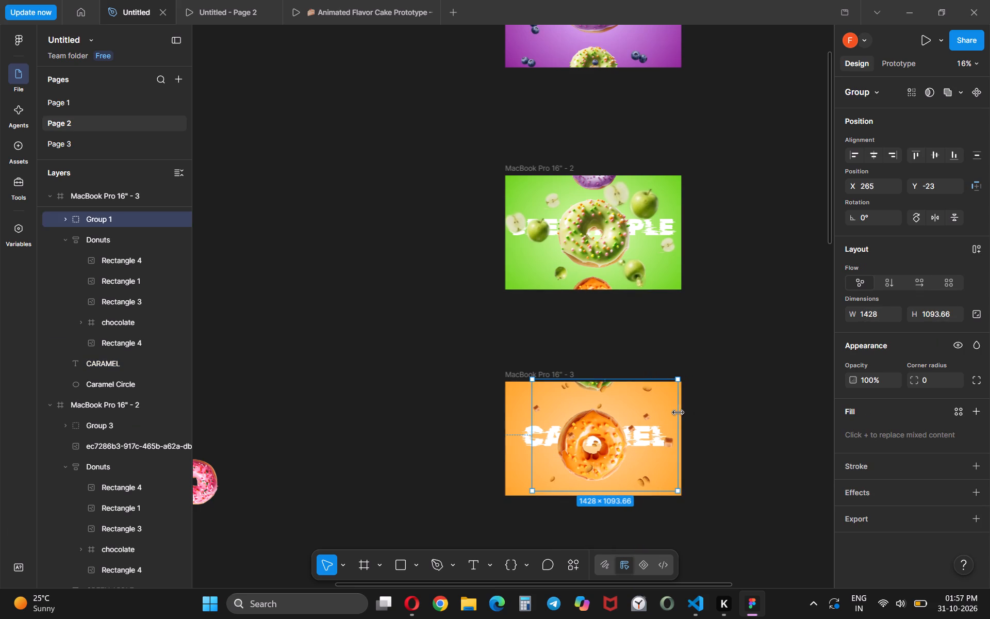
{"action": "left_click", "coordinate": [678, 412]}
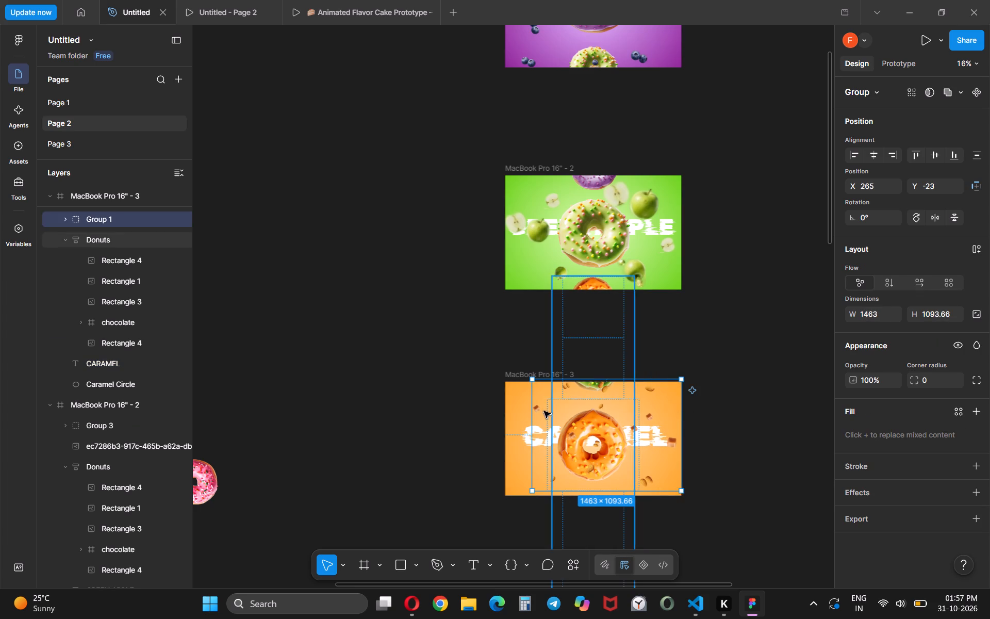
{"action": "left_click_drag", "start_coordinate": [532, 416], "coordinate": [506, 418]}
{"action": "left_click", "coordinate": [595, 379]}
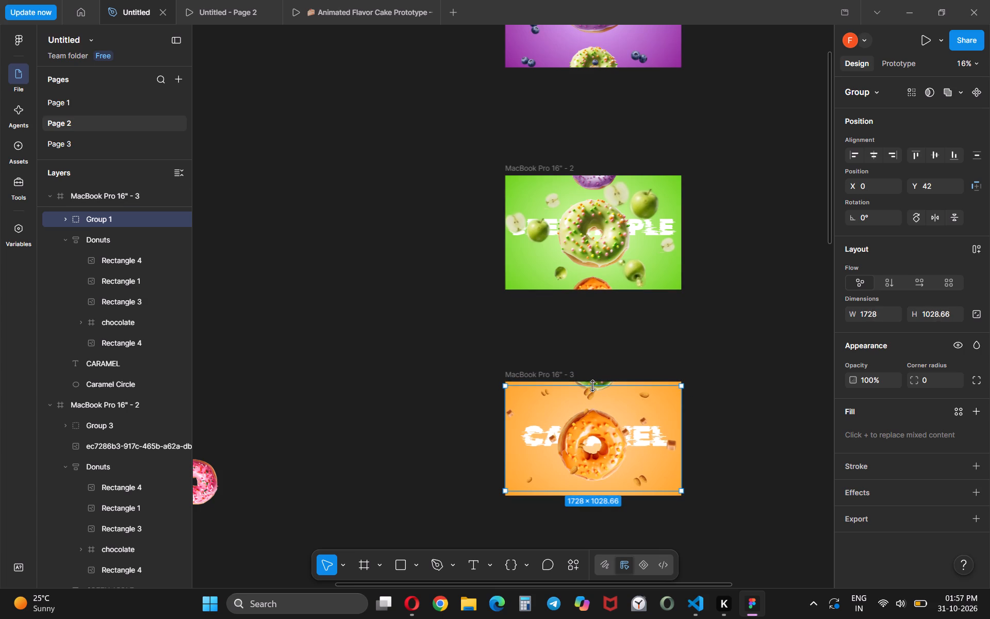
{"action": "left_click_drag", "start_coordinate": [539, 490], "coordinate": [538, 495]}
Stretch the chocolate ingredient group to the full width of MacBook Pro 16" - 4 and to 1117 high.
{"action": "scroll", "coordinate": [683, 467], "scroll_direction": "down", "scroll_amount": 2}
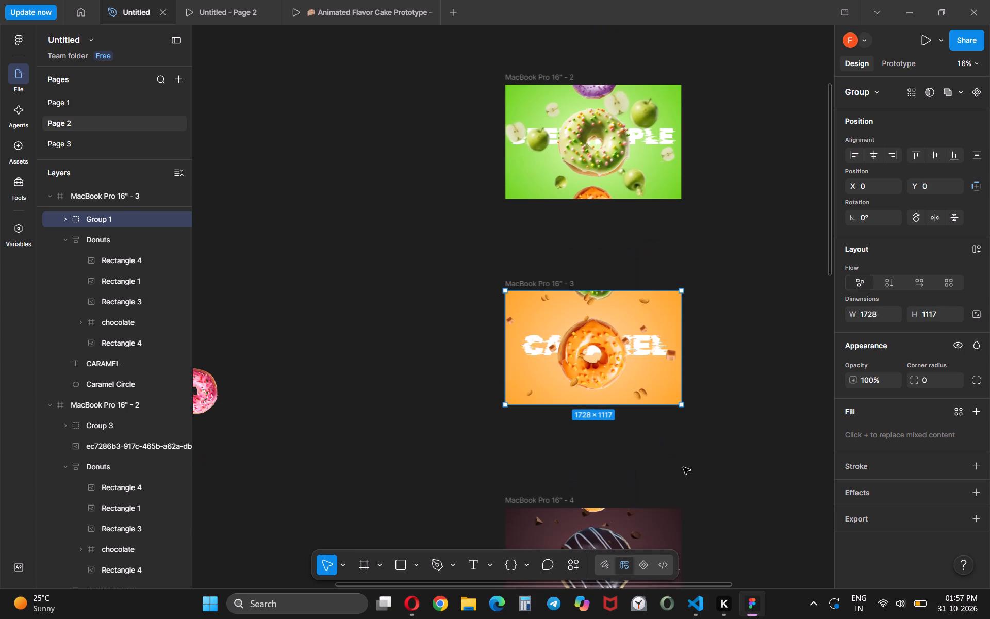
{"action": "scroll", "coordinate": [697, 475], "scroll_direction": "down", "scroll_amount": 2}
{"action": "left_click", "coordinate": [638, 424]}
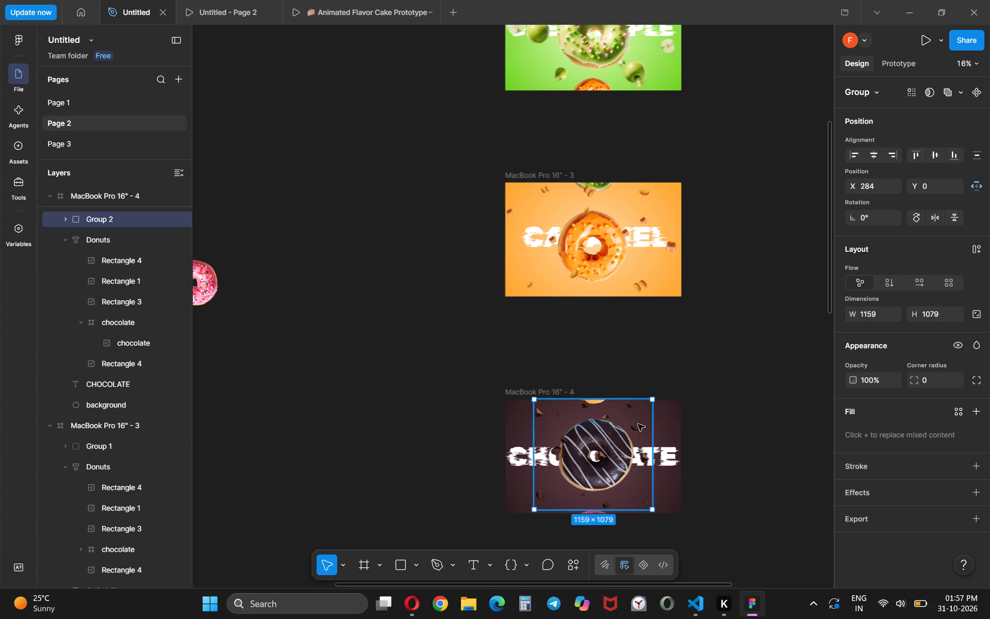
{"action": "left_click_drag", "start_coordinate": [656, 430], "coordinate": [680, 431]}
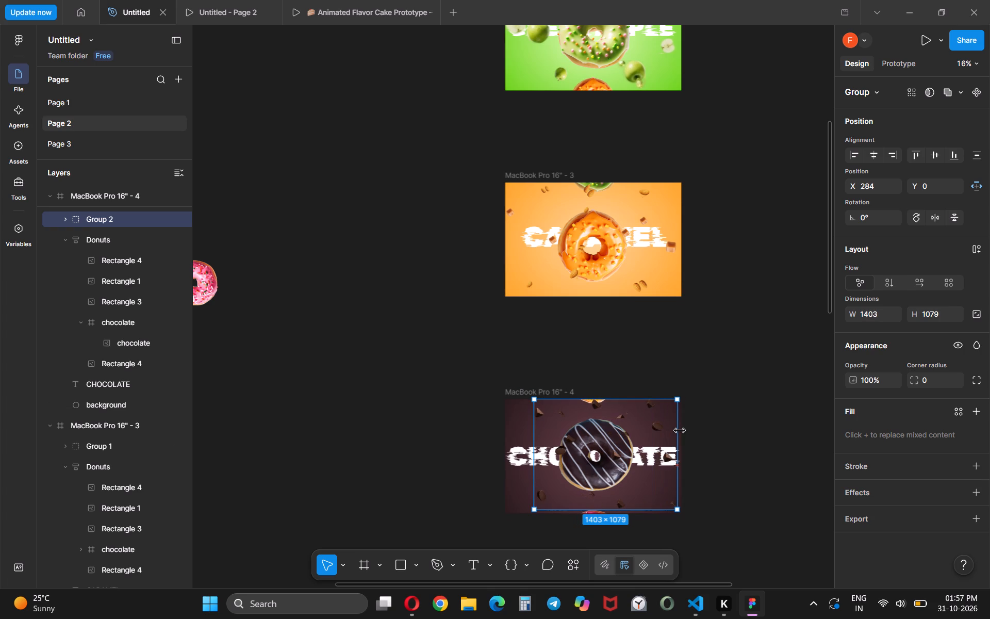
{"action": "left_click_drag", "start_coordinate": [680, 431], "coordinate": [679, 431]}
{"action": "left_click_drag", "start_coordinate": [679, 431], "coordinate": [681, 431]}
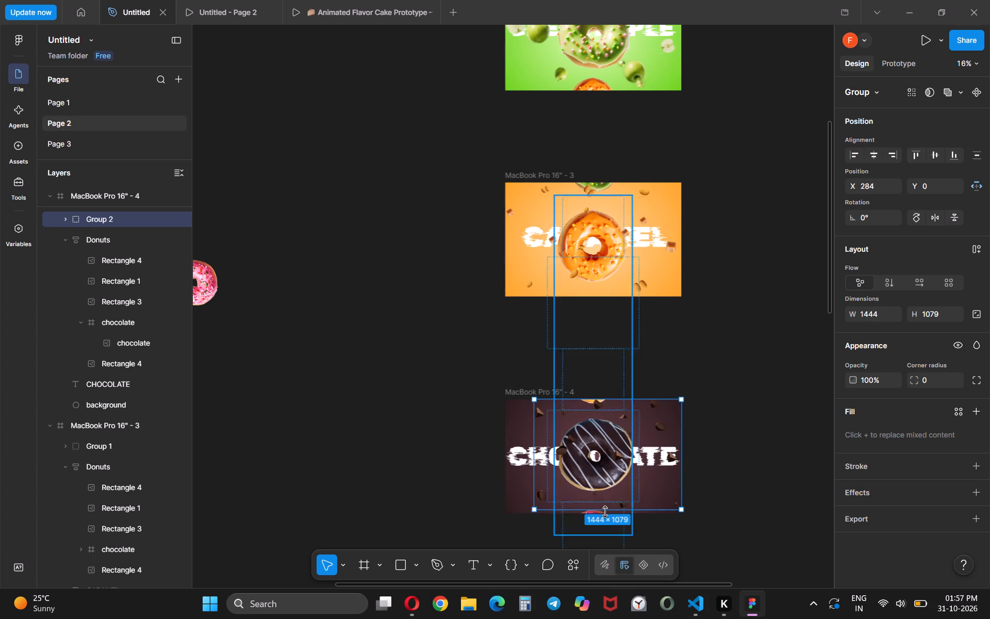
{"action": "left_click", "coordinate": [605, 510]}
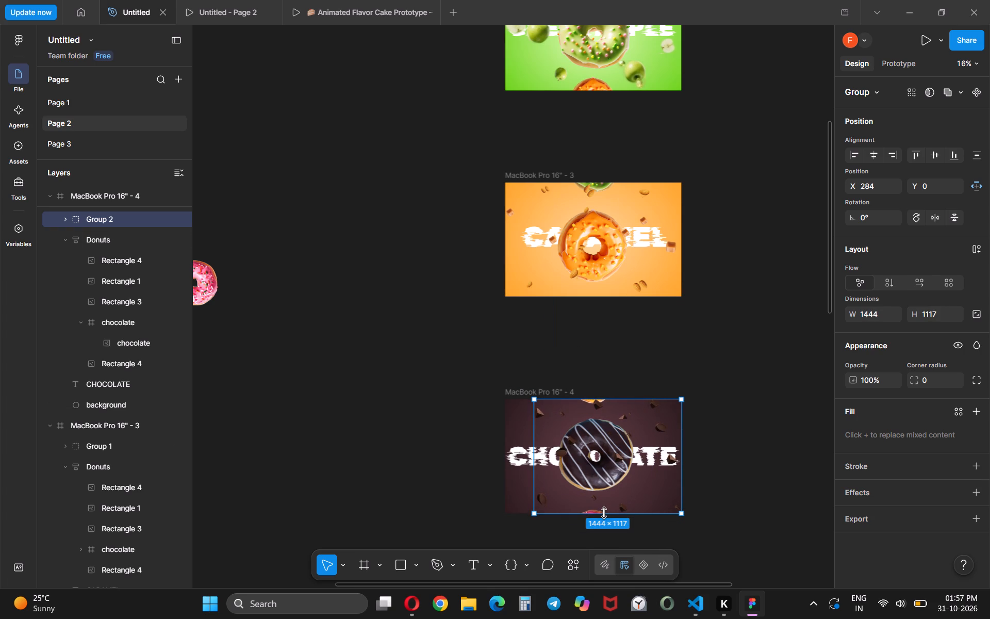
{"action": "left_click_drag", "start_coordinate": [534, 462], "coordinate": [508, 462]}
{"action": "left_click", "coordinate": [722, 368]}
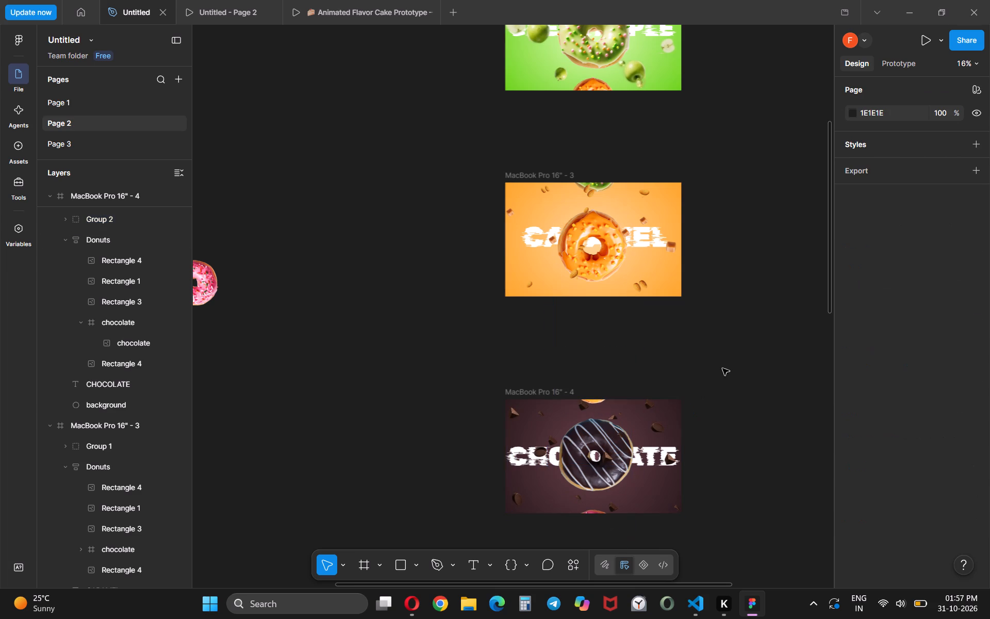
Preview the prototype forward and backward through the flavour frames to check the ingredient transitions, and return to the design file.
{"action": "left_click", "coordinate": [923, 37]}
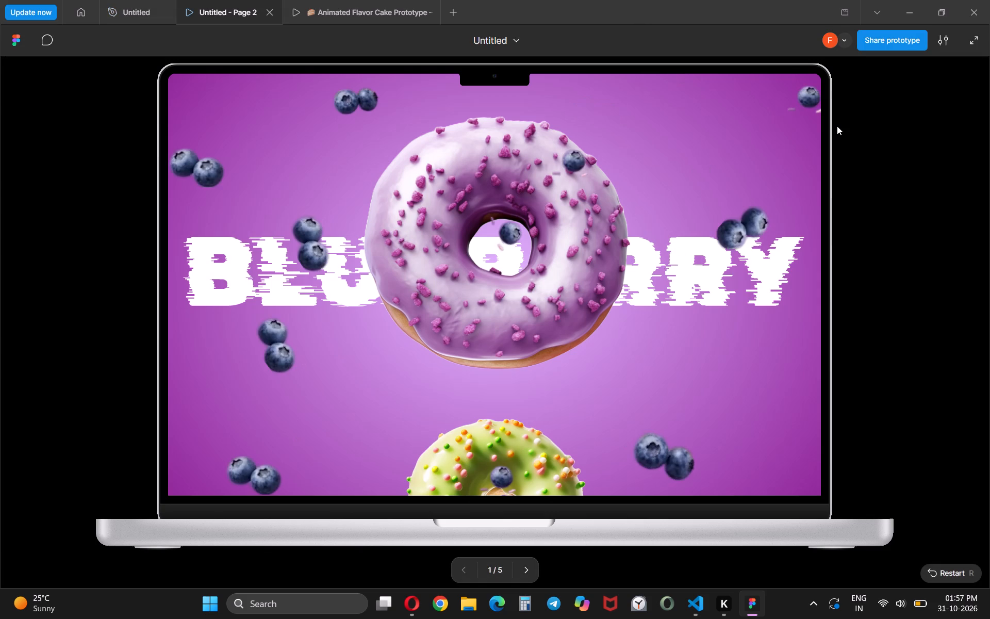
{"action": "key", "text": "Return"}
{"action": "key", "text": "Return"}
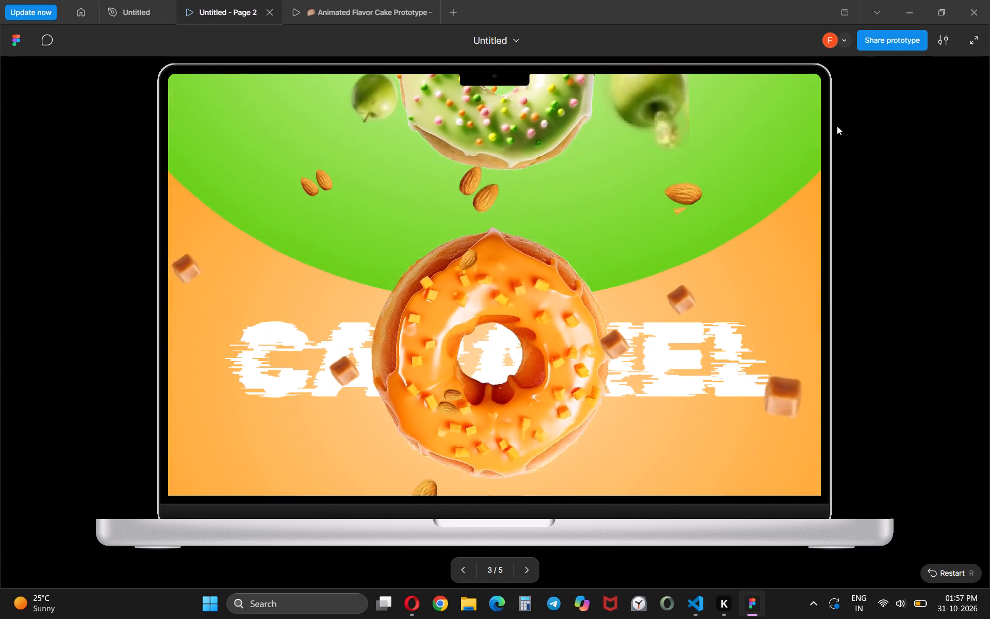
{"action": "key", "text": "Return"}
{"action": "key", "text": "Return"}
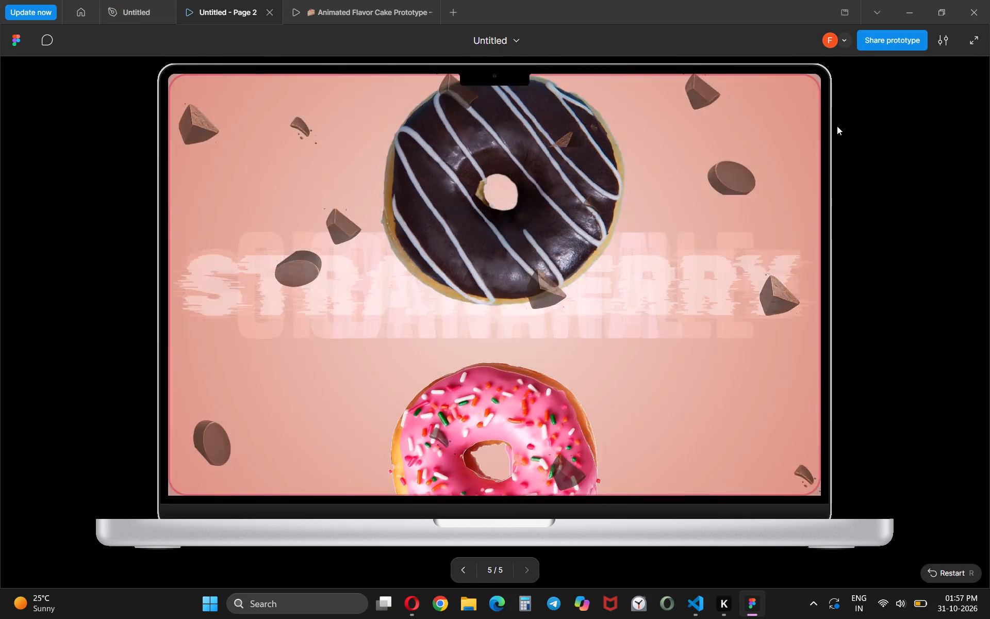
{"action": "key", "text": "Left"}
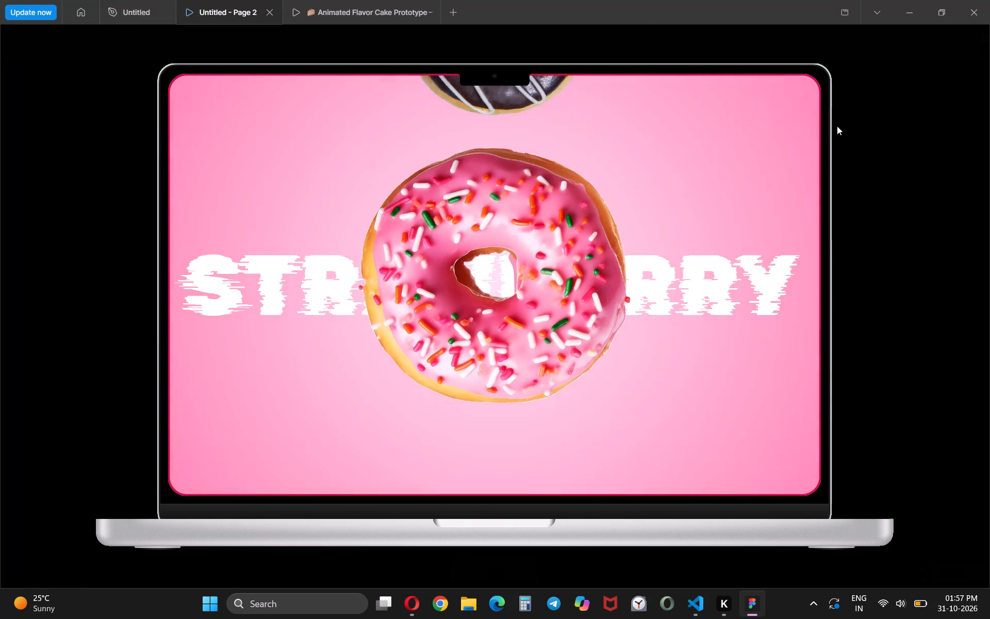
{"action": "key", "text": "Left"}
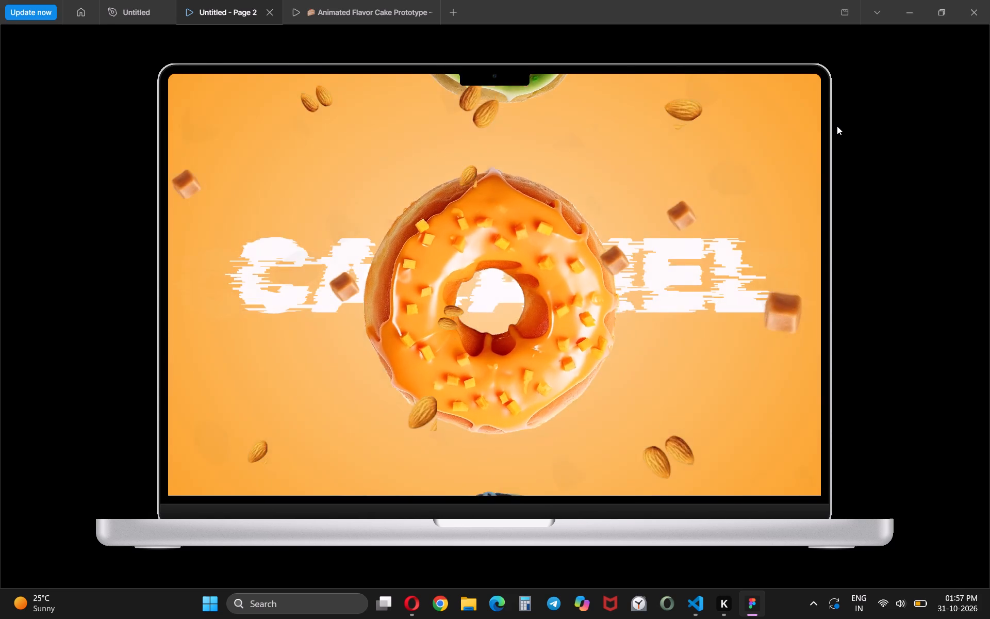
{"action": "key", "text": "Left"}
{"action": "key", "text": "Left"}
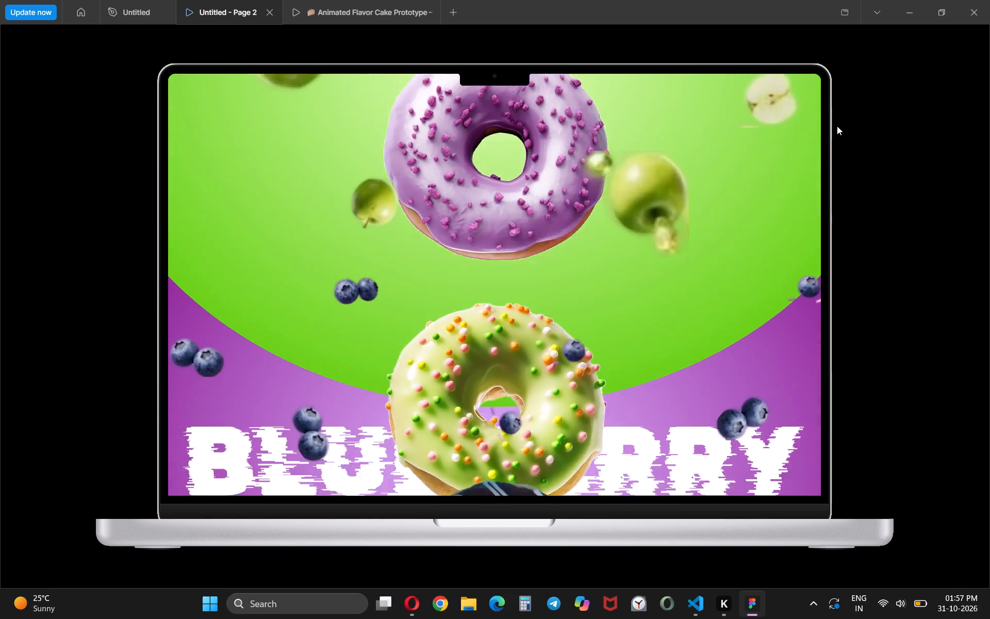
{"action": "key", "text": "Left"}
{"action": "key", "text": "Right"}
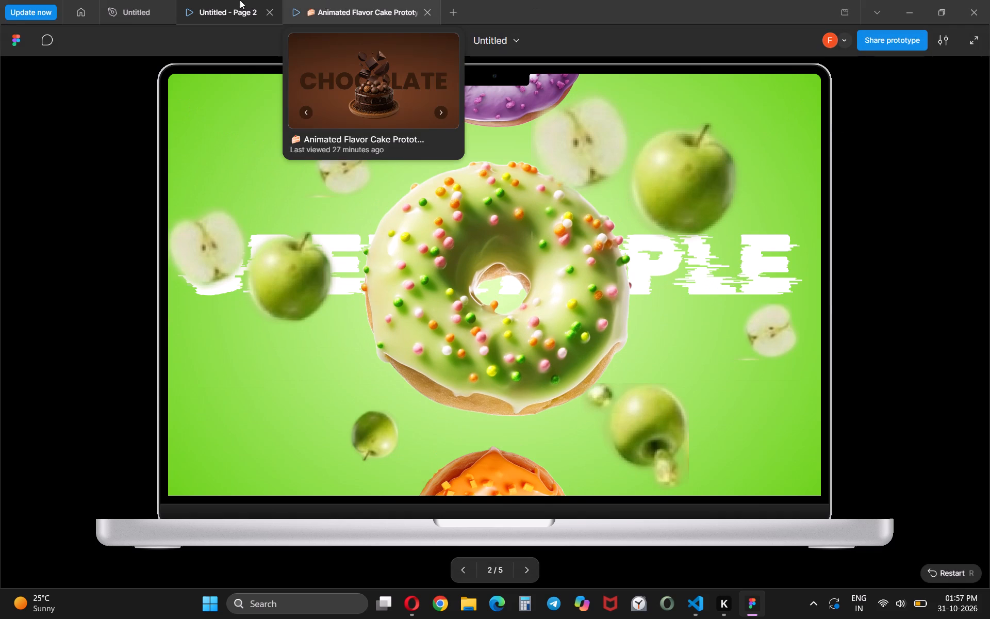
{"action": "left_click", "coordinate": [139, 0]}
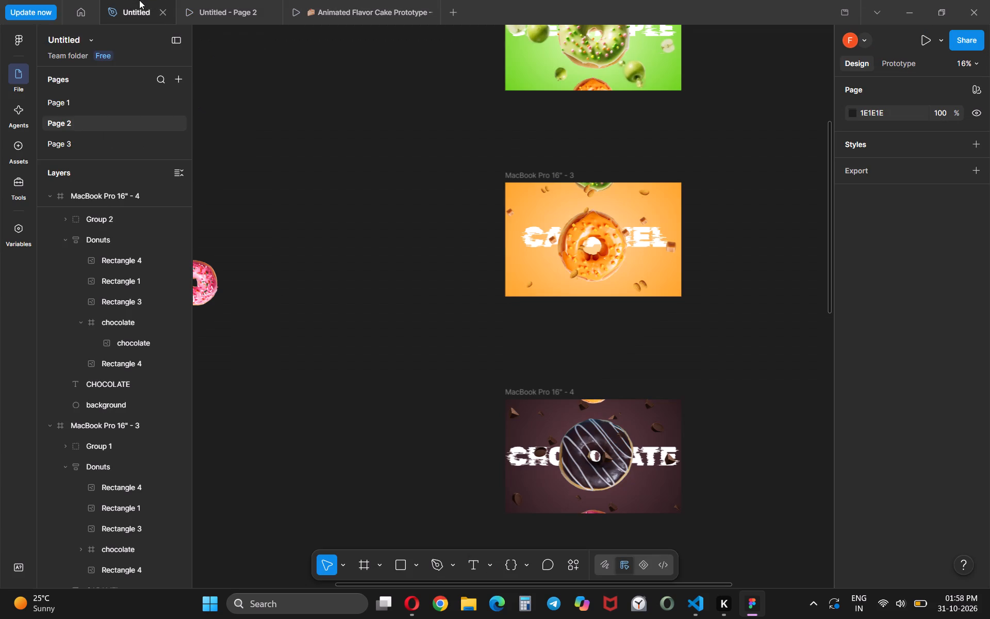
Stretch the Blueberry Circle ellipse in MacBook Pro 16" - 1 downward so its bottom edge reaches further below the frame.
{"action": "scroll", "coordinate": [528, 232], "scroll_direction": "up", "scroll_amount": 4}
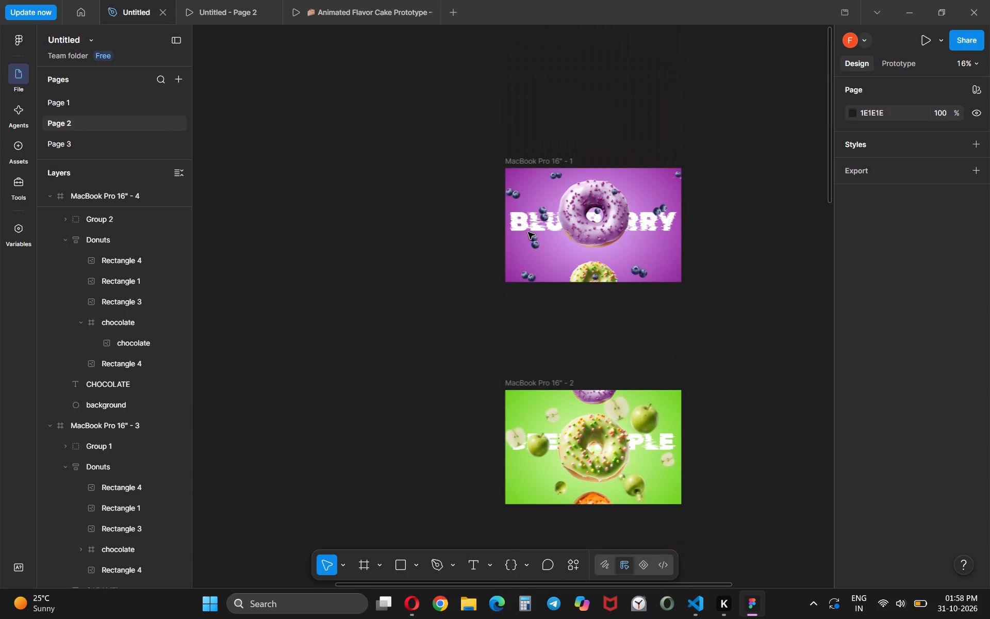
{"action": "scroll", "coordinate": [528, 232], "scroll_direction": "up", "scroll_amount": 1}
{"action": "left_click", "coordinate": [648, 248]}
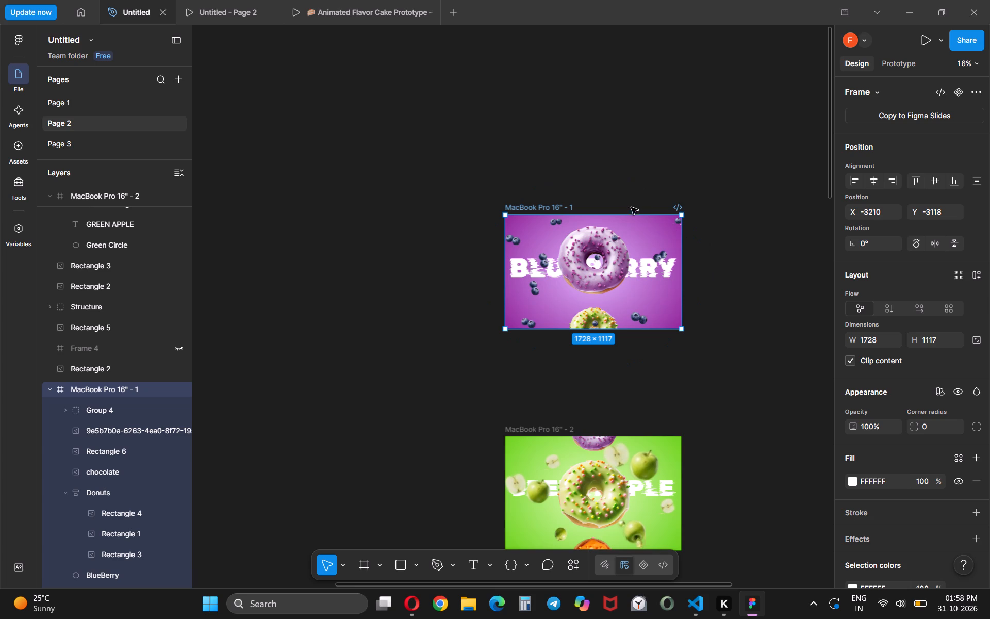
{"action": "left_click", "coordinate": [673, 251]}
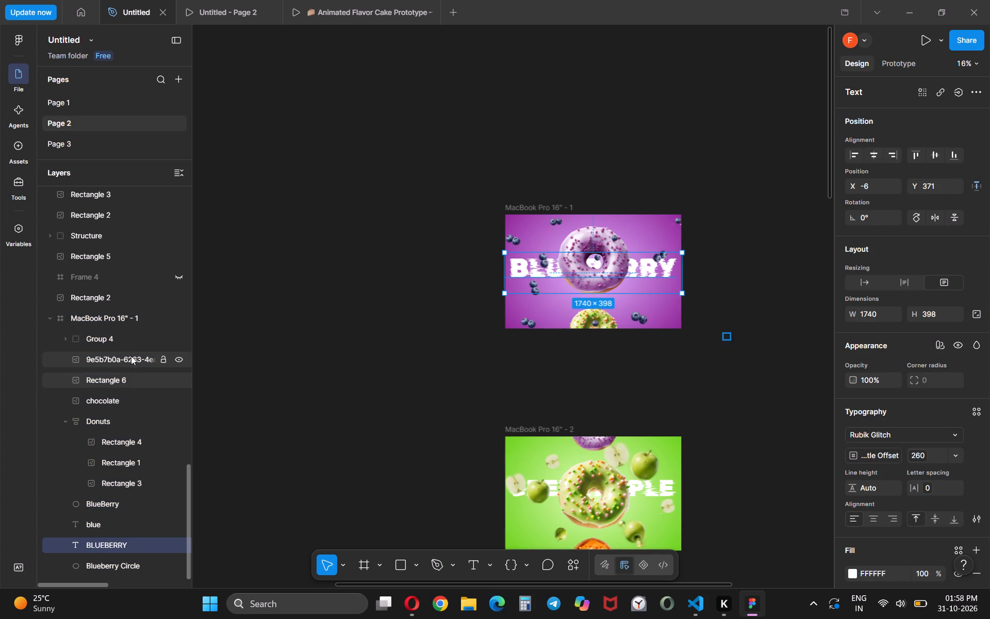
{"action": "scroll", "coordinate": [108, 448], "scroll_direction": "down", "scroll_amount": 1}
{"action": "left_click", "coordinate": [107, 565]}
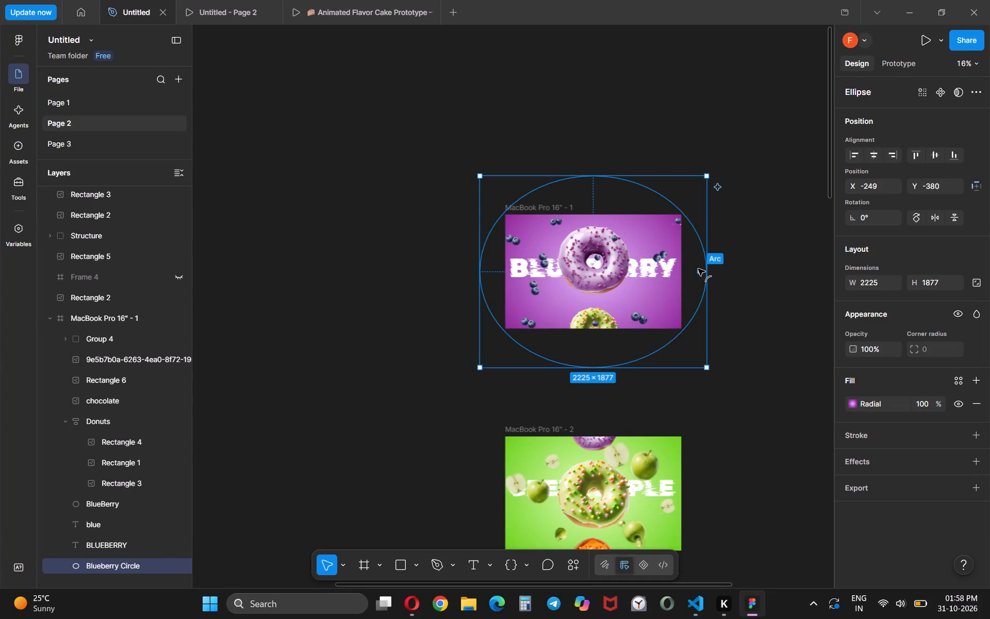
{"action": "left_click_drag", "start_coordinate": [599, 369], "coordinate": [598, 359]}
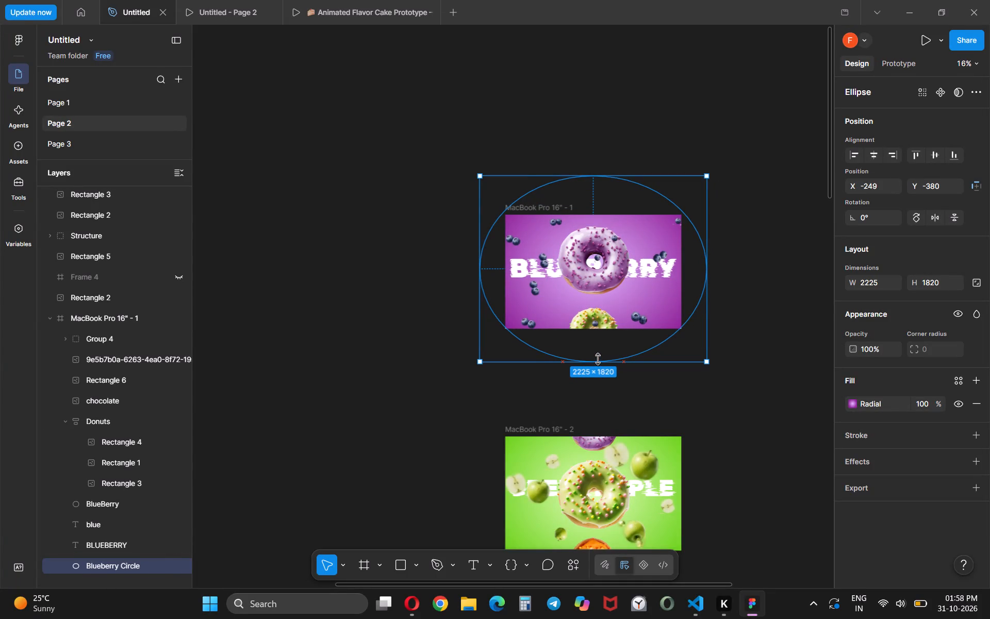
{"action": "left_click_drag", "start_coordinate": [598, 359], "coordinate": [608, 287]}
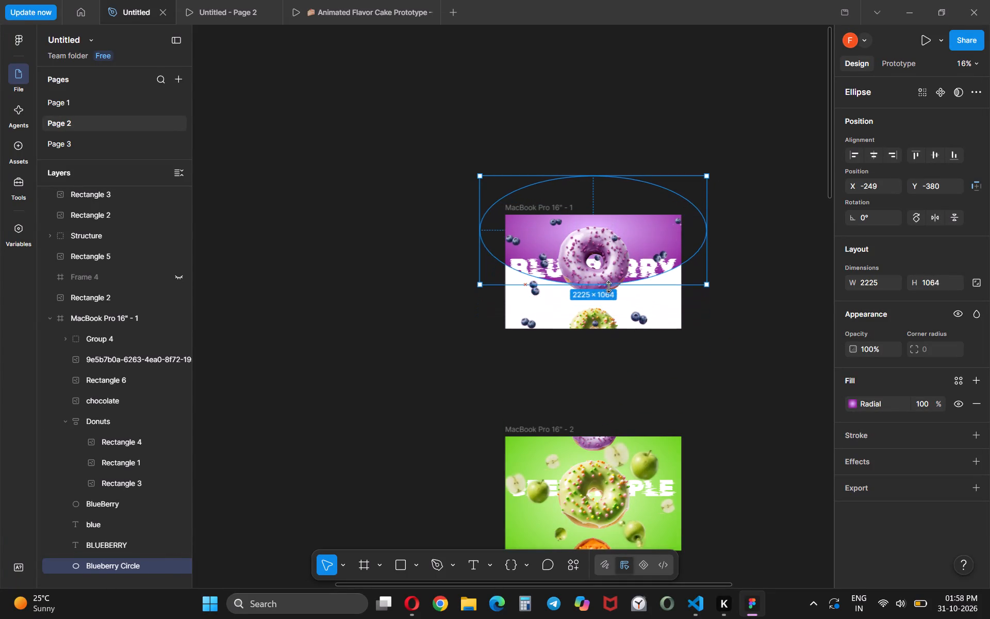
{"action": "left_click_drag", "start_coordinate": [608, 287], "coordinate": [622, 371]}
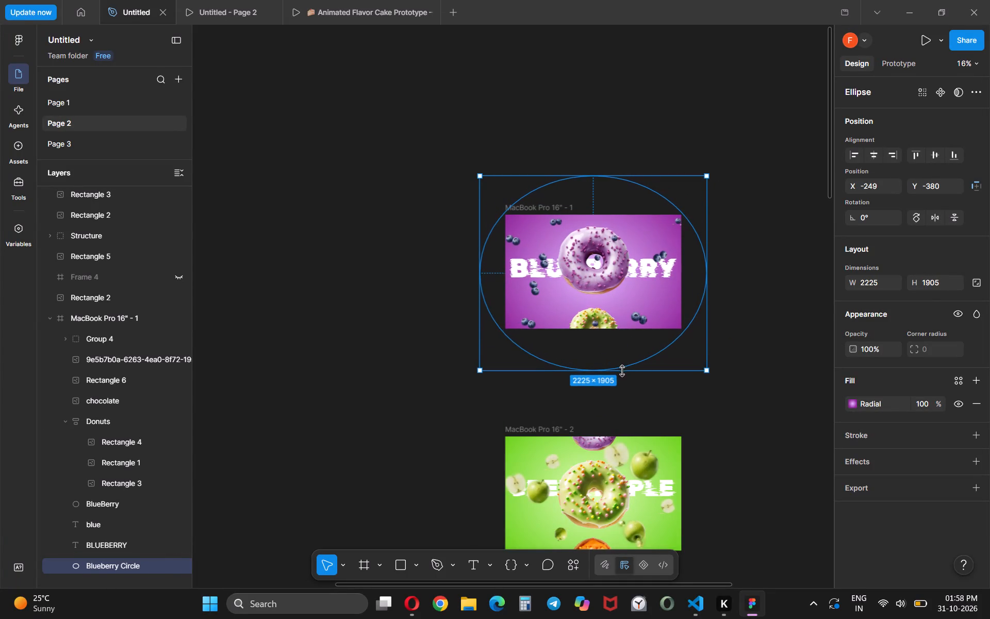
{"action": "left_click_drag", "start_coordinate": [622, 371], "coordinate": [633, 414]}
{"action": "left_click", "coordinate": [783, 193]}
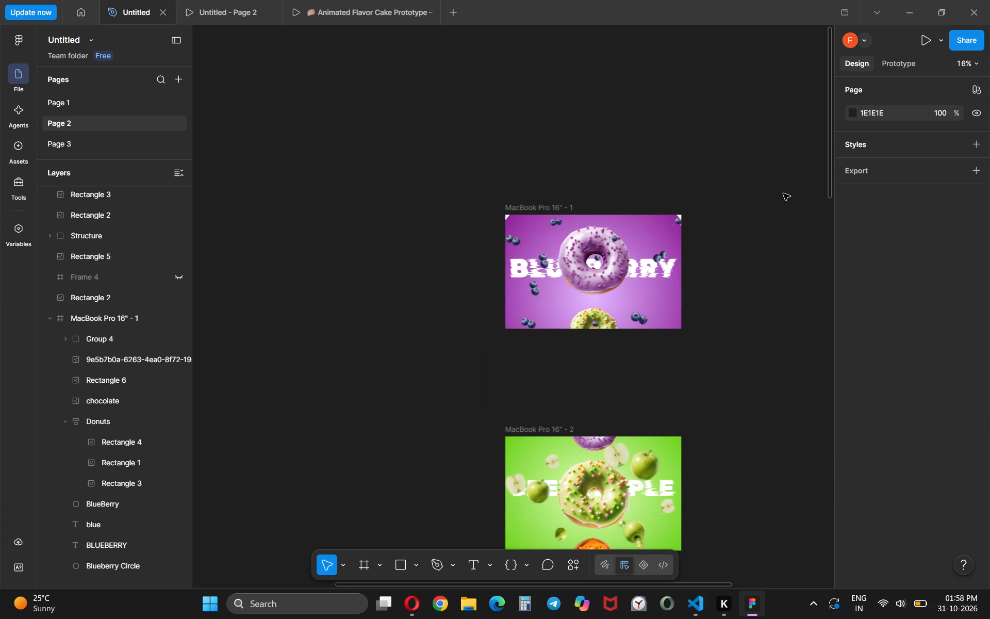
Preview the prototype forward and backward through the blueberry, green apple and caramel frames to check transitions, and return to the design file.
{"action": "scroll", "coordinate": [692, 313], "scroll_direction": "down", "scroll_amount": 3}
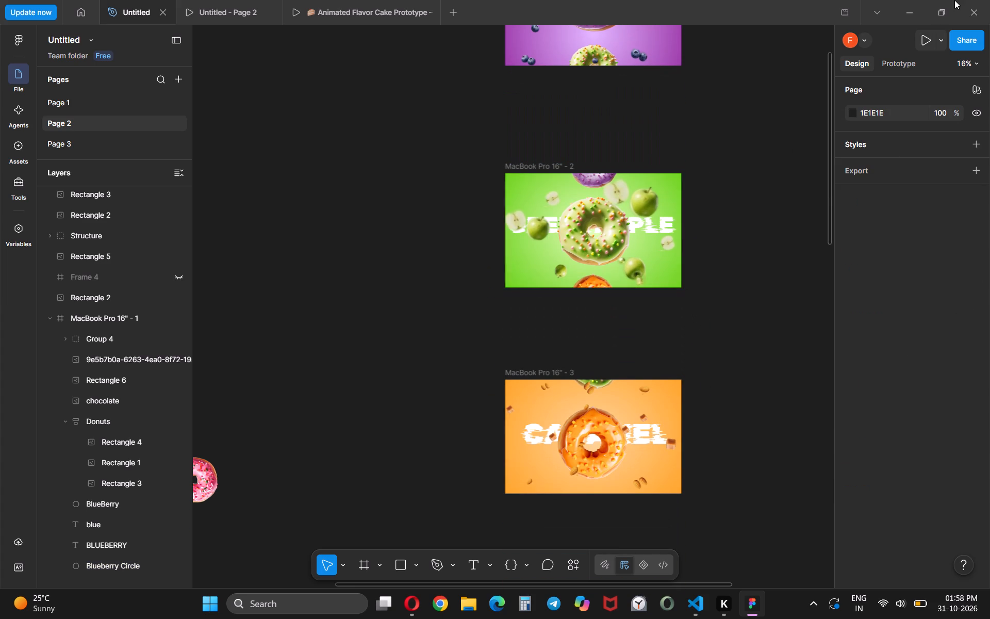
{"action": "left_click", "coordinate": [918, 41]}
{"action": "key", "text": "Return"}
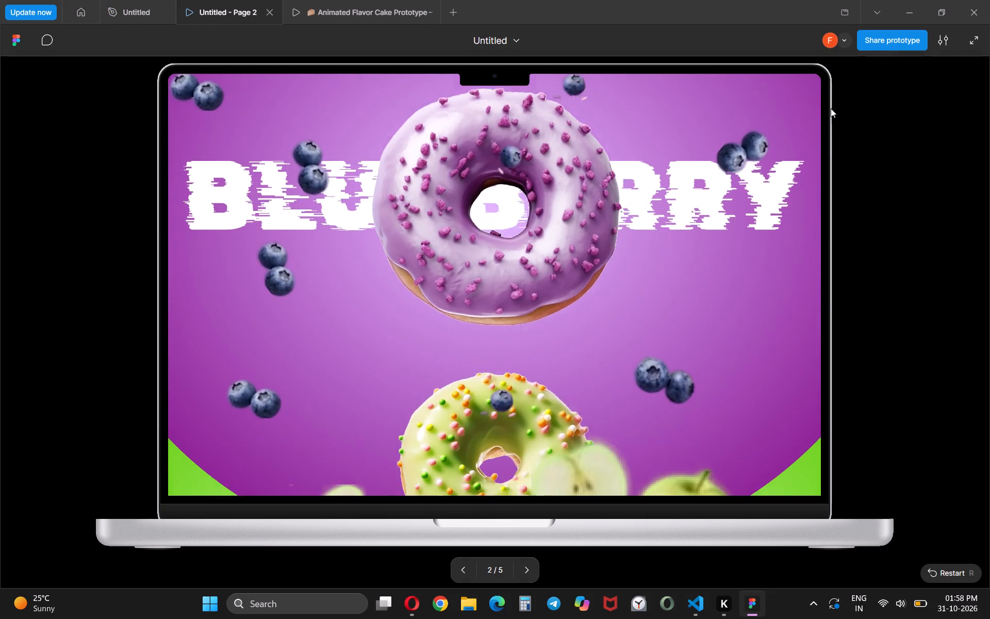
{"action": "key", "text": "Down"}
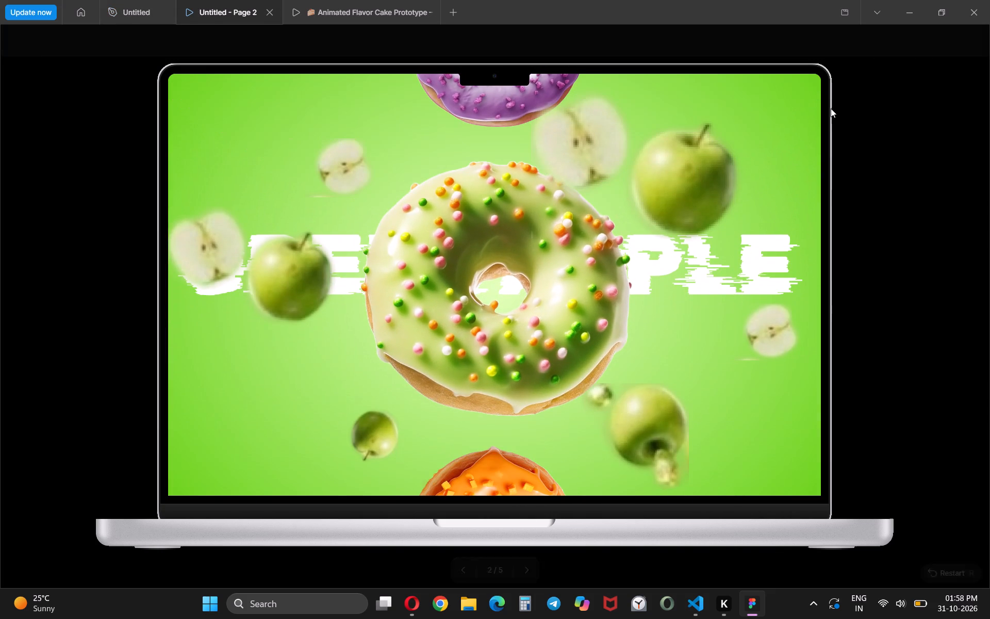
{"action": "key", "text": "Up"}
{"action": "key", "text": "Left"}
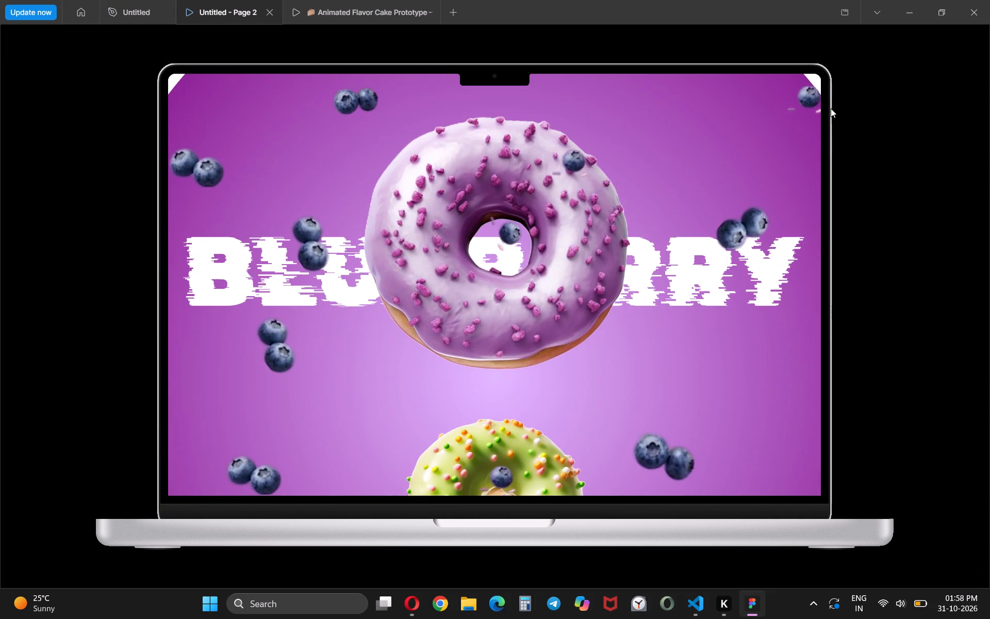
{"action": "key", "text": "Right"}
{"action": "key", "text": "Right"}
{"action": "key", "text": "Right"}
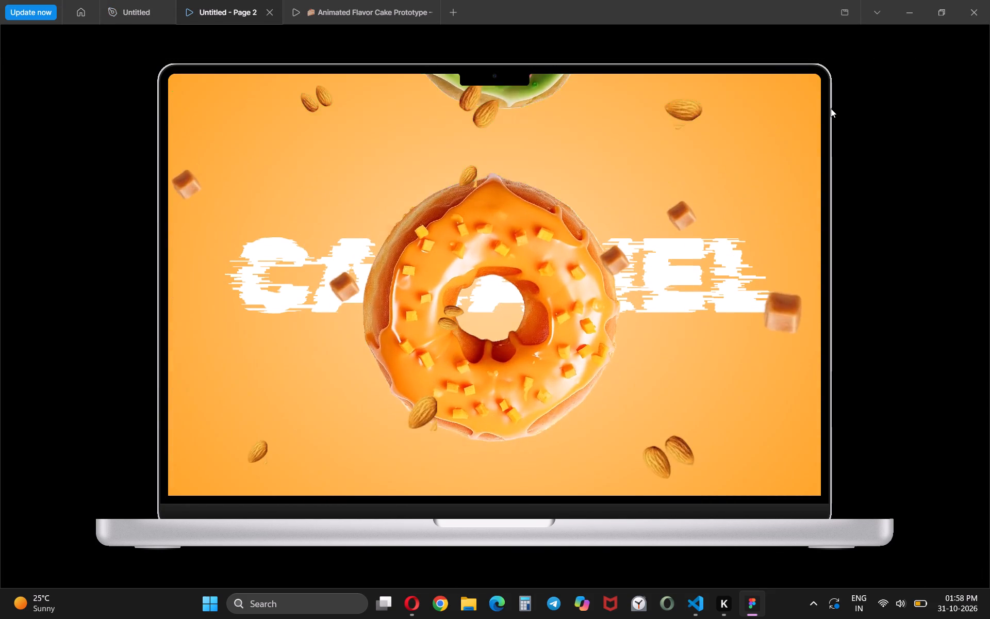
{"action": "left_click", "coordinate": [129, 0]}
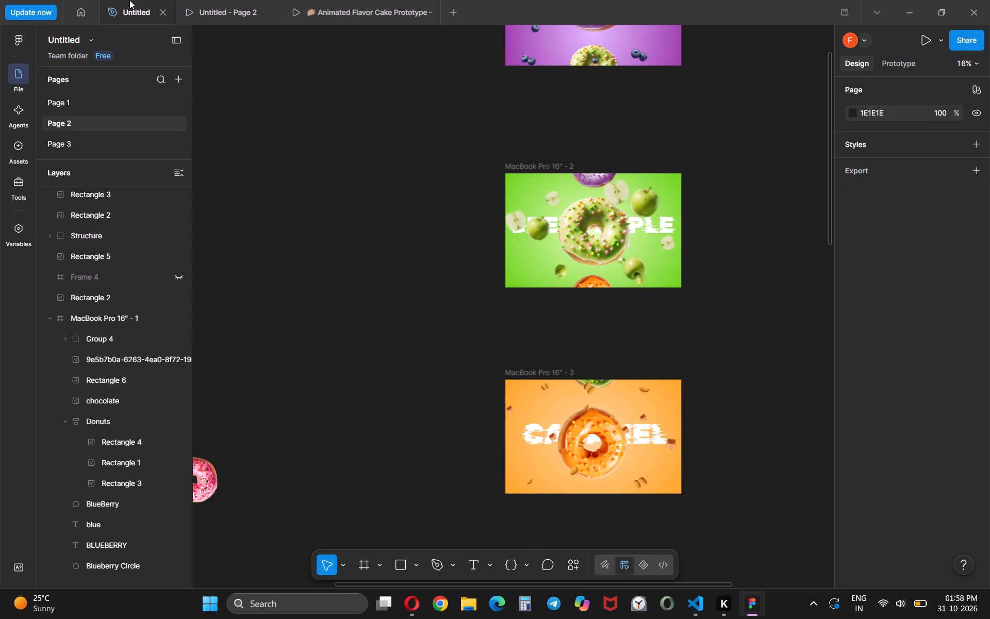
Undo the Blueberry Circle stretch and the stretching of the chocolate, caramel and green apple ingredient groups in their flavour frames.
{"action": "key", "text": "ctrl+z"}
{"action": "key", "text": "ctrl+z"}
{"action": "key", "text": "ctrl+z"}
{"action": "key", "text": "ctrl+z"}
{"action": "key", "text": "ctrl+z"}
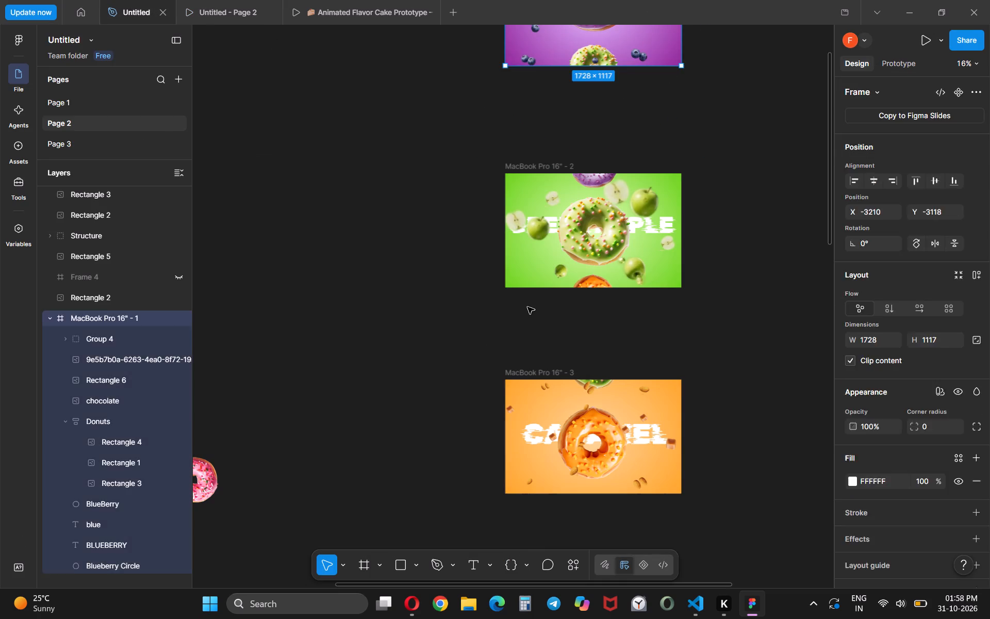
{"action": "key", "text": "ctrl+z"}
{"action": "key", "text": "ctrl+z"}
{"action": "key", "text": "ctrl+z"}
{"action": "key", "text": "ctrl+z"}
{"action": "key", "text": "ctrl+z"}
{"action": "key", "text": "ctrl+z"}
{"action": "key", "text": "ctrl+z"}
{"action": "key", "text": "ctrl+z"}
{"action": "key", "text": "ctrl+z"}
{"action": "key", "text": "ctrl+z"}
{"action": "key", "text": "ctrl+z"}
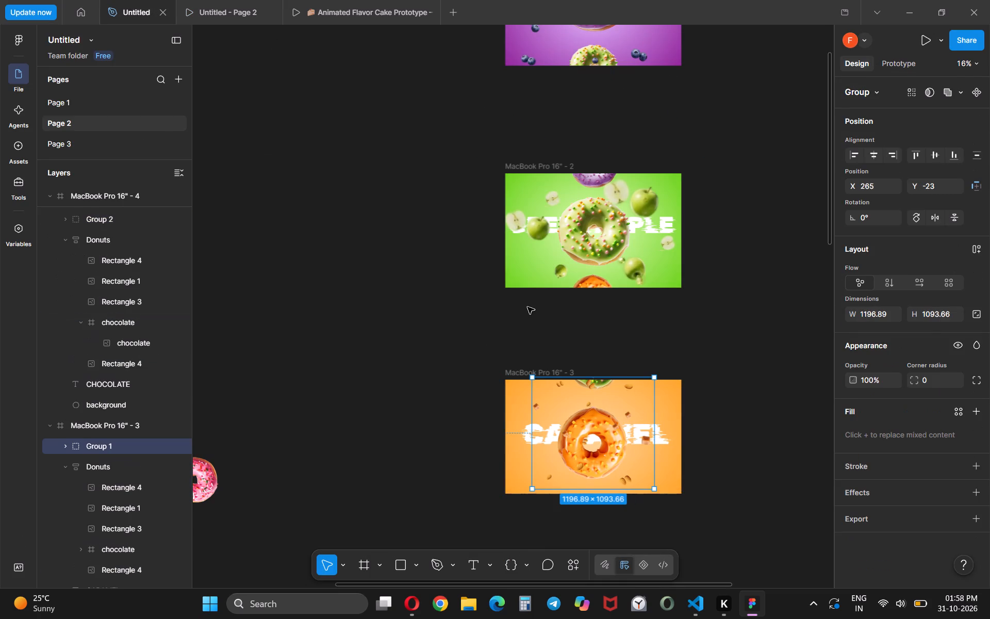
{"action": "key", "text": "ctrl+z"}
{"action": "key", "text": "ctrl+z"}
{"action": "key", "text": "ctrl+z"}
{"action": "key", "text": "ctrl+z"}
{"action": "key", "text": "ctrl+z"}
{"action": "key", "text": "ctrl+z"}
{"action": "key", "text": "ctrl+z"}
{"action": "key", "text": "ctrl+z"}
{"action": "key", "text": "ctrl+z"}
{"action": "key", "text": "ctrl+z"}
{"action": "key", "text": "ctrl+z"}
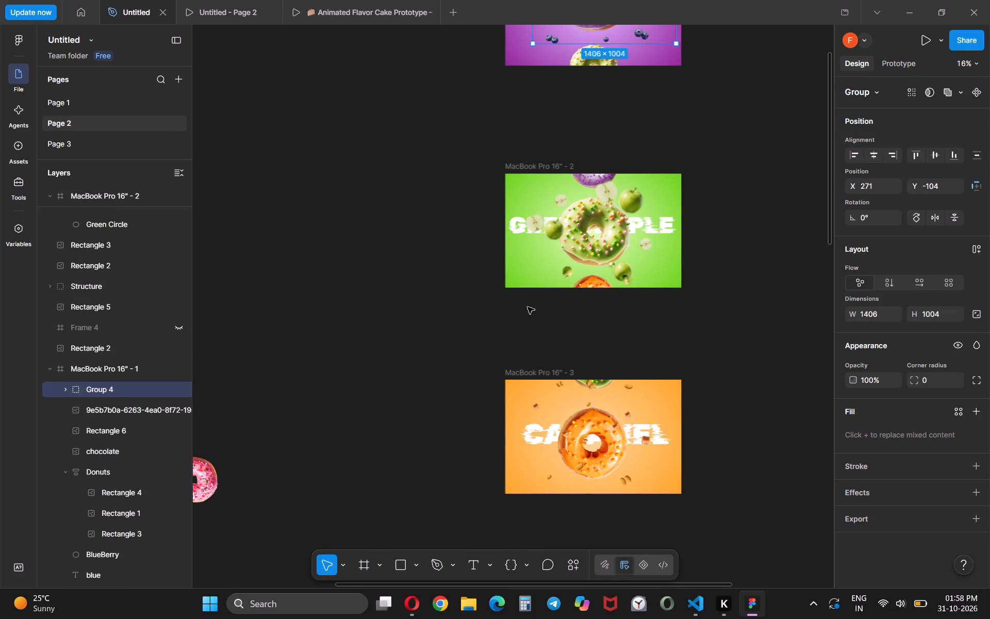
Keep undoing the placement of ingredient groups in the flavour frames until all four groups are back inside Frame 5 outside the frames.
{"action": "key", "text": "ctrl+z"}
{"action": "key", "text": "ctrl+z"}
{"action": "key", "text": "ctrl+z"}
{"action": "key", "text": "ctrl+z"}
{"action": "key", "text": "ctrl+z"}
{"action": "key", "text": "ctrl+z"}
{"action": "key", "text": "ctrl+z"}
{"action": "key", "text": "ctrl+z"}
{"action": "key", "text": "ctrl+z"}
{"action": "key", "text": "ctrl+z"}
{"action": "key", "text": "ctrl+z"}
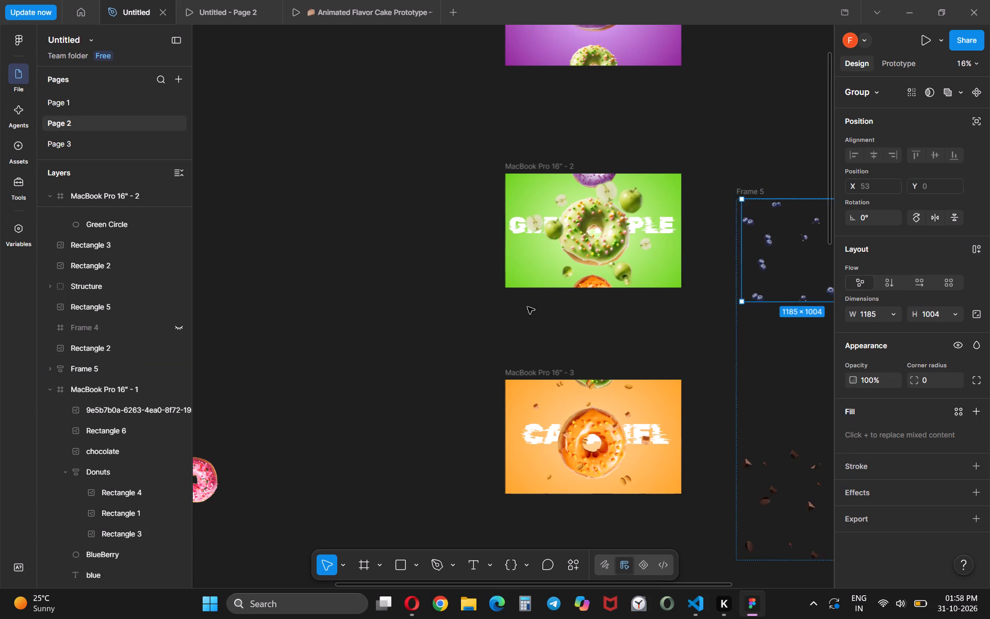
{"action": "key", "text": "ctrl+z"}
{"action": "key", "text": "ctrl+z"}
{"action": "key", "text": "ctrl+z"}
{"action": "key", "text": "ctrl+z"}
{"action": "key", "text": "ctrl+z"}
{"action": "key", "text": "ctrl+z"}
{"action": "key", "text": "ctrl+z"}
{"action": "key", "text": "ctrl+z"}
{"action": "key", "text": "ctrl+z"}
{"action": "key", "text": "ctrl+z"}
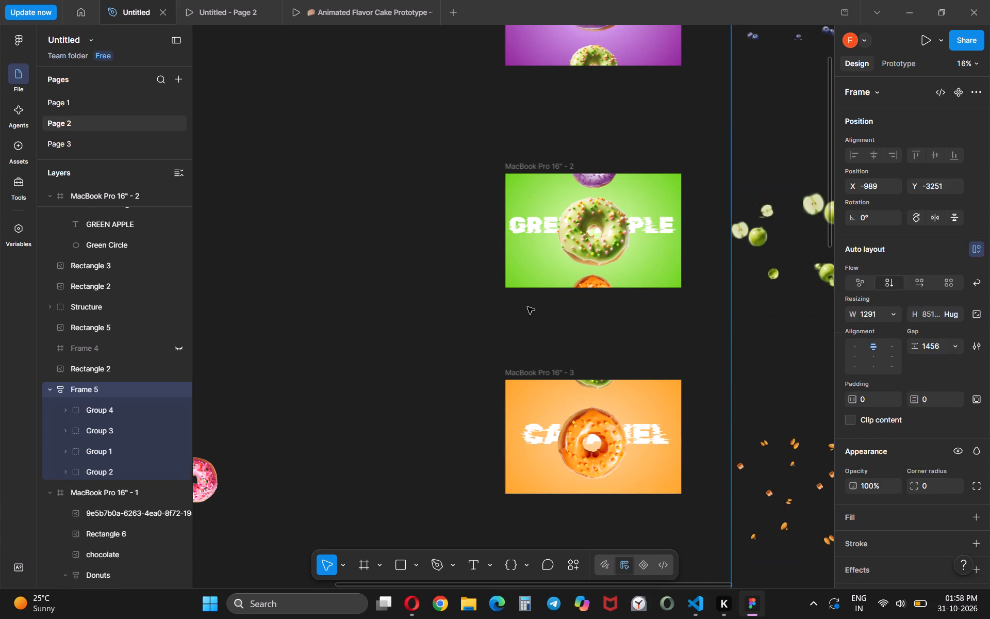
Undo Frame 5's nesting in MacBook Pro 16" - 1, its gap changes and its auto layout, back to four separate ingredient groups.
{"action": "key", "text": "ctrl+z"}
{"action": "key", "text": "ctrl+z"}
{"action": "key", "text": "ctrl+z"}
{"action": "key", "text": "ctrl+z"}
{"action": "key", "text": "ctrl+z"}
{"action": "key", "text": "ctrl+z"}
{"action": "key", "text": "ctrl+z"}
{"action": "key", "text": "ctrl+z"}
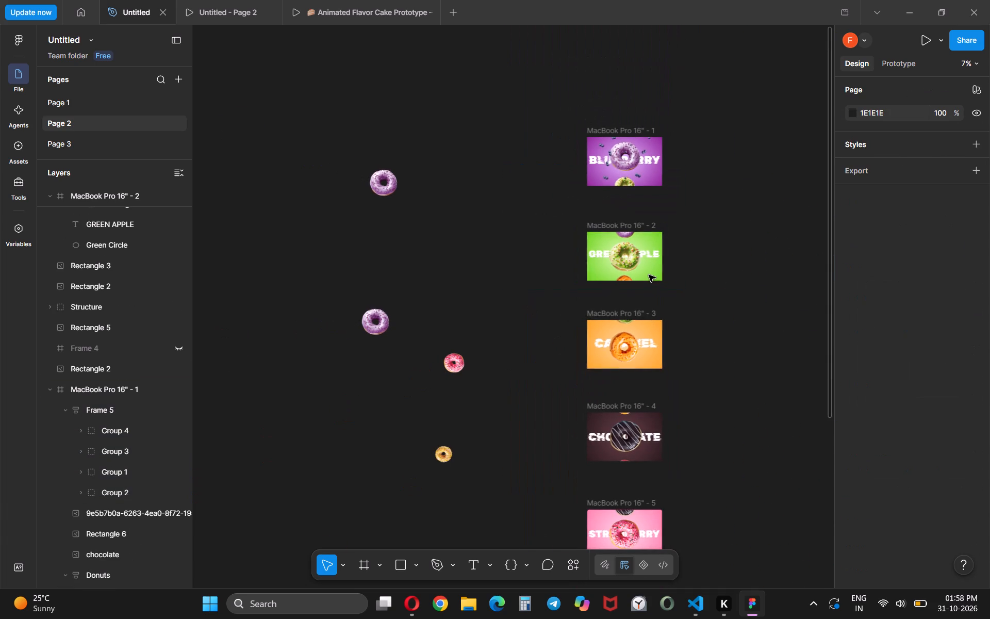
{"action": "scroll", "coordinate": [732, 295], "scroll_direction": "down", "scroll_amount": 2}
{"action": "scroll", "coordinate": [732, 295], "scroll_direction": "up", "scroll_amount": 2}
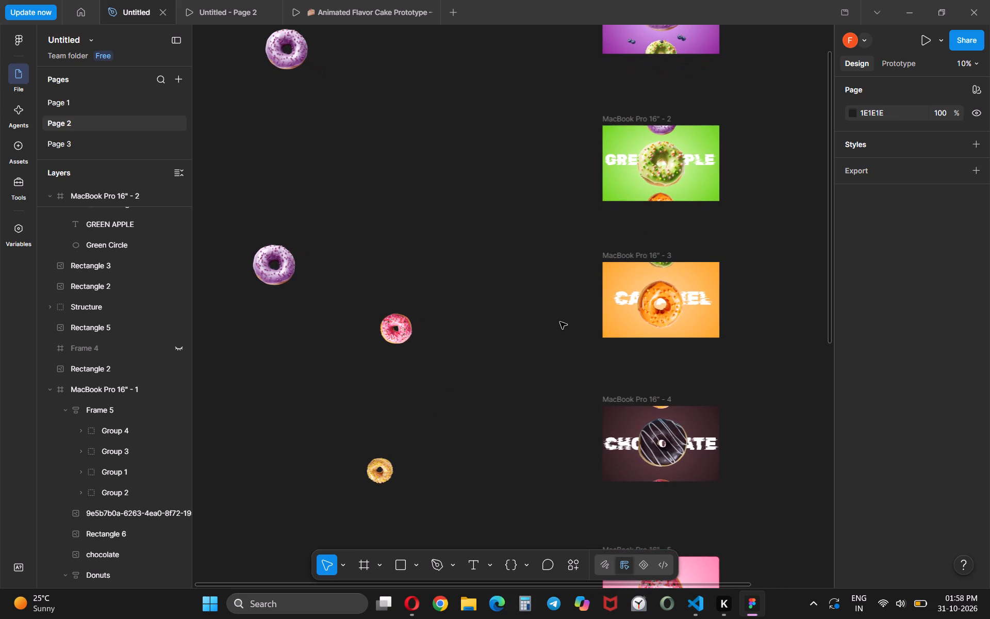
{"action": "key", "text": "ctrl+z"}
{"action": "key", "text": "ctrl+z"}
{"action": "key", "text": "ctrl+z"}
{"action": "key", "text": "ctrl+z"}
{"action": "key", "text": "ctrl+z"}
{"action": "key", "text": "ctrl+z"}
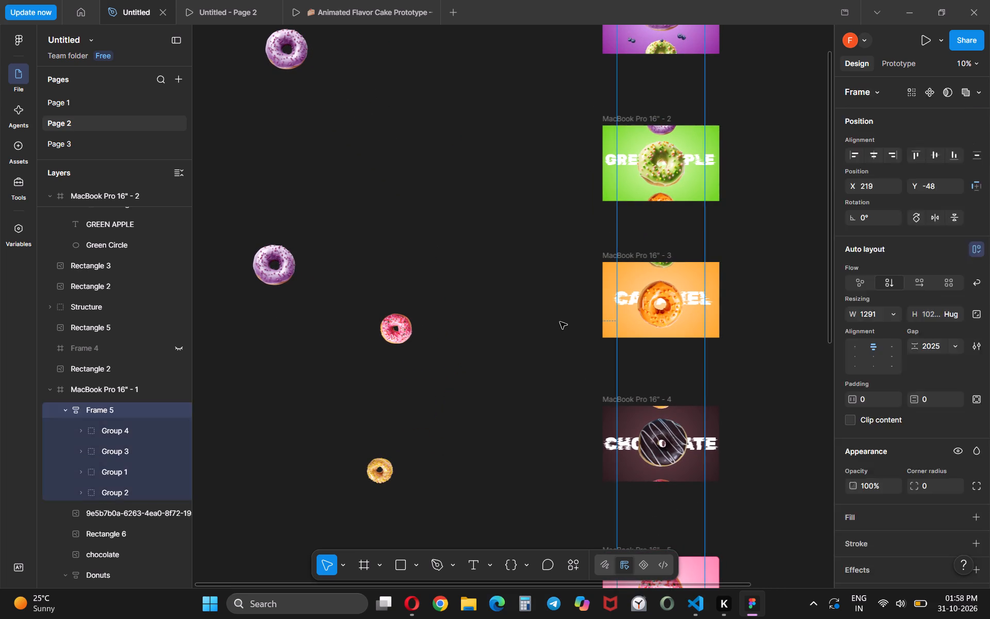
{"action": "key", "text": "ctrl+z"}
{"action": "key", "text": "ctrl+z"}
{"action": "key", "text": "ctrl+z"}
{"action": "key", "text": "ctrl+z"}
{"action": "key", "text": "ctrl+z"}
{"action": "key", "text": "ctrl+z"}
{"action": "key", "text": "ctrl+z"}
{"action": "key", "text": "ctrl+z"}
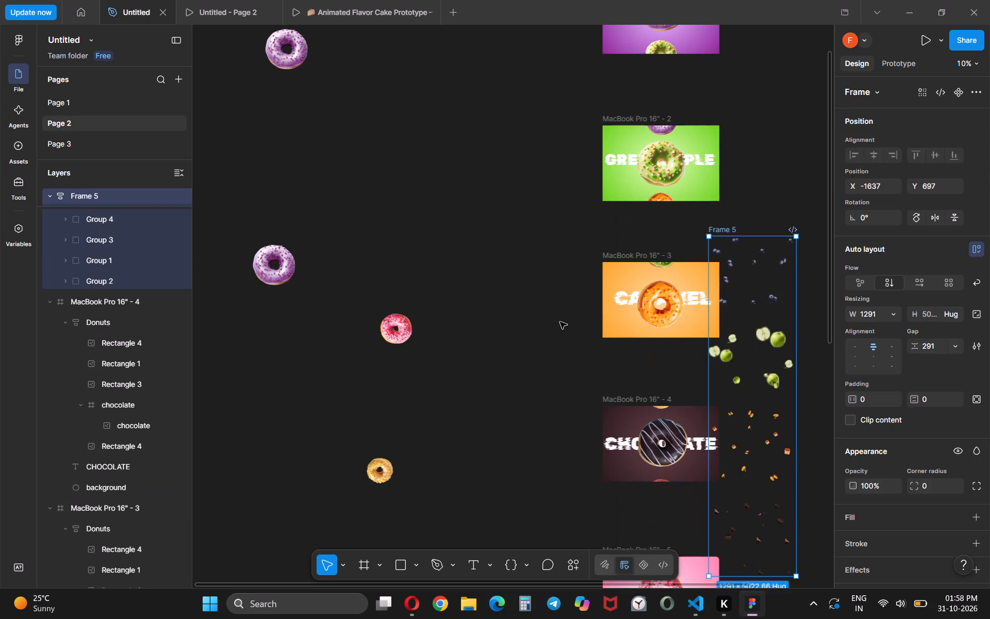
{"action": "key", "text": "ctrl+z"}
{"action": "key", "text": "ctrl+z"}
{"action": "key", "text": "ctrl+z"}
{"action": "key", "text": "ctrl+z"}
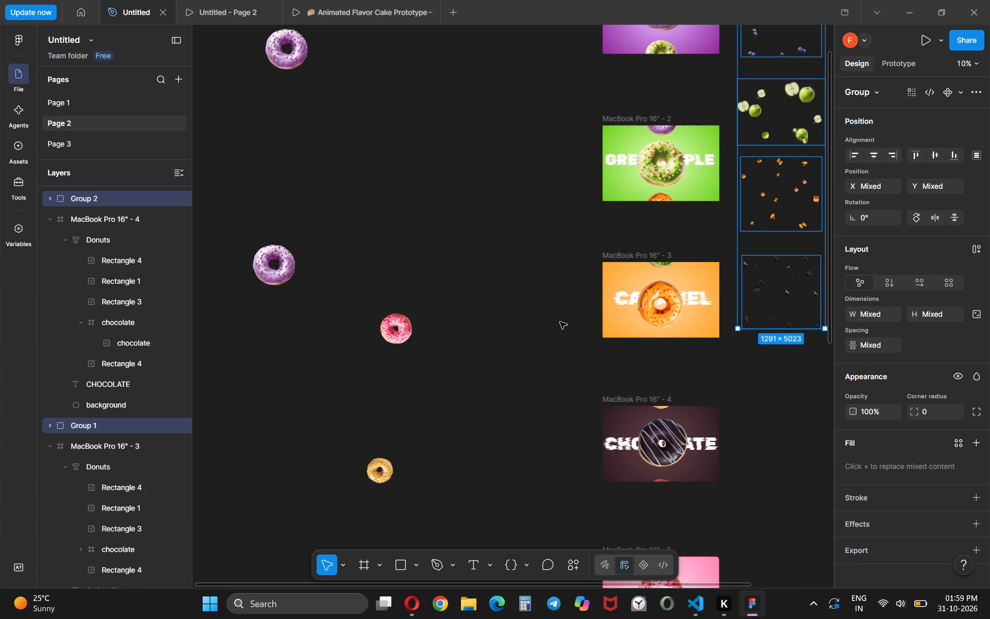
Undo the ingredient groups' moves and the blueberry grouping, back to loose blueberry images beside MacBook Pro 16" - 1.
{"action": "key", "text": "ctrl+z"}
{"action": "key", "text": "ctrl+z"}
{"action": "key", "text": "ctrl+z"}
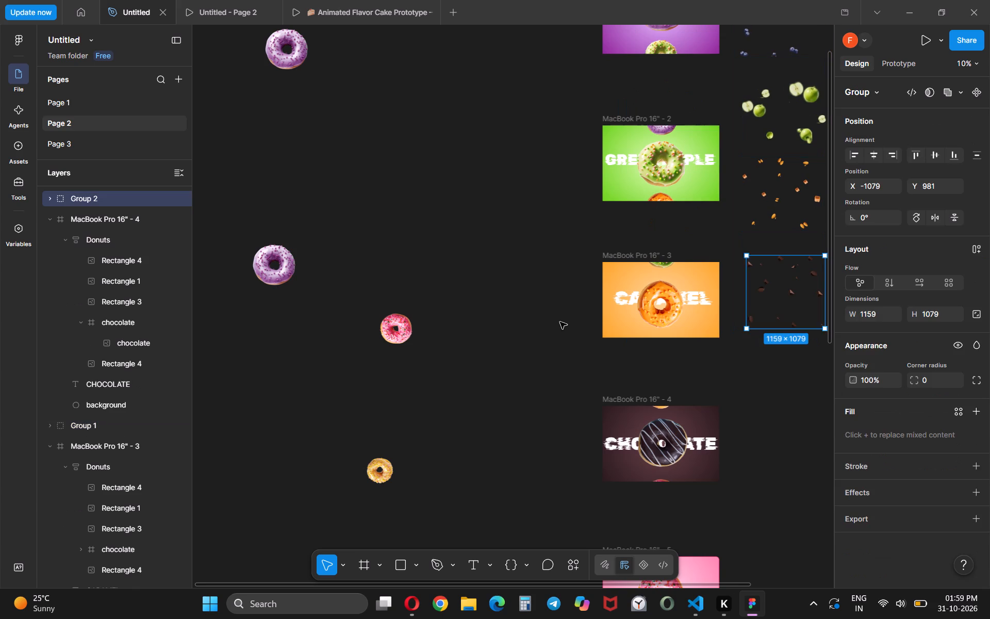
{"action": "key", "text": "ctrl+z"}
{"action": "key", "text": "ctrl+z"}
{"action": "key", "text": "ctrl+z"}
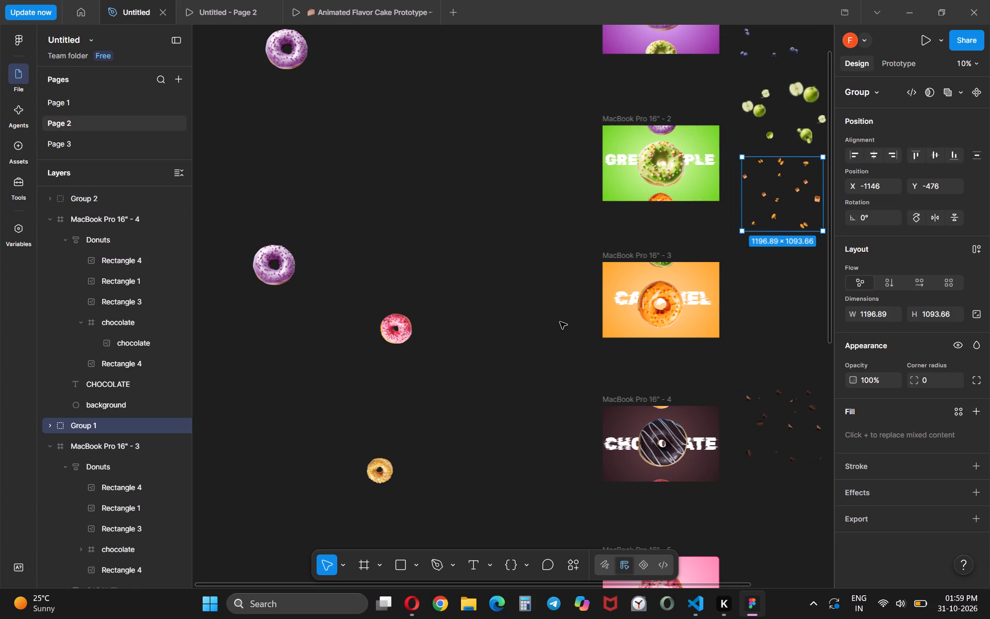
{"action": "key", "text": "ctrl+z"}
{"action": "key", "text": "ctrl+z"}
{"action": "key", "text": "ctrl+z"}
{"action": "key", "text": "ctrl+z"}
{"action": "key", "text": "ctrl+z"}
{"action": "key", "text": "ctrl+z"}
{"action": "key", "text": "ctrl+z"}
{"action": "key", "text": "ctrl+z"}
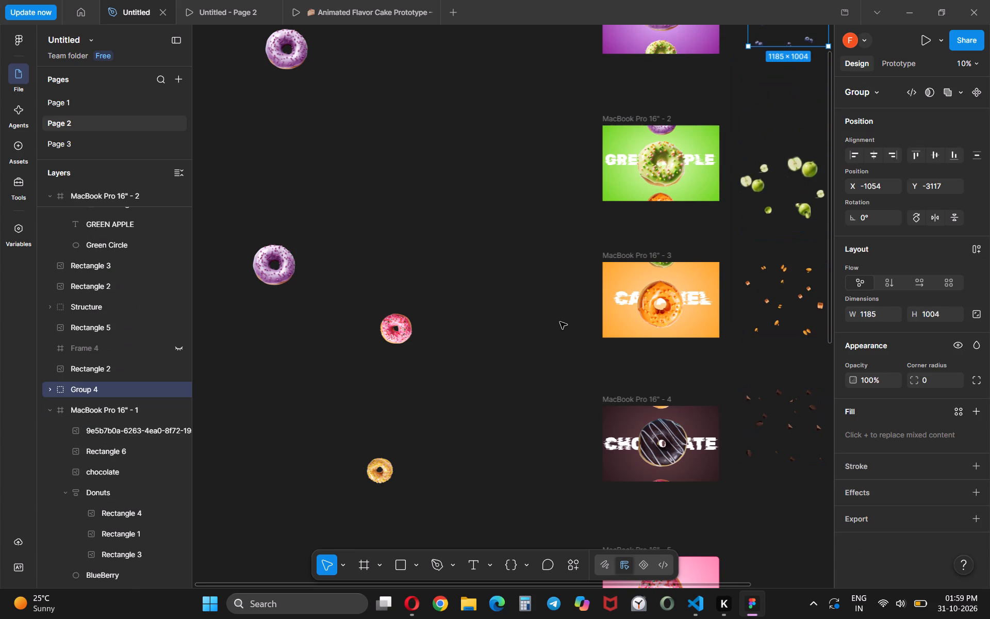
{"action": "key", "text": "ctrl+z"}
{"action": "key", "text": "ctrl+z"}
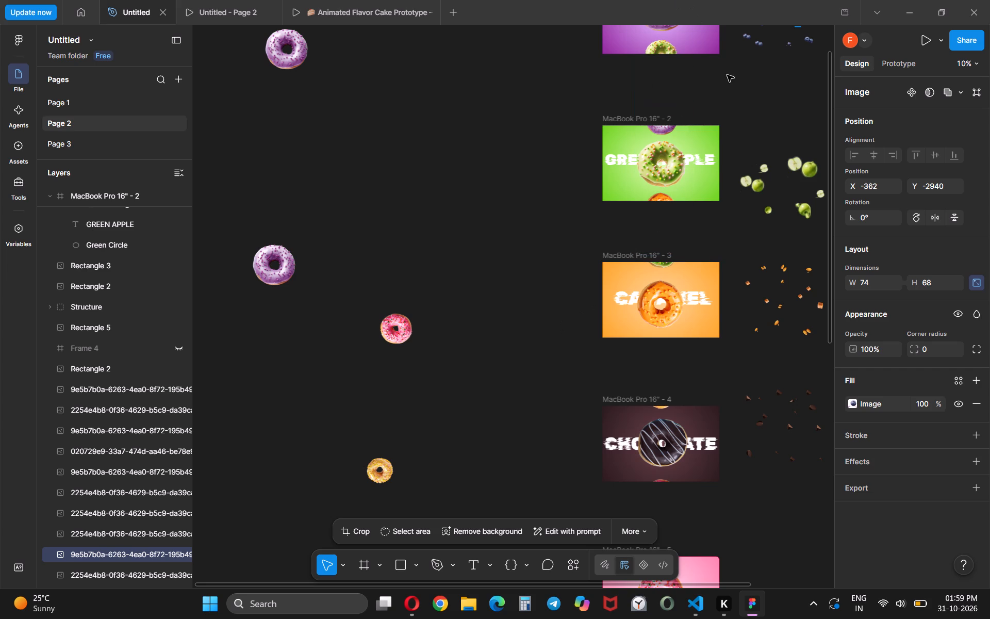
Move the leftmost loose blueberry pair into the lower-left corner of MacBook Pro 16" - 1, at X 0, Y 921.
{"action": "scroll", "coordinate": [505, 238], "scroll_direction": "left", "scroll_amount": 2}
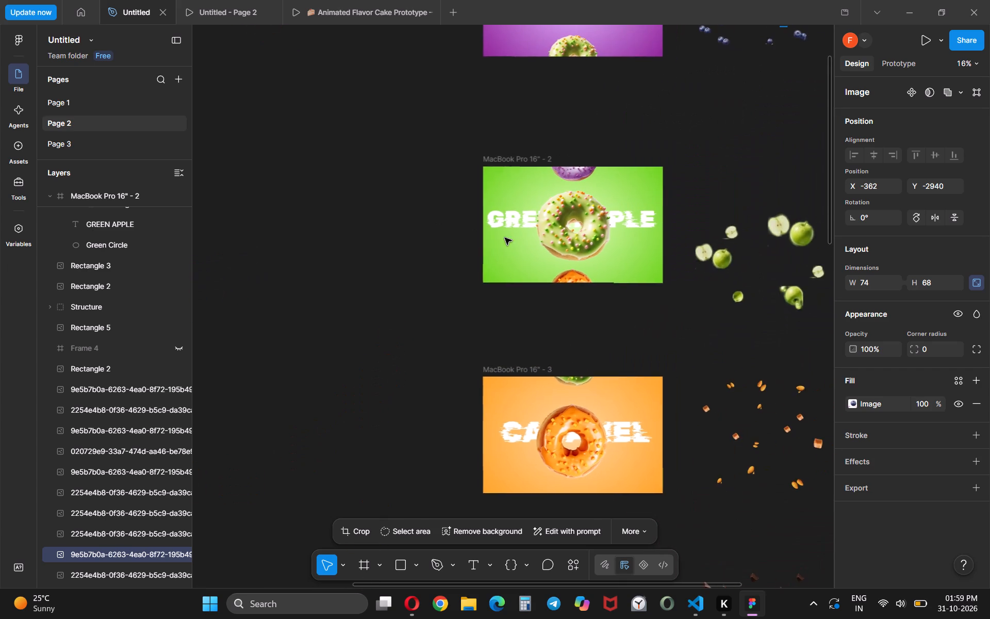
{"action": "scroll", "coordinate": [505, 238], "scroll_direction": "left", "scroll_amount": 3}
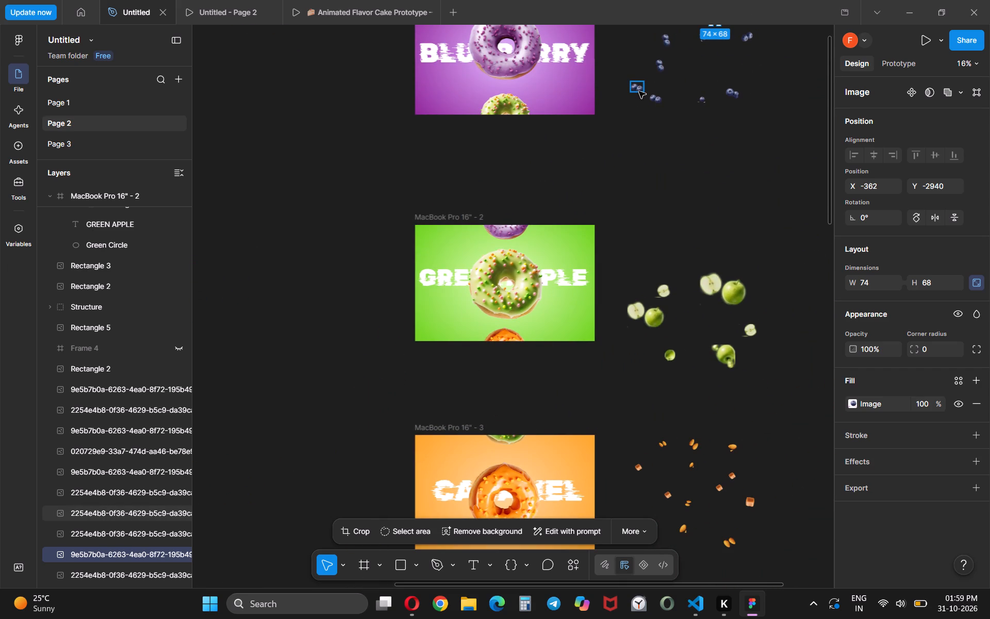
{"action": "left_click_drag", "start_coordinate": [634, 89], "coordinate": [422, 100]}
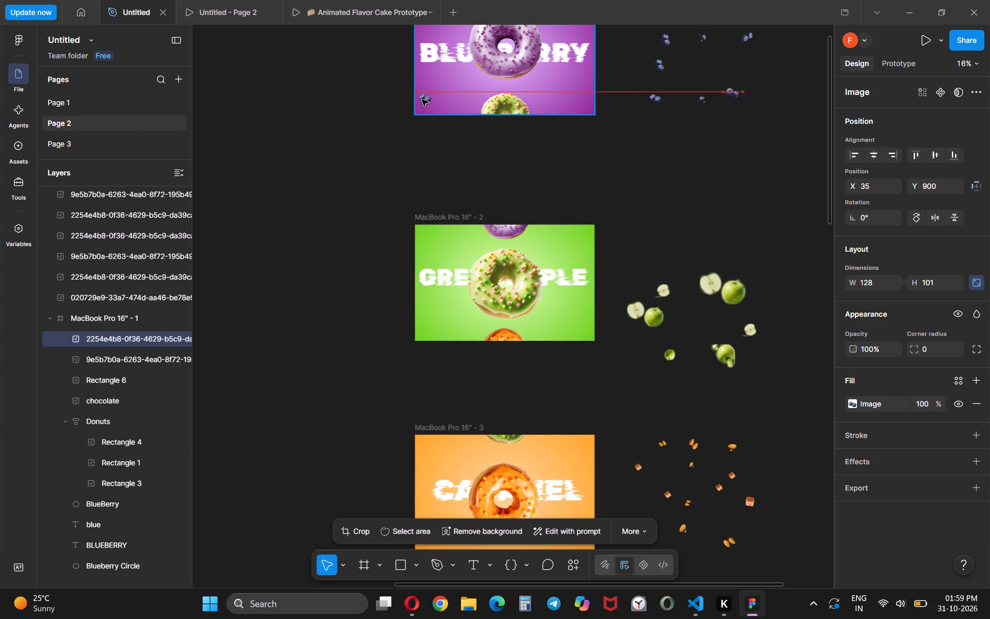
{"action": "left_click_drag", "start_coordinate": [422, 100], "coordinate": [419, 101]}
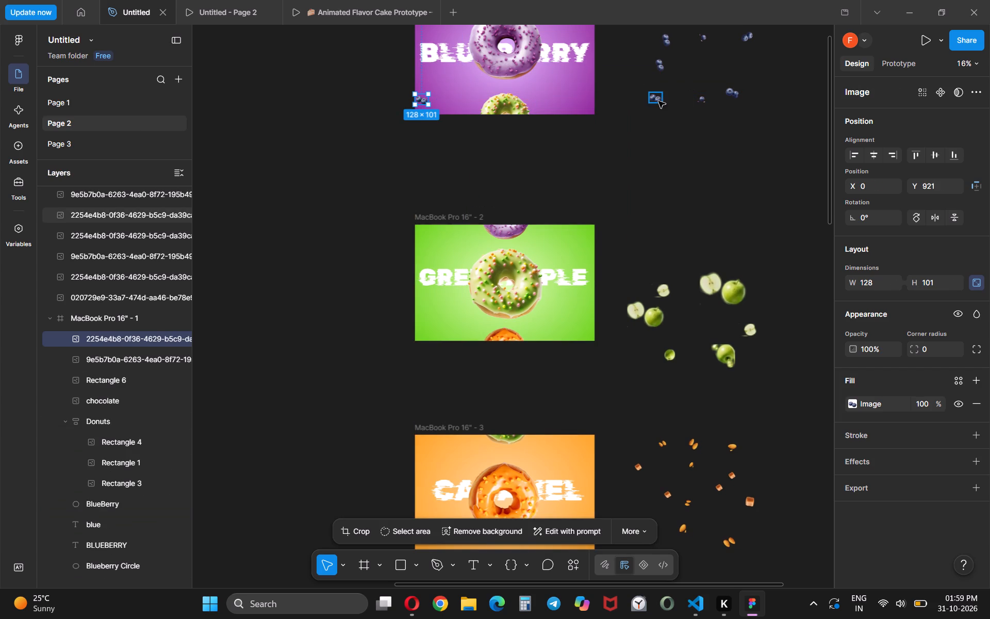
Move the bottom-left loose blueberry pair into the Donuts stack of MacBook Pro 16" - 1, between the purple and green donuts.
{"action": "left_click_drag", "start_coordinate": [658, 101], "coordinate": [467, 112]}
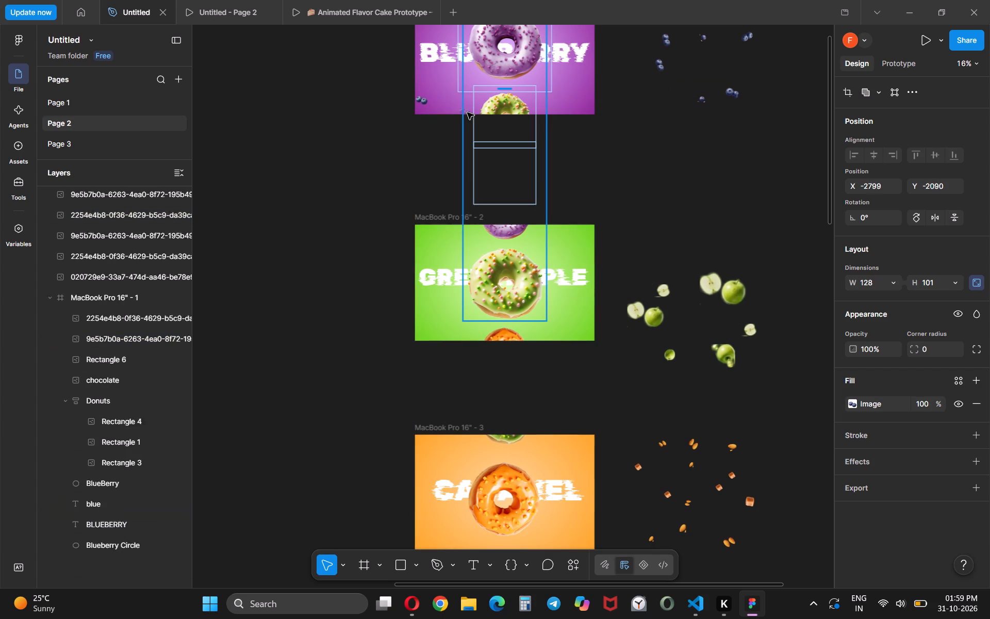
{"action": "left_click_drag", "start_coordinate": [467, 112], "coordinate": [458, 116]}
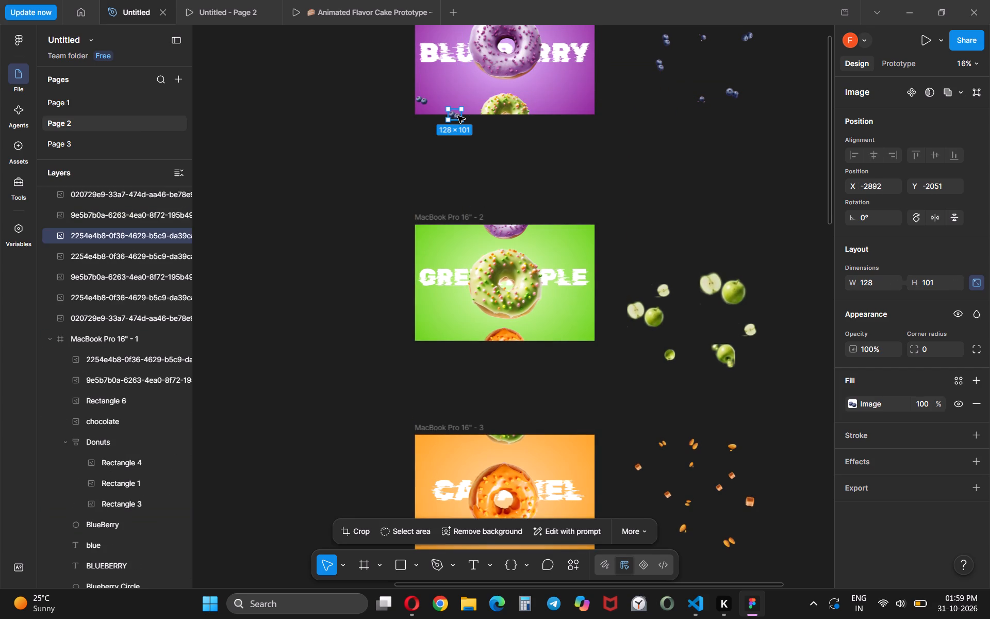
{"action": "left_click", "coordinate": [459, 120]}
{"action": "left_click_drag", "start_coordinate": [456, 116], "coordinate": [443, 120]}
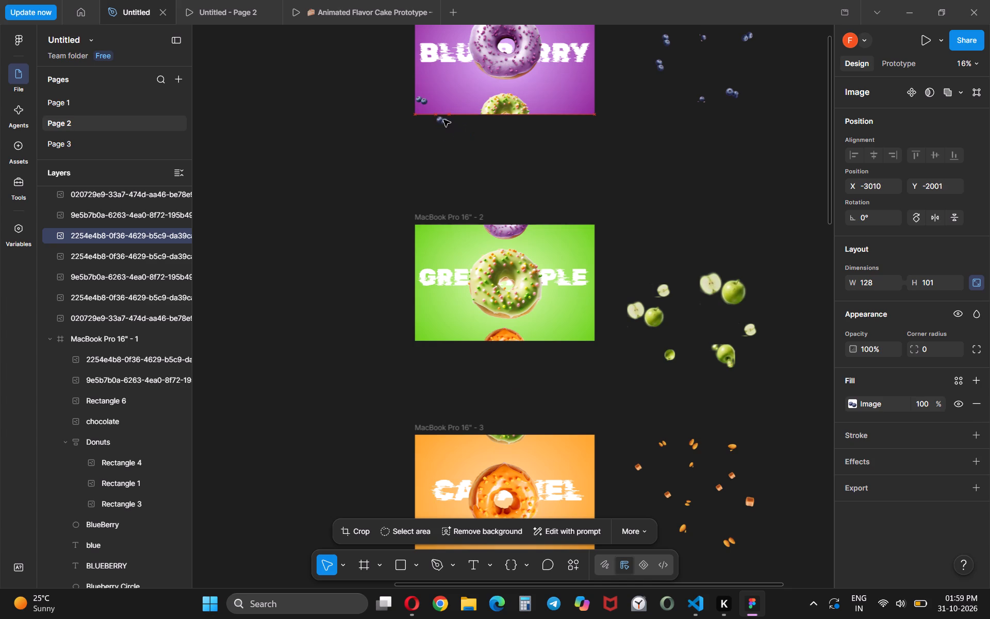
{"action": "left_click_drag", "start_coordinate": [443, 120], "coordinate": [443, 115]}
{"action": "left_click", "coordinate": [577, 146]}
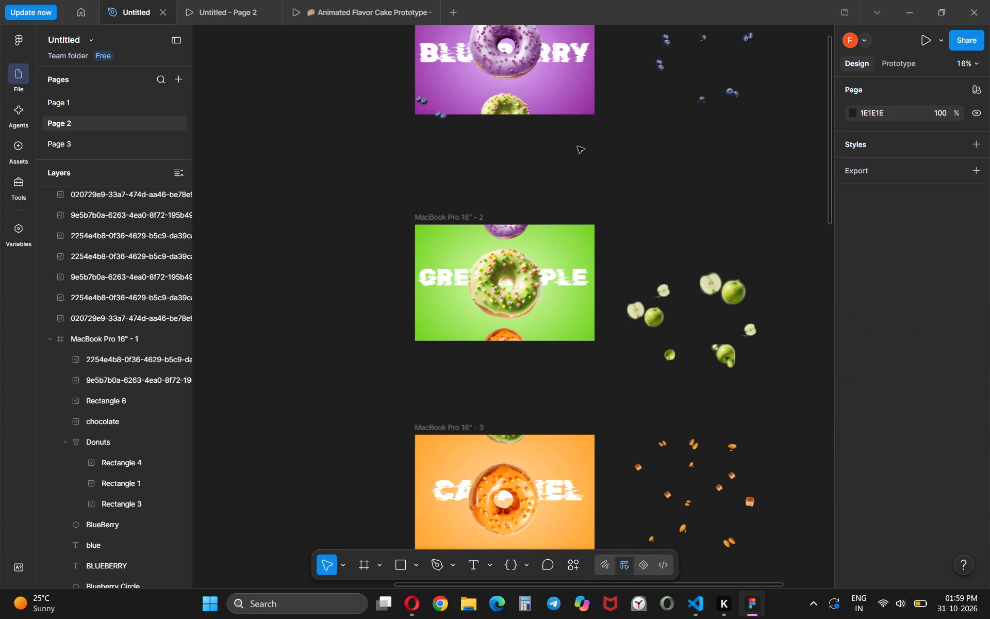
{"action": "left_click", "coordinate": [444, 118]}
{"action": "left_click_drag", "start_coordinate": [441, 116], "coordinate": [475, 140]}
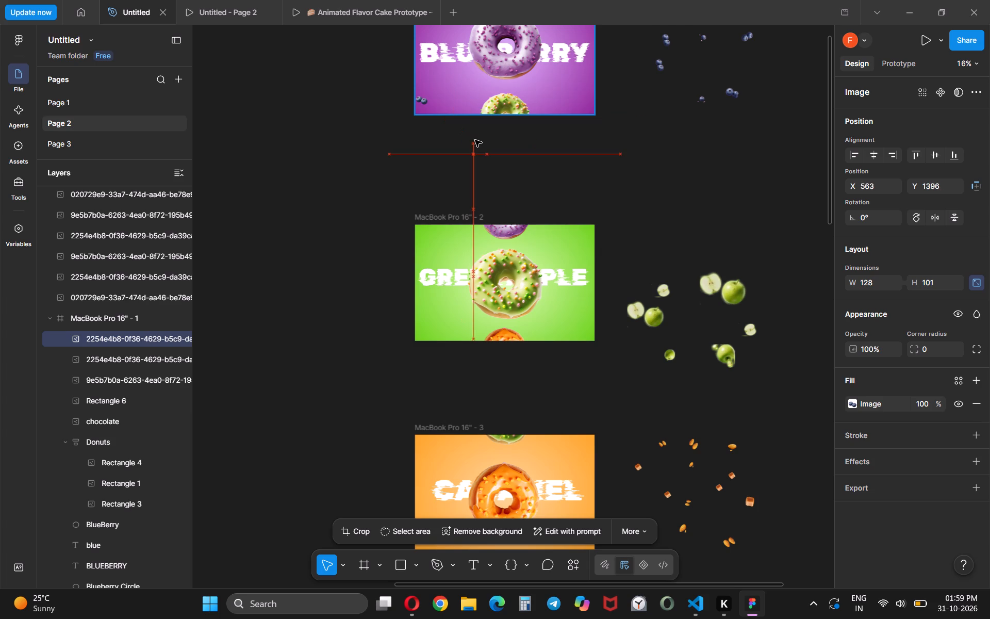
{"action": "left_click_drag", "start_coordinate": [475, 140], "coordinate": [458, 116]}
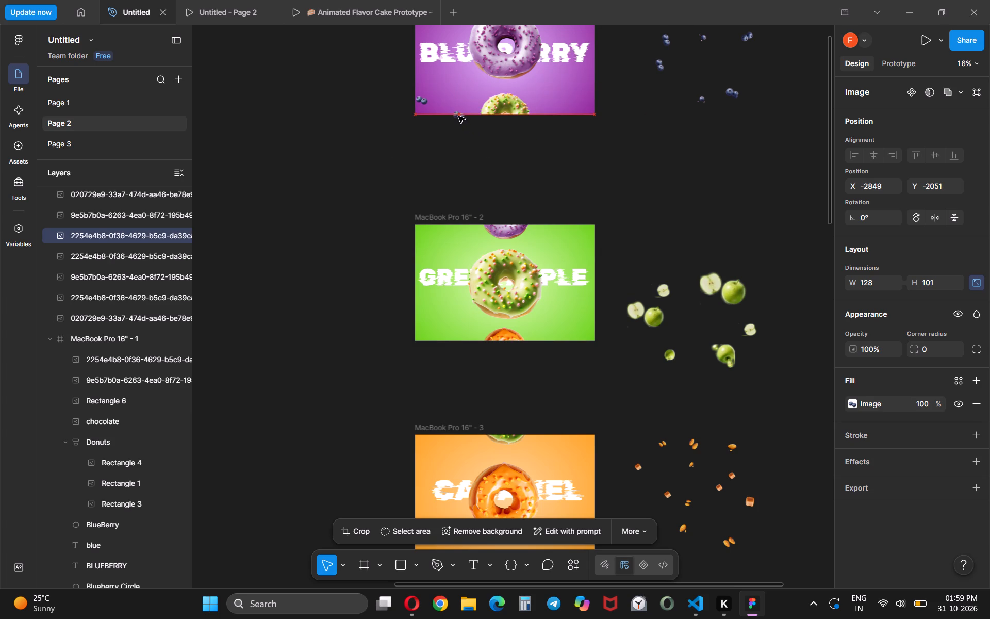
{"action": "left_click_drag", "start_coordinate": [458, 116], "coordinate": [464, 68]}
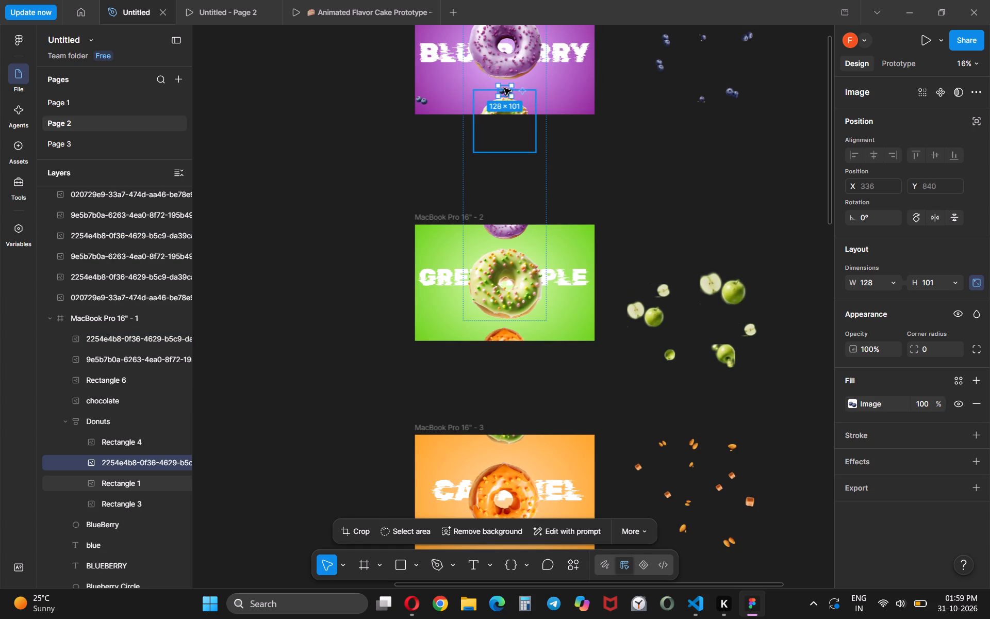
Preview the prototype from the blueberry frame towards the caramel frame and back, and return to the design file.
{"action": "left_click", "coordinate": [921, 36]}
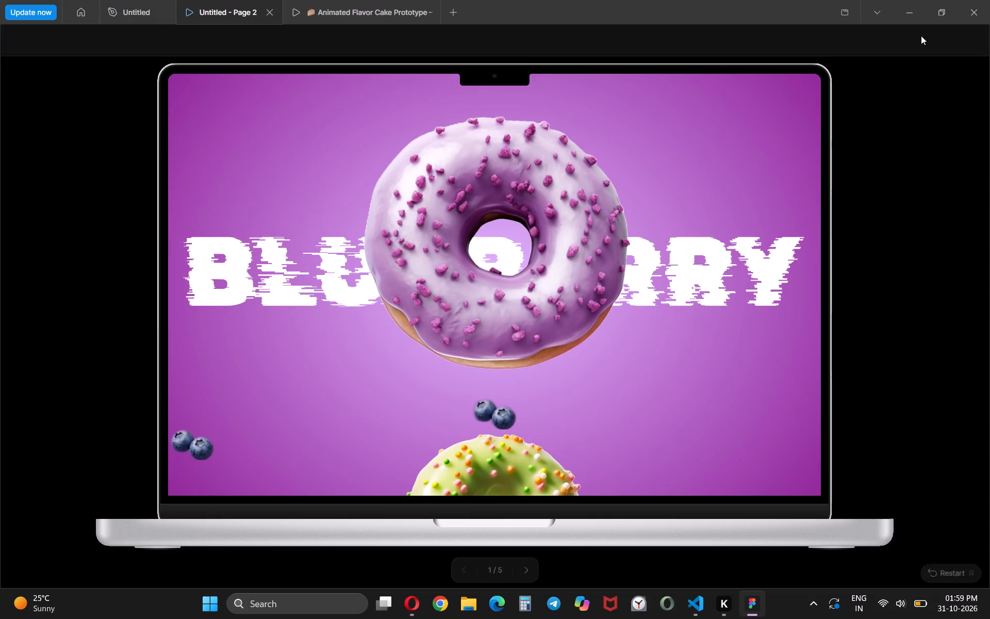
{"action": "key", "text": "Return"}
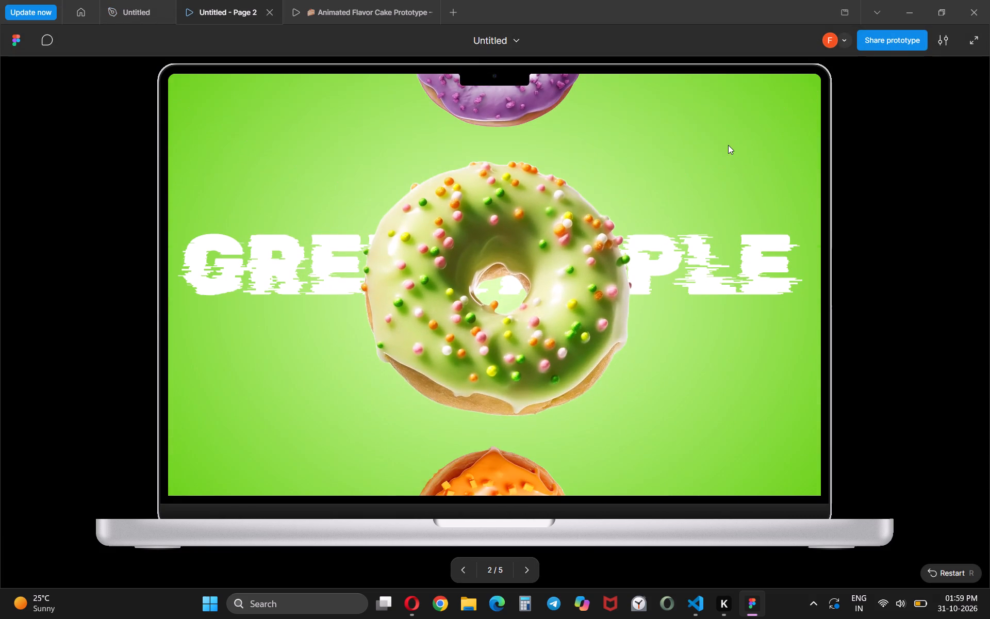
{"action": "key", "text": "Return"}
{"action": "key", "text": "Left"}
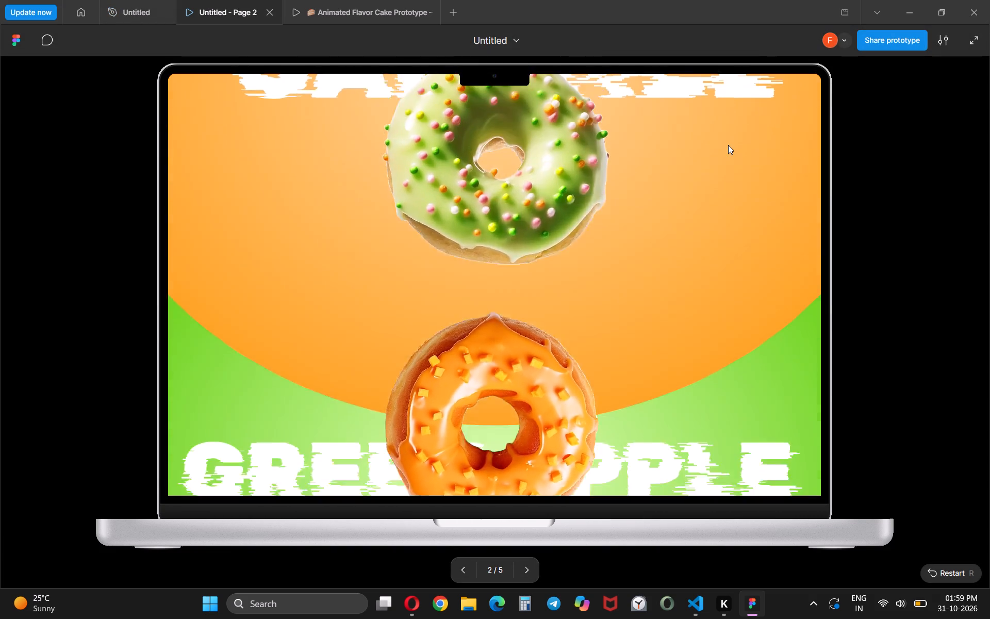
{"action": "key", "text": "Left"}
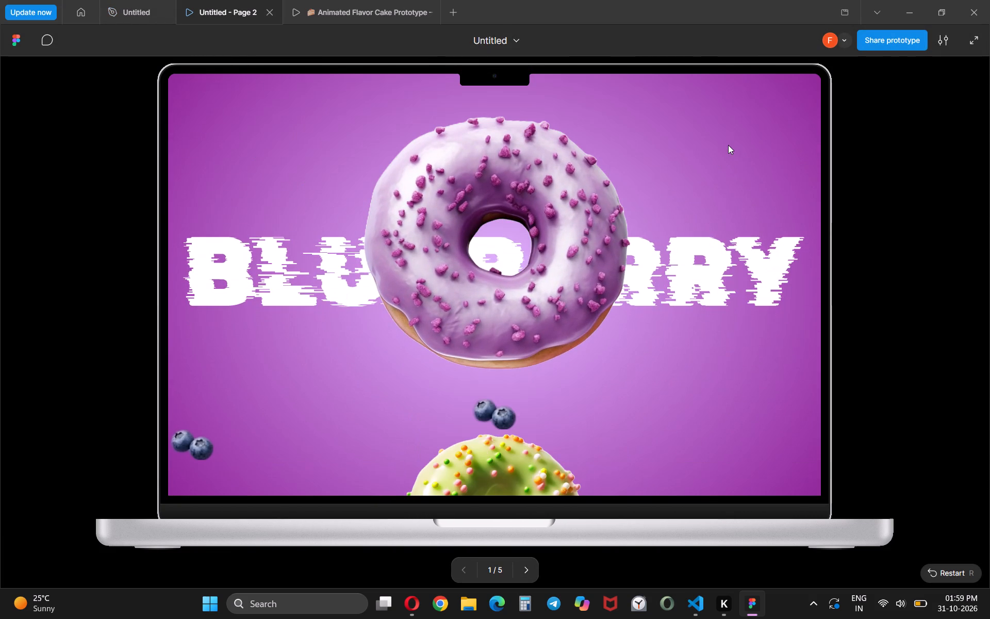
{"action": "left_click", "coordinate": [150, 0]}
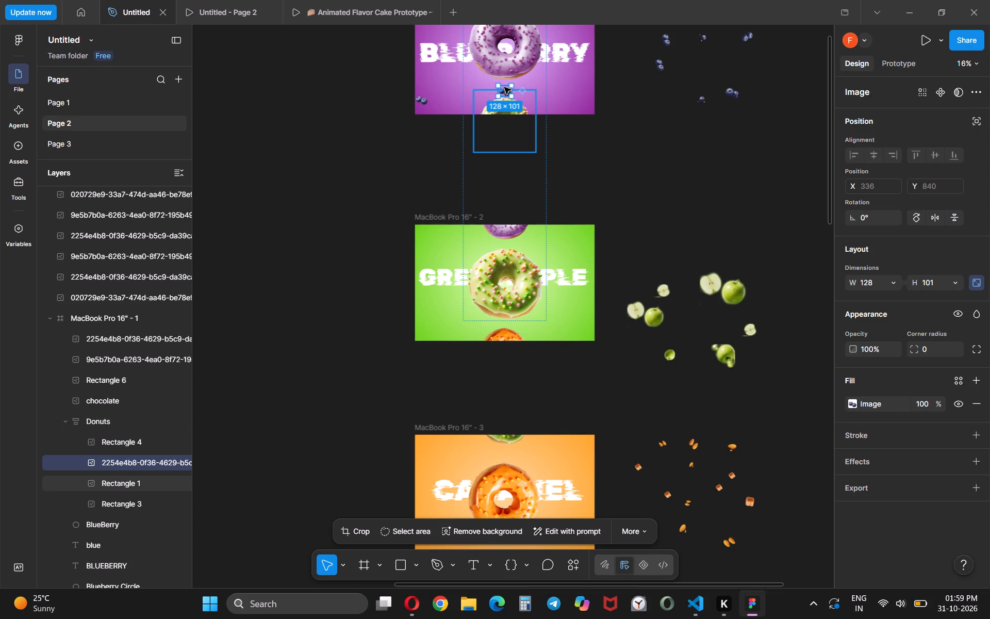
Reposition the two blueberry pairs in MacBook Pro 16" - 1: the one between the donuts to X -49, Y 648, the lower-left one to X 336, Y 799.
{"action": "left_click_drag", "start_coordinate": [503, 87], "coordinate": [450, 71]}
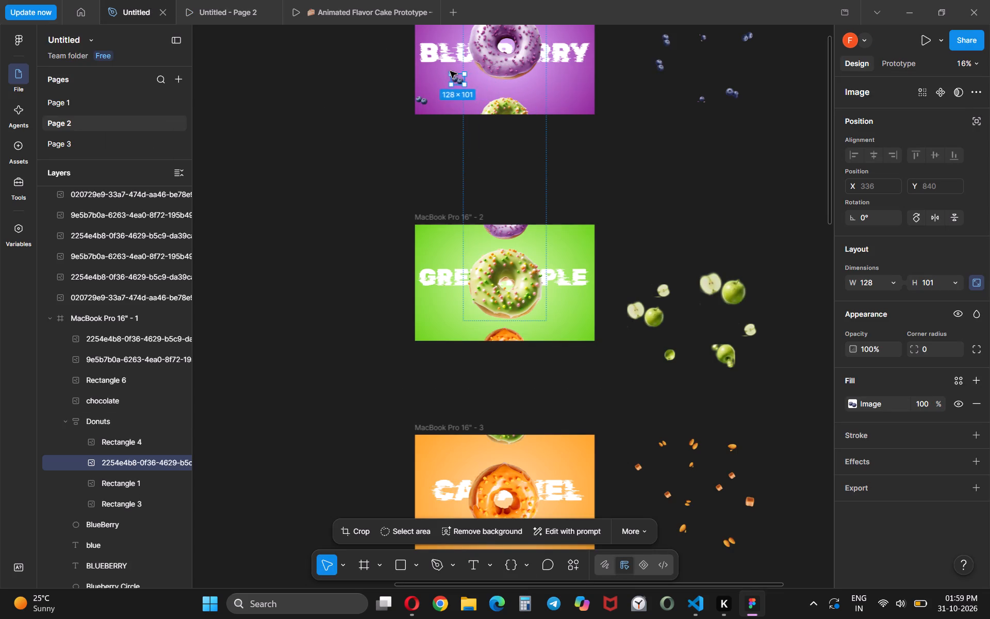
{"action": "left_click_drag", "start_coordinate": [450, 71], "coordinate": [418, 67]}
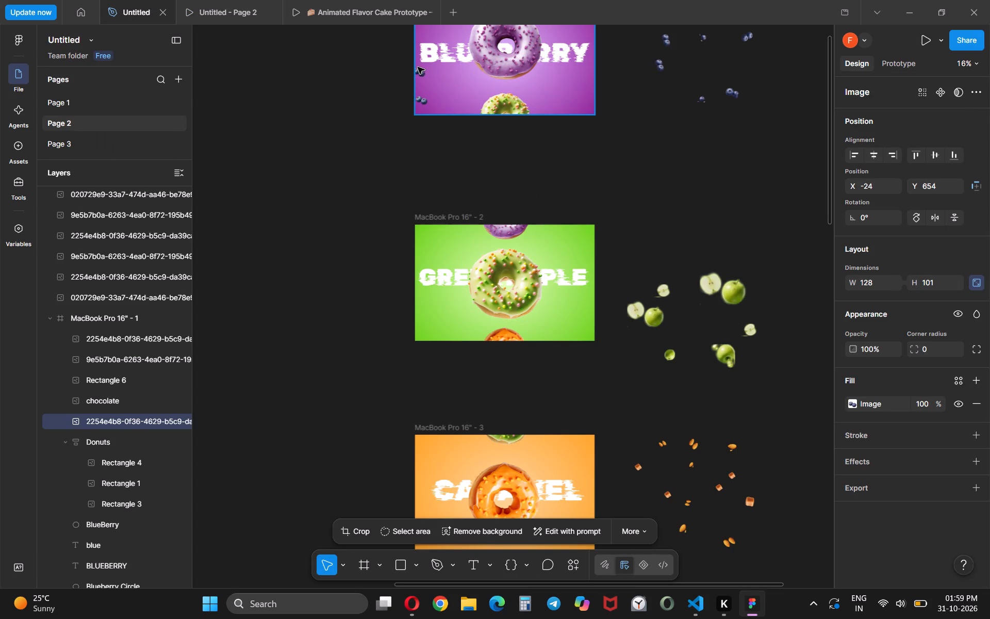
{"action": "left_click_drag", "start_coordinate": [418, 67], "coordinate": [415, 67]}
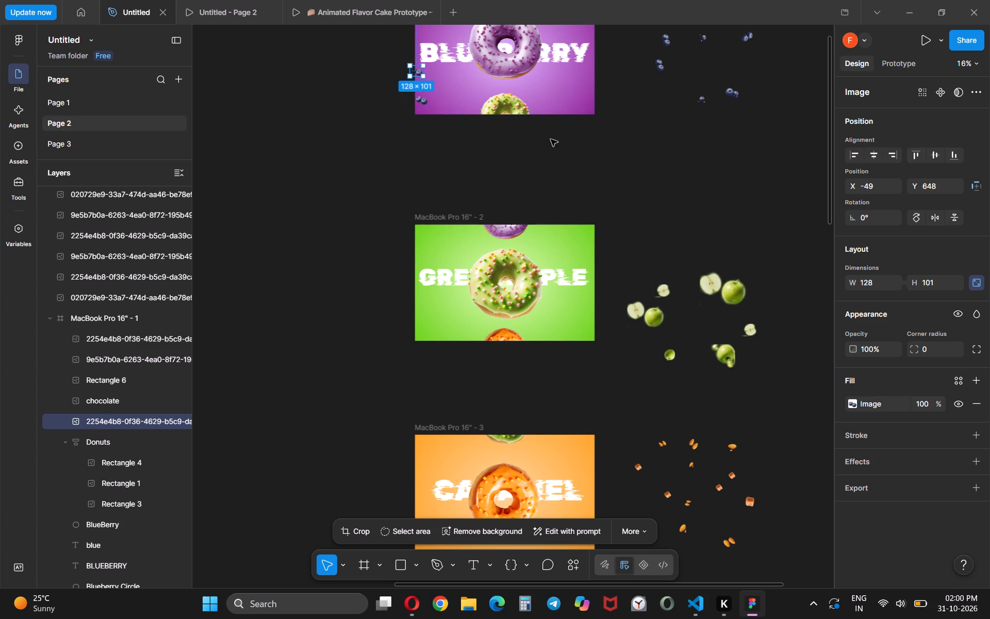
{"action": "left_click_drag", "start_coordinate": [421, 103], "coordinate": [423, 111]}
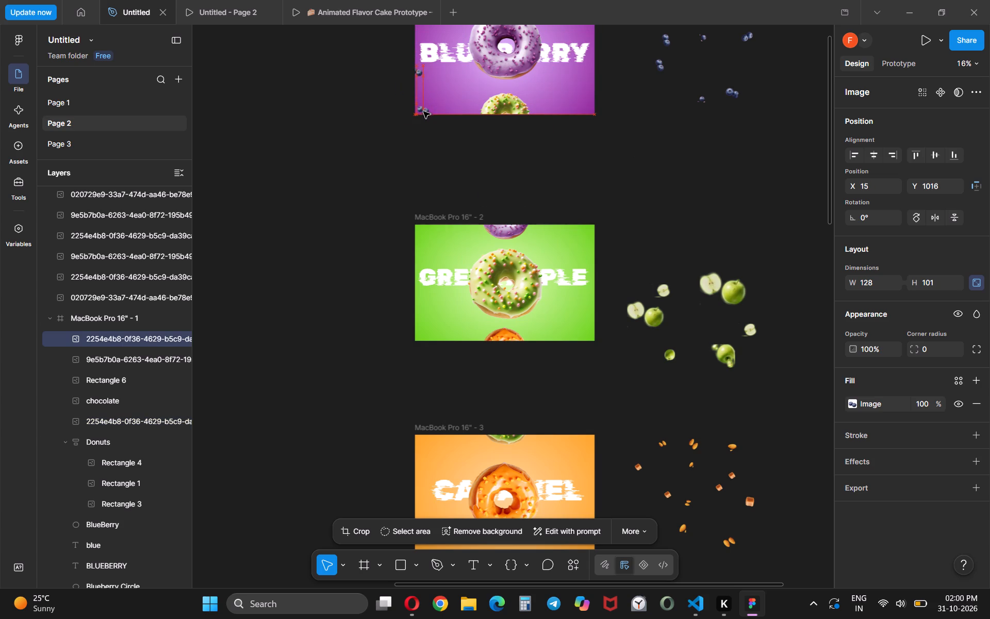
{"action": "left_click_drag", "start_coordinate": [423, 111], "coordinate": [423, 107]}
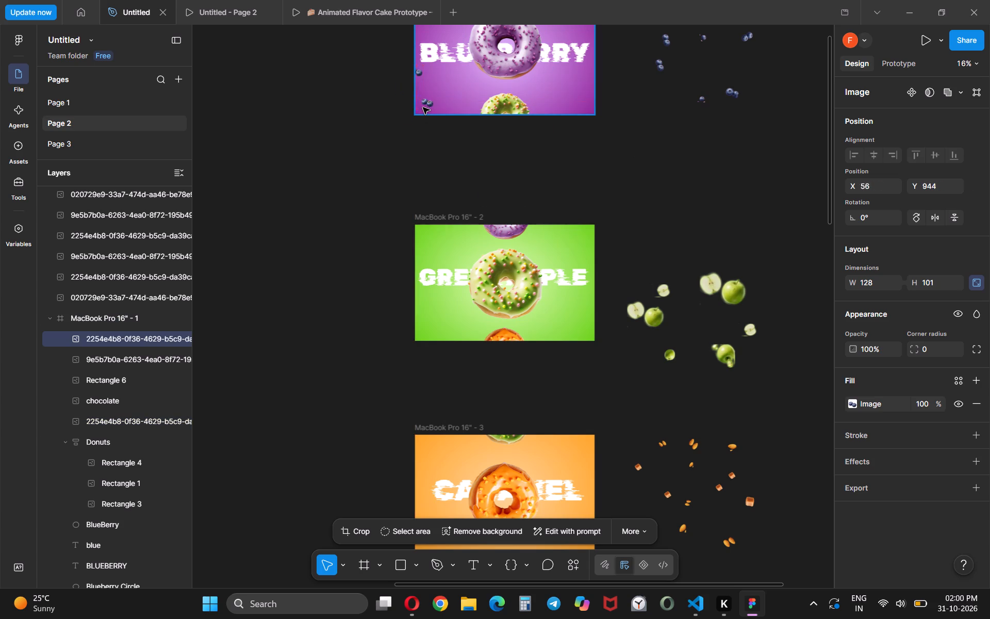
{"action": "left_click_drag", "start_coordinate": [423, 107], "coordinate": [420, 107]}
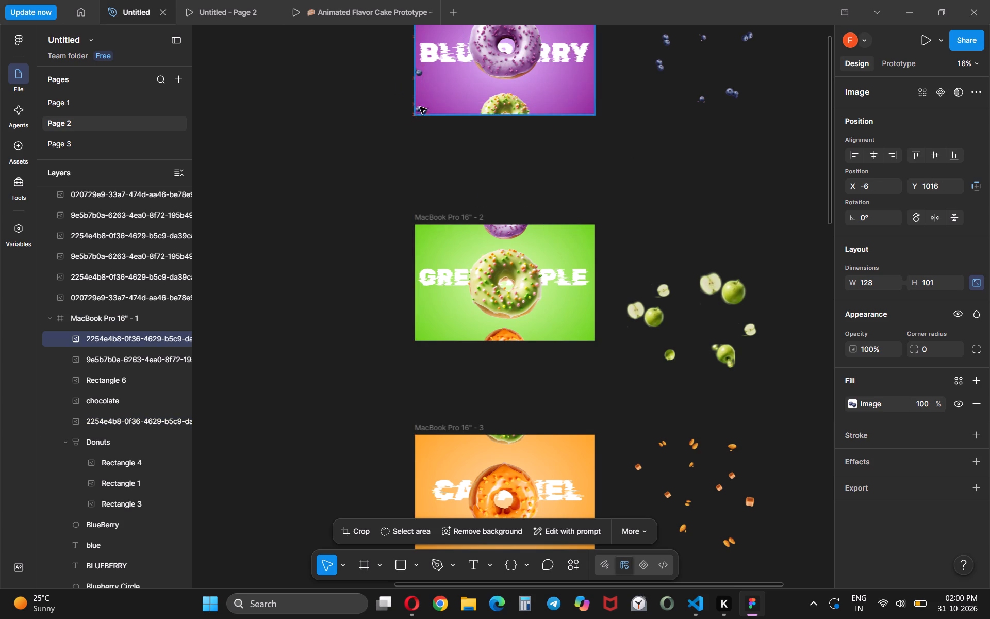
{"action": "left_click_drag", "start_coordinate": [420, 107], "coordinate": [455, 92]}
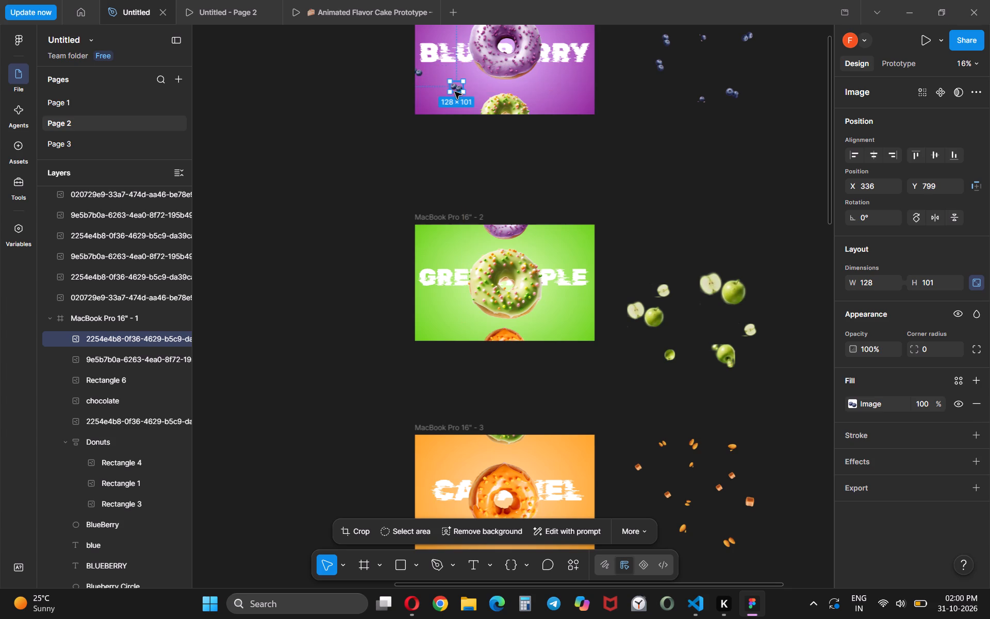
Move the lower-right loose blueberry pair to MacBook Pro 16" - 1's right edge and the single blueberry beside it to X 1490, Y 900.
{"action": "left_click_drag", "start_coordinate": [730, 93], "coordinate": [574, 65]}
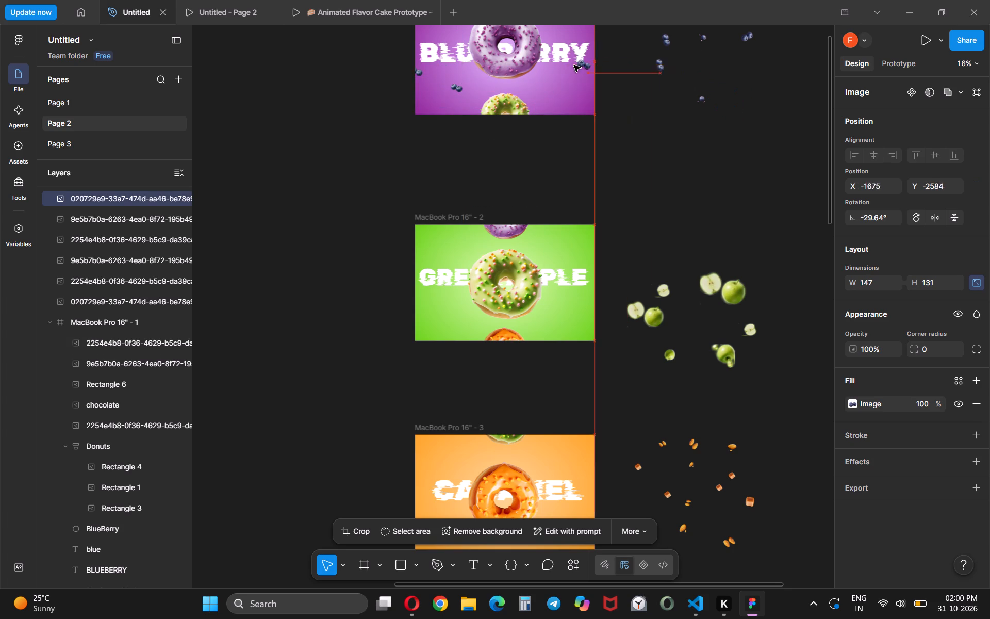
{"action": "left_click_drag", "start_coordinate": [574, 65], "coordinate": [587, 68]}
{"action": "left_click_drag", "start_coordinate": [704, 102], "coordinate": [543, 101]}
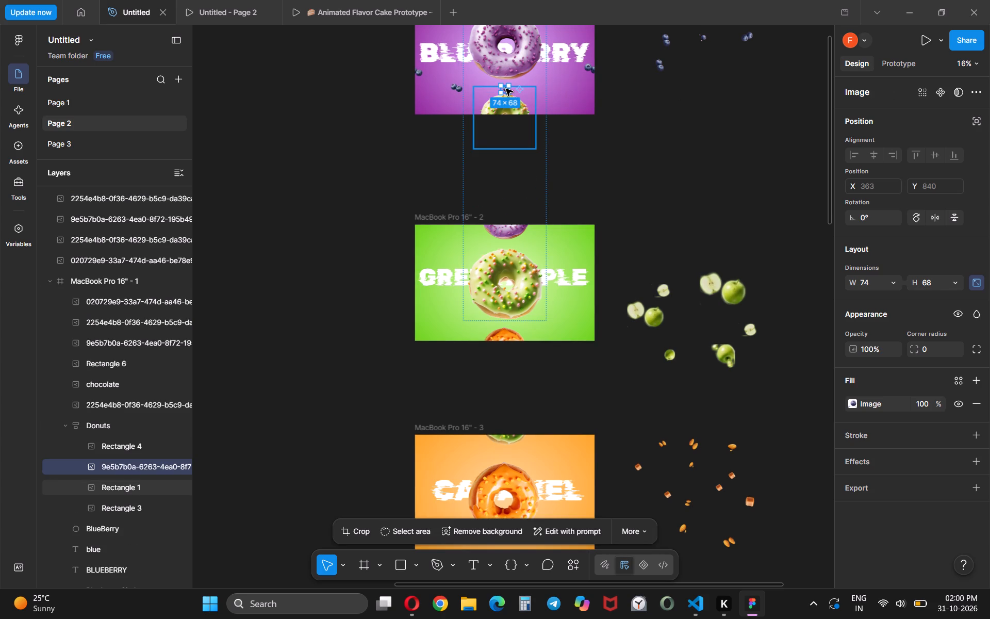
{"action": "left_click_drag", "start_coordinate": [506, 89], "coordinate": [575, 93]}
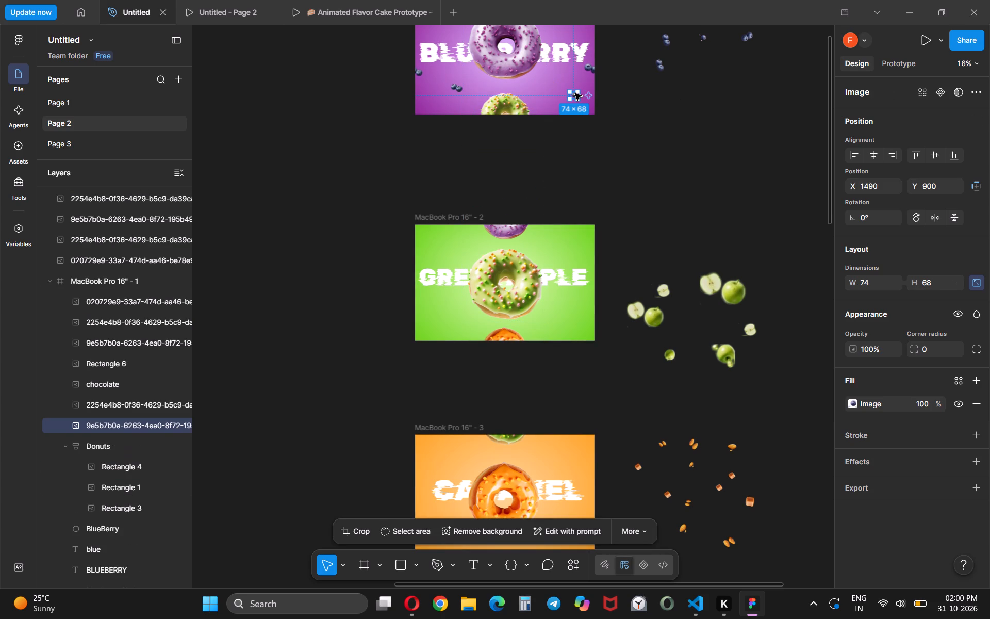
Place the lower-left loose blueberry pair at X 1379, Y 154 in MacBook Pro 16" - 1, and a 103 × 93 pair near its upper-left corner.
{"action": "left_click_drag", "start_coordinate": [658, 65], "coordinate": [541, 36]}
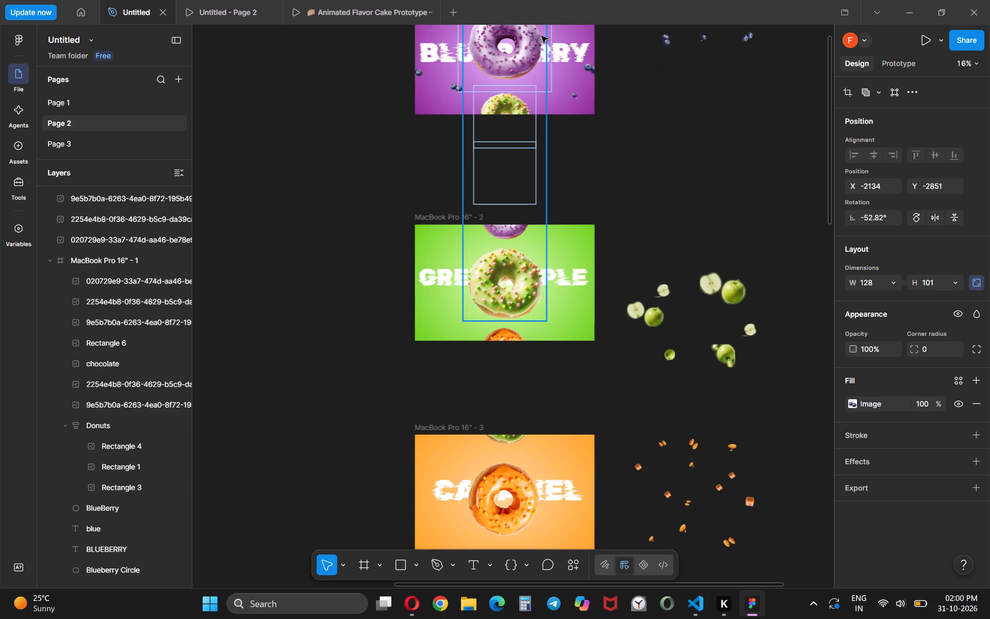
{"action": "left_click_drag", "start_coordinate": [541, 36], "coordinate": [565, 32]}
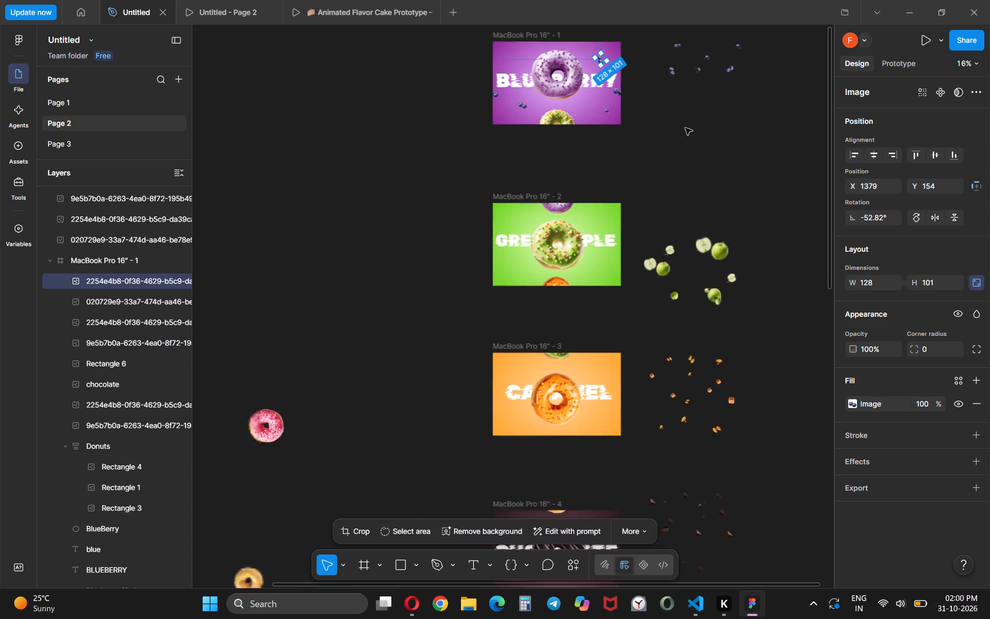
{"action": "scroll", "coordinate": [685, 128], "scroll_direction": "up", "scroll_amount": 2}
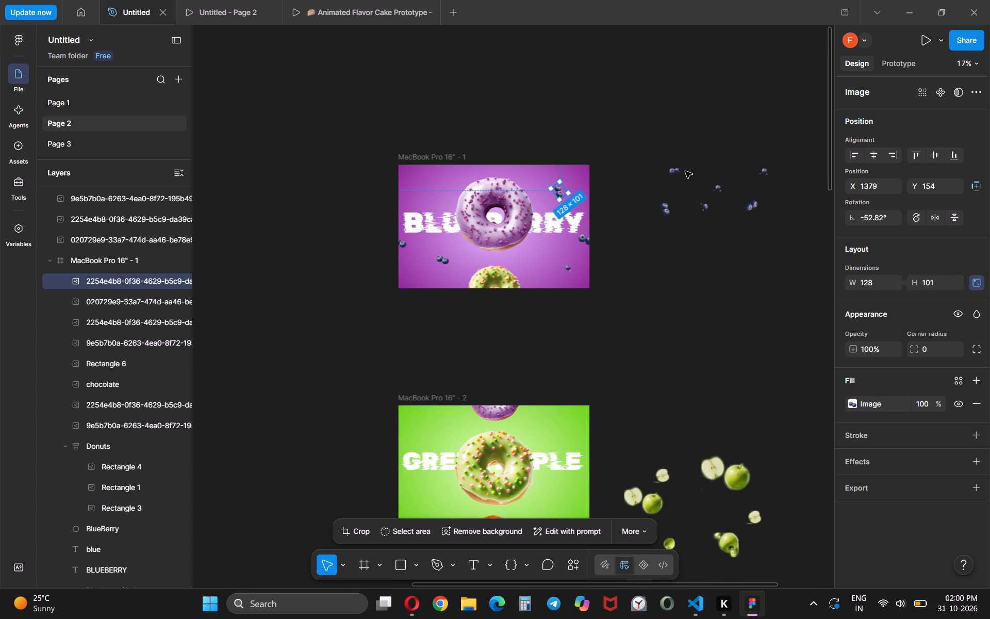
{"action": "left_click_drag", "start_coordinate": [678, 173], "coordinate": [422, 186]}
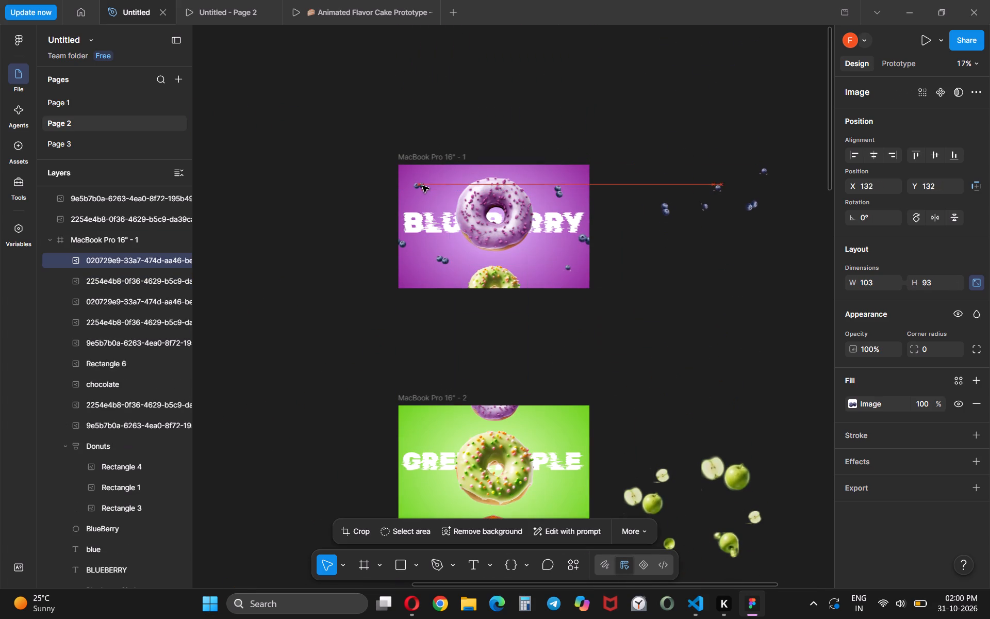
{"action": "left_click_drag", "start_coordinate": [422, 186], "coordinate": [423, 184]}
Place two rotated blueberry pairs in MacBook Pro 16" - 1: one at the top-right corner (X 1579, Y -81), one by the green donut (about X 1252, Y 990).
{"action": "left_click_drag", "start_coordinate": [665, 210], "coordinate": [626, 182]}
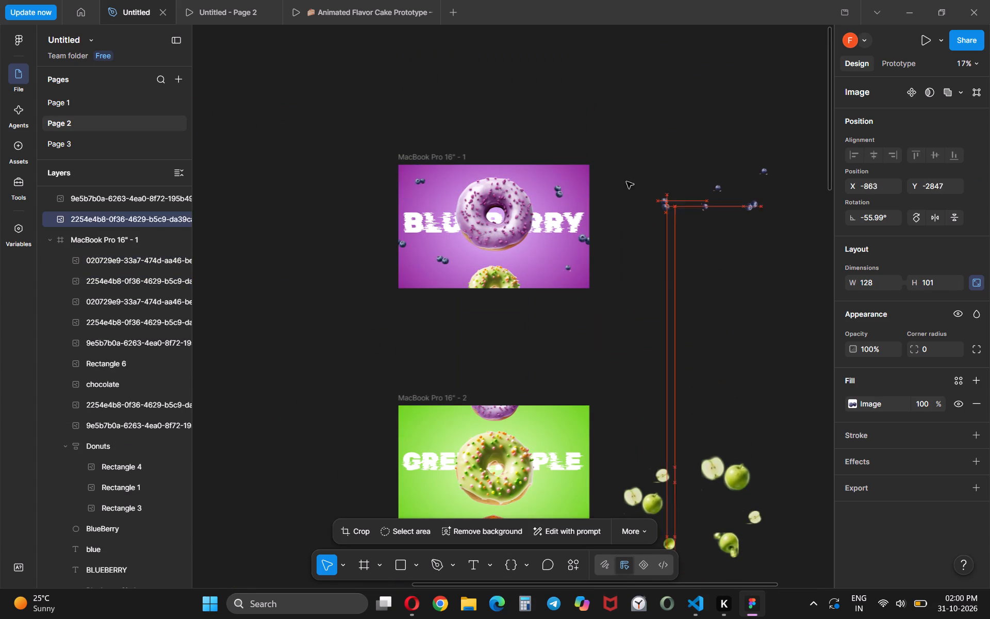
{"action": "left_click_drag", "start_coordinate": [626, 182], "coordinate": [581, 167]}
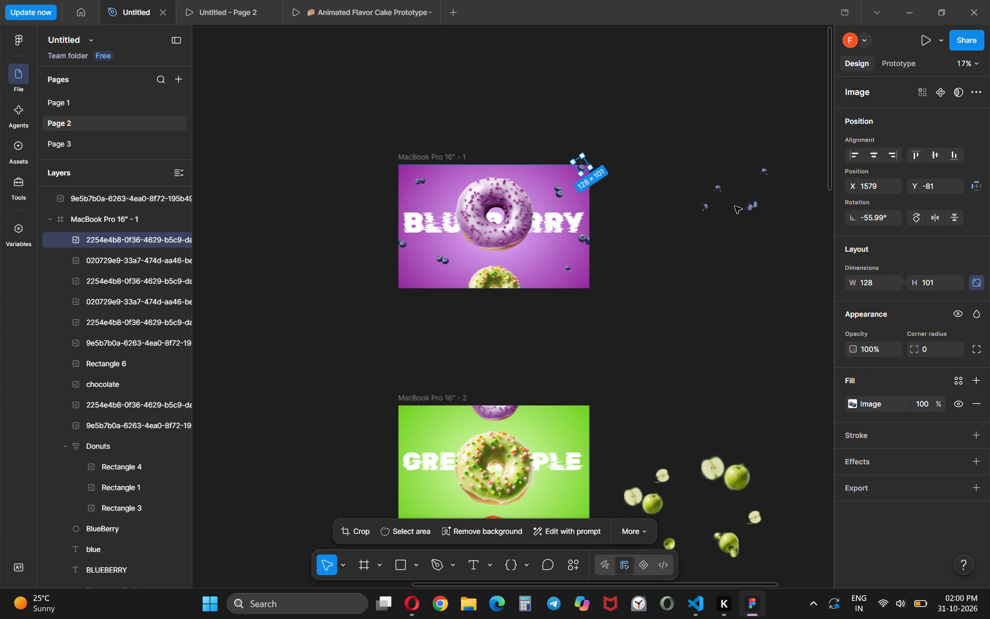
{"action": "left_click_drag", "start_coordinate": [749, 206], "coordinate": [563, 256]}
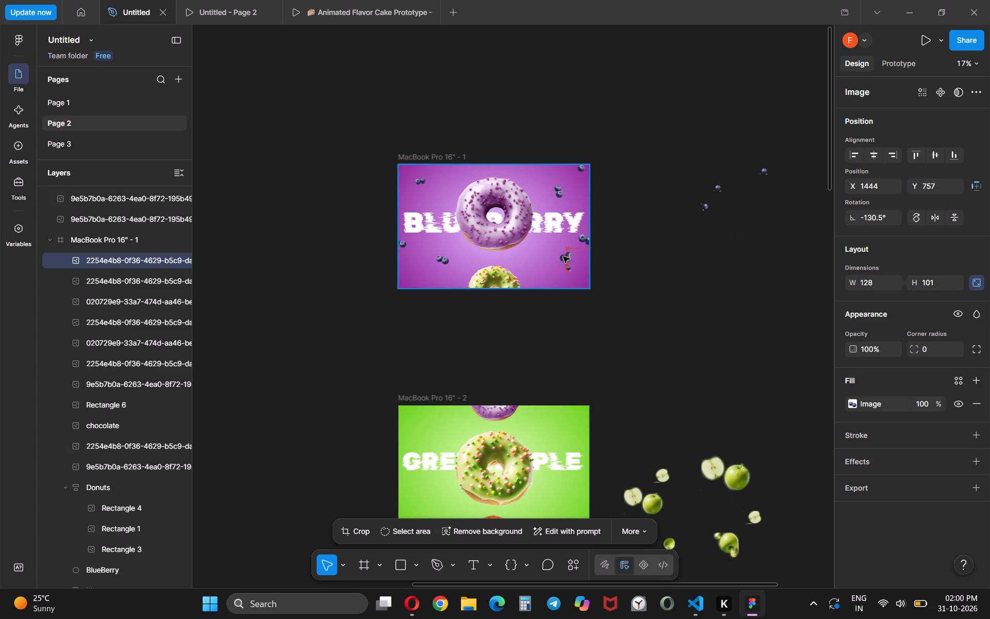
{"action": "left_click_drag", "start_coordinate": [563, 256], "coordinate": [540, 276]}
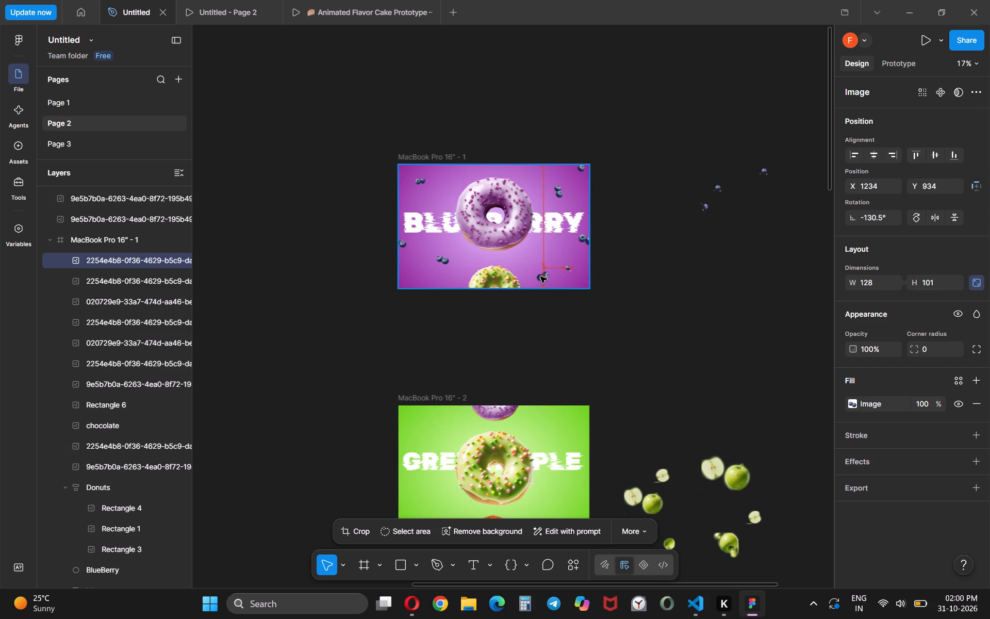
{"action": "left_click_drag", "start_coordinate": [540, 276], "coordinate": [542, 283]}
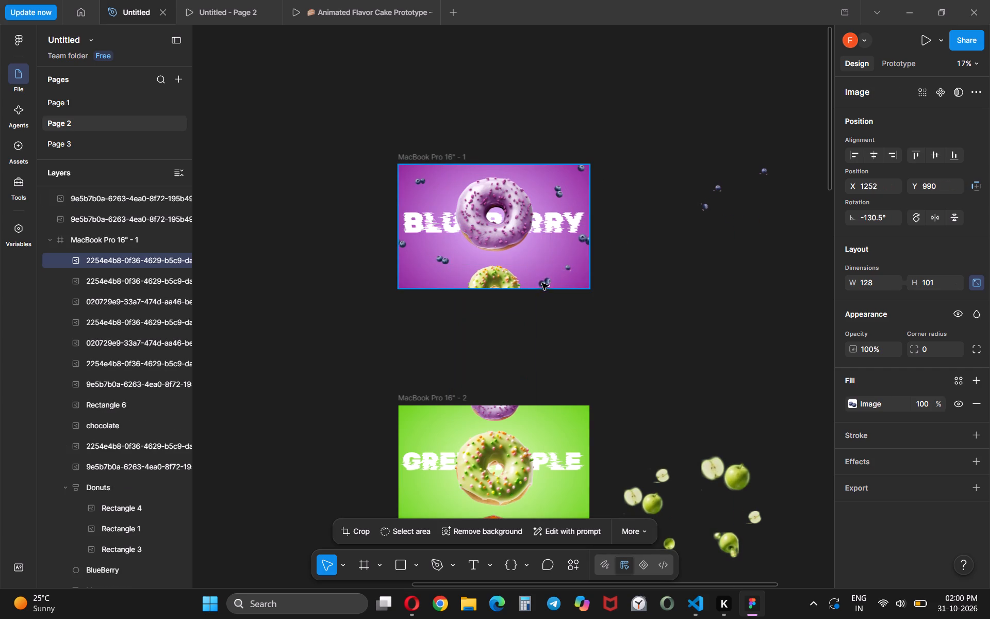
{"action": "left_click_drag", "start_coordinate": [542, 283], "coordinate": [542, 285]}
Place two single blueberries in MacBook Pro 16" - 1, one across the top edge at X 385, Y -66 and one on the bottom edge near the left.
{"action": "left_click_drag", "start_coordinate": [704, 209], "coordinate": [441, 178]}
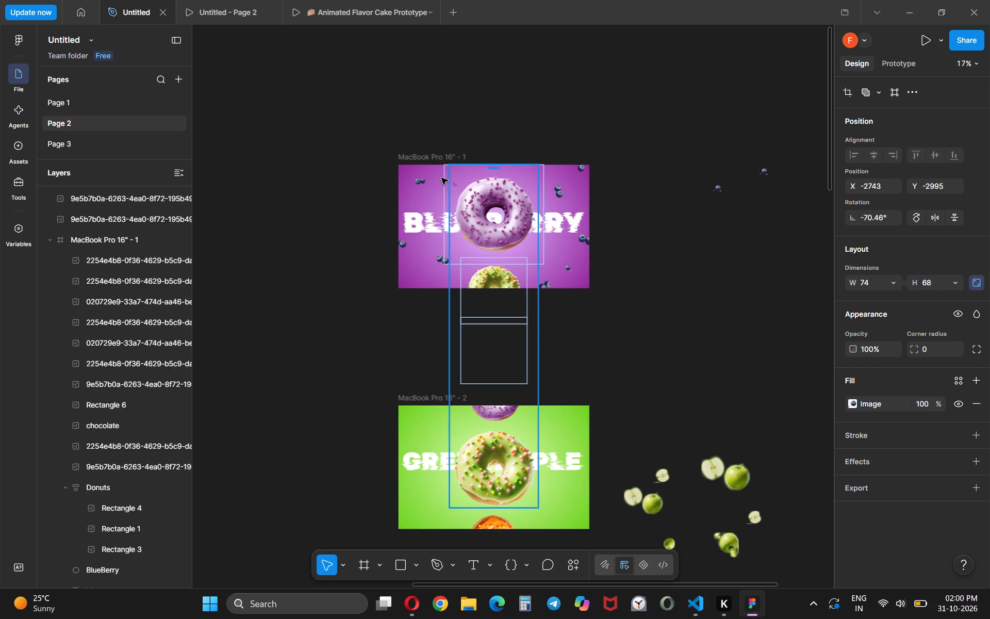
{"action": "left_click_drag", "start_coordinate": [441, 178], "coordinate": [445, 166]}
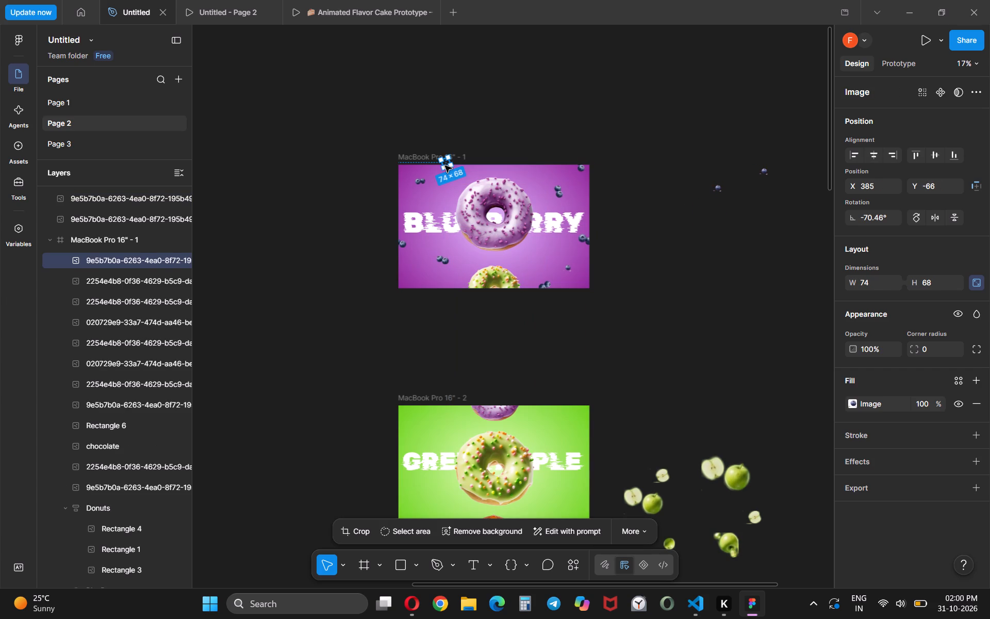
{"action": "left_click_drag", "start_coordinate": [719, 187], "coordinate": [484, 264]}
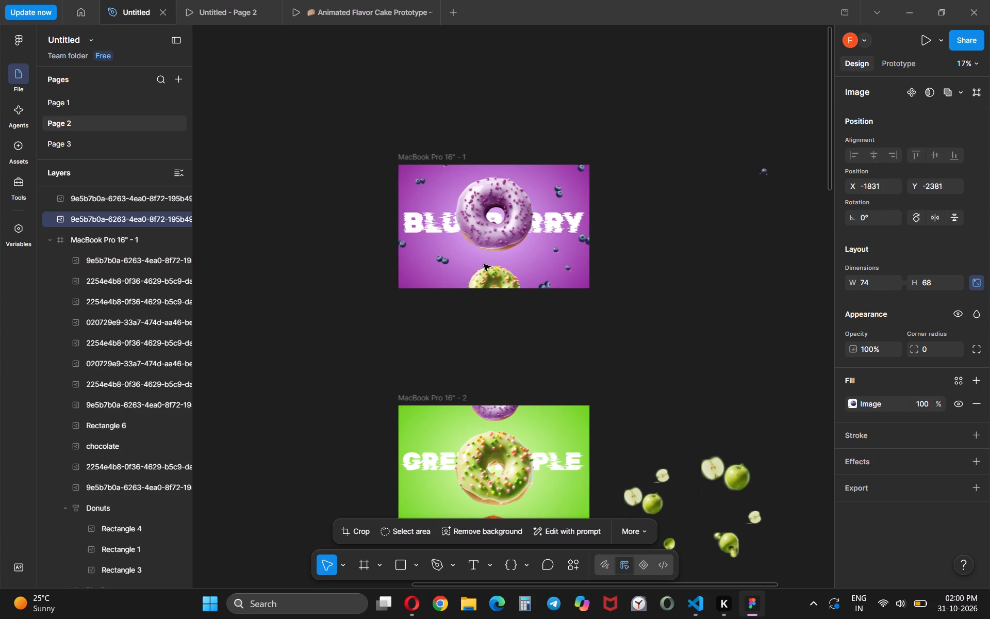
{"action": "left_click_drag", "start_coordinate": [484, 264], "coordinate": [432, 288]}
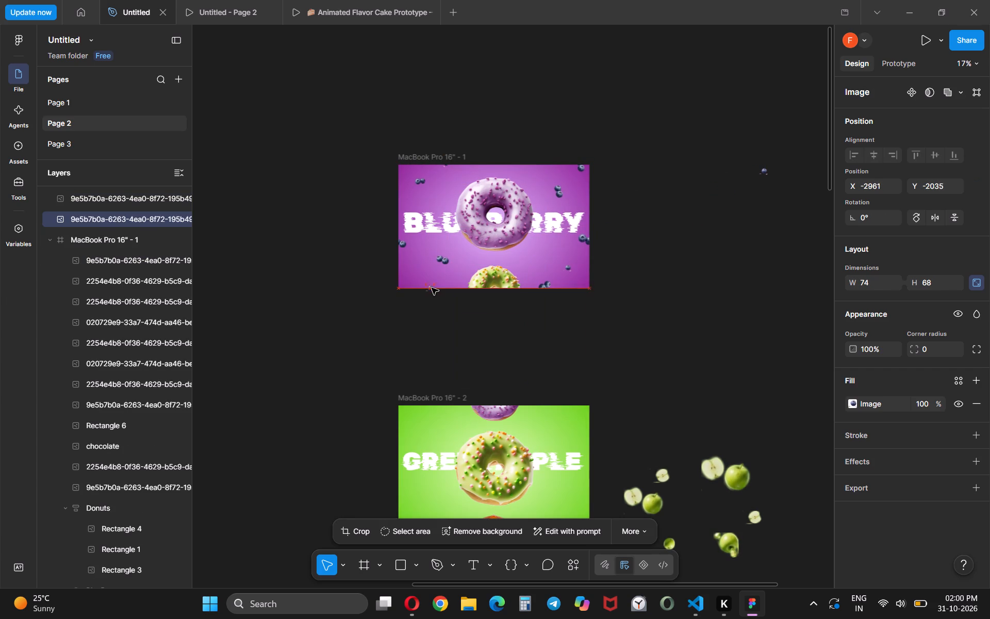
{"action": "left_click_drag", "start_coordinate": [432, 288], "coordinate": [432, 286]}
Move the last loose single blueberry onto the right edge of MacBook Pro 16" - 1, at about X 1660, Y 249.
{"action": "left_click_drag", "start_coordinate": [764, 172], "coordinate": [586, 199]}
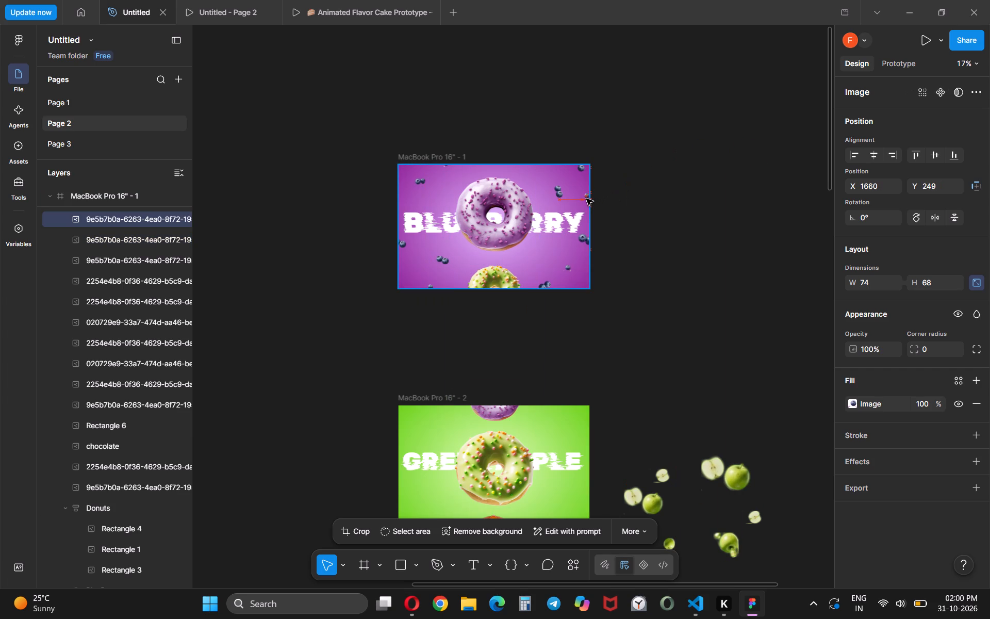
{"action": "left_click", "coordinate": [701, 213]}
Move the green apple group to beside the top of MacBook Pro 16" - 2, at X -1203, Y -1466.
{"action": "scroll", "coordinate": [701, 213], "scroll_direction": "down", "scroll_amount": 1}
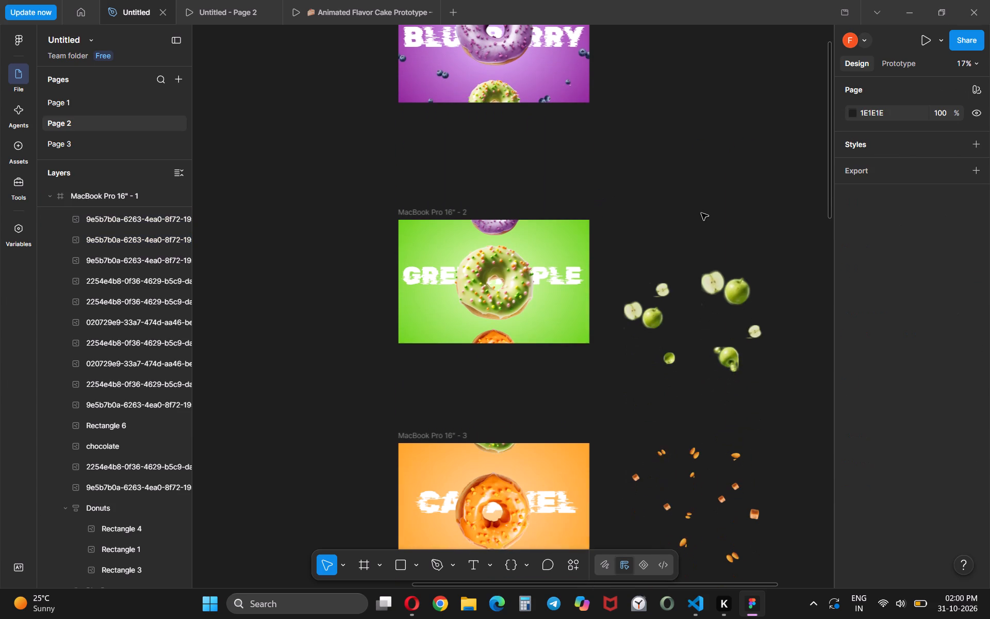
{"action": "scroll", "coordinate": [701, 213], "scroll_direction": "down", "scroll_amount": 1}
{"action": "left_click_drag", "start_coordinate": [732, 282], "coordinate": [552, 233]}
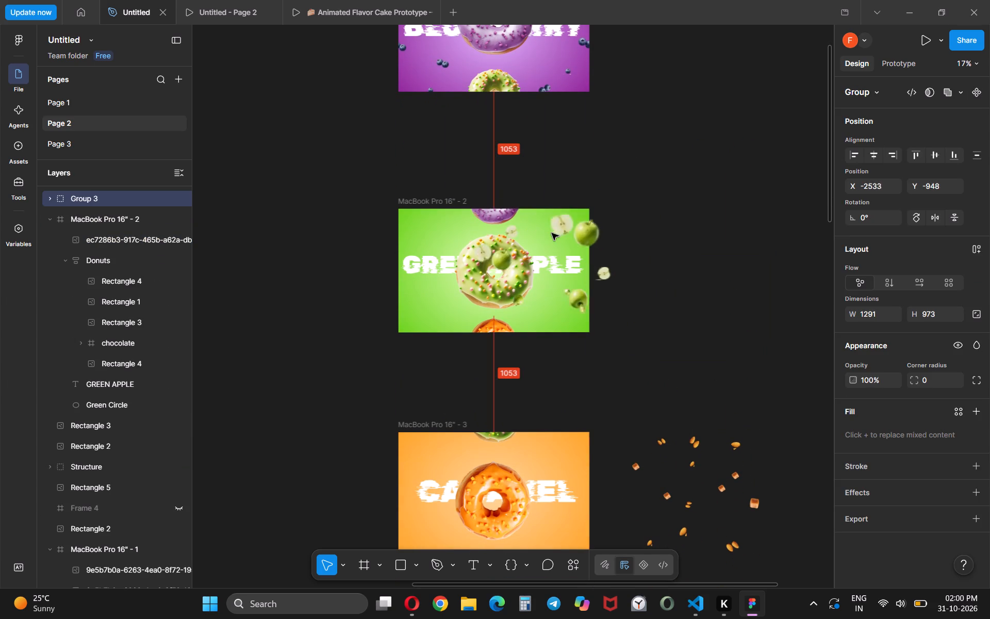
{"action": "left_click_drag", "start_coordinate": [552, 233], "coordinate": [729, 178]}
Move the largest green apple pair out of its group into the upper-right corner of MacBook Pro 16" - 2, at X 1164, Y -89.
{"action": "double_click", "coordinate": [734, 177]}
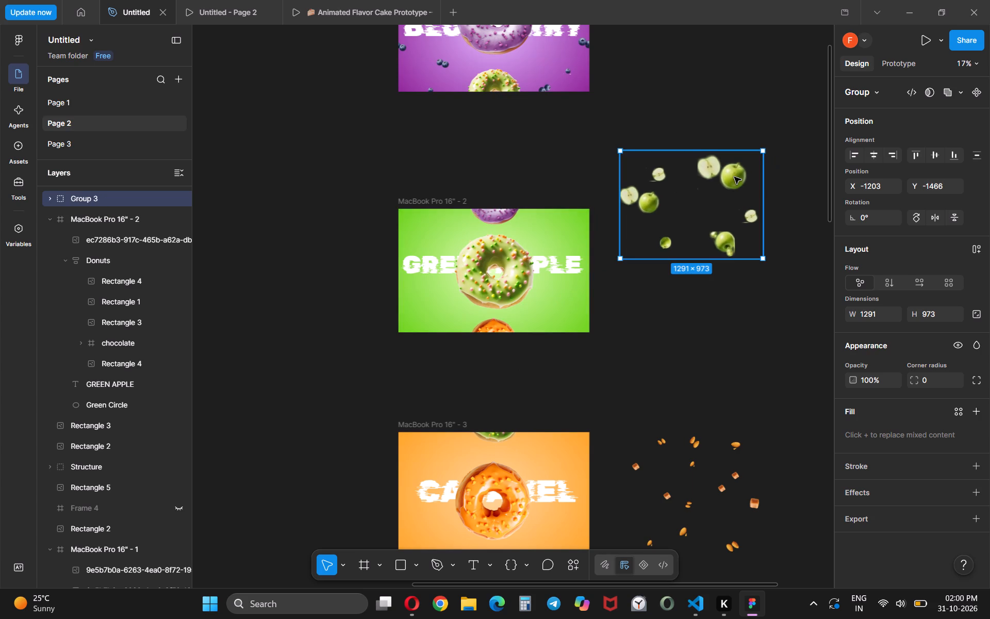
{"action": "left_click_drag", "start_coordinate": [730, 171], "coordinate": [591, 231]}
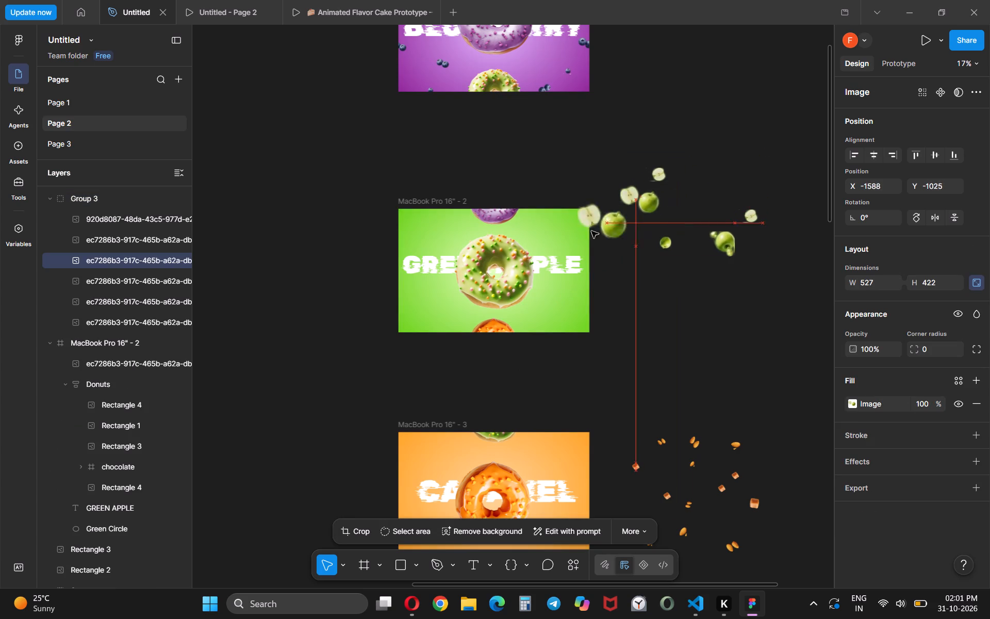
{"action": "left_click_drag", "start_coordinate": [591, 231], "coordinate": [557, 219]}
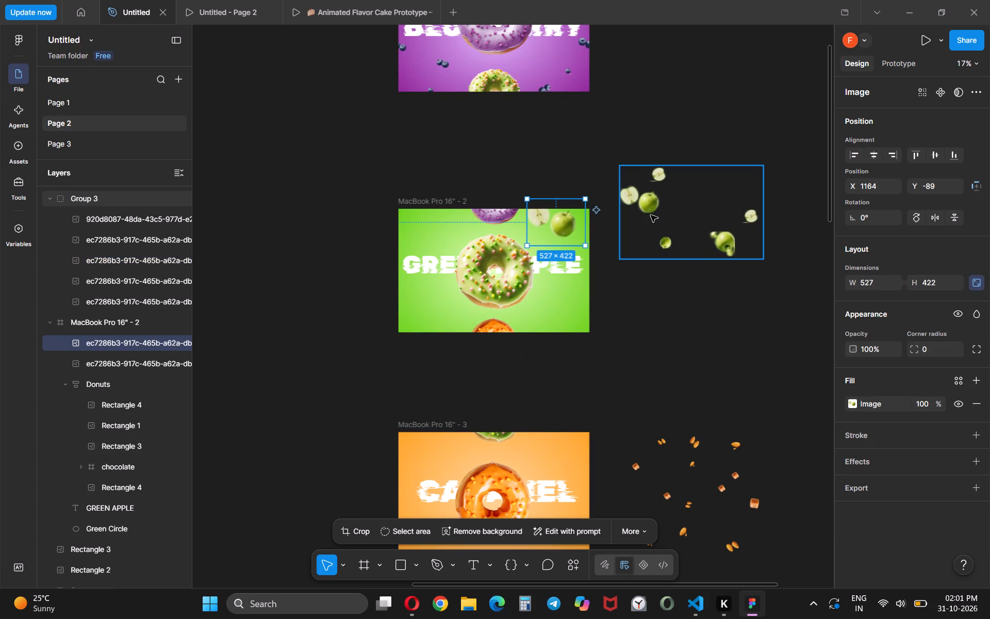
Move the remaining green apple pair out of its group into the lower-left corner of MacBook Pro 16" - 2, at X -155, Y 665.
{"action": "double_click", "coordinate": [650, 209]}
{"action": "left_click_drag", "start_coordinate": [648, 201], "coordinate": [564, 256]}
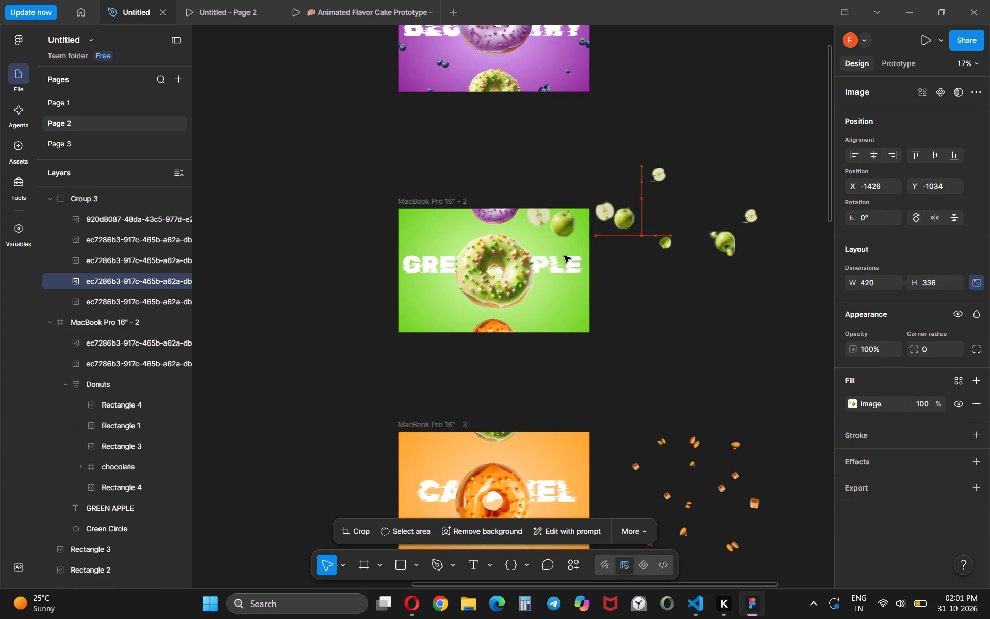
{"action": "left_click_drag", "start_coordinate": [564, 256], "coordinate": [409, 301]}
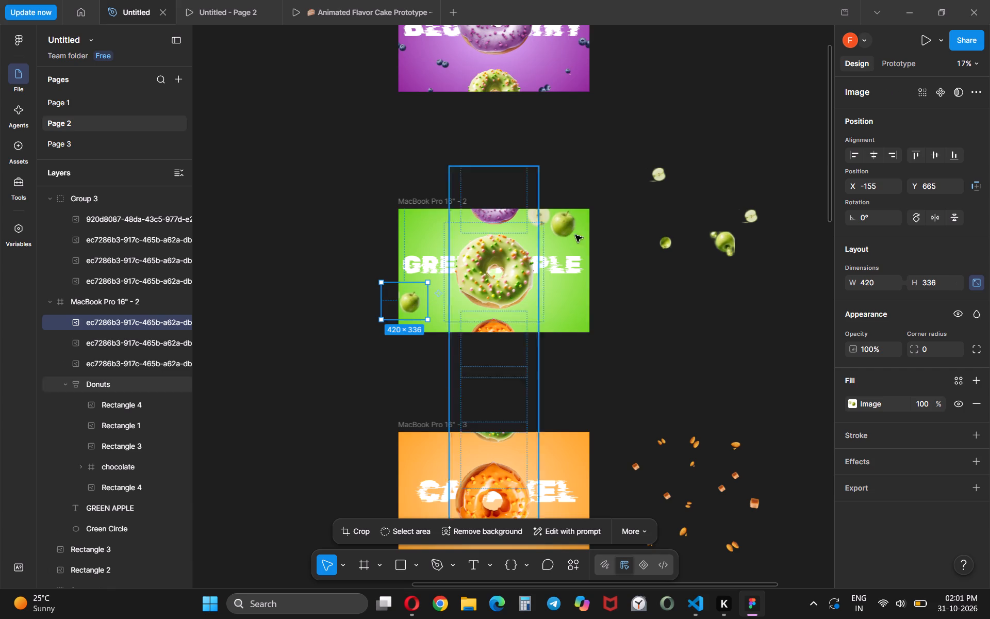
Move the small 141 × 165 green apple out of the group onto the right edge of MacBook Pro 16" - 2, below the title.
{"action": "left_click", "coordinate": [666, 240]}
{"action": "left_click", "coordinate": [666, 240]}
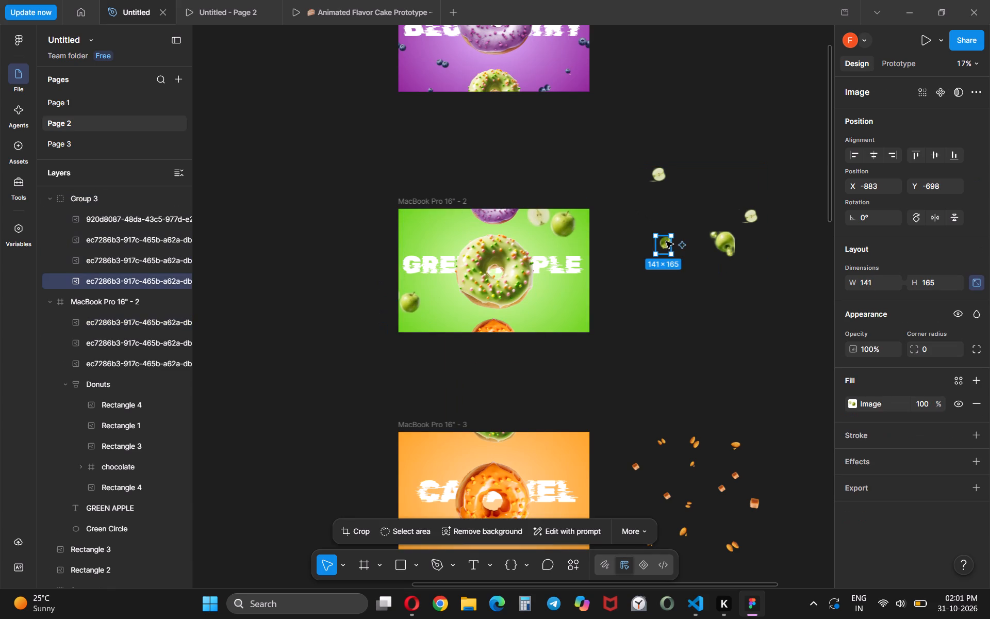
{"action": "left_click_drag", "start_coordinate": [666, 242], "coordinate": [588, 292]}
Move the rightmost apple slice of the group into MacBook Pro 16" - 2 above the title's left part, at X 224, Y 138.
{"action": "left_click", "coordinate": [748, 216]}
{"action": "double_click", "coordinate": [748, 216]}
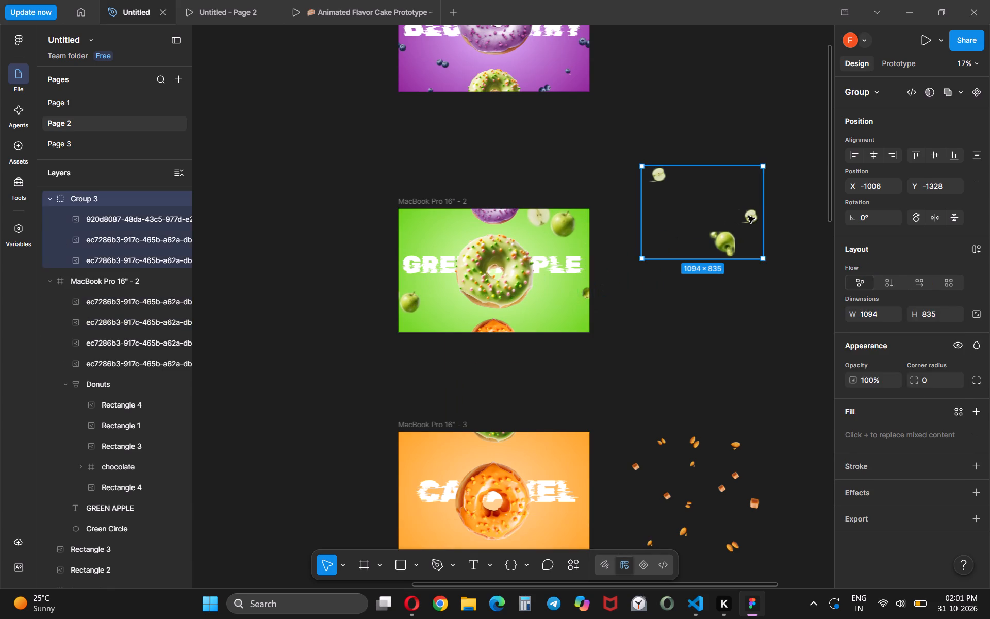
{"action": "left_click_drag", "start_coordinate": [750, 216], "coordinate": [611, 296]}
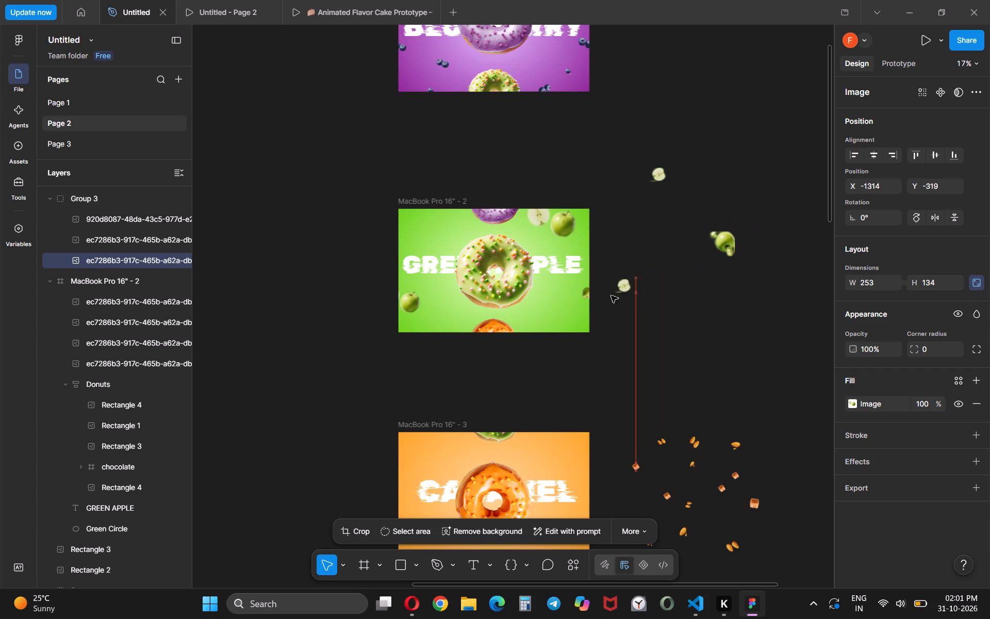
{"action": "left_click_drag", "start_coordinate": [611, 296], "coordinate": [586, 317]}
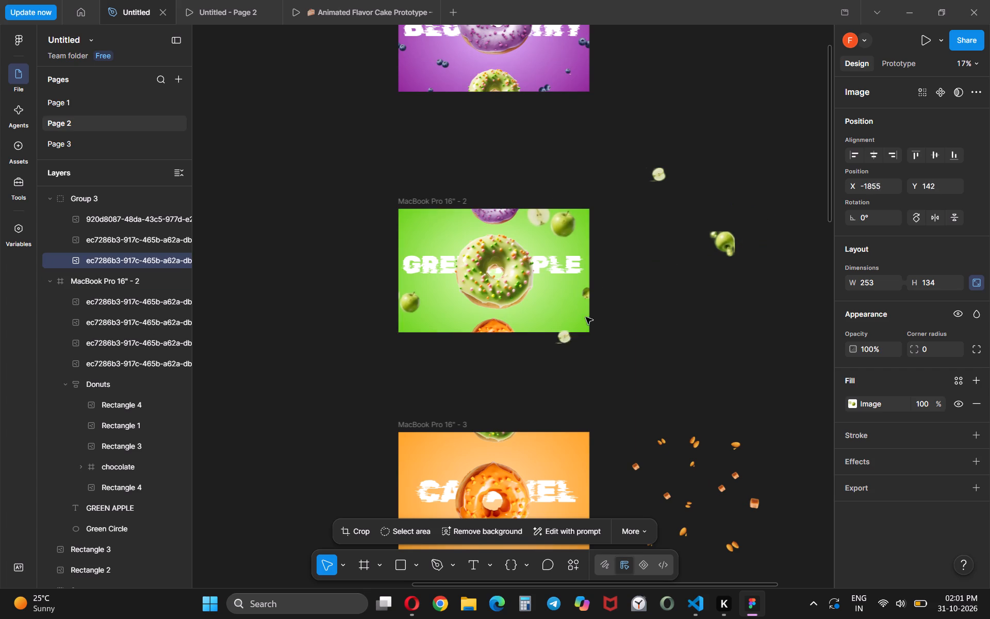
{"action": "left_click_drag", "start_coordinate": [586, 317], "coordinate": [440, 240]}
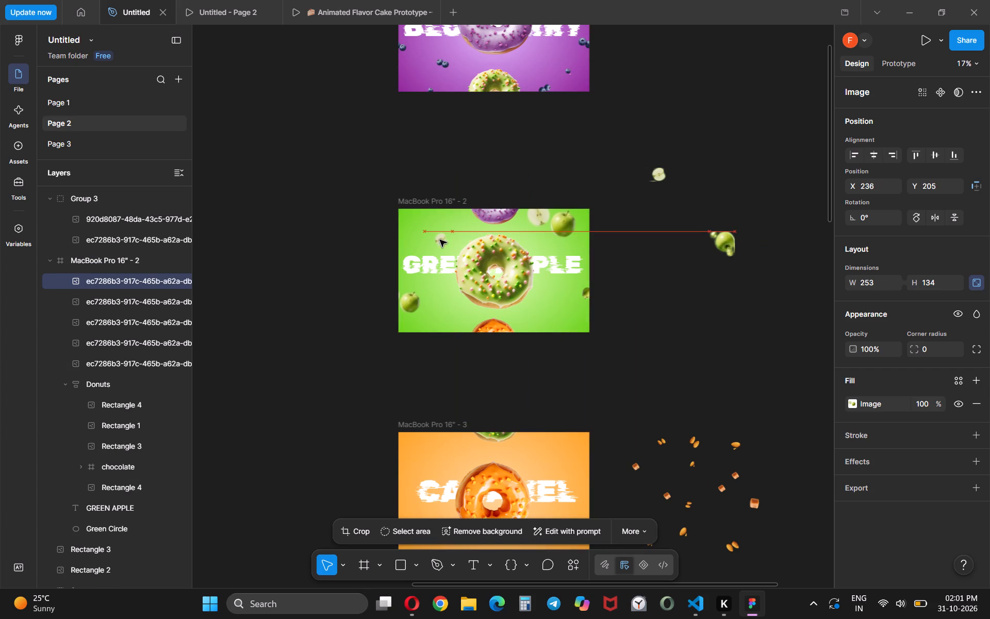
{"action": "left_click_drag", "start_coordinate": [440, 240], "coordinate": [438, 230]}
{"action": "left_click", "coordinate": [782, 335]}
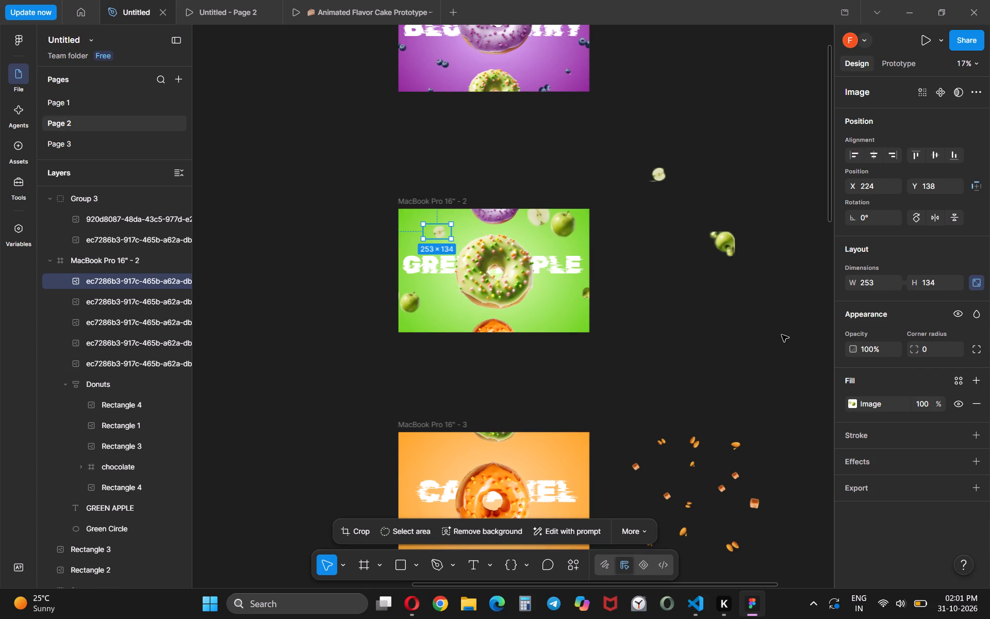
Move the 231 × 244 green apple cluster out of the group onto the bottom edge of MacBook Pro 16" - 2, near its right corner.
{"action": "double_click", "coordinate": [725, 240]}
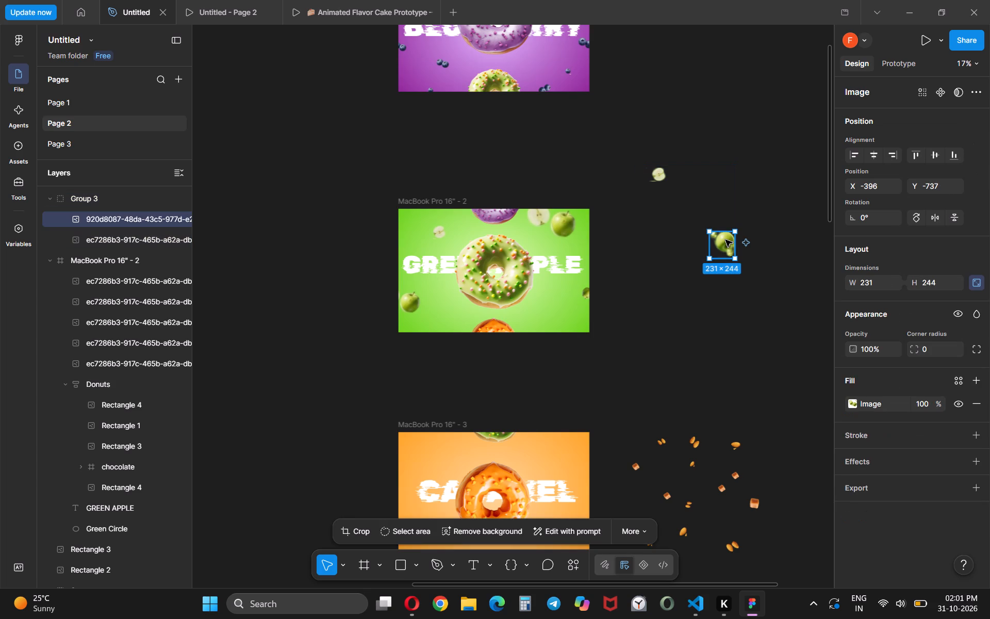
{"action": "left_click_drag", "start_coordinate": [725, 240], "coordinate": [543, 318]}
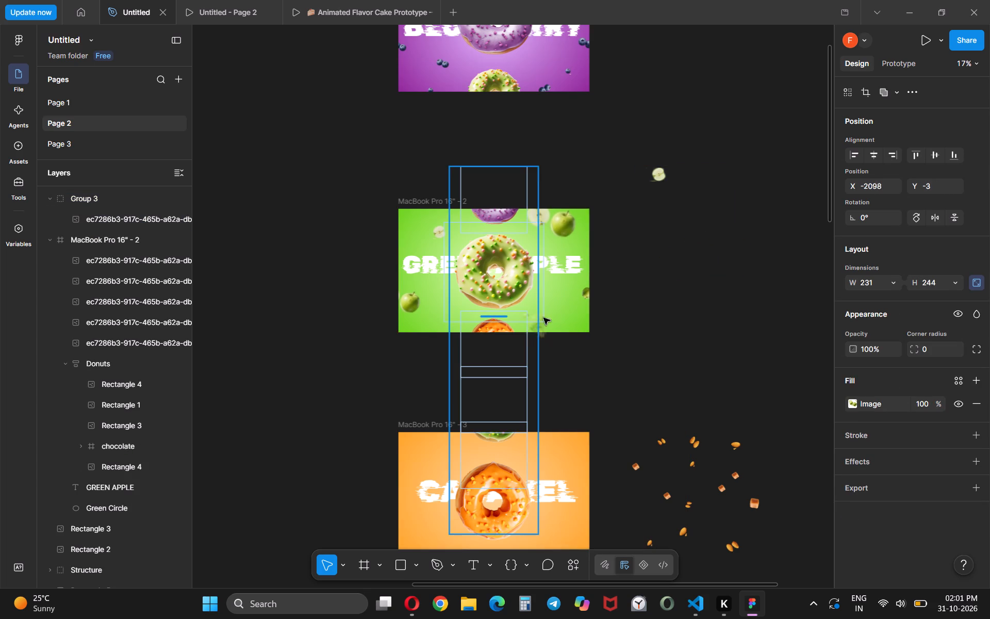
{"action": "left_click_drag", "start_coordinate": [543, 318], "coordinate": [570, 327]}
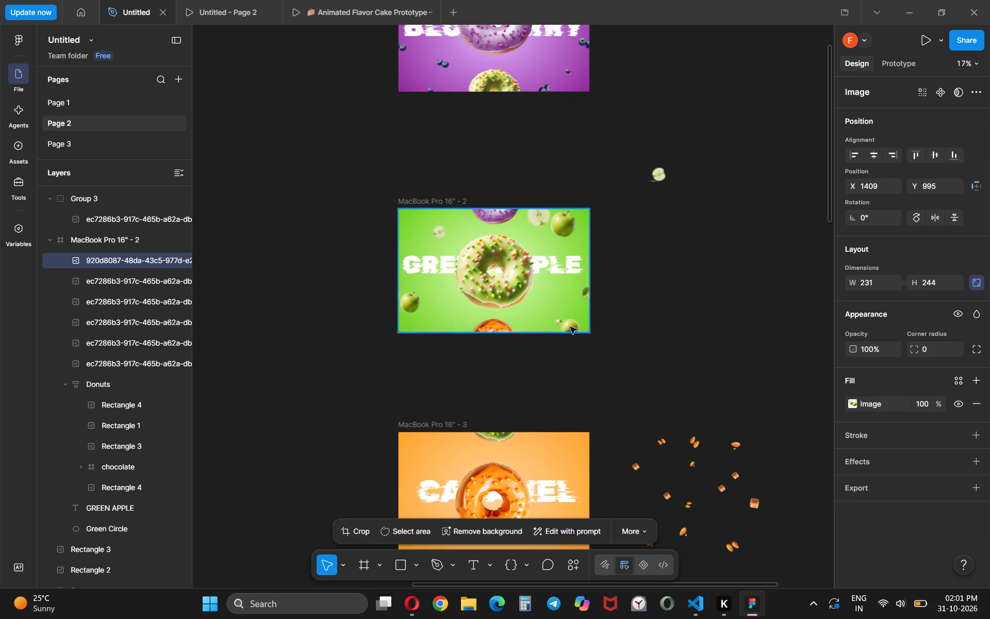
{"action": "left_click_drag", "start_coordinate": [570, 327], "coordinate": [570, 328]}
Move the last apple slice out of the group into MacBook Pro 16" - 2, just above the lower-left apple pair.
{"action": "double_click", "coordinate": [658, 174]}
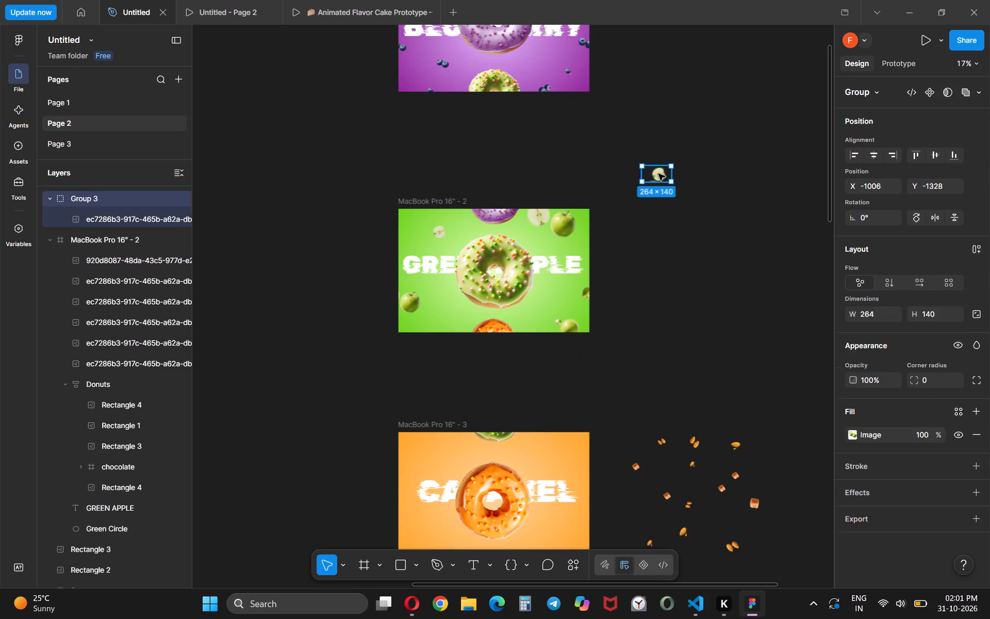
{"action": "left_click_drag", "start_coordinate": [658, 174], "coordinate": [458, 324]}
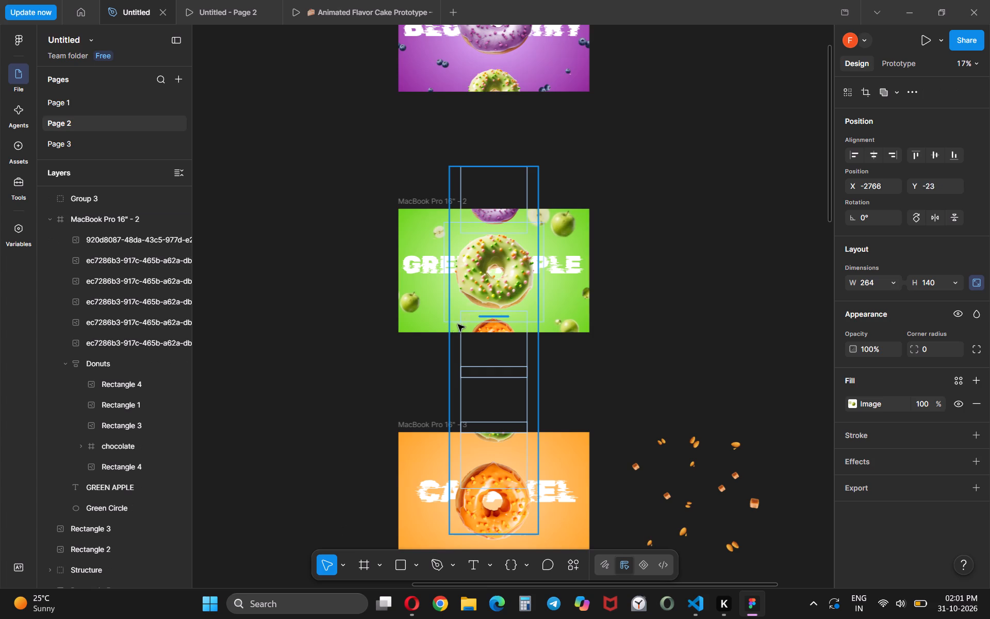
{"action": "left_click_drag", "start_coordinate": [458, 324], "coordinate": [419, 264]}
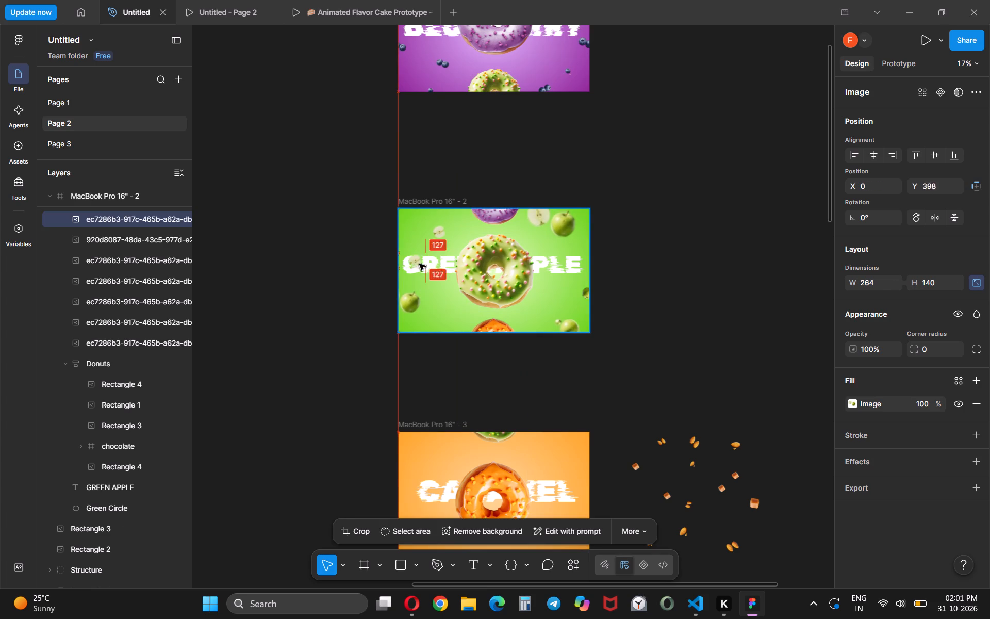
{"action": "left_click_drag", "start_coordinate": [419, 264], "coordinate": [421, 290]}
Reposition the lower-left apple pair over the bottom edge of MacBook Pro 16" - 2, left of the donut, at about X -3109, Y -85.
{"action": "left_click_drag", "start_coordinate": [403, 317], "coordinate": [408, 322]}
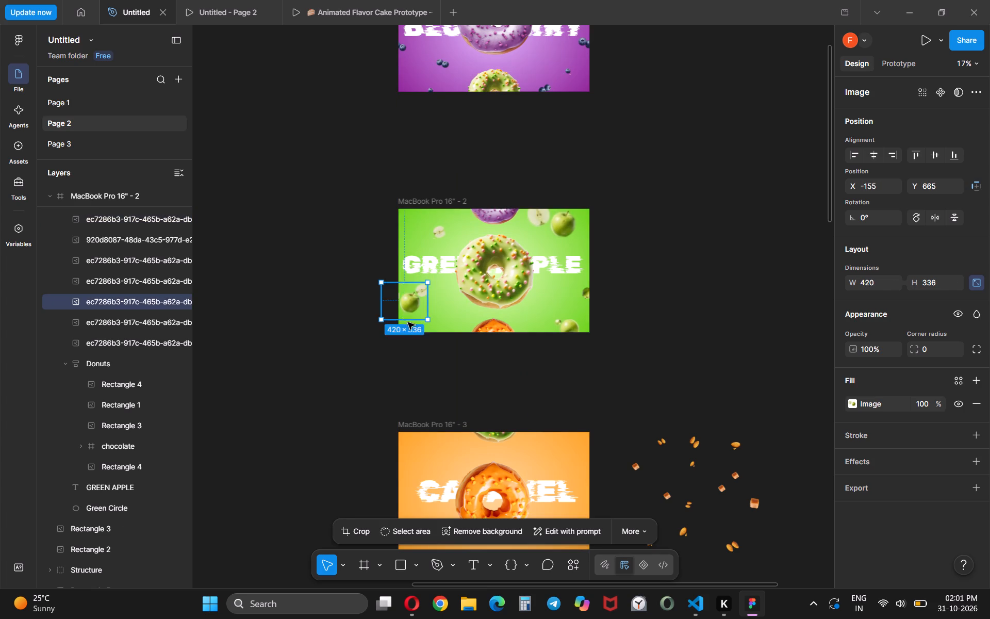
{"action": "left_click_drag", "start_coordinate": [408, 322], "coordinate": [431, 331]}
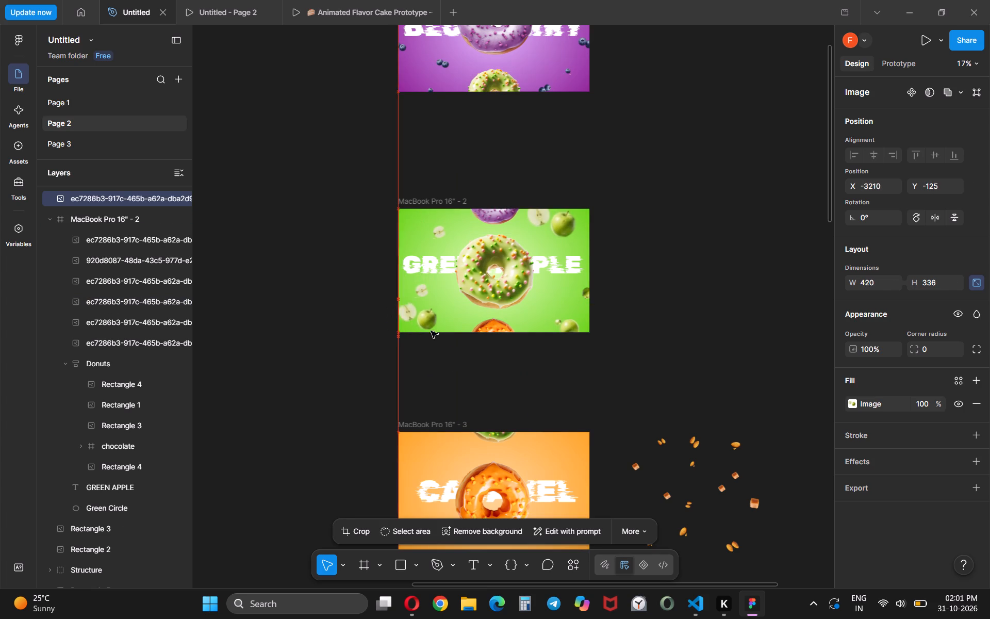
{"action": "left_click_drag", "start_coordinate": [431, 331], "coordinate": [448, 334]}
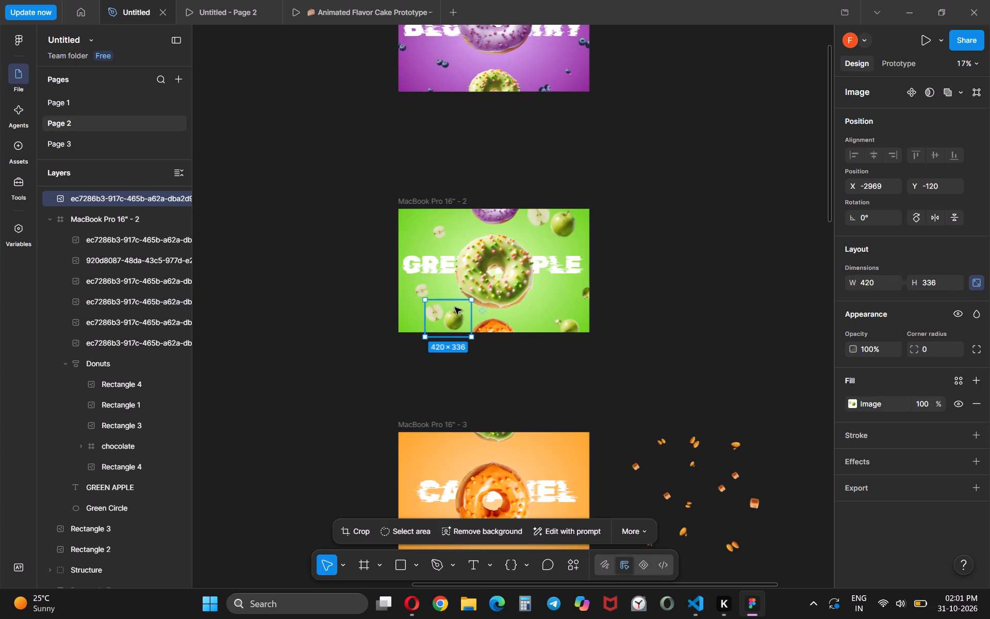
{"action": "left_click_drag", "start_coordinate": [449, 315], "coordinate": [416, 314]}
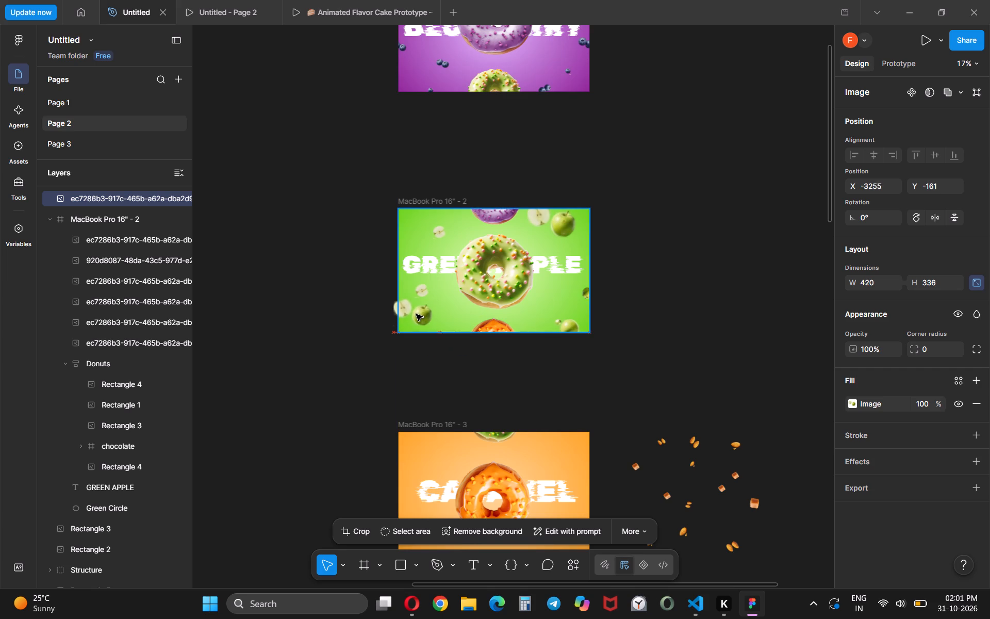
{"action": "left_click_drag", "start_coordinate": [416, 314], "coordinate": [418, 321]}
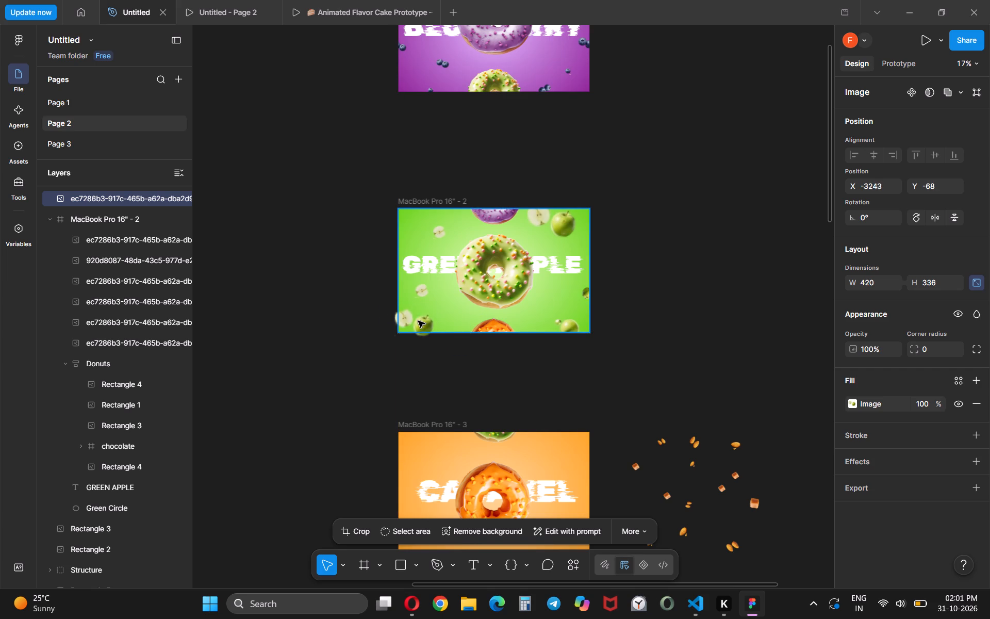
{"action": "left_click_drag", "start_coordinate": [418, 321], "coordinate": [433, 333]}
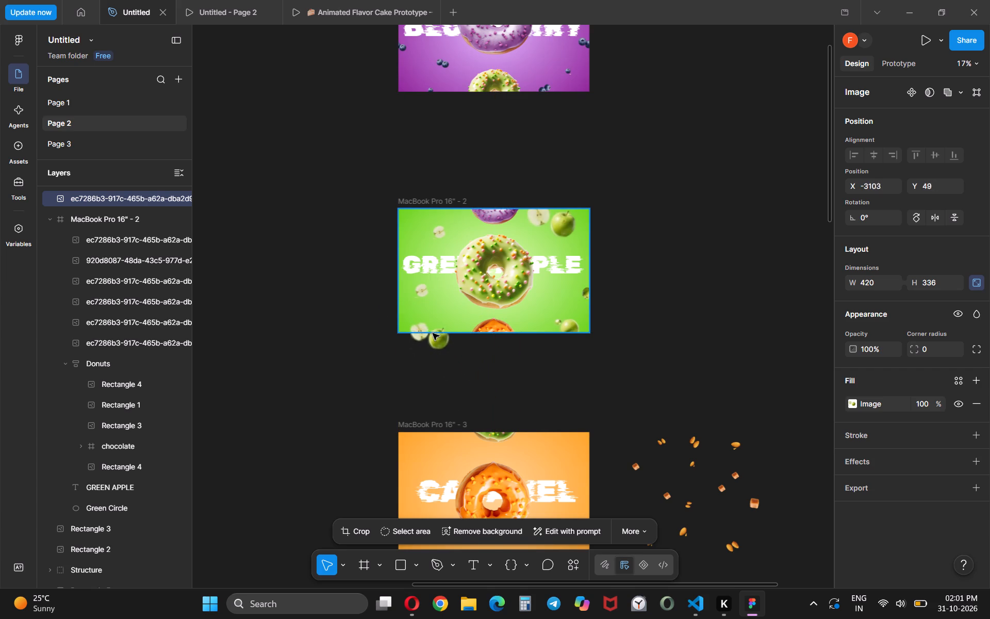
{"action": "left_click_drag", "start_coordinate": [433, 333], "coordinate": [467, 298]}
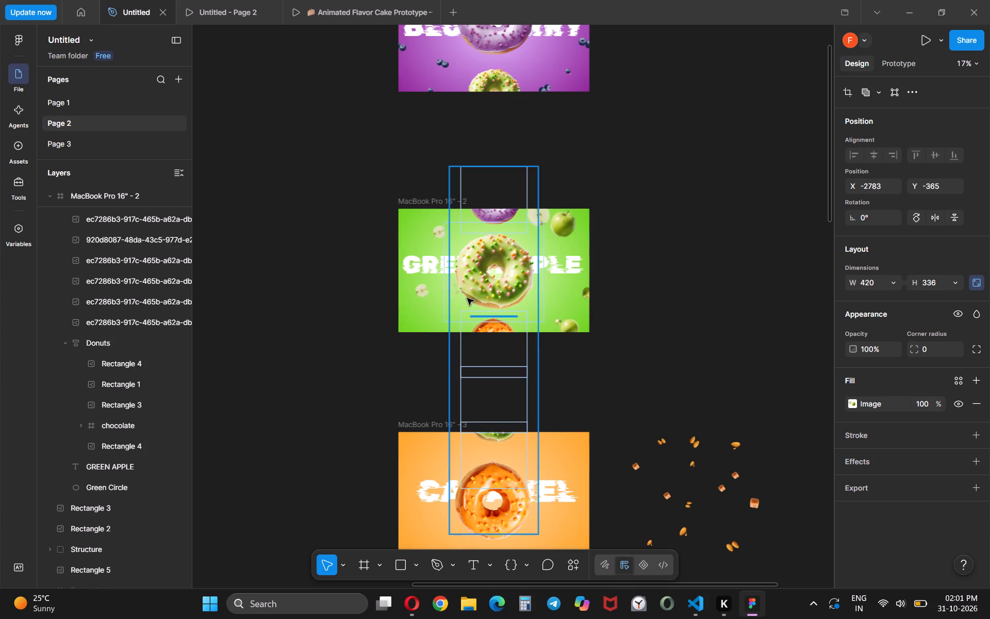
{"action": "left_click_drag", "start_coordinate": [467, 298], "coordinate": [418, 315]}
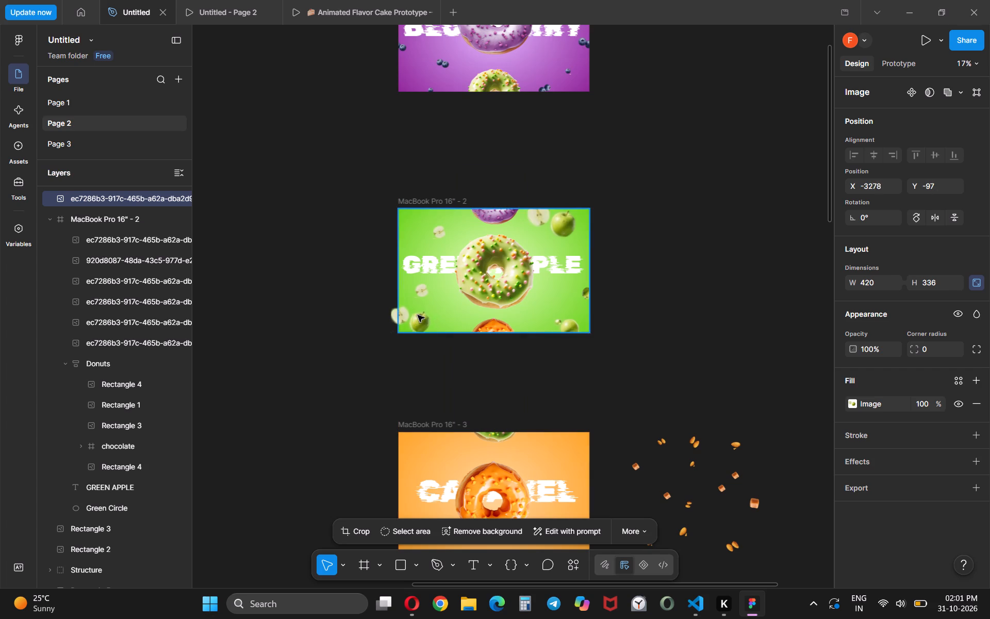
{"action": "left_click_drag", "start_coordinate": [418, 315], "coordinate": [404, 313]}
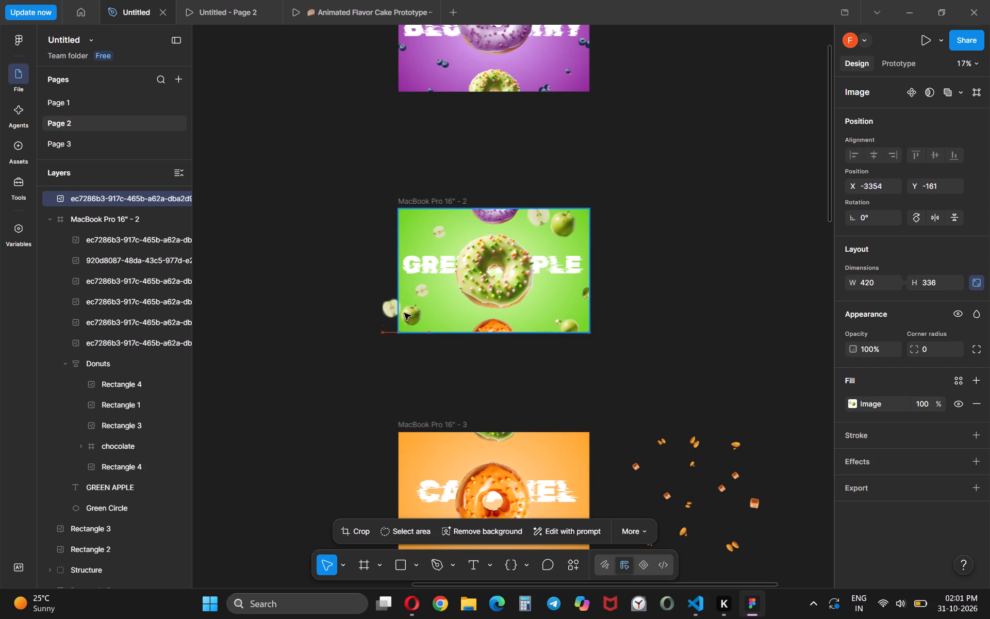
{"action": "left_click_drag", "start_coordinate": [404, 313], "coordinate": [430, 312]}
{"action": "left_click_drag", "start_coordinate": [432, 313], "coordinate": [430, 310]}
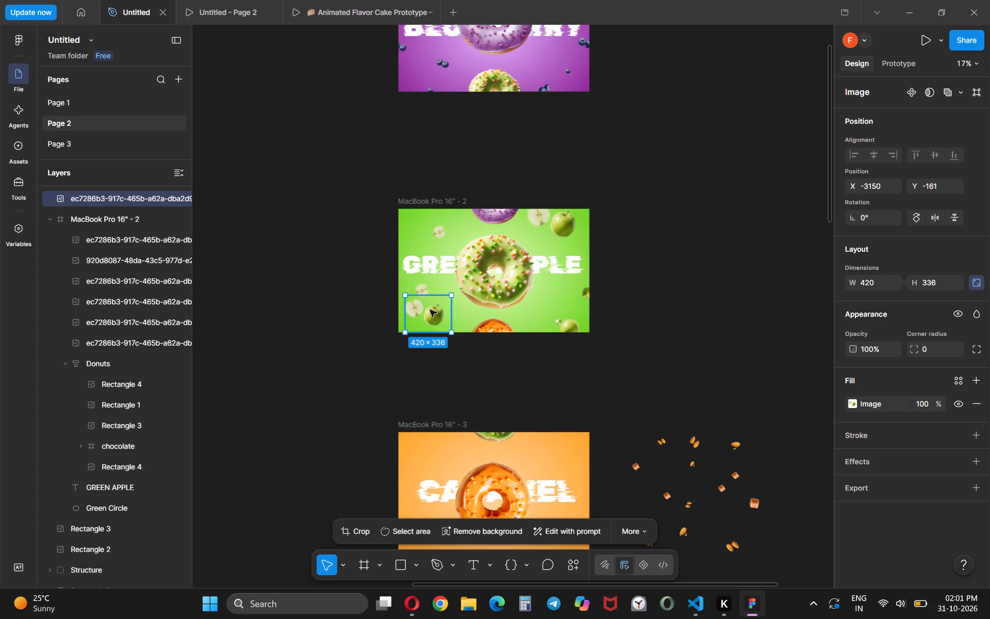
{"action": "left_click_drag", "start_coordinate": [430, 310], "coordinate": [472, 311]}
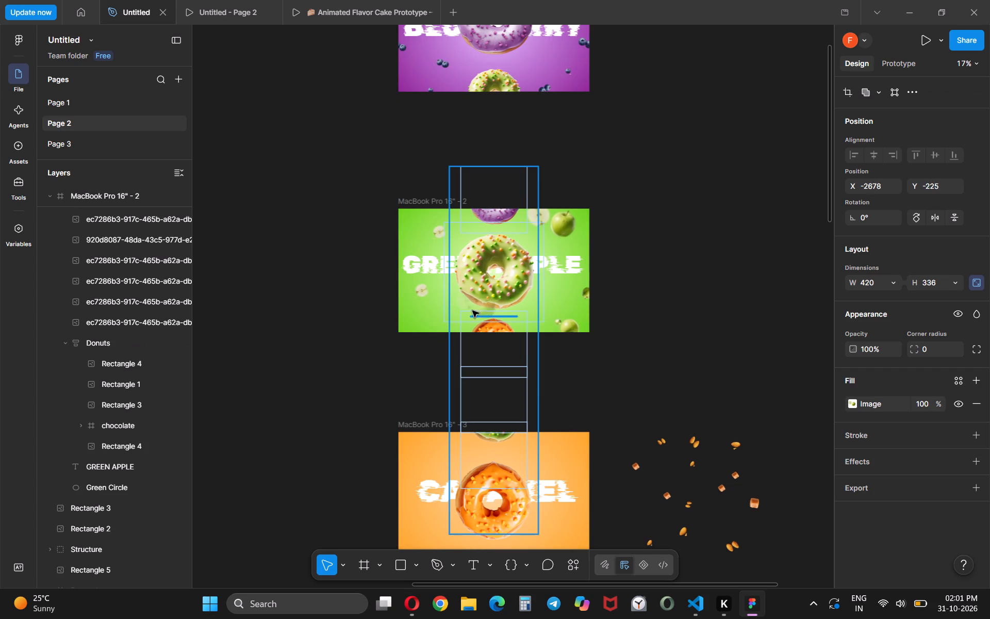
{"action": "left_click_drag", "start_coordinate": [472, 311], "coordinate": [436, 321]}
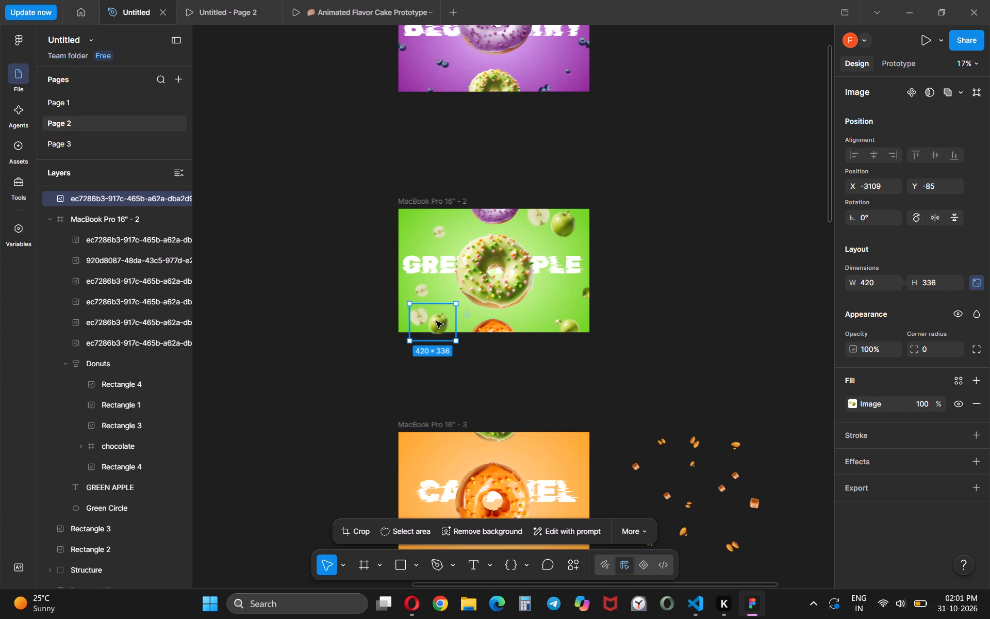
Move the apple slice above the lower-left pair to the right of the green donut, at X 1314, Y 684.
{"action": "left_click_drag", "start_coordinate": [421, 296], "coordinate": [542, 288]}
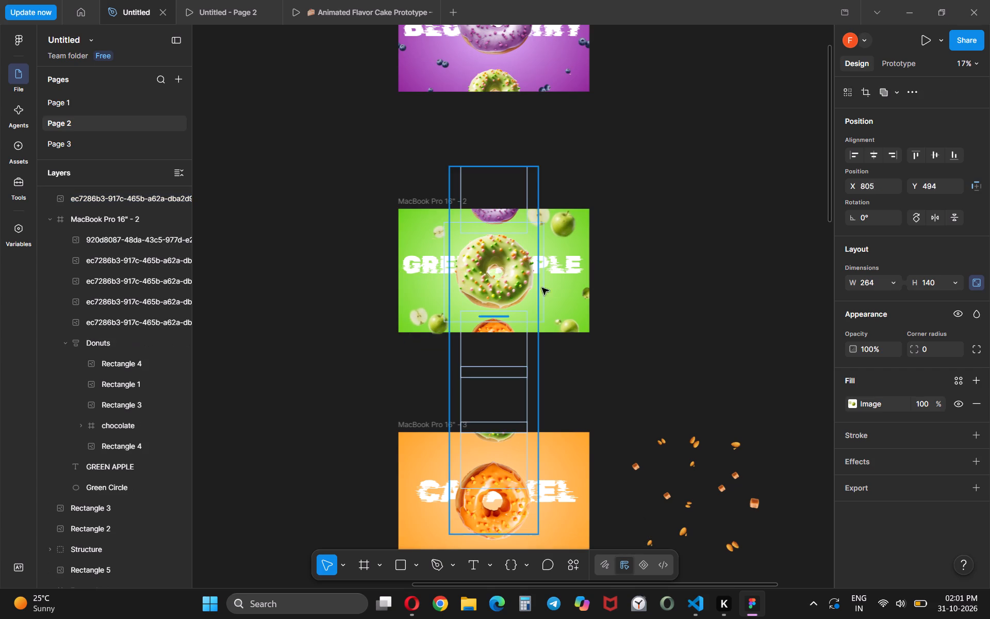
{"action": "left_click_drag", "start_coordinate": [542, 288], "coordinate": [562, 297]}
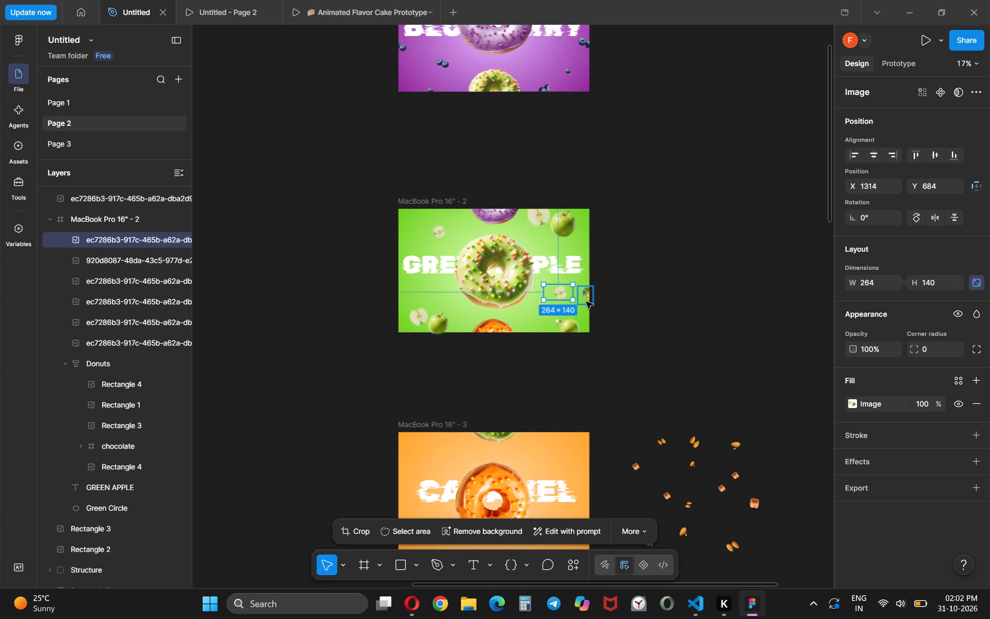
Move the small apple from the right edge to the left edge of MacBook Pro 16" - 2, at about X -76, Y 659.
{"action": "left_click_drag", "start_coordinate": [586, 303], "coordinate": [432, 292]}
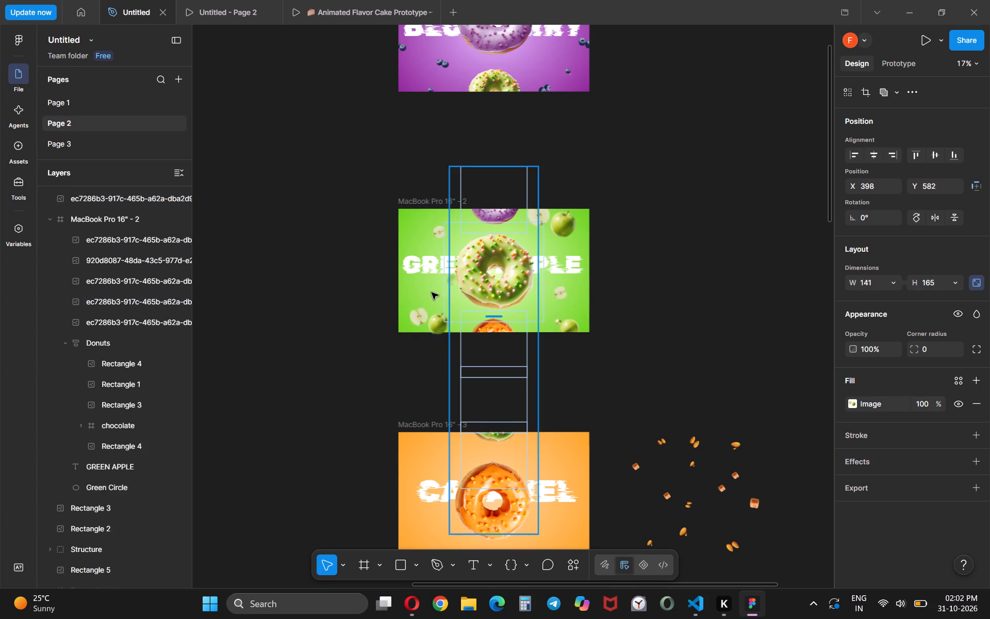
{"action": "left_click_drag", "start_coordinate": [432, 292], "coordinate": [403, 299]}
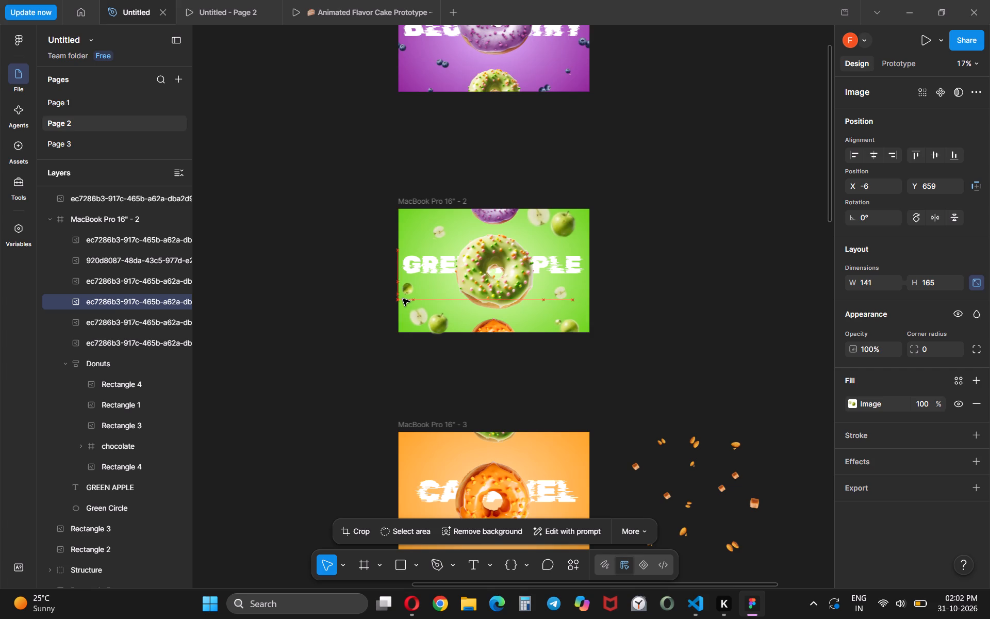
{"action": "left_click_drag", "start_coordinate": [403, 299], "coordinate": [401, 299]}
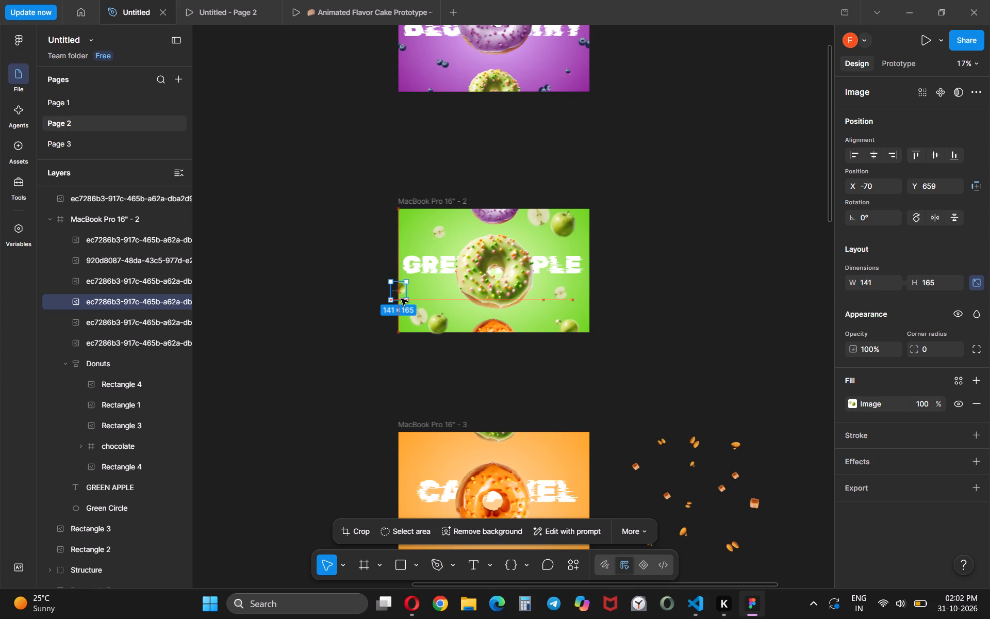
{"action": "left_click_drag", "start_coordinate": [401, 299], "coordinate": [405, 299]}
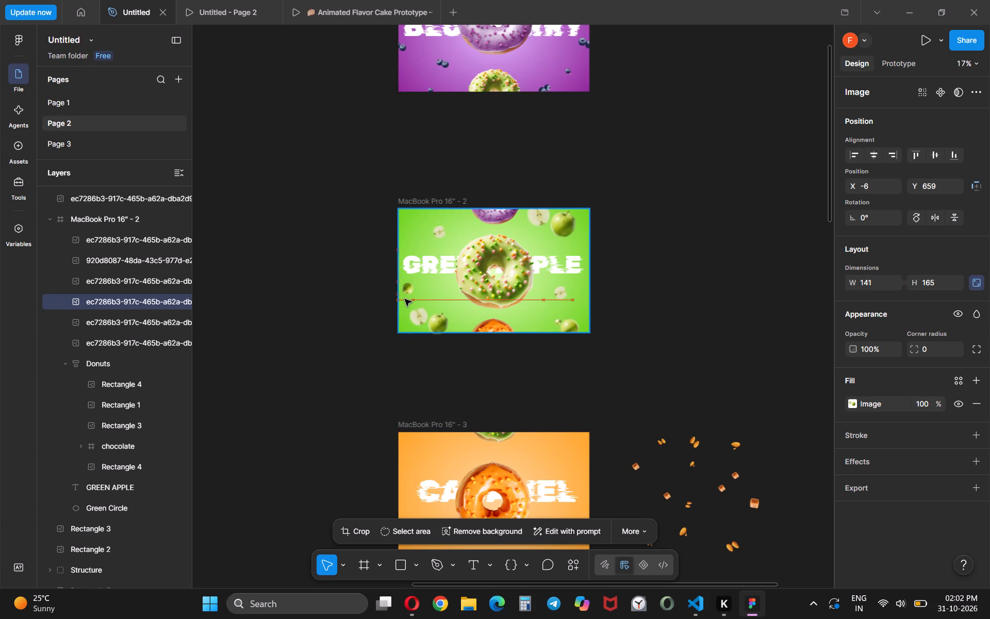
{"action": "left_click_drag", "start_coordinate": [405, 299], "coordinate": [400, 299]}
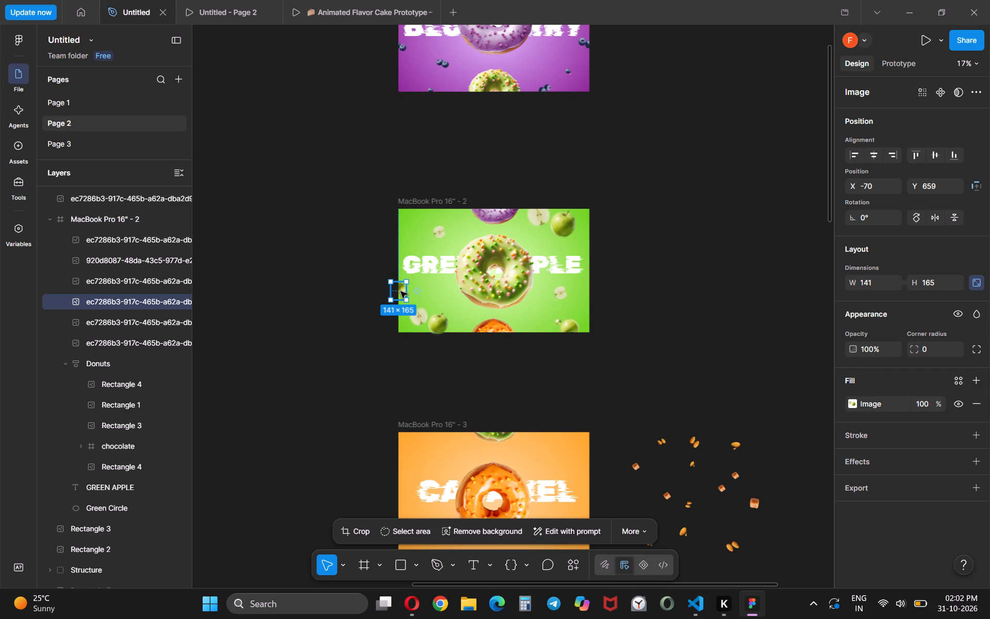
{"action": "left_click", "coordinate": [401, 291]}
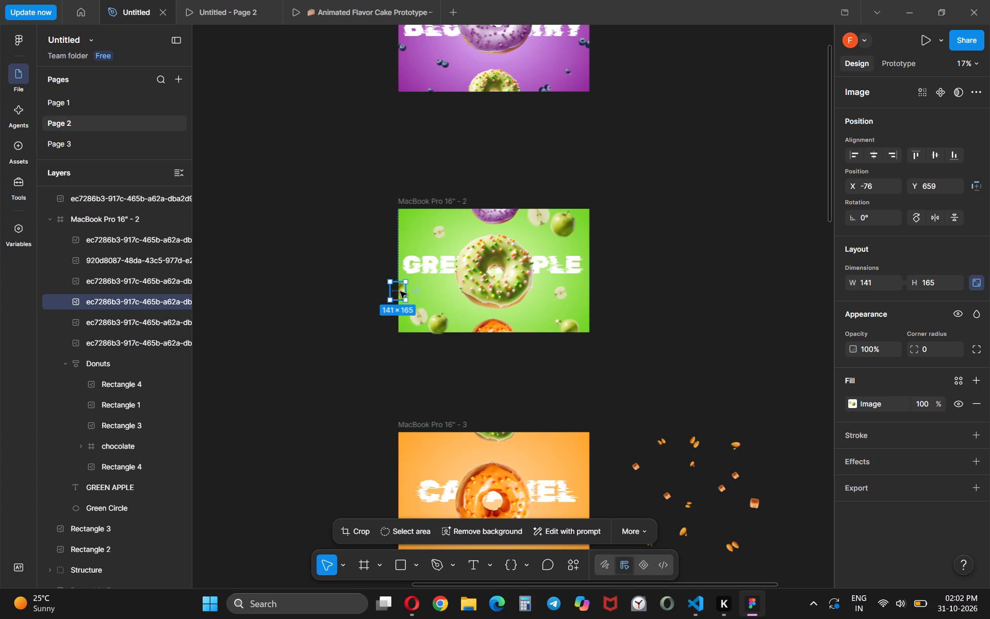
{"action": "left_click", "coordinate": [686, 297]}
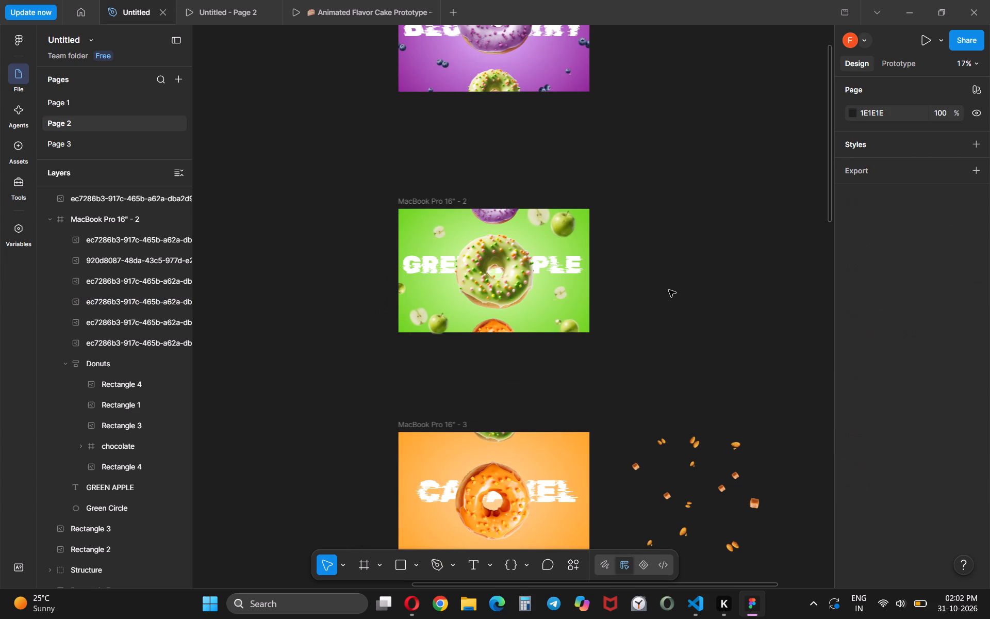
Move the apple slice beside the green donut to the right edge of MacBook Pro 16" - 2, at about X 1559, Y 638.
{"action": "scroll", "coordinate": [480, 315], "scroll_direction": "right", "scroll_amount": 3}
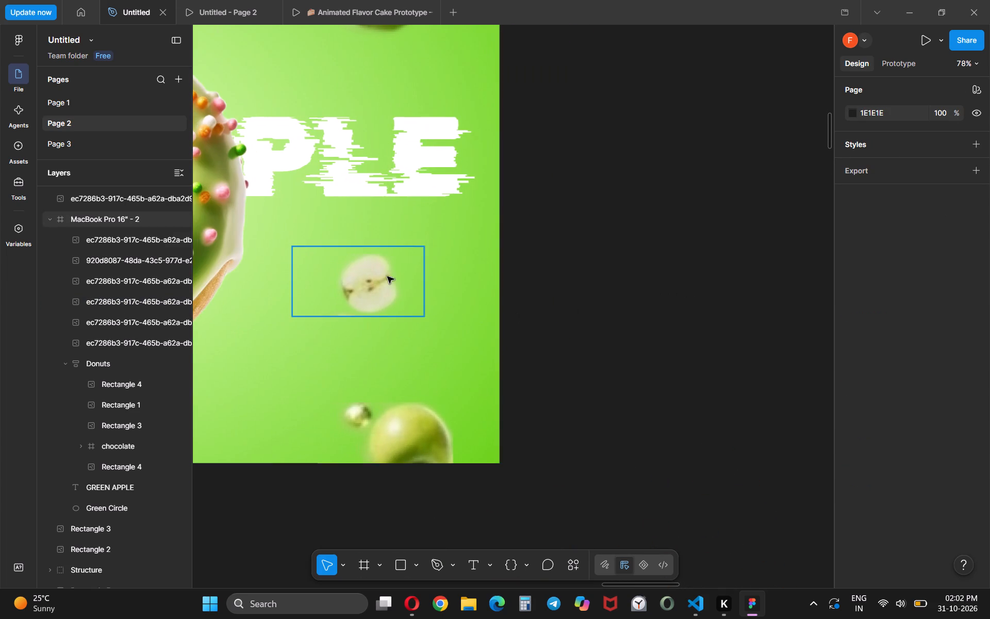
{"action": "left_click_drag", "start_coordinate": [367, 285], "coordinate": [488, 262]}
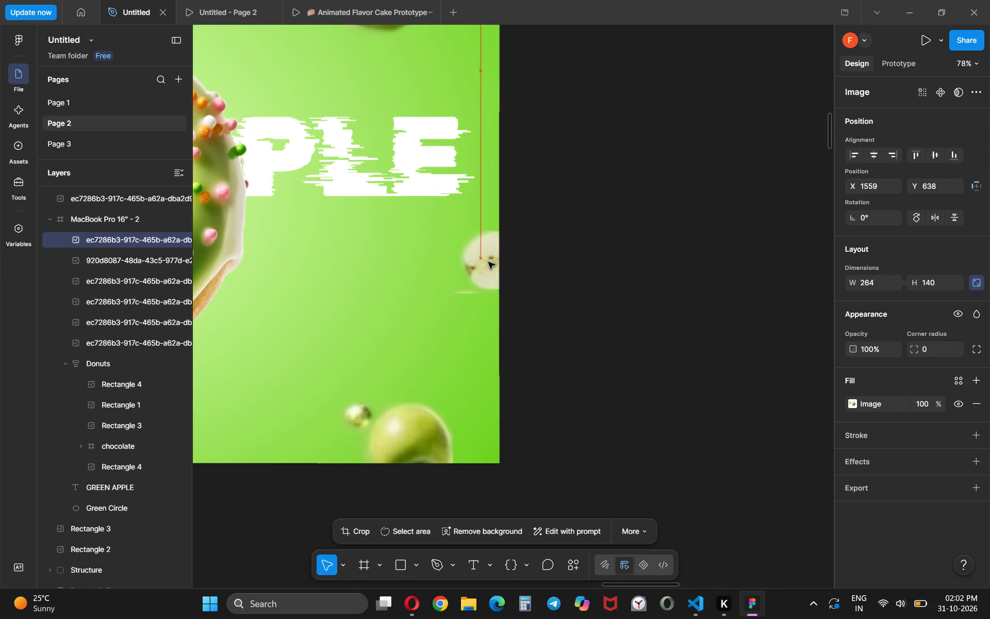
{"action": "left_click_drag", "start_coordinate": [488, 262], "coordinate": [490, 262]}
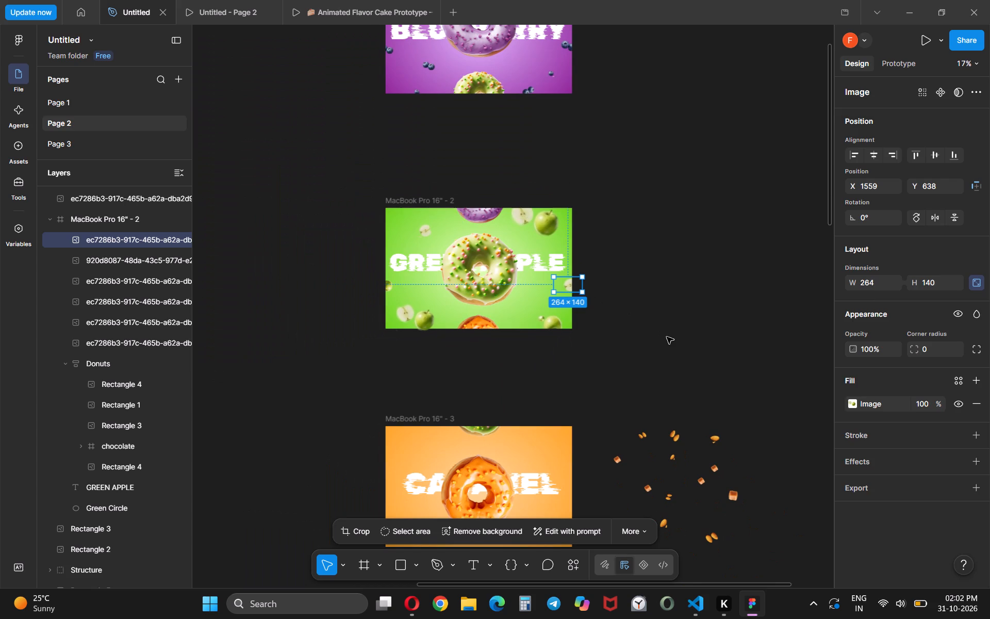
{"action": "left_click", "coordinate": [667, 337]}
Move the lower-left apple pair into MacBook Pro 16" - 2 at its bottom-left corner, outside the Donuts layer, at about X -161, Y 893.
{"action": "scroll", "coordinate": [667, 337], "scroll_direction": "down", "scroll_amount": 2}
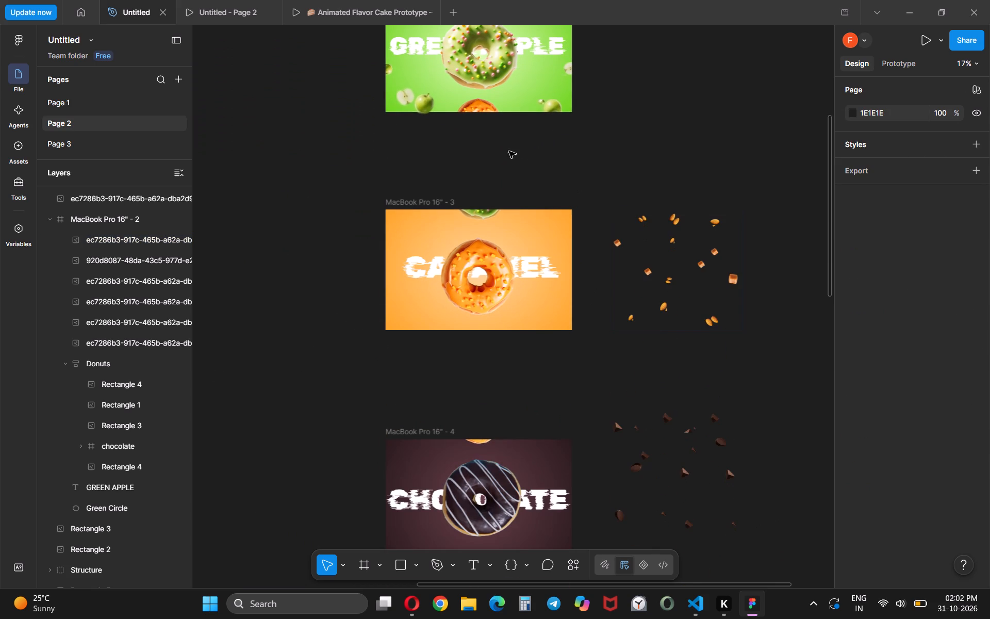
{"action": "left_click", "coordinate": [425, 104]}
{"action": "left_click", "coordinate": [425, 104]}
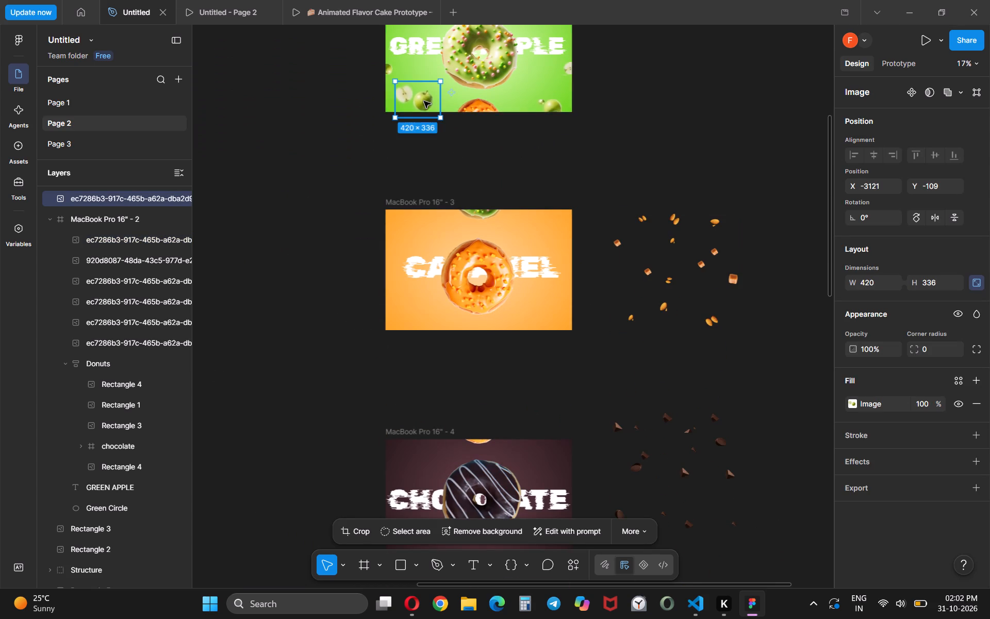
{"action": "left_click_drag", "start_coordinate": [433, 94], "coordinate": [432, 101]}
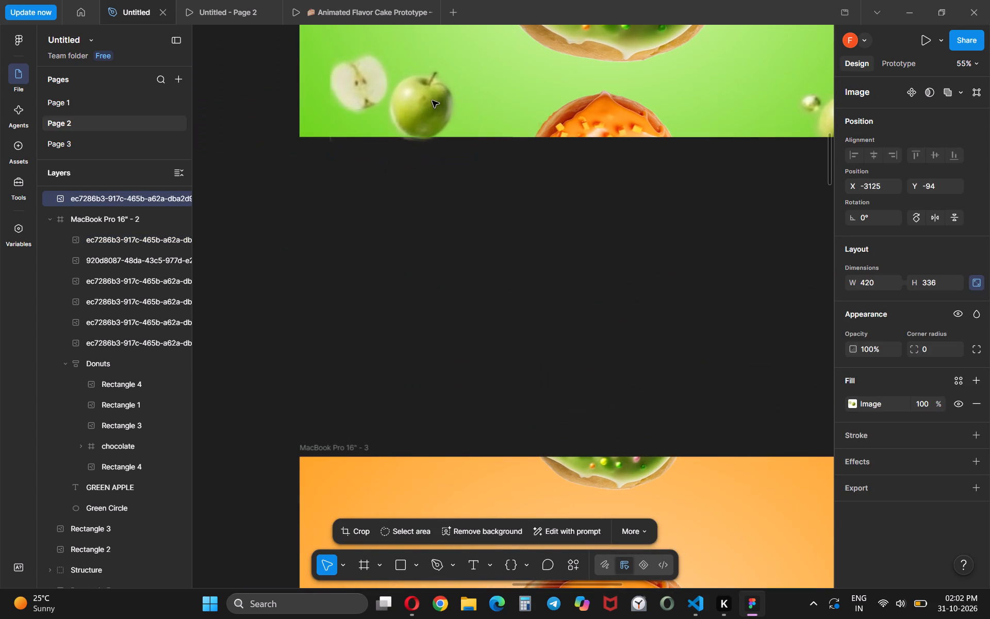
{"action": "left_click_drag", "start_coordinate": [432, 101], "coordinate": [492, 70]}
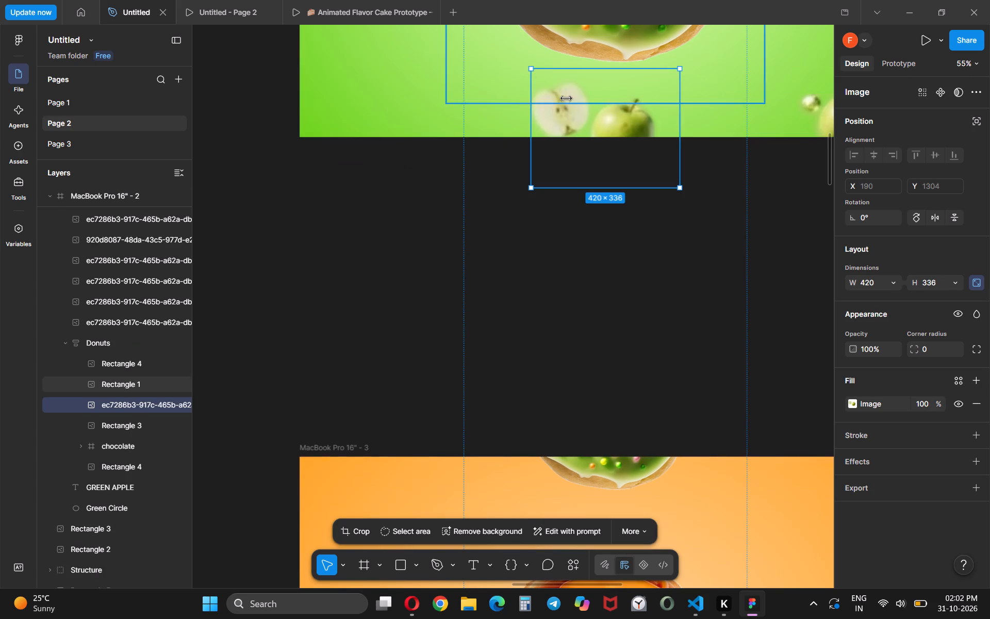
{"action": "left_click_drag", "start_coordinate": [612, 115], "coordinate": [400, 100]}
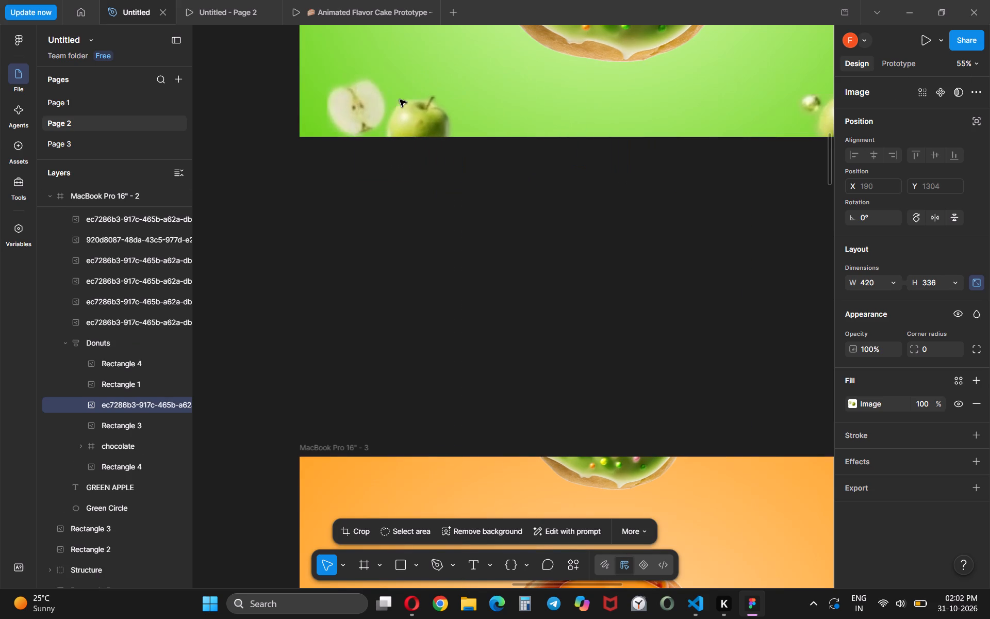
{"action": "left_click_drag", "start_coordinate": [400, 100], "coordinate": [399, 111]}
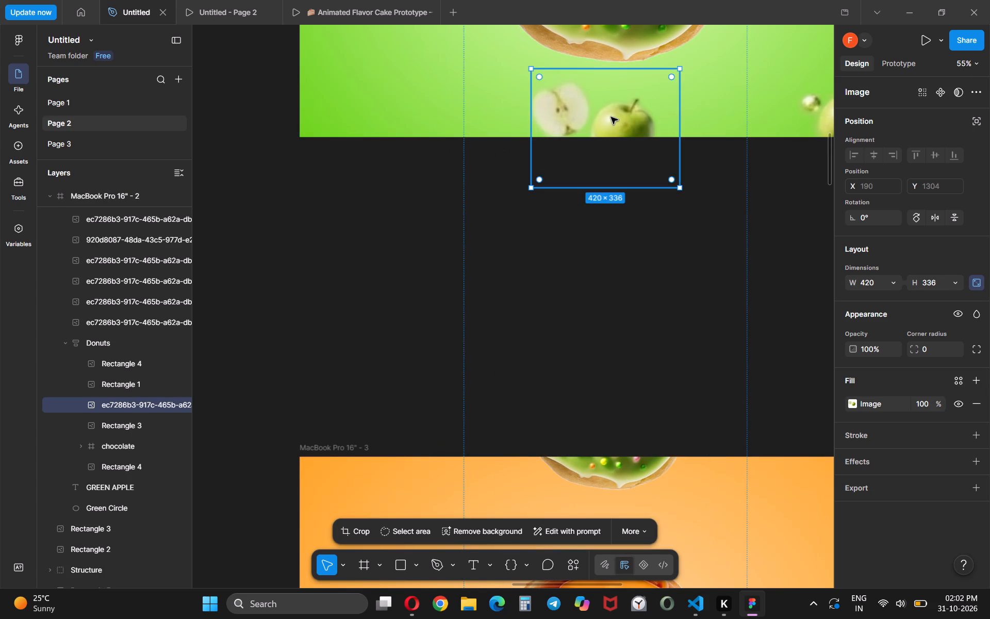
{"action": "left_click_drag", "start_coordinate": [612, 117], "coordinate": [400, 46]}
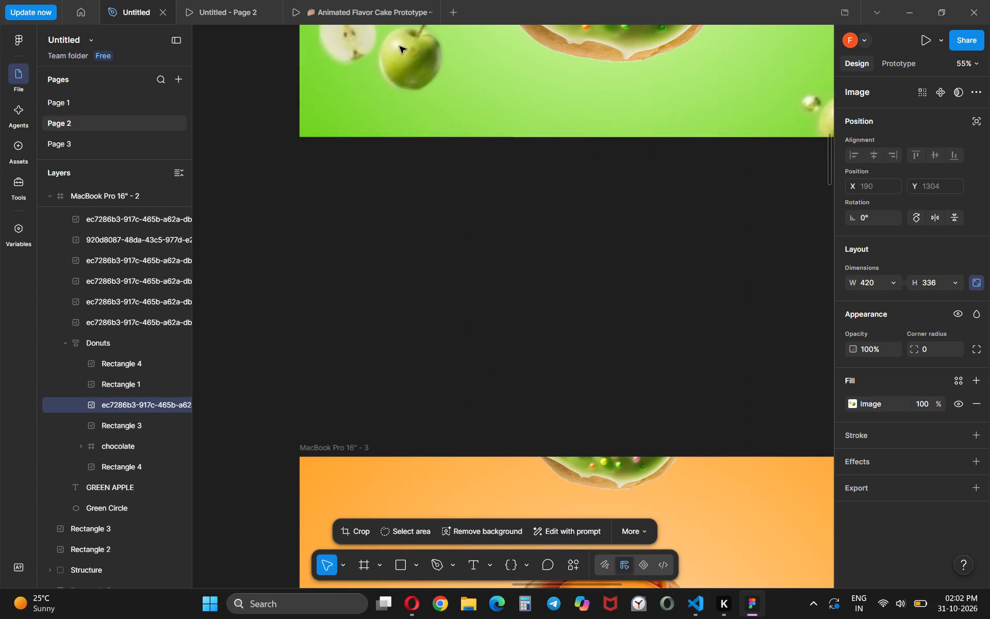
{"action": "left_click_drag", "start_coordinate": [400, 46], "coordinate": [355, 91]}
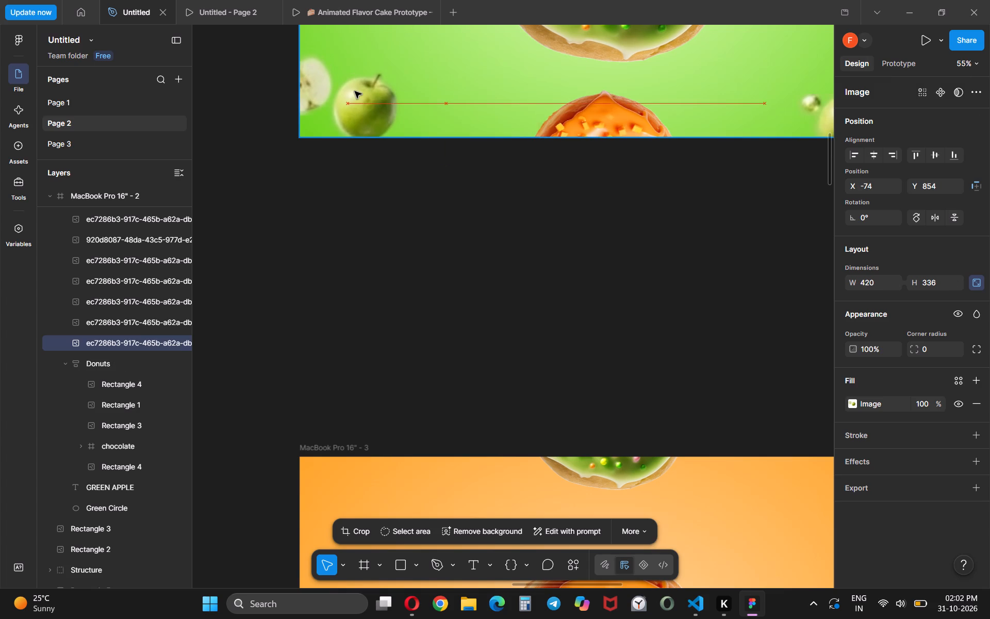
{"action": "left_click_drag", "start_coordinate": [355, 91], "coordinate": [337, 98]}
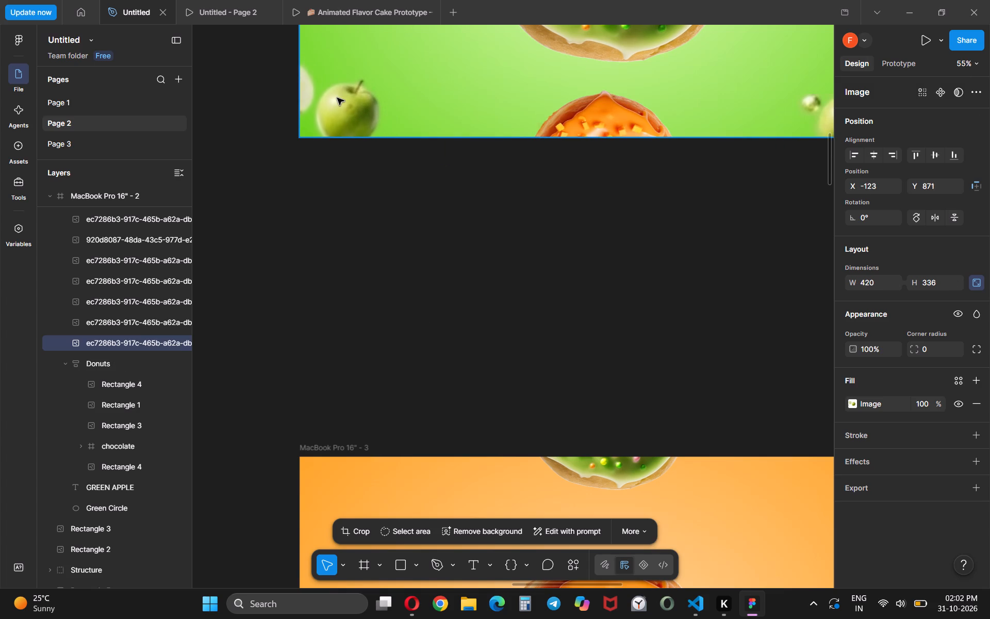
{"action": "left_click_drag", "start_coordinate": [337, 98], "coordinate": [331, 103]}
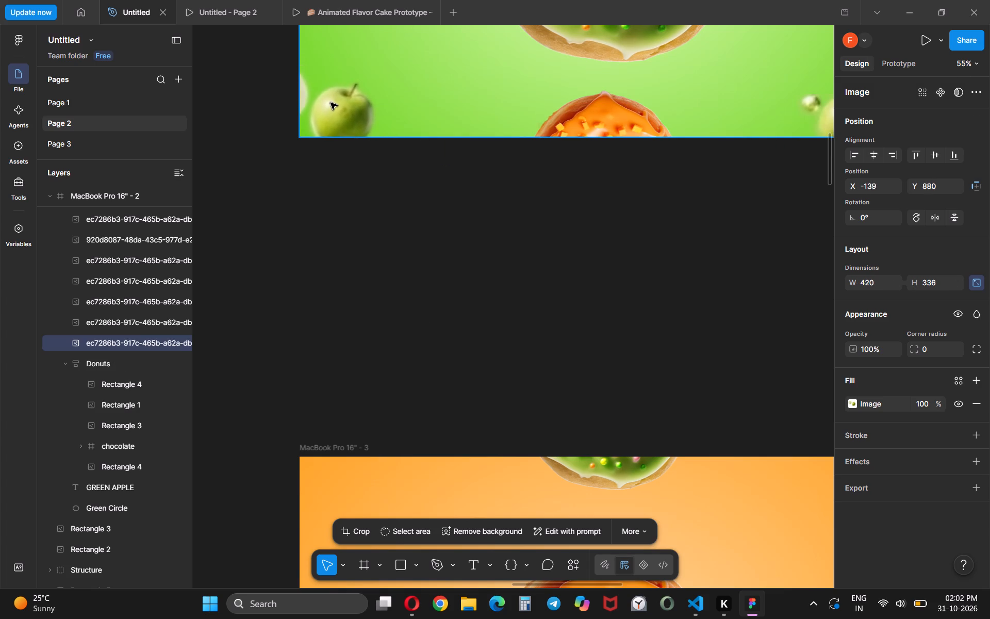
{"action": "left_click_drag", "start_coordinate": [331, 103], "coordinate": [324, 106]}
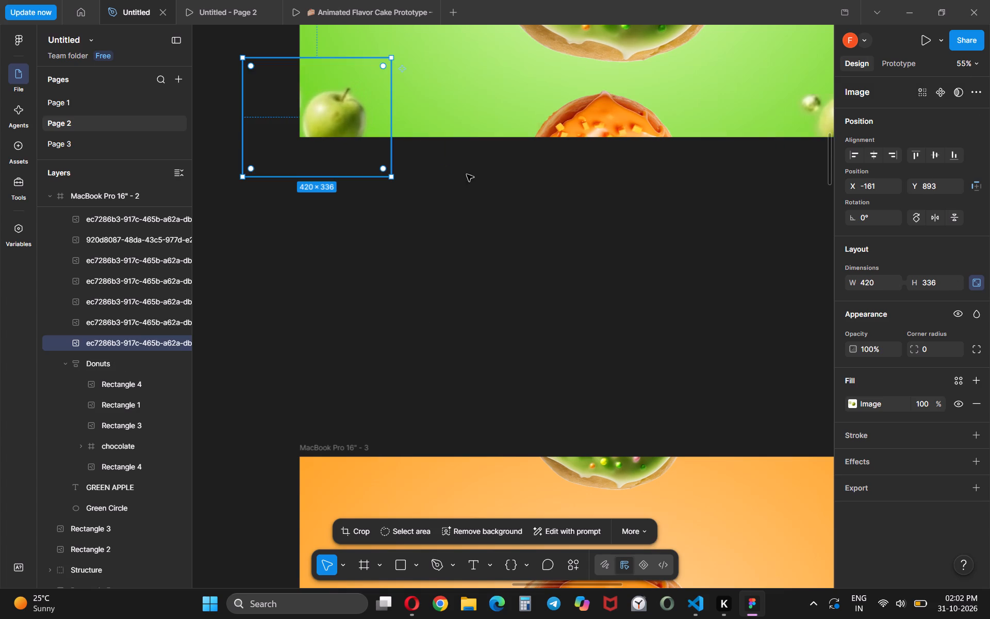
{"action": "left_click", "coordinate": [526, 233]}
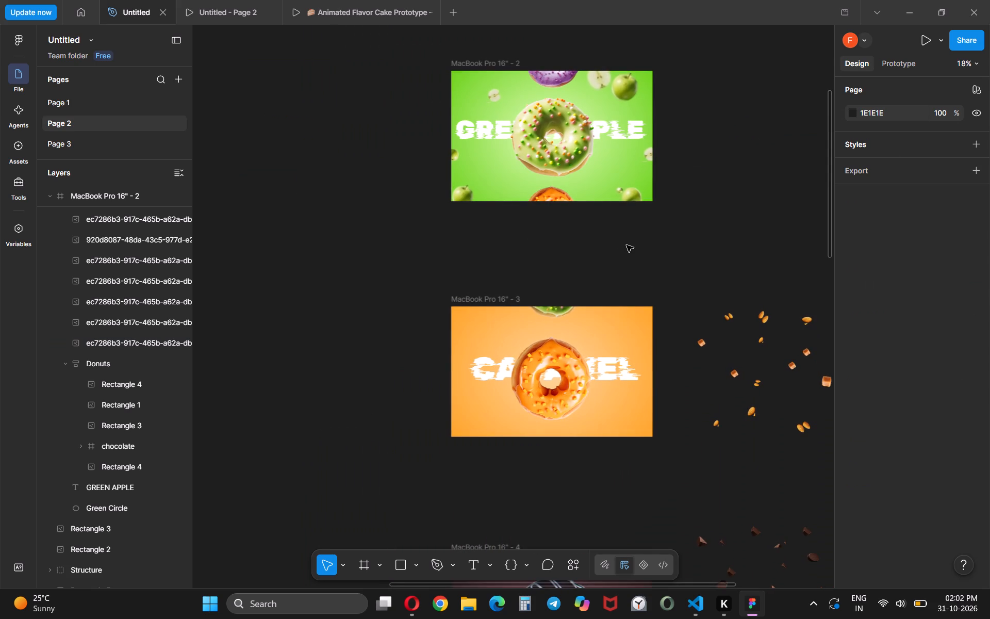
Move the leftmost caramel cube out of Group 1 onto the top edge of MacBook Pro 16" - 3, left of the green donut.
{"action": "scroll", "coordinate": [626, 245], "scroll_direction": "up", "scroll_amount": 3}
{"action": "scroll", "coordinate": [626, 245], "scroll_direction": "down", "scroll_amount": 2}
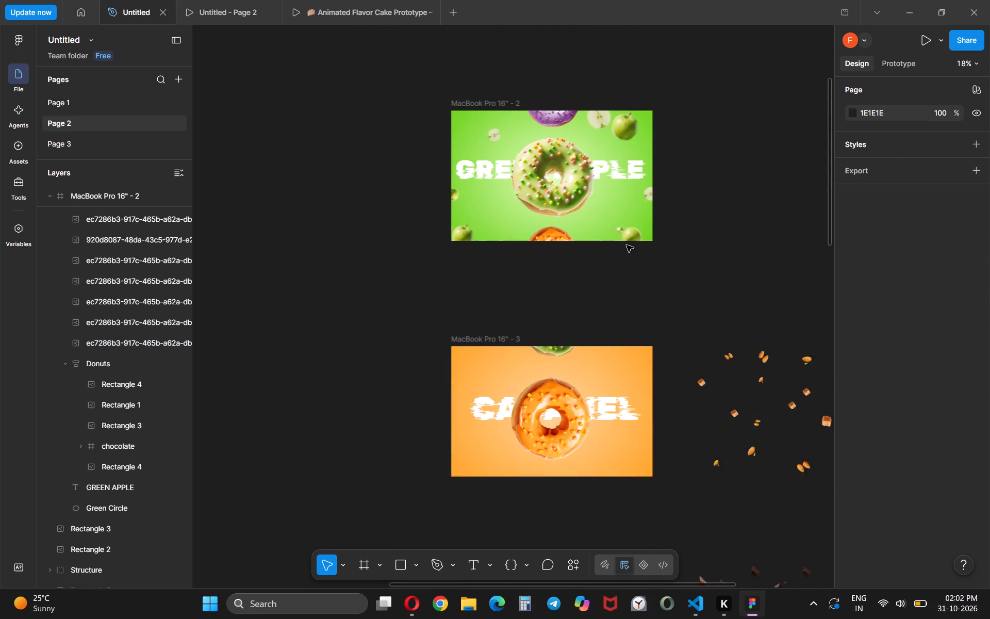
{"action": "scroll", "coordinate": [626, 245], "scroll_direction": "down", "scroll_amount": 1}
{"action": "double_click", "coordinate": [703, 294]}
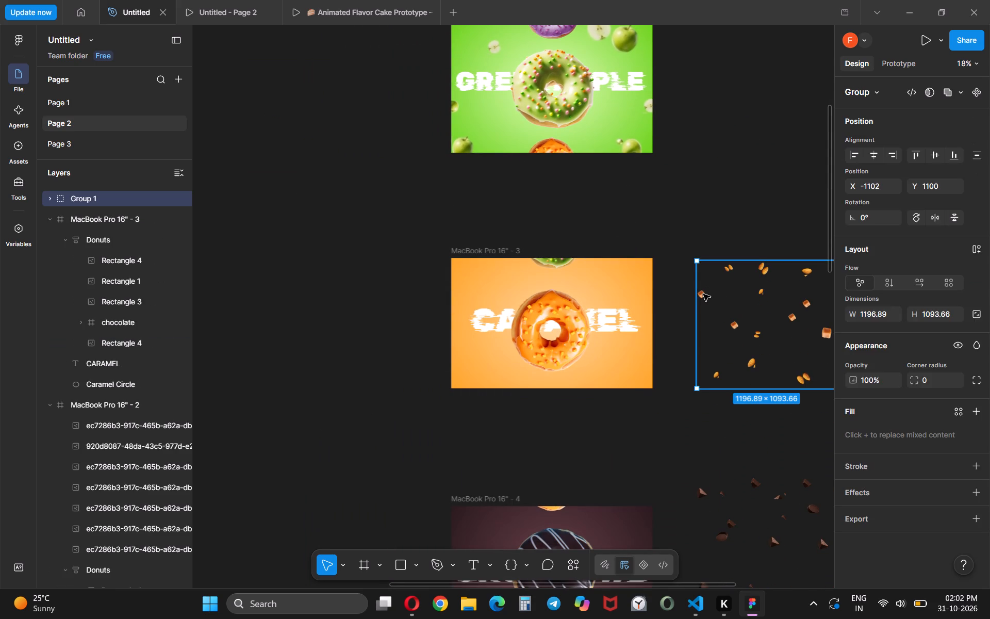
{"action": "left_click", "coordinate": [703, 294]}
{"action": "left_click_drag", "start_coordinate": [703, 294], "coordinate": [666, 282]}
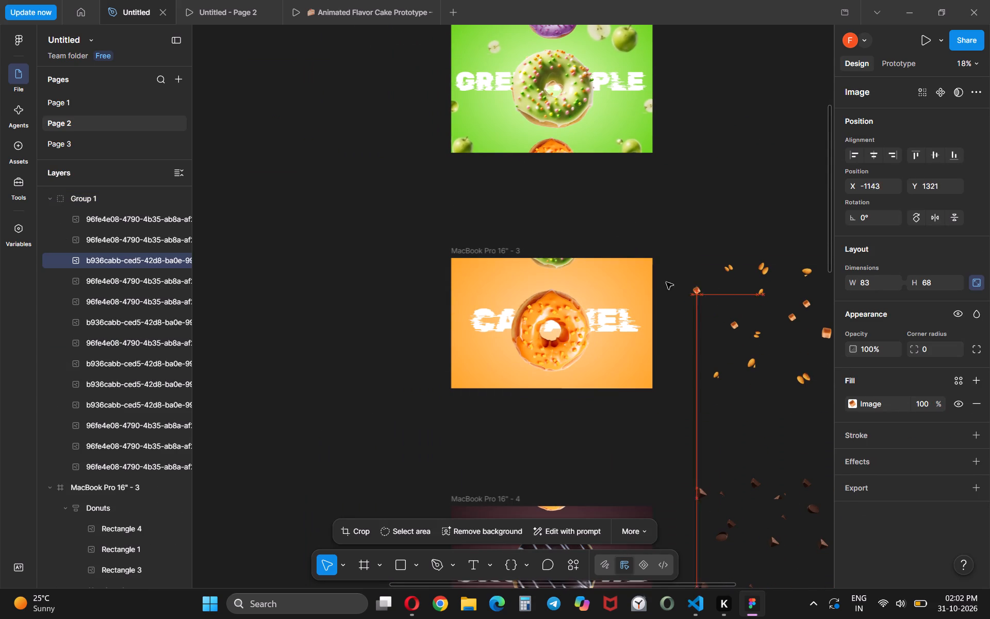
{"action": "left_click_drag", "start_coordinate": [666, 282], "coordinate": [490, 264]}
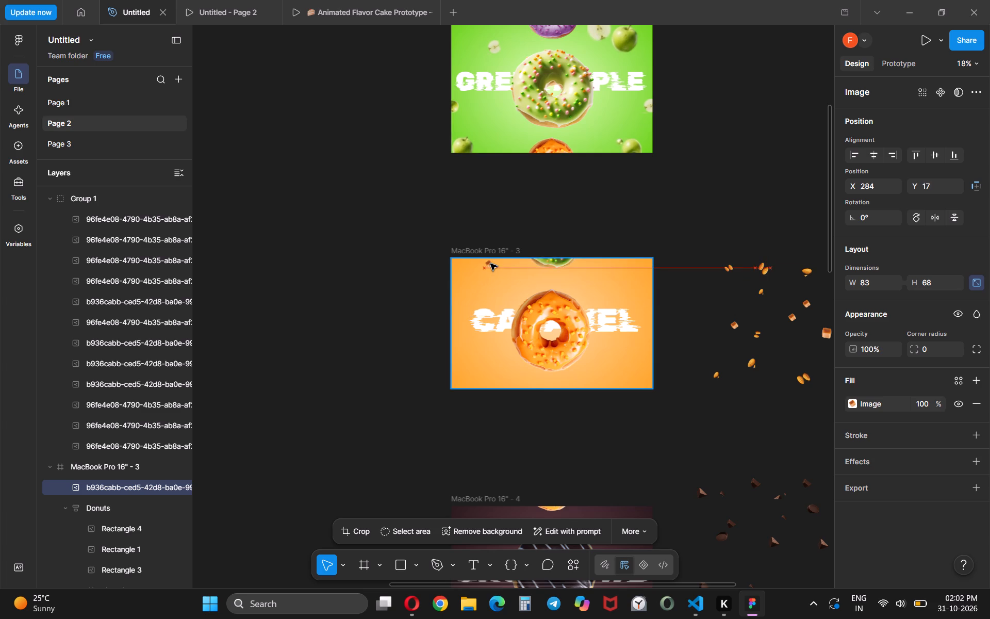
{"action": "left_click_drag", "start_coordinate": [490, 264], "coordinate": [489, 259]}
Move the two topmost almond pairs from Group 1 into MacBook Pro 16" - 3, at about X 1470, Y 71 and X 199, Y 269.
{"action": "double_click", "coordinate": [730, 267]}
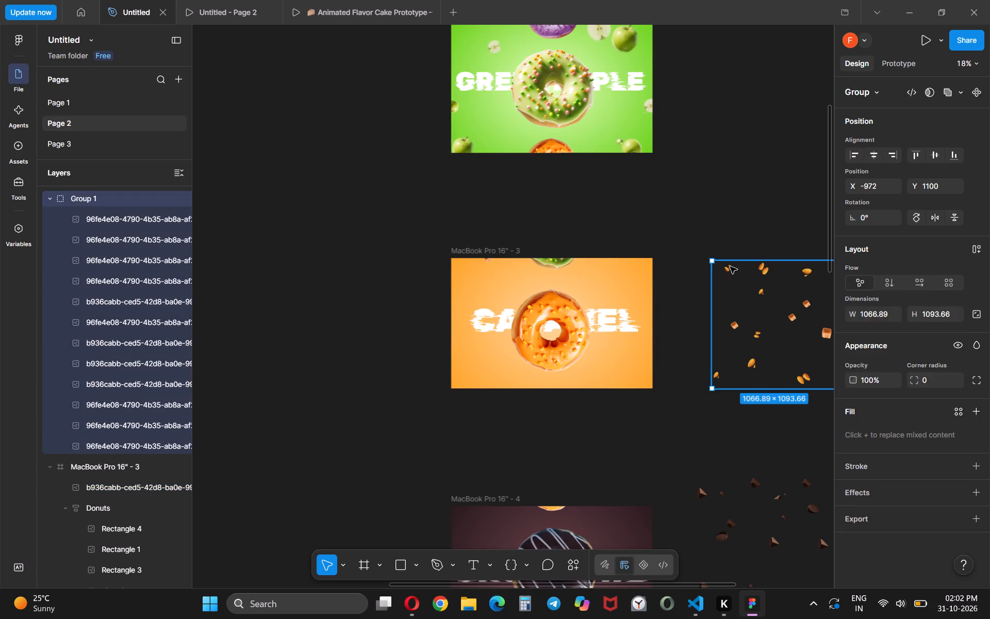
{"action": "left_click_drag", "start_coordinate": [730, 267], "coordinate": [631, 271]}
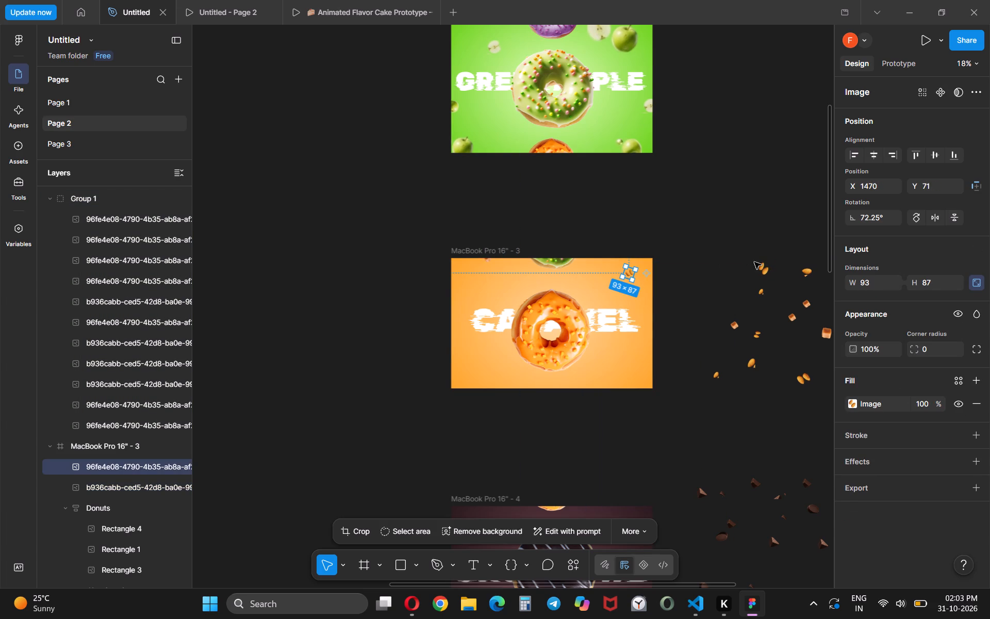
{"action": "double_click", "coordinate": [767, 269]}
{"action": "left_click_drag", "start_coordinate": [767, 269], "coordinate": [673, 272]}
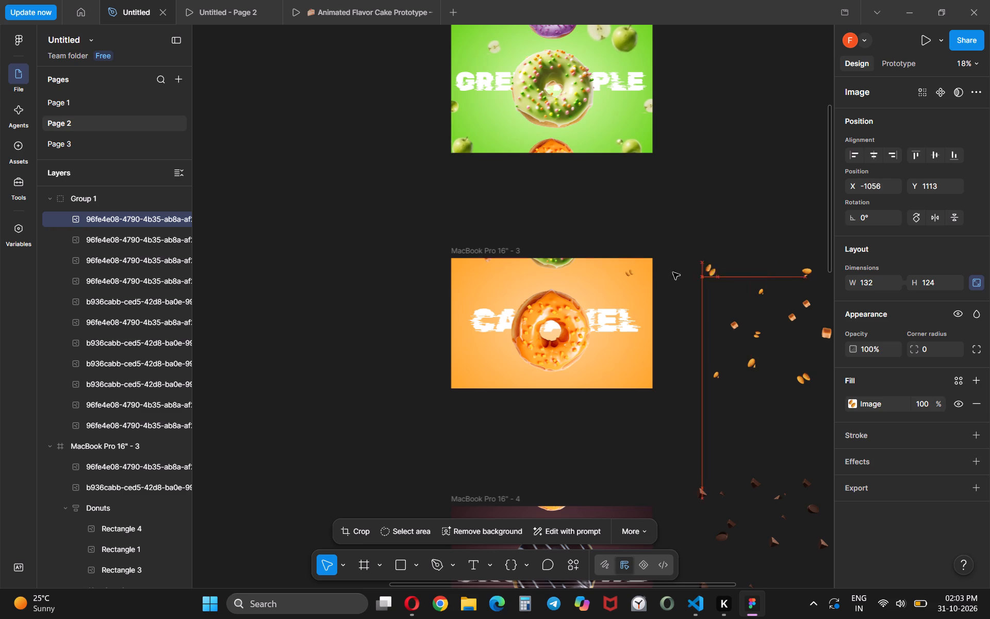
{"action": "left_click_drag", "start_coordinate": [673, 272], "coordinate": [486, 297]}
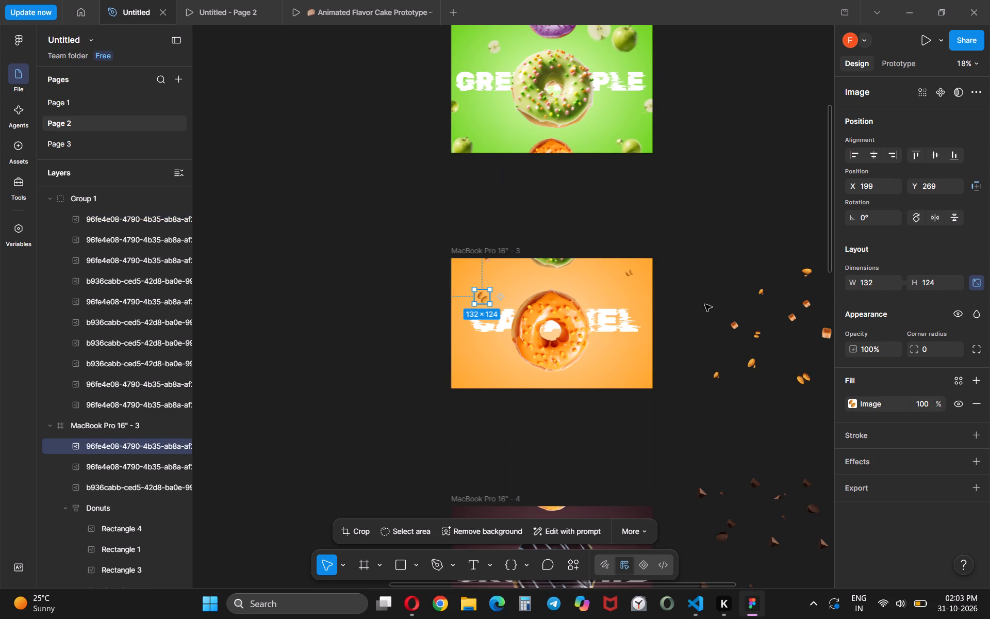
Move the small single almond from the upper part of Group 1 into MacBook Pro 16" - 3, just above the end of the CARAMEL text.
{"action": "triple_click", "coordinate": [761, 293]}
{"action": "left_click_drag", "start_coordinate": [761, 293], "coordinate": [709, 283]}
{"action": "left_click", "coordinate": [745, 182]}
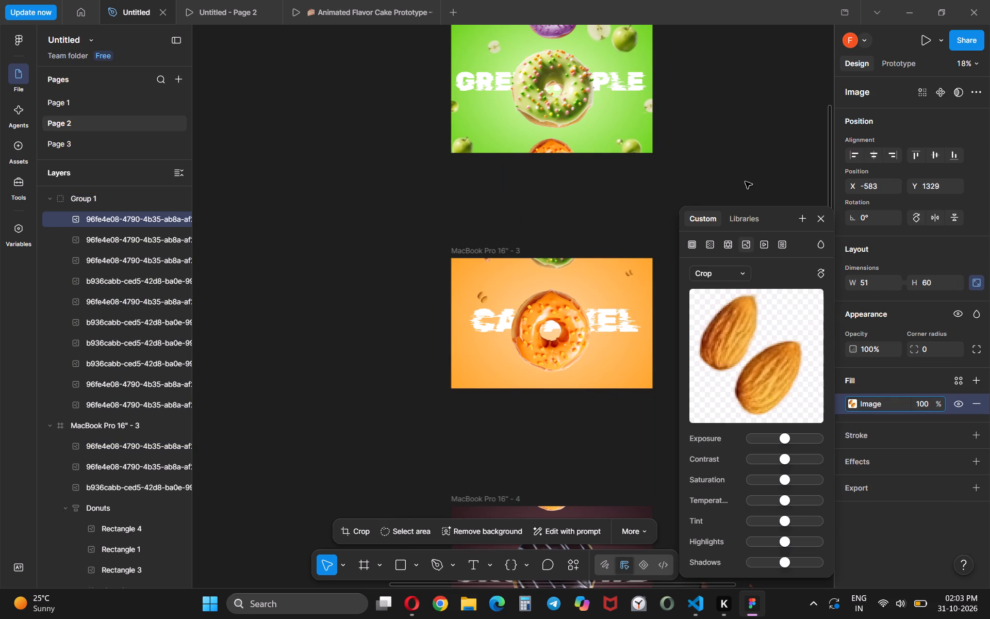
{"action": "left_click", "coordinate": [816, 216]}
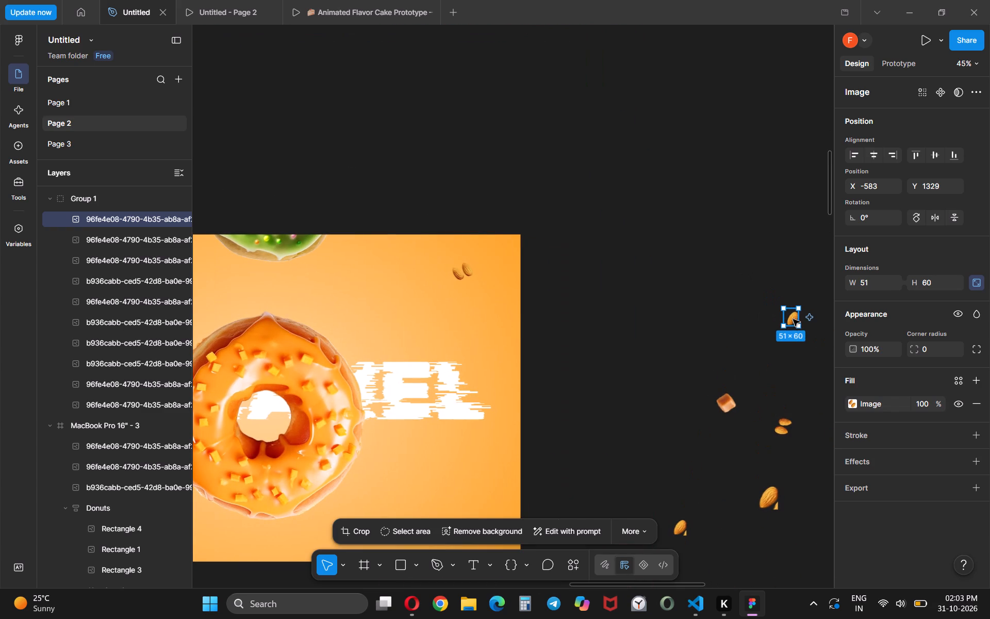
{"action": "left_click_drag", "start_coordinate": [793, 319], "coordinate": [485, 345]}
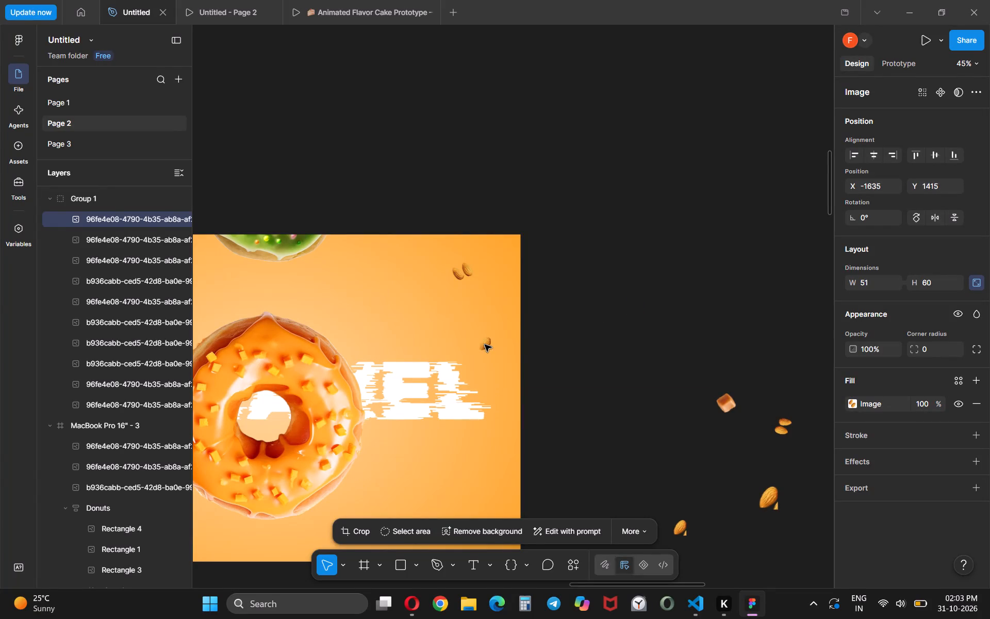
Move the leftmost remaining caramel cube from Group 1 into MacBook Pro 16" - 3, to the lower right of the orange donut.
{"action": "double_click", "coordinate": [725, 403]}
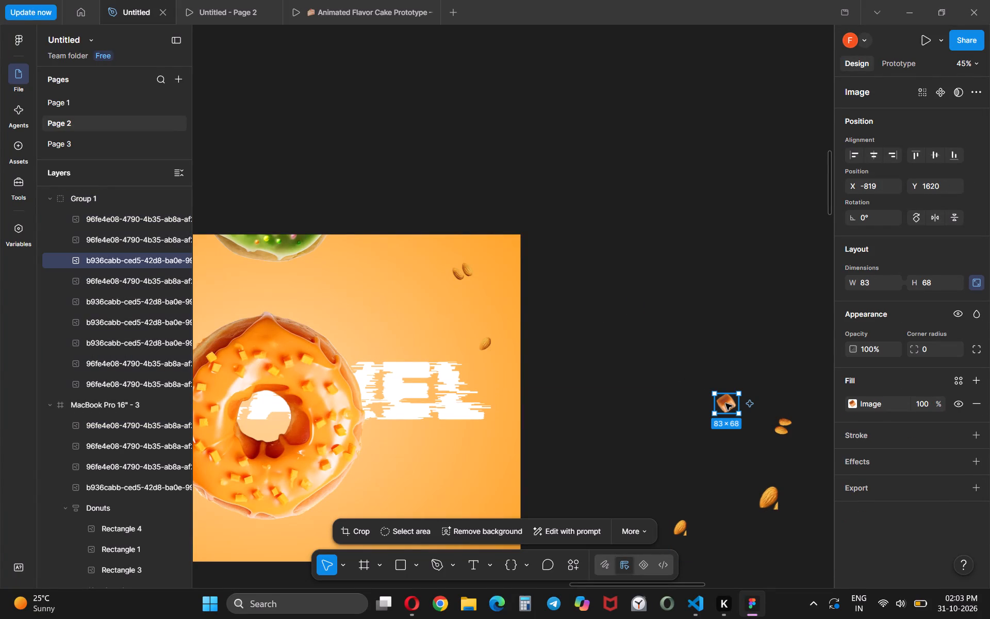
{"action": "left_click_drag", "start_coordinate": [725, 403], "coordinate": [430, 464]}
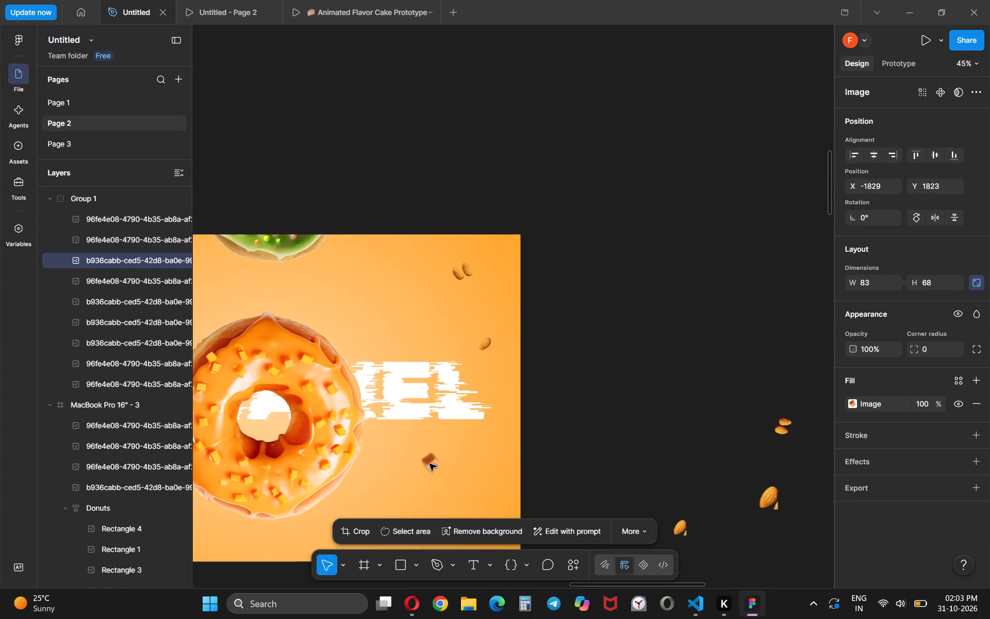
{"action": "left_click_drag", "start_coordinate": [430, 464], "coordinate": [422, 470]}
Move the small tilted almond pair from Group 1 to the top edge of MacBook Pro 16" - 3, at about X 1322, Y -54.
{"action": "double_click", "coordinate": [778, 430]}
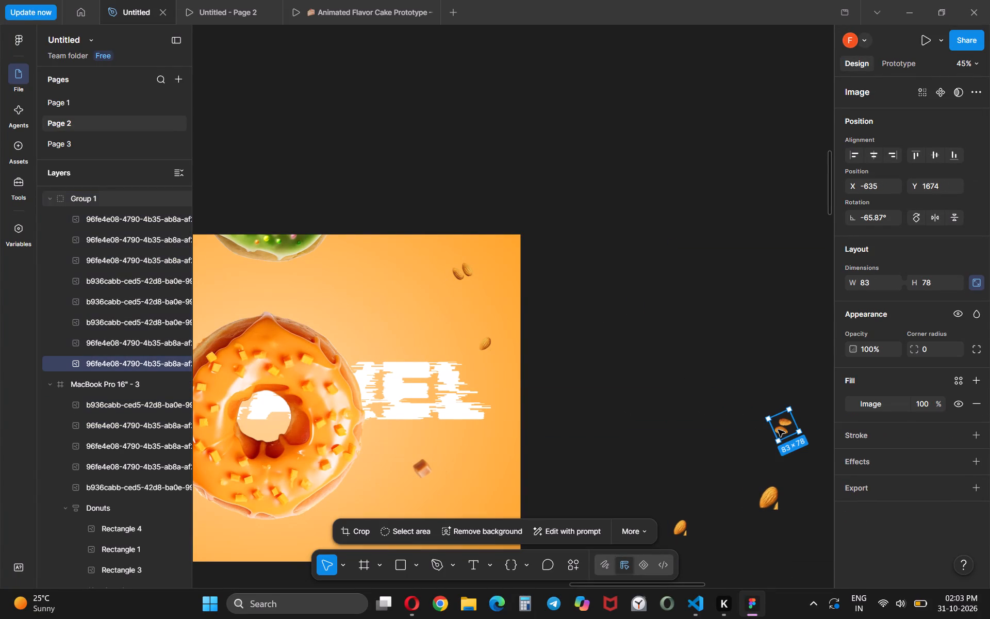
{"action": "left_click_drag", "start_coordinate": [778, 430], "coordinate": [342, 287]}
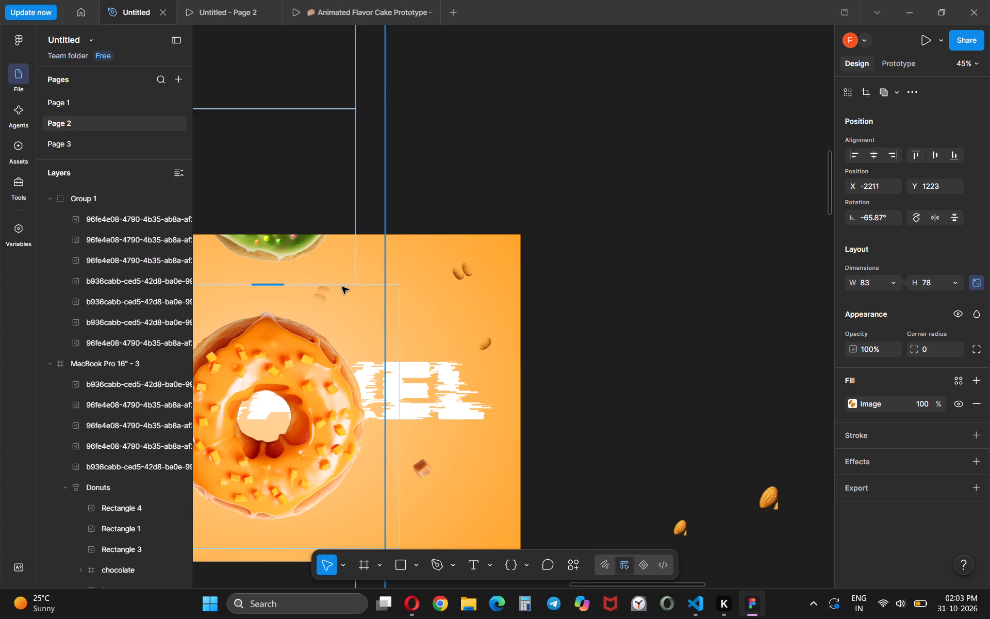
{"action": "left_click_drag", "start_coordinate": [342, 287], "coordinate": [411, 239]}
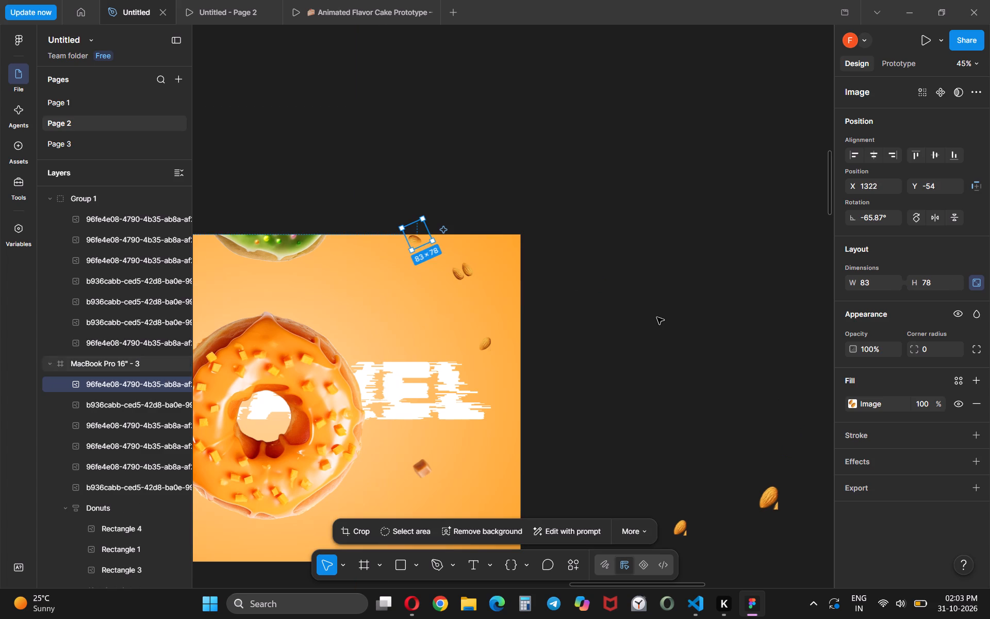
Move the larger single almond from Group 1 to the bottom edge of MacBook Pro 16" - 3, at about X 243, Y 1028.
{"action": "double_click", "coordinate": [729, 435]}
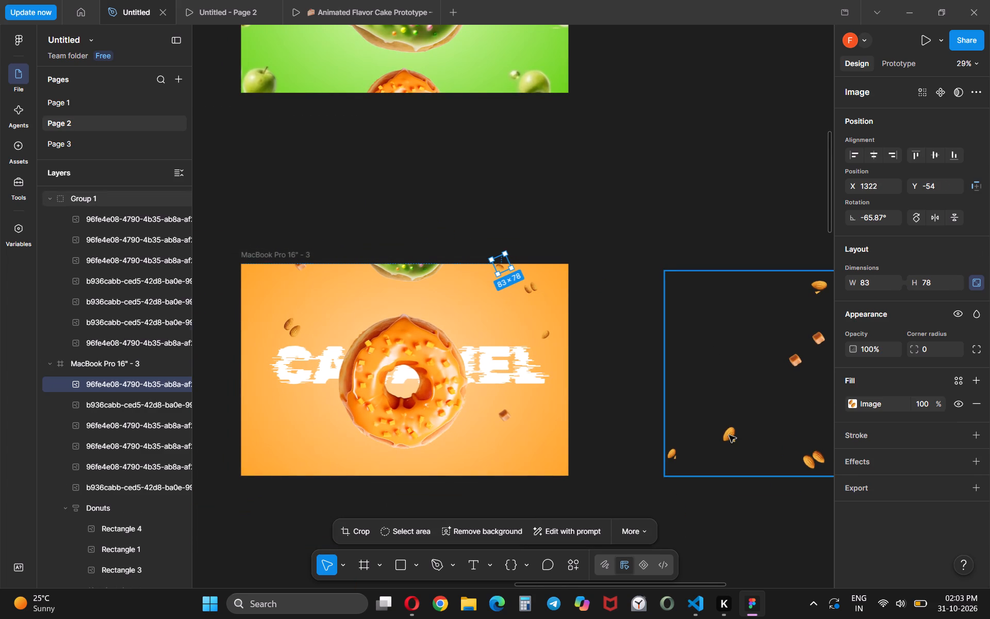
{"action": "left_click_drag", "start_coordinate": [729, 435], "coordinate": [306, 454]}
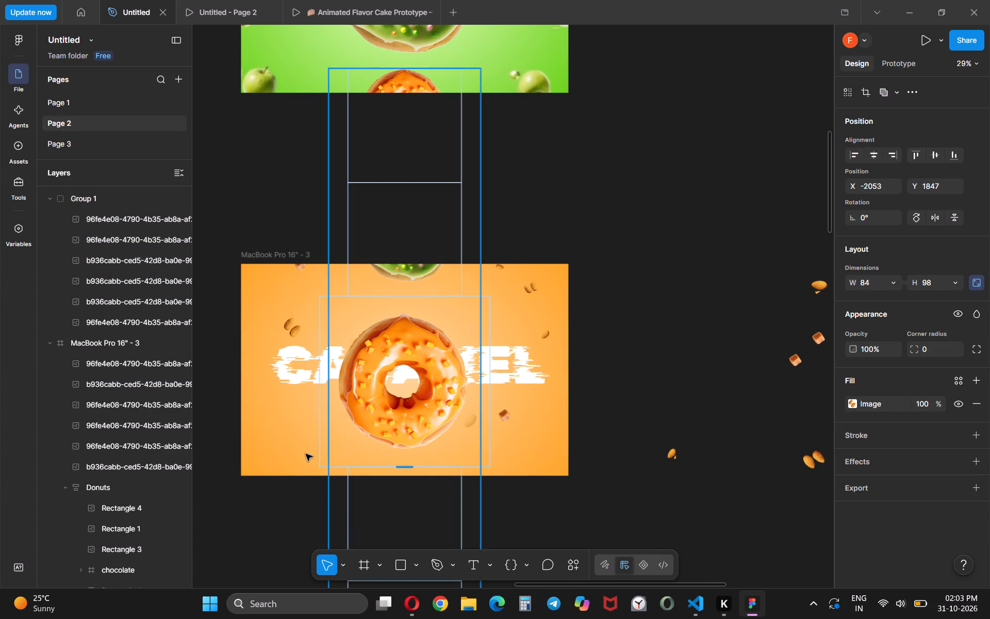
{"action": "left_click_drag", "start_coordinate": [306, 454], "coordinate": [296, 471]}
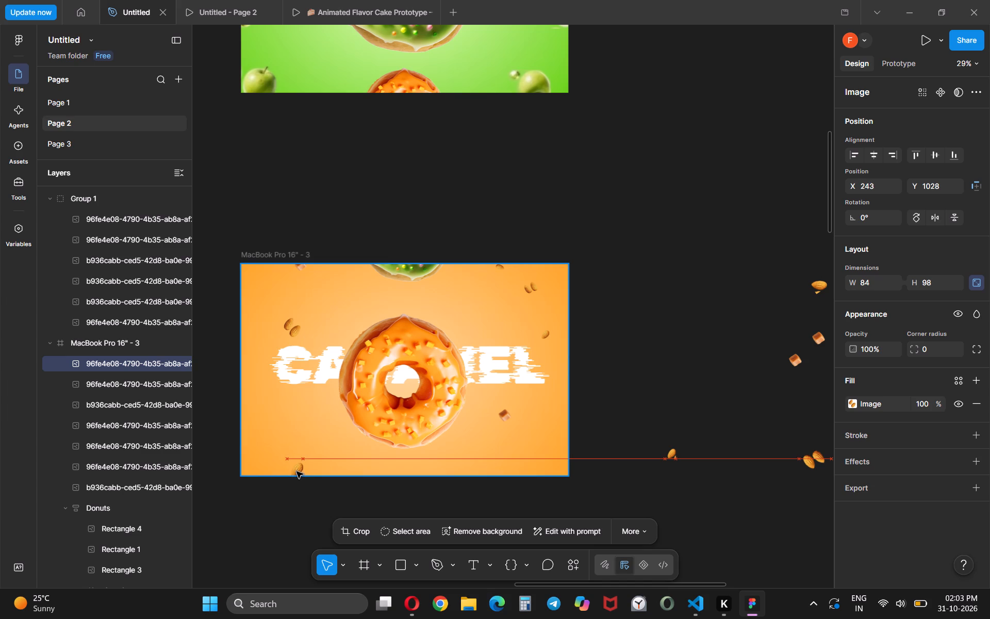
{"action": "left_click_drag", "start_coordinate": [296, 471], "coordinate": [296, 472]}
Move the small single almond at the bottom of Group 1 to the left edge of MacBook Pro 16" - 3, at about X -28, Y 761.
{"action": "double_click", "coordinate": [671, 454]}
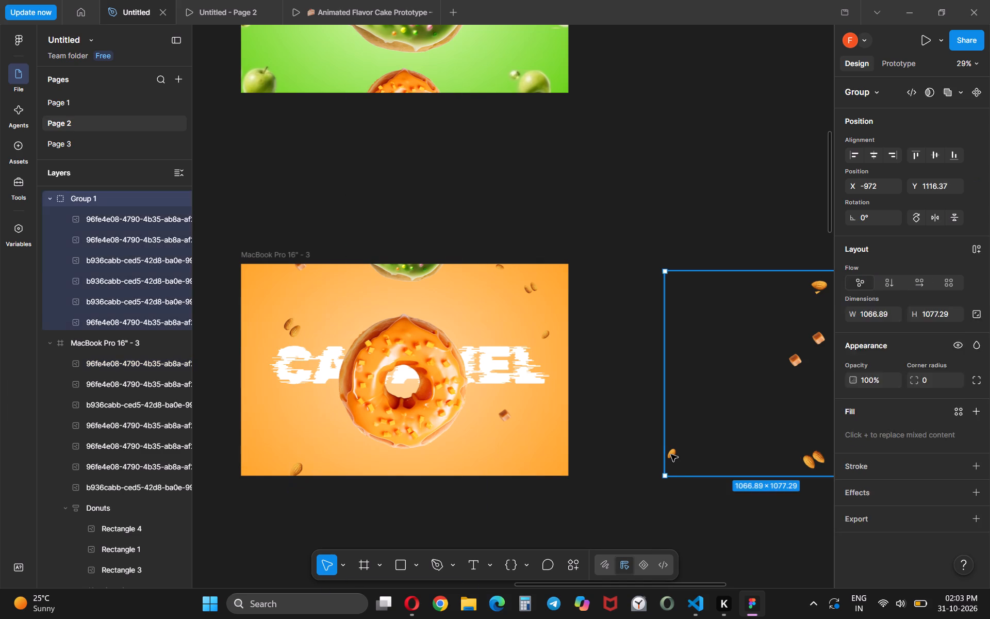
{"action": "left_click_drag", "start_coordinate": [671, 454], "coordinate": [291, 415]}
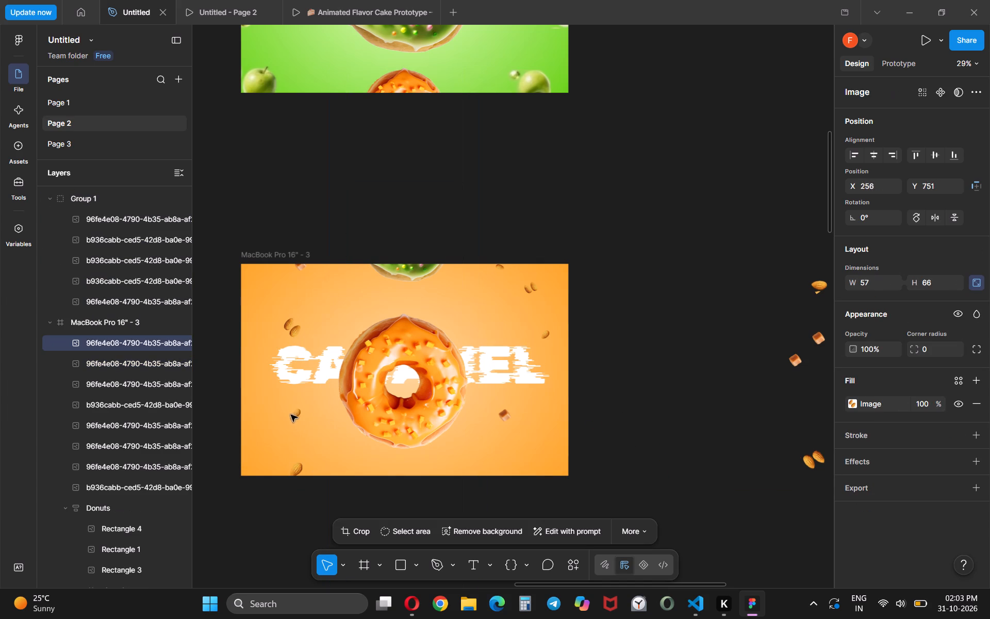
{"action": "left_click_drag", "start_coordinate": [291, 415], "coordinate": [242, 416]}
Move the large almond pair from Group 1 to the bottom edge of MacBook Pro 16" - 3, at about X 1466, Y 988.
{"action": "double_click", "coordinate": [814, 461]}
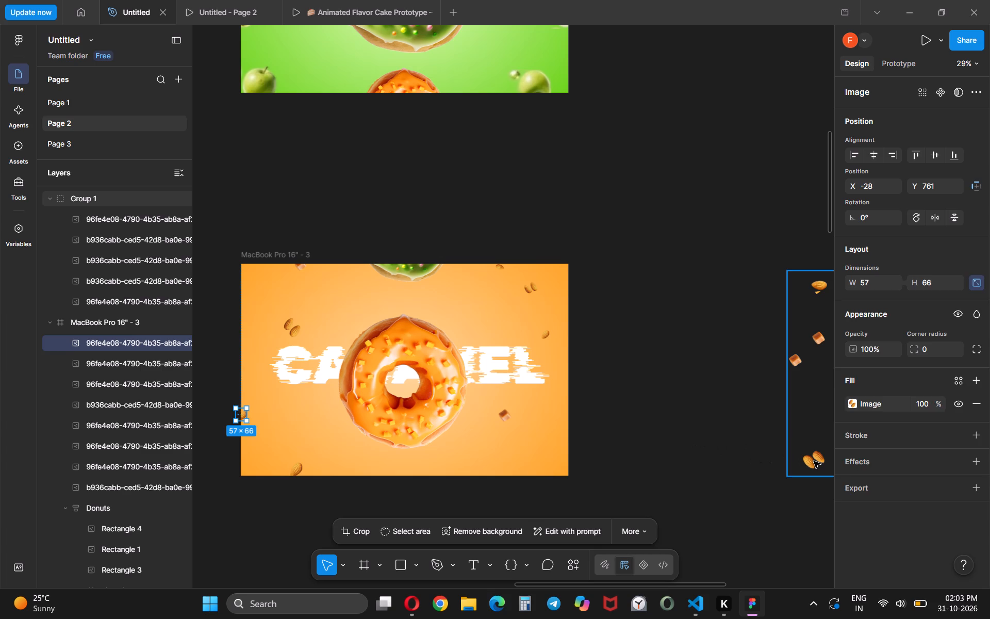
{"action": "left_click_drag", "start_coordinate": [814, 461], "coordinate": [537, 459]}
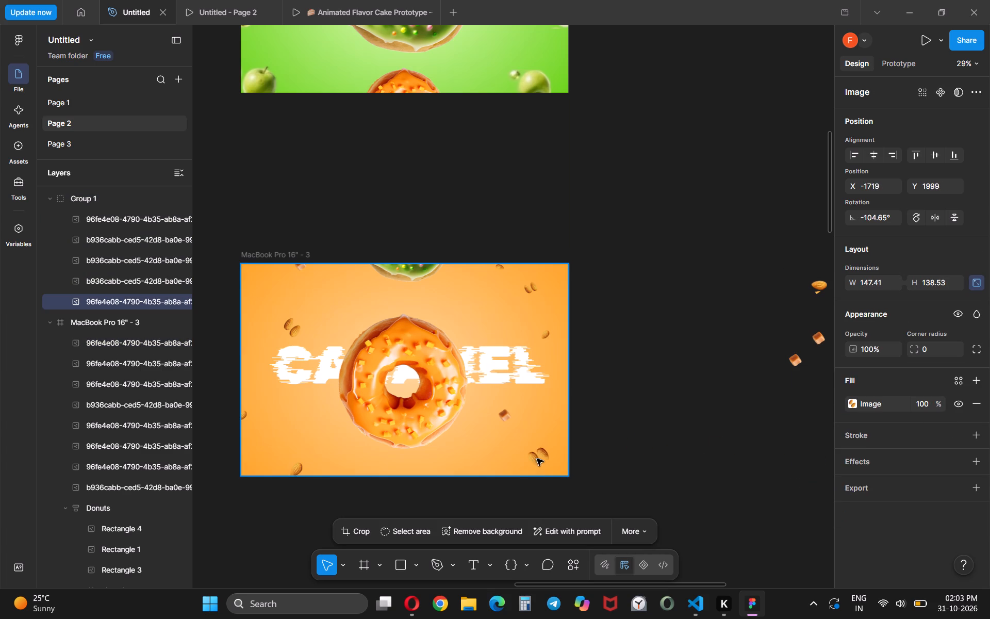
{"action": "left_click_drag", "start_coordinate": [537, 459], "coordinate": [533, 474]}
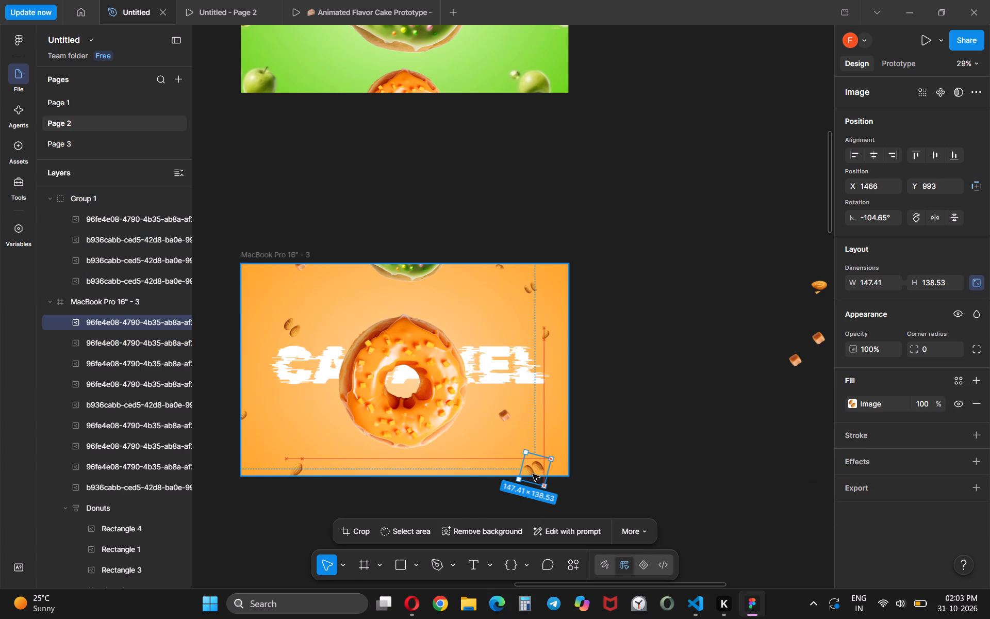
{"action": "left_click_drag", "start_coordinate": [533, 474], "coordinate": [533, 470]}
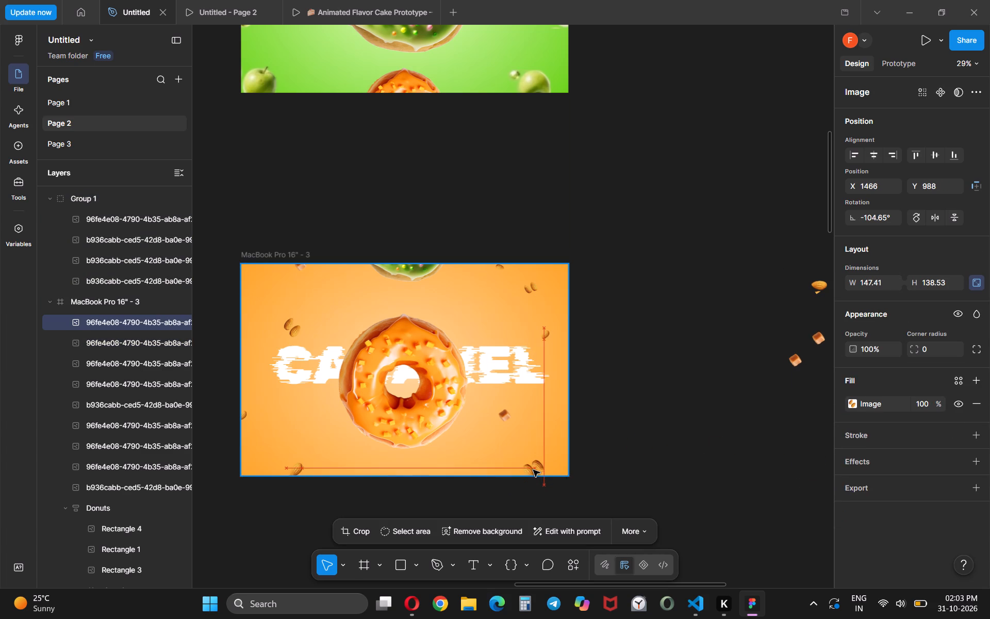
{"action": "left_click_drag", "start_coordinate": [533, 470], "coordinate": [533, 470]}
Move the lower of the two small caramel cubes in Group 1 to the left edge of MacBook Pro 16" - 3, at about X -41, Y 160.
{"action": "double_click", "coordinate": [796, 362]}
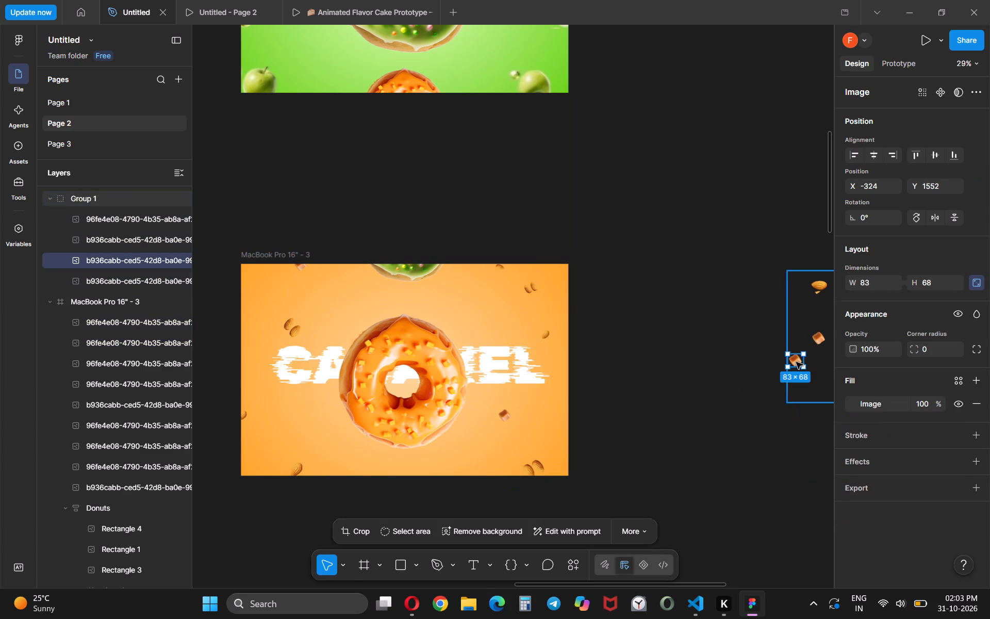
{"action": "left_click_drag", "start_coordinate": [796, 362], "coordinate": [328, 284]}
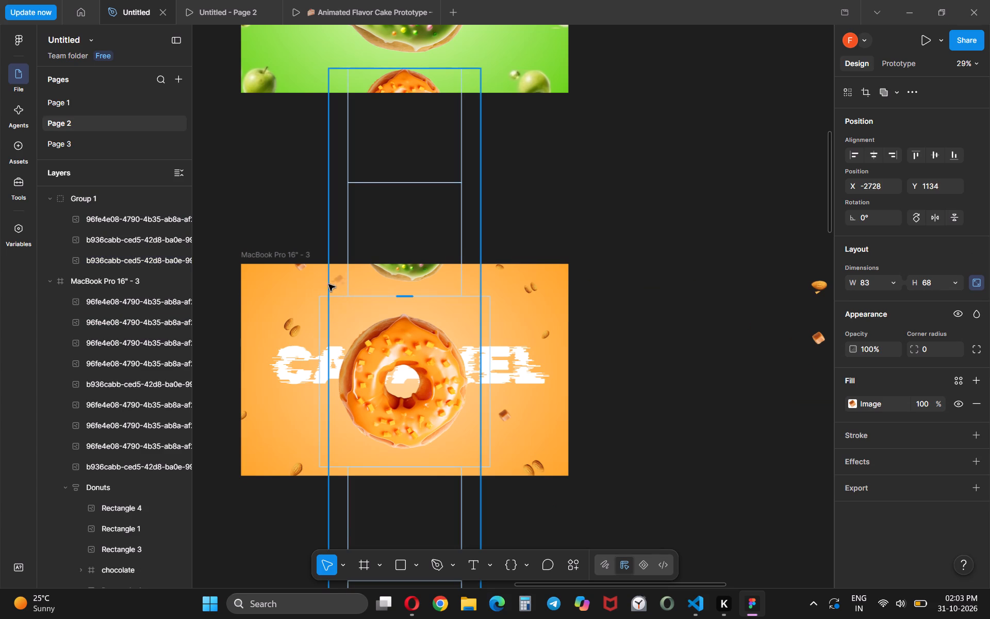
{"action": "left_click_drag", "start_coordinate": [328, 284], "coordinate": [251, 301]}
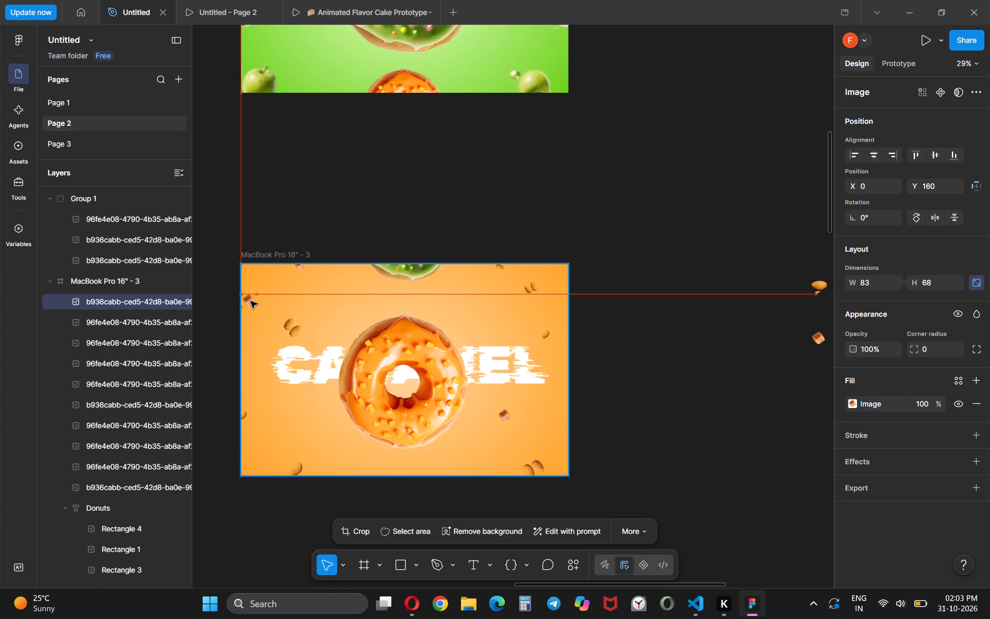
{"action": "left_click_drag", "start_coordinate": [251, 301], "coordinate": [243, 302]}
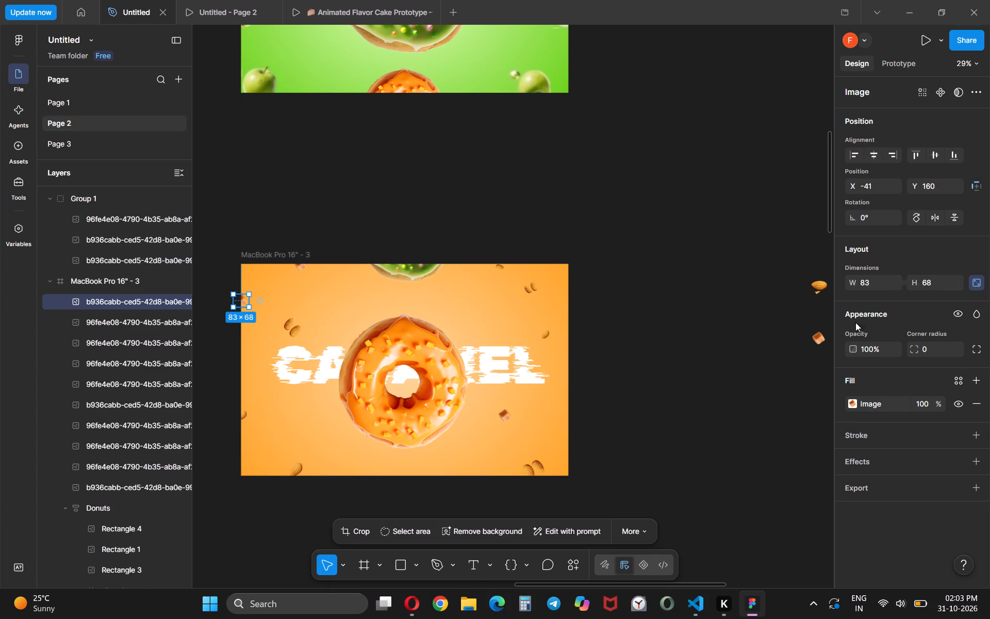
Move the remaining small caramel cube from Group 1 to the right edge of MacBook Pro 16" - 3, at about X 1687, Y 655.
{"action": "double_click", "coordinate": [817, 342]}
{"action": "left_click_drag", "start_coordinate": [817, 342], "coordinate": [563, 398]}
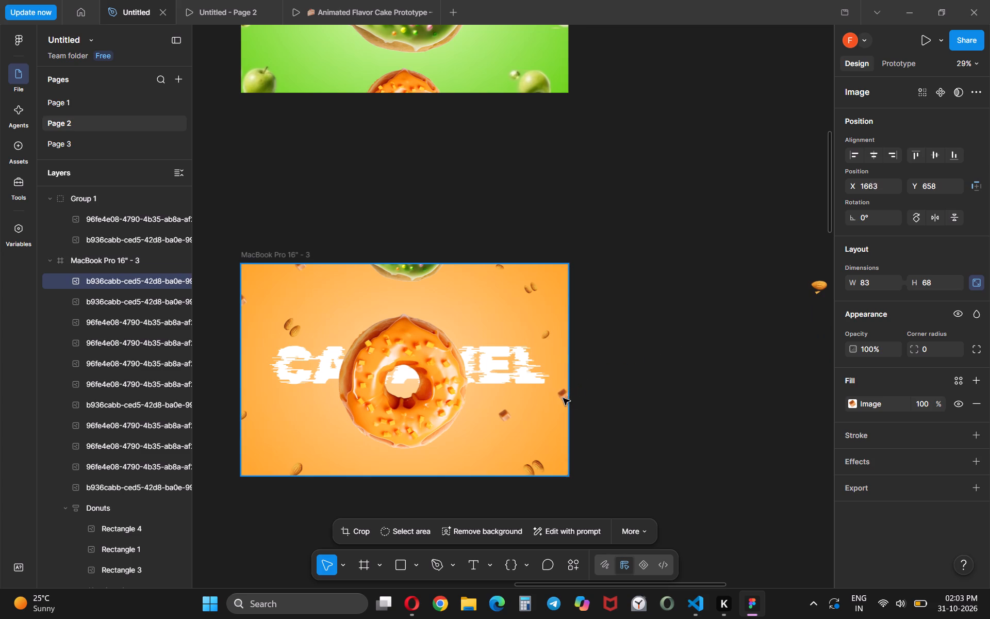
{"action": "left_click_drag", "start_coordinate": [563, 398], "coordinate": [568, 398]}
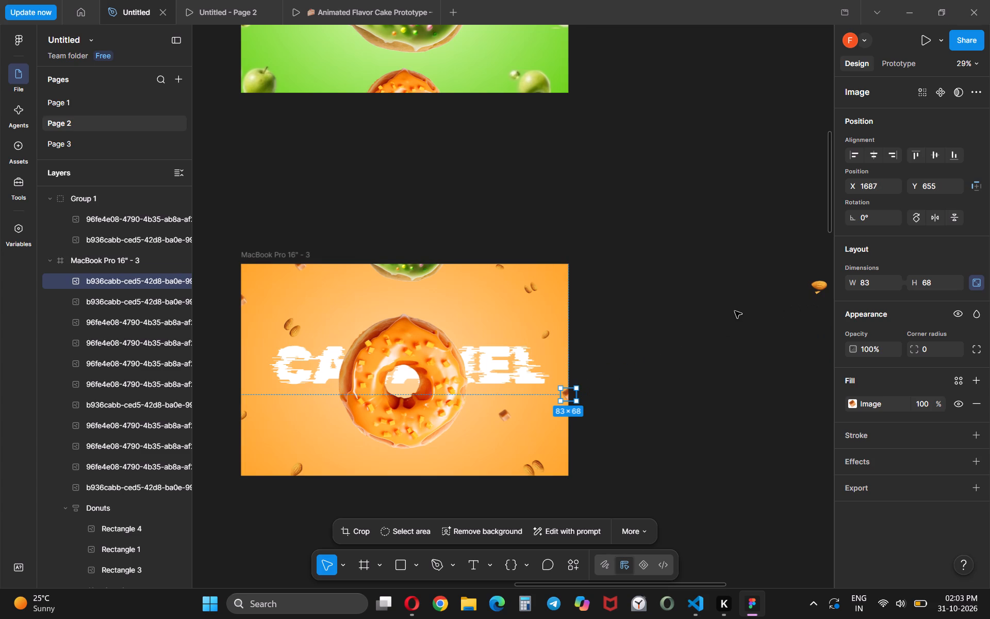
Move the last almond image from Group 1 to the left edge of MacBook Pro 16" - 3, at about X -45, Y 285.
{"action": "scroll", "coordinate": [735, 311], "scroll_direction": "left", "scroll_amount": 1}
{"action": "left_click", "coordinate": [728, 288]}
{"action": "left_click_drag", "start_coordinate": [728, 288], "coordinate": [609, 281]}
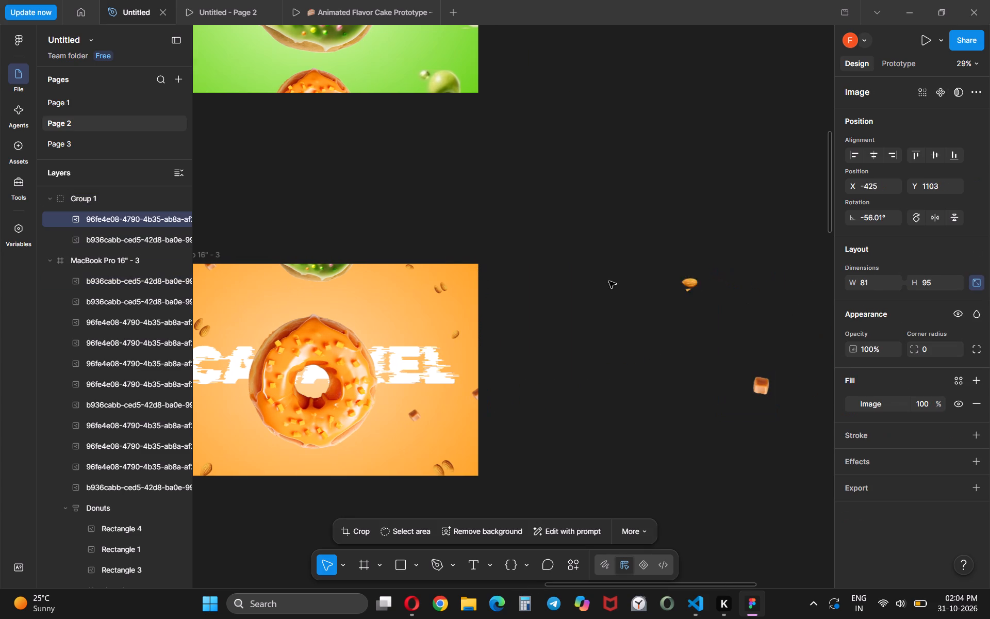
{"action": "left_click_drag", "start_coordinate": [609, 281], "coordinate": [228, 292]}
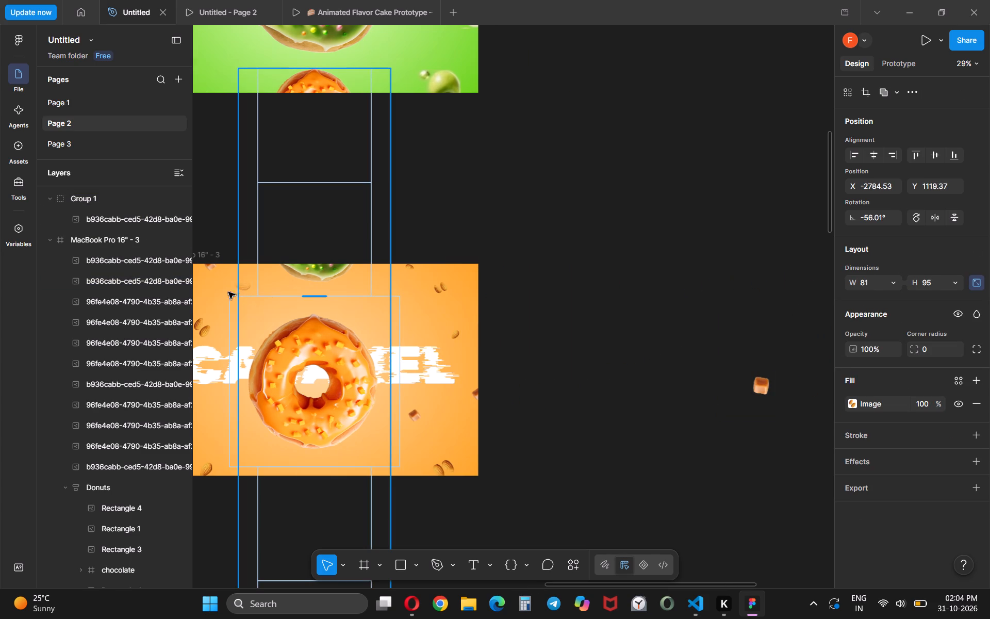
{"action": "left_click_drag", "start_coordinate": [228, 292], "coordinate": [487, 358]}
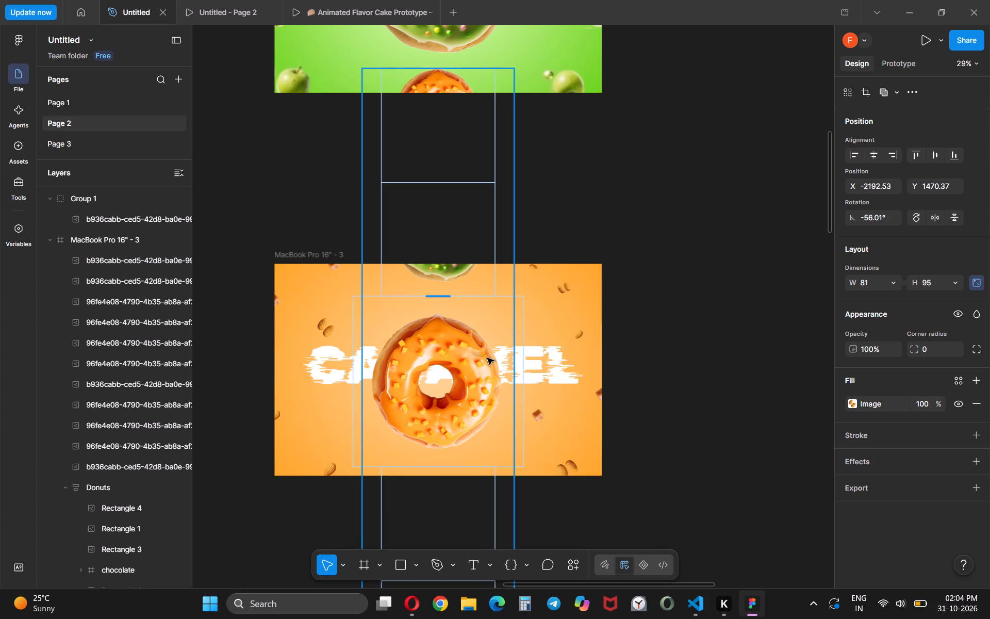
{"action": "left_click_drag", "start_coordinate": [487, 358], "coordinate": [338, 413]}
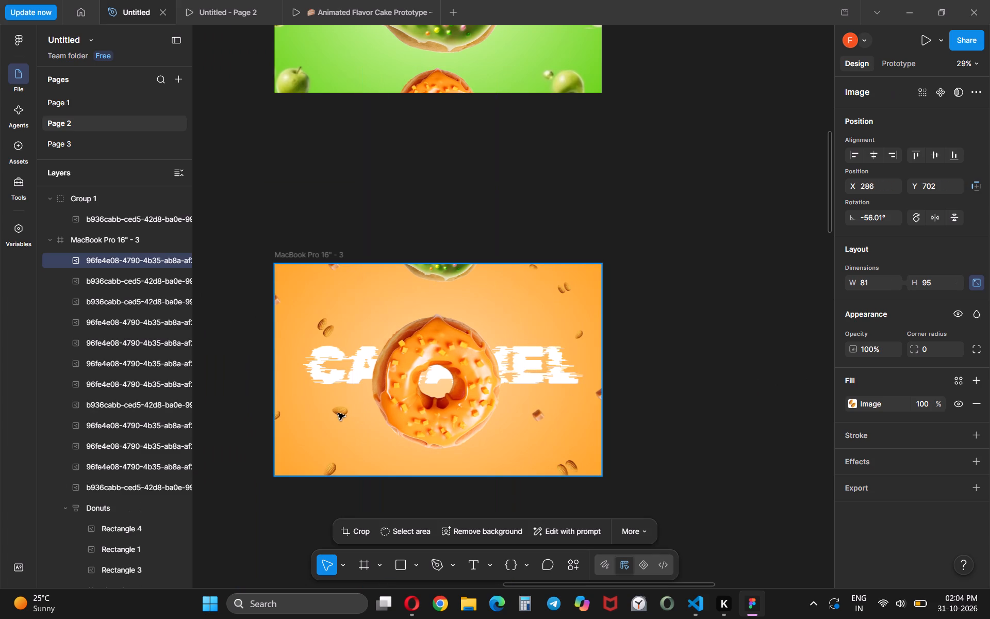
{"action": "left_click_drag", "start_coordinate": [338, 413], "coordinate": [274, 338]}
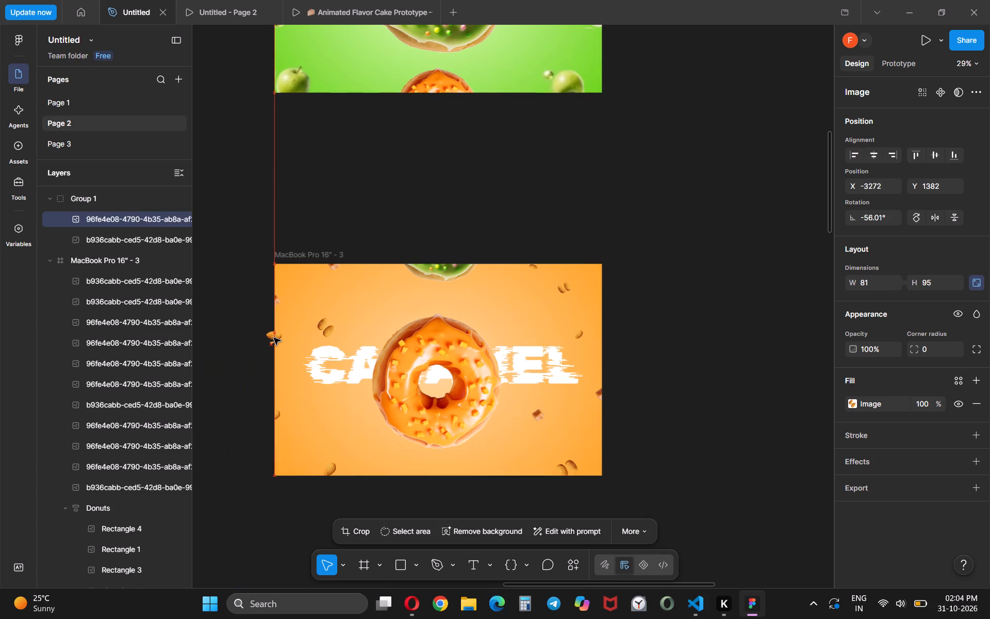
{"action": "left_click_drag", "start_coordinate": [274, 338], "coordinate": [275, 334]}
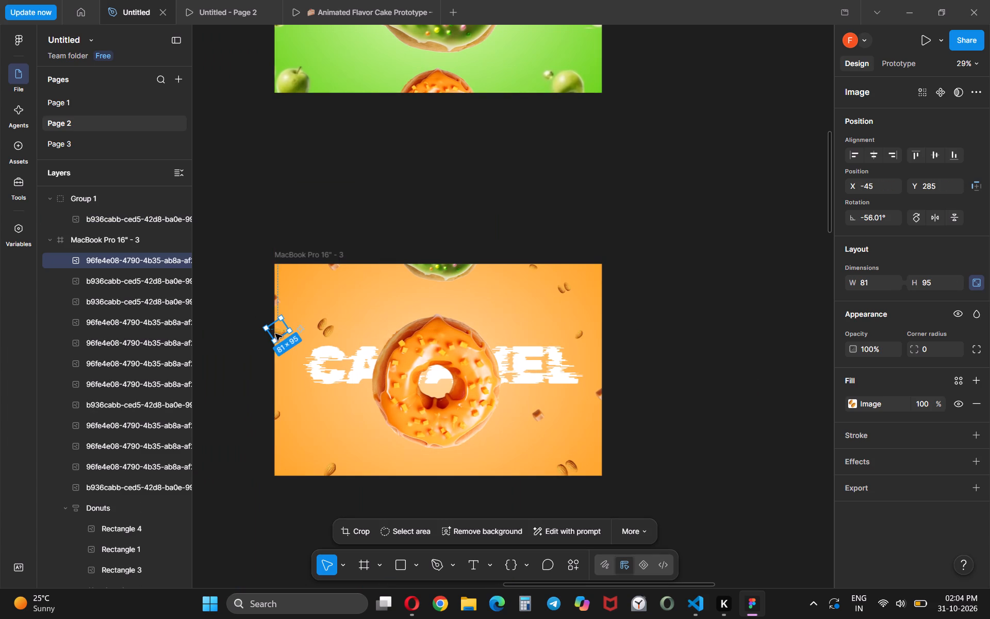
Move Group 1 with its last caramel cube to the top edge of MacBook Pro 16" - 3, at about X 1186, Y -82.
{"action": "scroll", "coordinate": [673, 312], "scroll_direction": "left", "scroll_amount": 2}
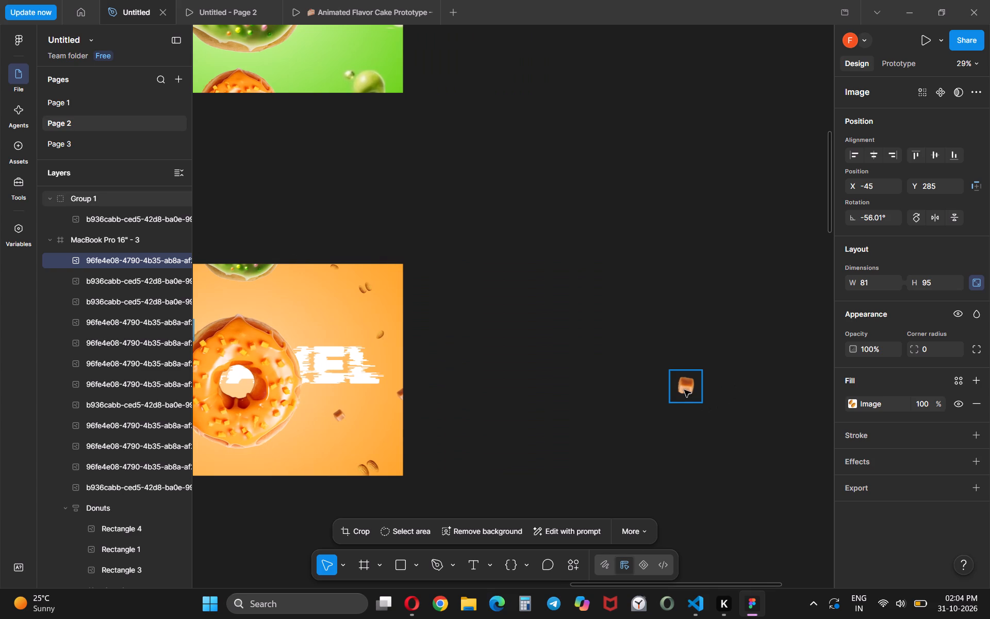
{"action": "left_click_drag", "start_coordinate": [686, 389], "coordinate": [277, 307]}
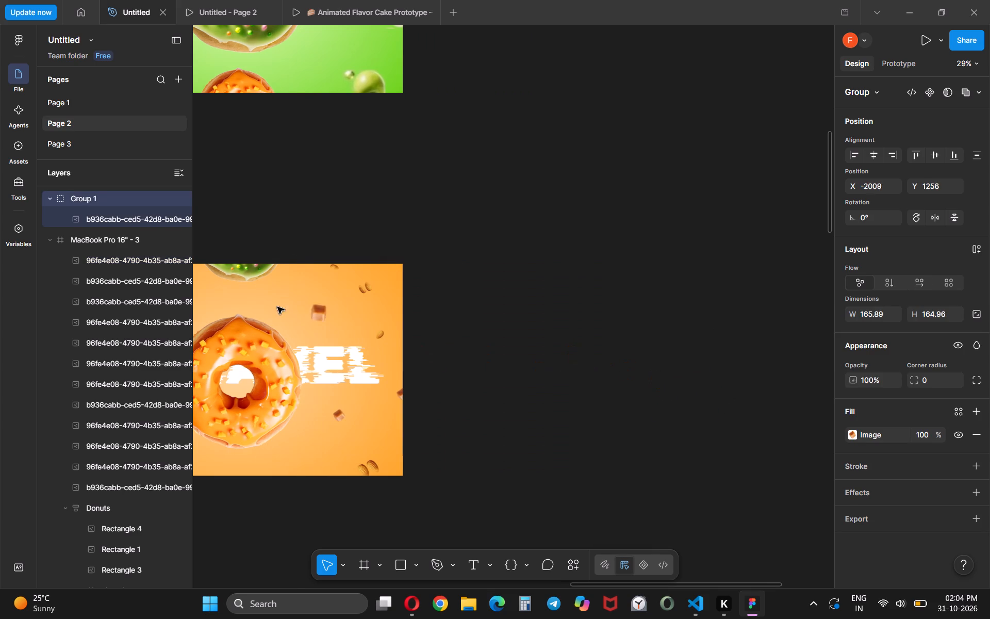
{"action": "left_click_drag", "start_coordinate": [277, 307], "coordinate": [450, 304]}
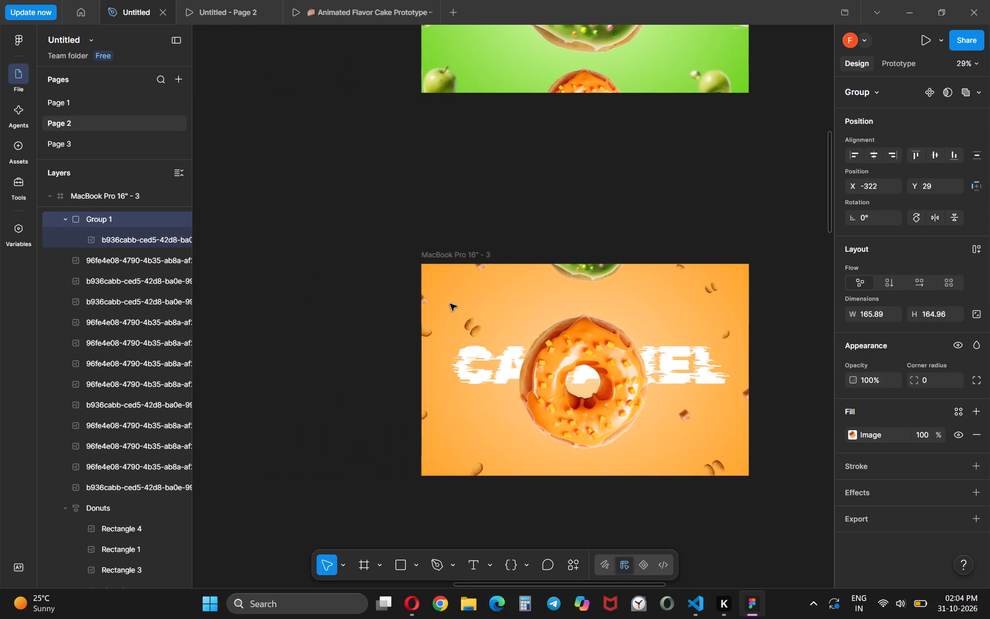
{"action": "left_click_drag", "start_coordinate": [450, 304], "coordinate": [431, 268]}
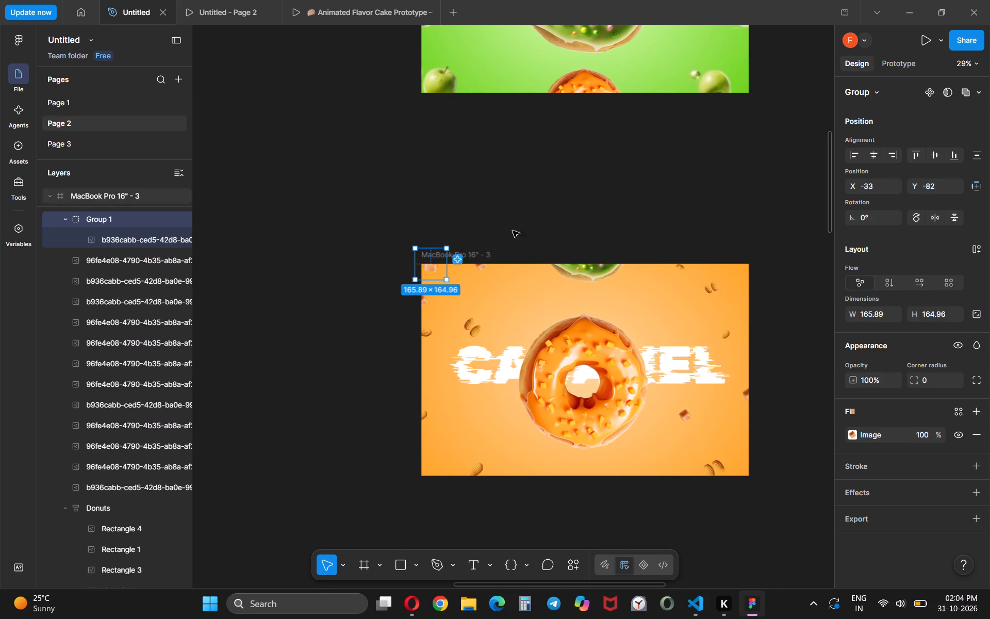
{"action": "left_click_drag", "start_coordinate": [432, 272], "coordinate": [598, 267]}
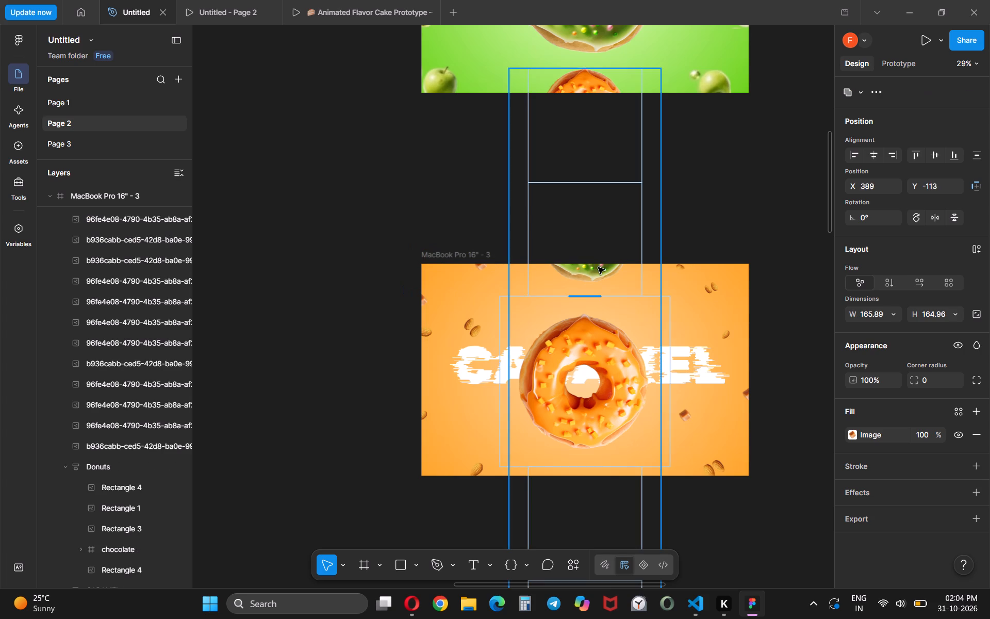
{"action": "left_click_drag", "start_coordinate": [598, 267], "coordinate": [709, 282]}
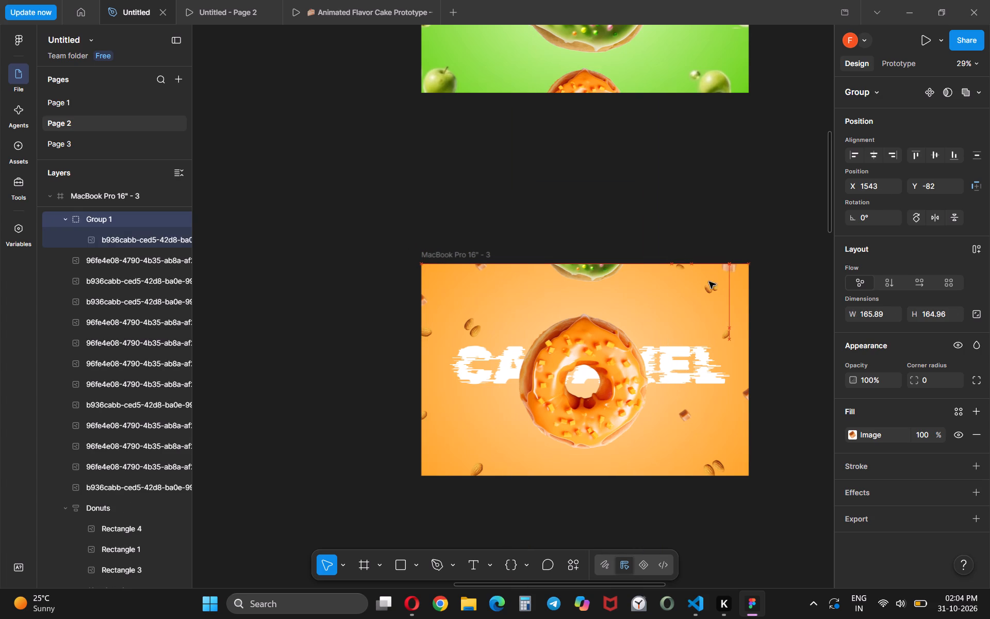
{"action": "left_click_drag", "start_coordinate": [709, 282], "coordinate": [657, 272]}
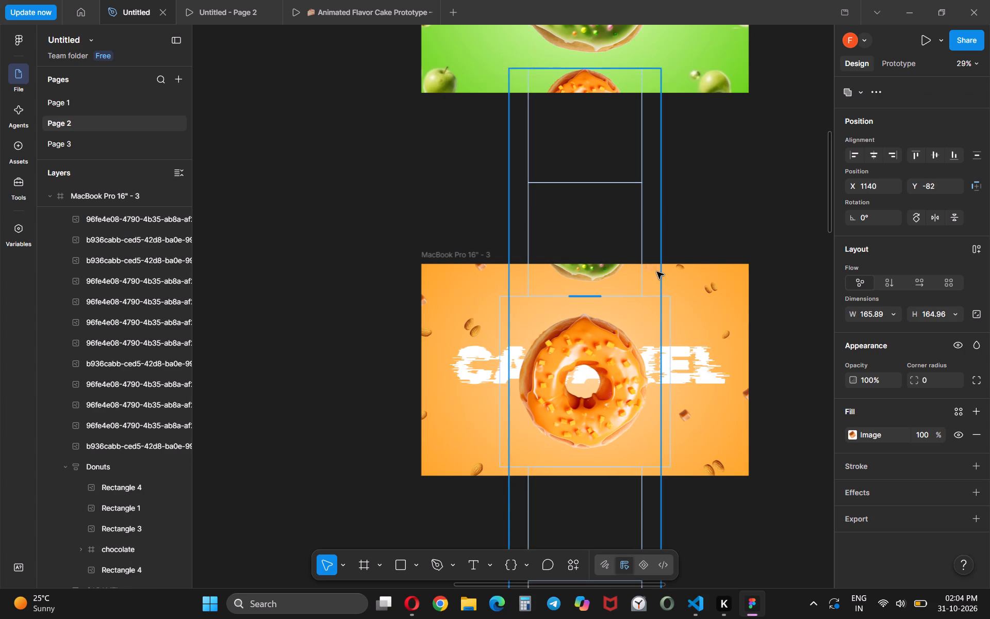
{"action": "left_click_drag", "start_coordinate": [657, 272], "coordinate": [662, 272]}
{"action": "left_click_drag", "start_coordinate": [662, 272], "coordinate": [664, 272]}
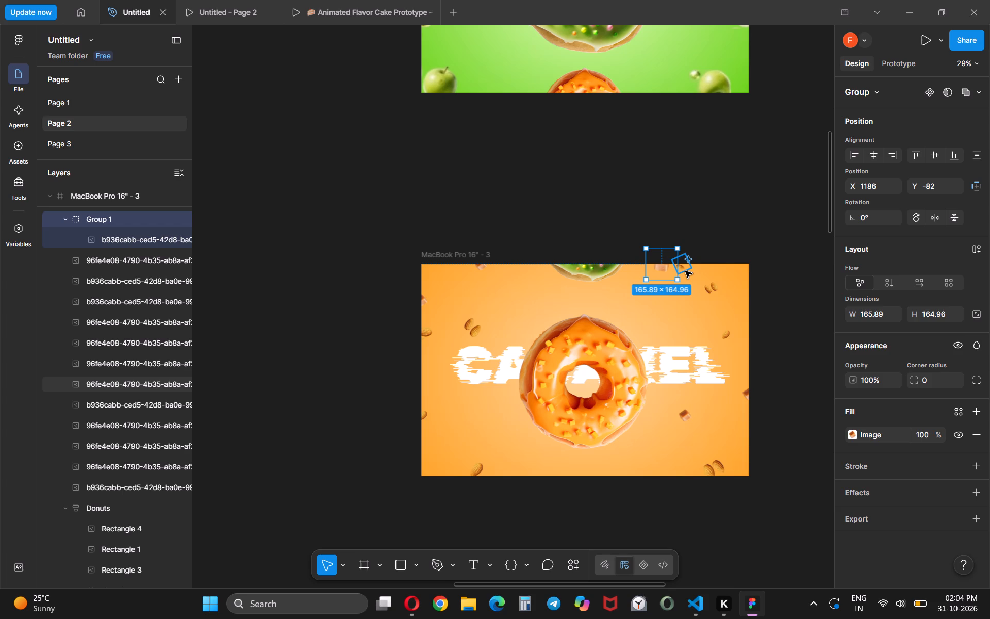
Reposition the small tilted almond pair from the top edge to above the end of the CARAMEL text, at about X 1314, Y 253.
{"action": "left_click_drag", "start_coordinate": [685, 271], "coordinate": [716, 268]}
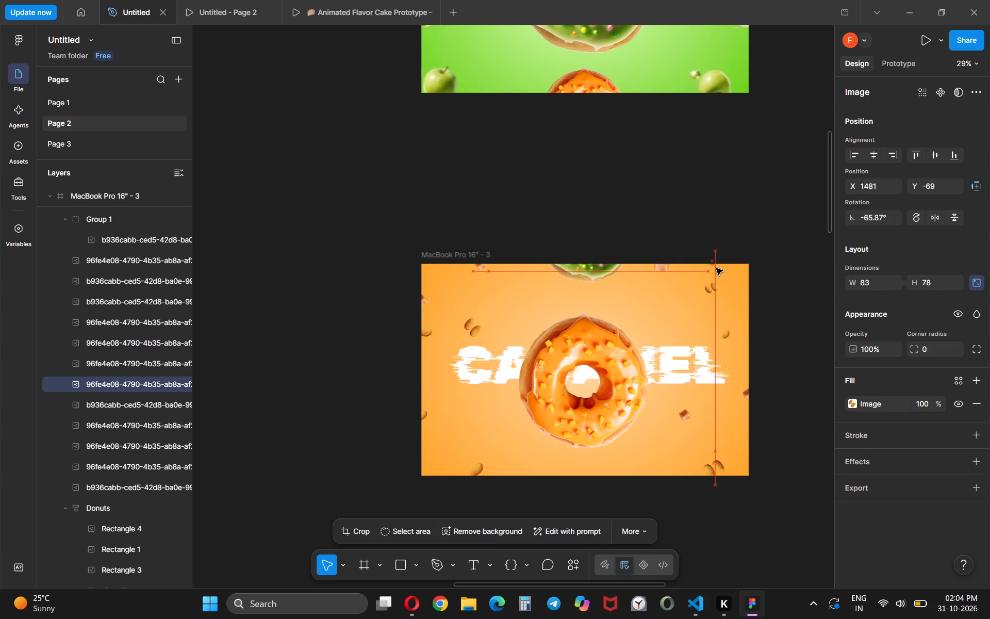
{"action": "left_click_drag", "start_coordinate": [716, 268], "coordinate": [681, 312]}
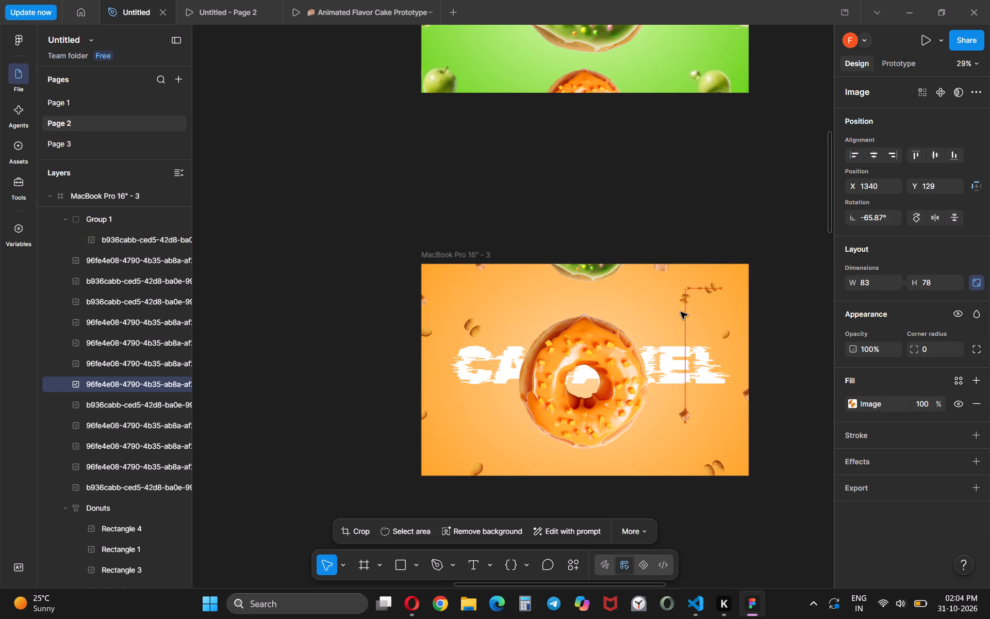
{"action": "left_click_drag", "start_coordinate": [681, 312], "coordinate": [672, 319]}
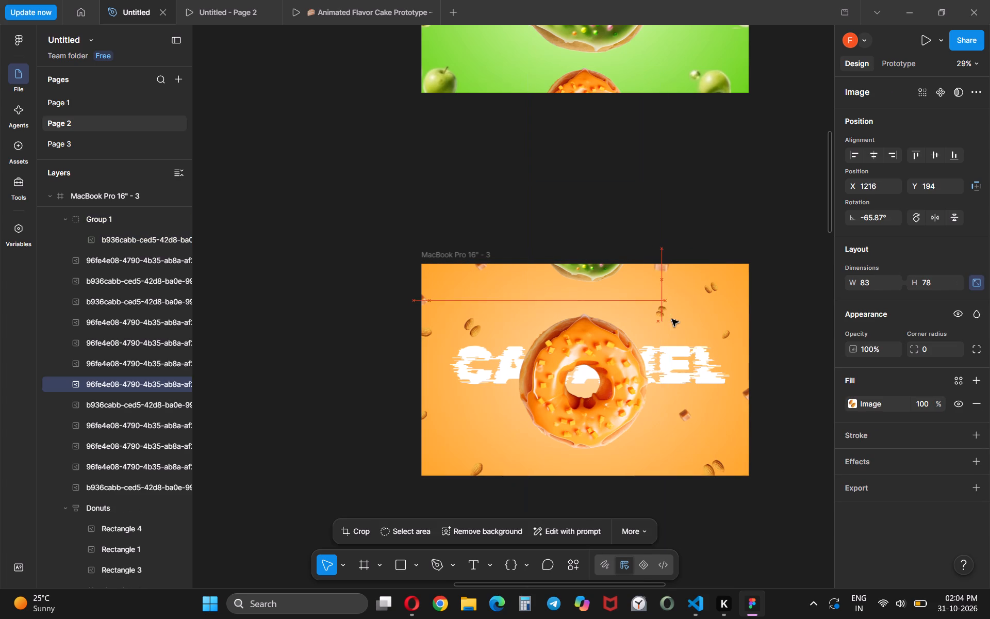
{"action": "left_click_drag", "start_coordinate": [672, 319], "coordinate": [683, 329]}
{"action": "left_click", "coordinate": [741, 206]}
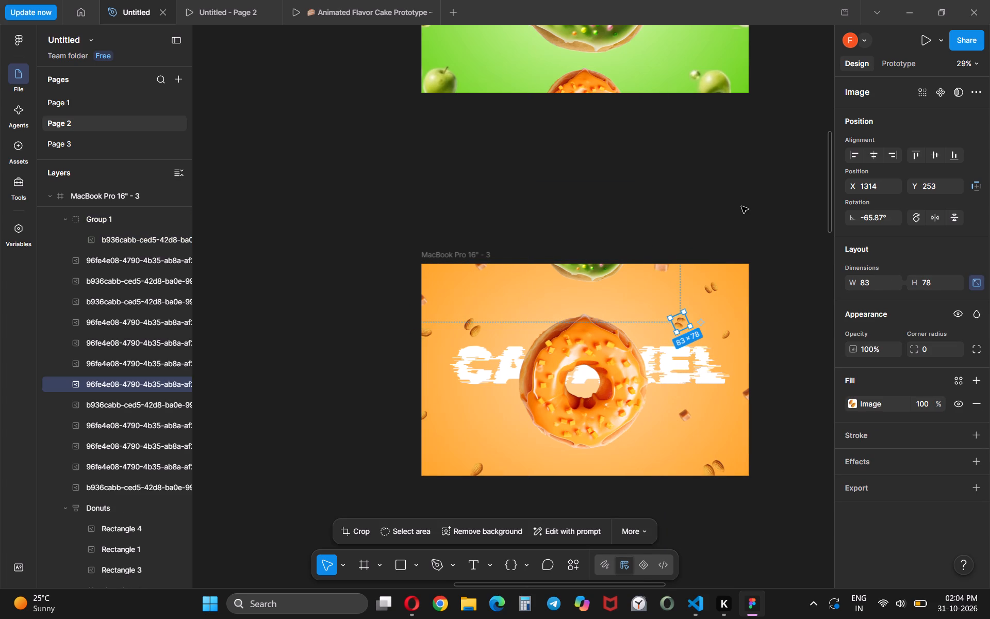
Move the rightmost round chocolate piece from Group 2 into MacBook Pro 16" - 4, at about X 1426, Y 365, above the CHOCOLATE text.
{"action": "scroll", "coordinate": [741, 206], "scroll_direction": "down", "scroll_amount": 4}
{"action": "scroll", "coordinate": [741, 206], "scroll_direction": "left", "scroll_amount": 3}
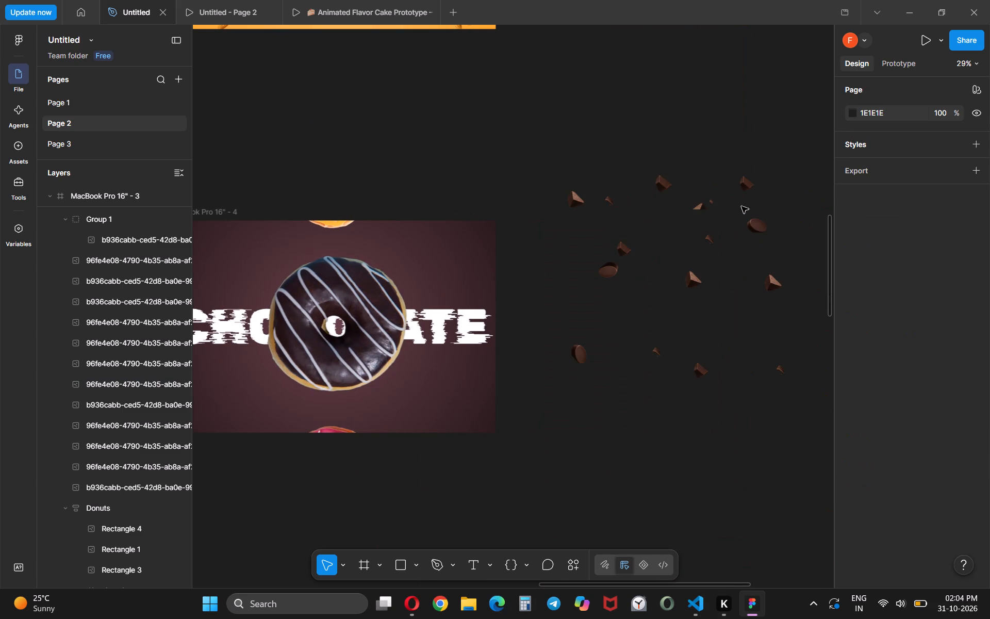
{"action": "double_click", "coordinate": [751, 224]}
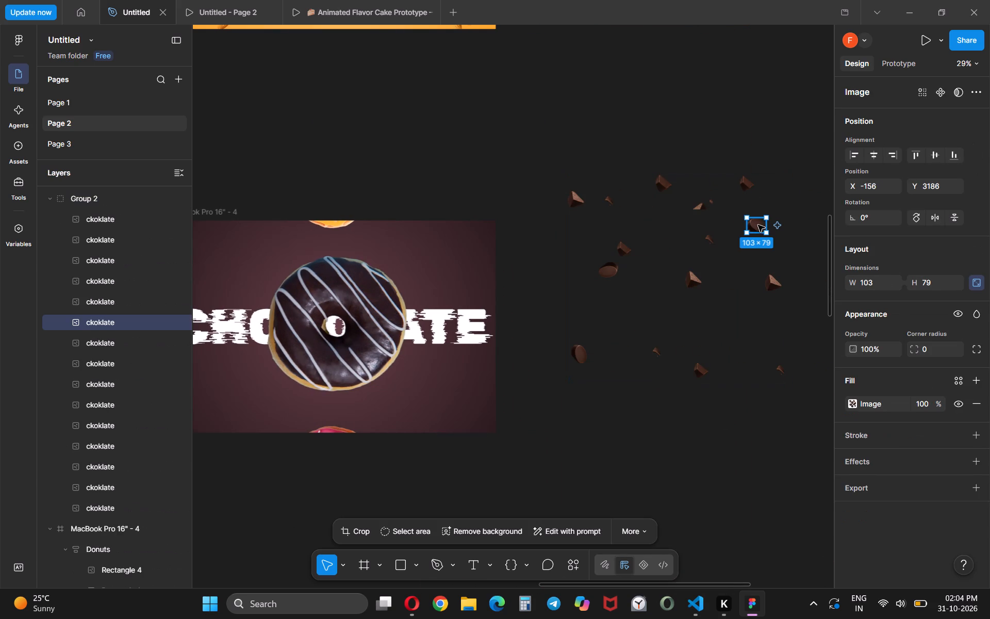
{"action": "left_click_drag", "start_coordinate": [758, 225], "coordinate": [449, 295]}
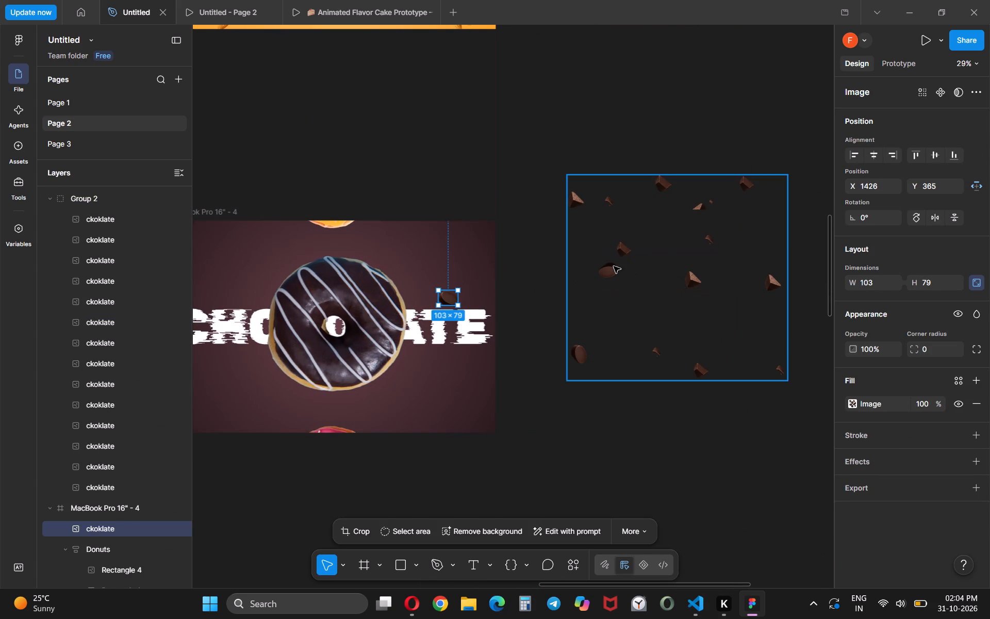
Move two round chocolate pieces from Group 2 into MacBook Pro 16" - 4, one below CHO and one at about X 1349, Y 928.
{"action": "double_click", "coordinate": [614, 266]}
{"action": "left_click_drag", "start_coordinate": [611, 269], "coordinate": [268, 389]}
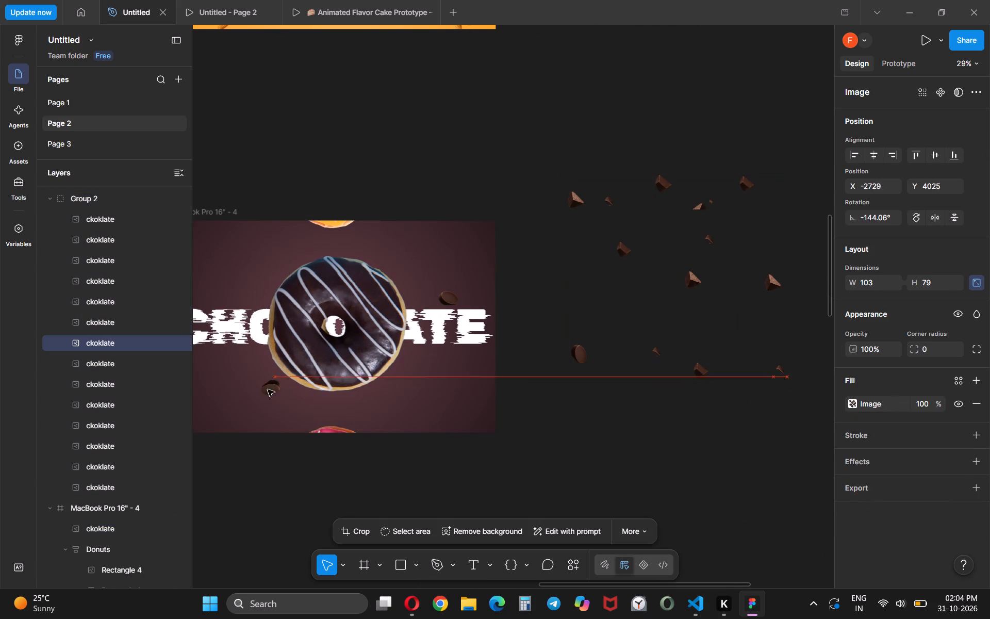
{"action": "left_click_drag", "start_coordinate": [268, 389], "coordinate": [255, 398]}
{"action": "double_click", "coordinate": [579, 358]}
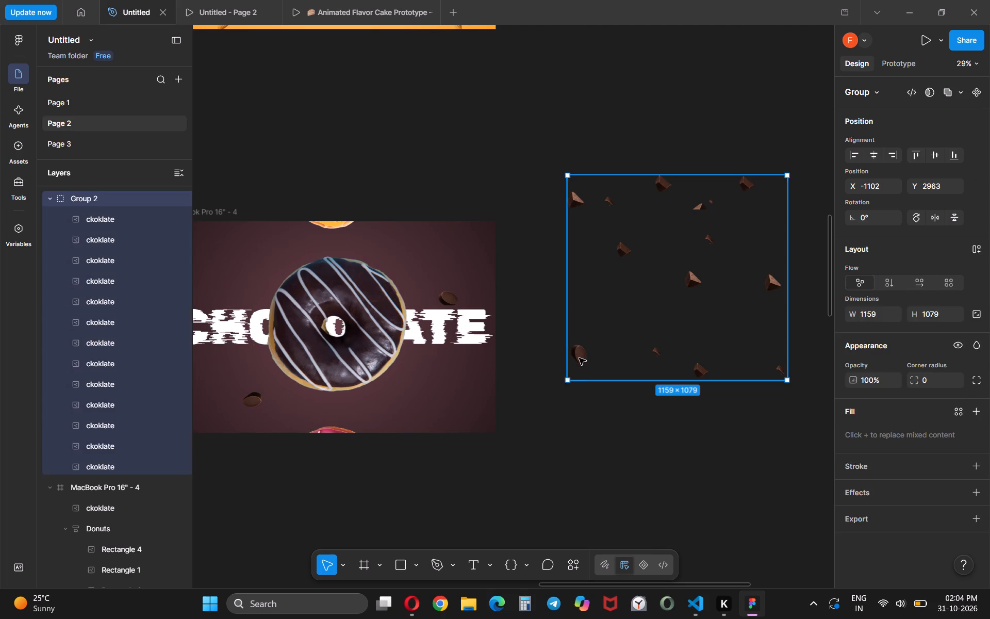
{"action": "left_click_drag", "start_coordinate": [579, 358], "coordinate": [435, 414]}
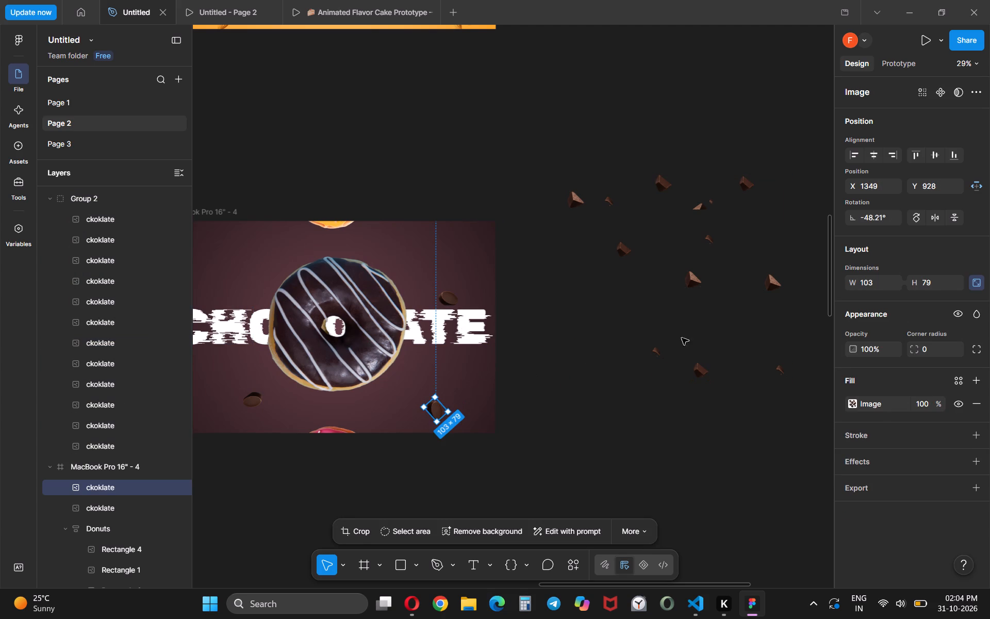
Move three chocolate chunks from Group 2 to the top edge of MacBook Pro 16" - 4, at about X 1268, X 1648 and X 368.
{"action": "double_click", "coordinate": [695, 280]}
{"action": "left_click", "coordinate": [695, 280]}
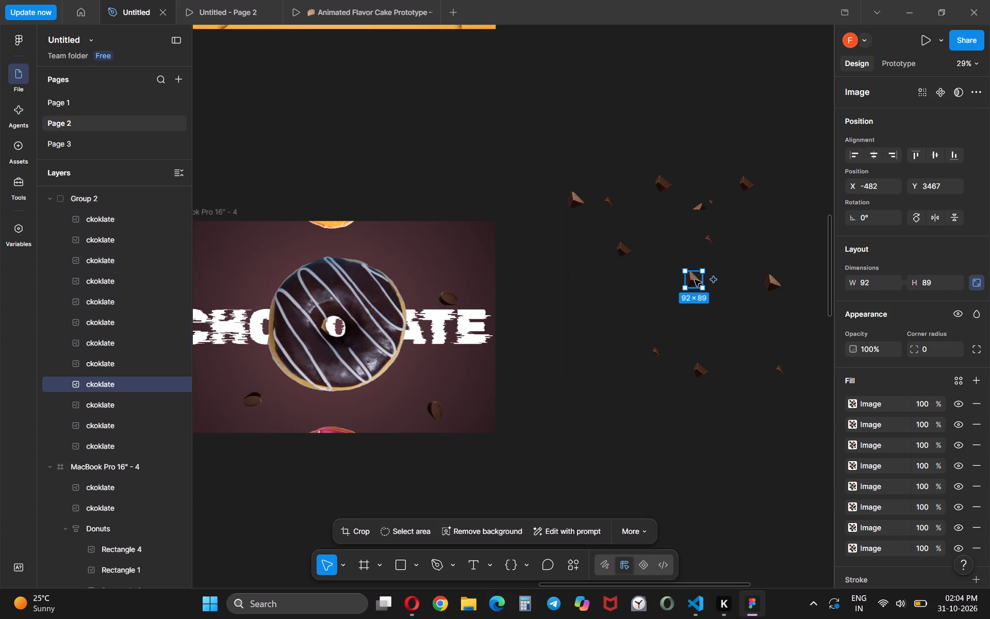
{"action": "left_click_drag", "start_coordinate": [695, 280], "coordinate": [417, 226]}
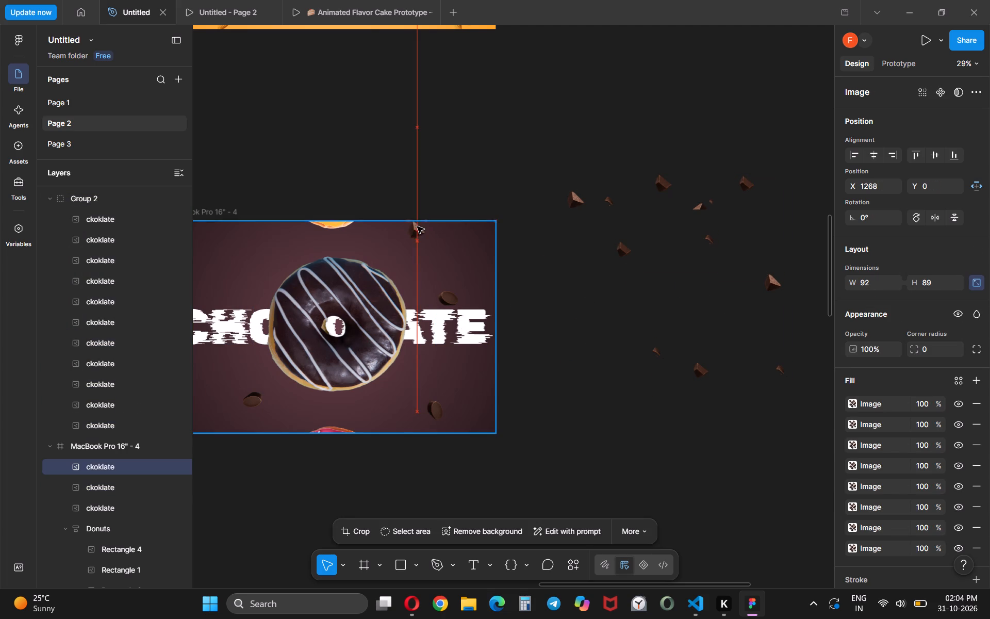
{"action": "left_click_drag", "start_coordinate": [417, 226], "coordinate": [417, 225]}
{"action": "double_click", "coordinate": [627, 249]}
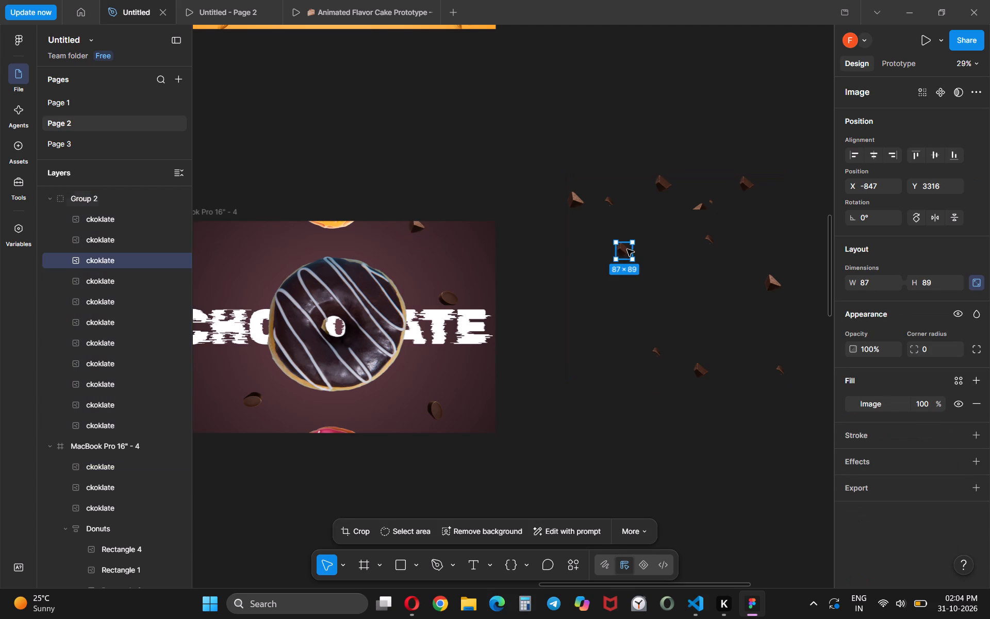
{"action": "left_click_drag", "start_coordinate": [627, 249], "coordinate": [493, 227]}
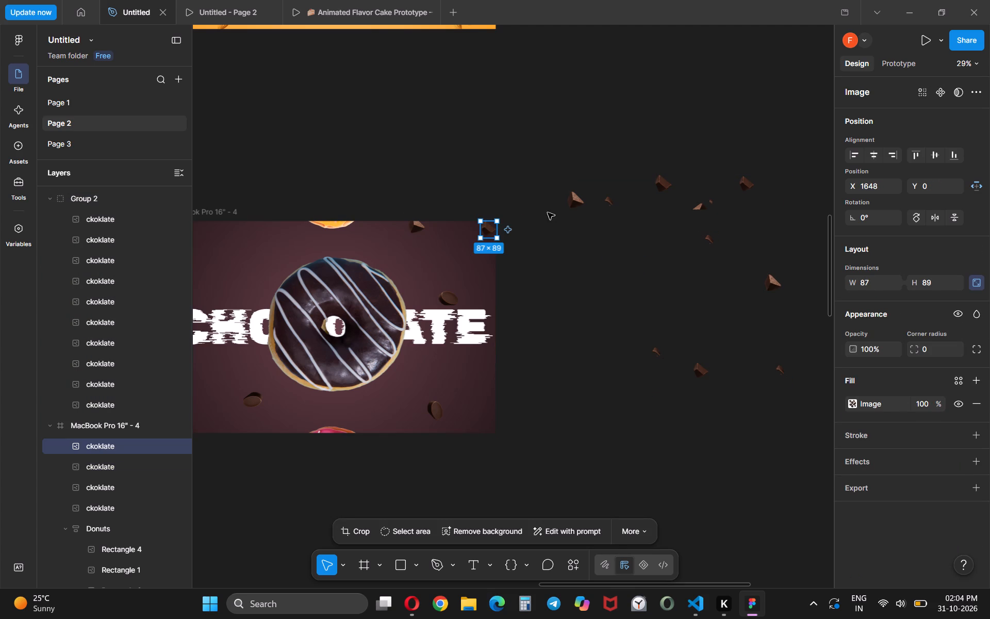
{"action": "scroll", "coordinate": [574, 254], "scroll_direction": "right", "scroll_amount": 2}
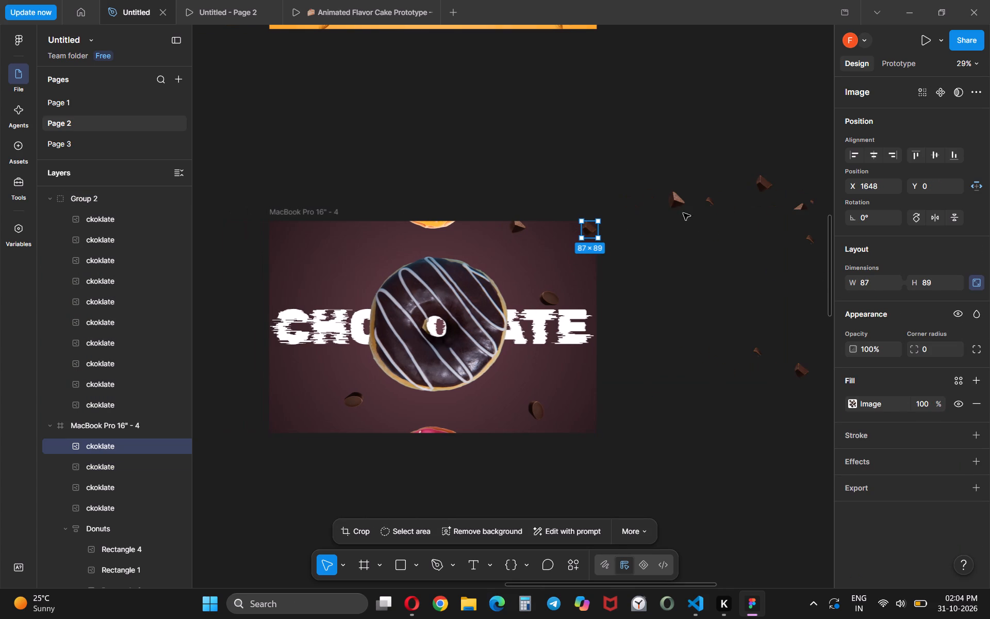
{"action": "double_click", "coordinate": [685, 200]}
{"action": "left_click_drag", "start_coordinate": [675, 202], "coordinate": [344, 229]}
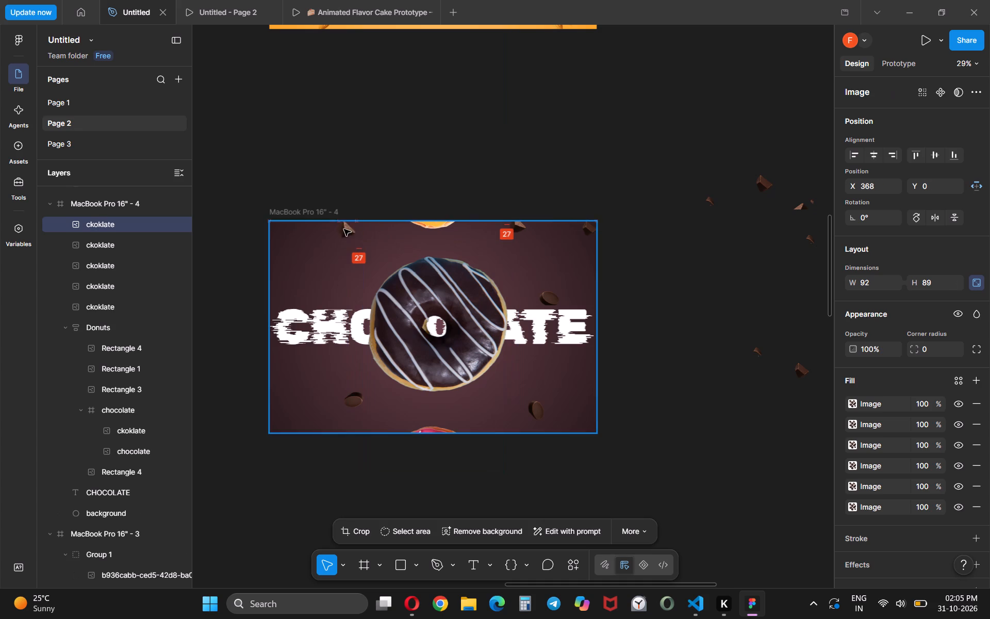
{"action": "left_click_drag", "start_coordinate": [344, 229], "coordinate": [344, 229]}
Move the 99 × 101 chocolate chunk from Group 2 to the right edge of MacBook Pro 16" - 4, at about X 1679, Y 752.
{"action": "double_click", "coordinate": [762, 185]}
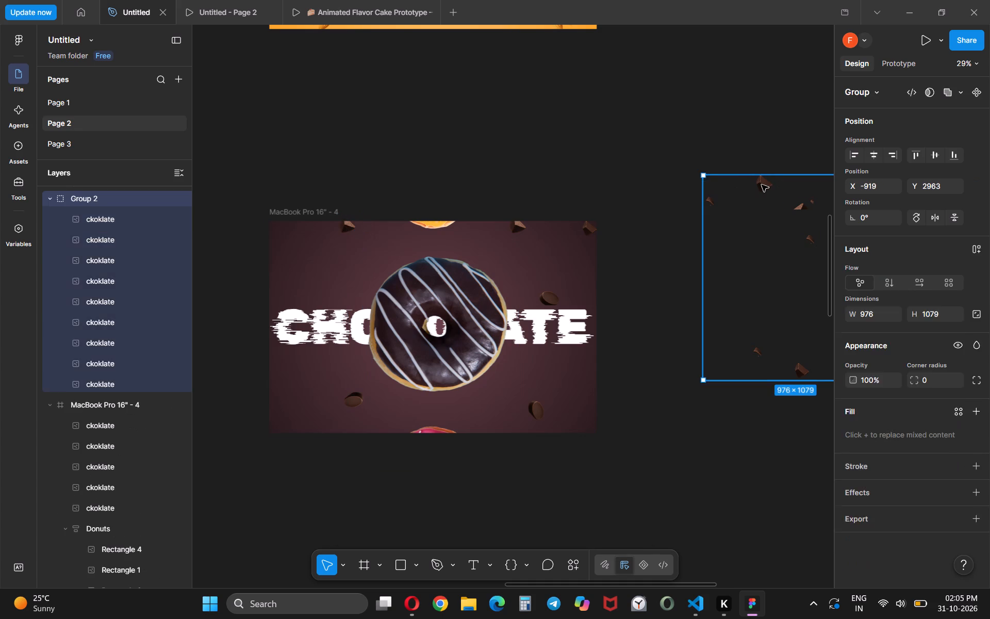
{"action": "left_click_drag", "start_coordinate": [762, 185], "coordinate": [534, 264]}
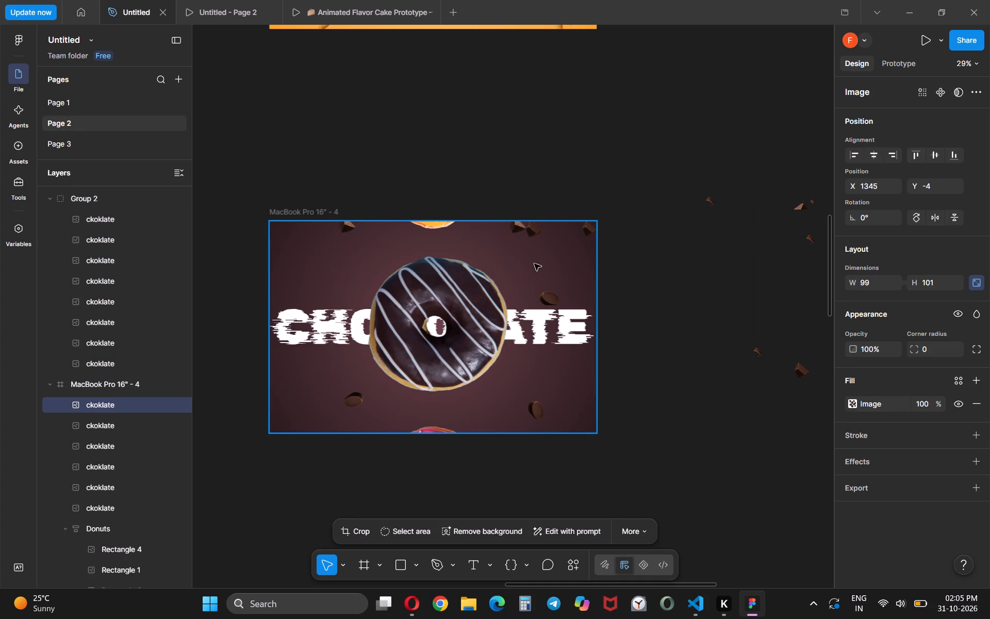
{"action": "left_click_drag", "start_coordinate": [534, 264], "coordinate": [597, 372]}
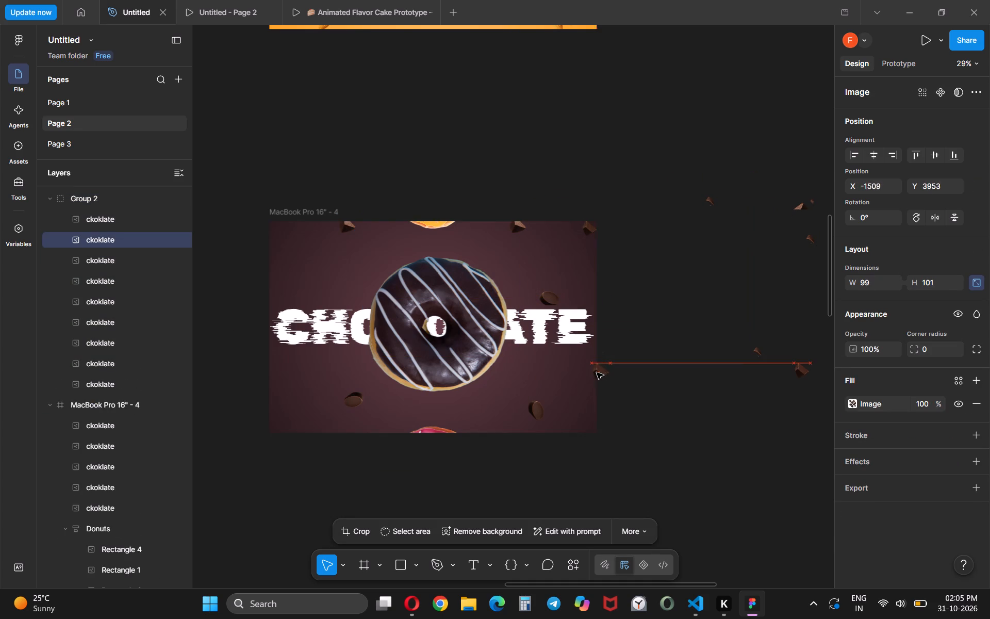
{"action": "left_click_drag", "start_coordinate": [597, 372], "coordinate": [594, 372]}
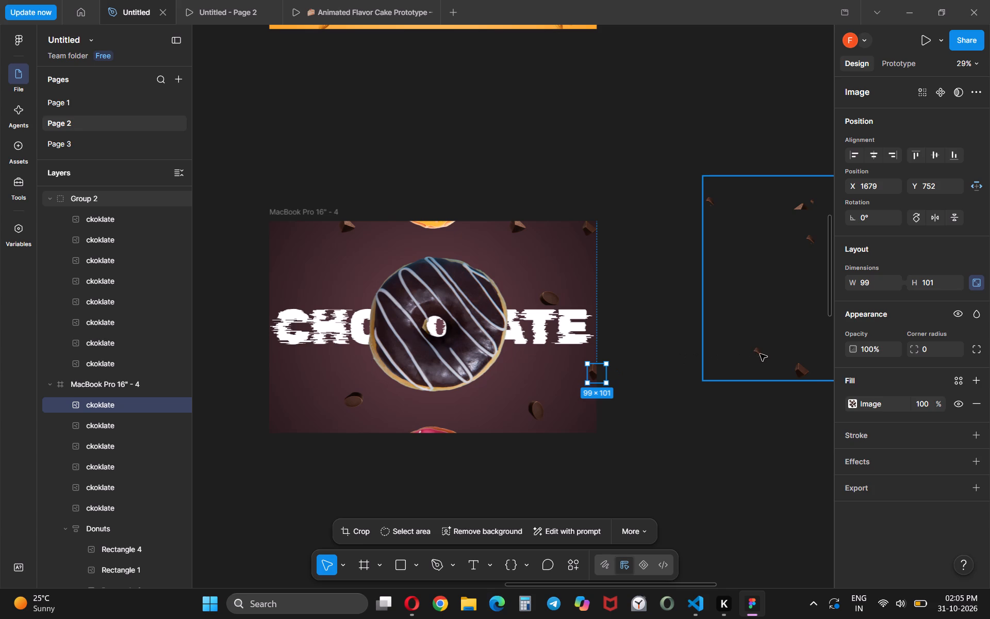
Place a small chocolate shard beside the donut's lower right and an 87 × 89 chunk above the round piece at its lower left.
{"action": "double_click", "coordinate": [760, 354]}
{"action": "left_click_drag", "start_coordinate": [760, 354], "coordinate": [516, 366]}
{"action": "double_click", "coordinate": [806, 375]}
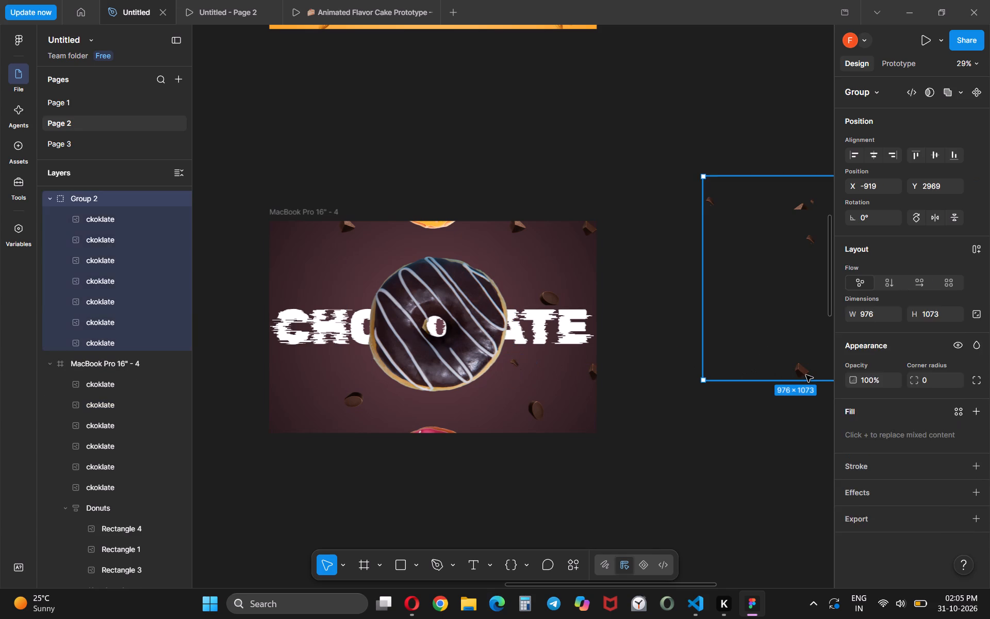
{"action": "left_click_drag", "start_coordinate": [806, 375], "coordinate": [352, 362]}
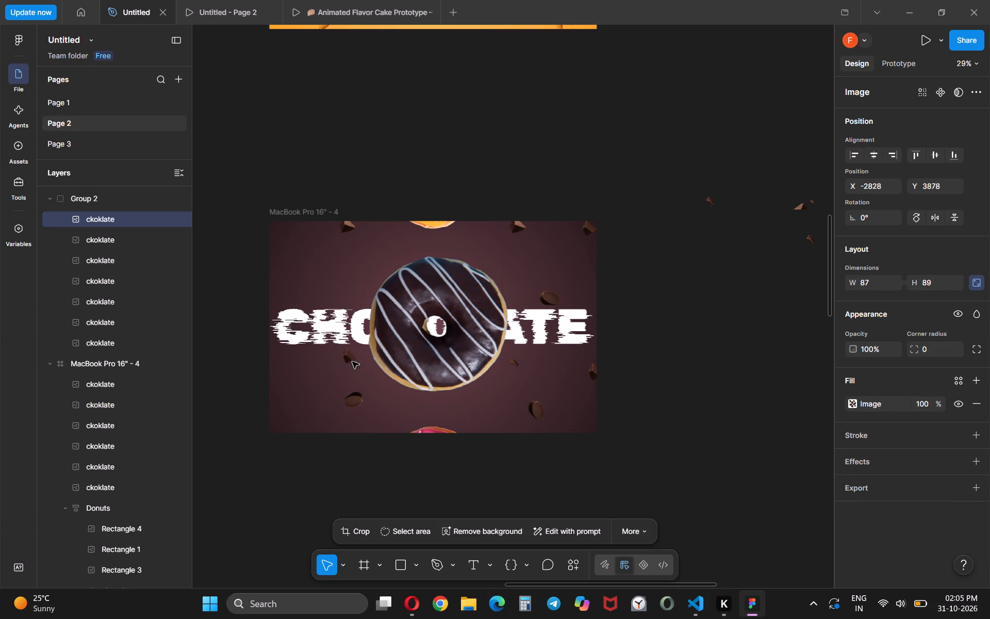
{"action": "left_click_drag", "start_coordinate": [352, 362], "coordinate": [356, 373]}
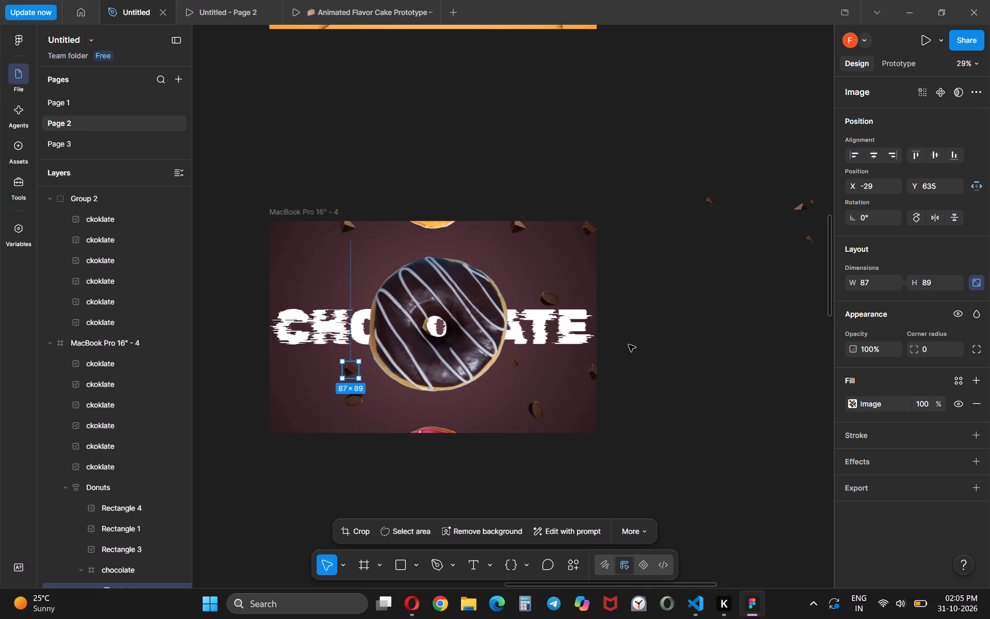
Move Group 2 with the remaining chocolate pieces closer to MacBook Pro 16" - 4, to about X -1388, Y 2938.
{"action": "scroll", "coordinate": [629, 345], "scroll_direction": "left", "scroll_amount": 1}
{"action": "left_click", "coordinate": [704, 254]}
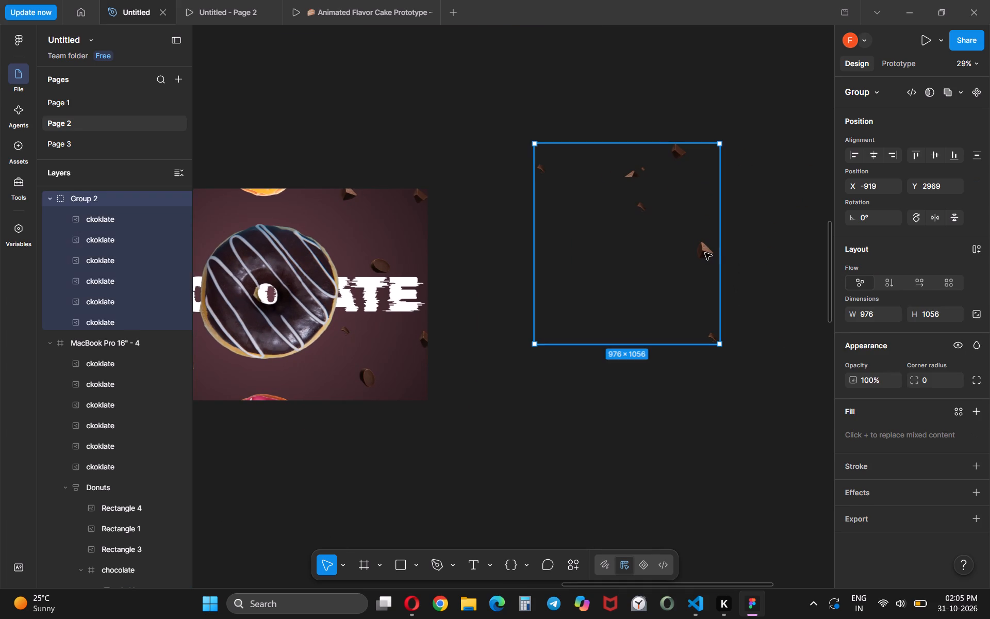
{"action": "left_click", "coordinate": [706, 252]}
{"action": "left_click", "coordinate": [706, 251]}
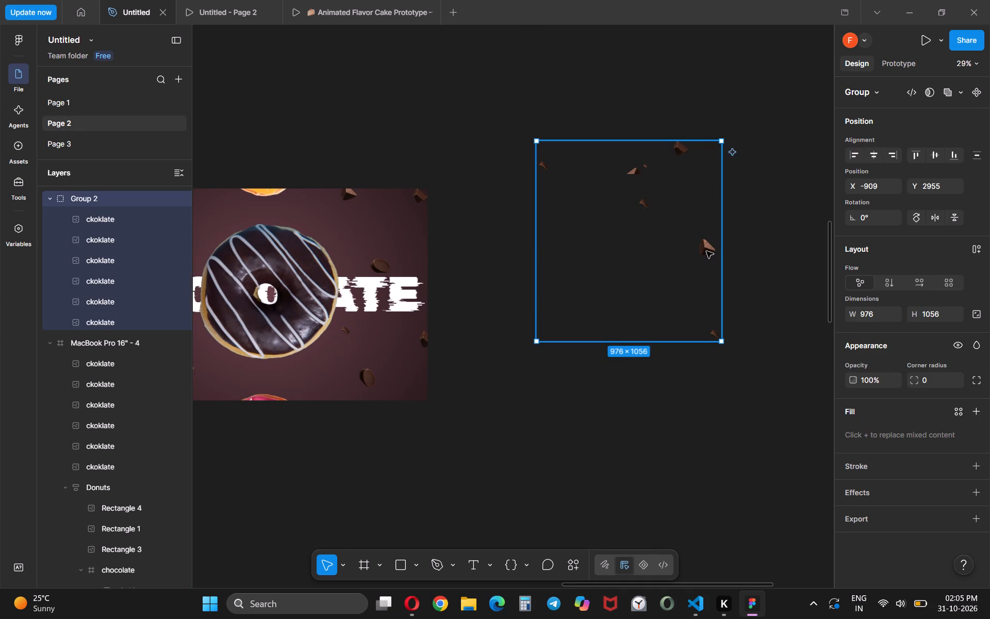
{"action": "left_click_drag", "start_coordinate": [706, 251], "coordinate": [616, 248]}
Move the 92 × 89 chocolate wedge from Group 2 to the left edge of MacBook Pro 16" - 4, at about X -46, Y 276.
{"action": "scroll", "coordinate": [741, 266], "scroll_direction": "right", "scroll_amount": 1}
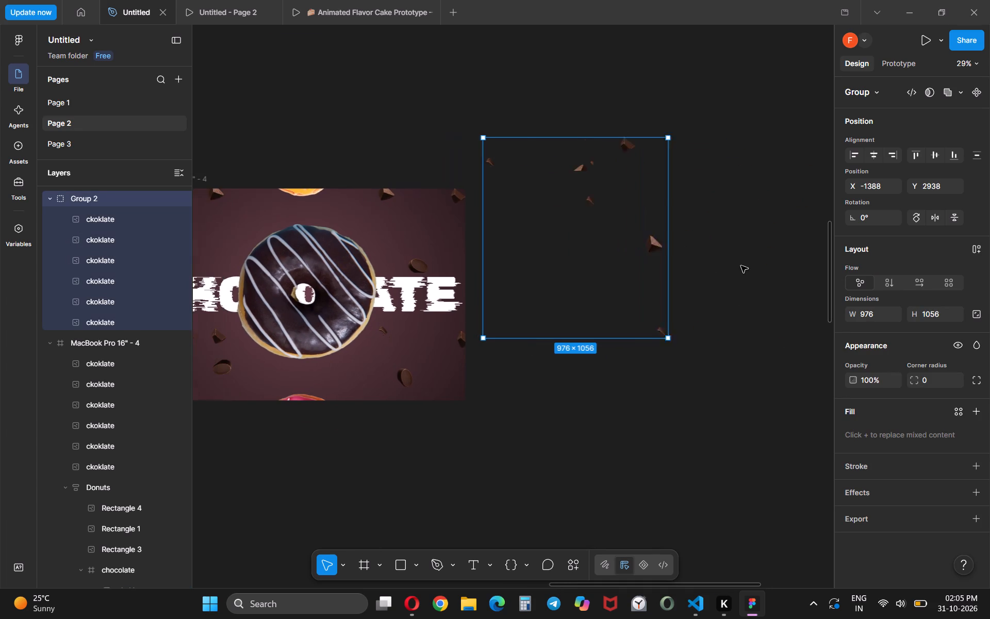
{"action": "scroll", "coordinate": [741, 266], "scroll_direction": "right", "scroll_amount": 1}
{"action": "double_click", "coordinate": [740, 239]}
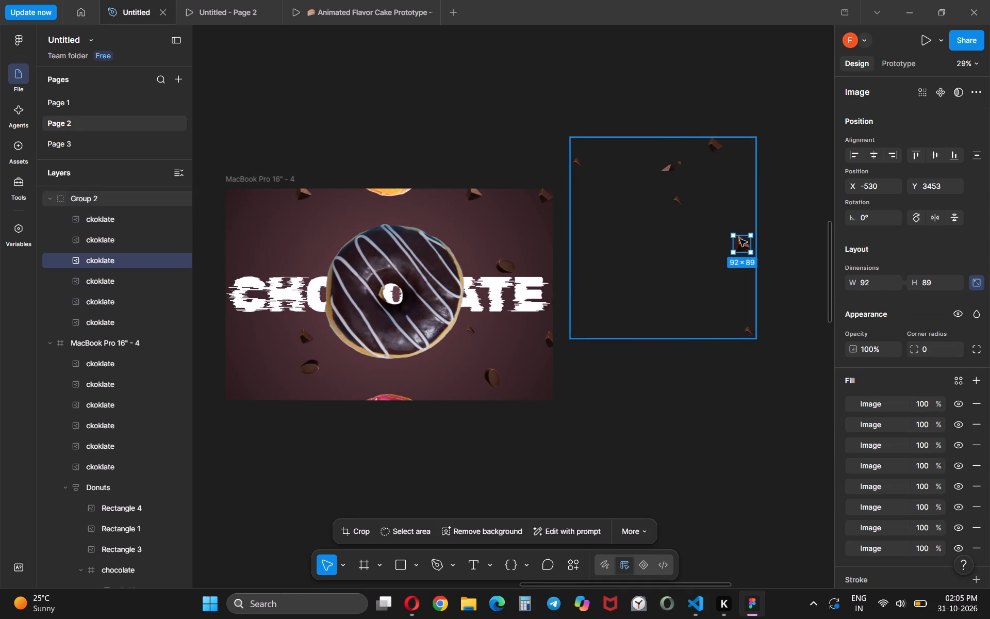
{"action": "left_click_drag", "start_coordinate": [740, 241], "coordinate": [228, 234]}
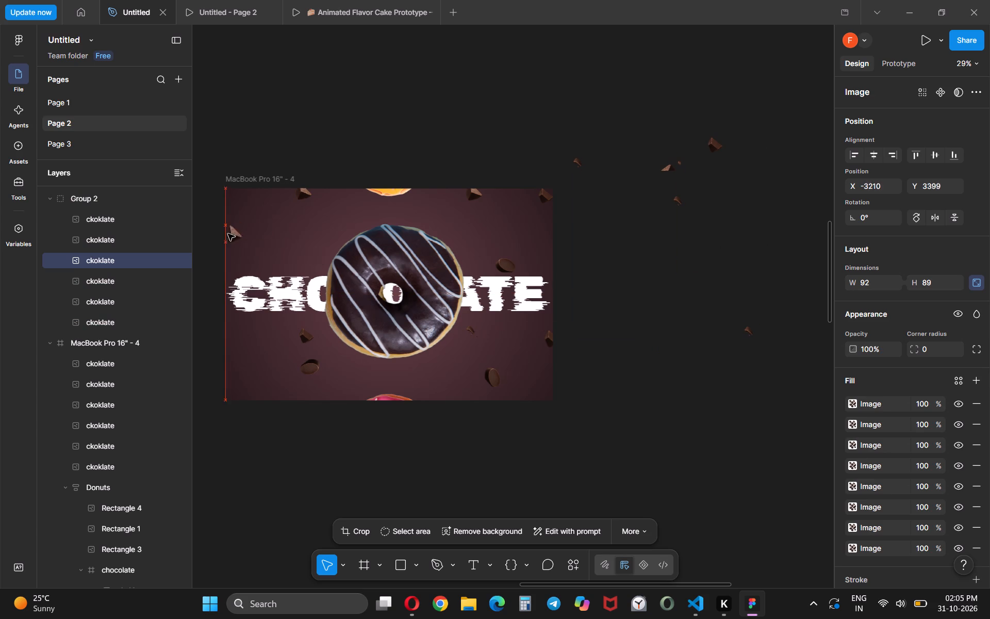
{"action": "left_click_drag", "start_coordinate": [228, 234], "coordinate": [327, 244]}
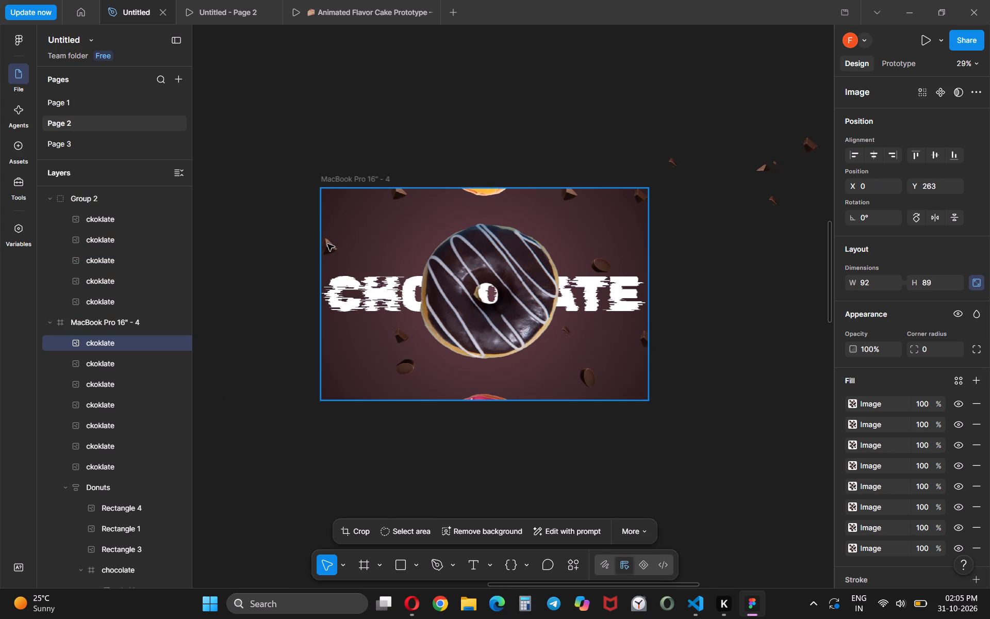
{"action": "left_click_drag", "start_coordinate": [327, 244], "coordinate": [322, 248]}
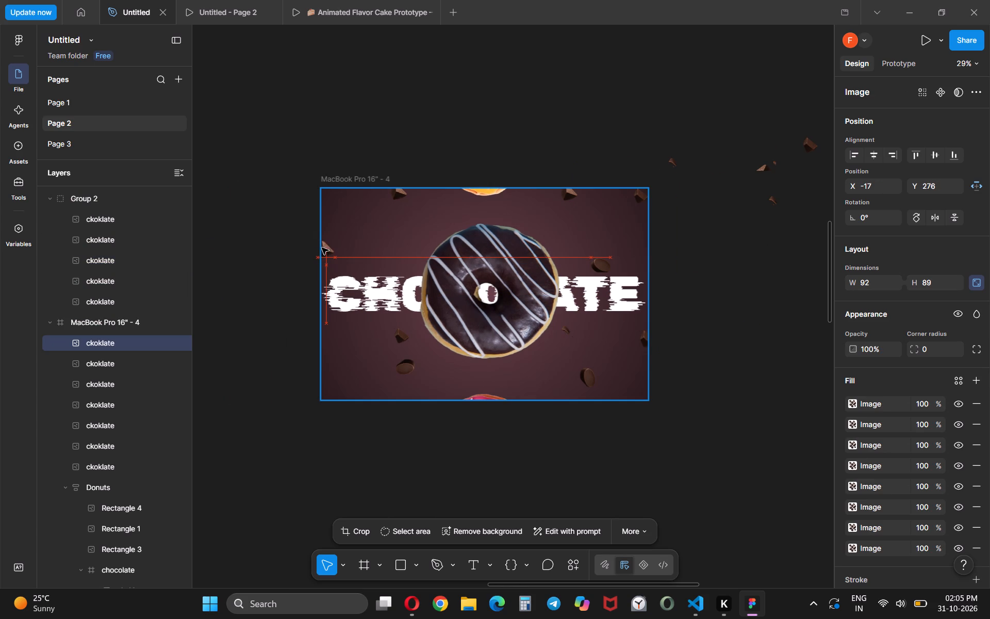
{"action": "left_click_drag", "start_coordinate": [322, 248], "coordinate": [322, 247]}
{"action": "left_click", "coordinate": [328, 248]}
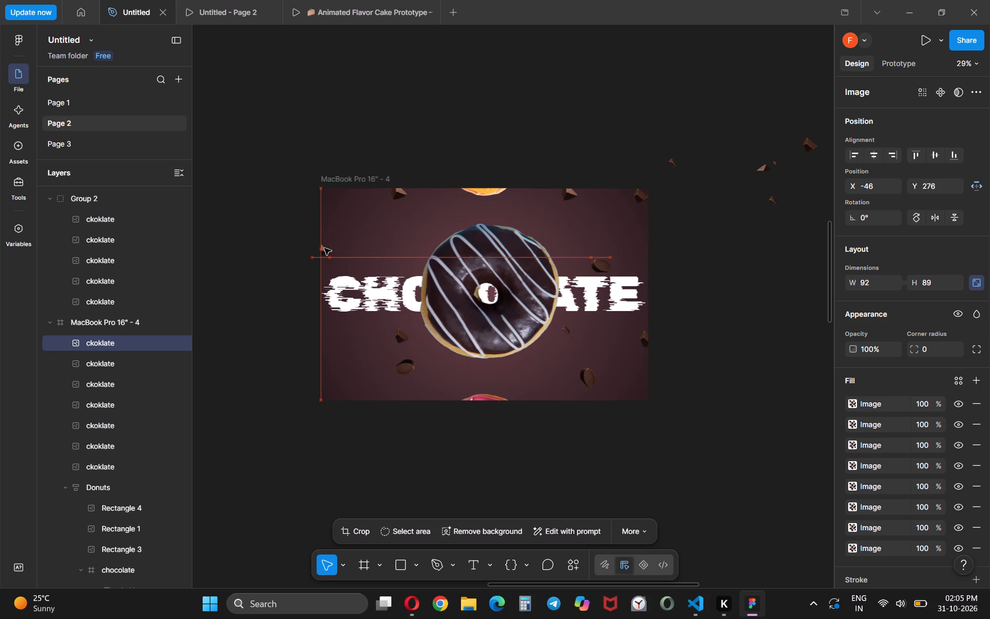
{"action": "left_click", "coordinate": [493, 131]}
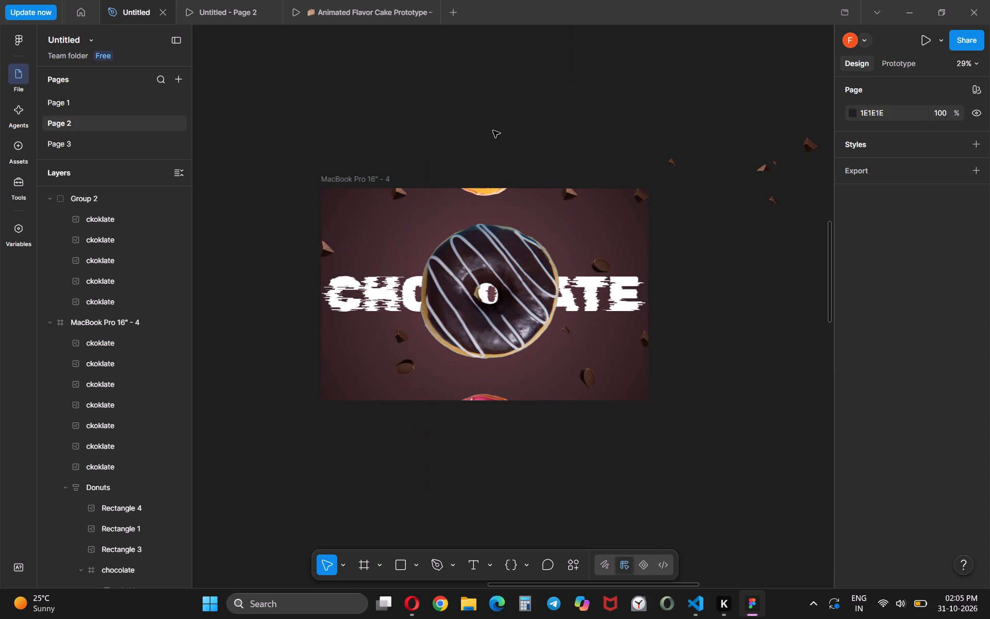
Move the flat 103 × 79 chocolate piece from Group 2 beneath the start of the CHOCOLATE text, just left of the round piece.
{"action": "double_click", "coordinate": [769, 170]}
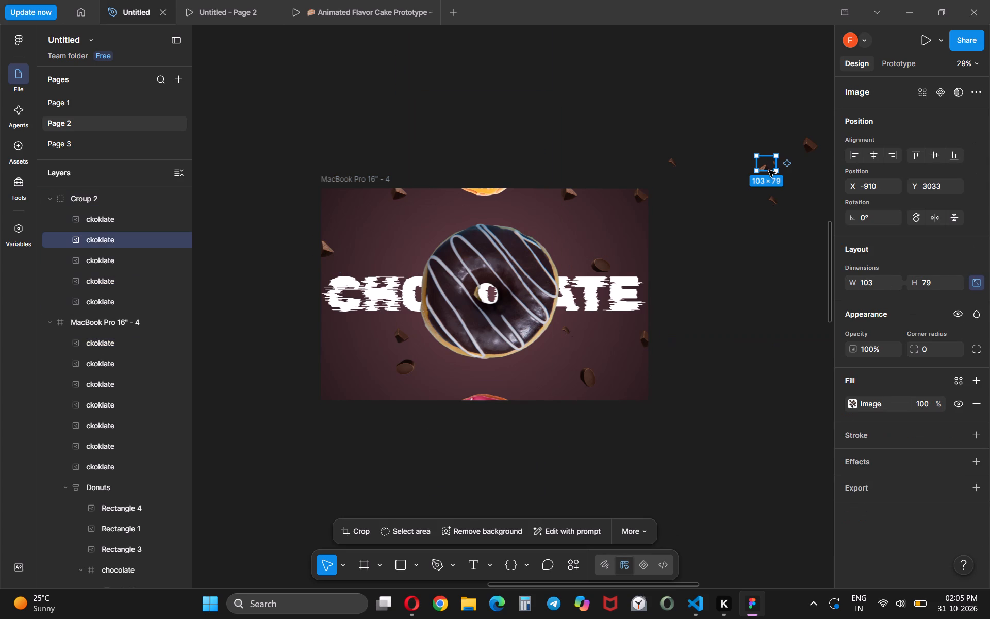
{"action": "left_click_drag", "start_coordinate": [768, 162], "coordinate": [352, 361]}
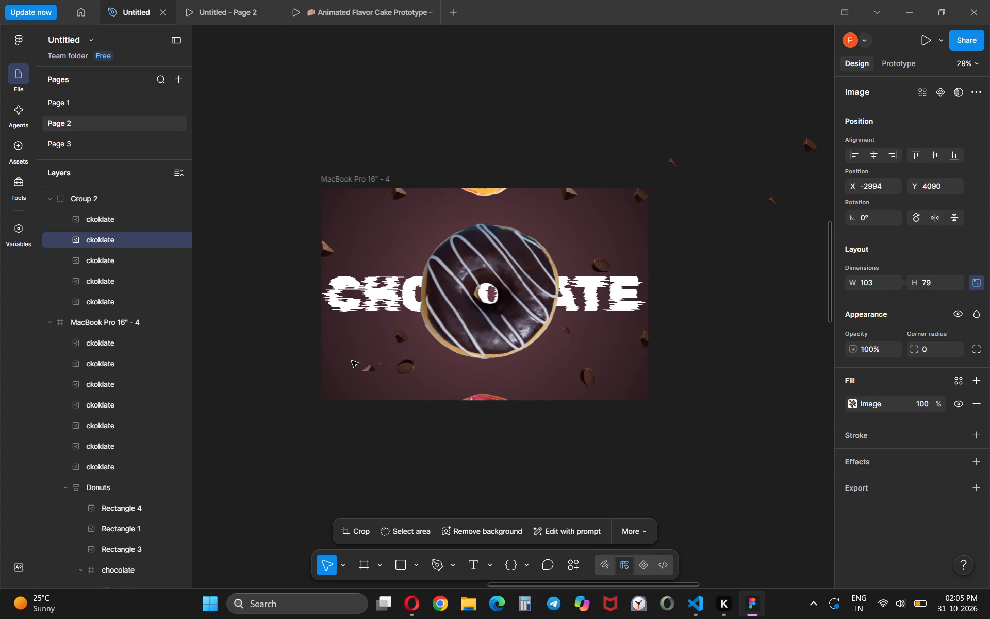
{"action": "left_click_drag", "start_coordinate": [352, 361], "coordinate": [330, 358]}
{"action": "left_click_drag", "start_coordinate": [333, 361], "coordinate": [344, 360]}
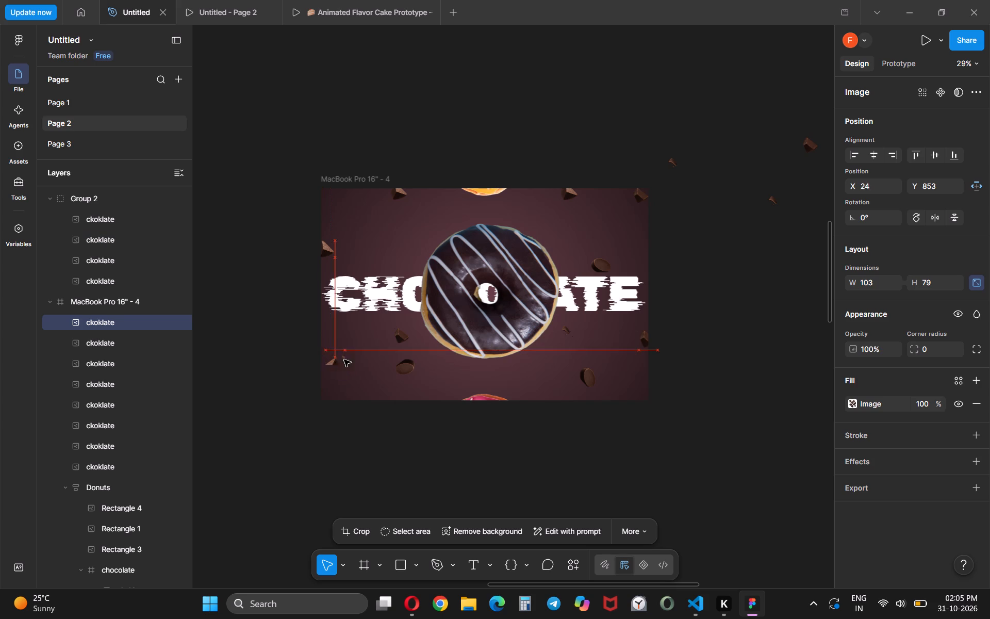
{"action": "left_click_drag", "start_coordinate": [344, 360], "coordinate": [360, 358]}
{"action": "left_click", "coordinate": [592, 53]}
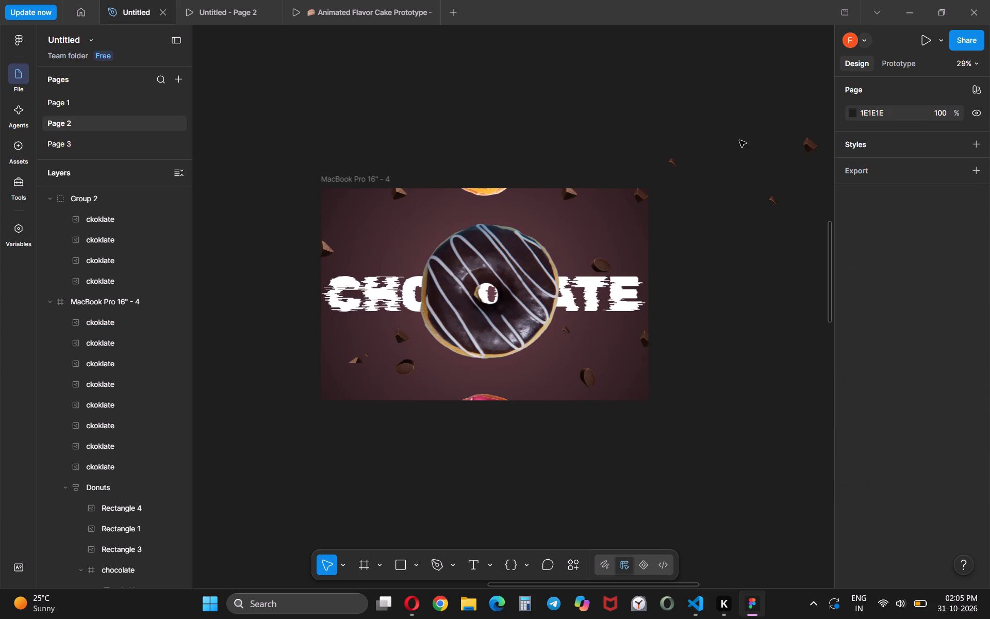
Place two 72 × 72 chocolate shards on the donut's upper edge and lower glaze, at about X 653, Y 81 and X 553, Y 599.
{"action": "double_click", "coordinate": [680, 163]}
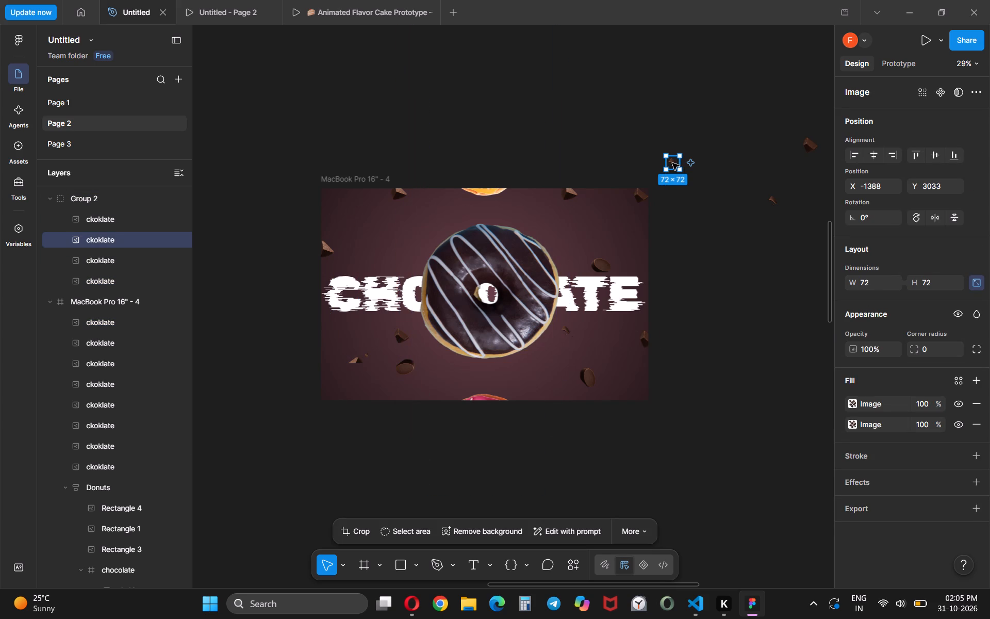
{"action": "left_click_drag", "start_coordinate": [672, 163], "coordinate": [466, 207]}
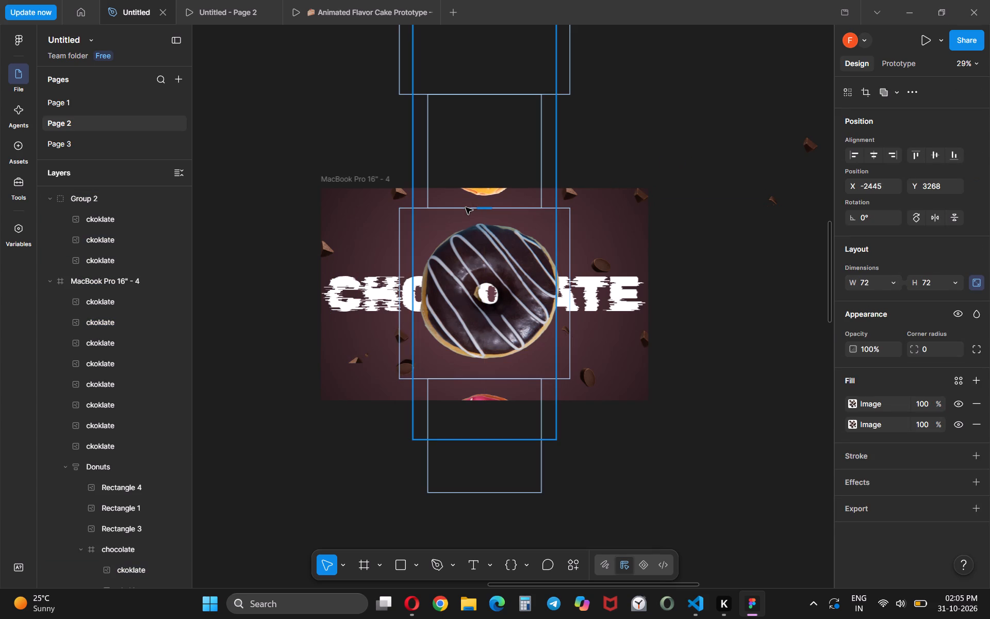
{"action": "left_click_drag", "start_coordinate": [466, 207], "coordinate": [529, 231]}
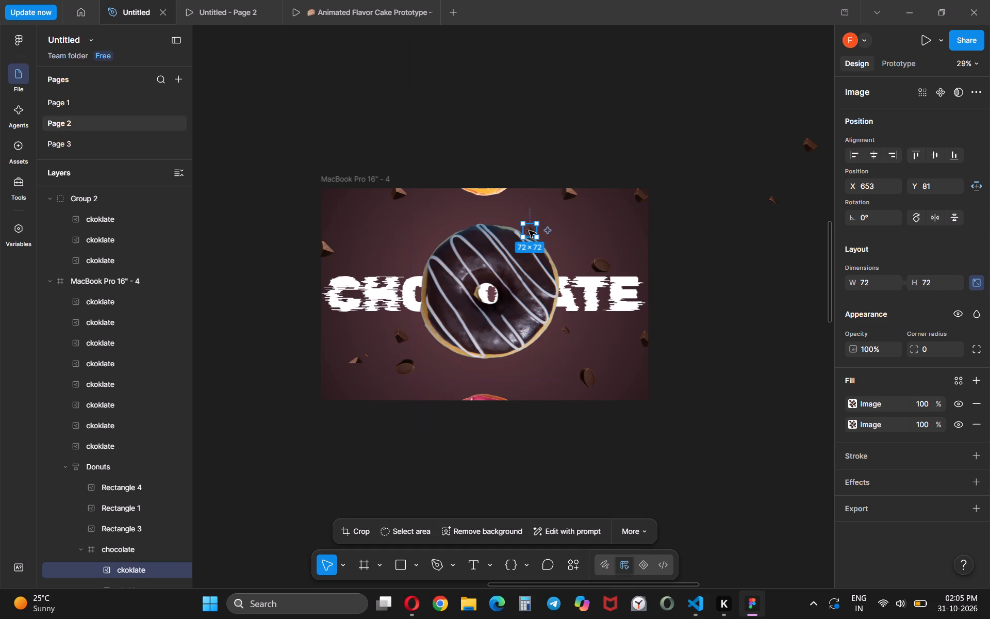
{"action": "double_click", "coordinate": [774, 201]}
{"action": "left_click_drag", "start_coordinate": [774, 201], "coordinate": [522, 344]}
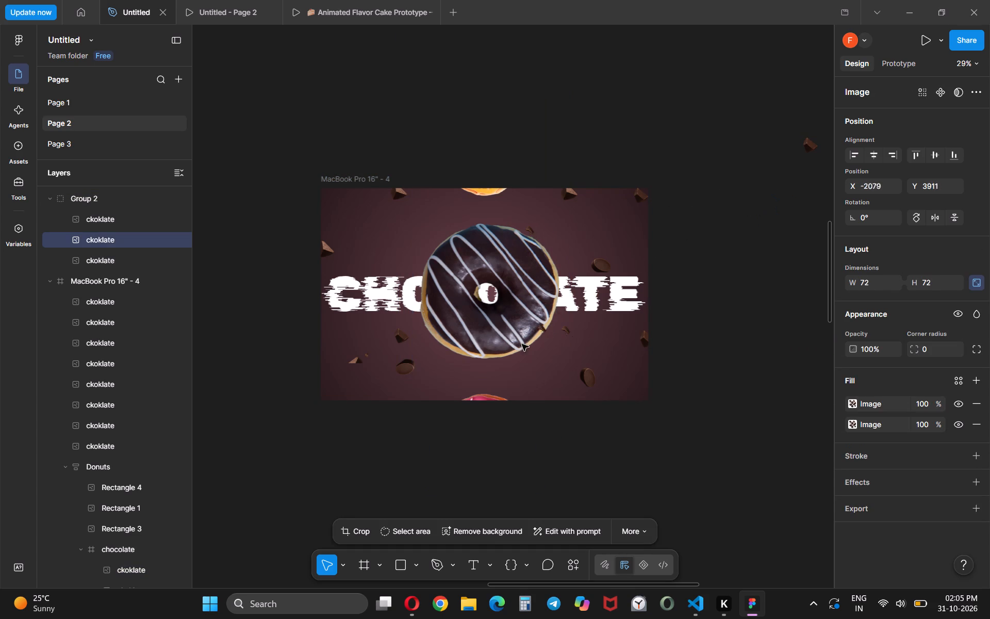
{"action": "left_click_drag", "start_coordinate": [522, 344], "coordinate": [512, 326]}
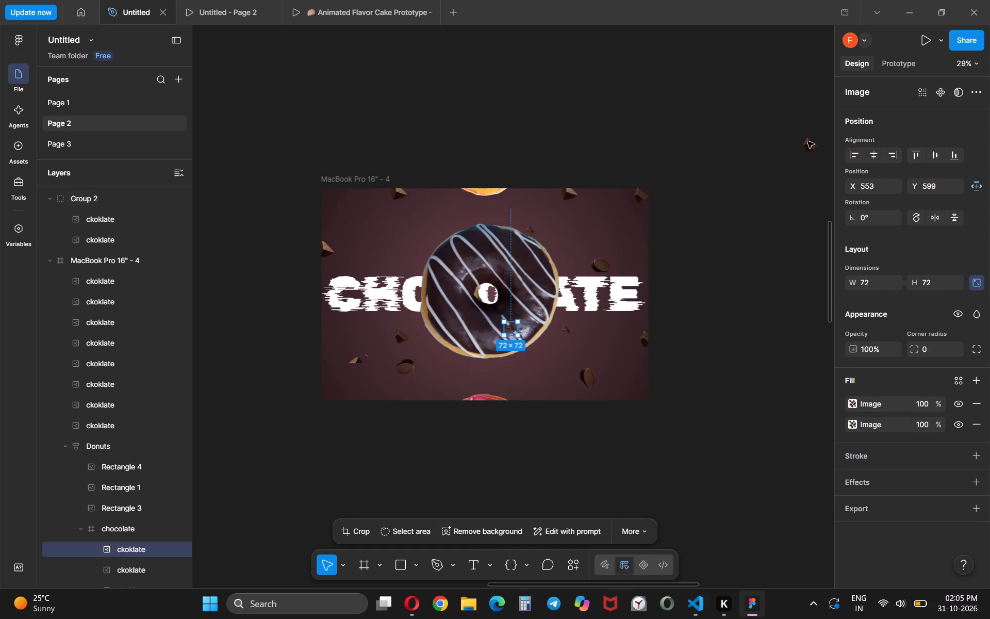
Move the 87 × 89 chocolate piece from Group 2 onto the chocolate donut's upper glaze, at about X 268, Y 278.
{"action": "double_click", "coordinate": [806, 148]}
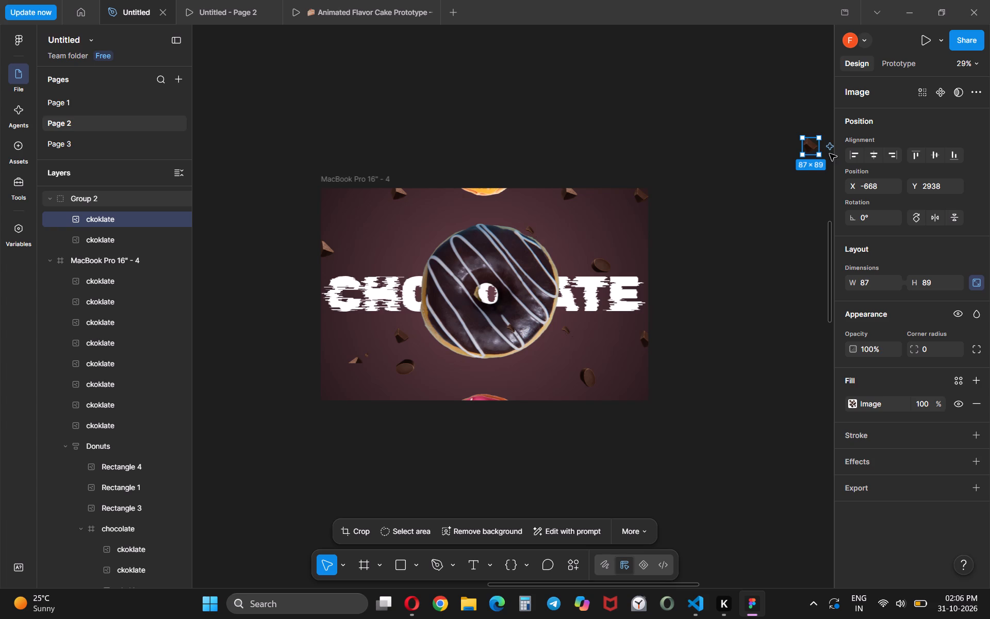
{"action": "left_click_drag", "start_coordinate": [811, 145], "coordinate": [572, 227]}
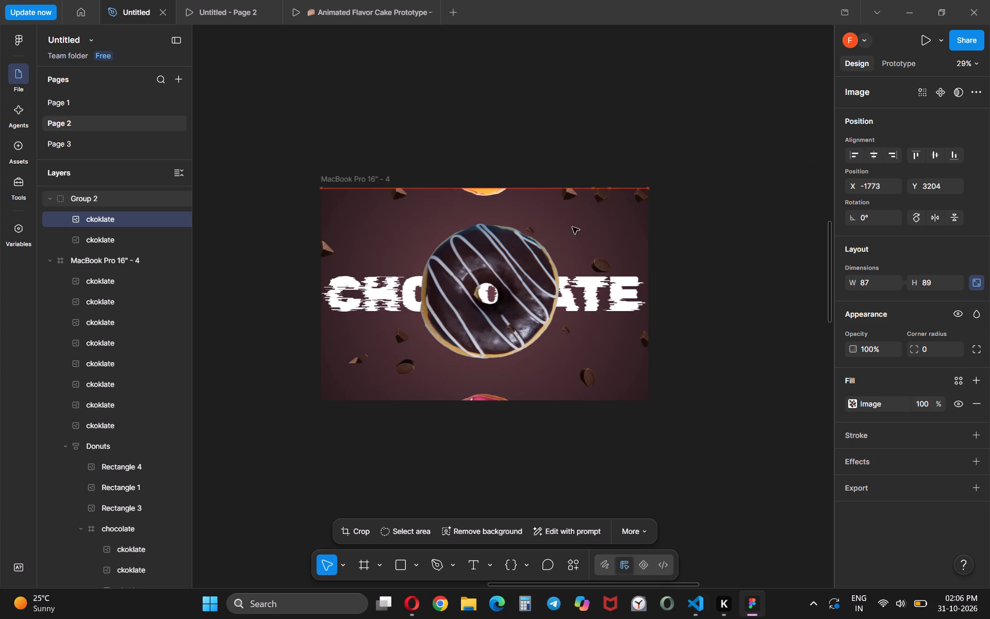
{"action": "left_click_drag", "start_coordinate": [572, 227], "coordinate": [458, 269]}
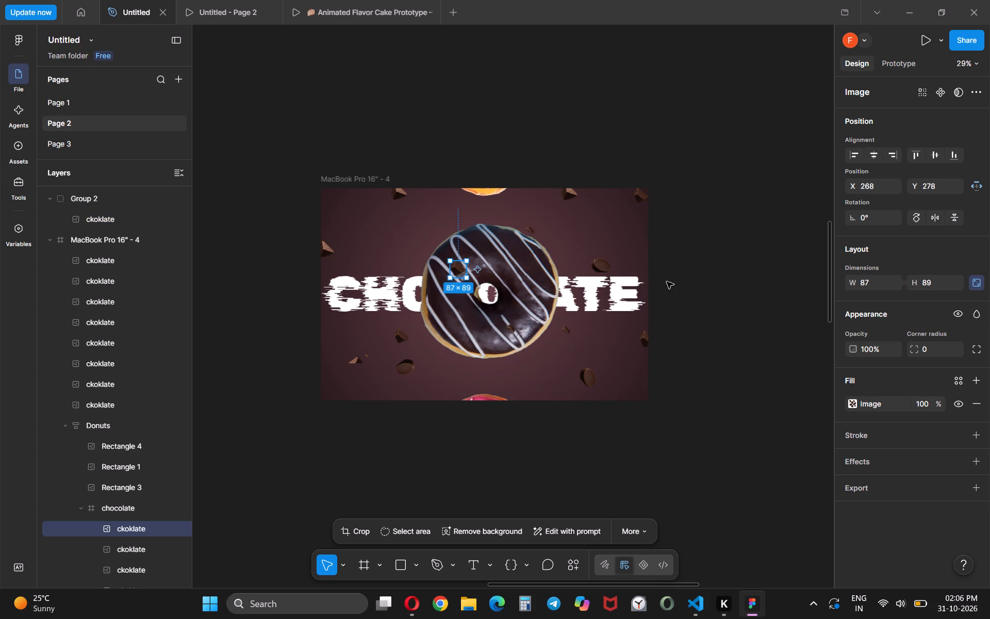
Move the remaining 72 × 72 chocolate shard from Group 2 just inside the bottom edge of MacBook Pro 16" - 4, near the round piece.
{"action": "scroll", "coordinate": [667, 282], "scroll_direction": "down", "scroll_amount": 2}
{"action": "scroll", "coordinate": [667, 282], "scroll_direction": "left", "scroll_amount": 2}
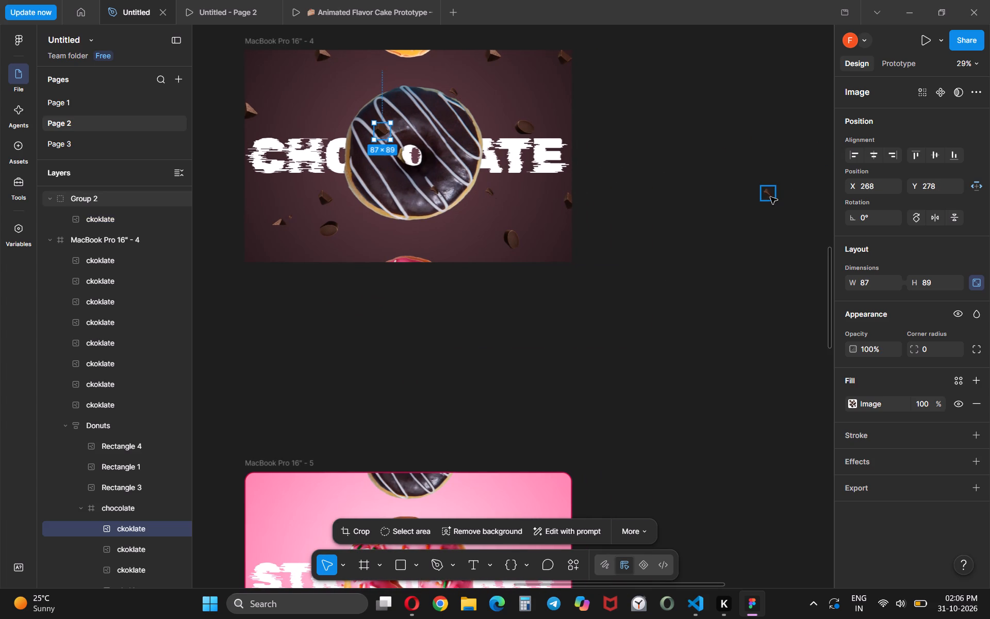
{"action": "left_click_drag", "start_coordinate": [770, 197], "coordinate": [382, 264]}
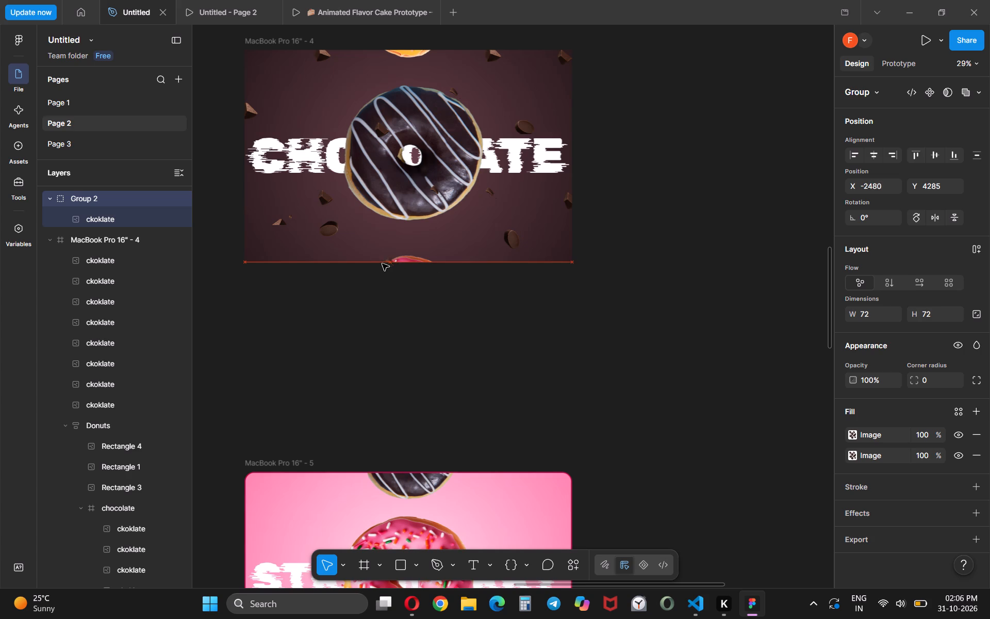
{"action": "left_click_drag", "start_coordinate": [382, 264], "coordinate": [334, 259]}
{"action": "left_click_drag", "start_coordinate": [333, 257], "coordinate": [484, 262]}
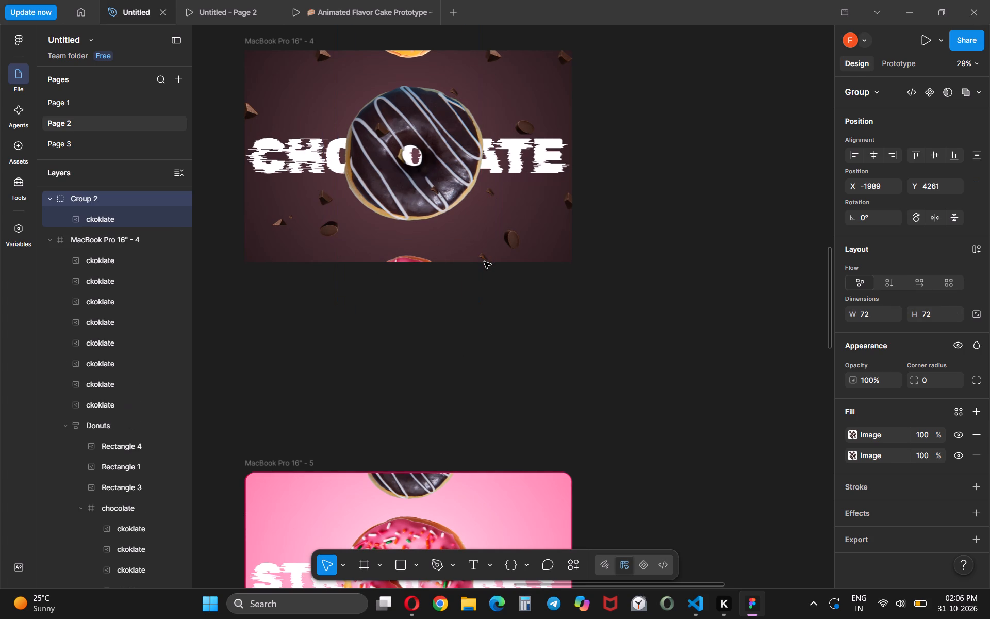
{"action": "left_click_drag", "start_coordinate": [484, 262], "coordinate": [483, 265]}
{"action": "left_click", "coordinate": [597, 273]}
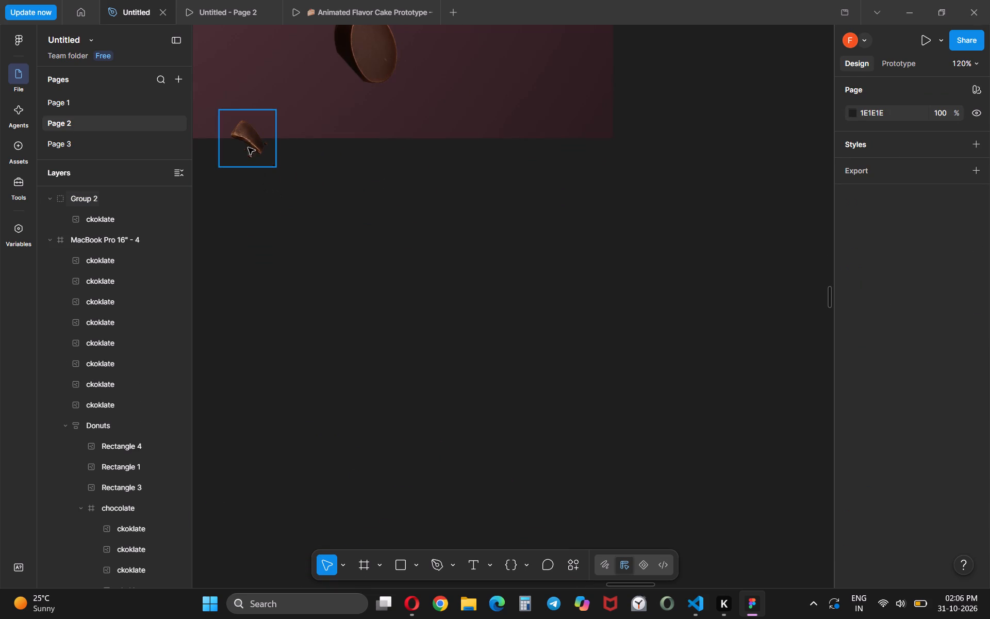
{"action": "left_click_drag", "start_coordinate": [244, 131], "coordinate": [246, 116]}
{"action": "left_click_drag", "start_coordinate": [249, 117], "coordinate": [269, 102]}
{"action": "left_click", "coordinate": [355, 111]}
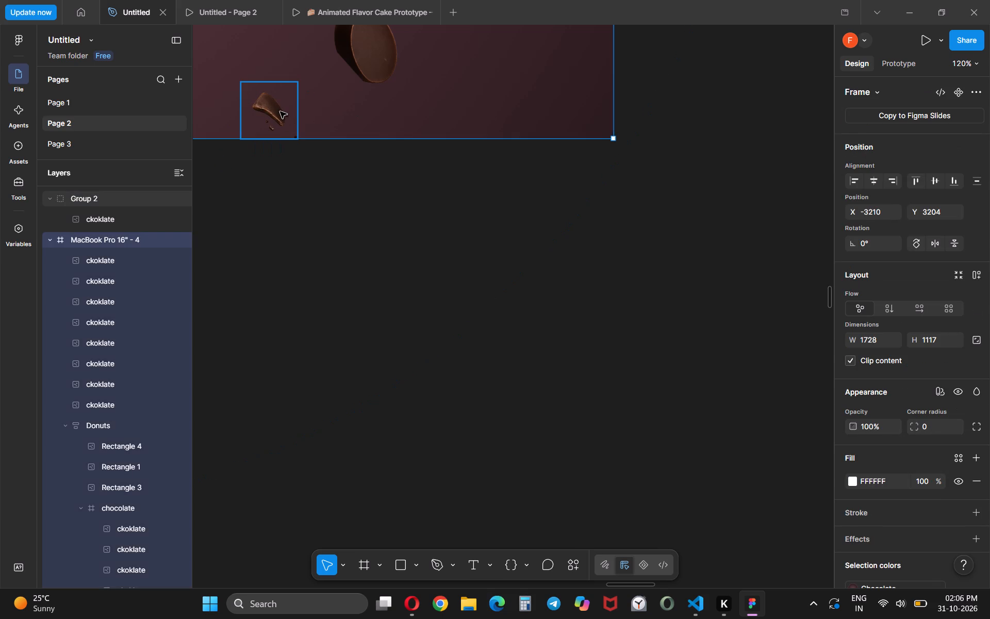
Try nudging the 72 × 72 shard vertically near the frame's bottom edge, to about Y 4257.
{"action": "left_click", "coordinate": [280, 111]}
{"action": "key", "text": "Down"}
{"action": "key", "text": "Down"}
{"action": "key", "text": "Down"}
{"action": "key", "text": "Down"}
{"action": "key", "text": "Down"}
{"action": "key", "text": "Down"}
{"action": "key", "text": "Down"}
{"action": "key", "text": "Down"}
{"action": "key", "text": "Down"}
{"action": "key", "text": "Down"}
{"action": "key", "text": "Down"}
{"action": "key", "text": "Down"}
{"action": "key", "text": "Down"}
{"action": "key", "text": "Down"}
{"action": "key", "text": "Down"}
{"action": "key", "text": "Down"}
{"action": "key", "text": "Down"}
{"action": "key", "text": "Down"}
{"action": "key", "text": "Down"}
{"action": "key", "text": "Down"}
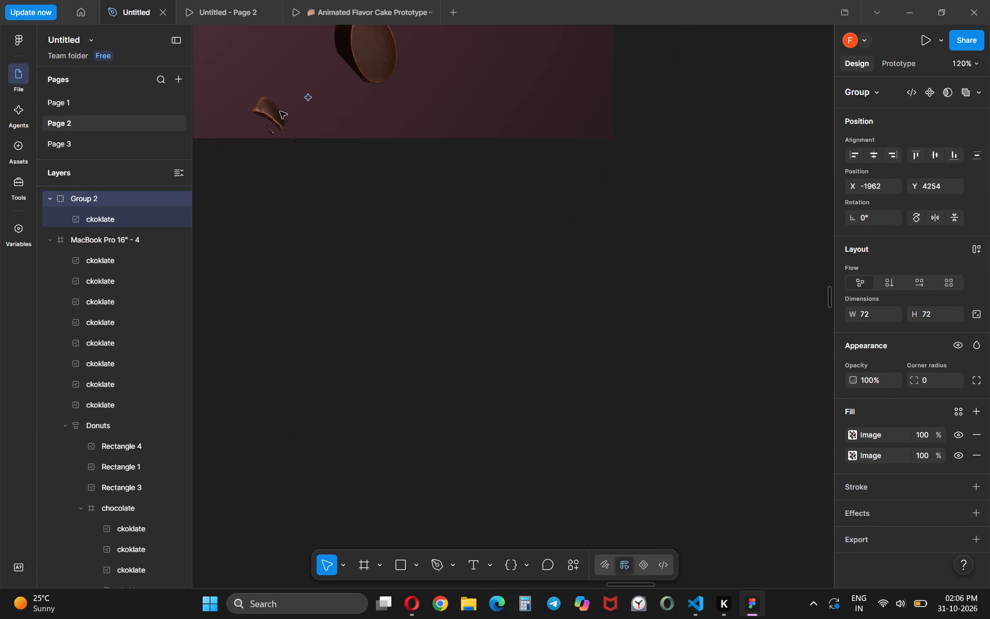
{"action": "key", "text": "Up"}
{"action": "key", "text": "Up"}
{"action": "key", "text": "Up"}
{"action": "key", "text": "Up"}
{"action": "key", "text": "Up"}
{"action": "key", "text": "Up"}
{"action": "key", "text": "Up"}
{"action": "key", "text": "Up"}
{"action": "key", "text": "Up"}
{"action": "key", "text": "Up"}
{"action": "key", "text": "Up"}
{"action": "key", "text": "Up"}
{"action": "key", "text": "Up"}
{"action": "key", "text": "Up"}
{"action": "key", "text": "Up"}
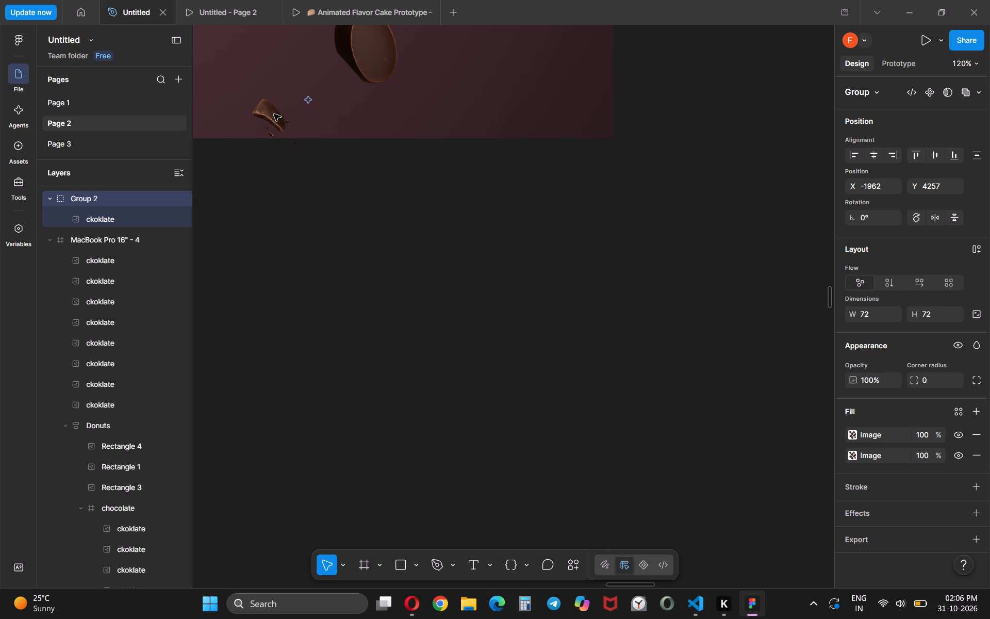
Reposition the 72 × 72 chocolate shard near the bottom-right corner of MacBook Pro 16" - 4, fully inside the frame.
{"action": "left_click", "coordinate": [272, 116]}
{"action": "left_click_drag", "start_coordinate": [272, 116], "coordinate": [584, 102]}
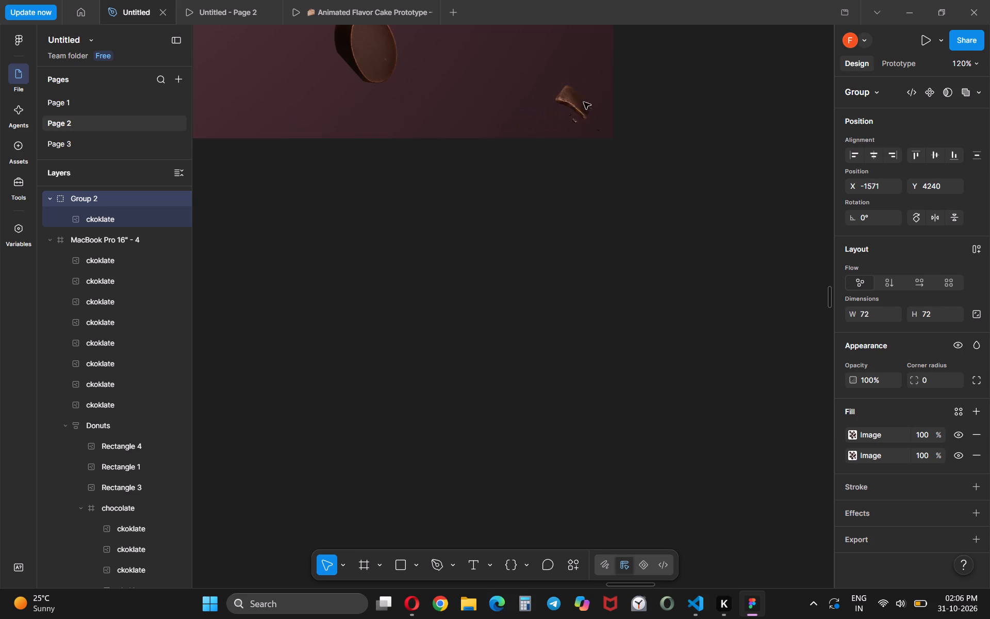
{"action": "left_click_drag", "start_coordinate": [584, 102], "coordinate": [597, 99]}
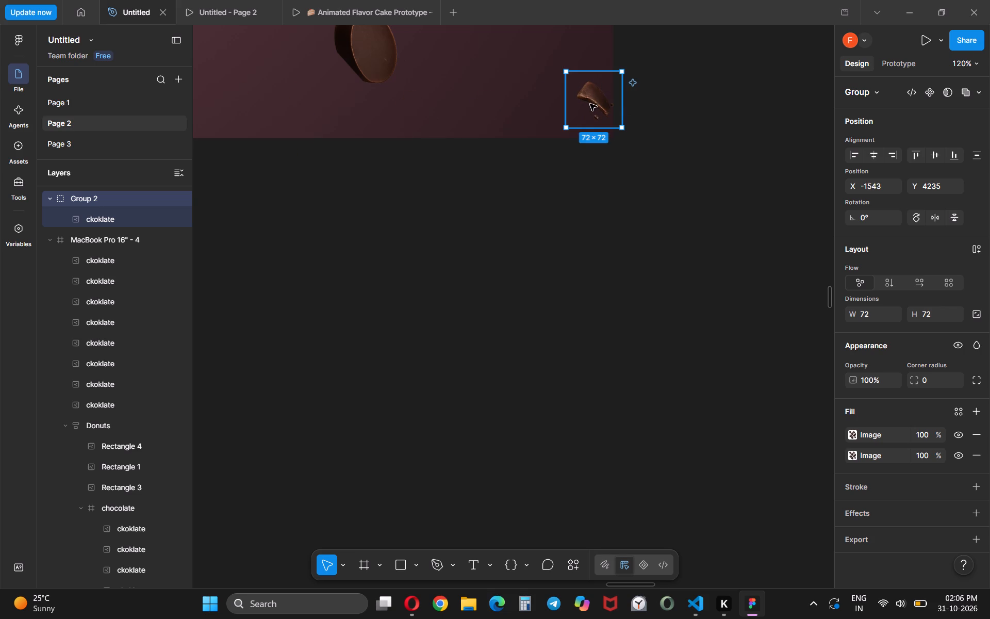
{"action": "left_click_drag", "start_coordinate": [588, 105], "coordinate": [558, 105]}
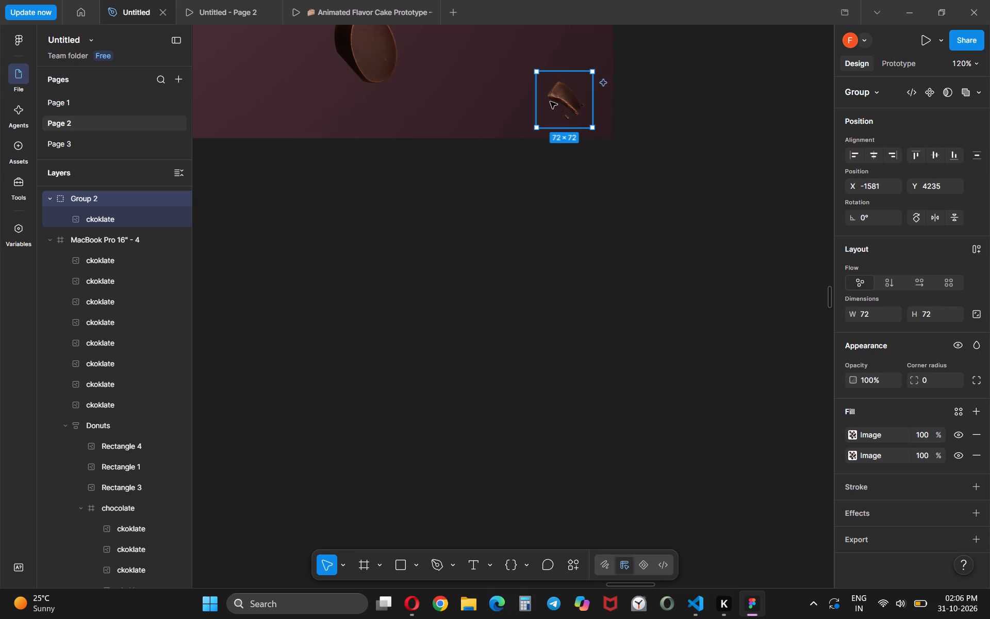
{"action": "left_click_drag", "start_coordinate": [548, 104], "coordinate": [578, 101]}
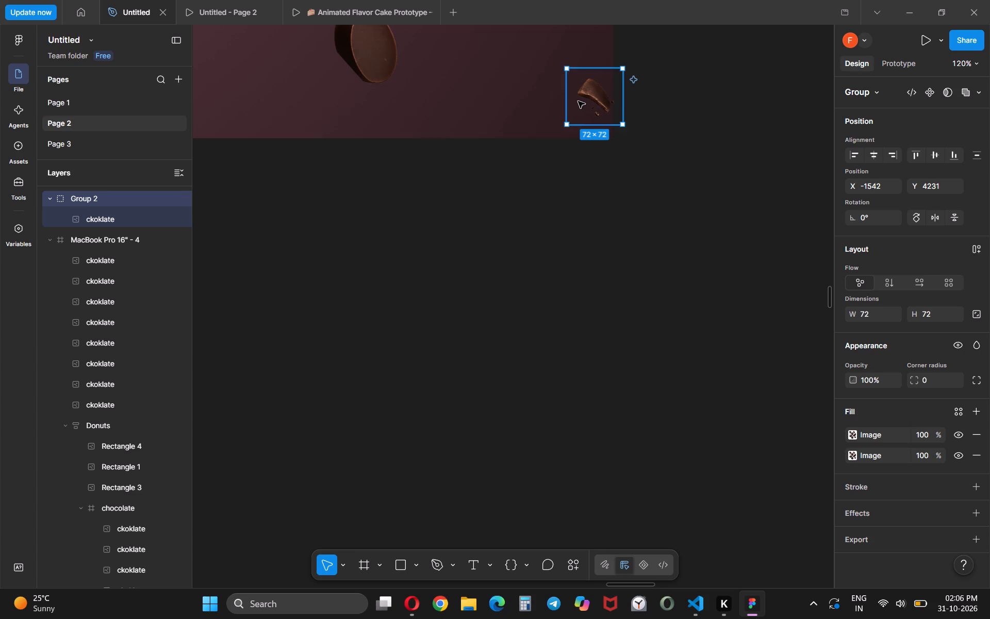
{"action": "left_click", "coordinate": [699, 174]}
{"action": "left_click_drag", "start_coordinate": [600, 101], "coordinate": [580, 92]}
{"action": "left_click_drag", "start_coordinate": [580, 92], "coordinate": [574, 90]}
{"action": "left_click", "coordinate": [608, 265]}
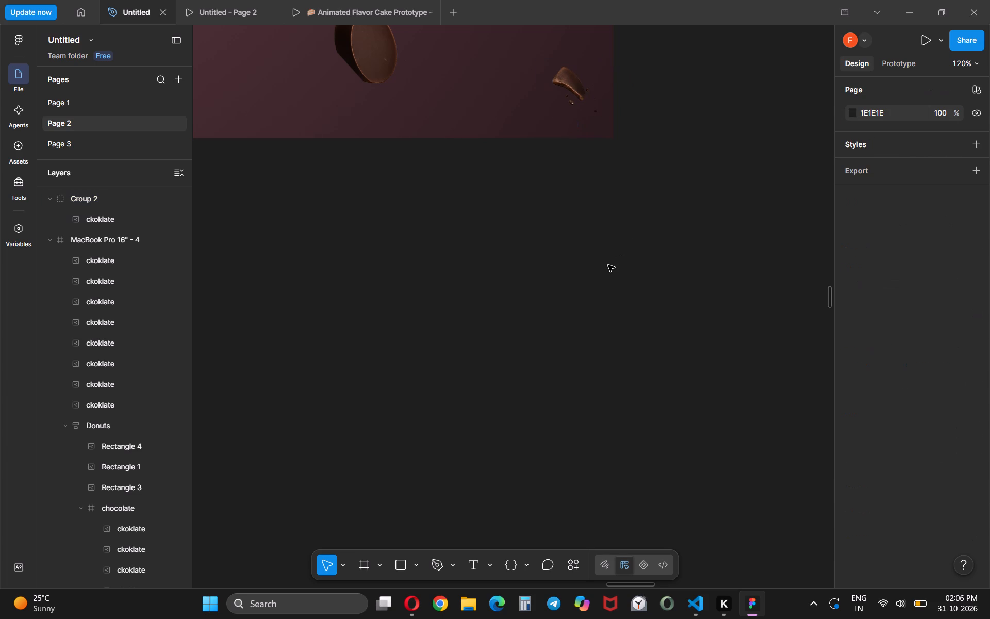
Review the ingredient placement across the donut flavour frames, from strawberry back up to blueberry.
{"action": "scroll", "coordinate": [608, 265], "scroll_direction": "down", "scroll_amount": 2}
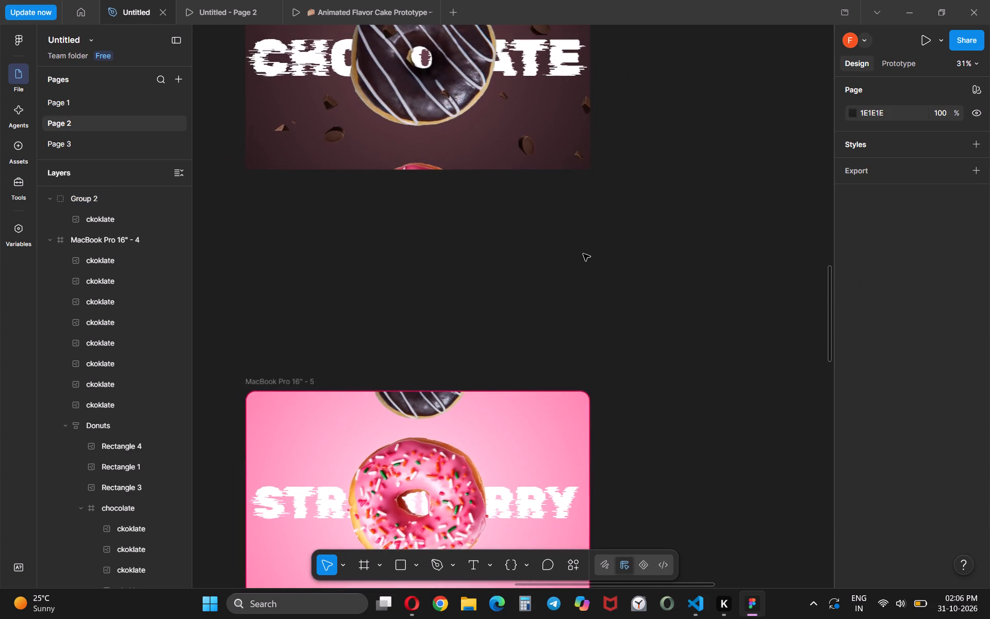
{"action": "scroll", "coordinate": [583, 254], "scroll_direction": "up", "scroll_amount": 2}
{"action": "scroll", "coordinate": [583, 254], "scroll_direction": "down", "scroll_amount": 2}
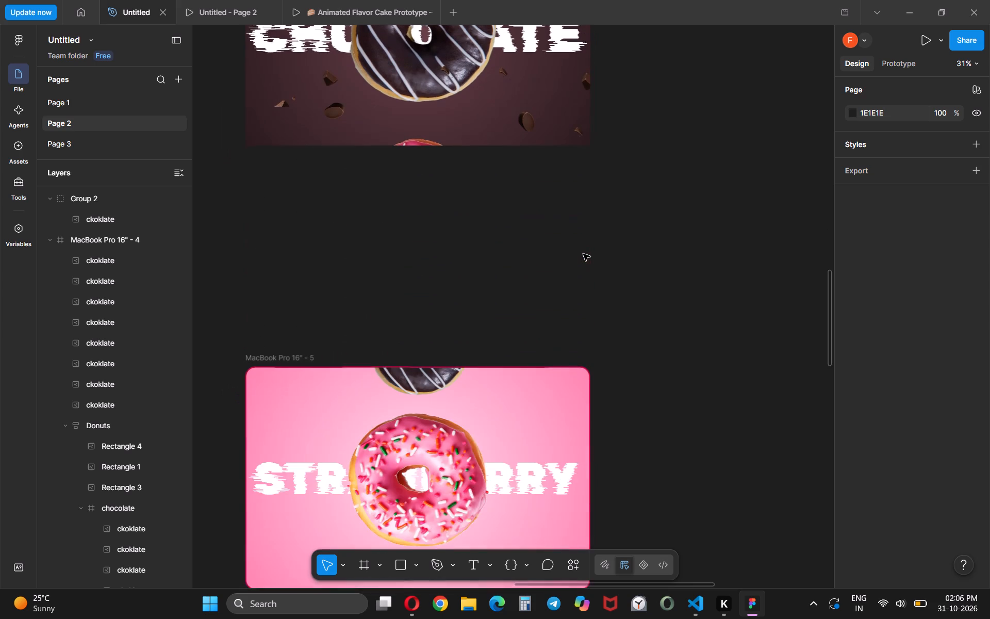
{"action": "scroll", "coordinate": [583, 254], "scroll_direction": "down", "scroll_amount": 4}
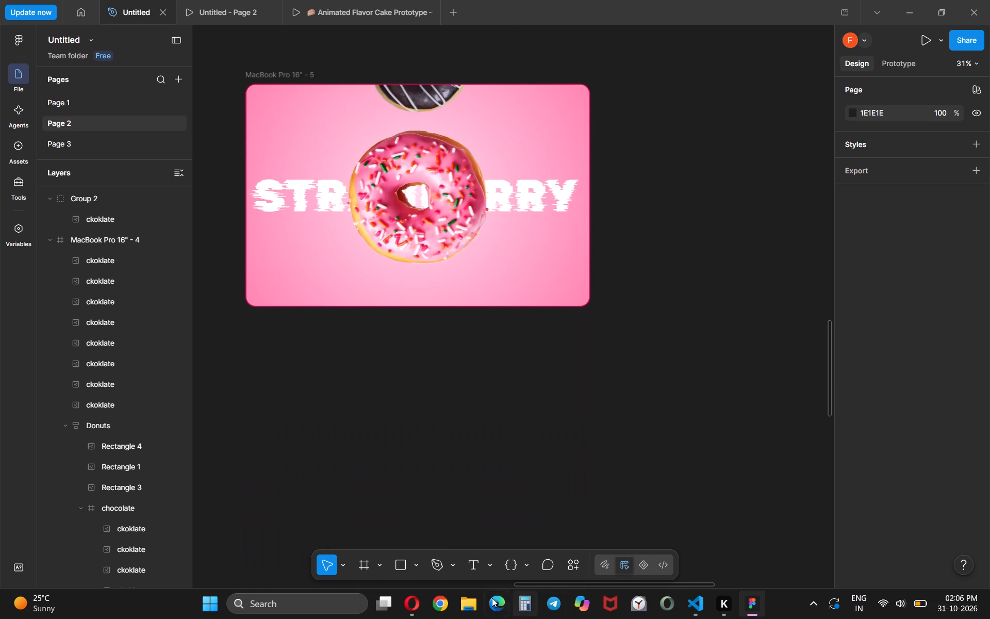
{"action": "scroll", "coordinate": [563, 413], "scroll_direction": "up", "scroll_amount": 13}
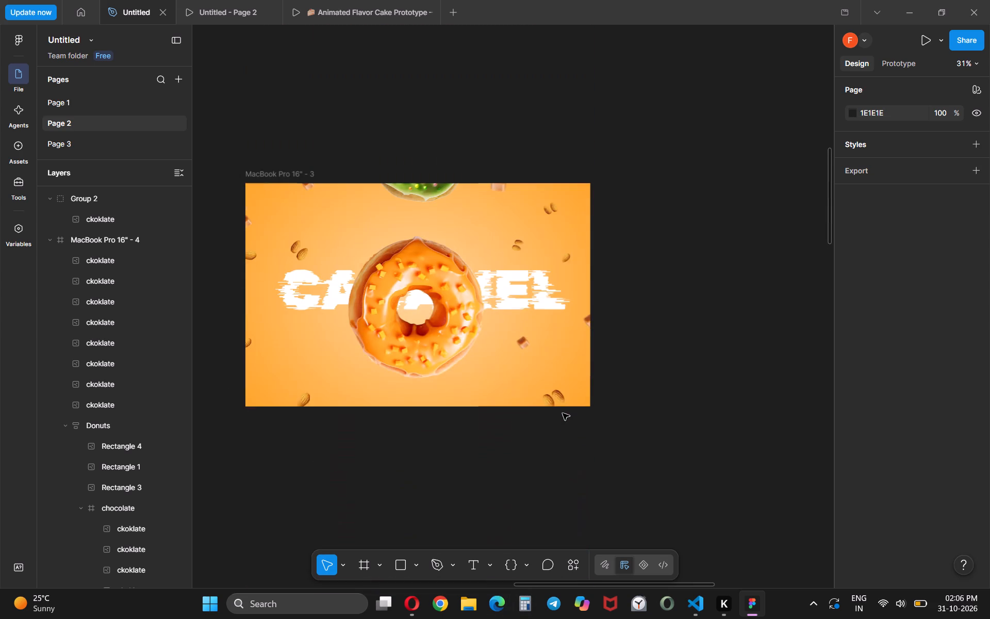
{"action": "scroll", "coordinate": [563, 413], "scroll_direction": "up", "scroll_amount": 5}
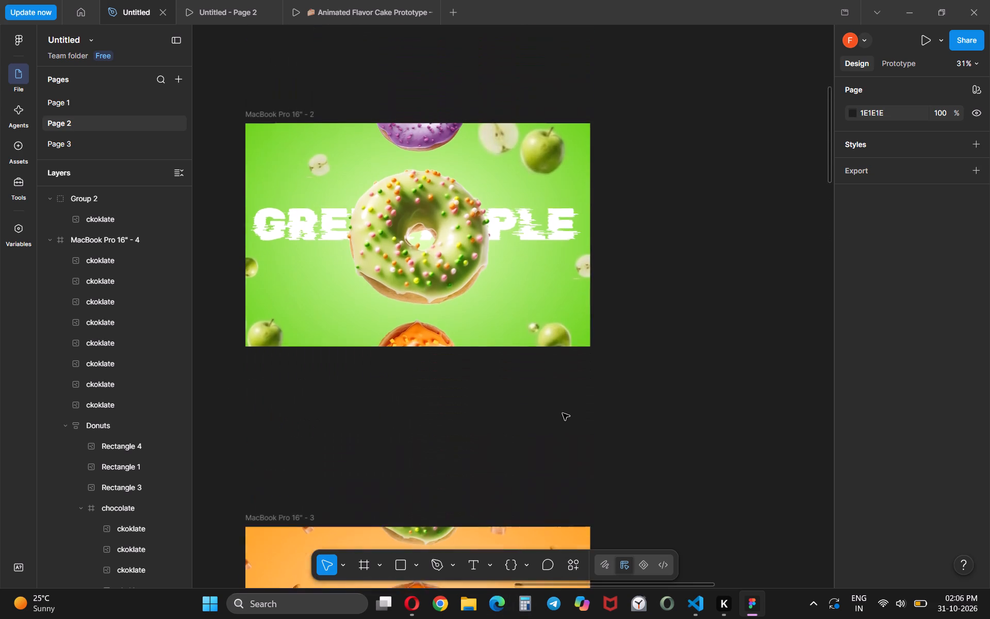
{"action": "scroll", "coordinate": [563, 413], "scroll_direction": "up", "scroll_amount": 5}
{"action": "scroll", "coordinate": [563, 413], "scroll_direction": "down", "scroll_amount": 1}
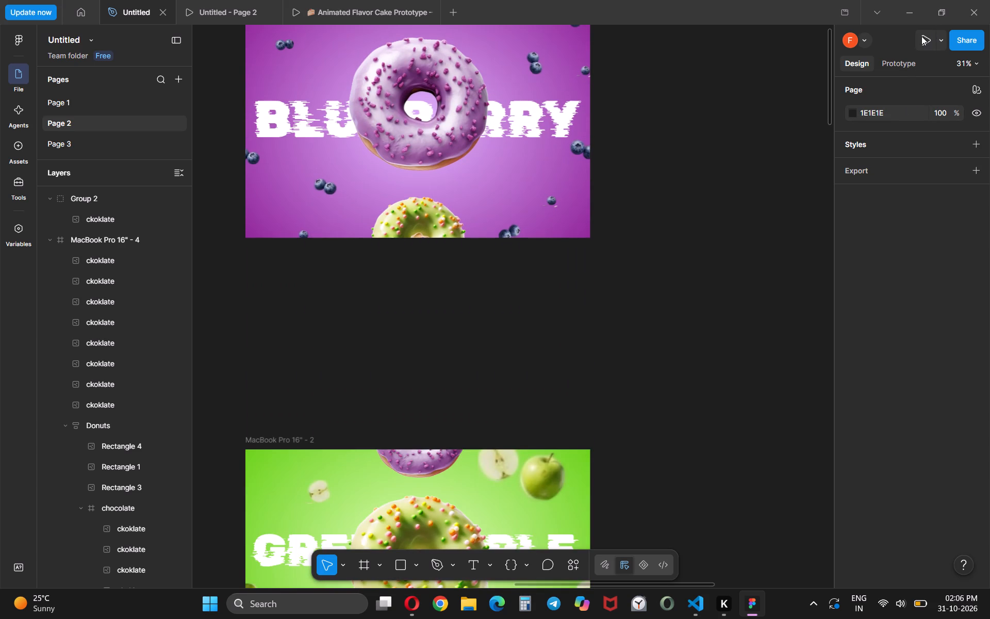
Preview the Page 2 prototype from the blueberry frame through to the chocolate frame, then close the preview.
{"action": "left_click", "coordinate": [921, 36]}
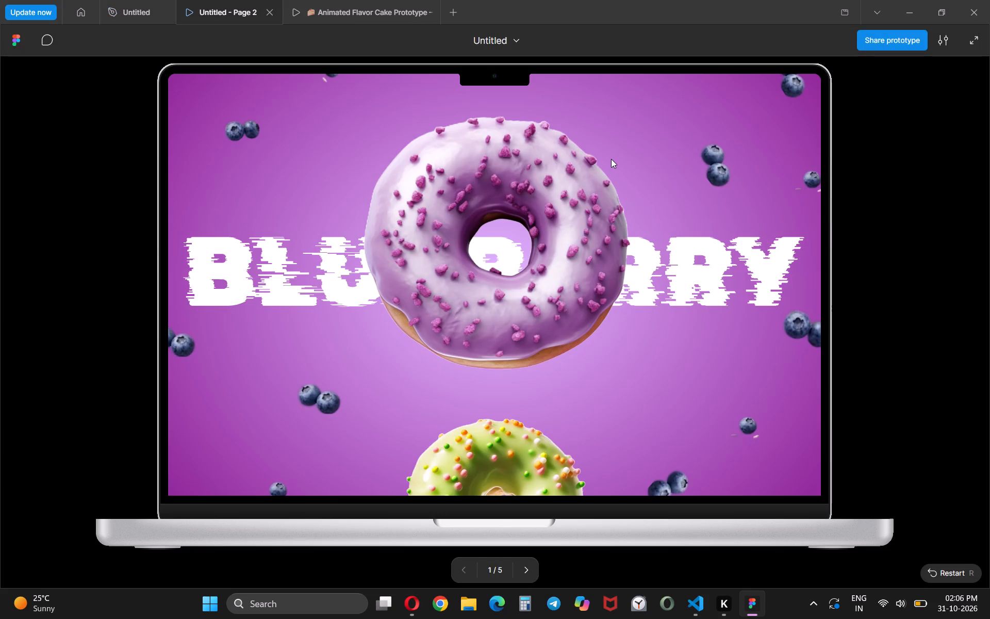
{"action": "key", "text": "Return"}
{"action": "key", "text": "Return"}
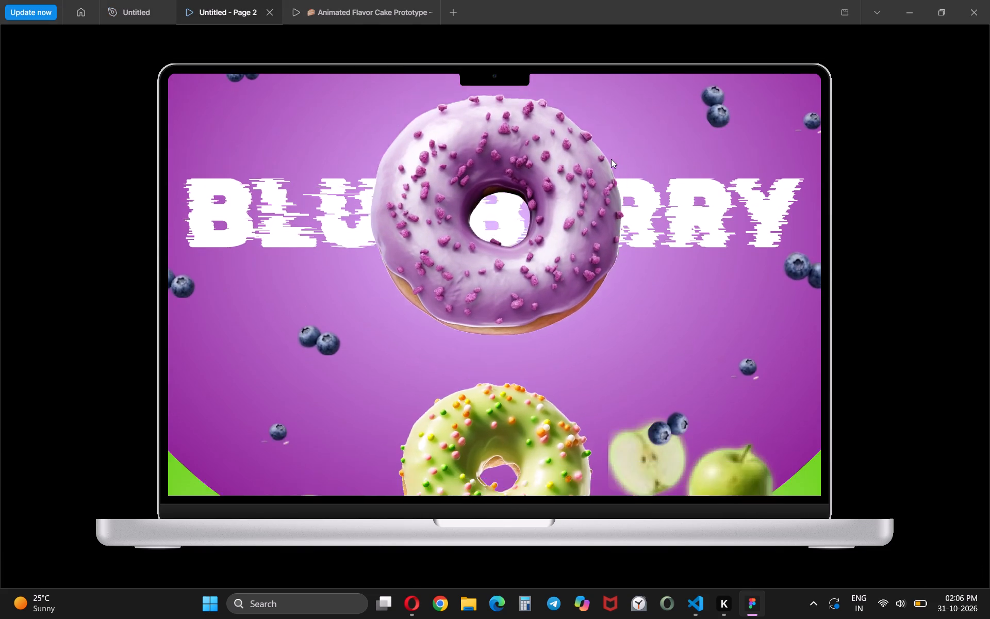
{"action": "key", "text": "Return"}
{"action": "key", "text": "Return"}
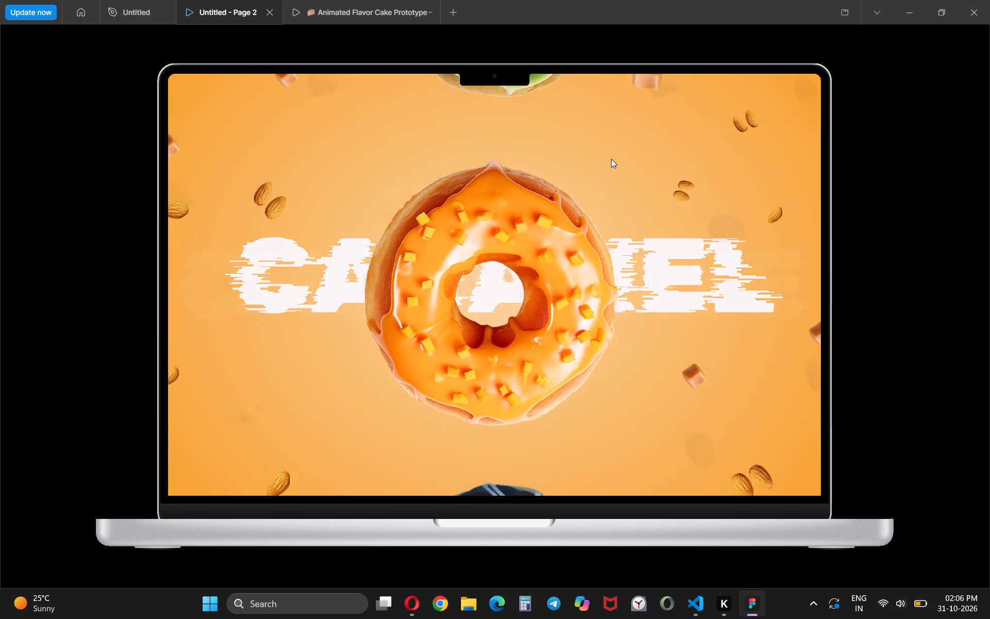
{"action": "key", "text": "Down"}
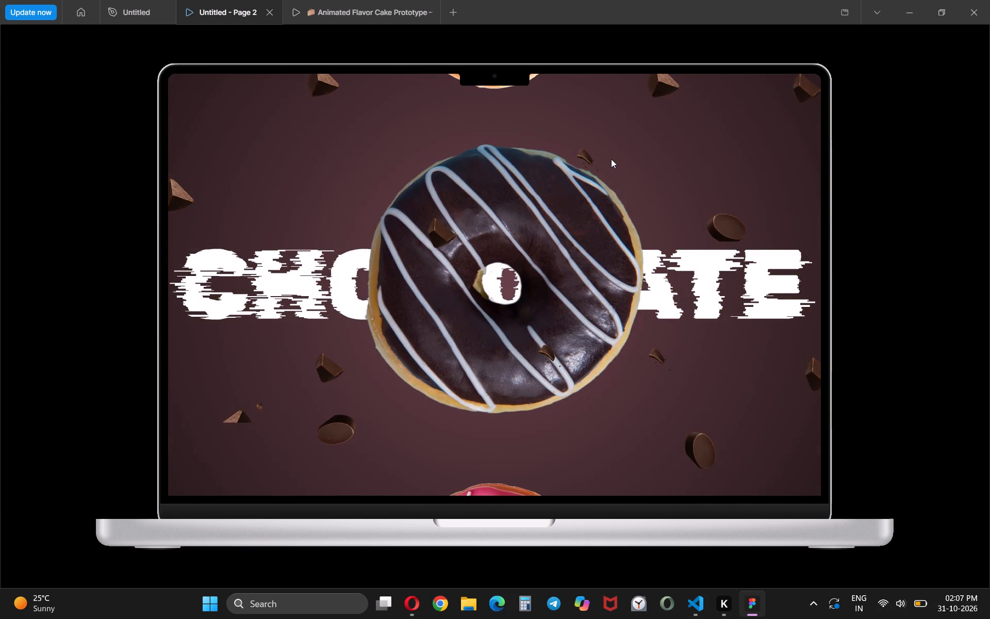
{"action": "left_click", "coordinate": [274, 13]}
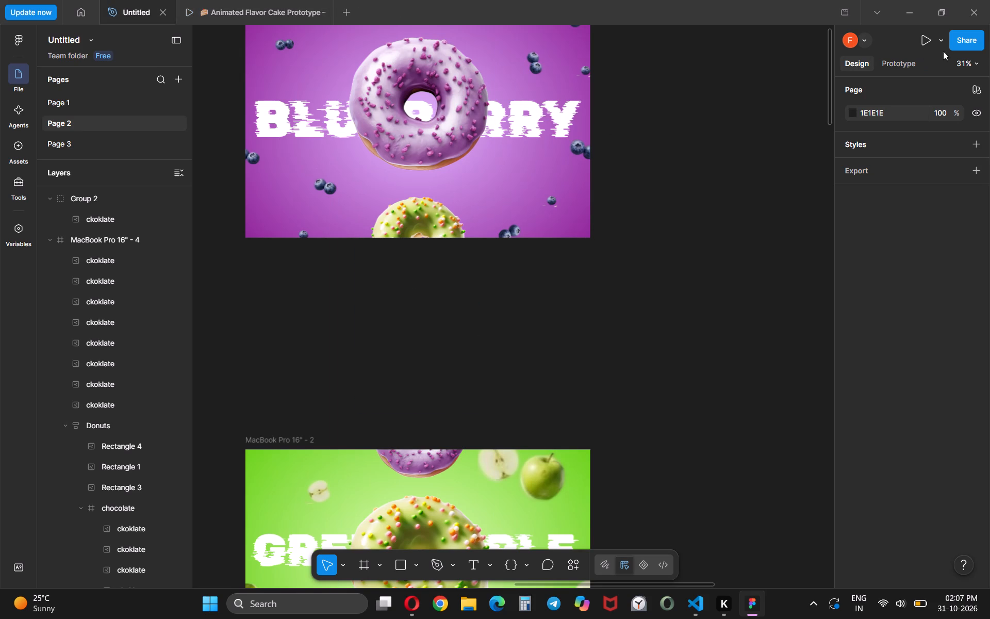
Replay the prototype from blueberry through to strawberry to check the transitions, then return to the first frame in the design file.
{"action": "left_click", "coordinate": [928, 41]}
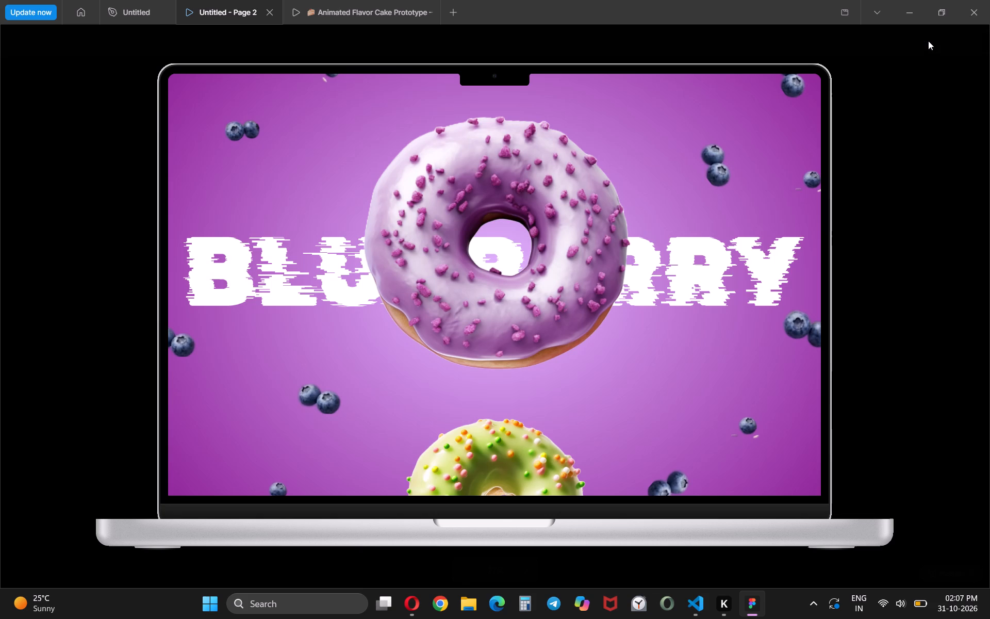
{"action": "key", "text": "Return"}
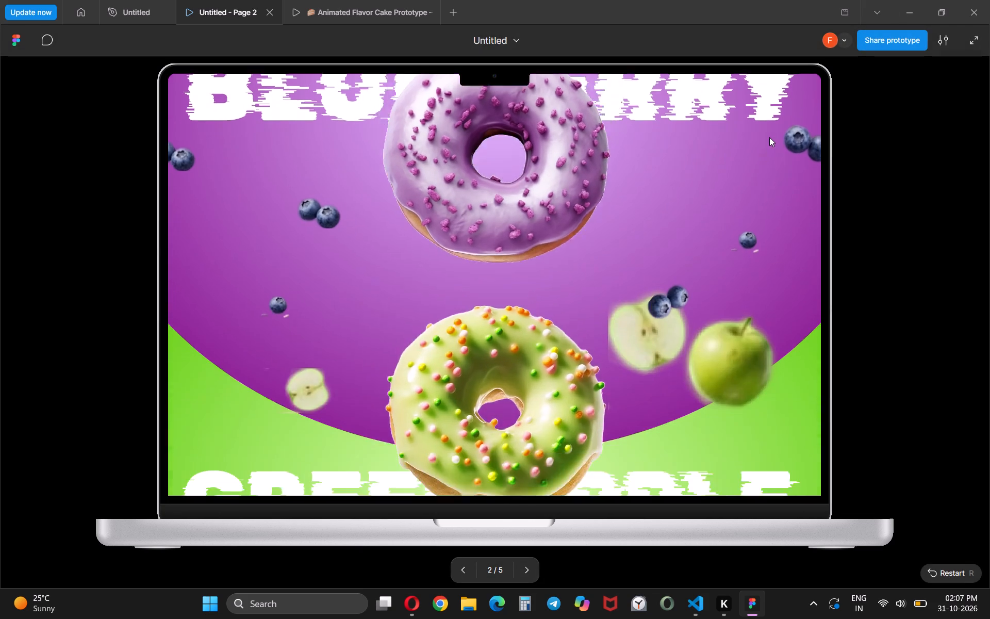
{"action": "key", "text": "Return"}
{"action": "key", "text": "Return"}
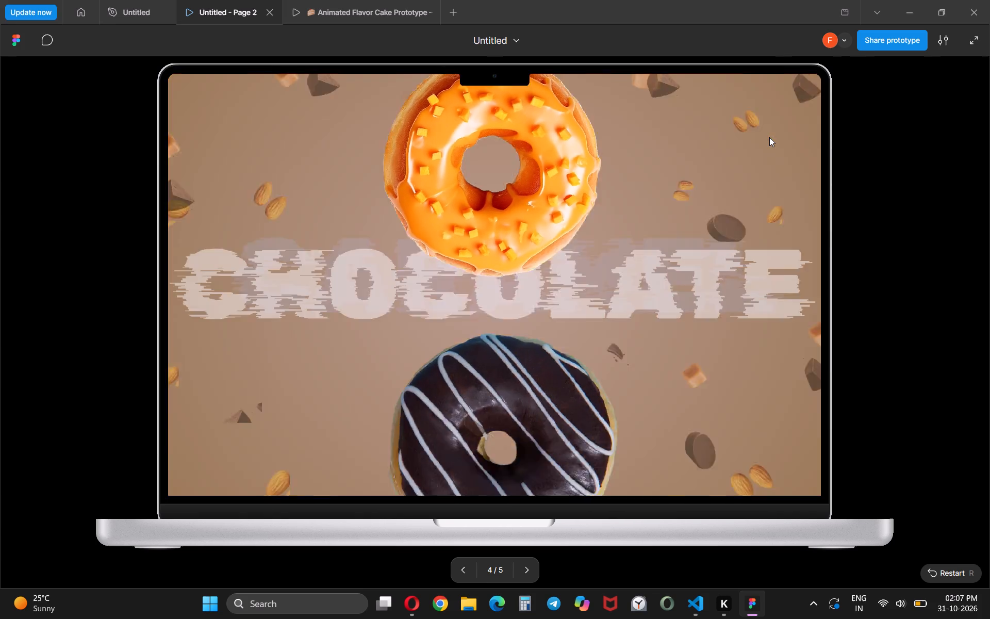
{"action": "key", "text": "Return"}
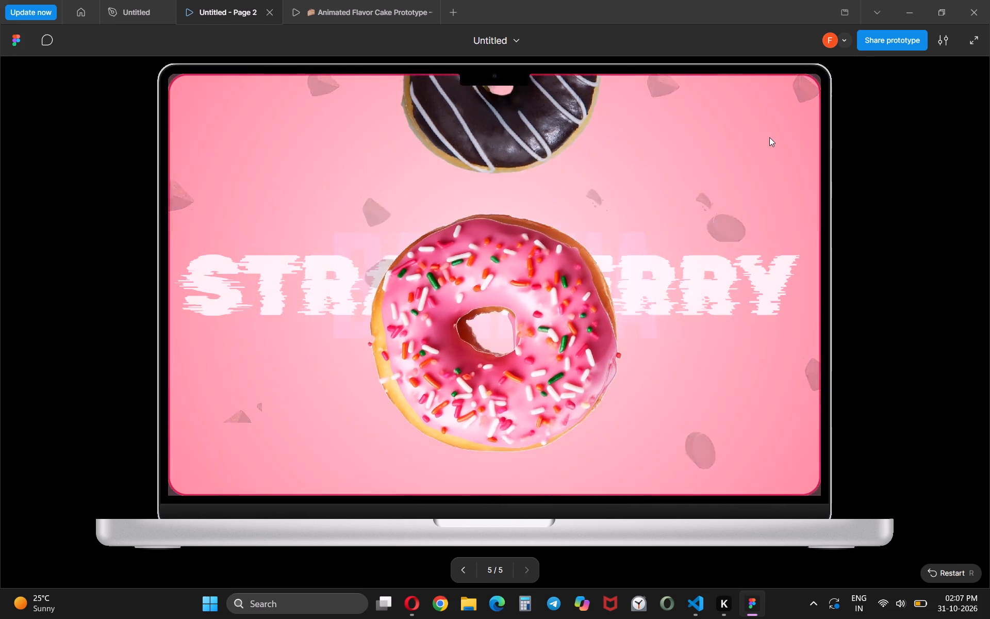
{"action": "key", "text": "Down"}
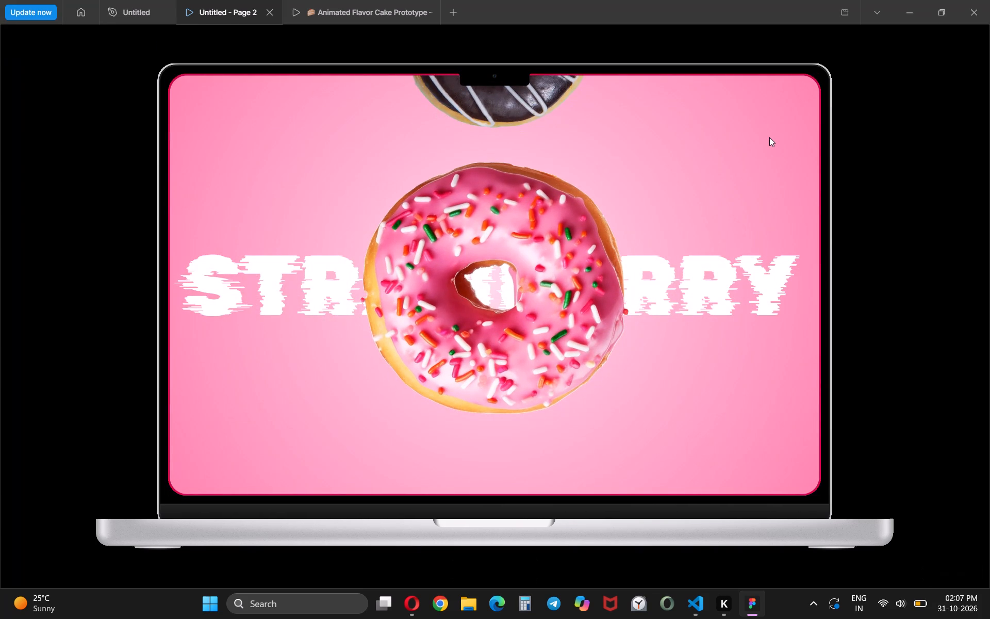
{"action": "key", "text": "Up"}
{"action": "key", "text": "Return"}
{"action": "left_click", "coordinate": [109, 0]}
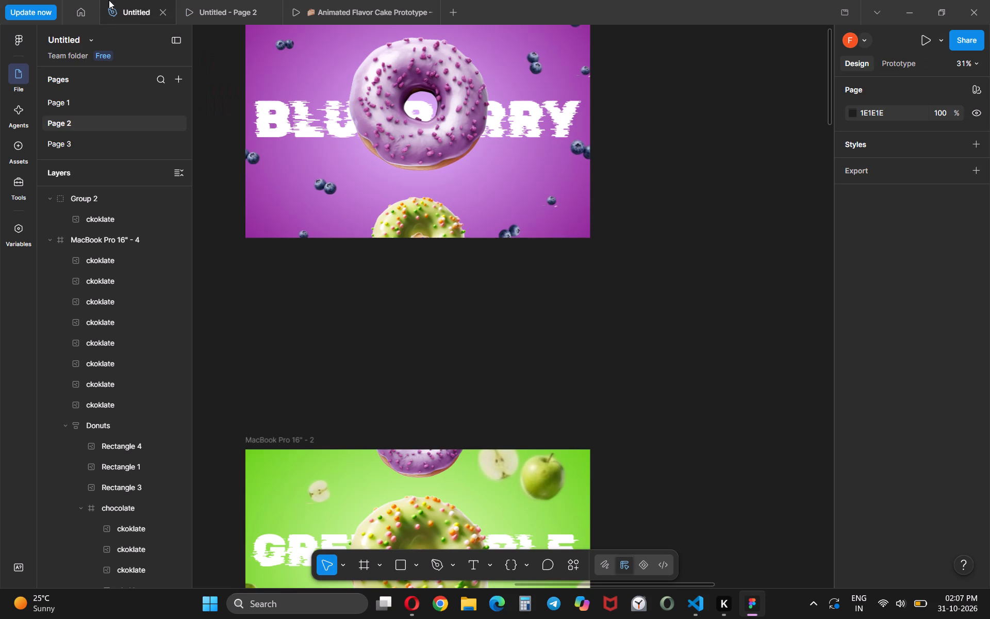
{"action": "scroll", "coordinate": [397, 195], "scroll_direction": "up", "scroll_amount": 1}
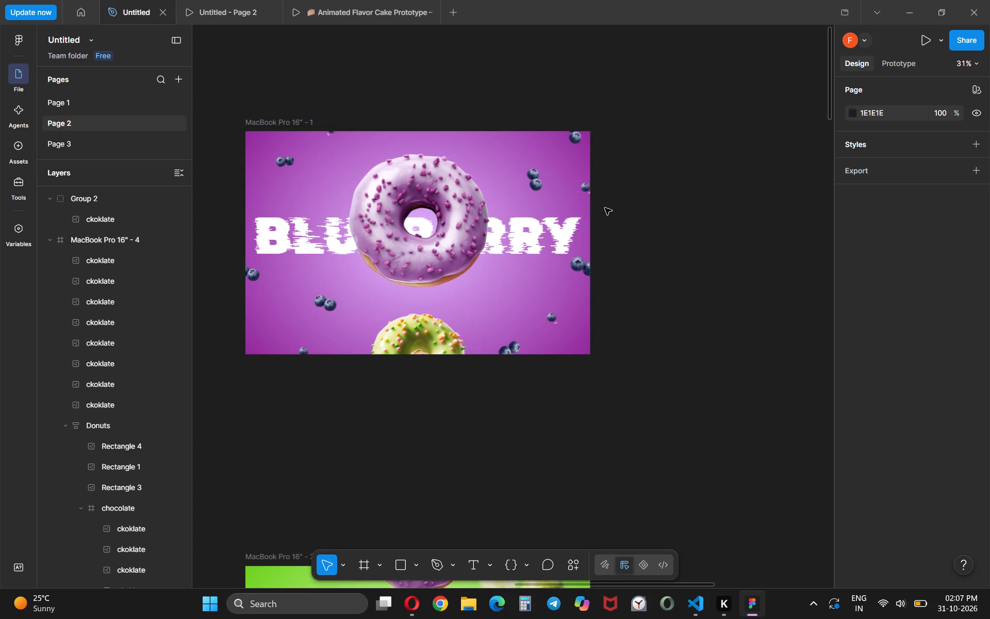
Change the drag interaction from MacBook Pro 16" - 1 to MacBook Pro 16" - 2 to a Smart animate animation.
{"action": "left_click", "coordinate": [913, 69]}
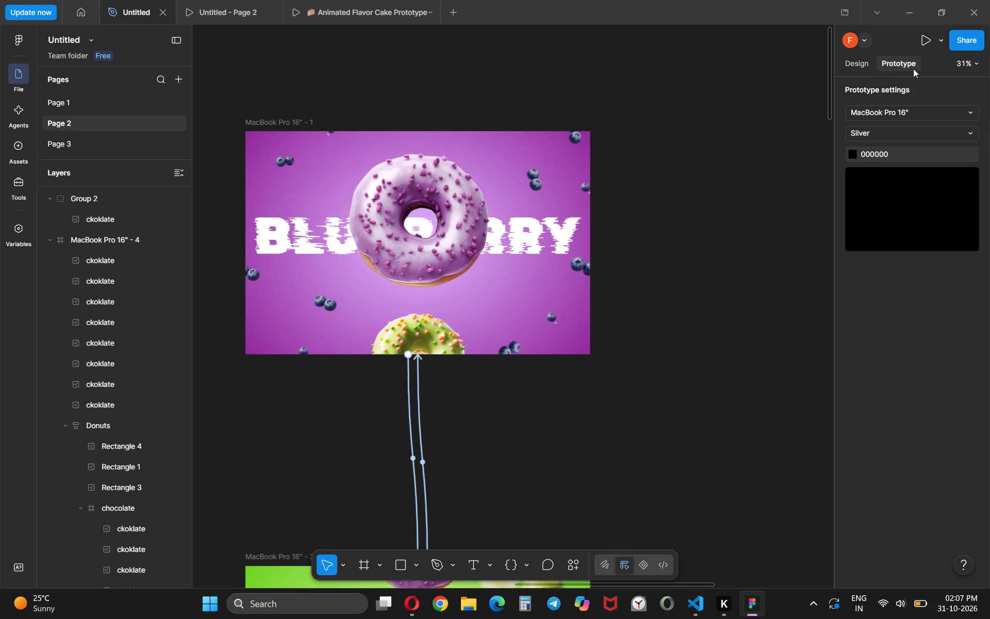
{"action": "left_click", "coordinate": [407, 373]}
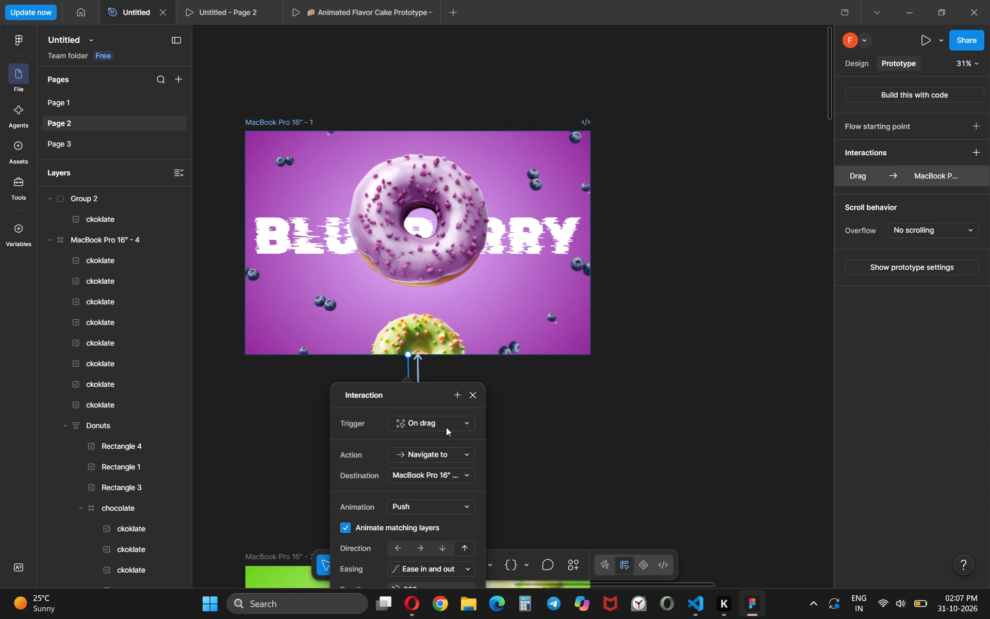
{"action": "left_click", "coordinate": [447, 426]}
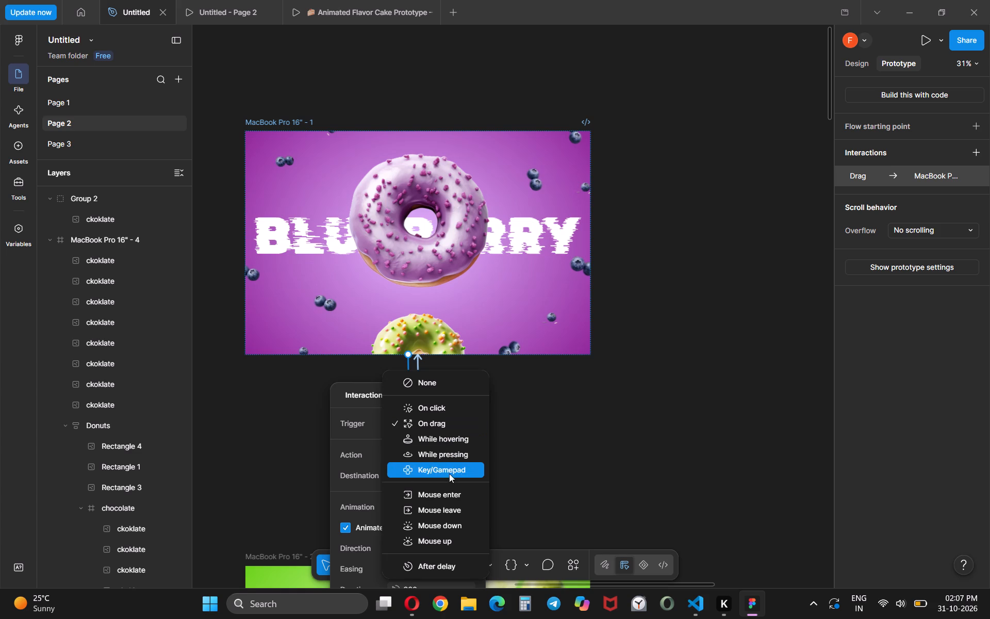
{"action": "left_click", "coordinate": [567, 416]}
{"action": "left_click", "coordinate": [444, 503]}
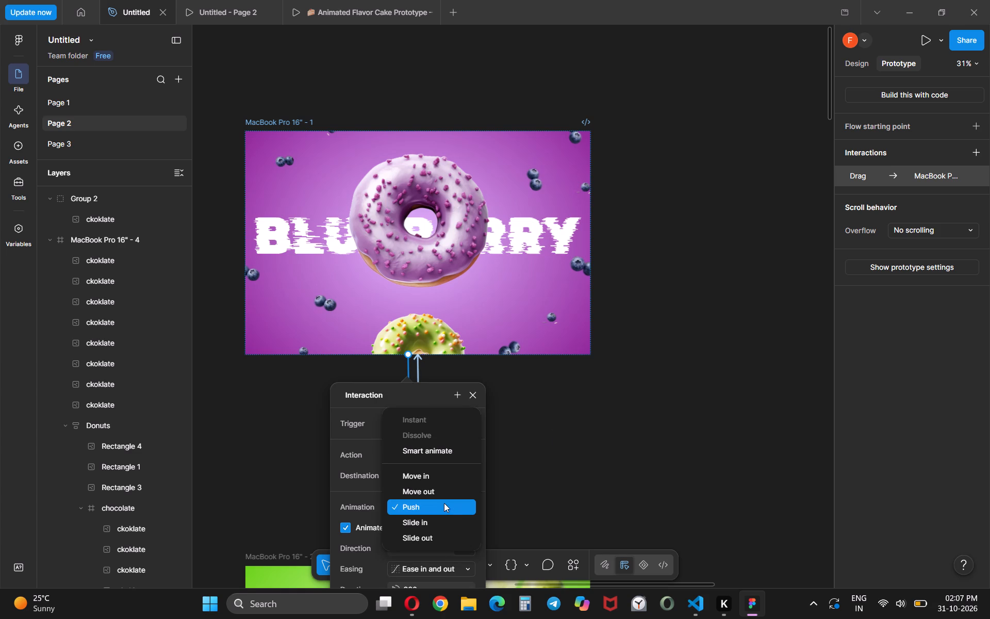
{"action": "left_click", "coordinate": [441, 454]}
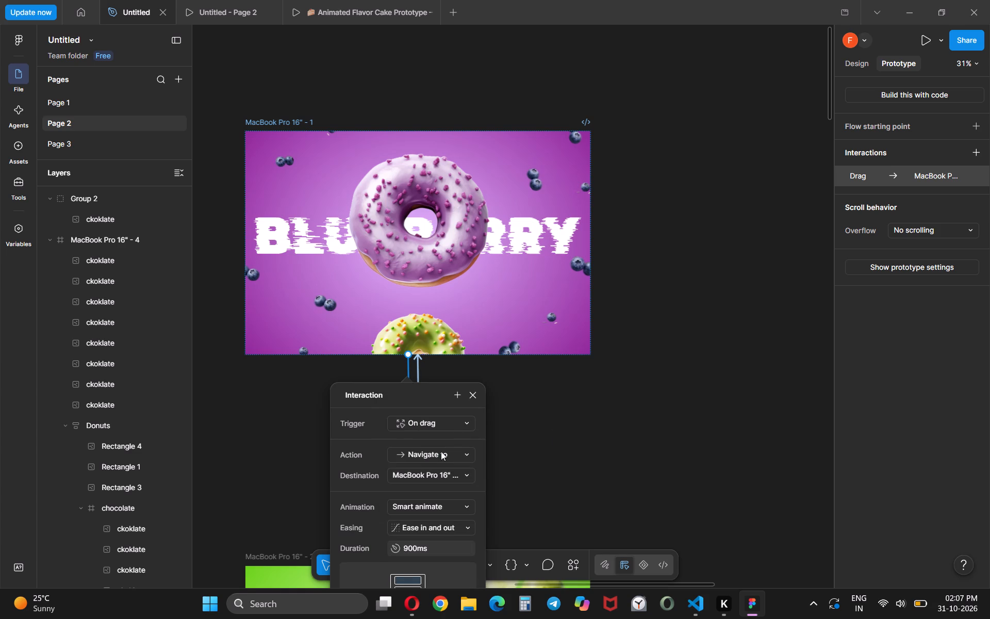
{"action": "left_click", "coordinate": [538, 398]}
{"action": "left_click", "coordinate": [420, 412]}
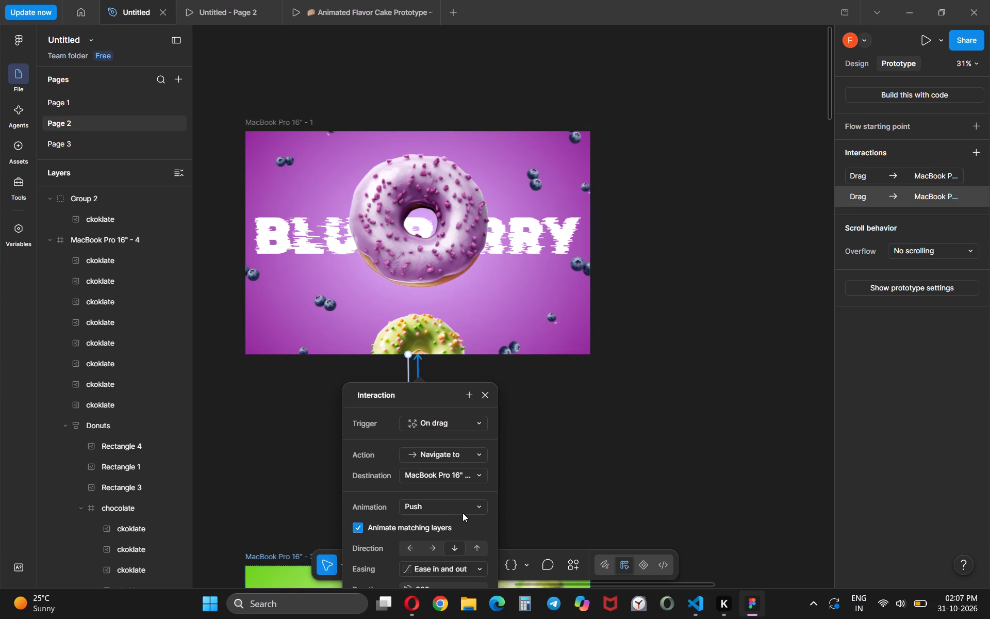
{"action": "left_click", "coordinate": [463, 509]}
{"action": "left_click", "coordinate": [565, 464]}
Preview the Page 2 prototype between the blueberry and green apple frames, then return to the design file.
{"action": "left_click", "coordinate": [929, 41]}
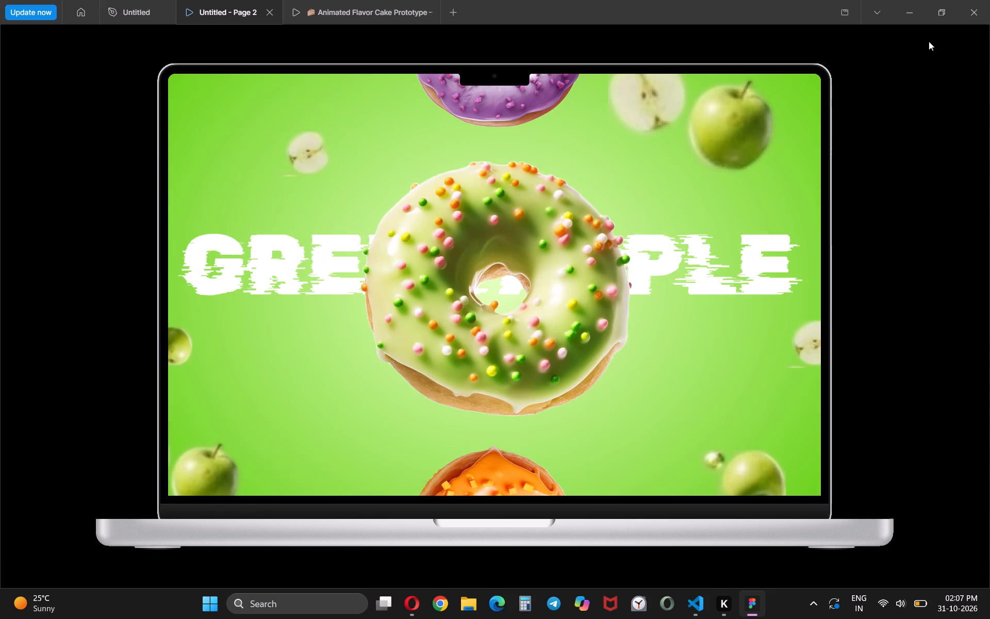
{"action": "key", "text": "Down"}
{"action": "key", "text": "Left"}
{"action": "key", "text": "Left"}
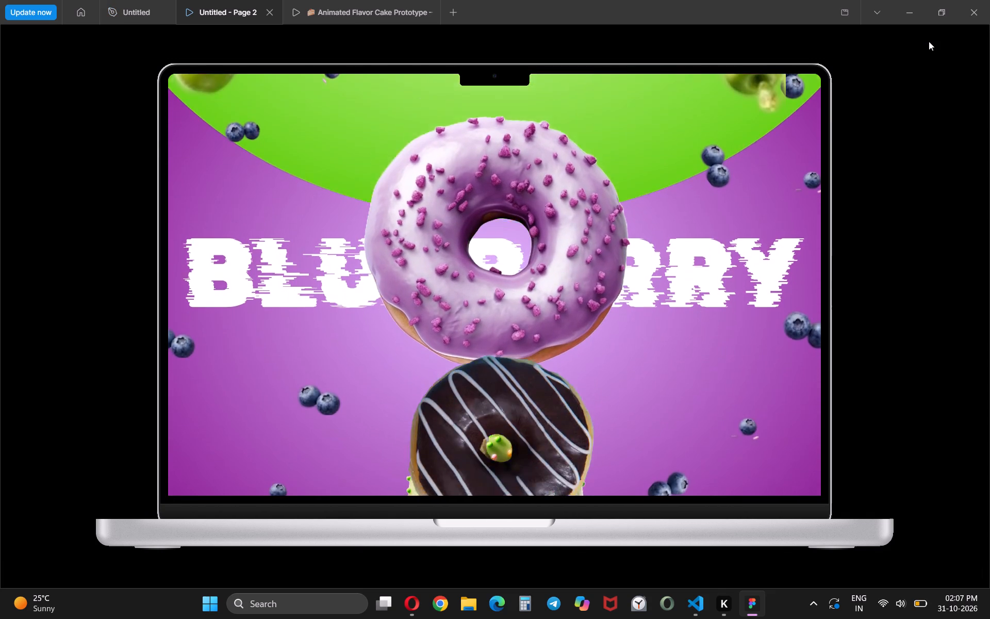
{"action": "key", "text": "Return"}
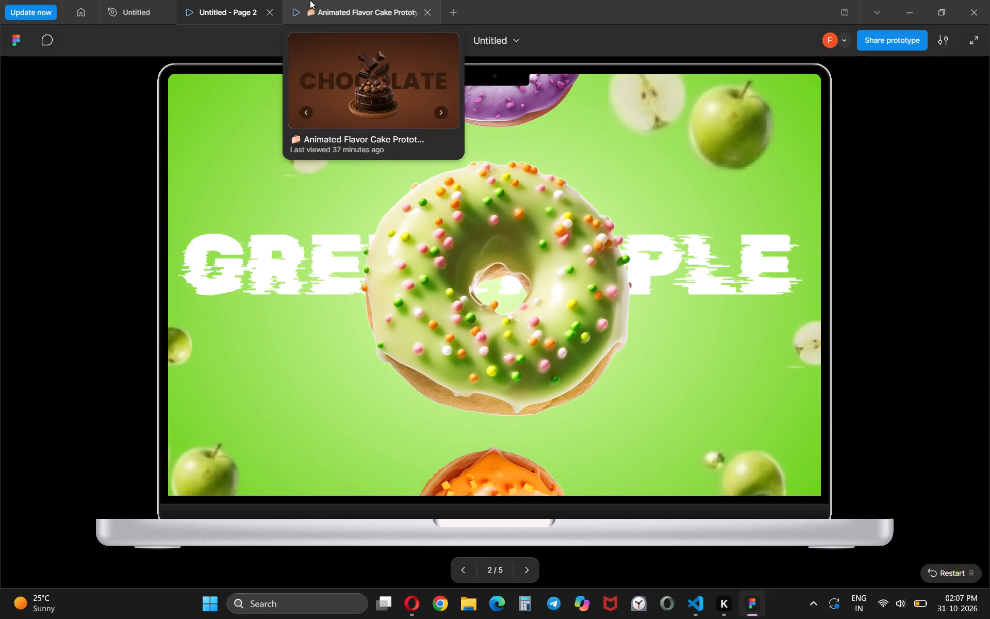
{"action": "left_click", "coordinate": [139, 0]}
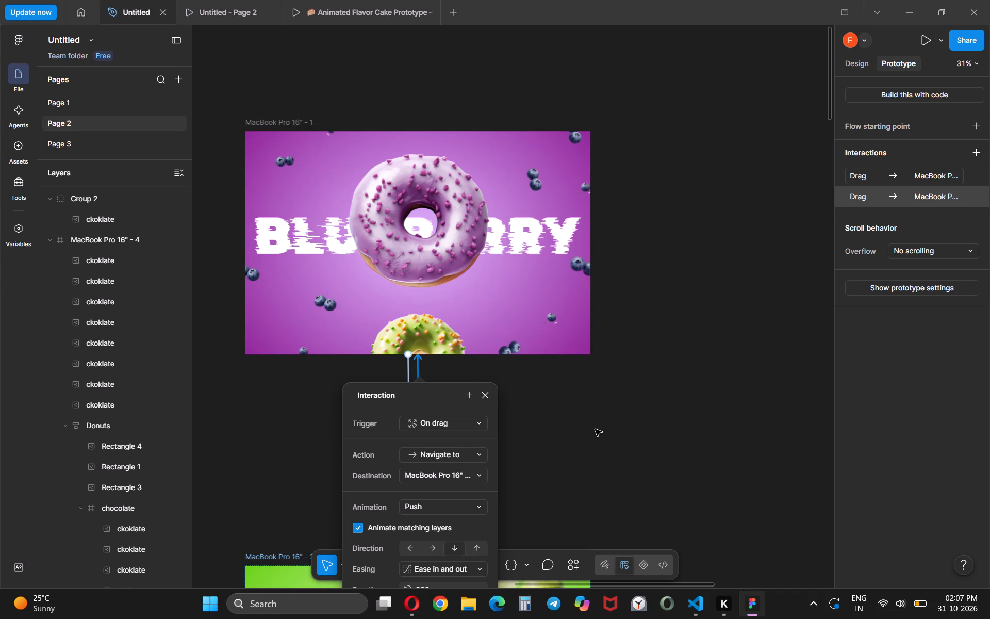
Change the return drag interaction from MacBook Pro 16" - 2 to MacBook Pro 16" - 1 to Smart animate.
{"action": "left_click", "coordinate": [595, 429]}
{"action": "left_click", "coordinate": [421, 398]}
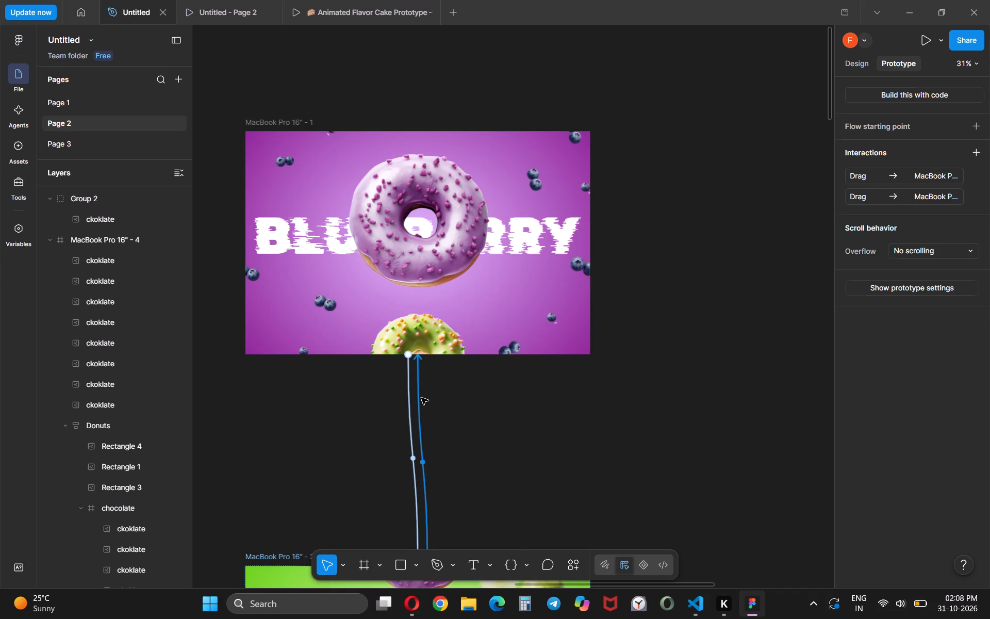
{"action": "left_click", "coordinate": [453, 506]}
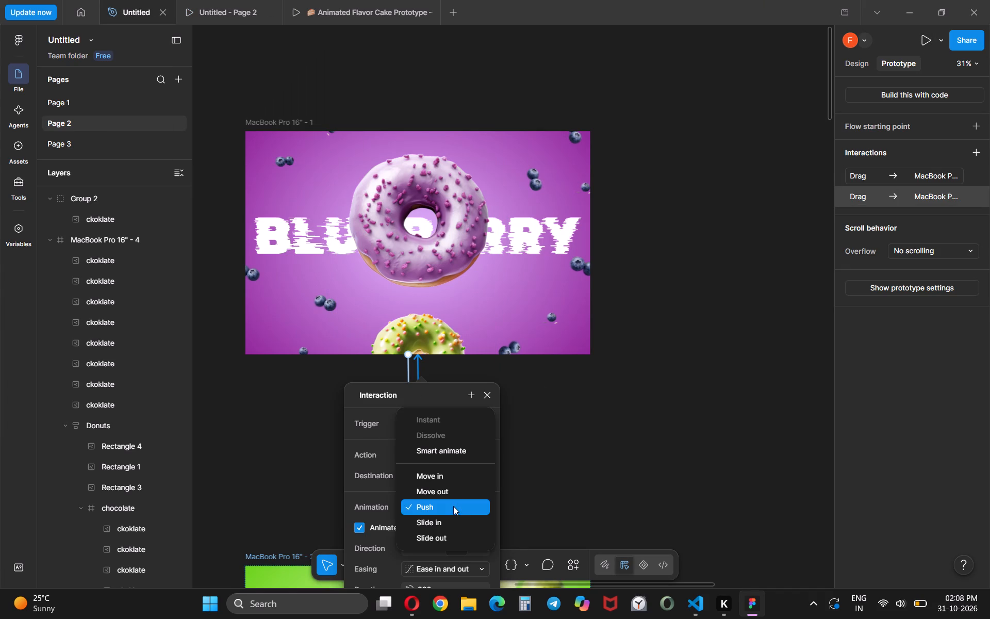
{"action": "left_click", "coordinate": [457, 447]}
{"action": "left_click", "coordinate": [598, 469]}
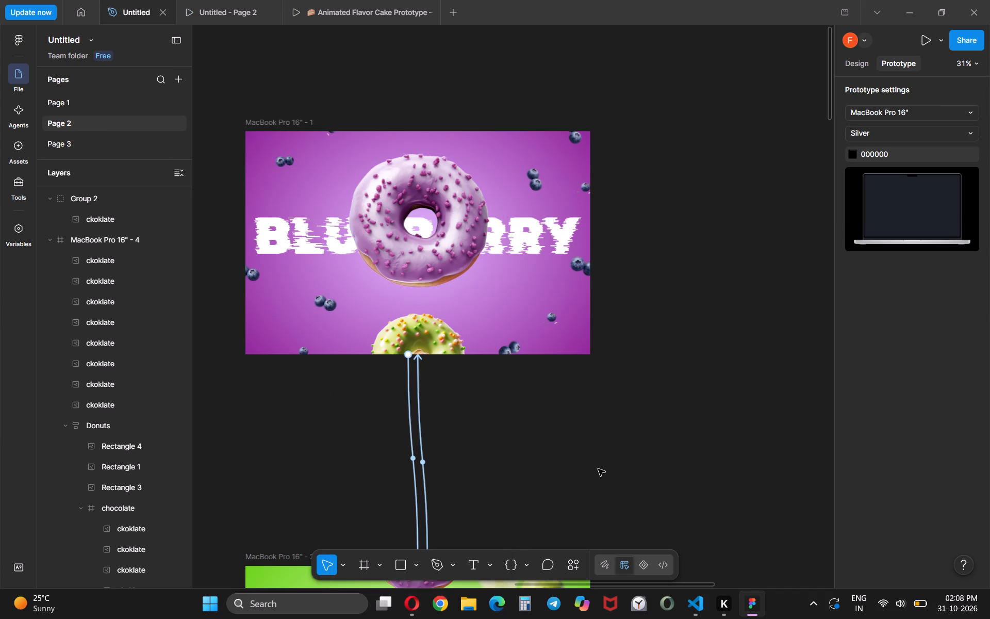
Preview the transitions back and forth between the blueberry, green apple and caramel frames, then return to the design file.
{"action": "left_click", "coordinate": [921, 43]}
{"action": "key", "text": "Return"}
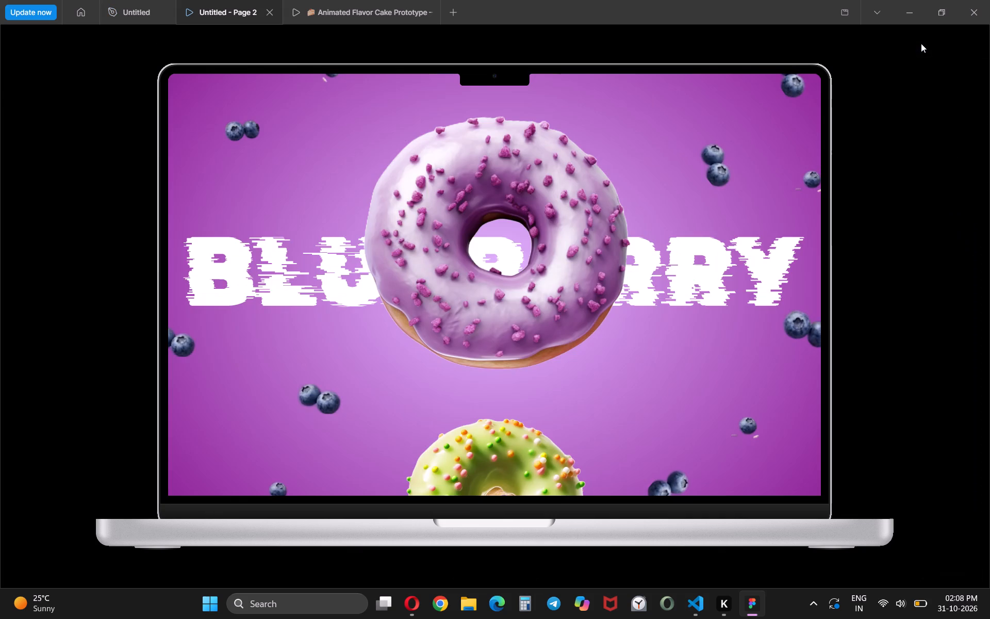
{"action": "key", "text": "Return"}
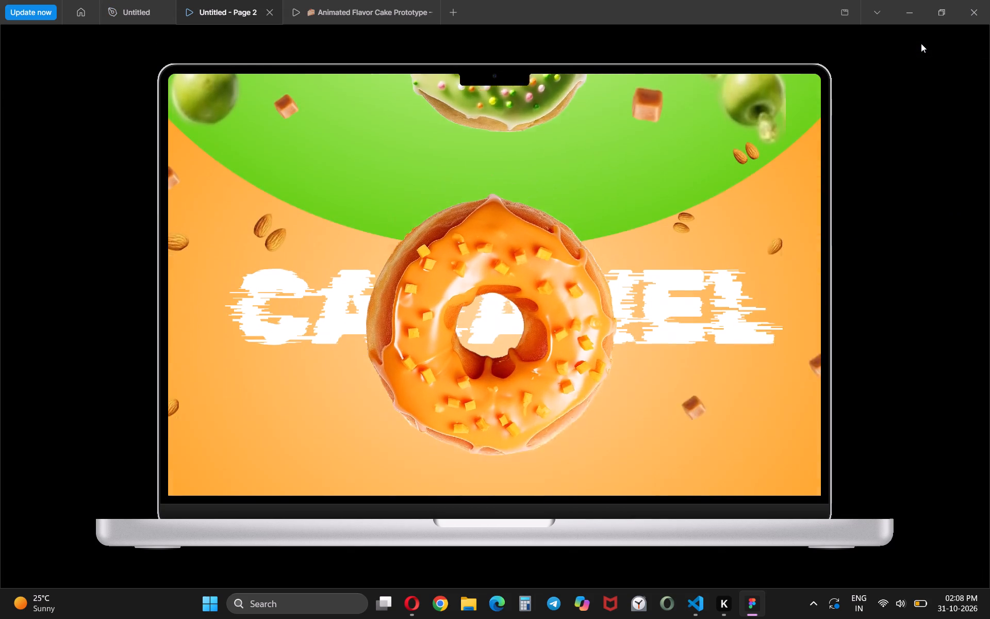
{"action": "key", "text": "Up"}
{"action": "key", "text": "Left"}
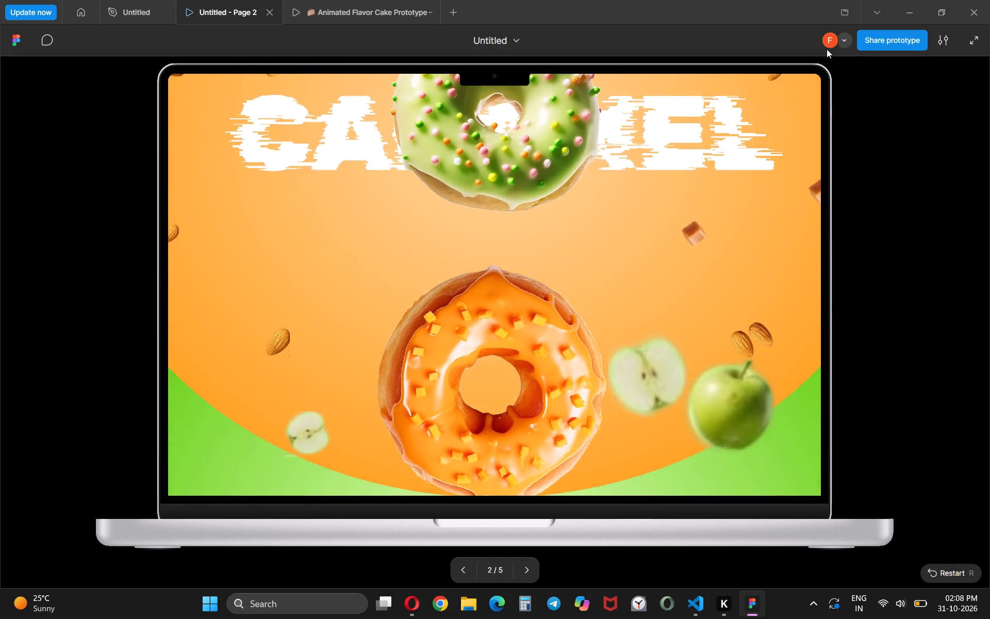
{"action": "key", "text": "Left"}
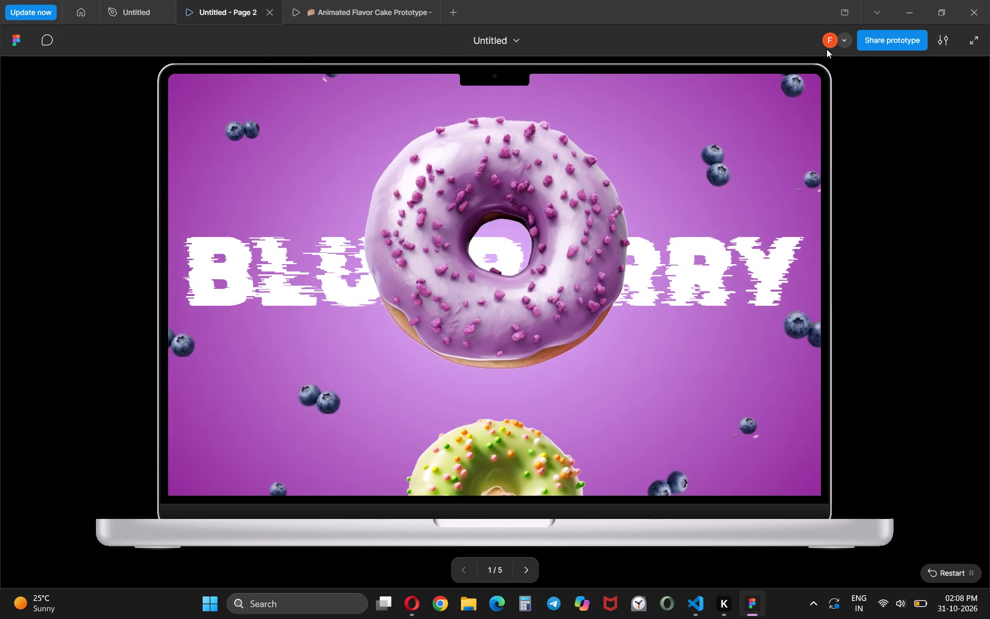
{"action": "key", "text": "Right"}
{"action": "key", "text": "Left"}
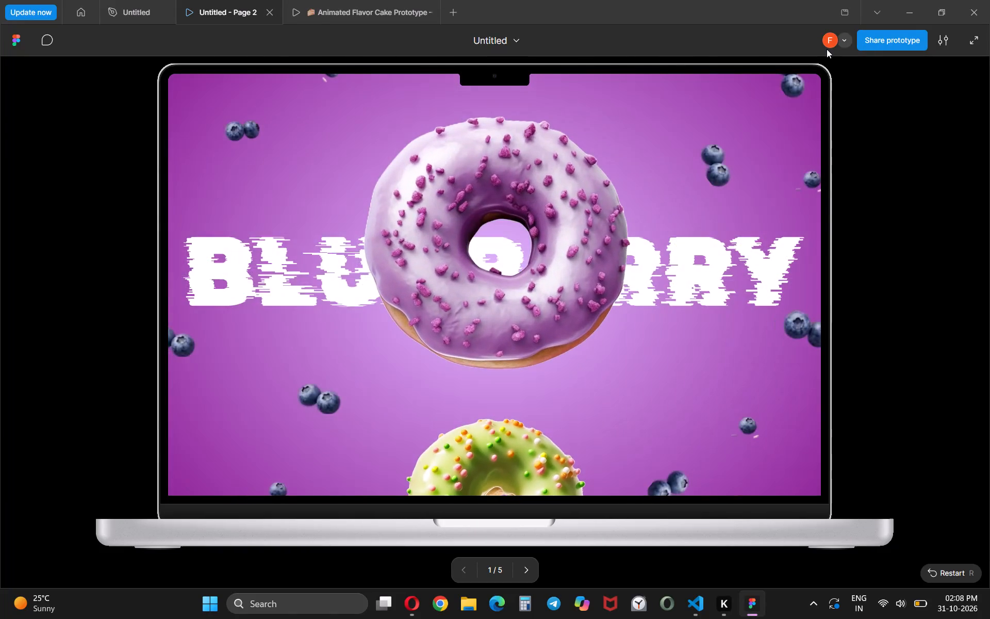
{"action": "key", "text": "Right"}
{"action": "key", "text": "Right"}
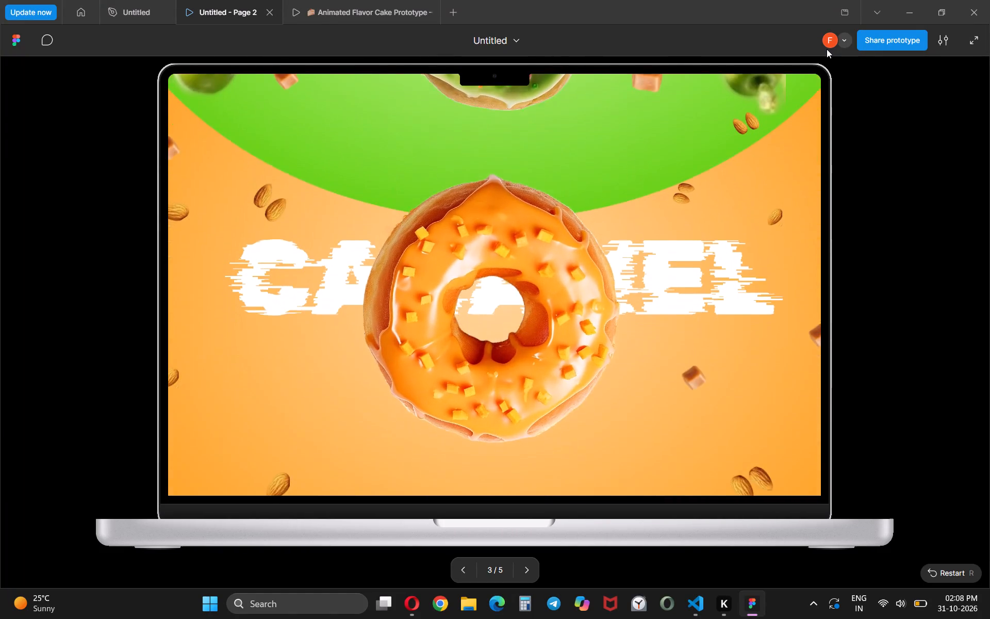
{"action": "key", "text": "Left"}
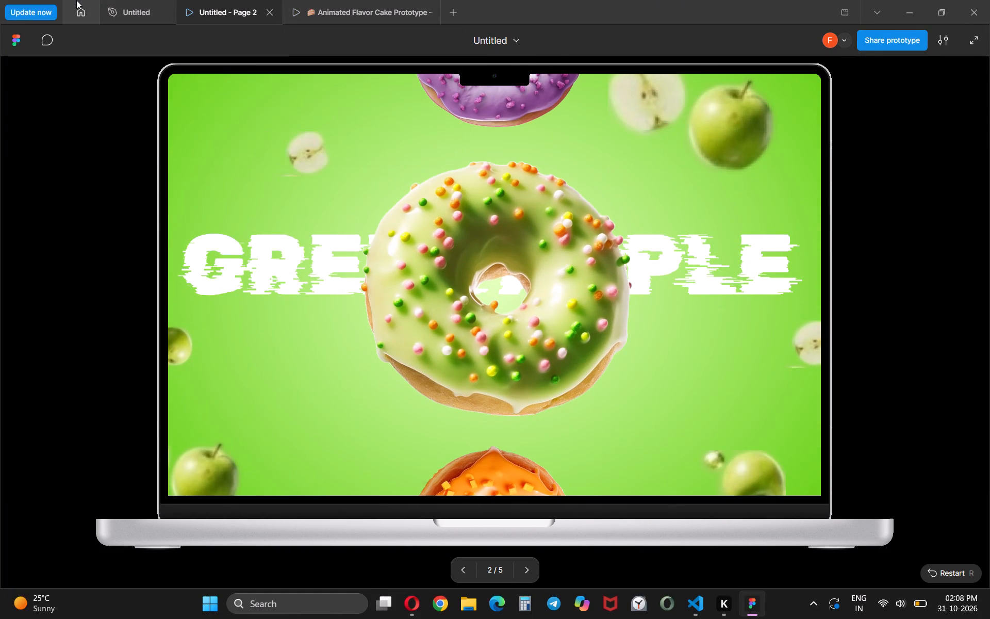
{"action": "left_click", "coordinate": [134, 0]}
Replay the prototype back to blueberry and forward through to strawberry to compare the transition styles, then return to the design file.
{"action": "scroll", "coordinate": [426, 319], "scroll_direction": "down", "scroll_amount": 2}
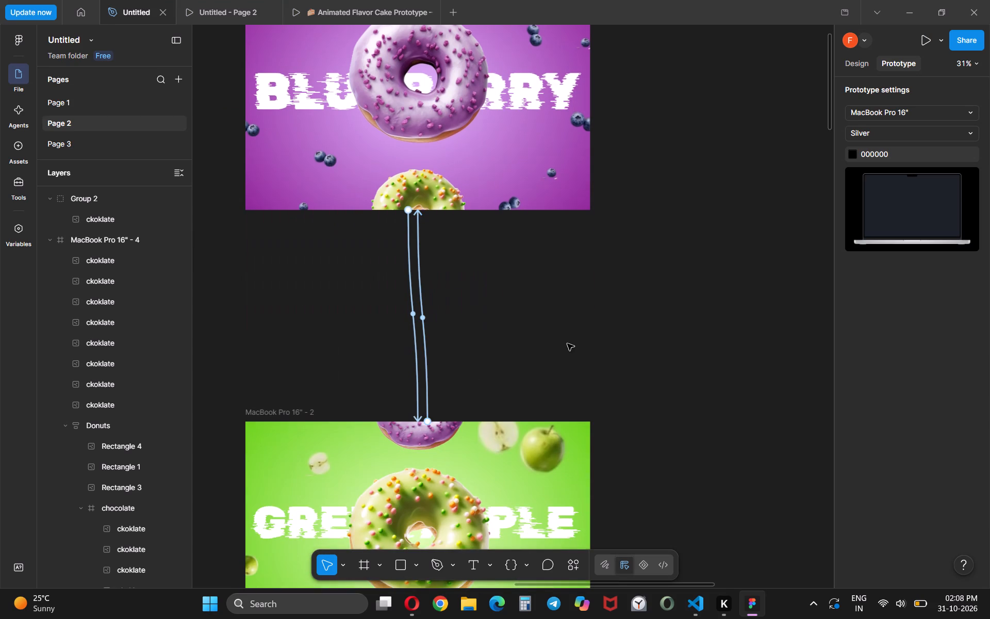
{"action": "scroll", "coordinate": [567, 344], "scroll_direction": "down", "scroll_amount": 1}
{"action": "scroll", "coordinate": [521, 391], "scroll_direction": "down", "scroll_amount": 3}
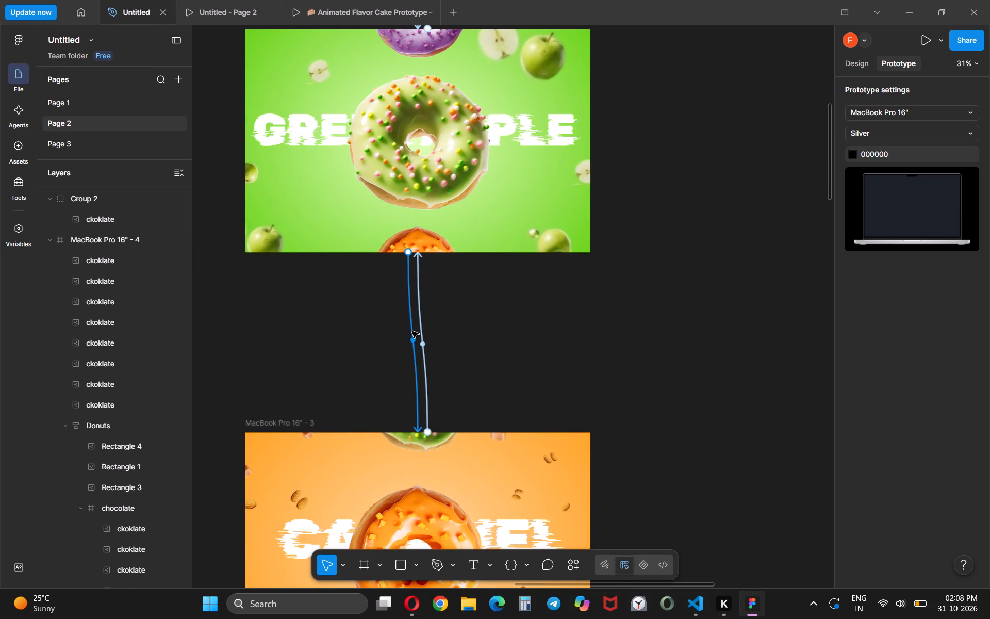
{"action": "left_click", "coordinate": [197, 0]}
{"action": "key", "text": "Down"}
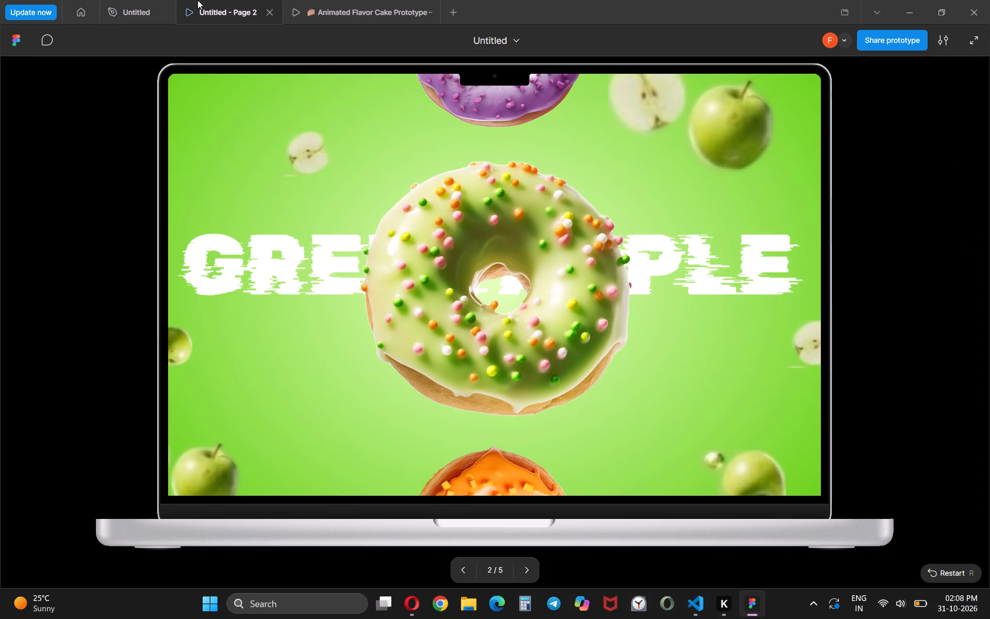
{"action": "key", "text": "Return"}
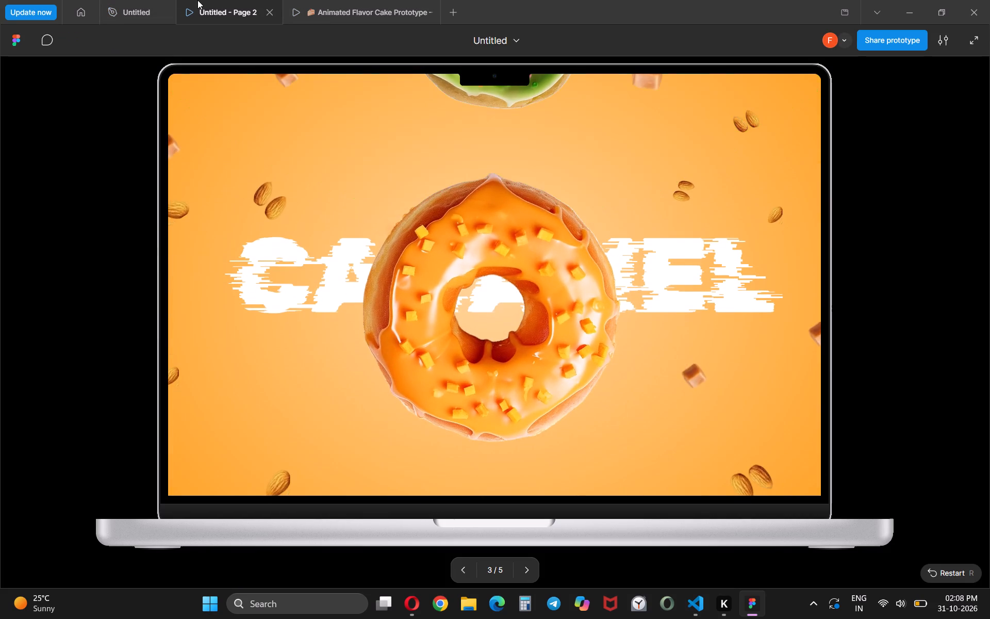
{"action": "key", "text": "Left"}
{"action": "key", "text": "Left"}
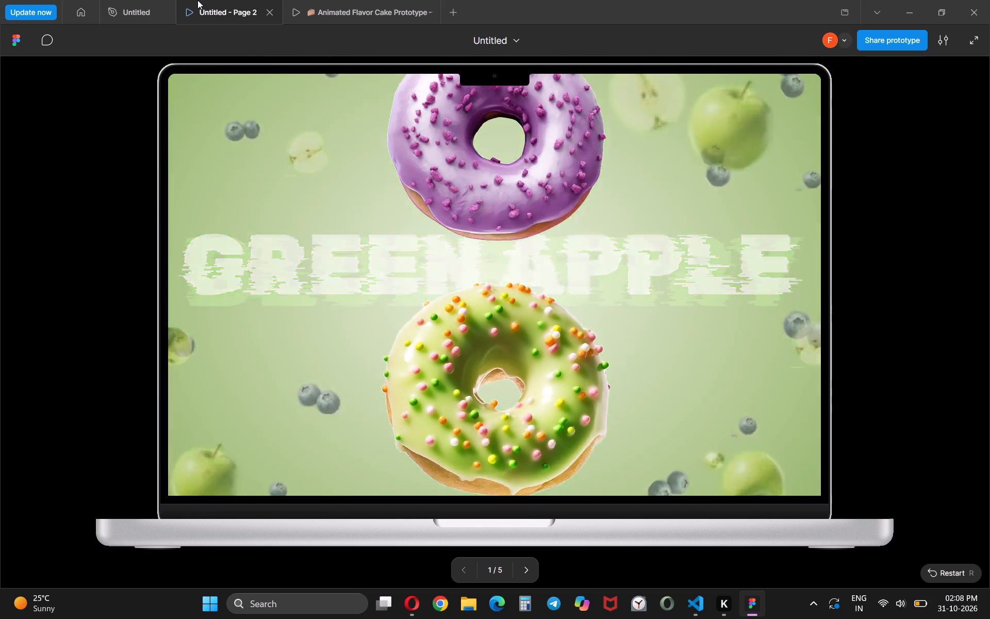
{"action": "key", "text": "Return"}
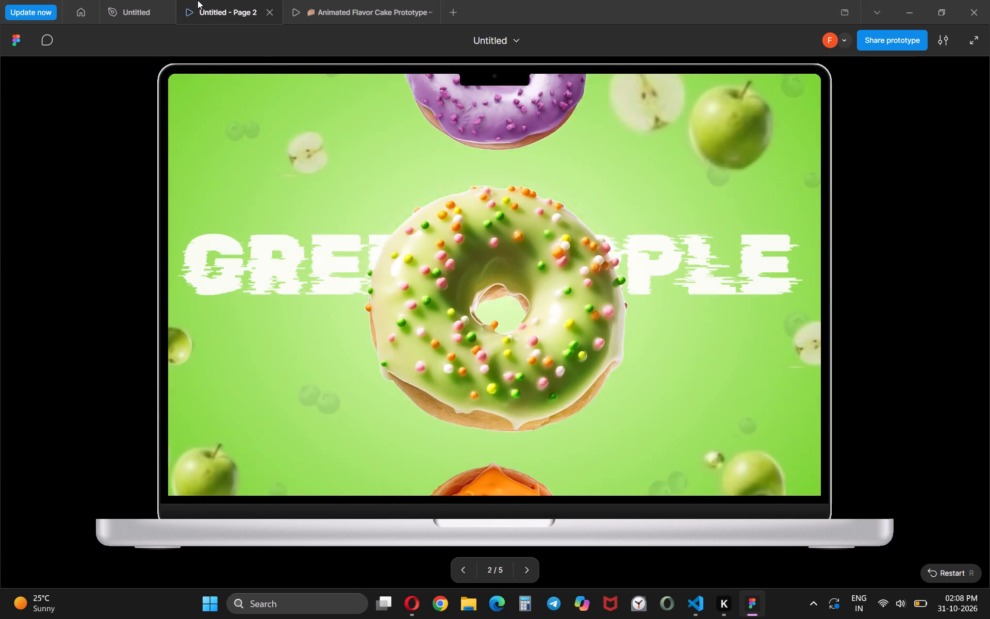
{"action": "key", "text": "Return"}
{"action": "key", "text": "Return"}
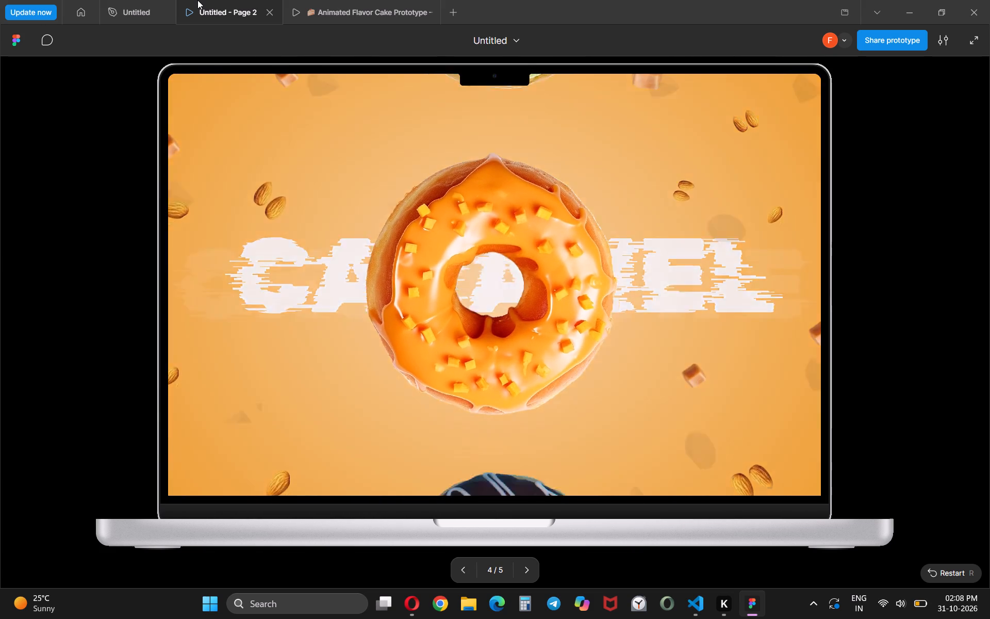
{"action": "key", "text": "Return"}
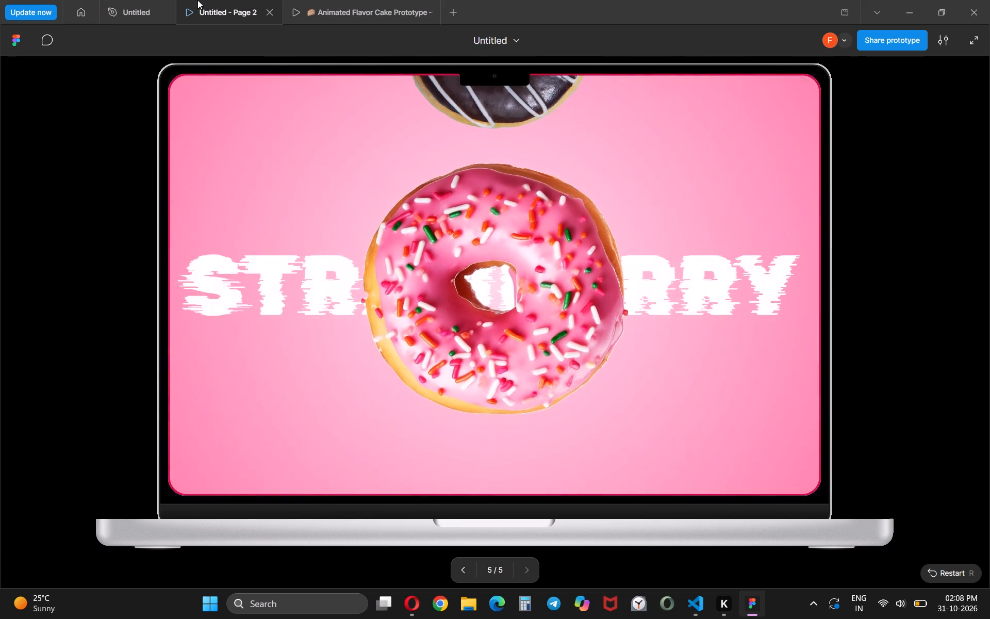
{"action": "left_click", "coordinate": [136, 0]}
Change the drag interaction from MacBook Pro 16" - 2 to MacBook Pro 16" - 3 to Smart animate.
{"action": "scroll", "coordinate": [447, 307], "scroll_direction": "up", "scroll_amount": 1}
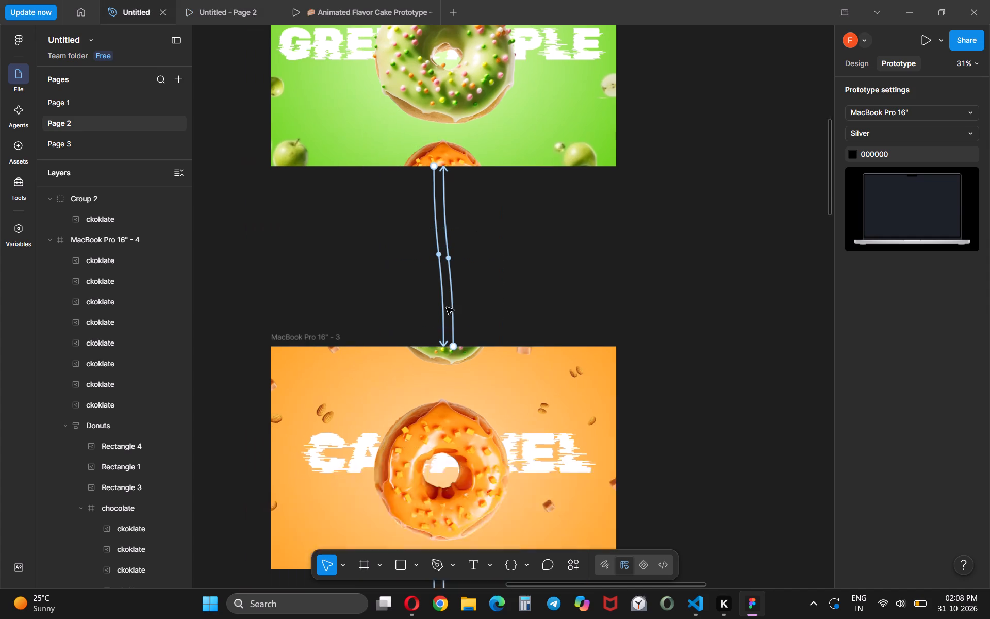
{"action": "scroll", "coordinate": [447, 307], "scroll_direction": "up", "scroll_amount": 1}
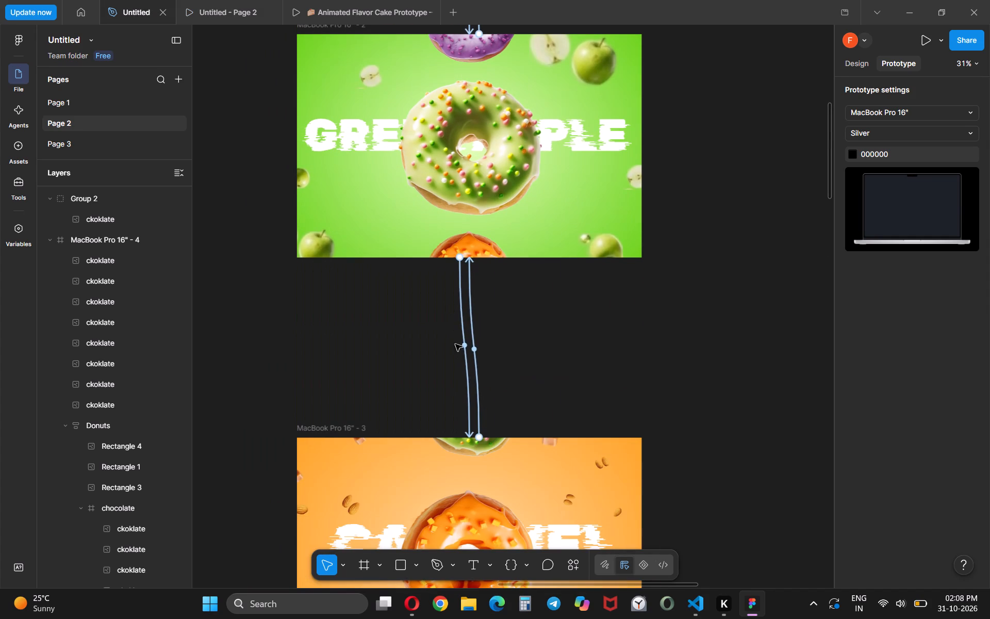
{"action": "left_click", "coordinate": [461, 316]}
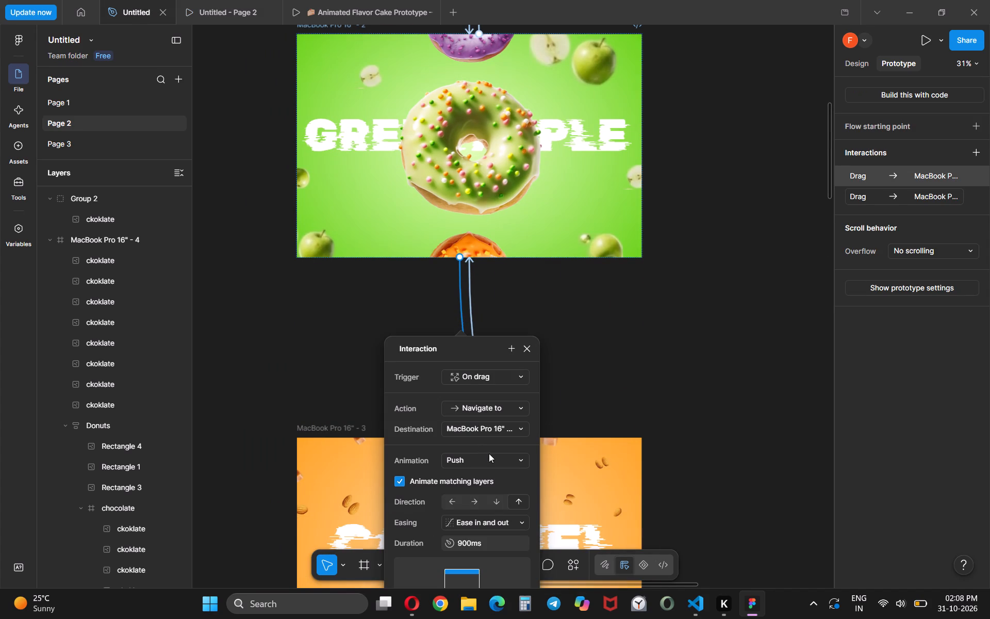
{"action": "left_click", "coordinate": [489, 453]}
{"action": "left_click", "coordinate": [484, 409]}
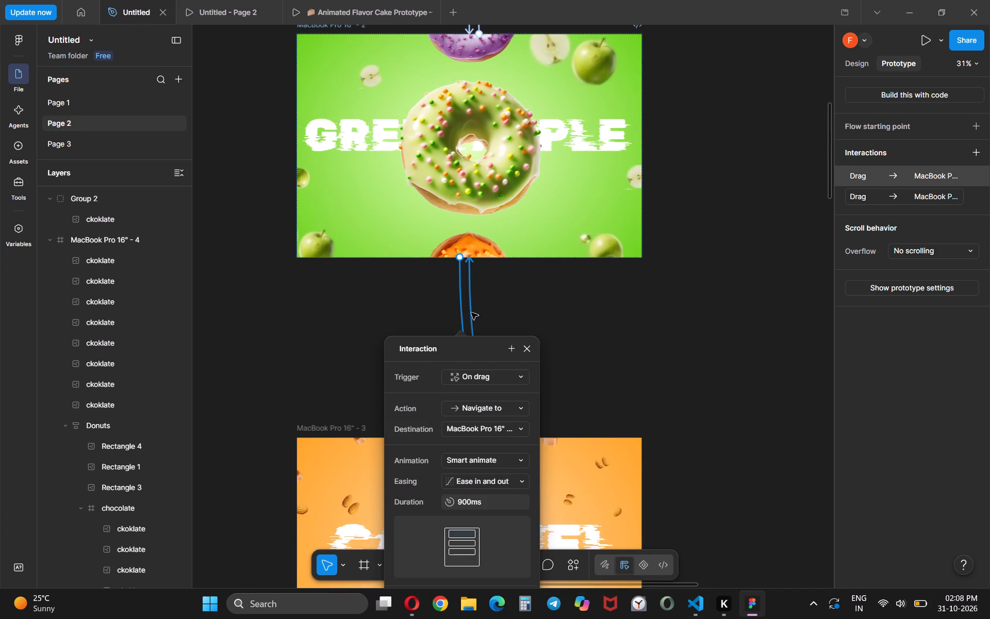
Change the return drag interaction from MacBook Pro 16" - 3 to MacBook Pro 16" - 2 to Smart animate.
{"action": "left_click", "coordinate": [471, 313]}
{"action": "left_click", "coordinate": [496, 459]}
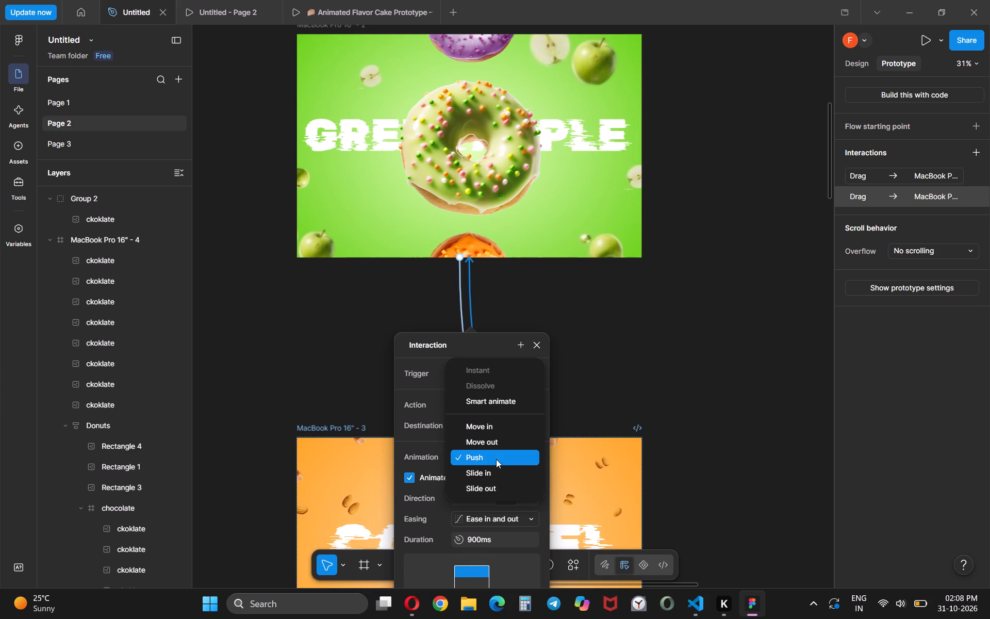
{"action": "left_click", "coordinate": [499, 405]}
{"action": "left_click", "coordinate": [607, 386]}
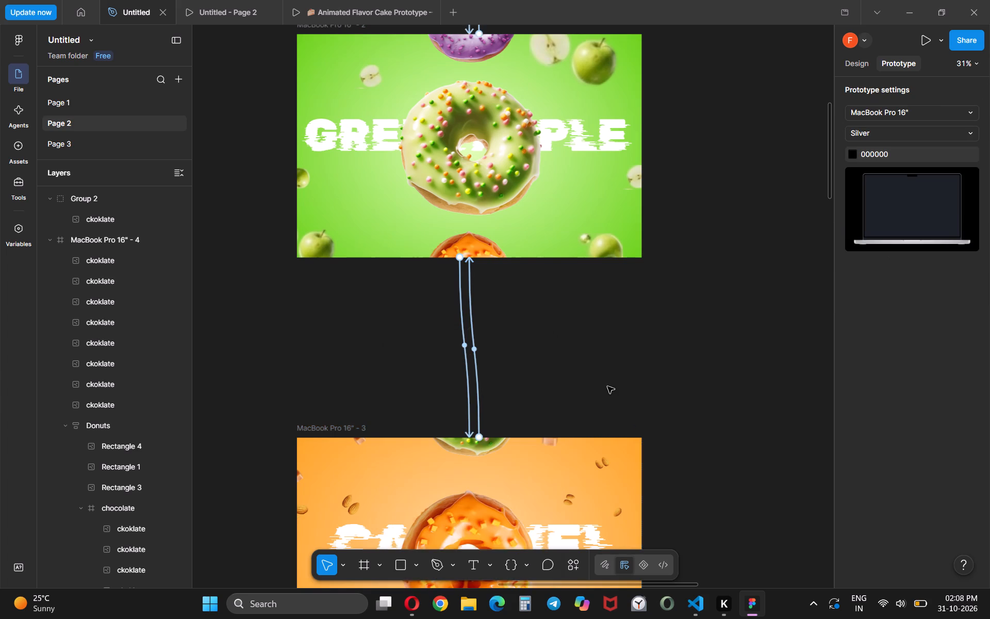
Check the animation settings of both drag interactions between MacBook Pro 16" - 3 and MacBook Pro 16" - 4.
{"action": "scroll", "coordinate": [607, 386], "scroll_direction": "down", "scroll_amount": 2}
{"action": "left_click", "coordinate": [458, 480]}
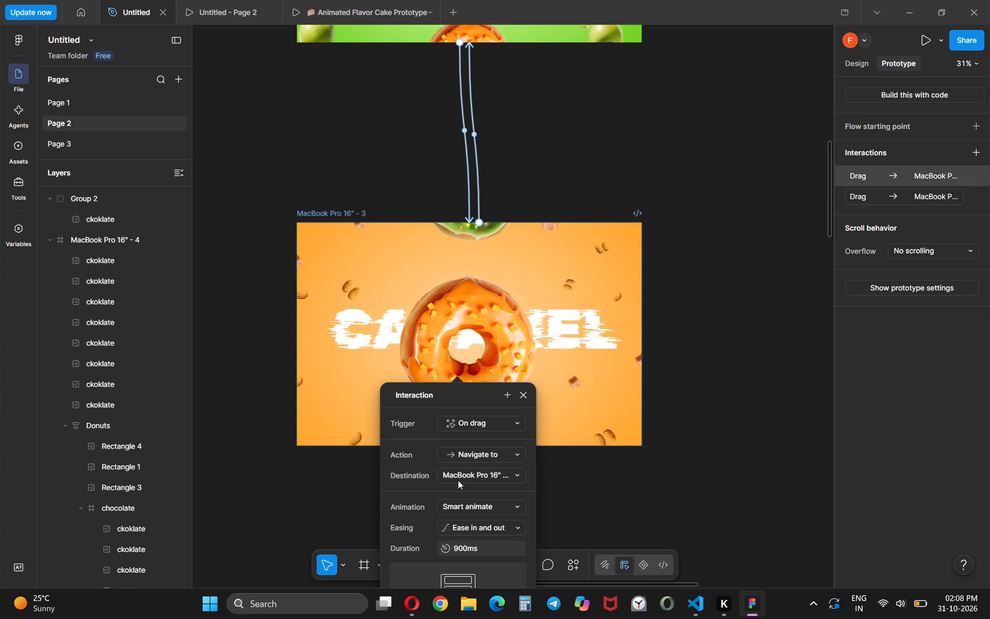
{"action": "left_click", "coordinate": [589, 493]}
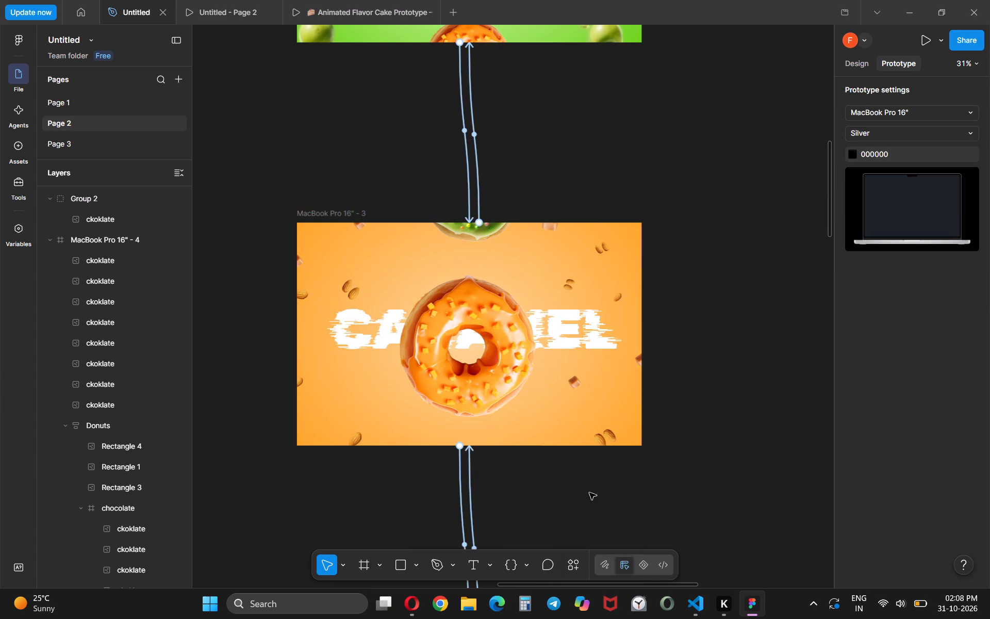
{"action": "left_click_drag", "start_coordinate": [474, 495], "coordinate": [469, 495]}
{"action": "left_click", "coordinate": [469, 495]}
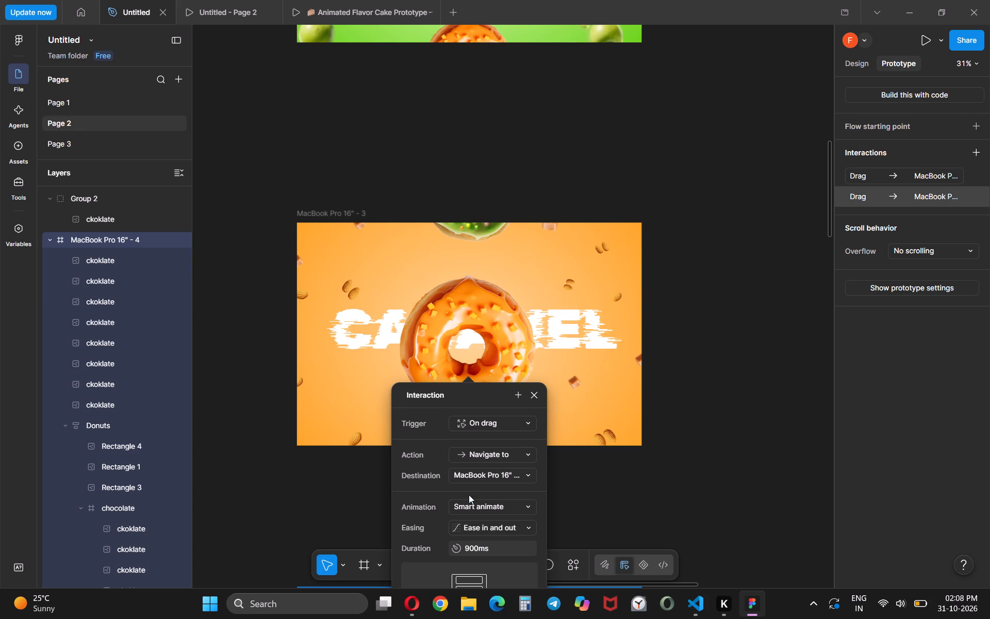
{"action": "left_click", "coordinate": [629, 520]}
Set the easing of the drag interaction from MacBook Pro 16" - 4 to MacBook Pro 16" - 5 to Ease in and out back.
{"action": "scroll", "coordinate": [629, 520], "scroll_direction": "down", "scroll_amount": 3}
{"action": "scroll", "coordinate": [570, 484], "scroll_direction": "down", "scroll_amount": 3}
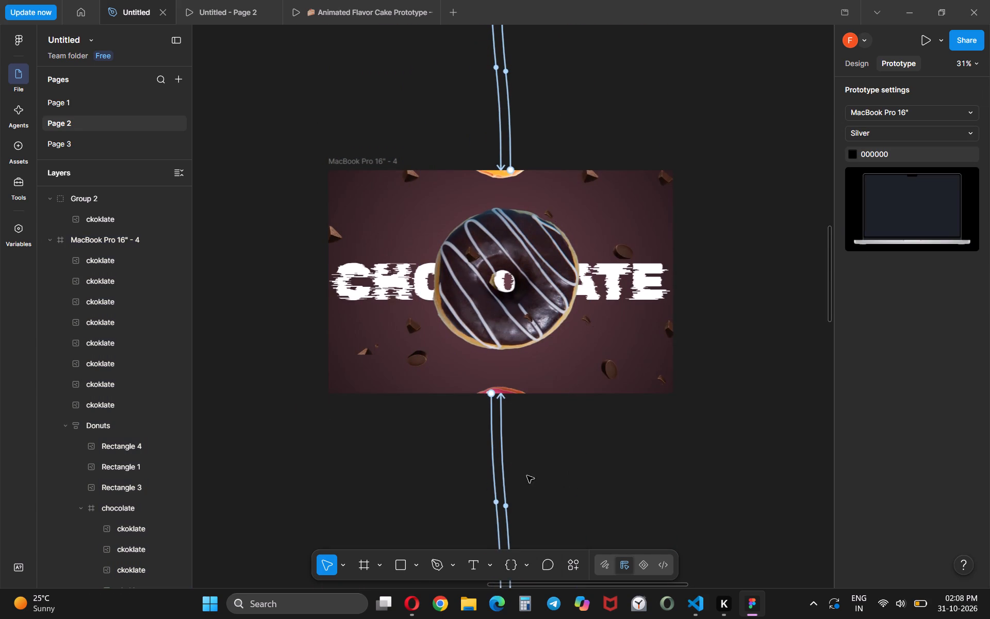
{"action": "left_click", "coordinate": [493, 461]}
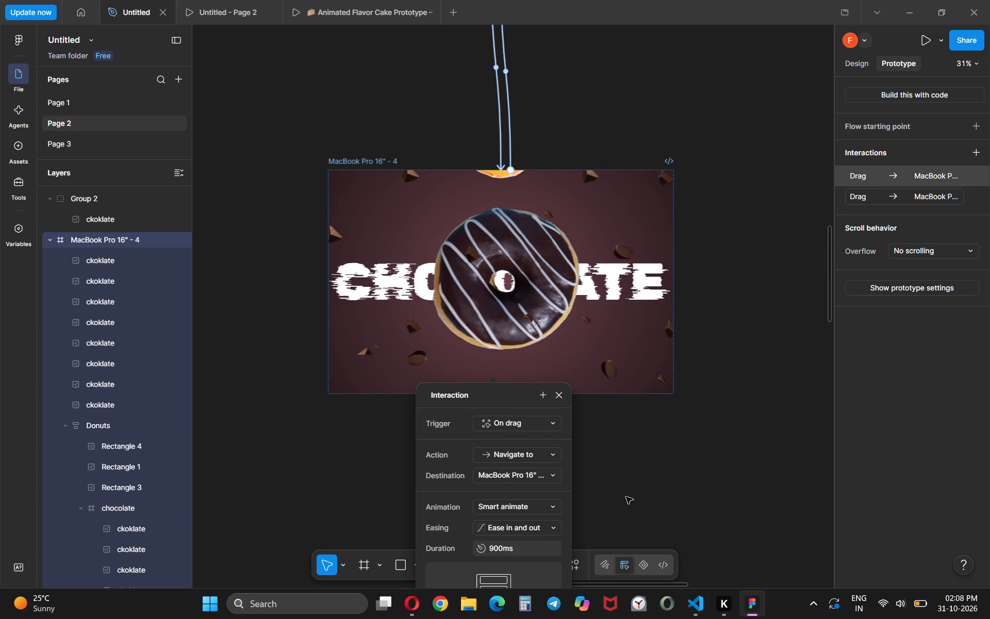
{"action": "left_click", "coordinate": [543, 524]}
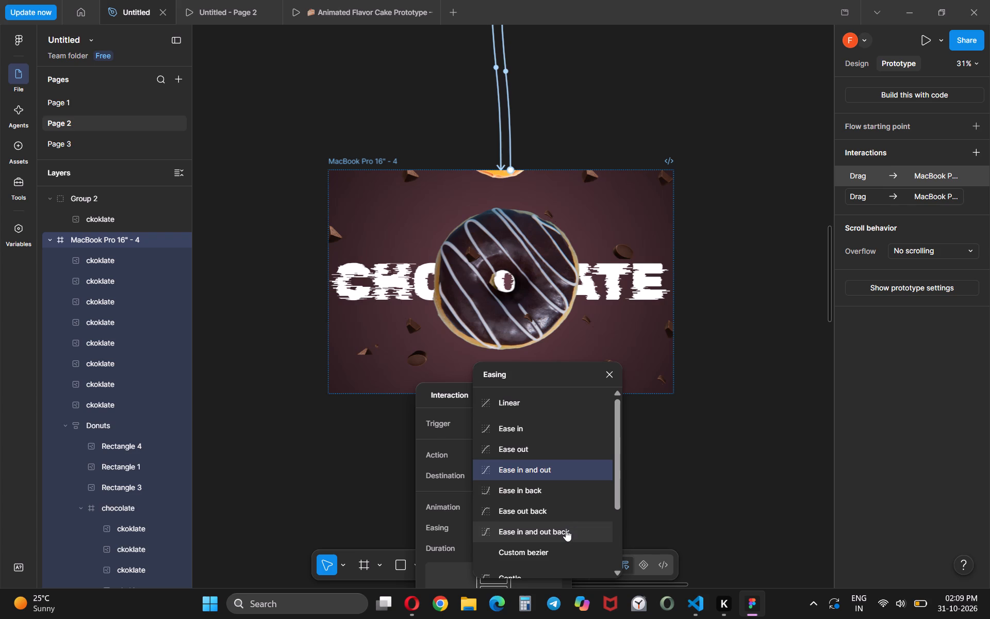
{"action": "left_click", "coordinate": [566, 530]}
Preview the prototype from strawberry back to blueberry and forward again to strawberry, then return to the design file.
{"action": "left_click", "coordinate": [929, 50]}
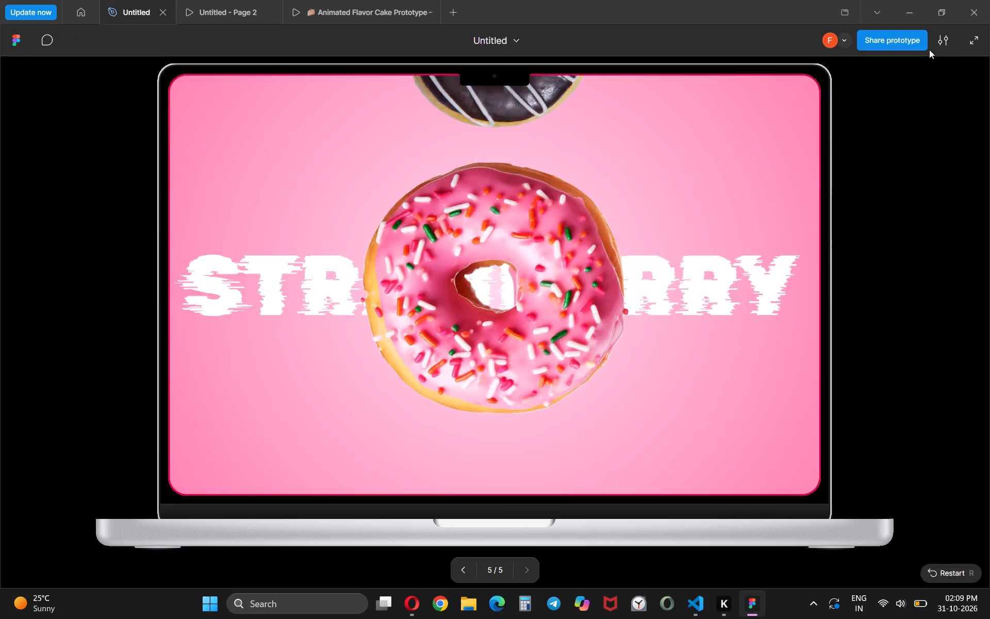
{"action": "key", "text": "Return"}
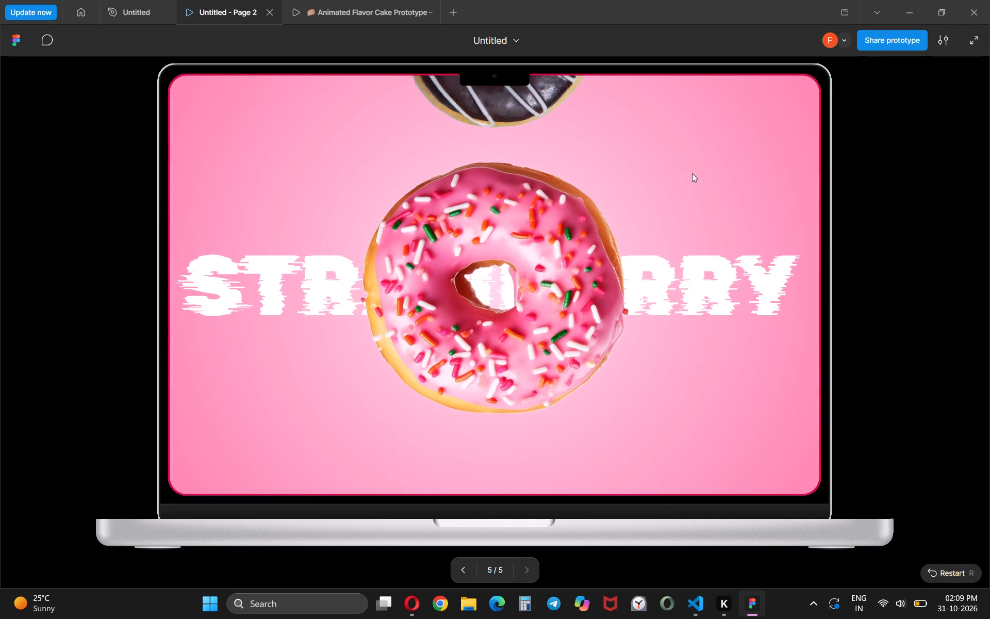
{"action": "key", "text": "Return"}
{"action": "key", "text": "Left"}
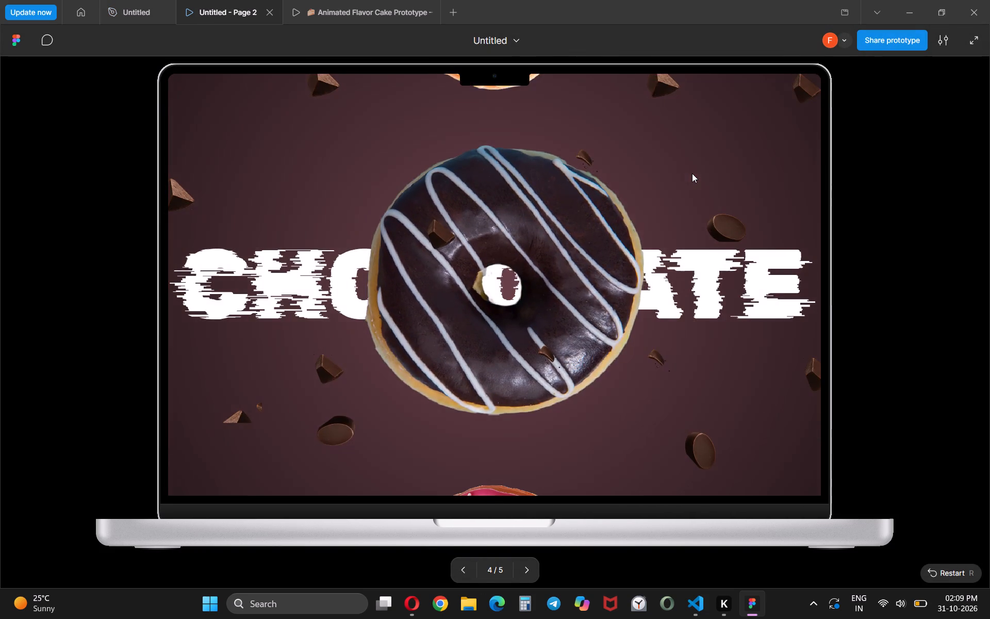
{"action": "key", "text": "Left"}
{"action": "key", "text": "Left"}
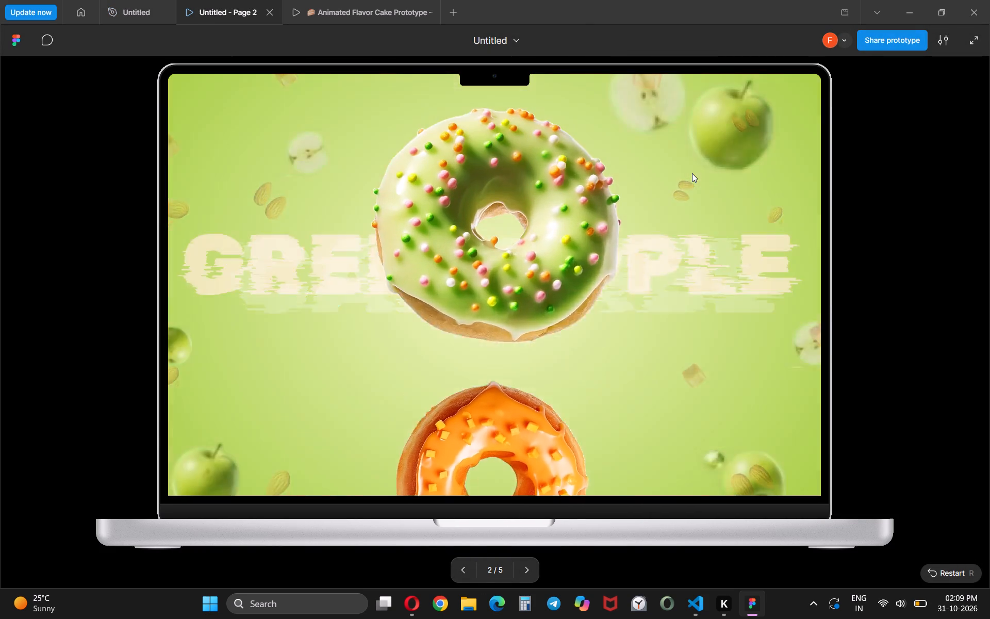
{"action": "key", "text": "Left"}
{"action": "key", "text": "Left"}
{"action": "key", "text": "Right"}
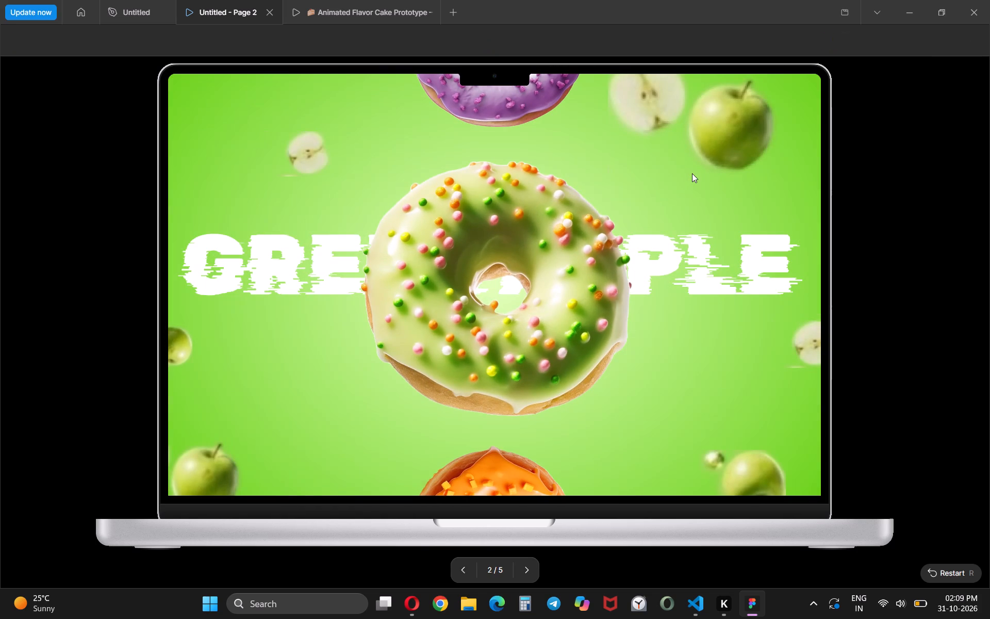
{"action": "key", "text": "Left"}
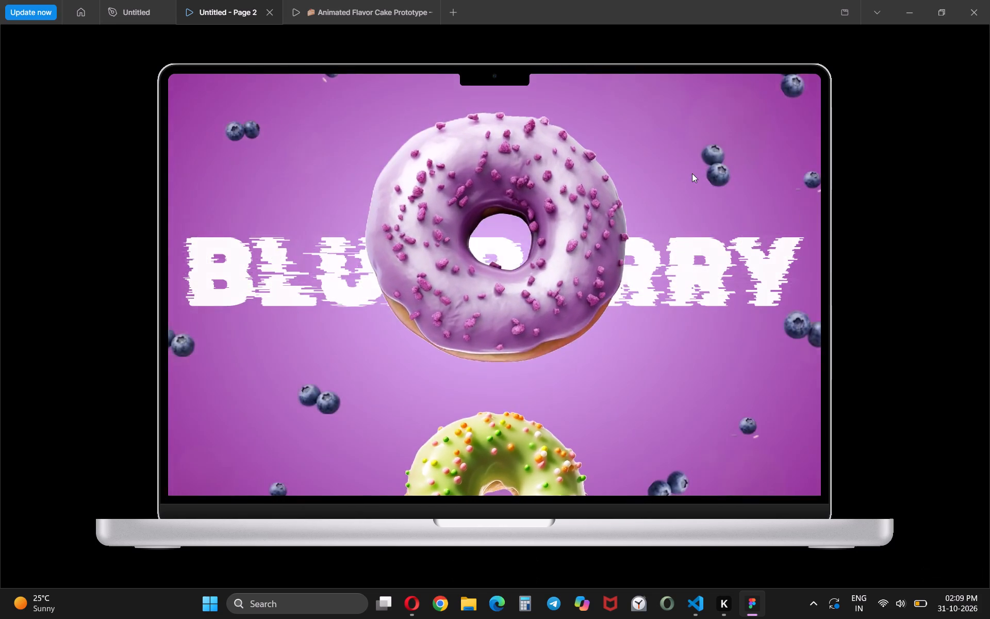
{"action": "key", "text": "Right"}
{"action": "key", "text": "Right"}
{"action": "key", "text": "Right"}
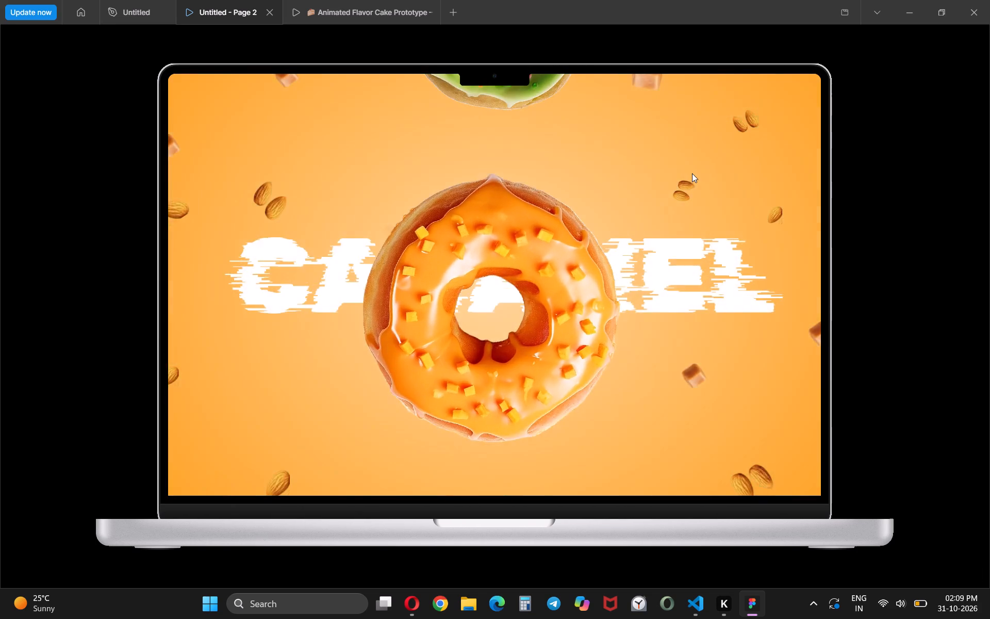
{"action": "key", "text": "Right"}
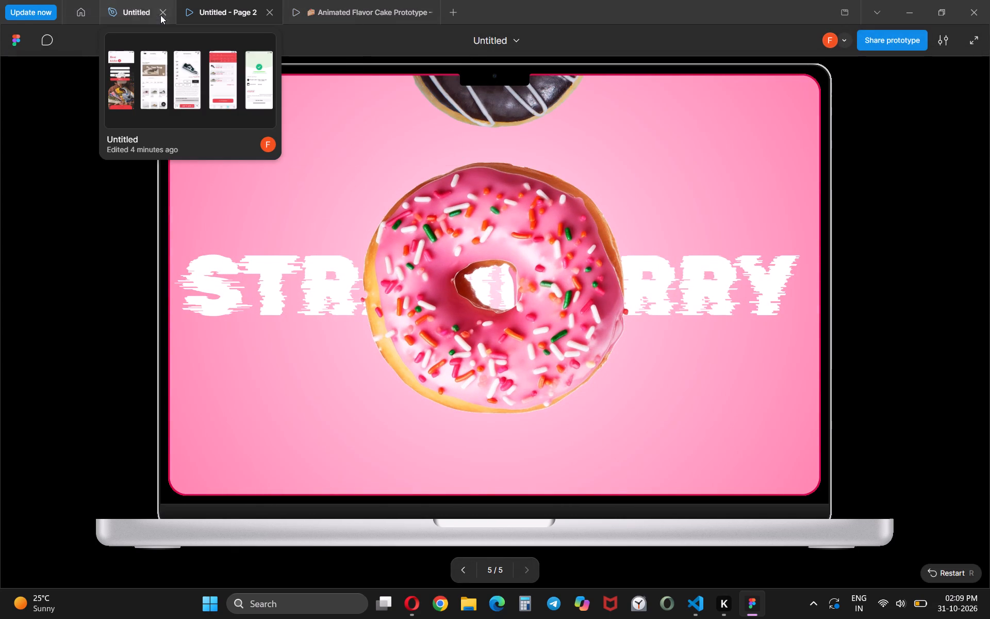
{"action": "left_click", "coordinate": [118, 0]}
Check the easing of both drag interactions between MacBook Pro 16" - 4 and MacBook Pro 16" - 5.
{"action": "left_click", "coordinate": [693, 322]}
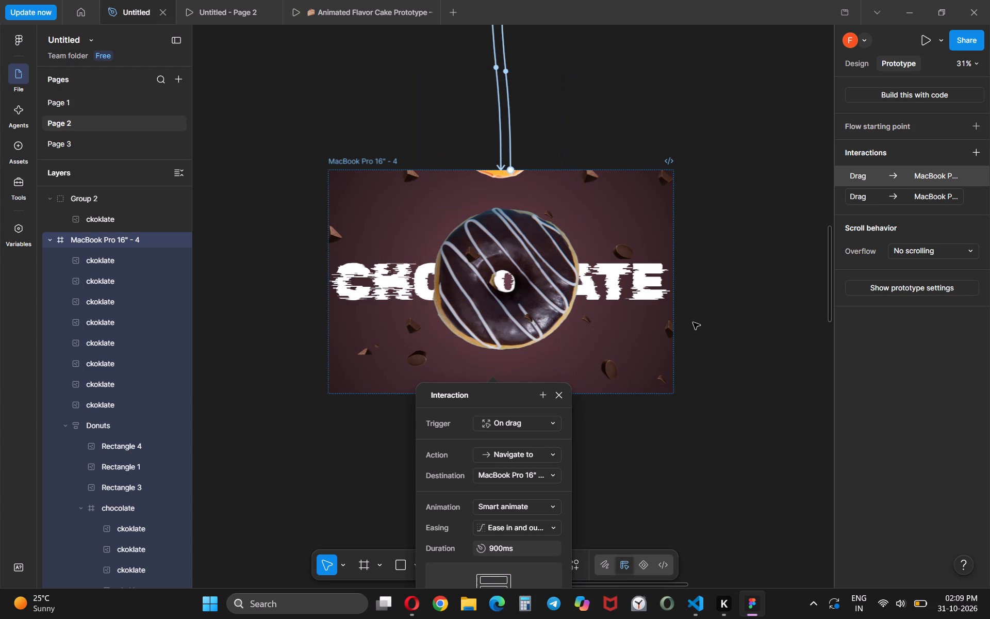
{"action": "scroll", "coordinate": [693, 322], "scroll_direction": "down", "scroll_amount": 1}
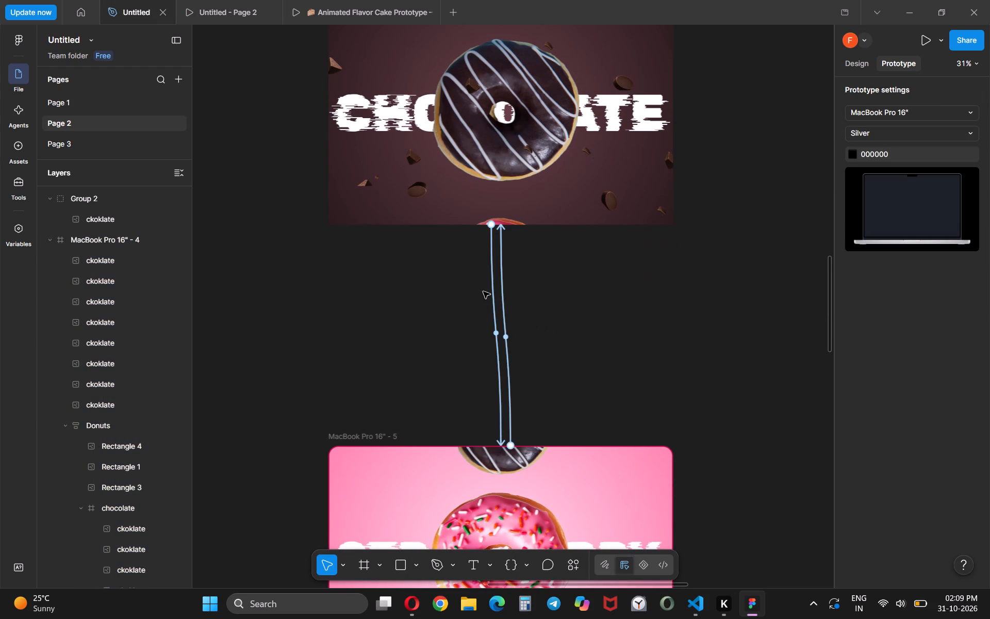
{"action": "left_click", "coordinate": [502, 297]}
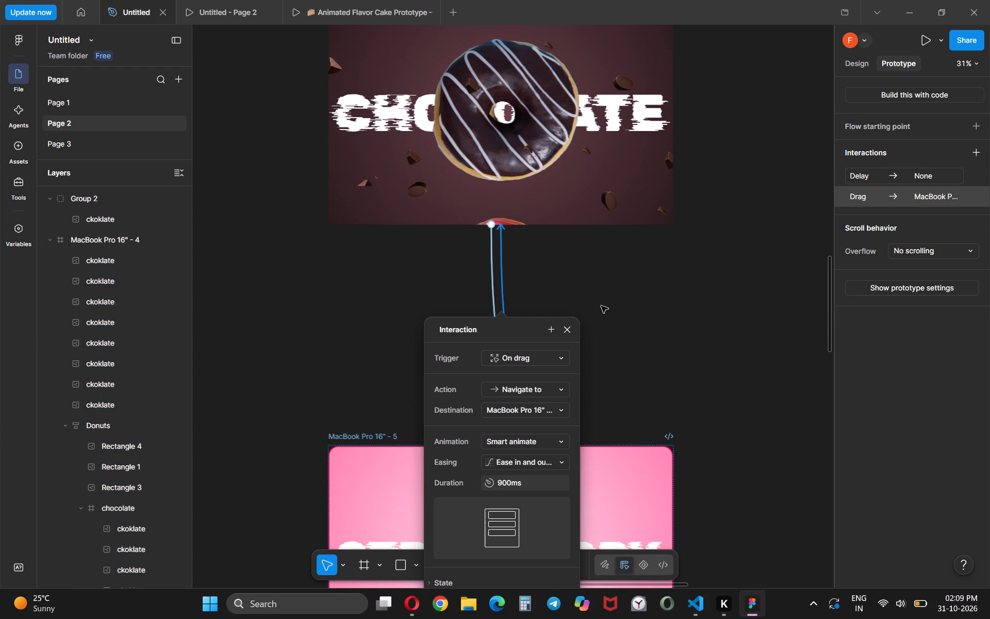
{"action": "left_click", "coordinate": [601, 306]}
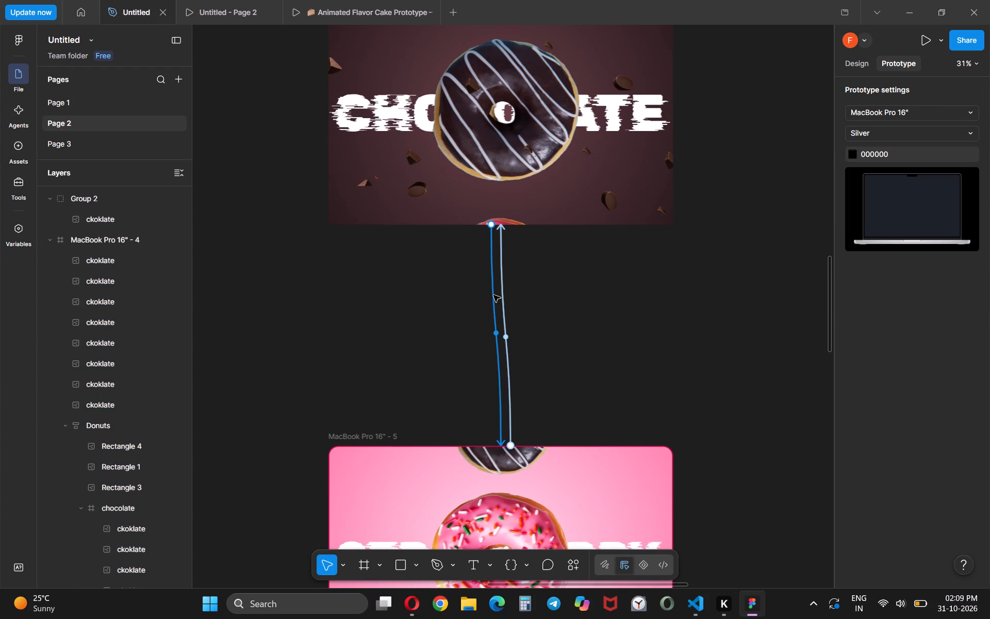
{"action": "left_click", "coordinate": [493, 295]}
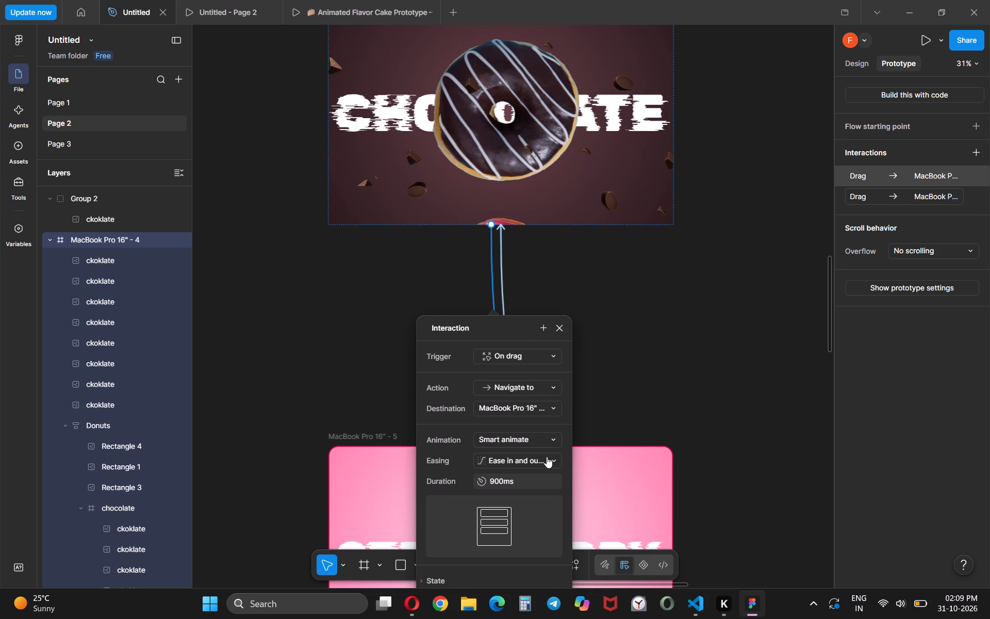
{"action": "left_click", "coordinate": [547, 457]}
{"action": "left_click", "coordinate": [672, 414]}
Set the easing of both drag interactions between MacBook Pro 16" - 3 and MacBook Pro 16" - 4 to Ease in and out back.
{"action": "scroll", "coordinate": [672, 414], "scroll_direction": "up", "scroll_amount": 4}
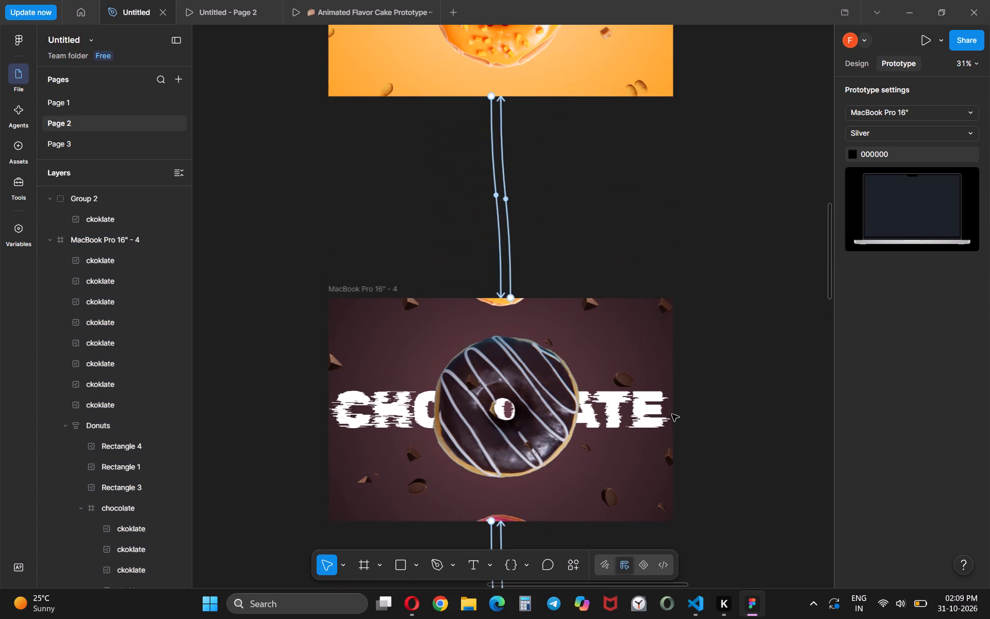
{"action": "left_click", "coordinate": [496, 253]}
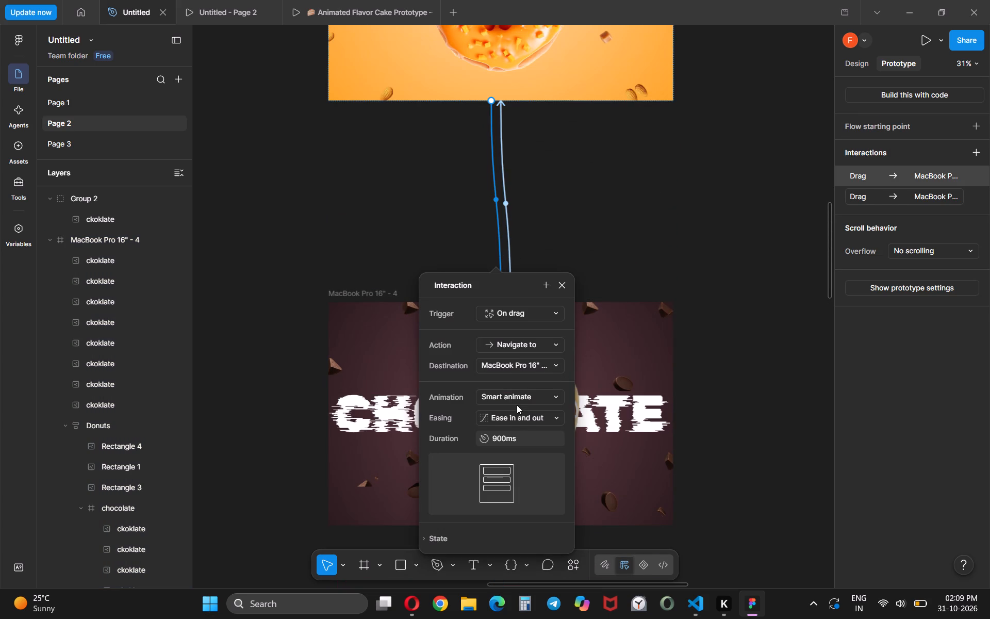
{"action": "left_click", "coordinate": [516, 414]}
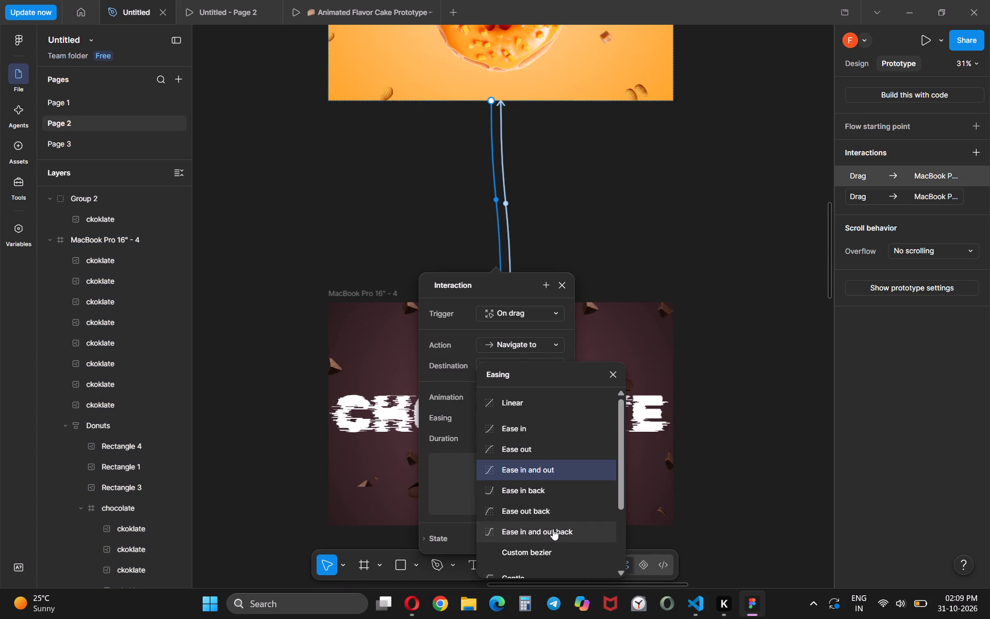
{"action": "left_click", "coordinate": [553, 529]}
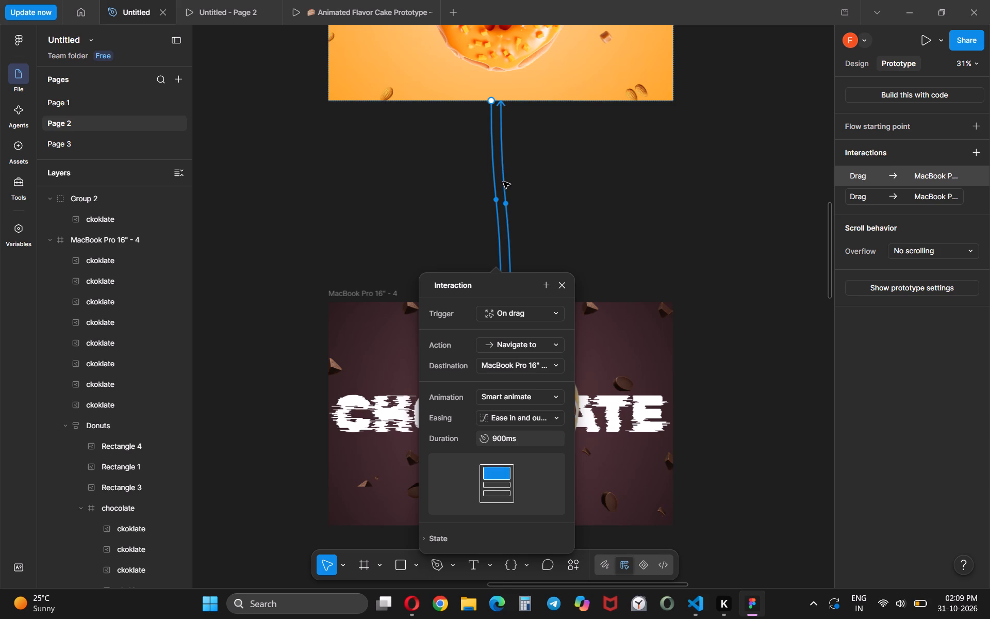
{"action": "left_click", "coordinate": [503, 182]}
{"action": "left_click", "coordinate": [547, 350]}
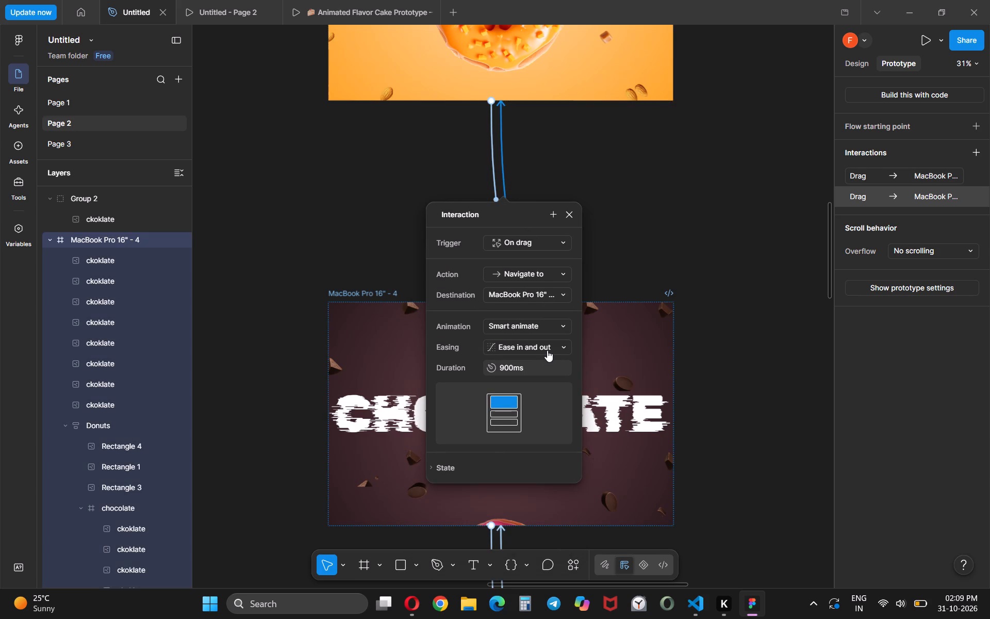
{"action": "left_click", "coordinate": [538, 533]}
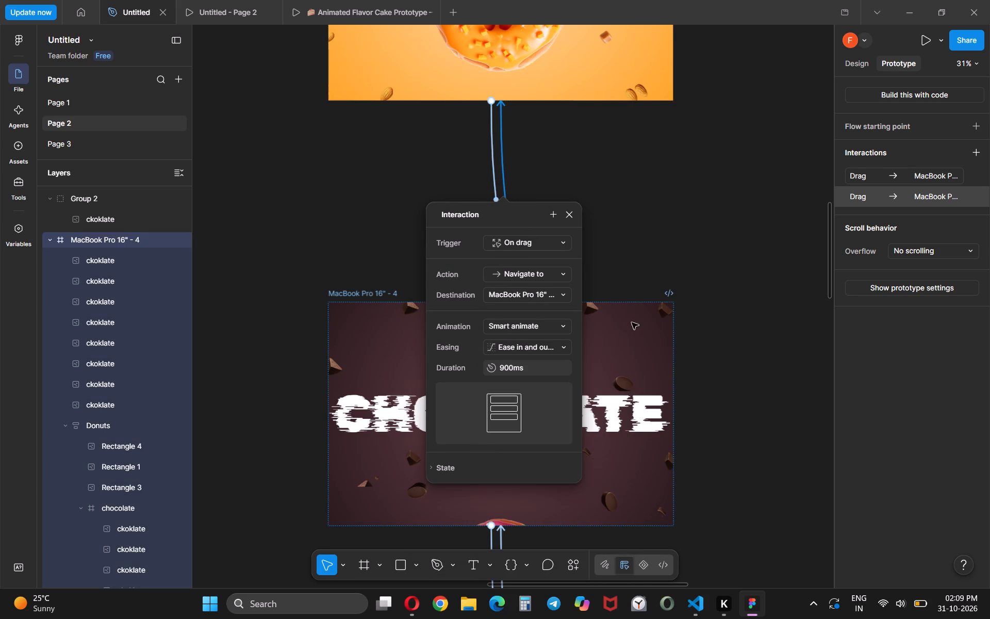
Set the easing of both drag interactions between MacBook Pro 16" - 2 and MacBook Pro 16" - 3 to Ease in and out back.
{"action": "scroll", "coordinate": [663, 240], "scroll_direction": "up", "scroll_amount": 5}
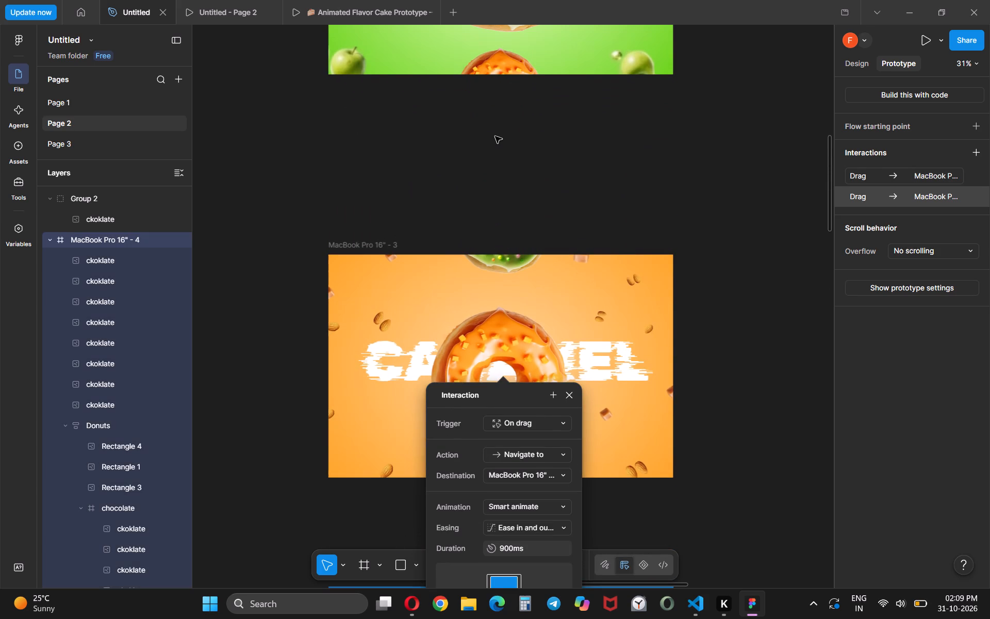
{"action": "left_click", "coordinate": [495, 136]}
{"action": "left_click", "coordinate": [497, 144]}
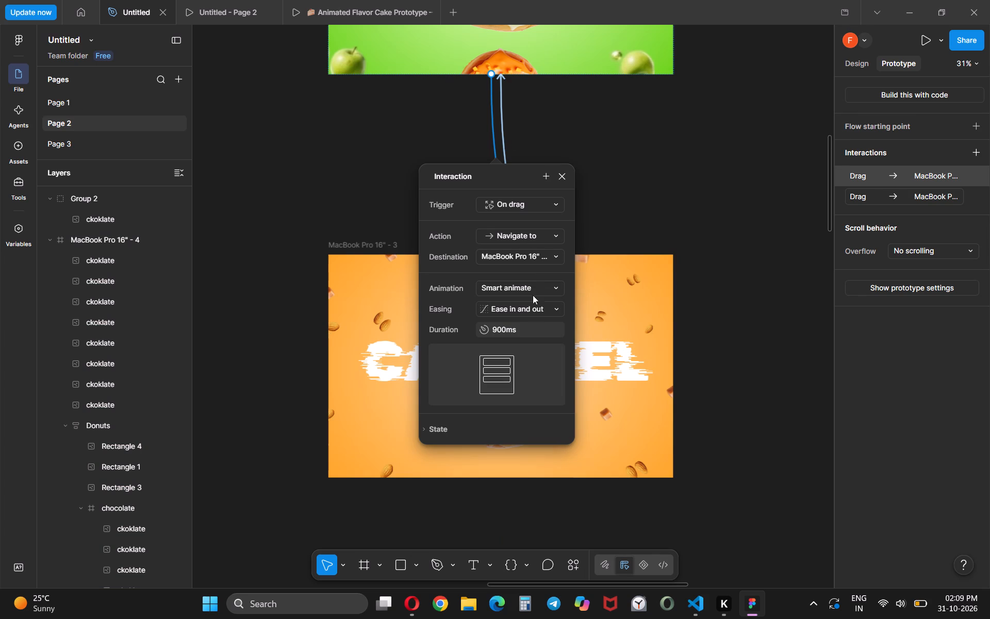
{"action": "left_click", "coordinate": [534, 306]}
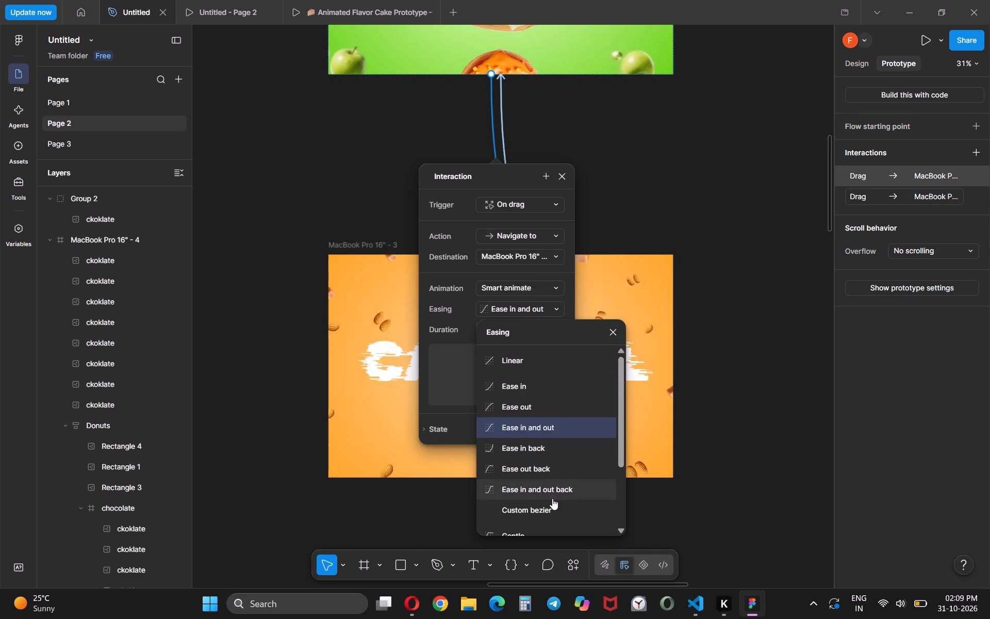
{"action": "left_click", "coordinate": [552, 493]}
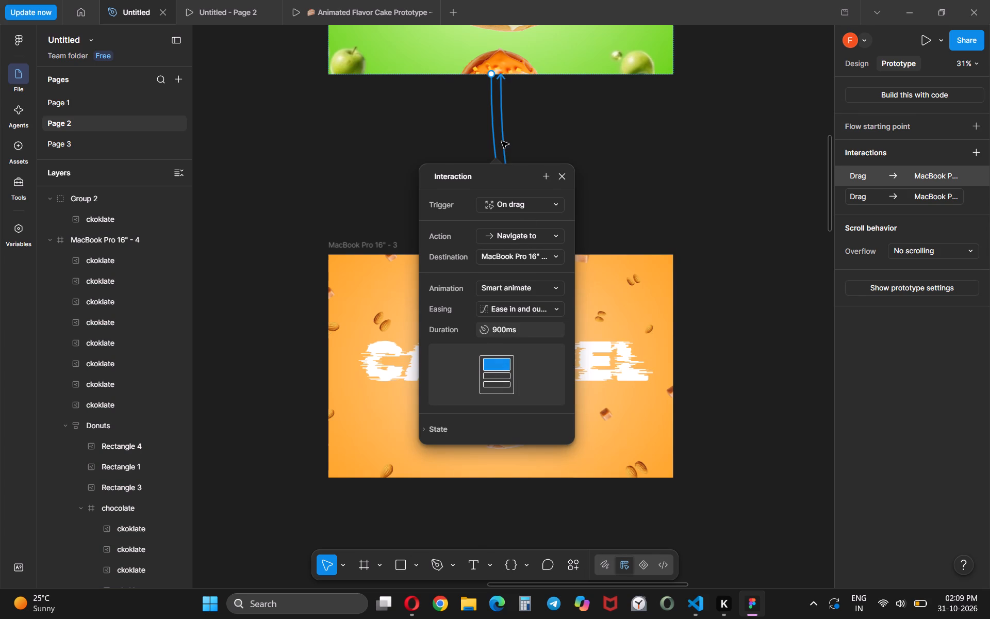
{"action": "left_click", "coordinate": [502, 141]}
{"action": "left_click", "coordinate": [557, 308]}
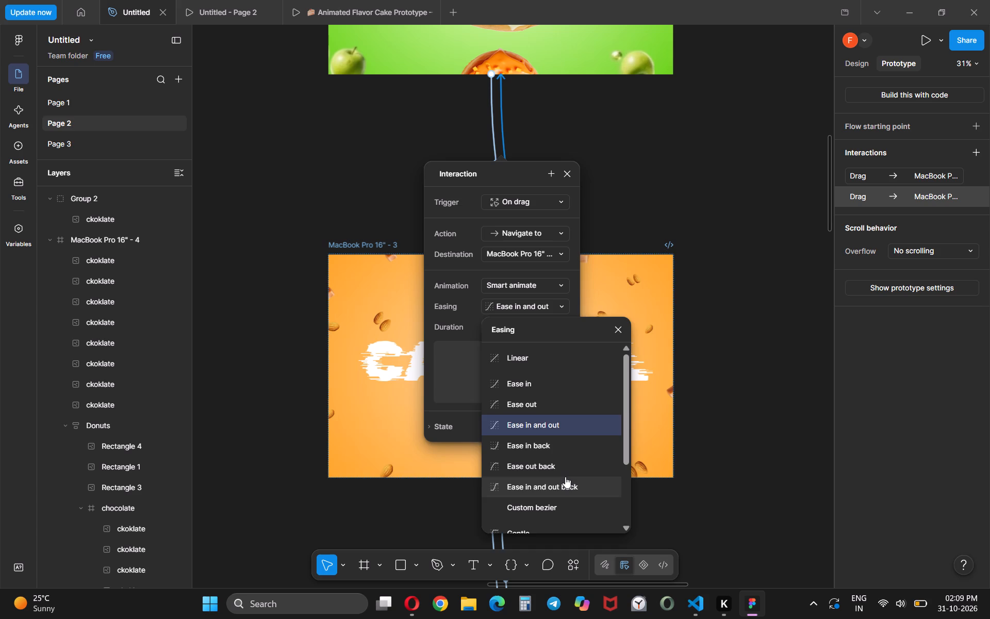
{"action": "left_click", "coordinate": [565, 477]}
Set the easing of the drag interaction from the blueberry frame to MacBook Pro 16" - 2 to Ease in and out back.
{"action": "scroll", "coordinate": [627, 198], "scroll_direction": "up", "scroll_amount": 6}
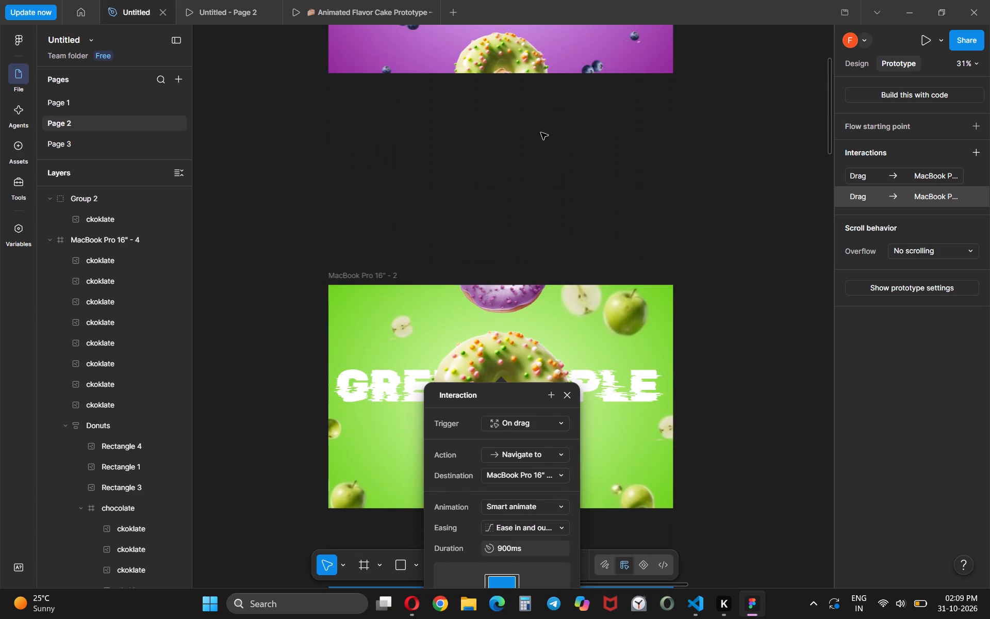
{"action": "scroll", "coordinate": [571, 180], "scroll_direction": "up", "scroll_amount": 1}
{"action": "left_click", "coordinate": [571, 180]}
{"action": "left_click", "coordinate": [496, 177]}
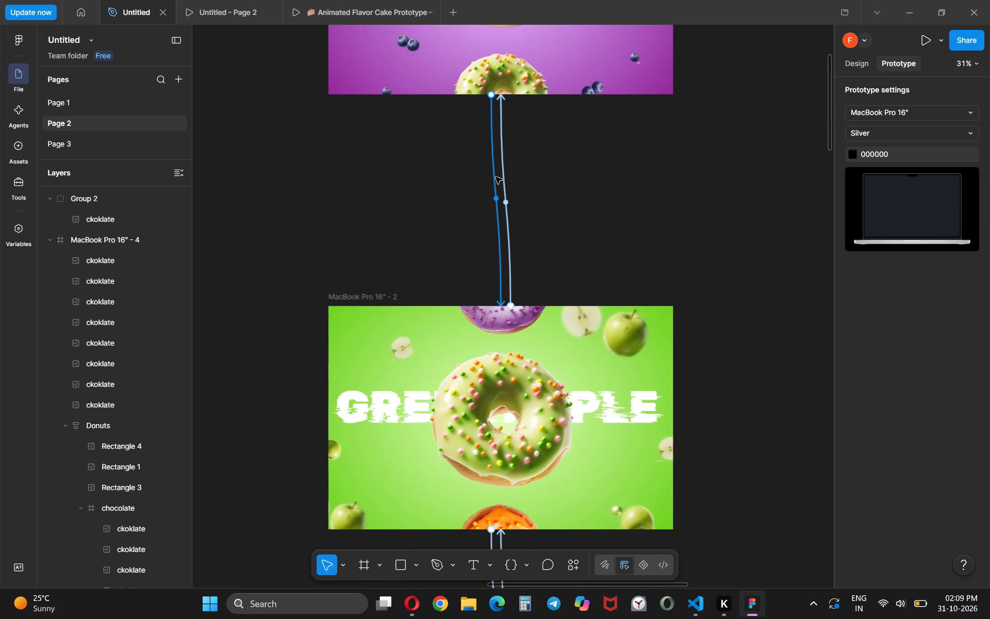
{"action": "left_click", "coordinate": [541, 344]}
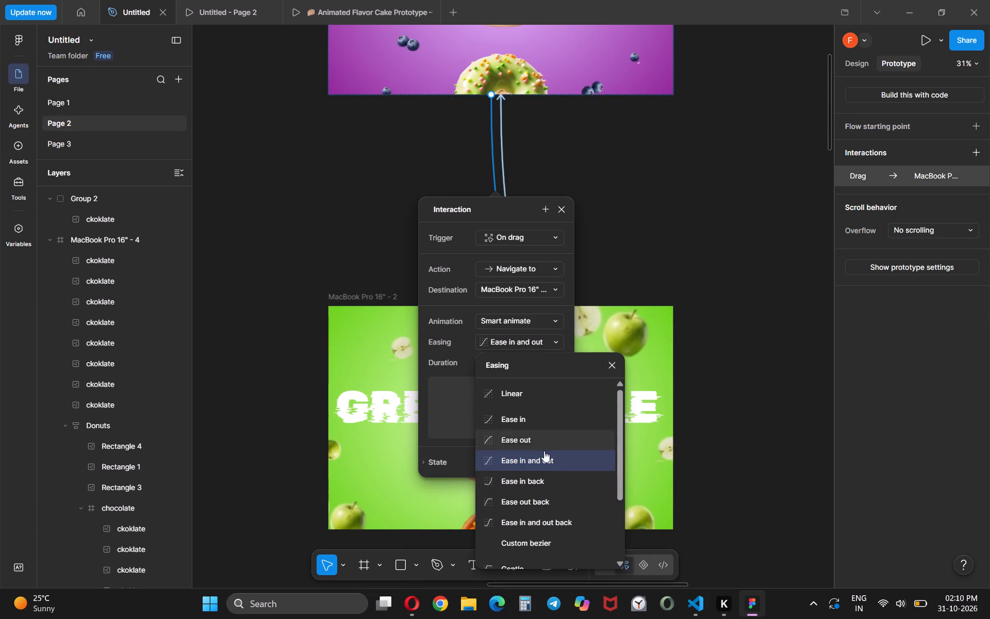
{"action": "left_click", "coordinate": [560, 531]}
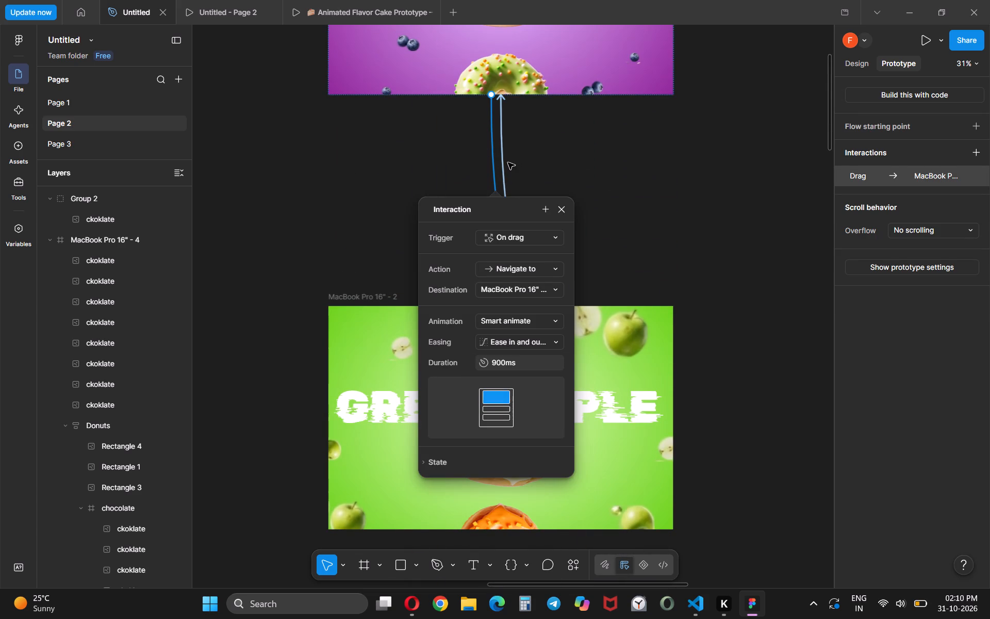
Set the easing of the return drag interaction from MacBook Pro 16" - 2 to the blueberry frame to Ease in back.
{"action": "left_click", "coordinate": [504, 160]}
{"action": "left_click", "coordinate": [552, 321]}
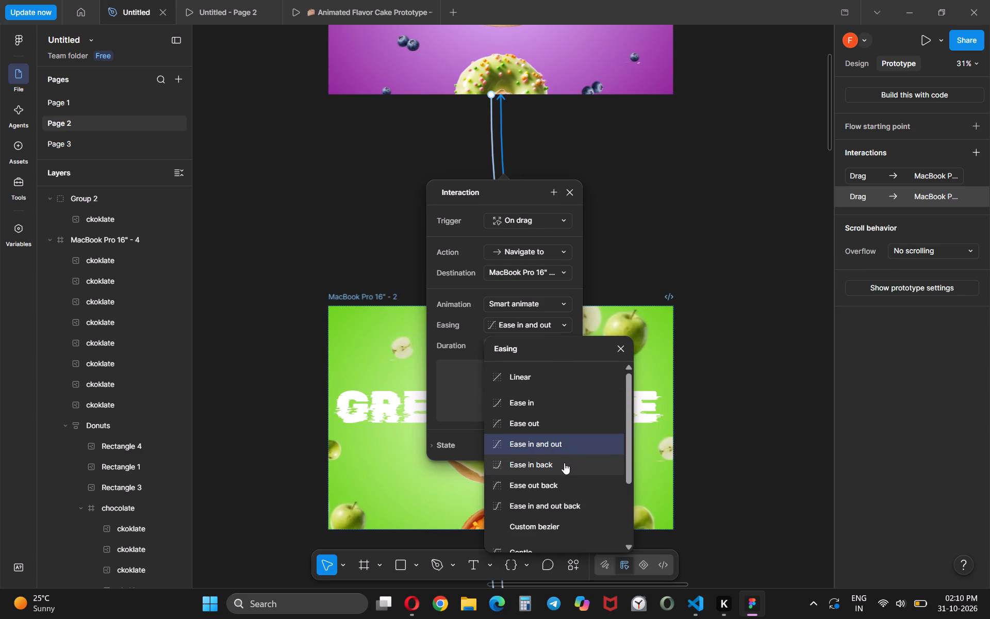
{"action": "left_click", "coordinate": [564, 463]}
{"action": "left_click", "coordinate": [717, 165]}
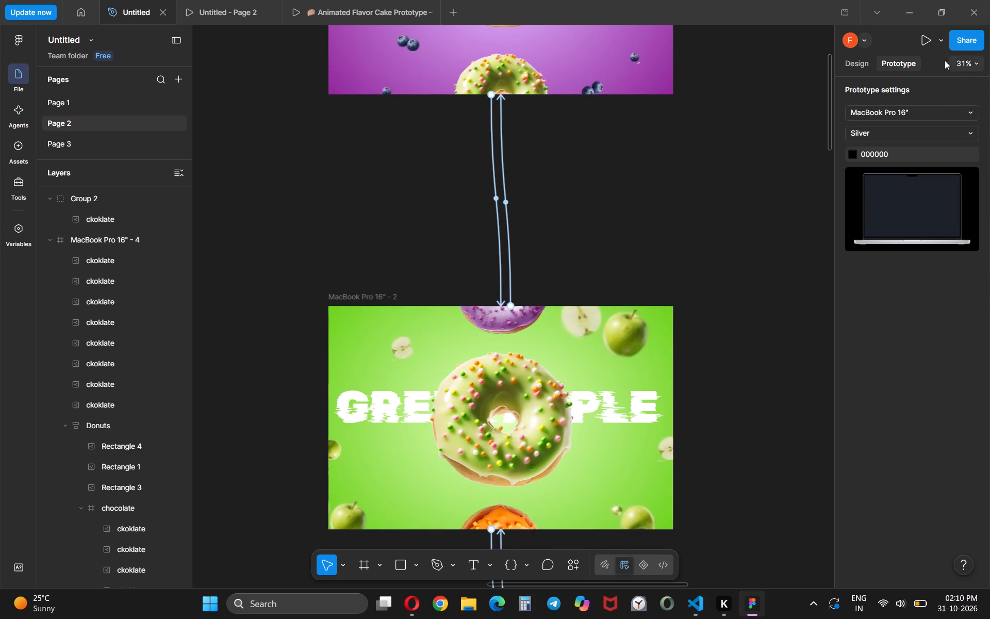
Preview the donut prototype, advancing from blueberry through every flavour to strawberry.
{"action": "left_click", "coordinate": [928, 42]}
{"action": "key", "text": "Return"}
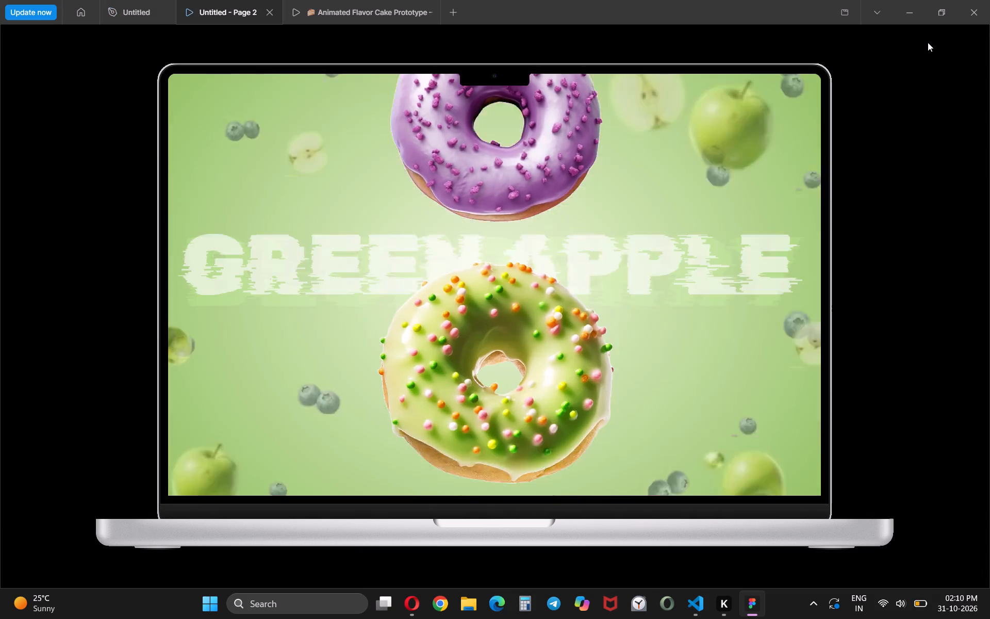
{"action": "key", "text": "Return"}
{"action": "key", "text": "Return"}
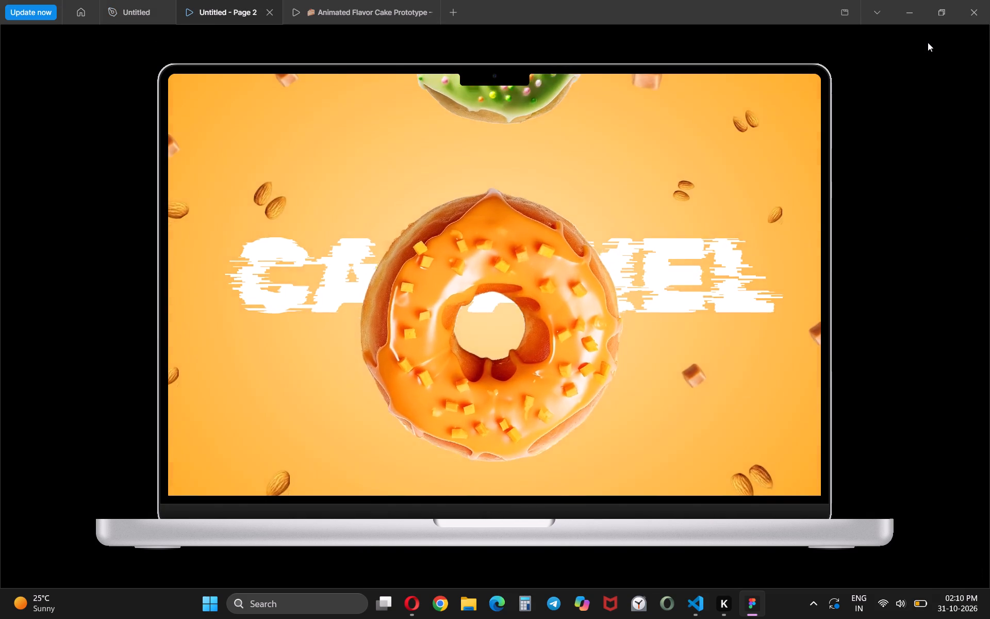
{"action": "key", "text": "Return"}
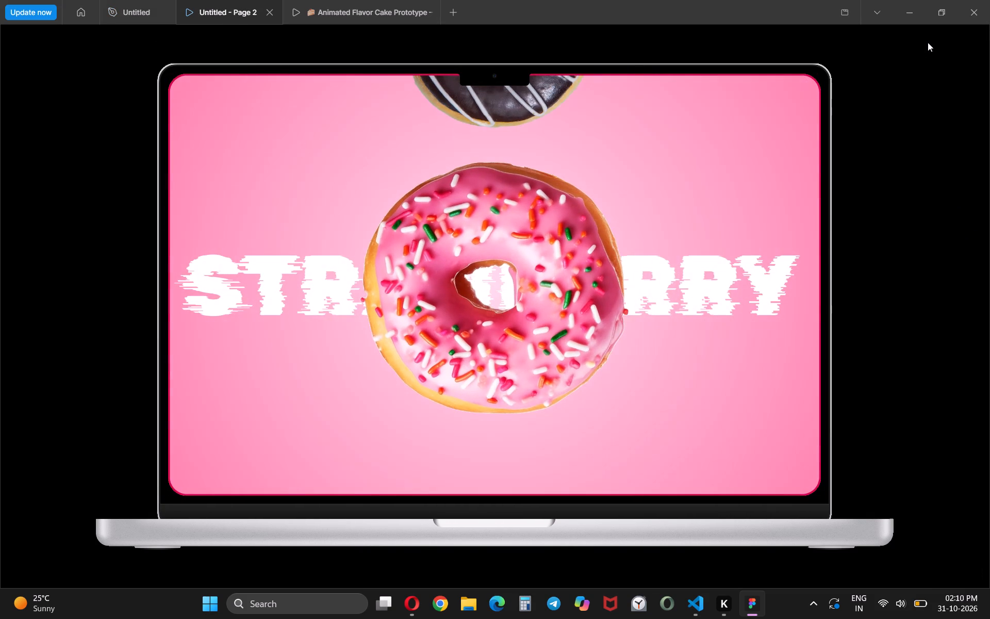
{"action": "key", "text": "Return"}
Play the Animated Flavor Cake Prototype for reference, stepping back and forth between the chocolate and blueberry slides.
{"action": "left_click", "coordinate": [385, 0]}
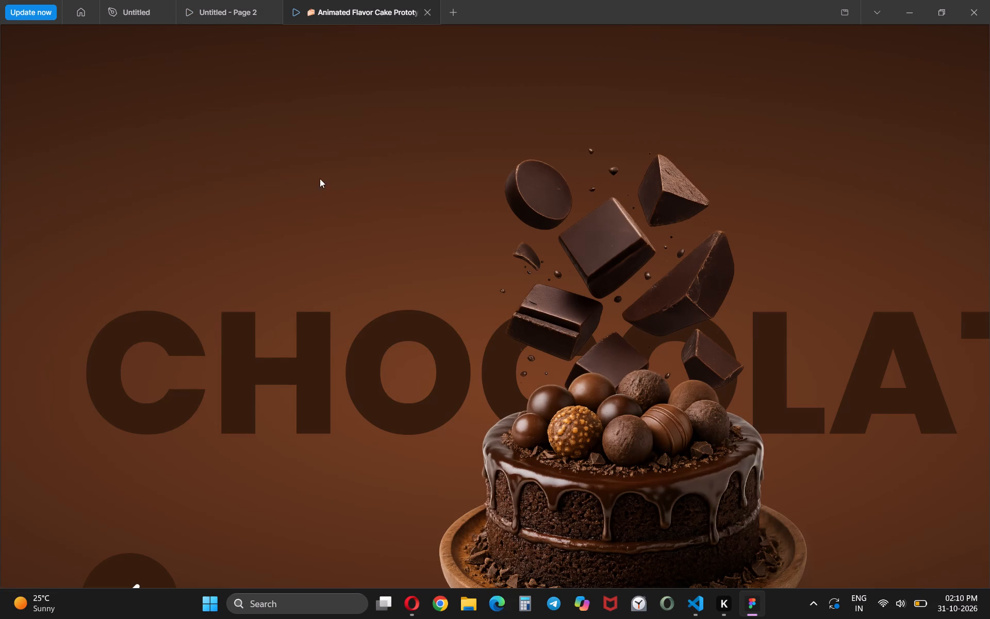
{"action": "triple_click", "coordinate": [616, 259]}
{"action": "left_click", "coordinate": [128, 576]}
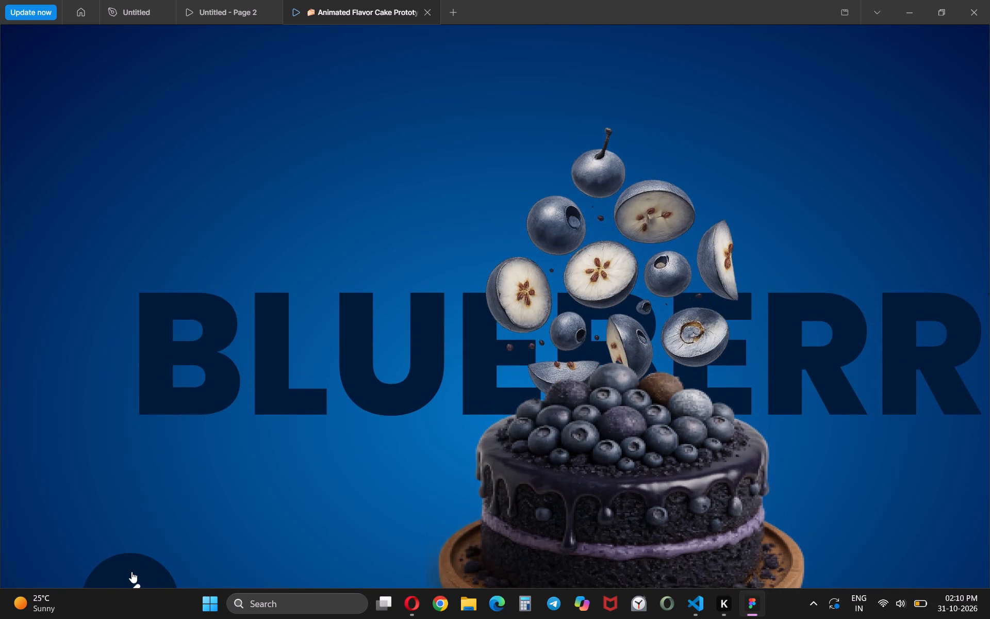
{"action": "left_click", "coordinate": [131, 572]}
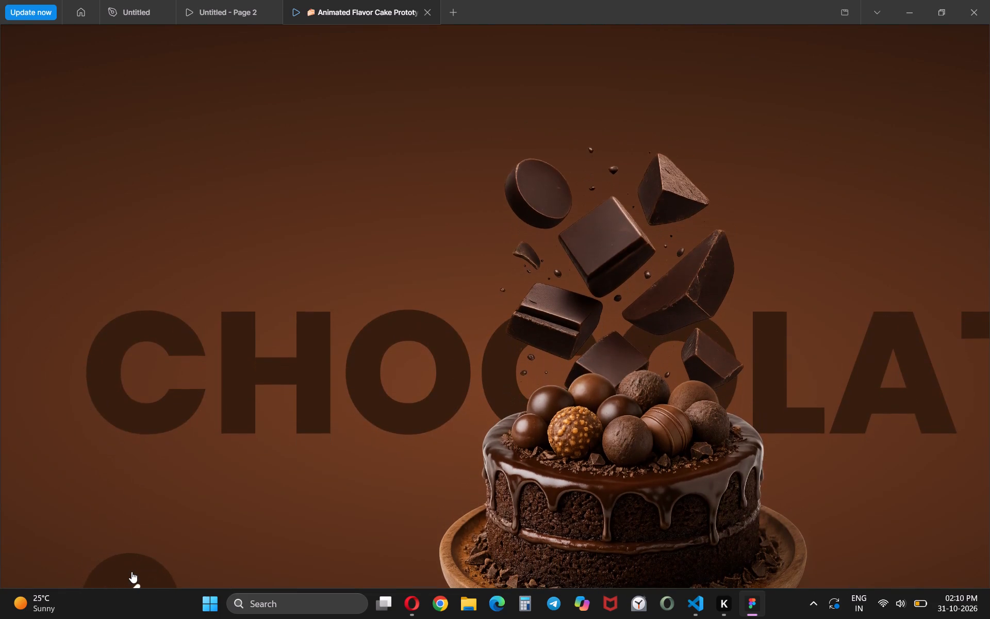
{"action": "left_click", "coordinate": [131, 572]}
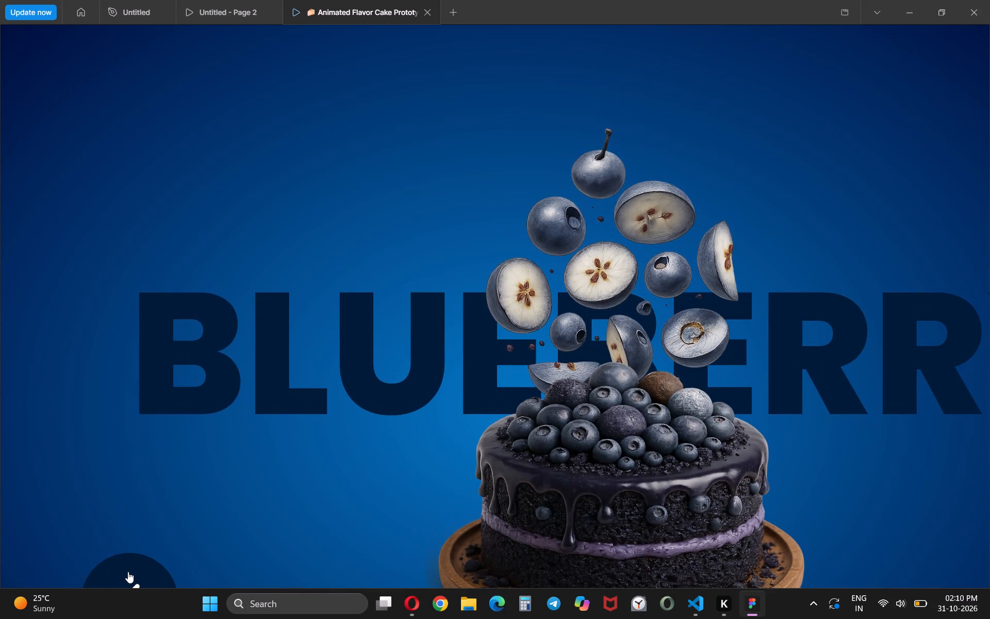
{"action": "left_click", "coordinate": [128, 572]}
{"action": "left_click", "coordinate": [128, 572]}
Go to the Figma home page and look through the recent files for the Donuts Slide Effect (Community) file.
{"action": "left_click", "coordinate": [125, 0]}
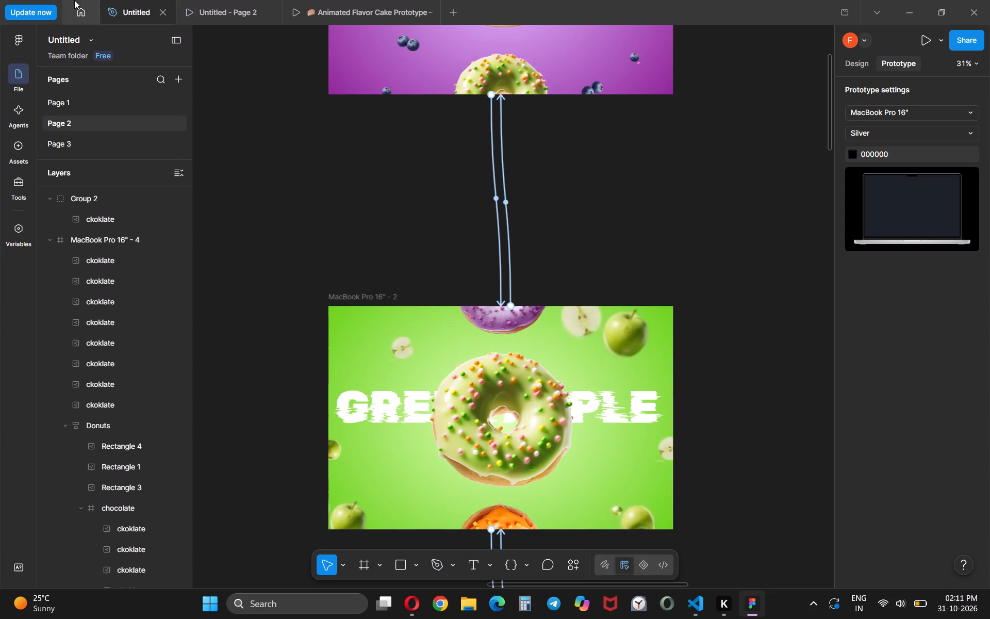
{"action": "left_click", "coordinate": [74, 0]}
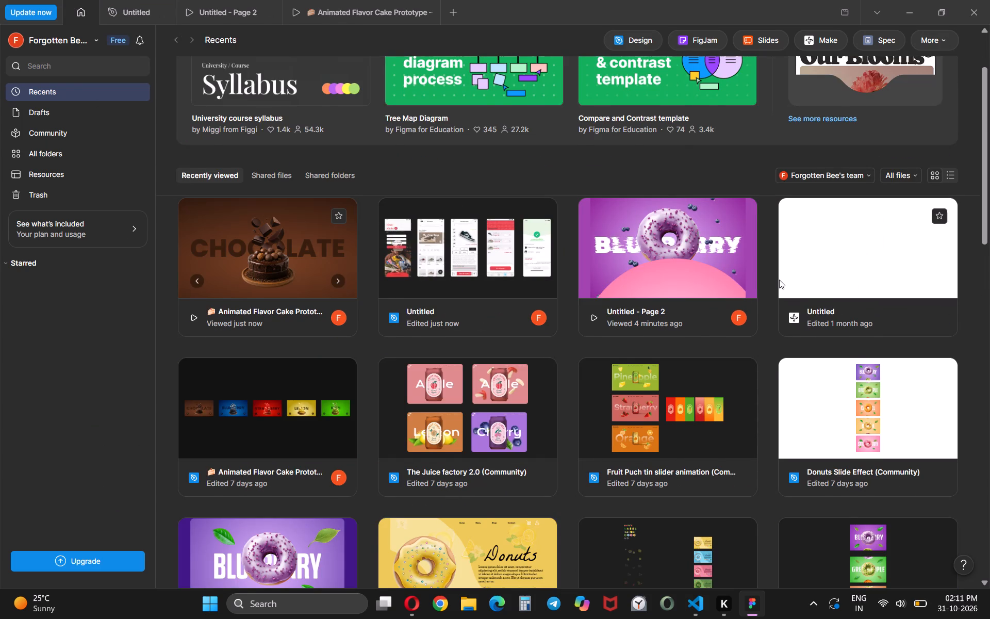
{"action": "scroll", "coordinate": [779, 280], "scroll_direction": "up", "scroll_amount": 1}
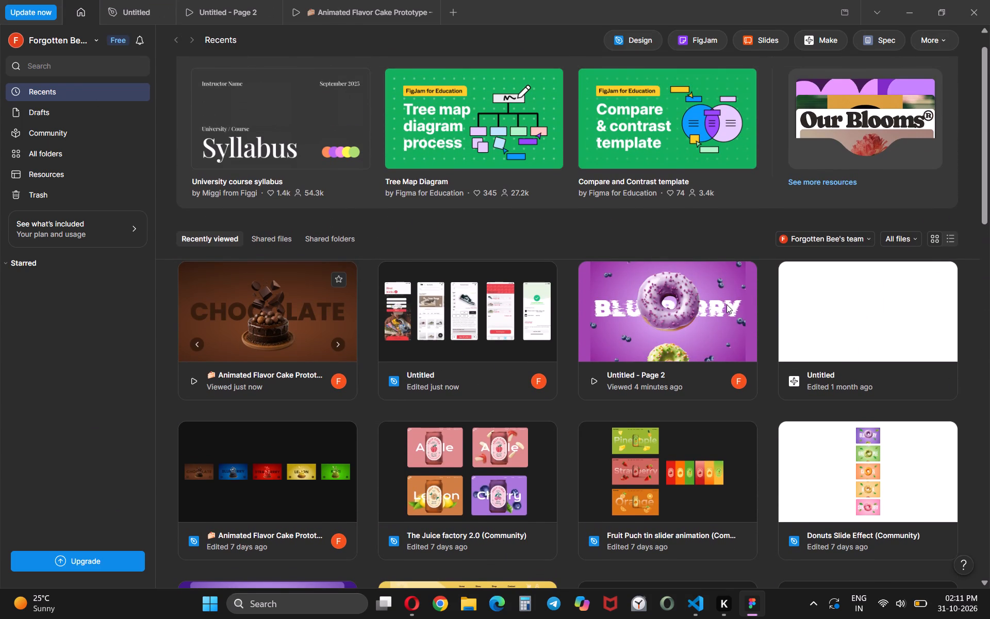
{"action": "scroll", "coordinate": [540, 337], "scroll_direction": "right", "scroll_amount": 1}
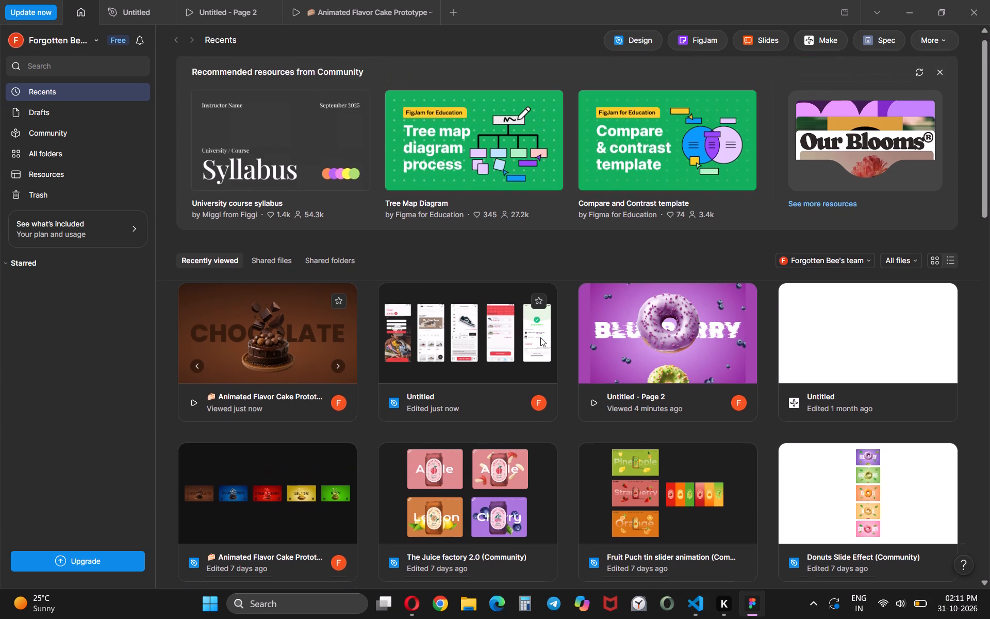
{"action": "scroll", "coordinate": [540, 337], "scroll_direction": "right", "scroll_amount": 1}
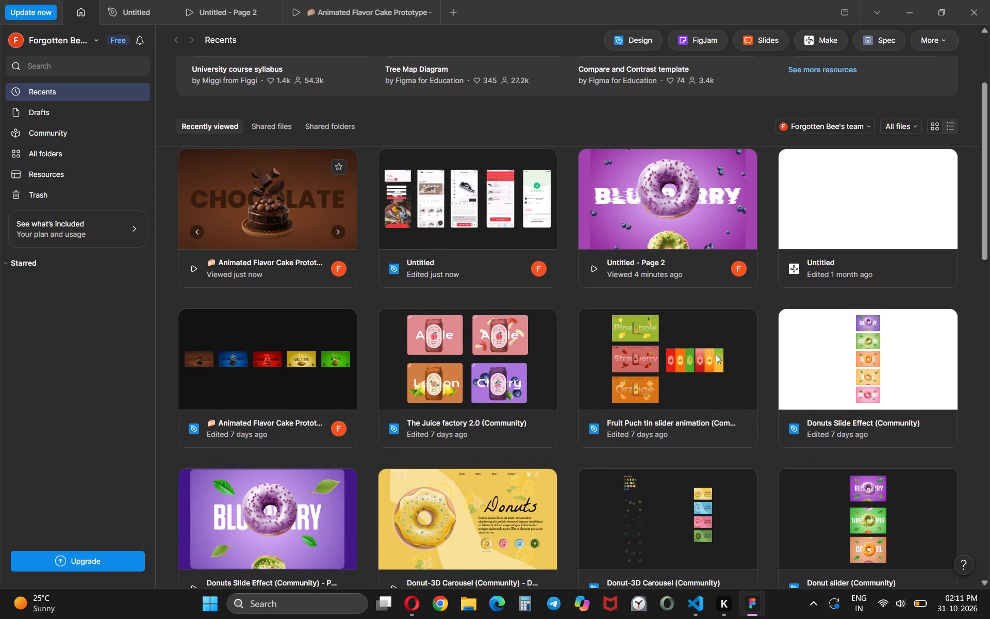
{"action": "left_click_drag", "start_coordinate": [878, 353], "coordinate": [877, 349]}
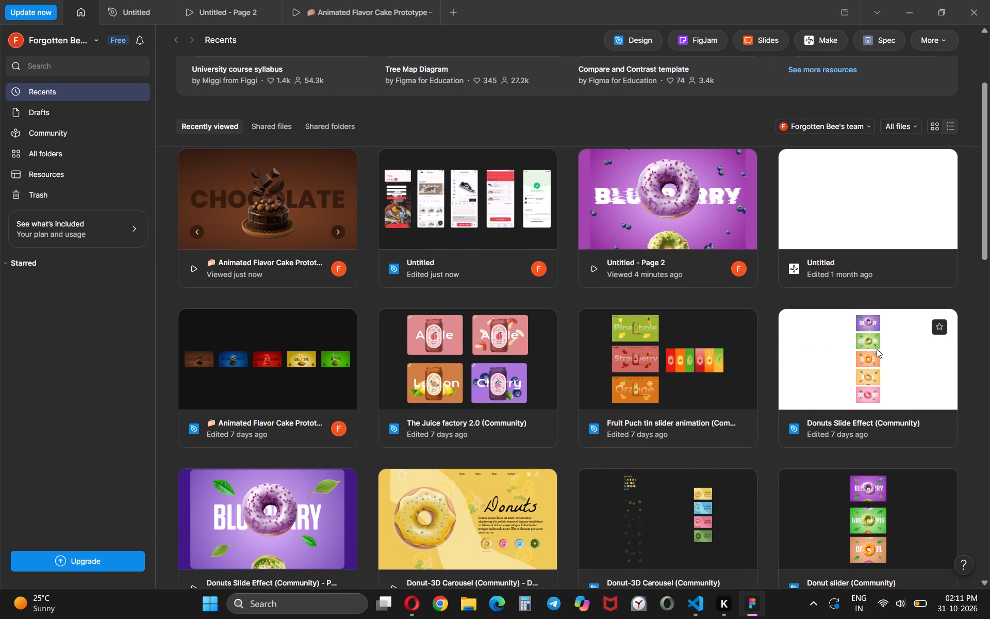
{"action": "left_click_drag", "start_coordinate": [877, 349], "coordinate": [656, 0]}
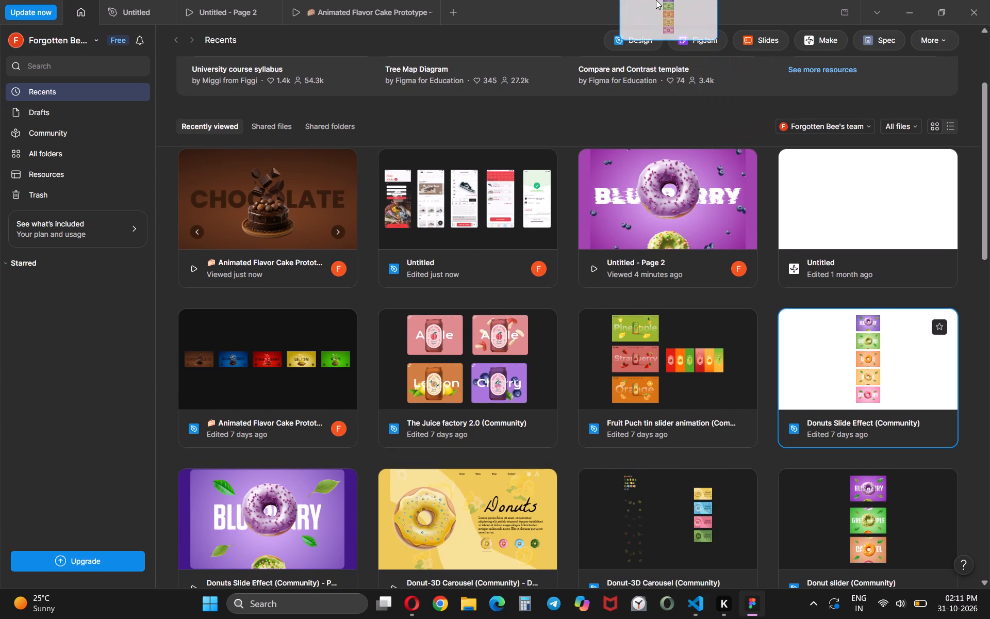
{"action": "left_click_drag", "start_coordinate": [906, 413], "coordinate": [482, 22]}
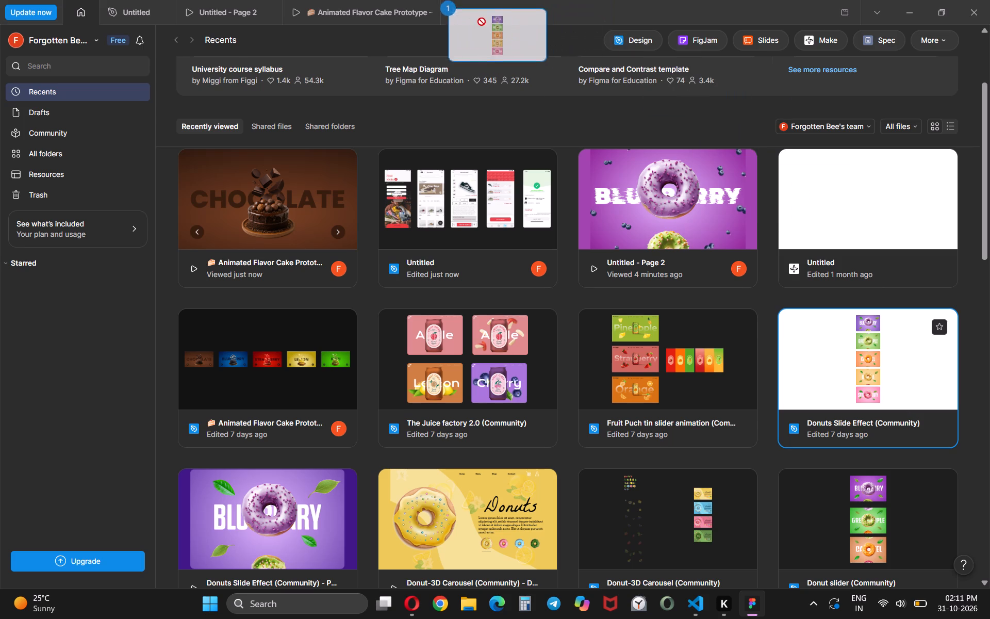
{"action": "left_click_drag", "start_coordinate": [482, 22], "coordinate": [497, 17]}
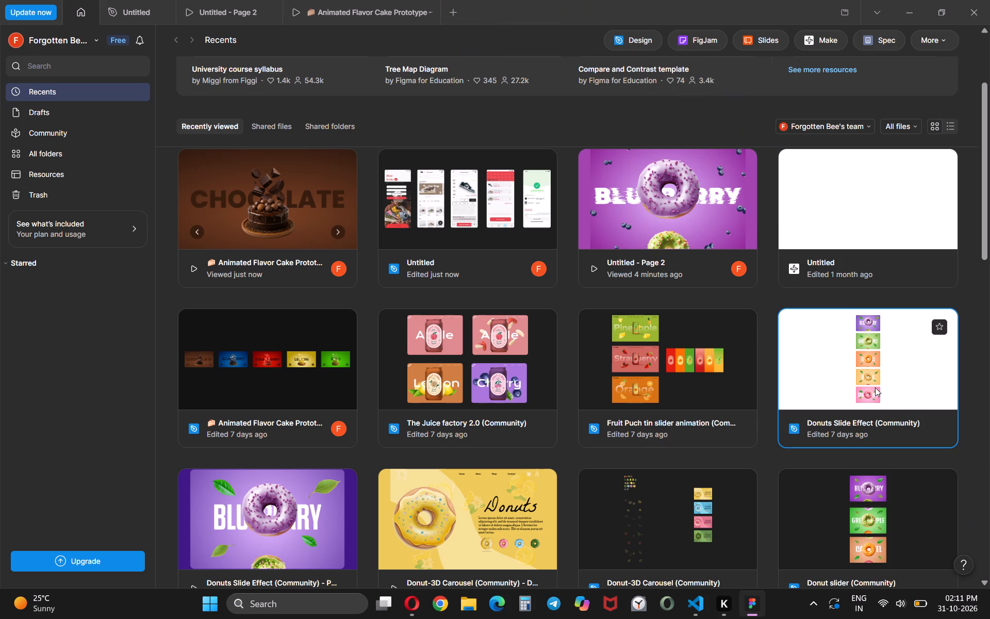
Open the Donuts Slide Effect (Community) design file from the recent files.
{"action": "left_click", "coordinate": [875, 387]}
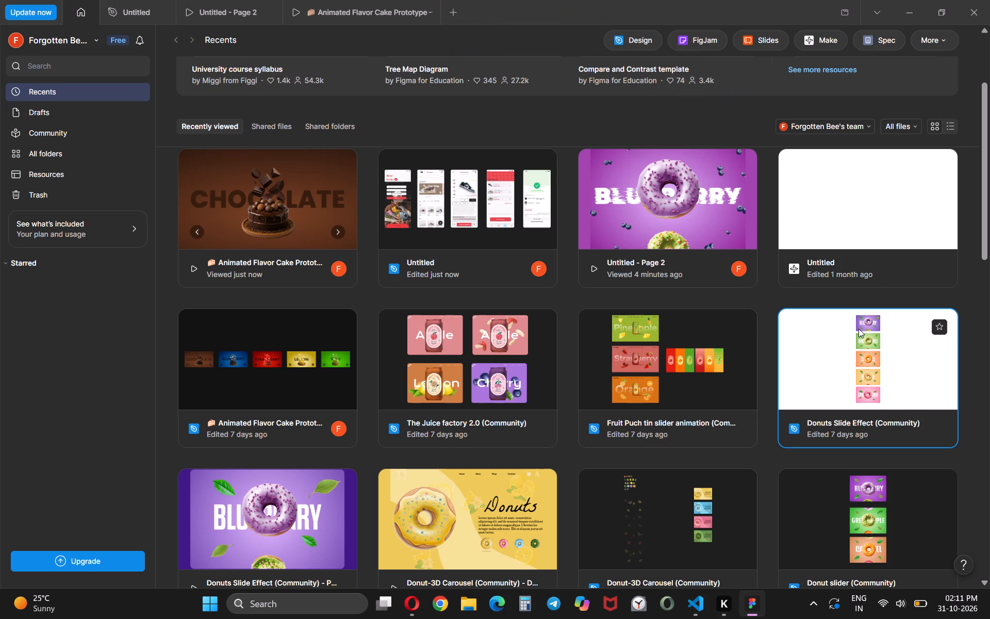
{"action": "double_click", "coordinate": [859, 329]}
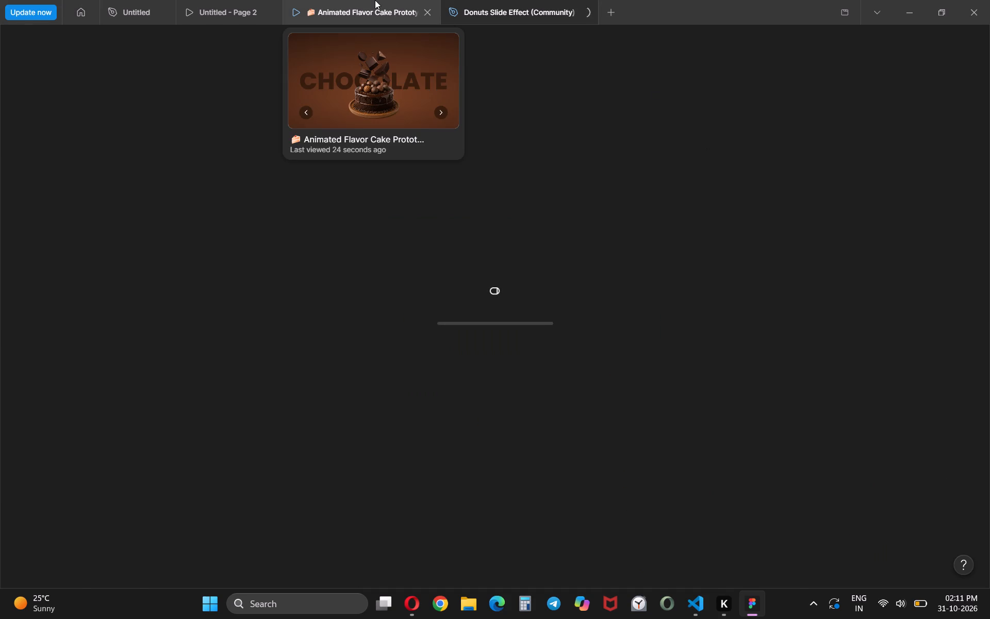
Close the Animated Flavor Cake Prototype.
{"action": "left_click", "coordinate": [375, 0]}
{"action": "left_click", "coordinate": [423, 16]}
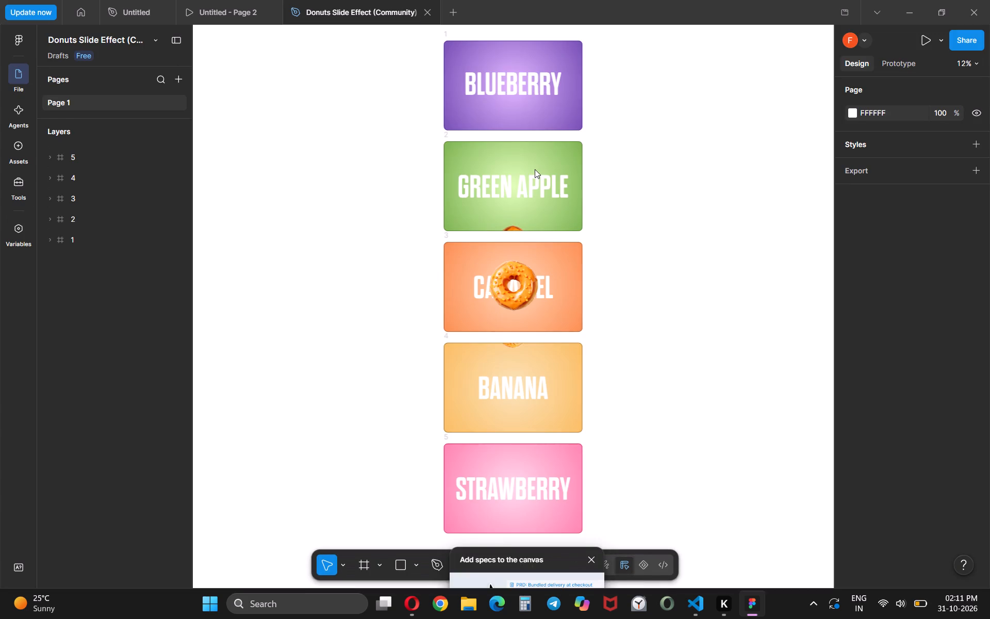
Dismiss the Add specs to the canvas hint and present the Donuts Slide Effect prototype.
{"action": "left_click", "coordinate": [662, 157]}
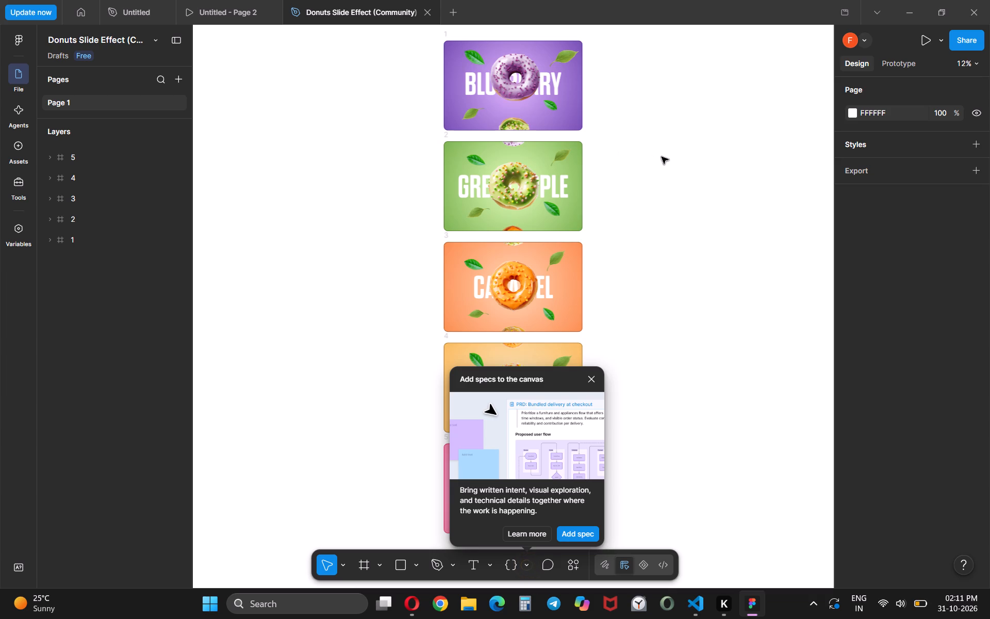
{"action": "left_click_drag", "start_coordinate": [662, 157], "coordinate": [669, 313]}
{"action": "left_click", "coordinate": [588, 377]}
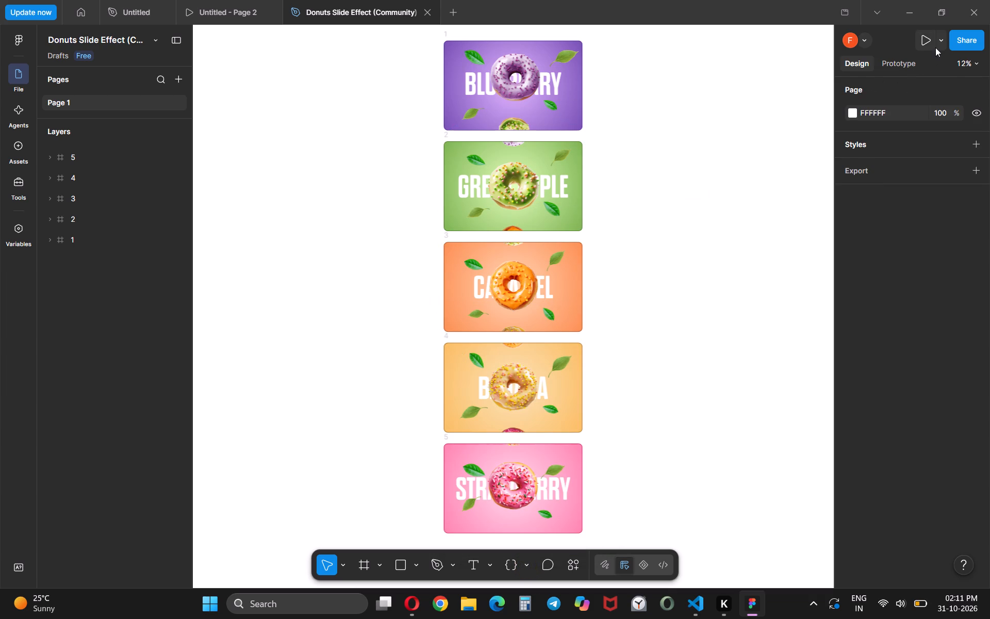
{"action": "left_click", "coordinate": [930, 45]}
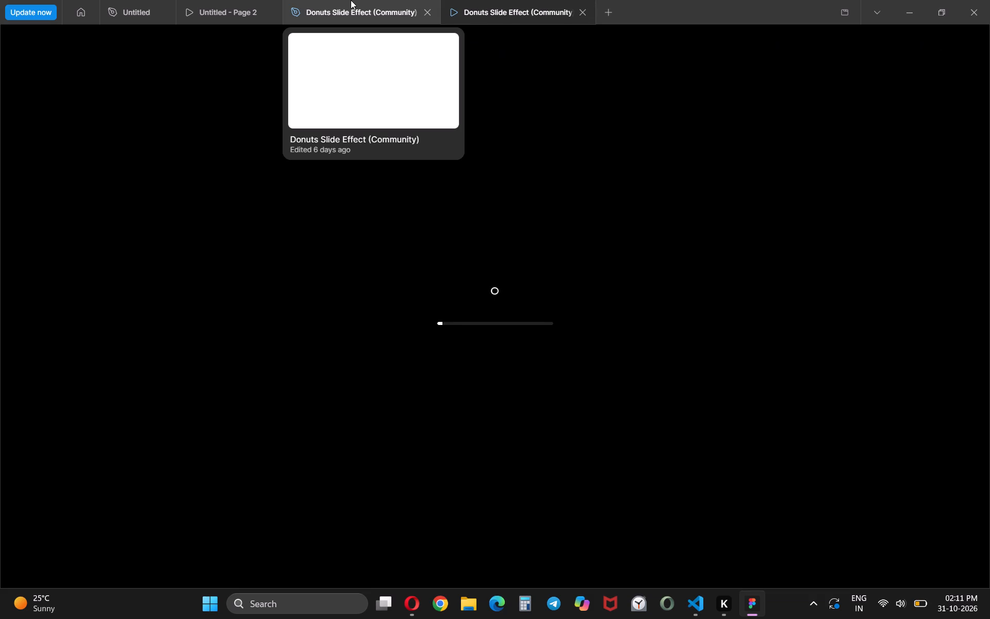
Find the Donut Slider (Community) design file among the recent files on the home page and open it.
{"action": "left_click", "coordinate": [77, 10]}
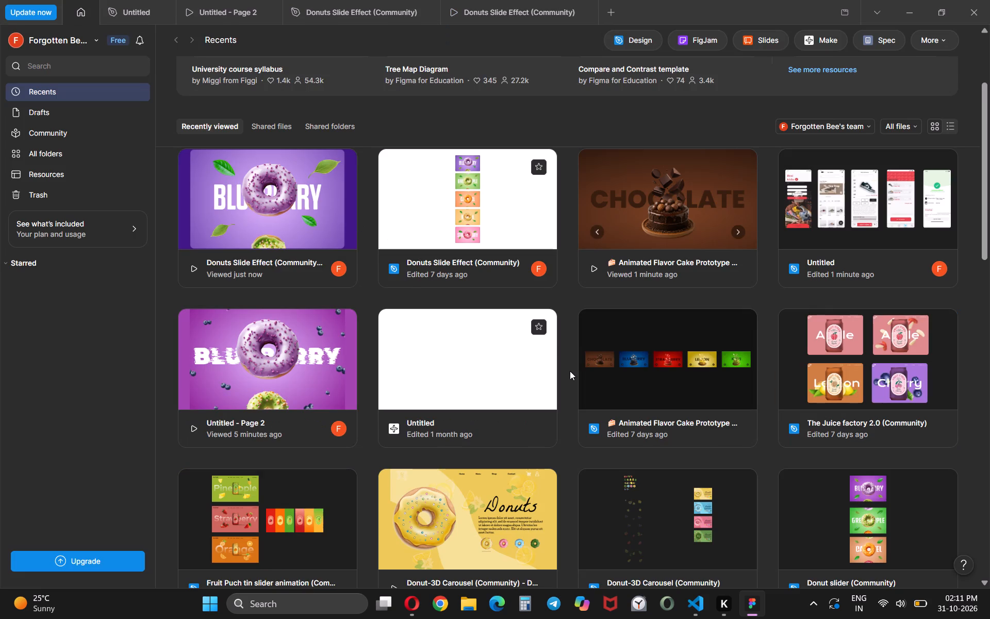
{"action": "scroll", "coordinate": [570, 371], "scroll_direction": "down", "scroll_amount": 1}
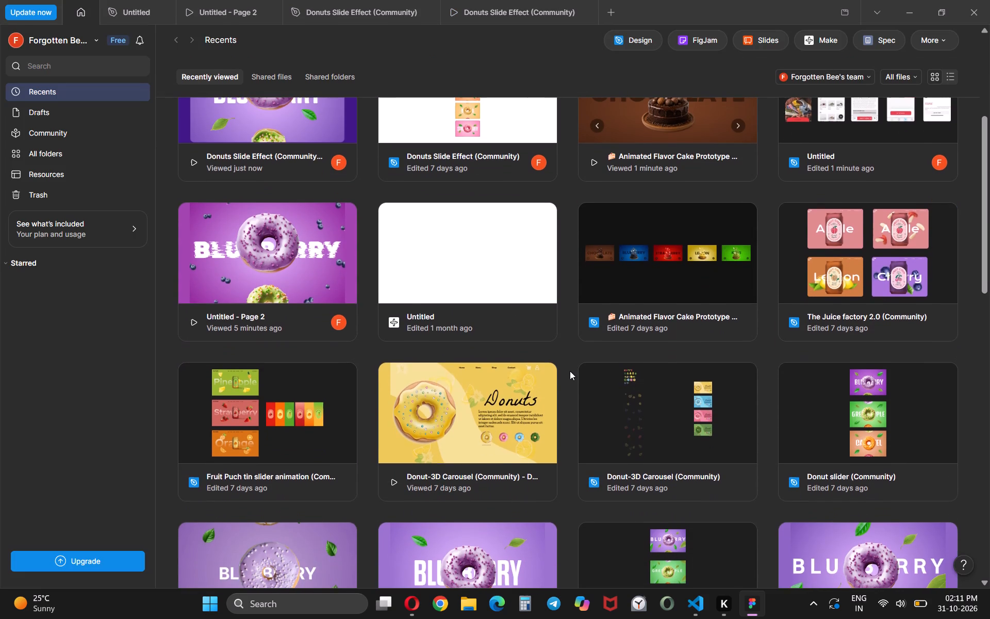
{"action": "scroll", "coordinate": [570, 371], "scroll_direction": "down", "scroll_amount": 1}
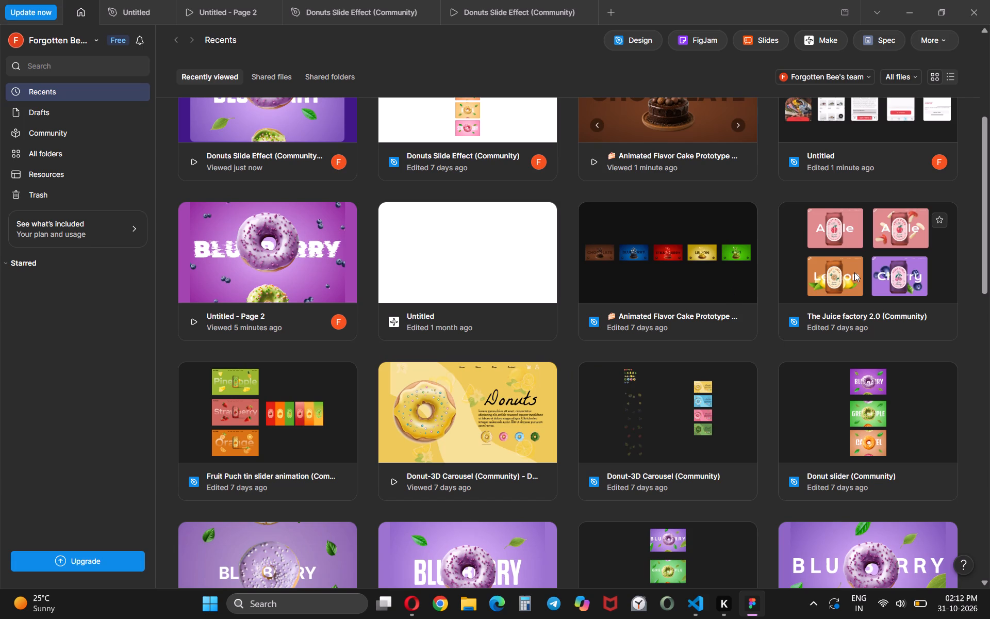
{"action": "scroll", "coordinate": [854, 272], "scroll_direction": "down", "scroll_amount": 2}
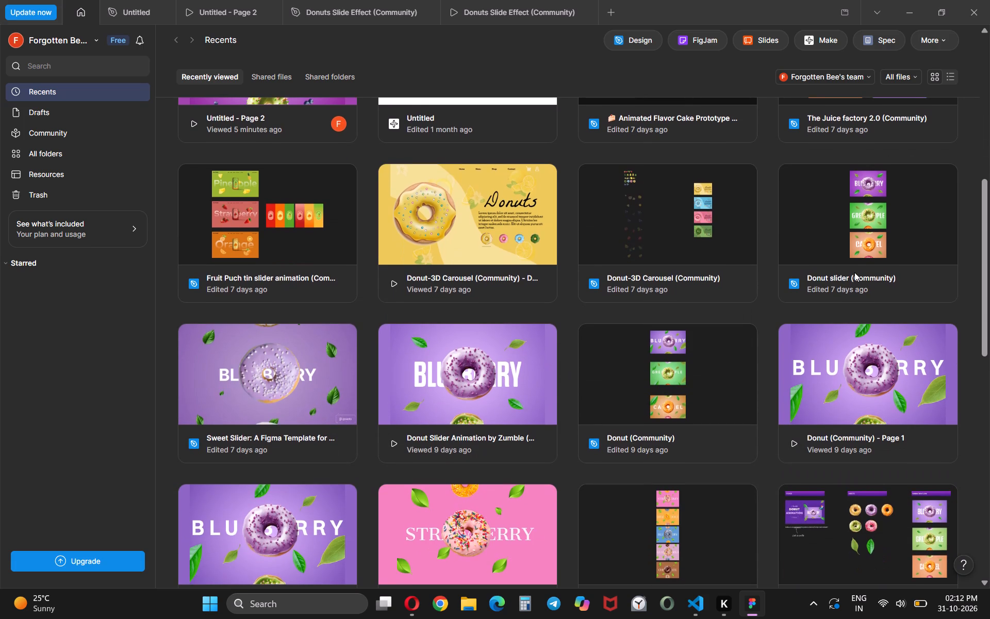
{"action": "scroll", "coordinate": [854, 272], "scroll_direction": "down", "scroll_amount": 1}
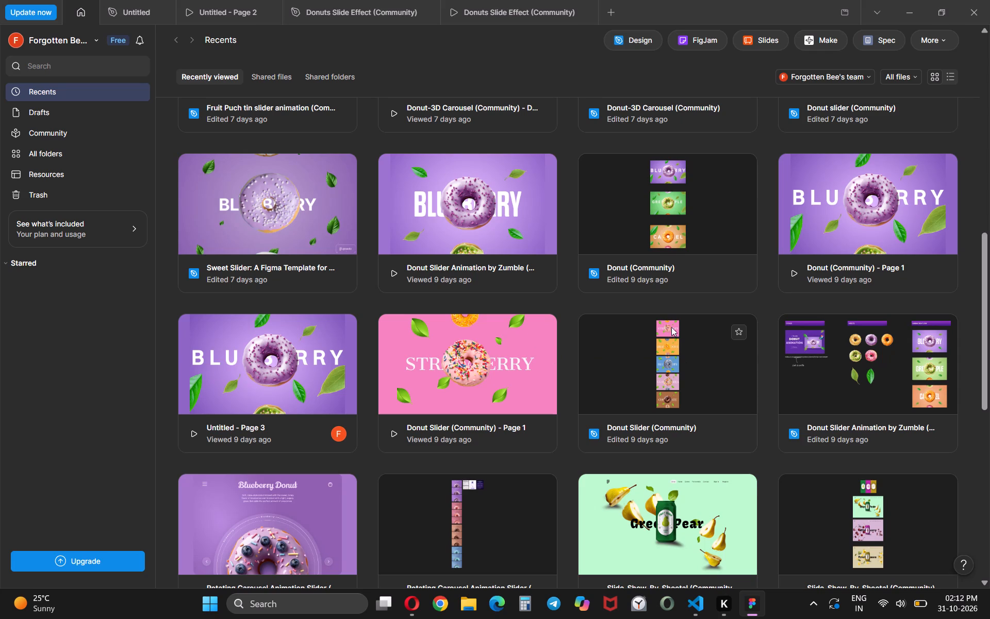
{"action": "double_click", "coordinate": [674, 376]}
Play through the flavour slides of the Donuts Slide Effect (Community) prototype to examine its transitions, and close that prototype.
{"action": "left_click", "coordinate": [480, 0]}
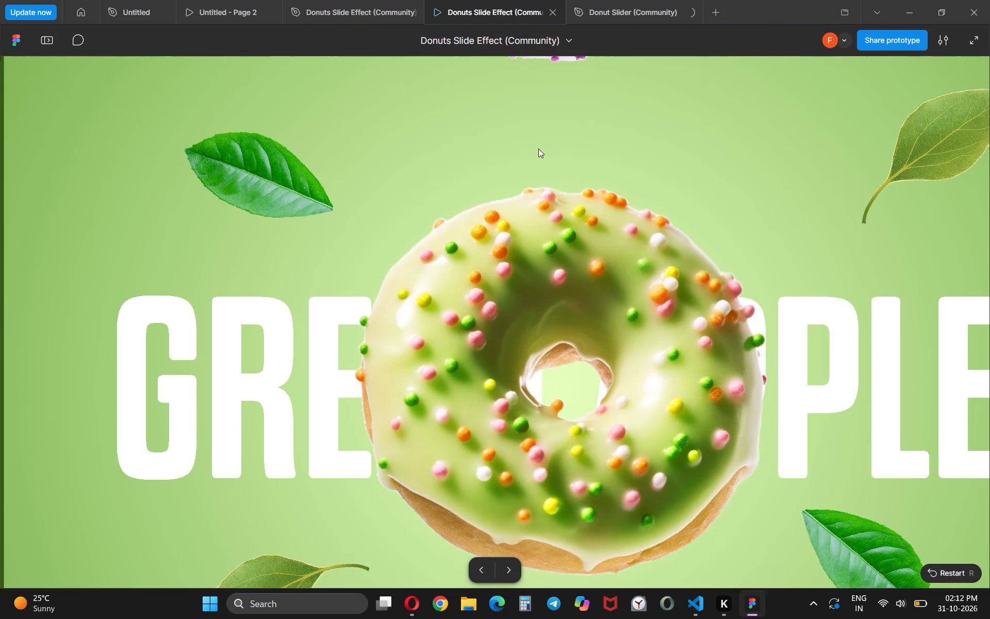
{"action": "key", "text": "Return"}
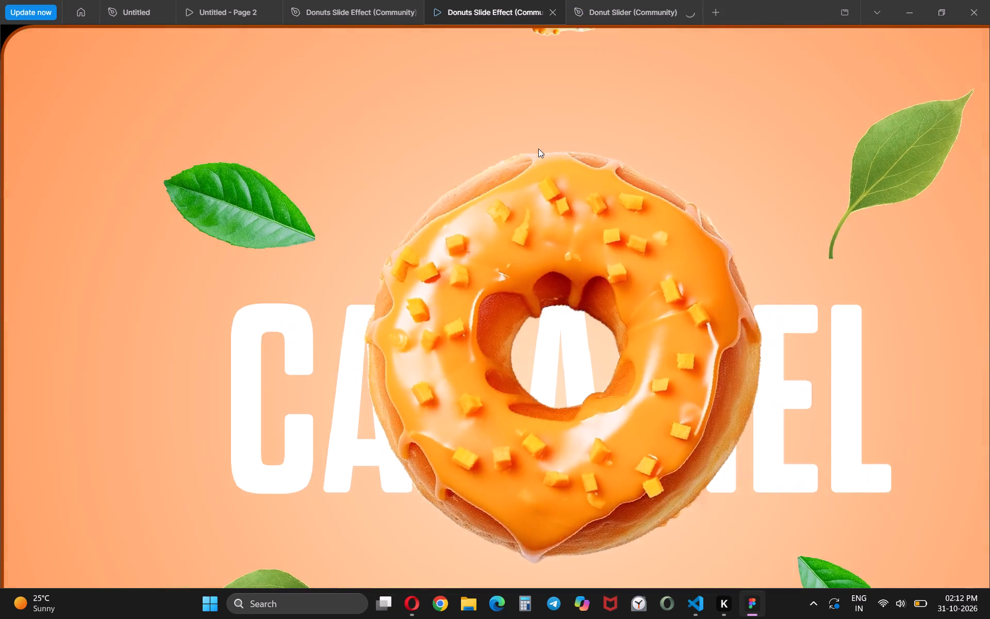
{"action": "key", "text": "Return"}
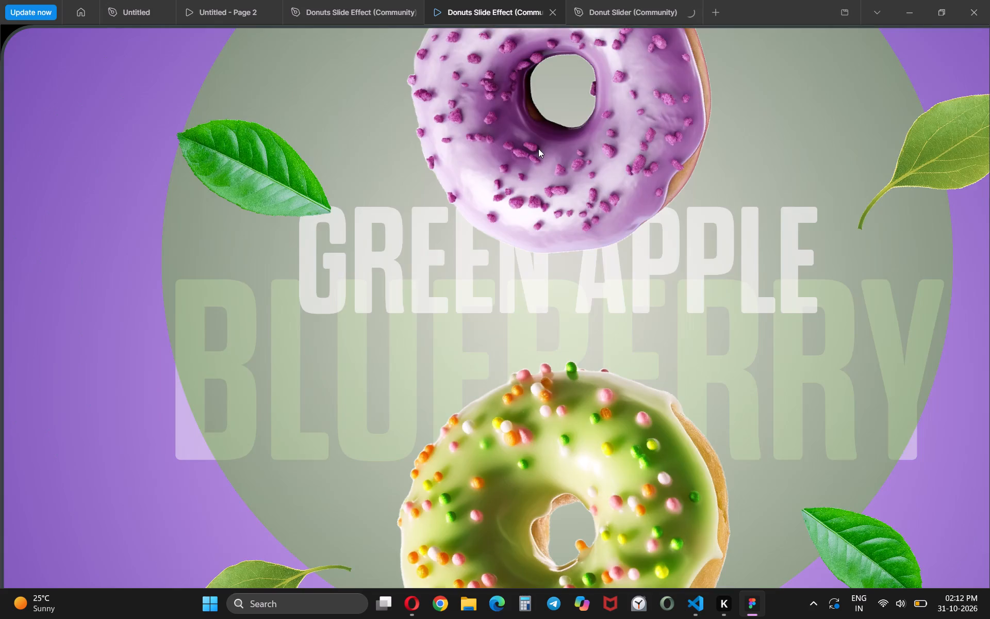
{"action": "key", "text": "Return"}
{"action": "key", "text": "Return"}
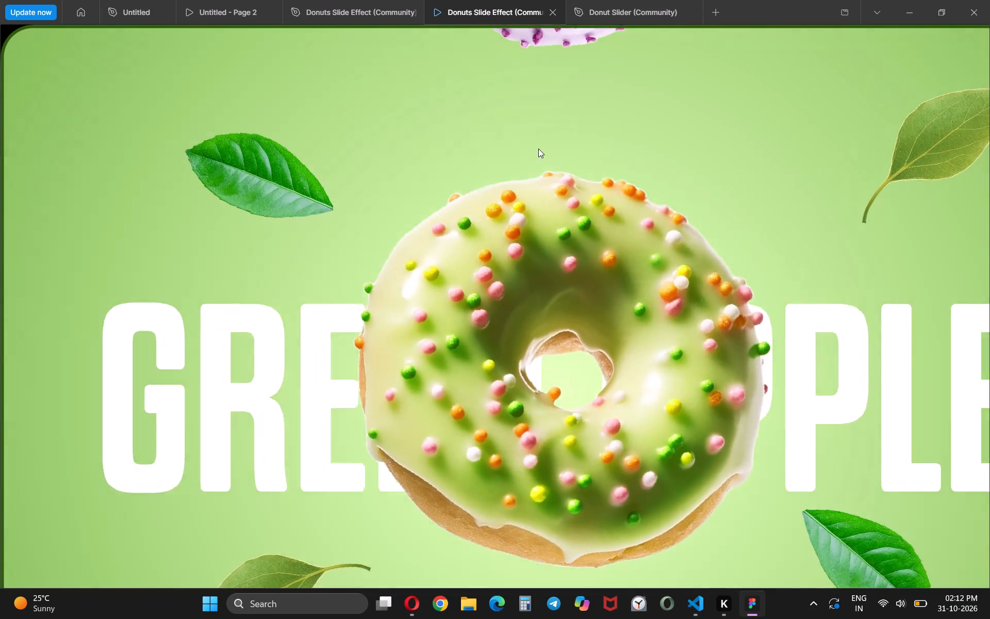
{"action": "key", "text": "Return"}
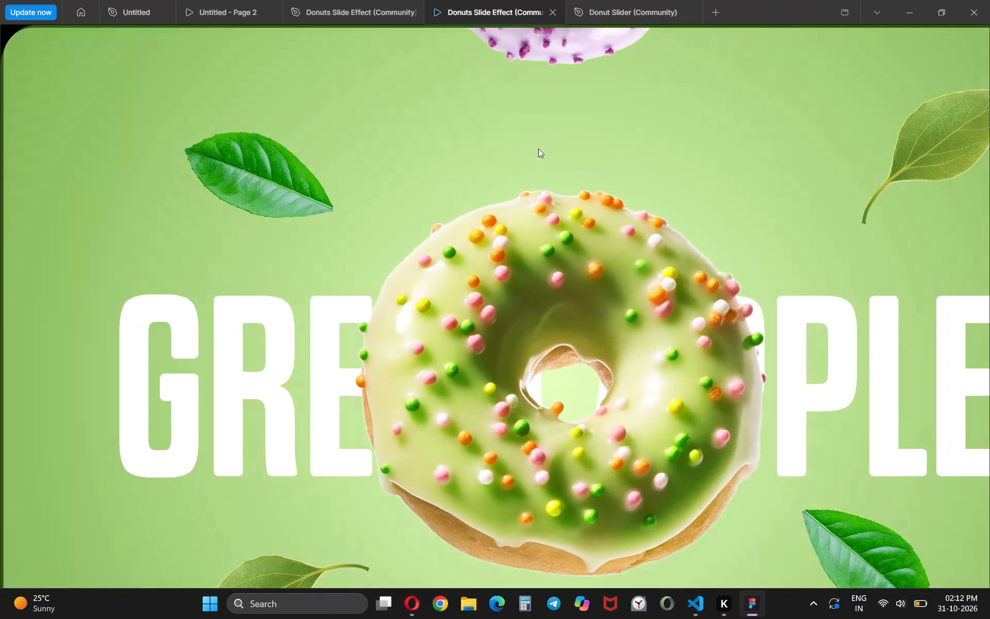
{"action": "key", "text": "Return"}
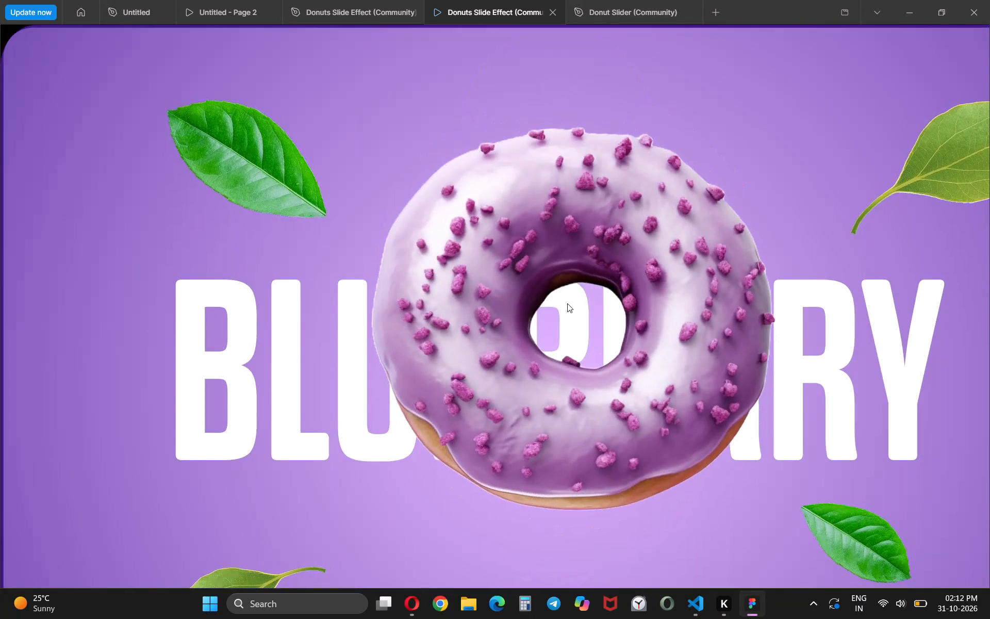
{"action": "key", "text": "Right"}
{"action": "key", "text": "Right"}
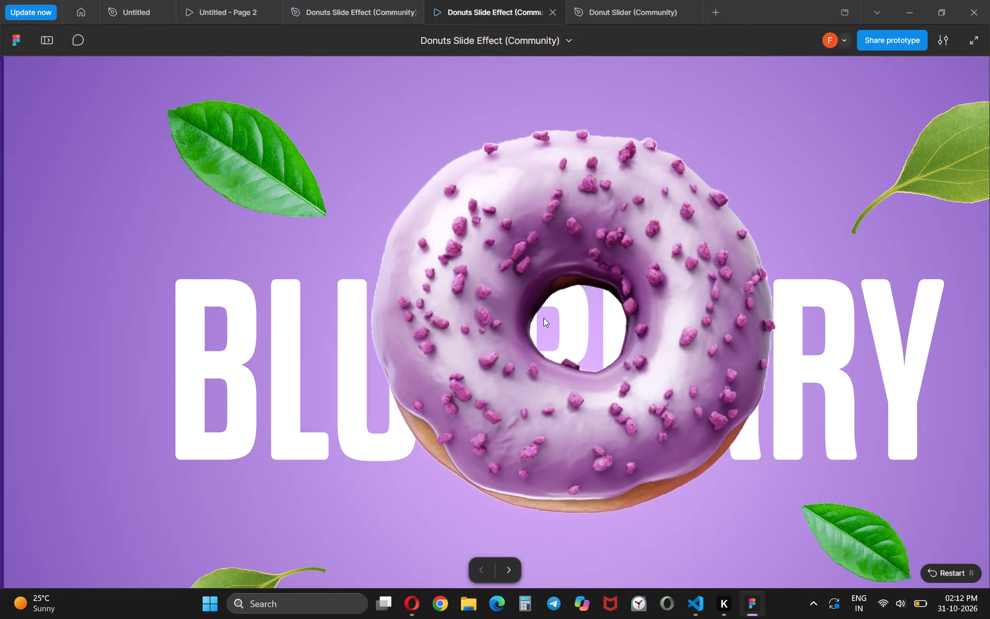
{"action": "left_click", "coordinate": [510, 576]}
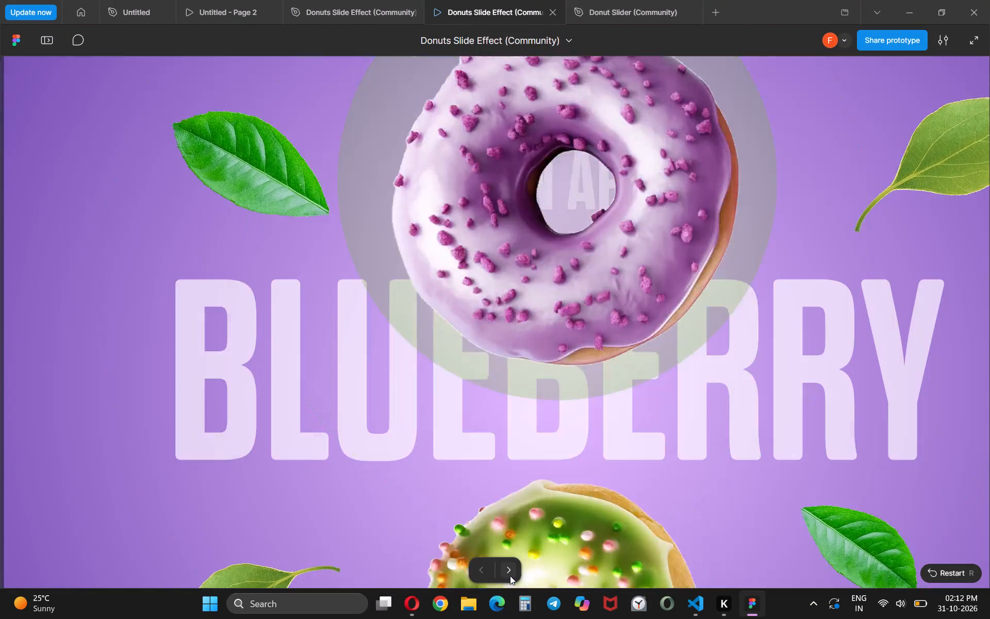
{"action": "left_click", "coordinate": [510, 576]}
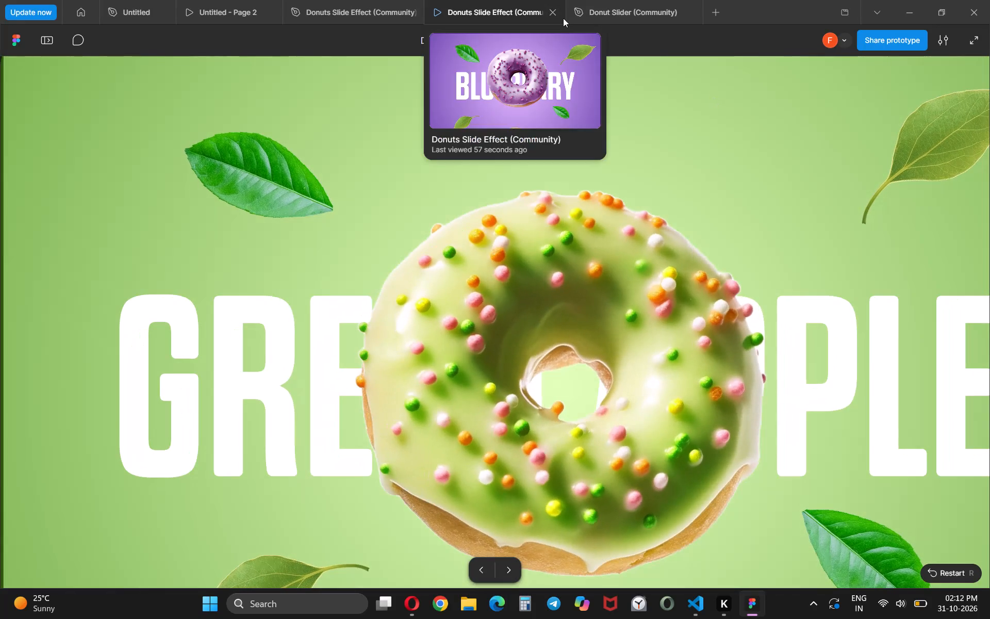
{"action": "left_click", "coordinate": [565, 40]}
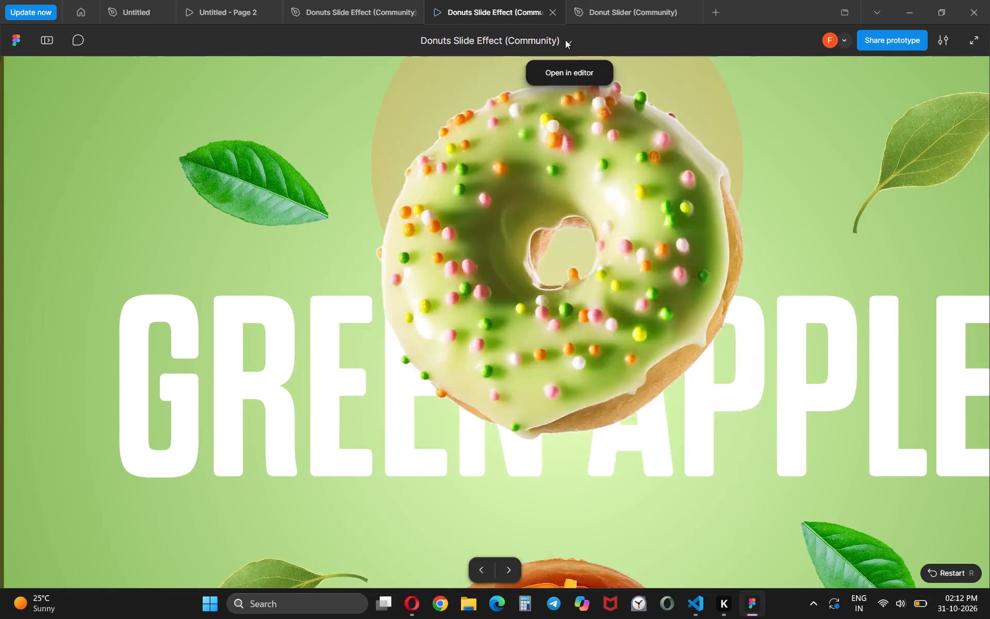
{"action": "left_click", "coordinate": [565, 40]}
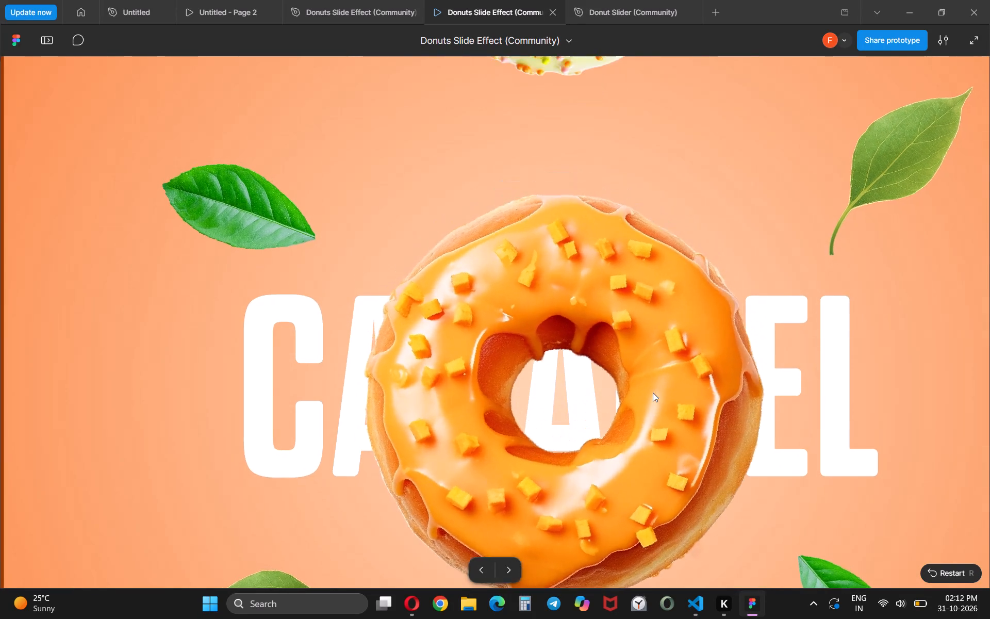
{"action": "left_click", "coordinate": [554, 13]}
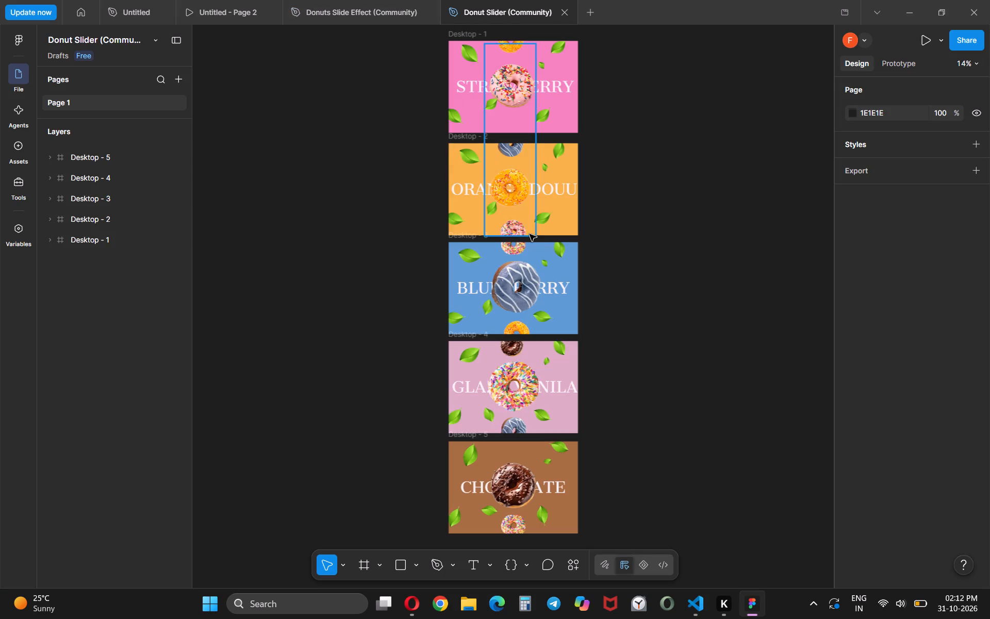
Present the Donut Slider (Community) prototype, advance through its flavour slides from strawberry to chocolate, and close the presentation.
{"action": "left_click", "coordinate": [661, 188]}
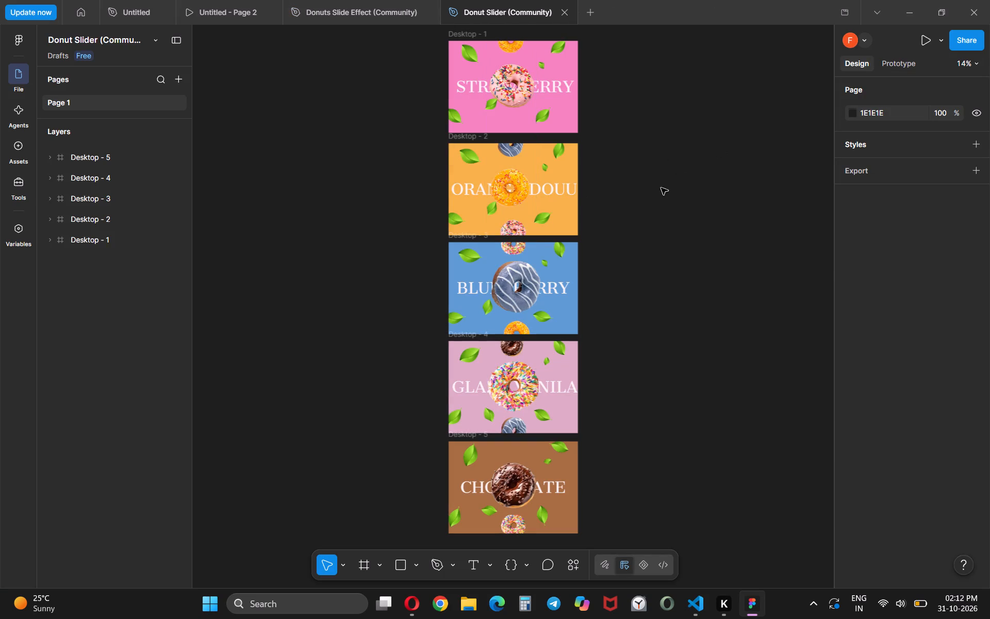
{"action": "left_click", "coordinate": [922, 44]}
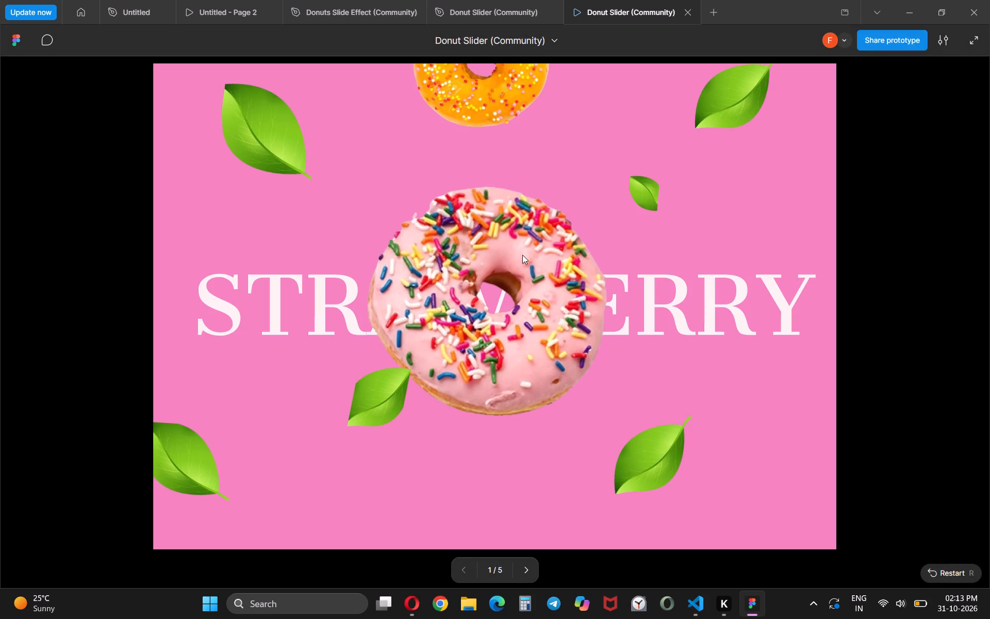
{"action": "key", "text": "Return"}
{"action": "key", "text": "Return"}
{"action": "key", "text": "Return"}
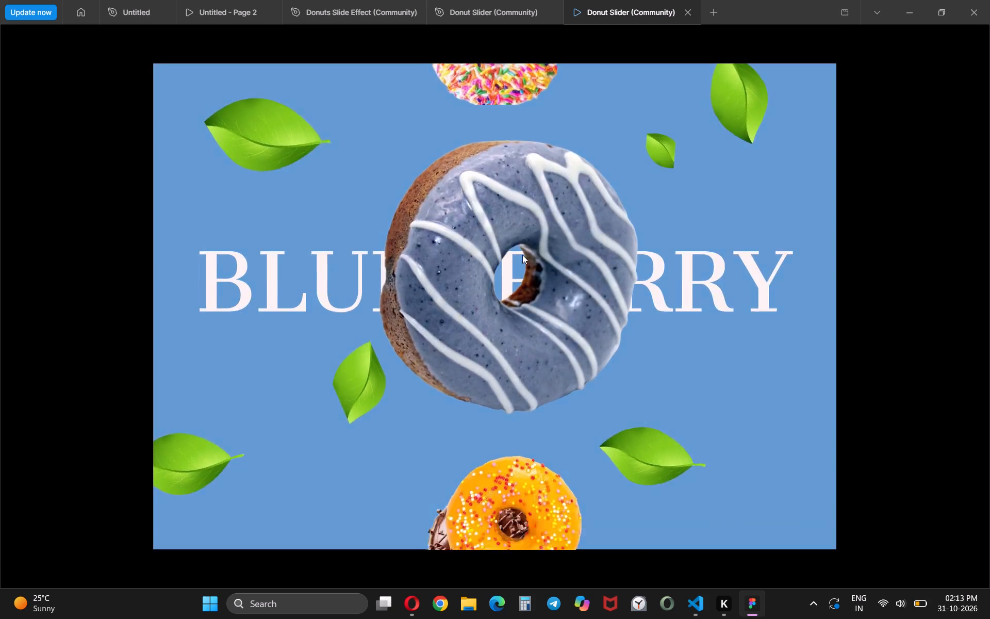
{"action": "key", "text": "Return"}
{"action": "key", "text": "Return"}
{"action": "key", "text": "Return"}
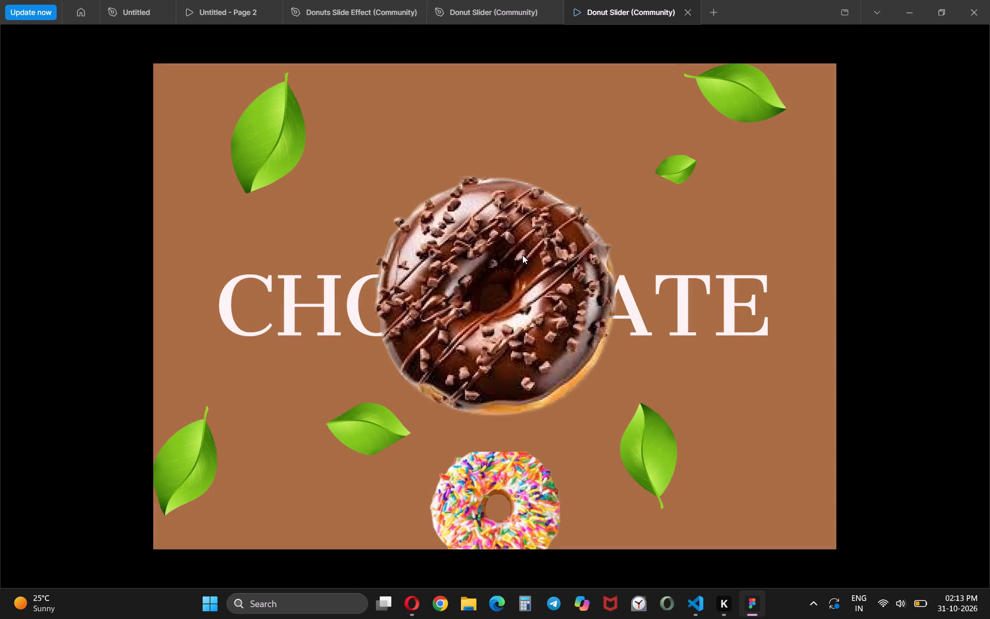
{"action": "left_click", "coordinate": [689, 11]}
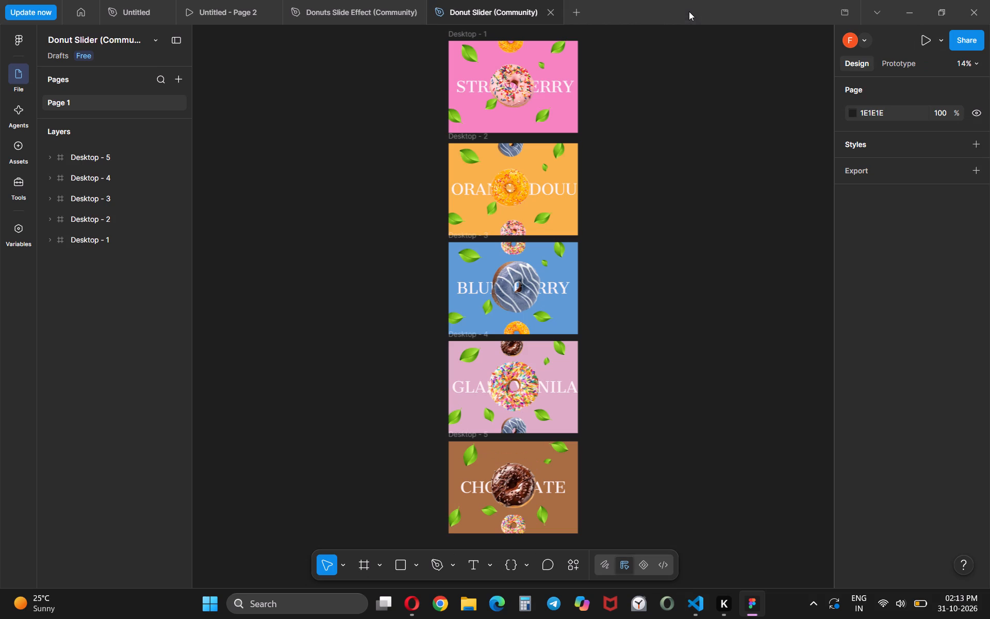
Return to the home page's recent files.
{"action": "left_click", "coordinate": [74, 0]}
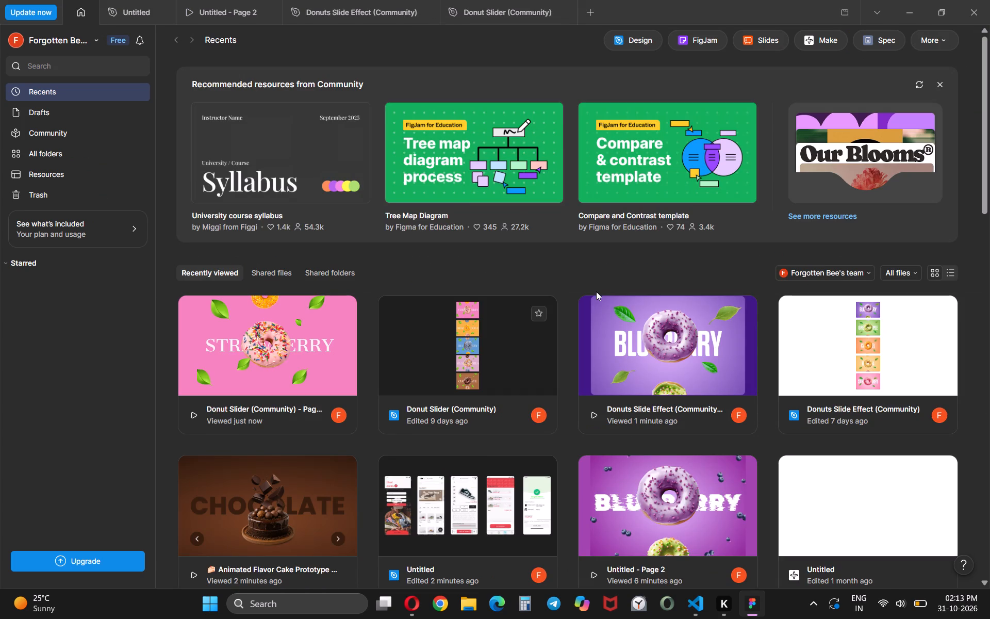
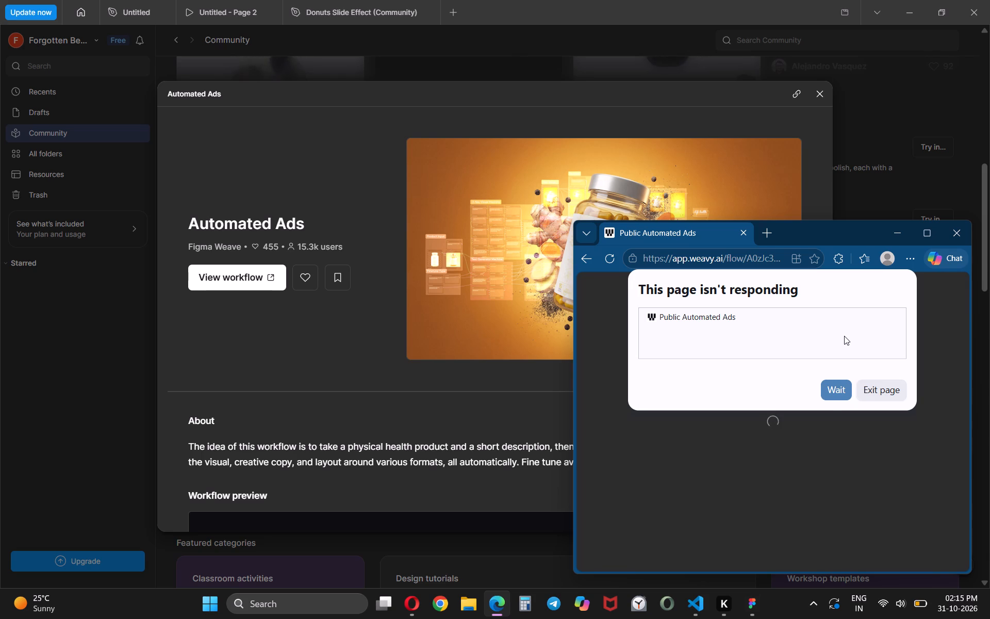
Close the unresponsive Automated Ads workflow page in the browser and the Automated Ads details in the Community.
{"action": "left_click", "coordinate": [828, 390]}
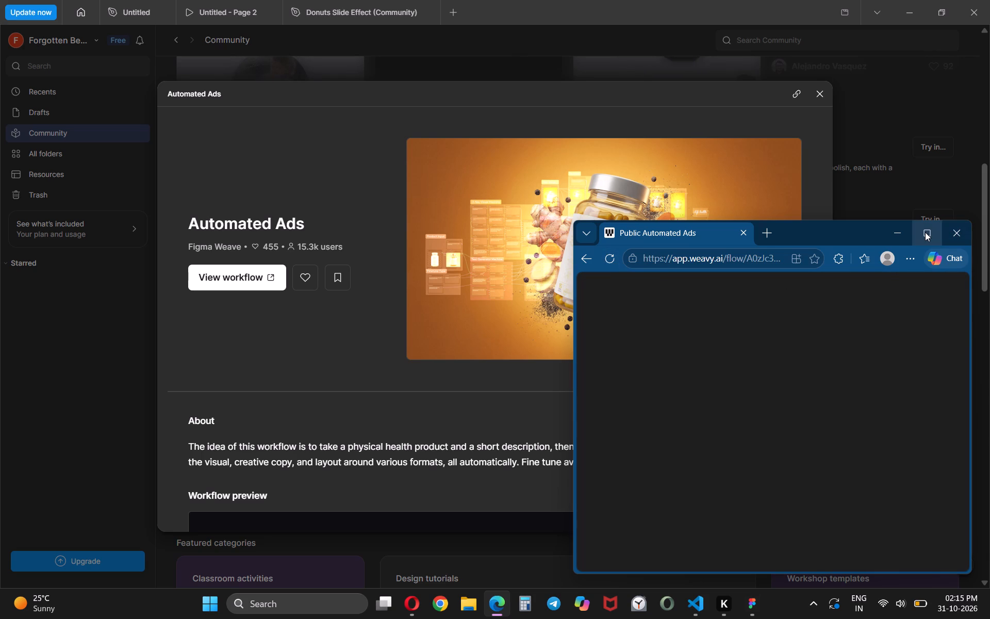
{"action": "left_click", "coordinate": [605, 258]}
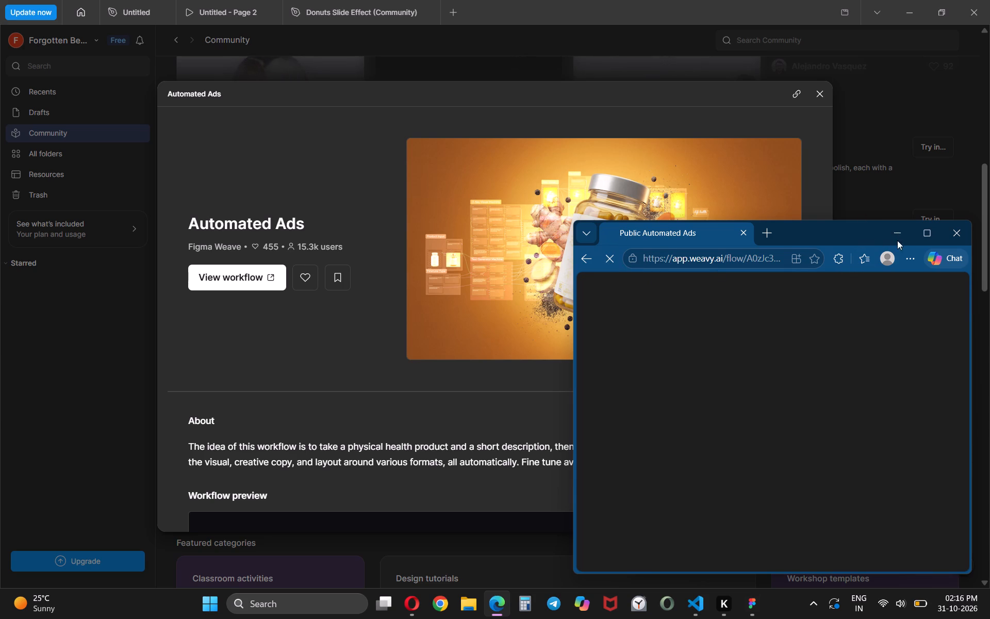
{"action": "left_click", "coordinate": [952, 236]}
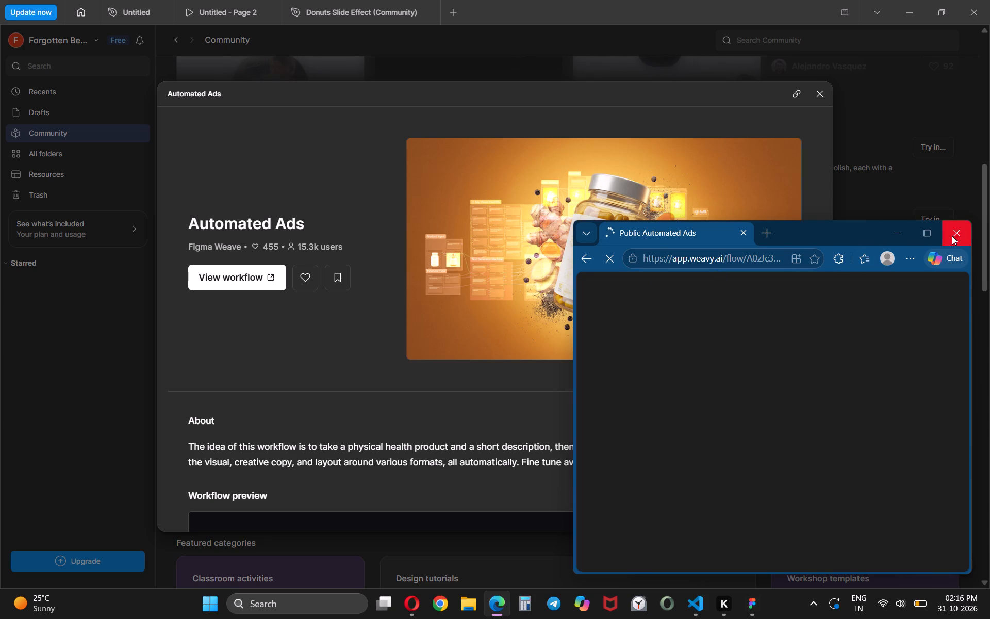
{"action": "left_click", "coordinate": [824, 95]}
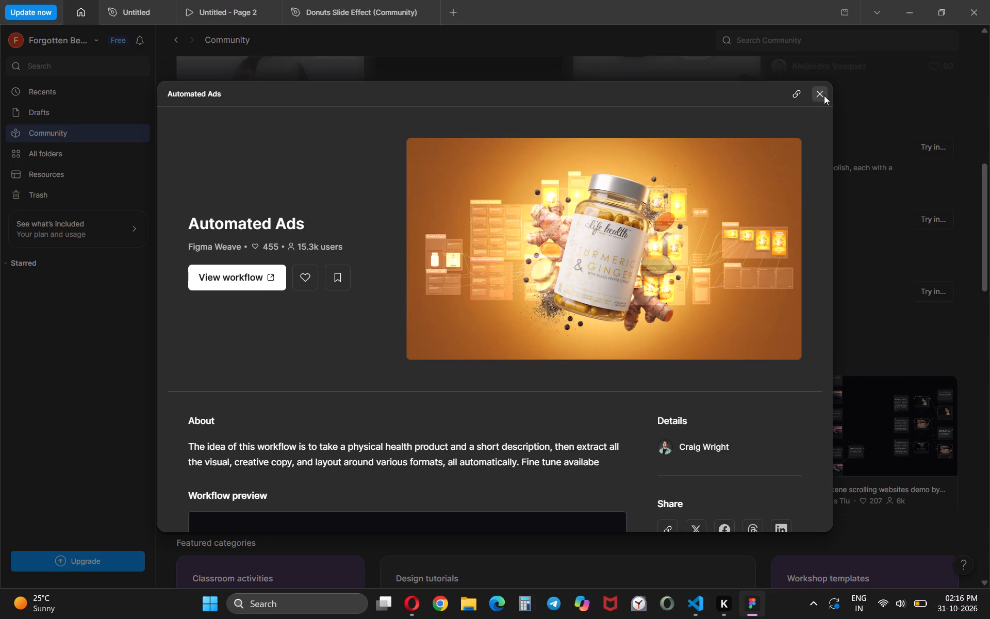
Search the Figma Community for "slider" and show the full results.
{"action": "scroll", "coordinate": [604, 356], "scroll_direction": "down", "scroll_amount": 2}
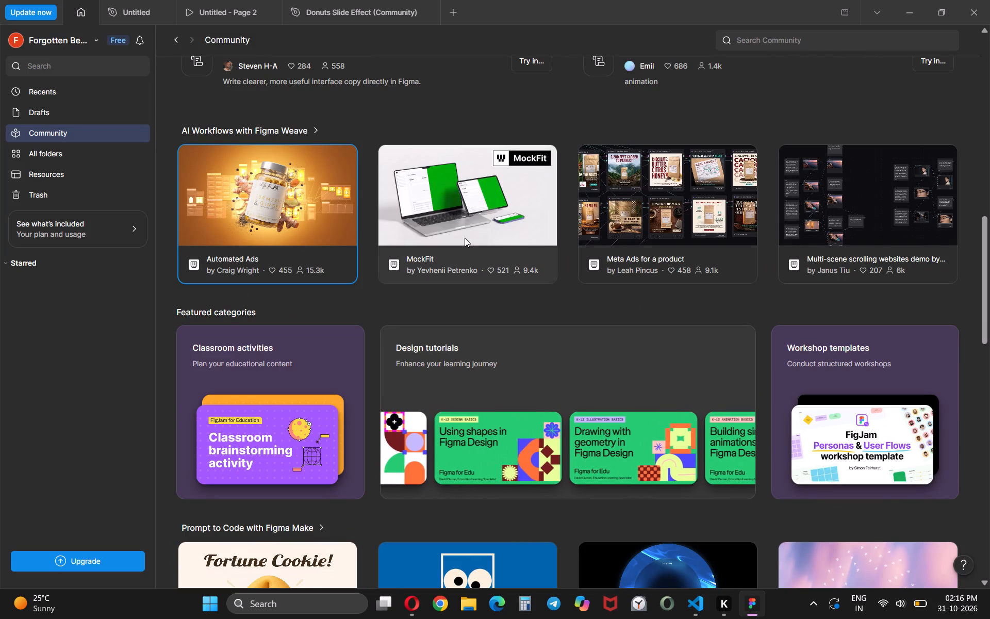
{"action": "scroll", "coordinate": [465, 238], "scroll_direction": "down", "scroll_amount": 4}
{"action": "scroll", "coordinate": [465, 238], "scroll_direction": "up", "scroll_amount": 1}
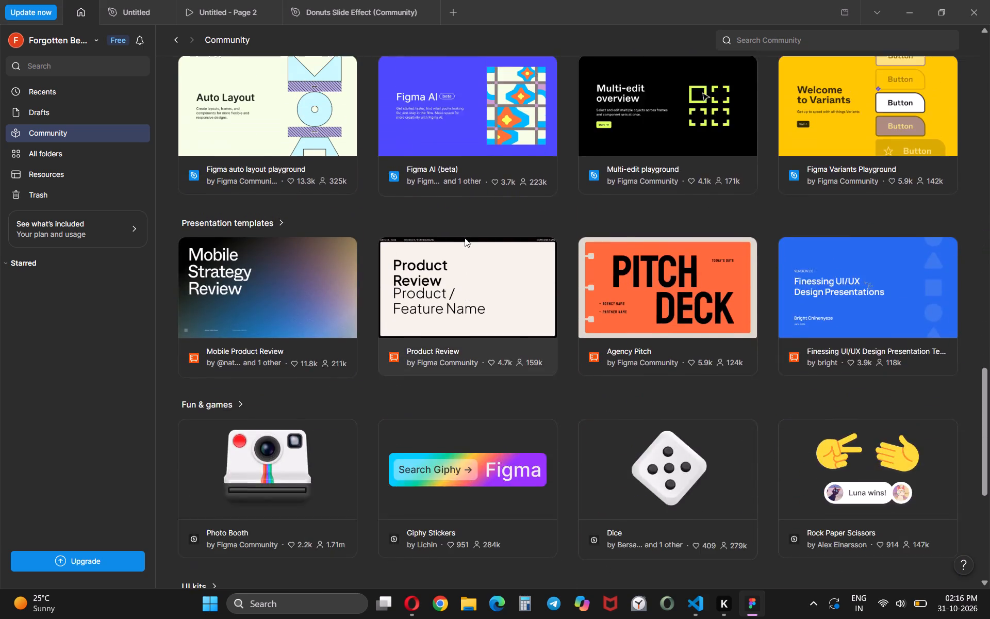
{"action": "scroll", "coordinate": [465, 238], "scroll_direction": "up", "scroll_amount": 4}
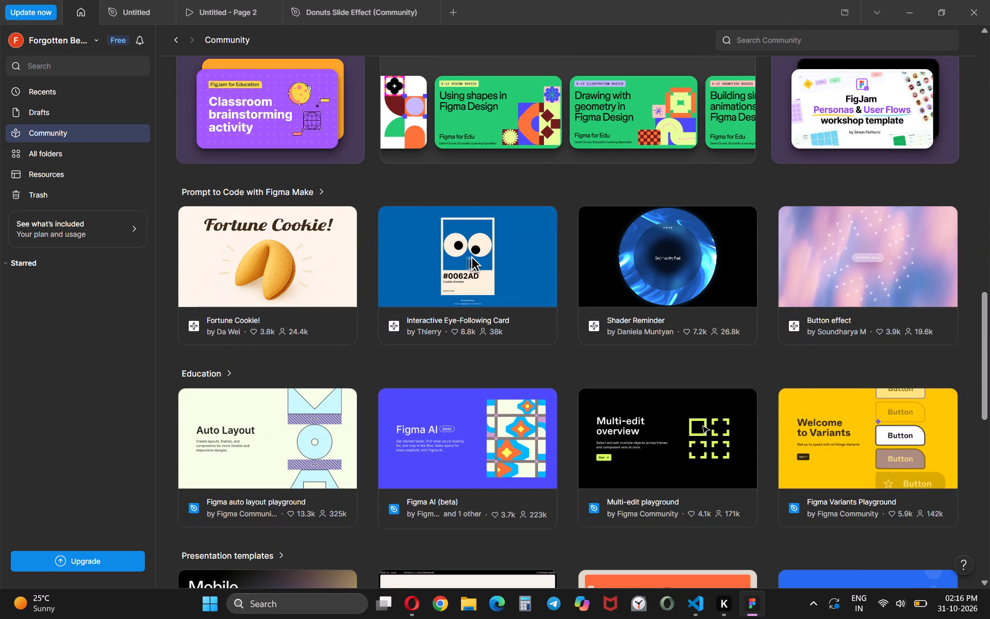
{"action": "left_click", "coordinate": [782, 31]}
{"action": "type", "text": "slider"}
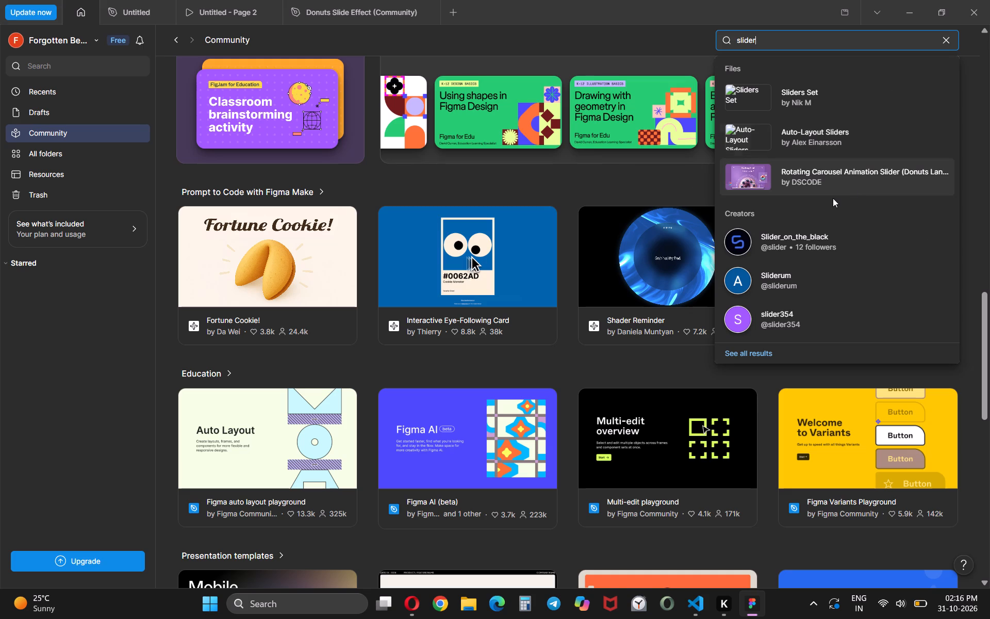
{"action": "key", "text": "Return"}
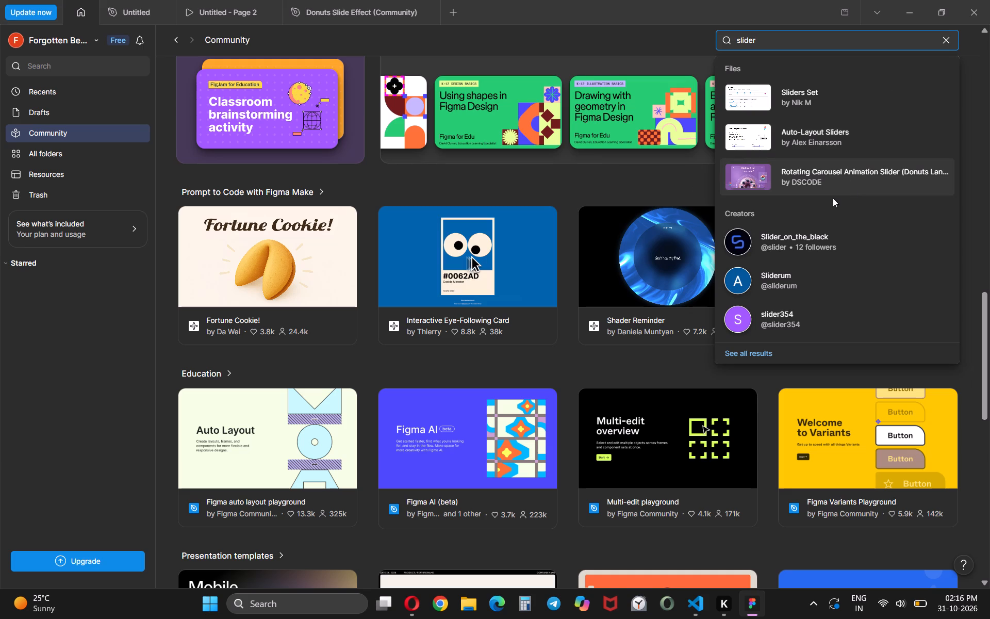
{"action": "left_click", "coordinate": [762, 42]}
{"action": "key", "text": "Return"}
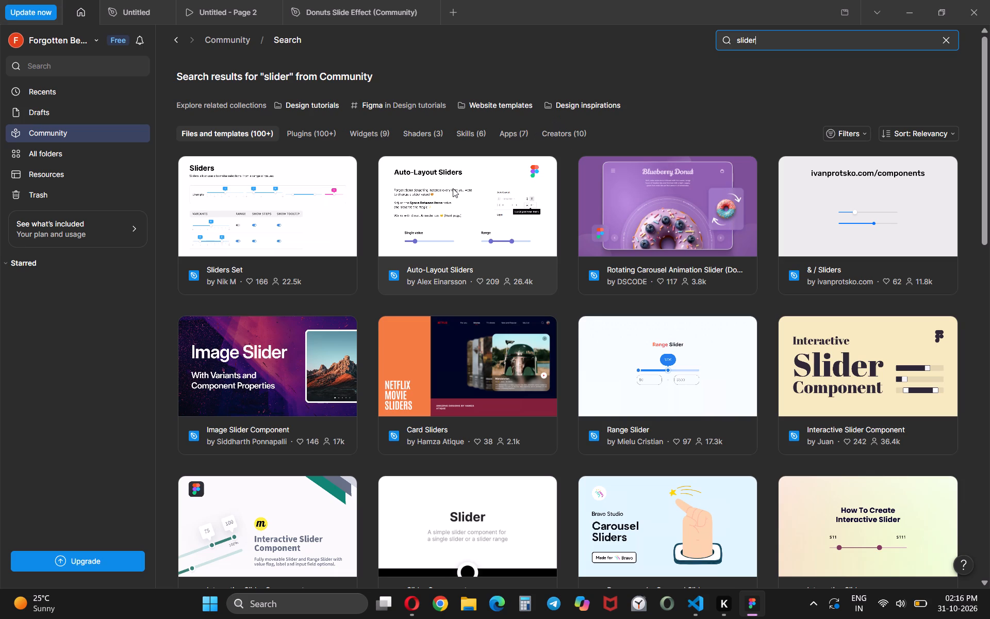
Look through the first page of slider files and templates, and continue to page 2.
{"action": "scroll", "coordinate": [433, 254], "scroll_direction": "down", "scroll_amount": 4}
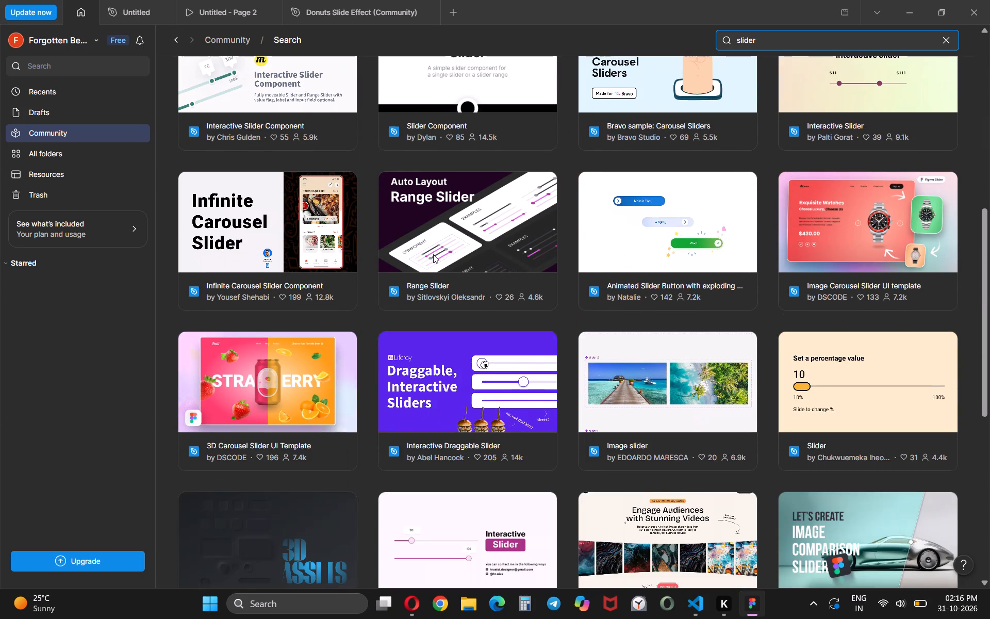
{"action": "scroll", "coordinate": [433, 254], "scroll_direction": "down", "scroll_amount": 1}
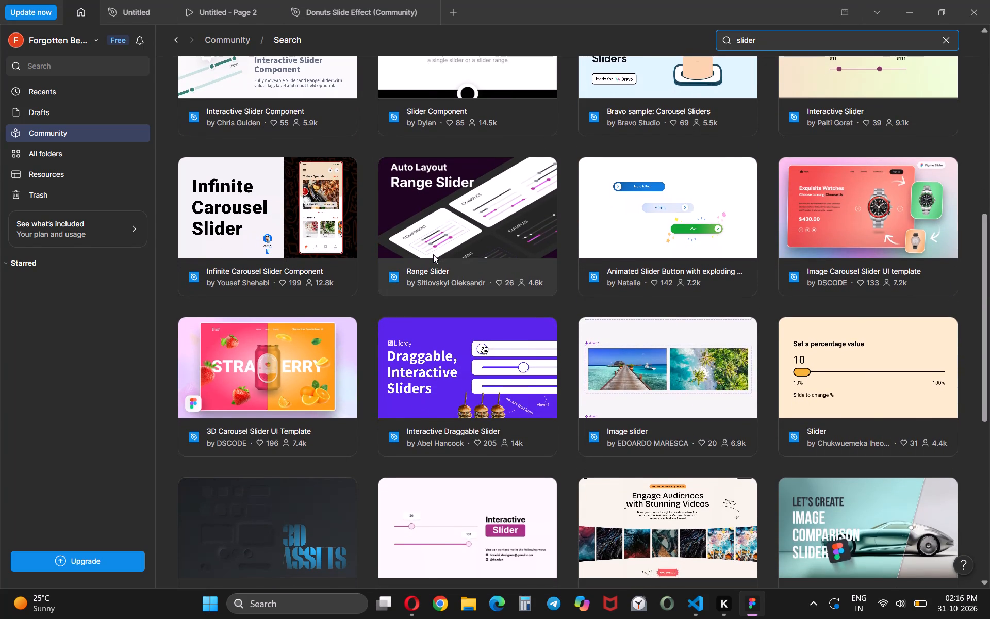
{"action": "scroll", "coordinate": [433, 254], "scroll_direction": "down", "scroll_amount": 2}
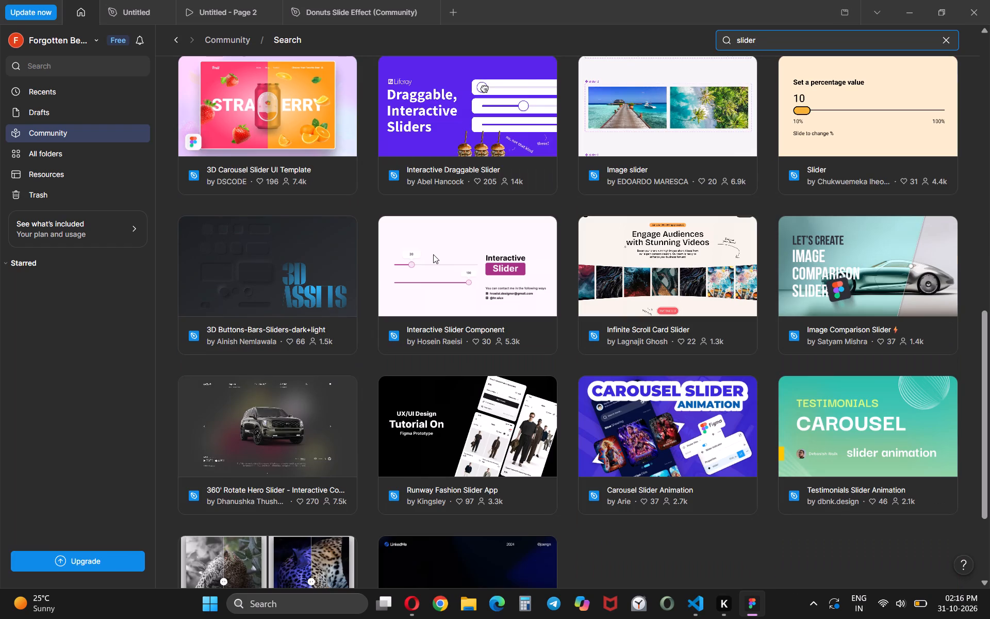
{"action": "scroll", "coordinate": [433, 254], "scroll_direction": "down", "scroll_amount": 3}
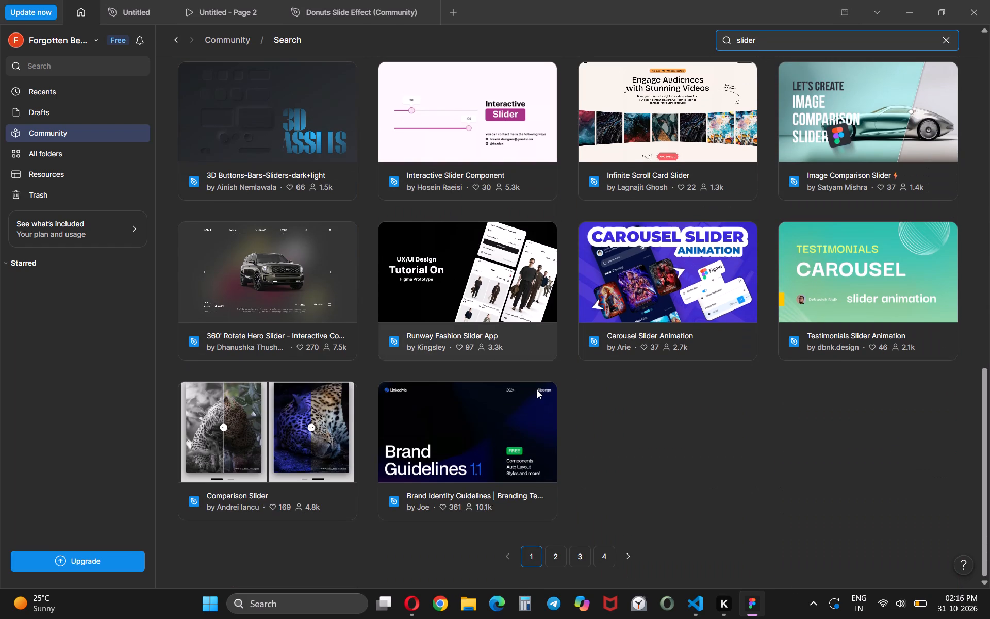
{"action": "left_click", "coordinate": [553, 557]}
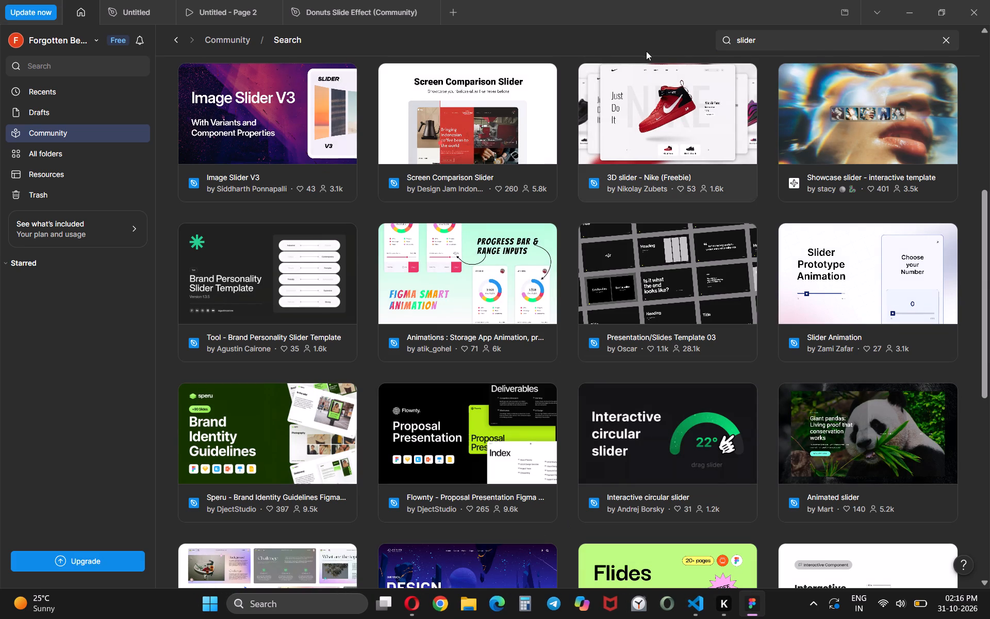
Open the community file "3D slider - Nike (Freebie)" as an editable design file.
{"action": "left_click_drag", "start_coordinate": [642, 86], "coordinate": [617, 0]}
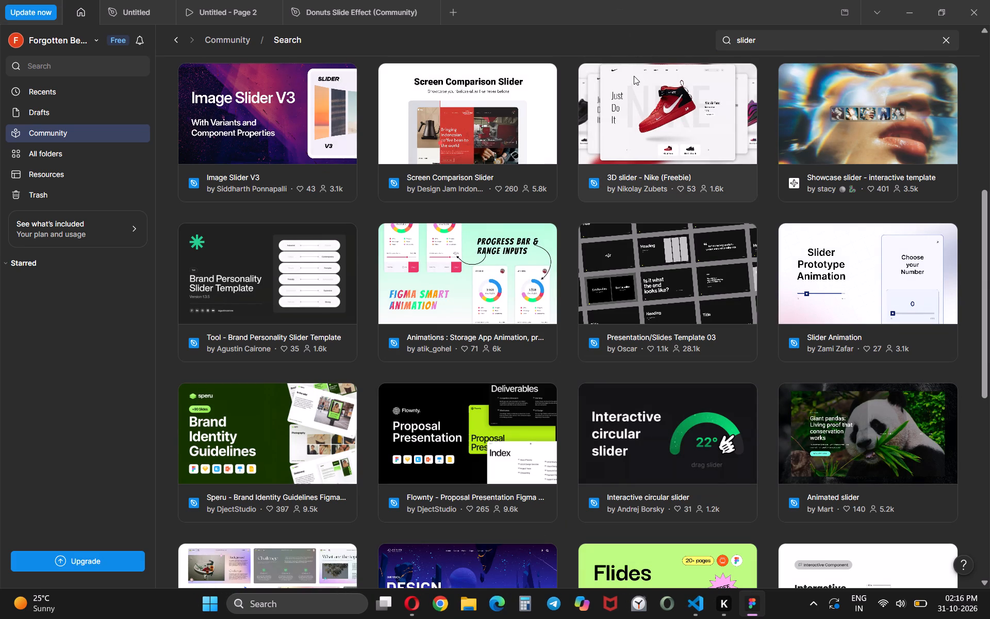
{"action": "left_click", "coordinate": [634, 78]}
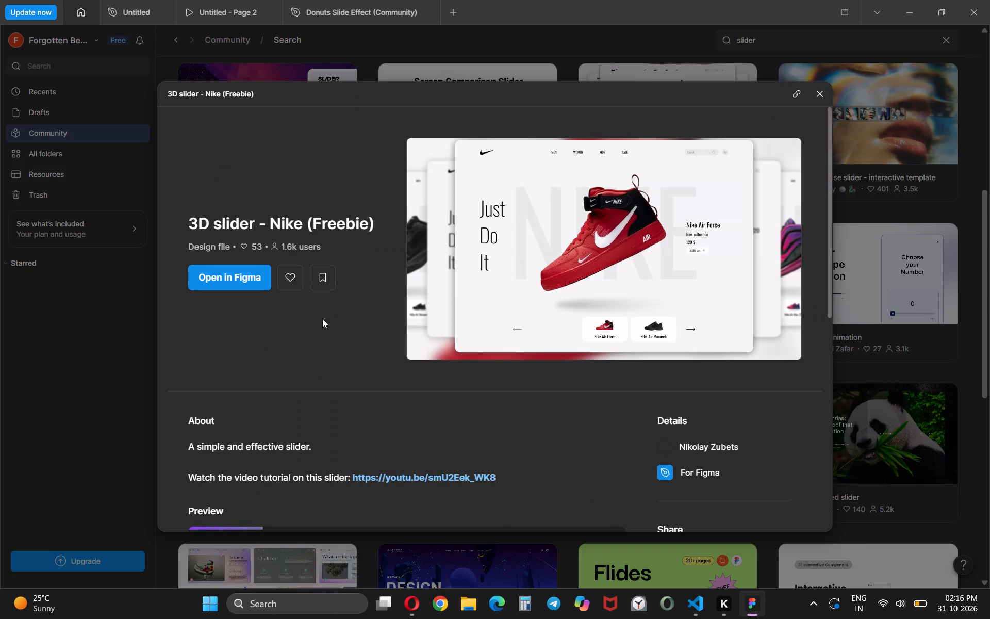
{"action": "left_click", "coordinate": [250, 268]}
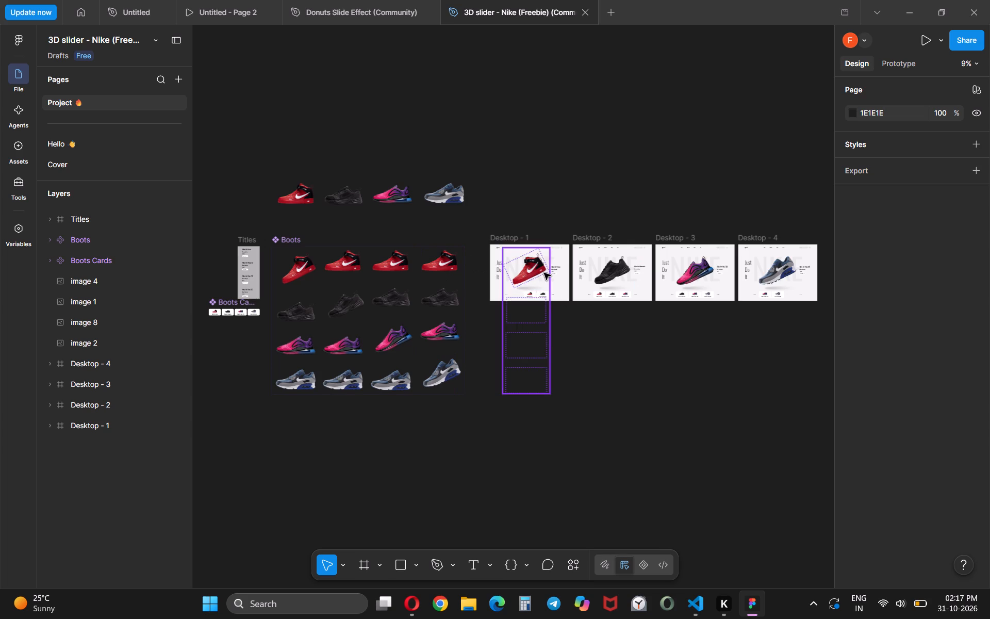
Examine the four Desktop frames and the Boots component set in the Nike 3D slider file.
{"action": "scroll", "coordinate": [544, 273], "scroll_direction": "left", "scroll_amount": 1}
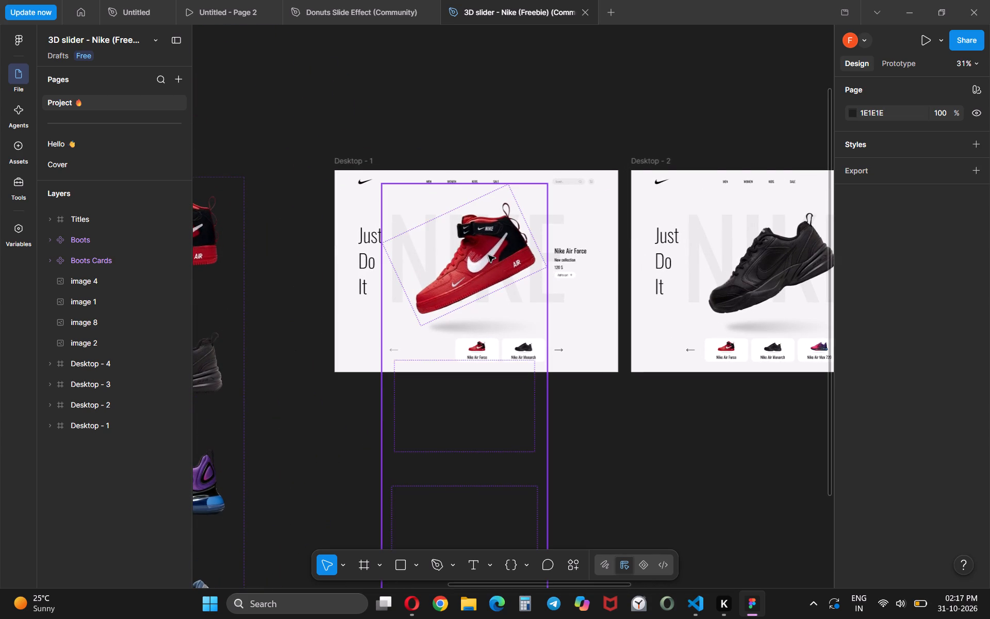
{"action": "scroll", "coordinate": [628, 417], "scroll_direction": "left", "scroll_amount": 1}
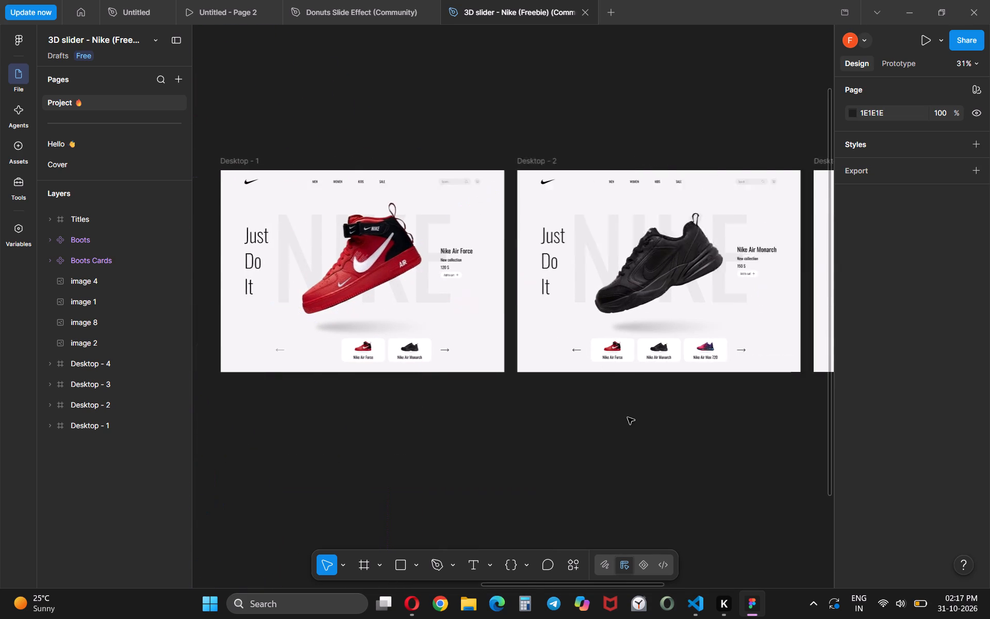
{"action": "scroll", "coordinate": [628, 417], "scroll_direction": "left", "scroll_amount": 5}
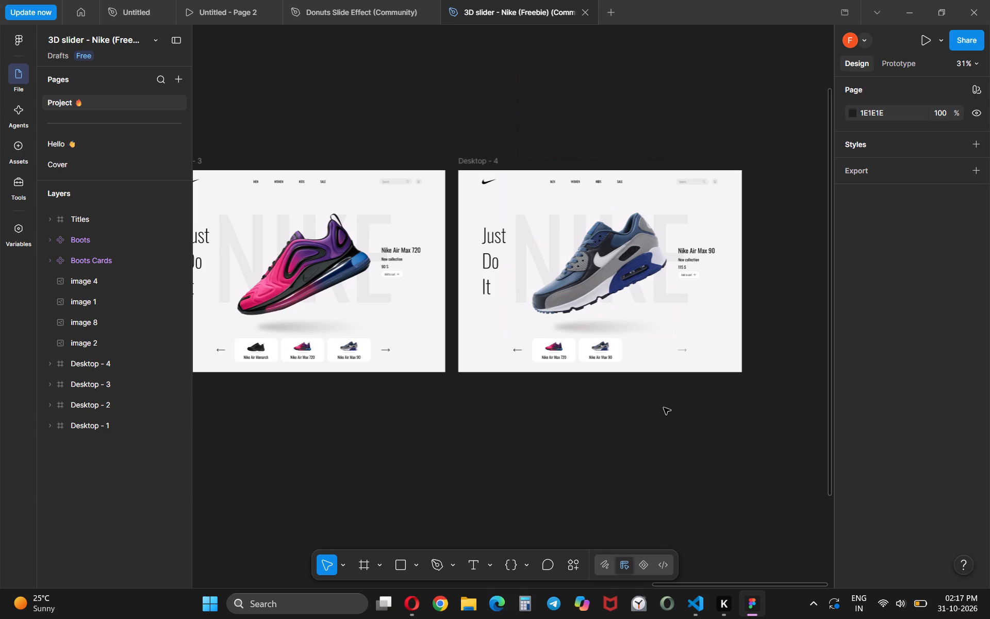
{"action": "scroll", "coordinate": [664, 408], "scroll_direction": "right", "scroll_amount": 3}
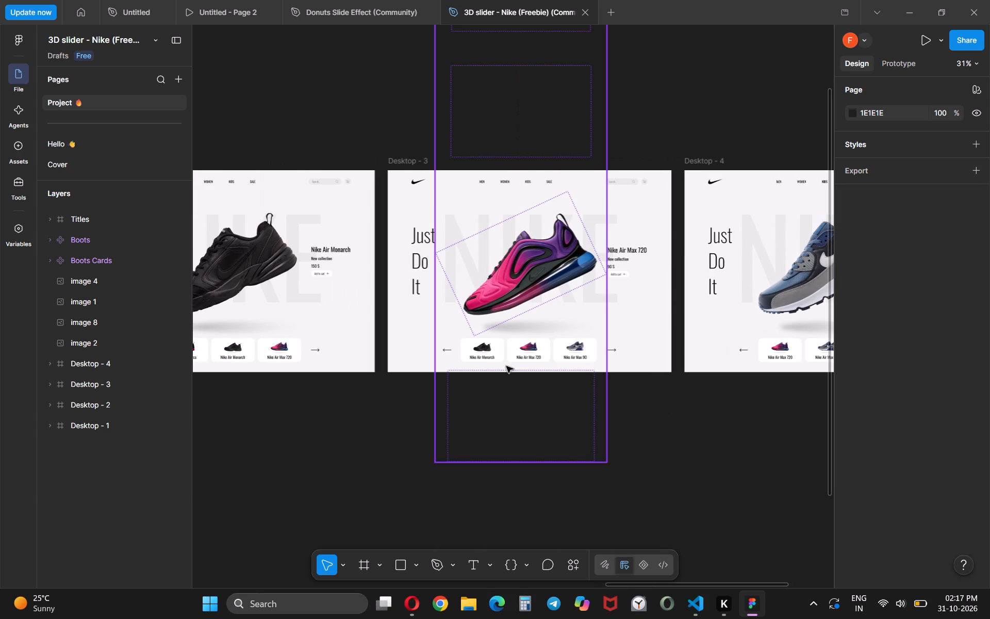
{"action": "scroll", "coordinate": [329, 406], "scroll_direction": "right", "scroll_amount": 1}
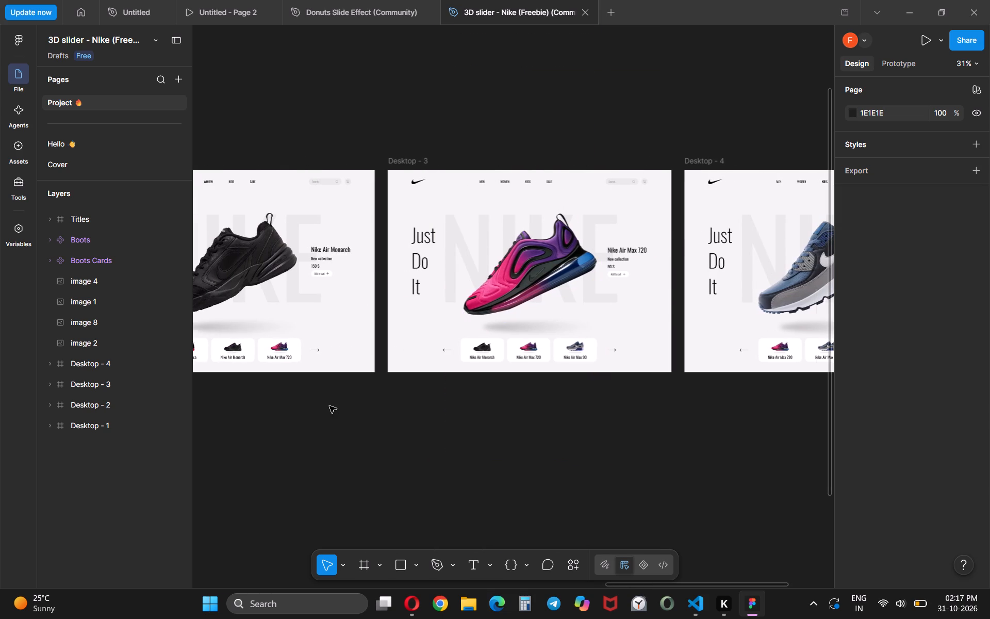
{"action": "scroll", "coordinate": [329, 406], "scroll_direction": "right", "scroll_amount": 4}
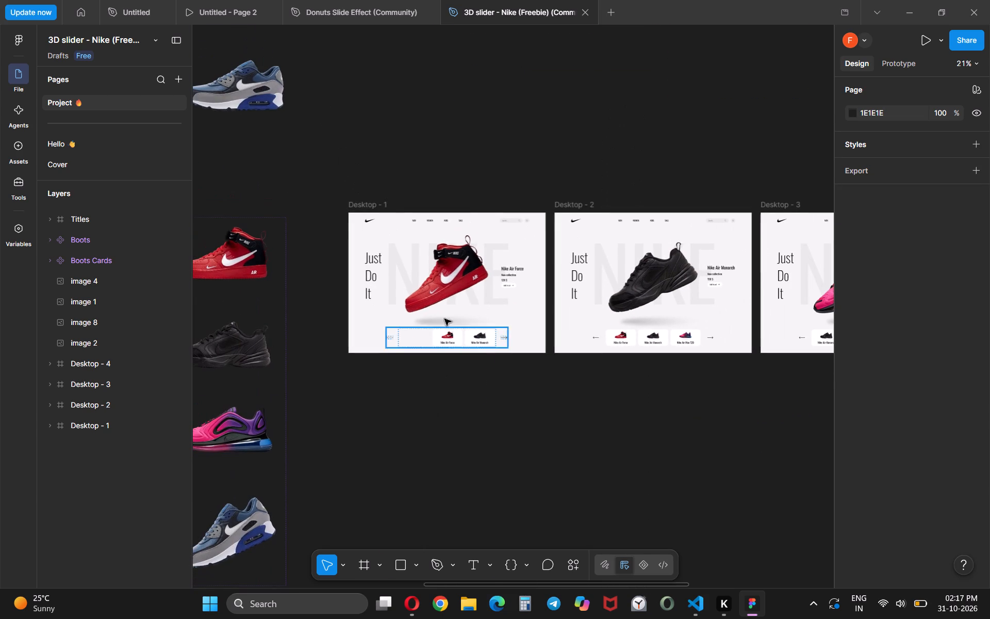
{"action": "scroll", "coordinate": [263, 360], "scroll_direction": "right", "scroll_amount": 2}
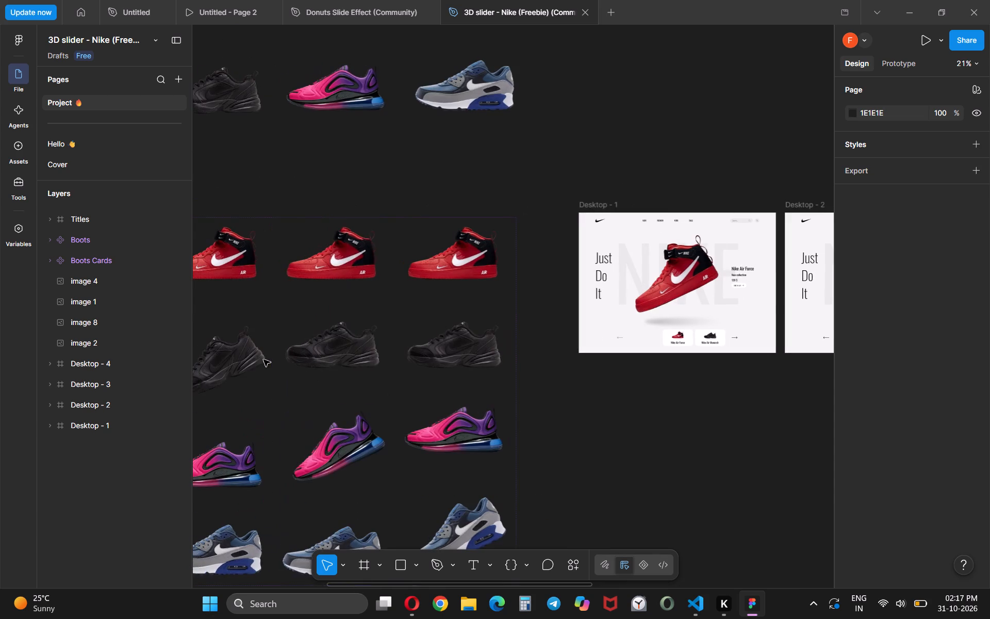
{"action": "scroll", "coordinate": [386, 238], "scroll_direction": "right", "scroll_amount": 2}
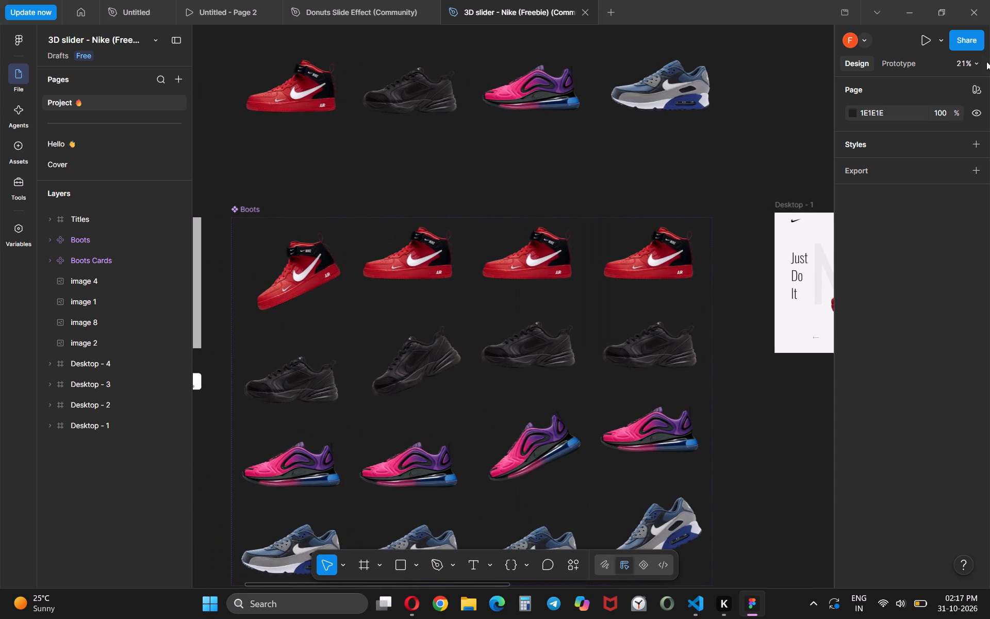
Present the Nike 3D slider file as a prototype.
{"action": "left_click", "coordinate": [932, 38]}
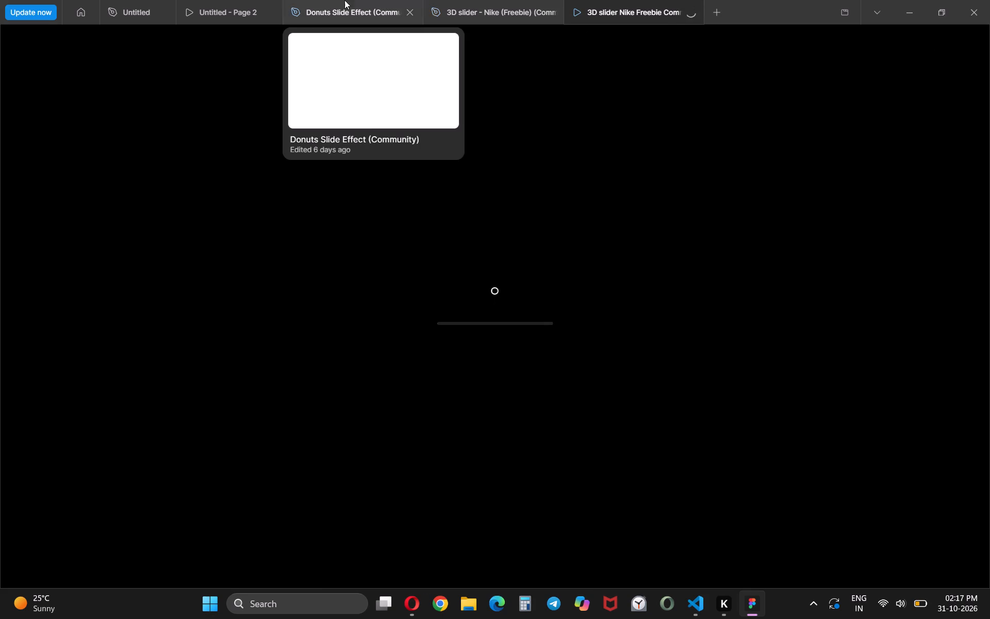
Return to the Community slider results, close the Nike slider details, look through the rest of page 2 and request page 3.
{"action": "left_click", "coordinate": [335, 0]}
{"action": "left_click", "coordinate": [85, 0]}
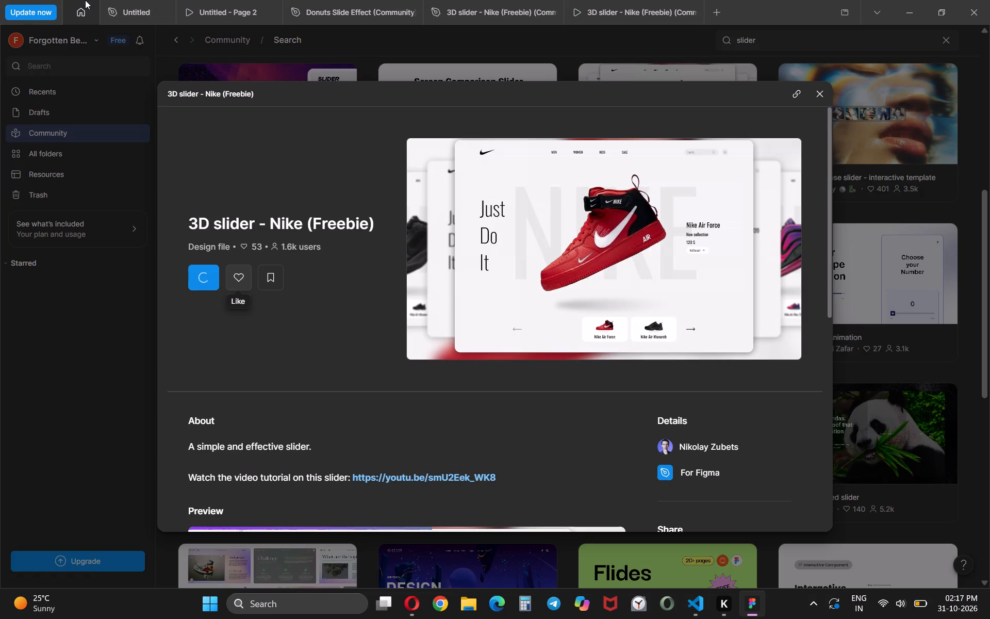
{"action": "left_click", "coordinate": [821, 97]}
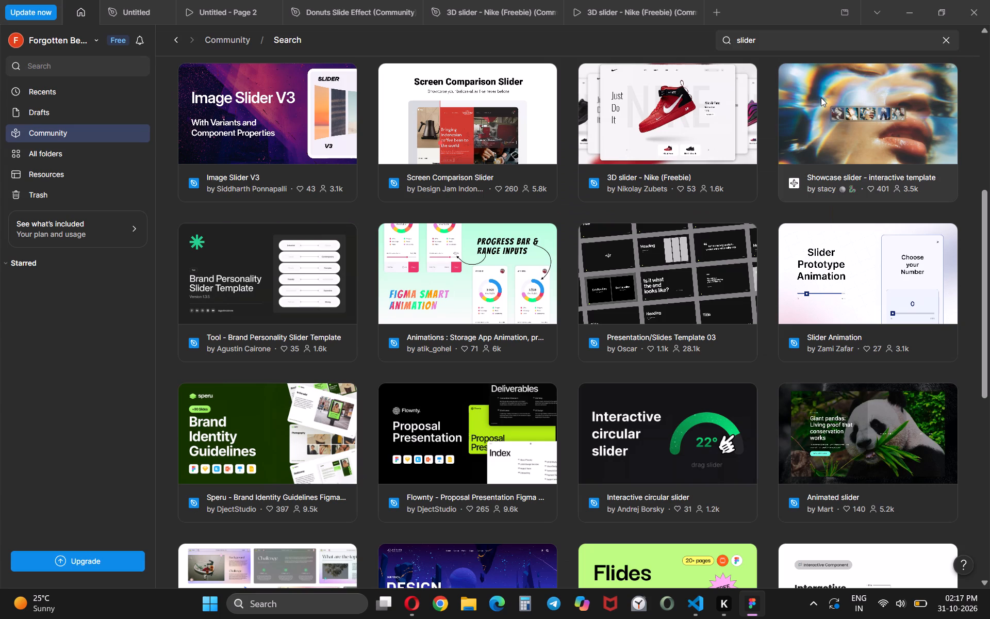
{"action": "scroll", "coordinate": [672, 341], "scroll_direction": "down", "scroll_amount": 2}
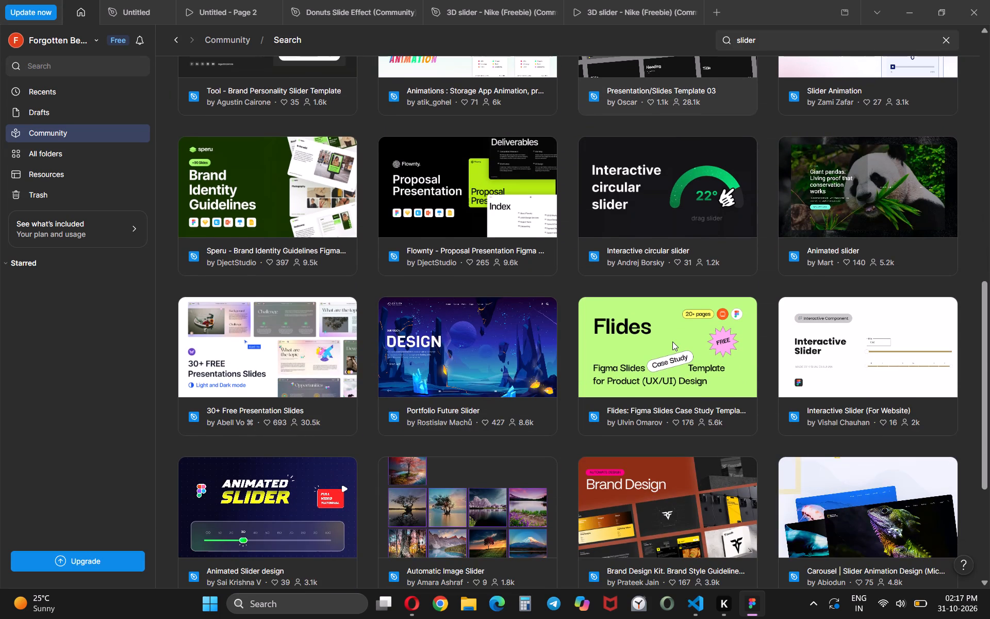
{"action": "scroll", "coordinate": [672, 341], "scroll_direction": "down", "scroll_amount": 2}
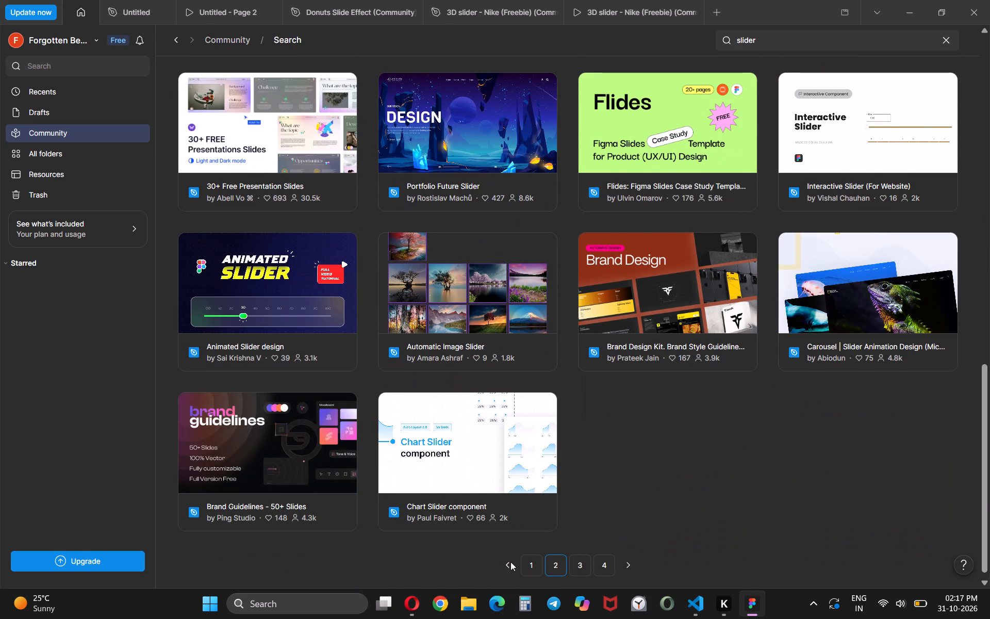
{"action": "left_click", "coordinate": [572, 562]}
Play through the shoe slides of the Nike 3D slider prototype to review its transitions and product details.
{"action": "left_click", "coordinate": [611, 0]}
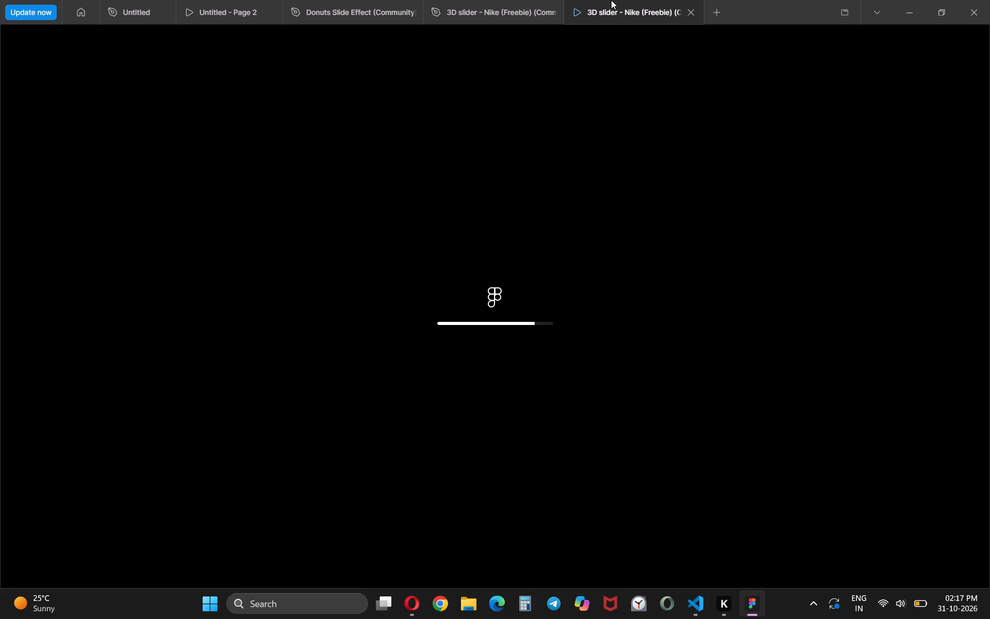
{"action": "key", "text": "Return"}
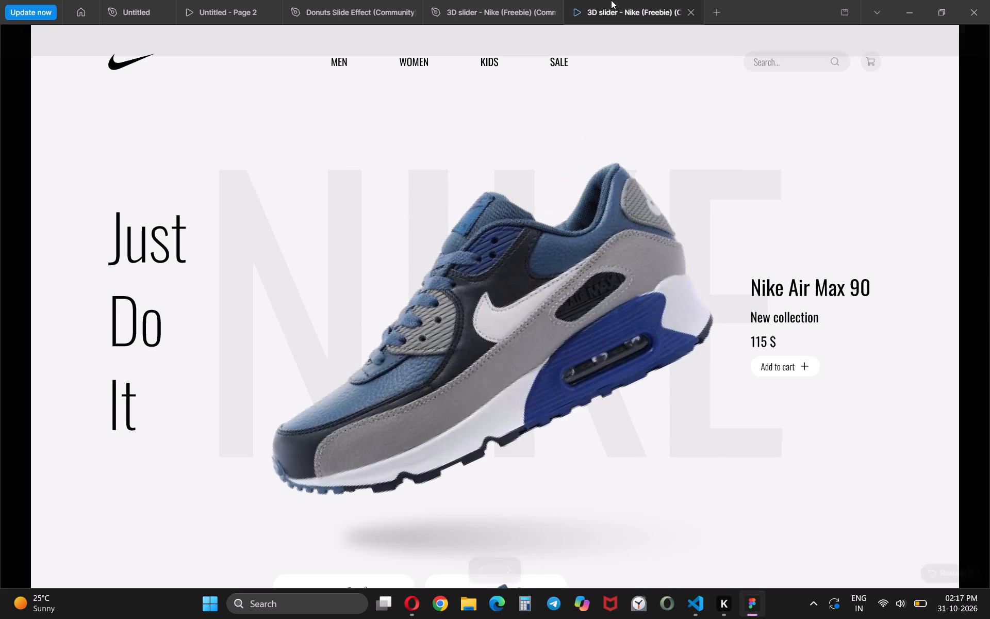
{"action": "key", "text": "Return"}
{"action": "key", "text": "Return"}
{"action": "key", "text": "Return"}
{"action": "key", "text": "Return"}
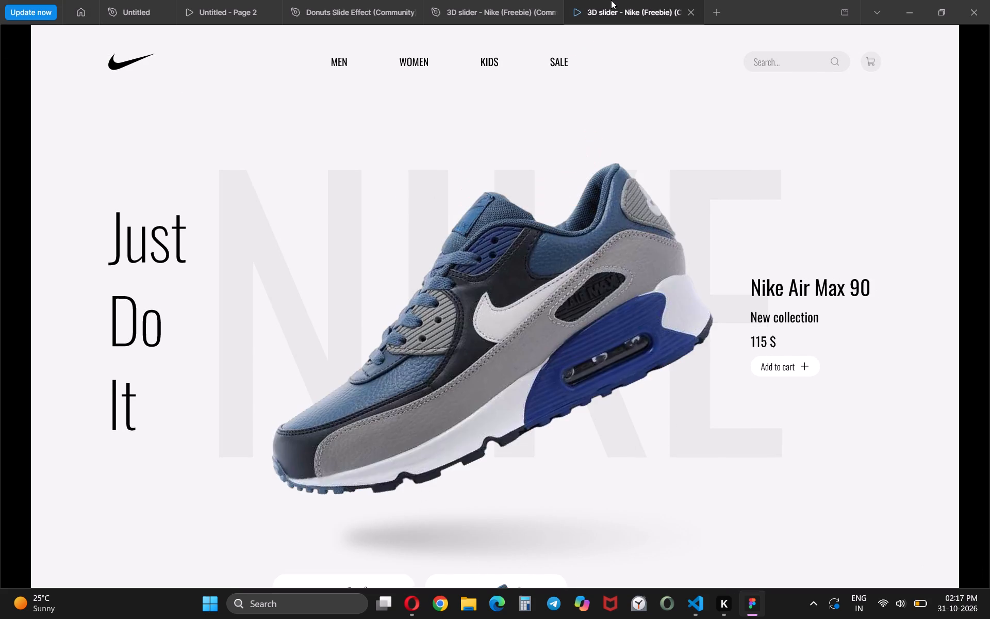
{"action": "key", "text": "Return"}
{"action": "key", "text": "Return"}
{"action": "key", "text": "Return"}
{"action": "key", "text": "Return"}
{"action": "key", "text": "Return"}
{"action": "key", "text": "Return"}
{"action": "key", "text": "Return"}
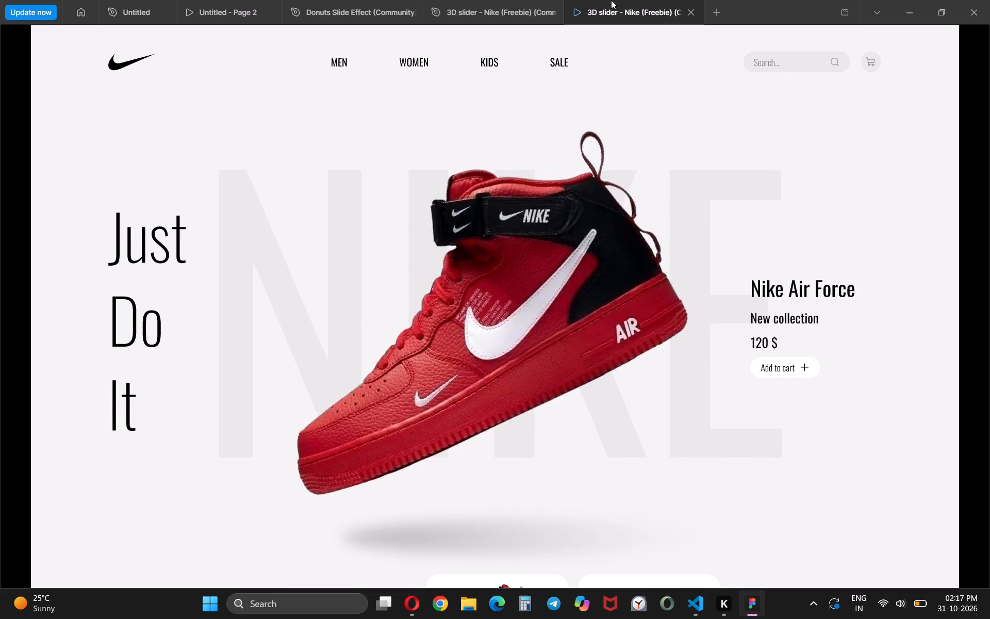
{"action": "key", "text": "Return"}
{"action": "key", "text": "Return"}
{"action": "key", "text": "Return"}
{"action": "key", "text": "Return"}
{"action": "key", "text": "Return"}
{"action": "key", "text": "Return"}
{"action": "key", "text": "Return"}
{"action": "key", "text": "Return"}
{"action": "key", "text": "Return"}
{"action": "key", "text": "Return"}
{"action": "key", "text": "Return"}
{"action": "key", "text": "Return"}
{"action": "key", "text": "Return"}
{"action": "key", "text": "Return"}
{"action": "key", "text": "Return"}
{"action": "key", "text": "Return"}
{"action": "key", "text": "Return"}
{"action": "key", "text": "Return"}
{"action": "key", "text": "Return"}
{"action": "key", "text": "Return"}
{"action": "key", "text": "Return"}
{"action": "key", "text": "Return"}
{"action": "key", "text": "Return"}
{"action": "key", "text": "Return"}
{"action": "key", "text": "Return"}
{"action": "key", "text": "Return"}
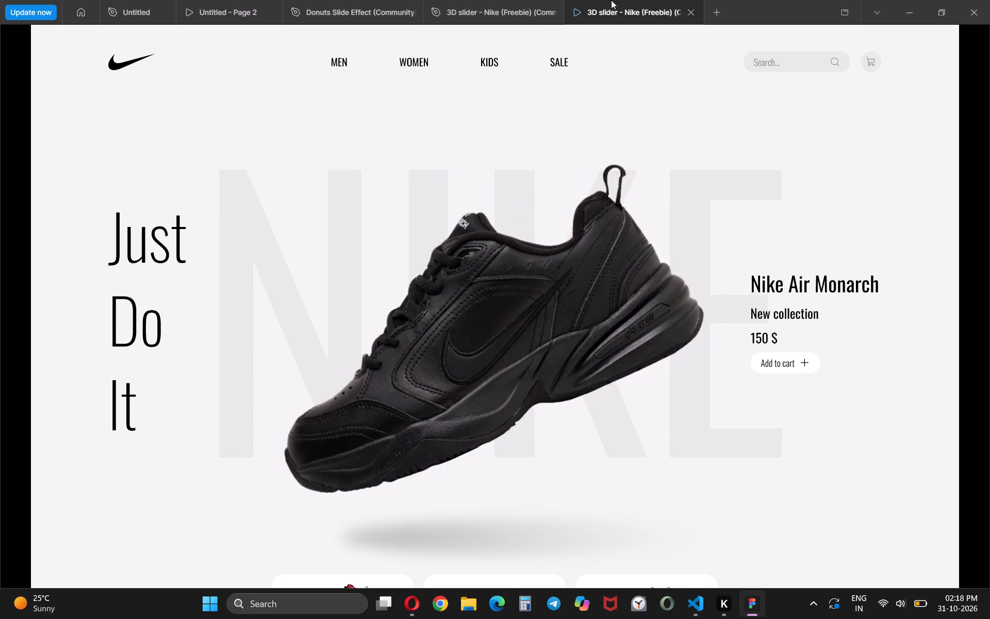
{"action": "key", "text": "Return"}
{"action": "key", "text": "Return"}
{"action": "key", "text": "Return"}
{"action": "key", "text": "Return"}
{"action": "key", "text": "Return"}
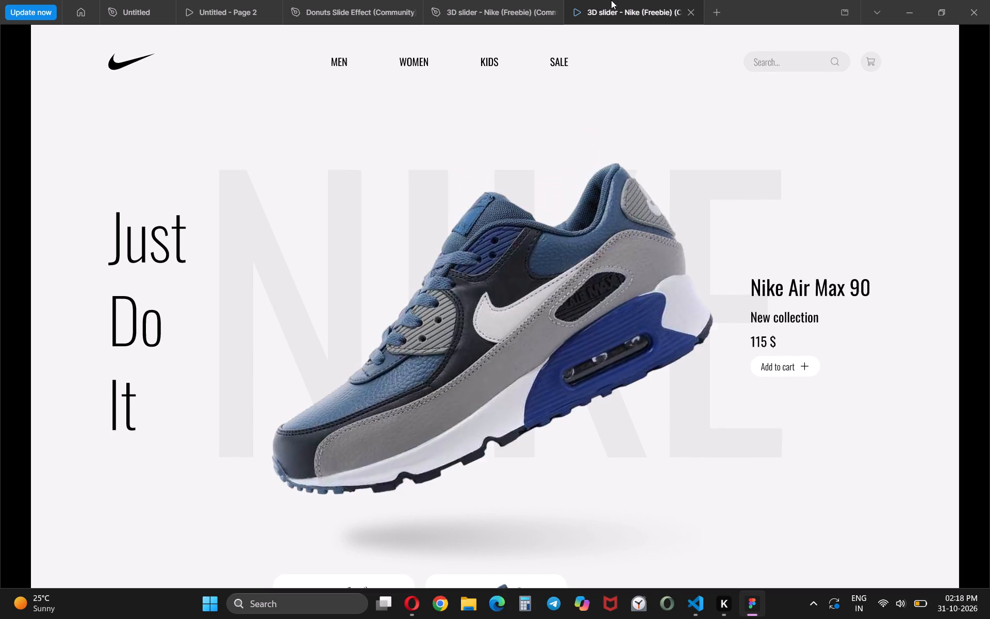
{"action": "key", "text": "Return"}
{"action": "key", "text": "Return"}
{"action": "key", "text": "Return"}
{"action": "key", "text": "Return"}
{"action": "key", "text": "Return"}
{"action": "key", "text": "Return"}
{"action": "key", "text": "Return"}
{"action": "key", "text": "Return"}
{"action": "key", "text": "Return"}
{"action": "key", "text": "Return"}
{"action": "key", "text": "Return"}
{"action": "key", "text": "Return"}
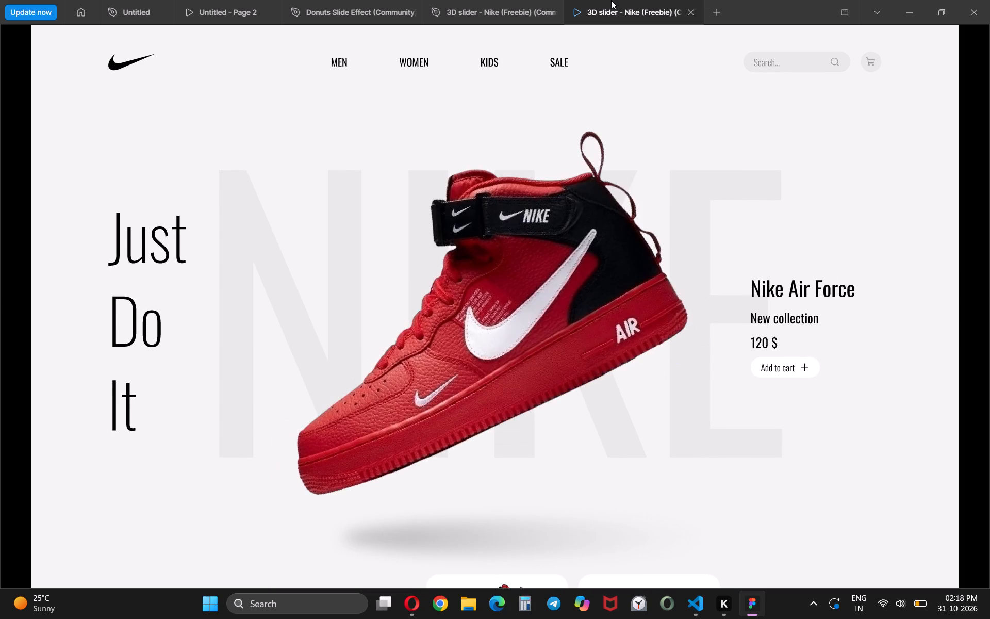
{"action": "key", "text": "Return"}
{"action": "key", "text": "Return"}
{"action": "key", "text": "Return"}
{"action": "key", "text": "Return"}
{"action": "key", "text": "Return"}
{"action": "key", "text": "Return"}
{"action": "key", "text": "Return"}
{"action": "key", "text": "Return"}
{"action": "key", "text": "Return"}
{"action": "key", "text": "Return"}
{"action": "key", "text": "Return"}
{"action": "key", "text": "Return"}
{"action": "key", "text": "Return"}
{"action": "key", "text": "Return"}
{"action": "key", "text": "Return"}
{"action": "key", "text": "Return"}
{"action": "key", "text": "Return"}
{"action": "key", "text": "Return"}
{"action": "key", "text": "Return"}
{"action": "key", "text": "Return"}
{"action": "key", "text": "Return"}
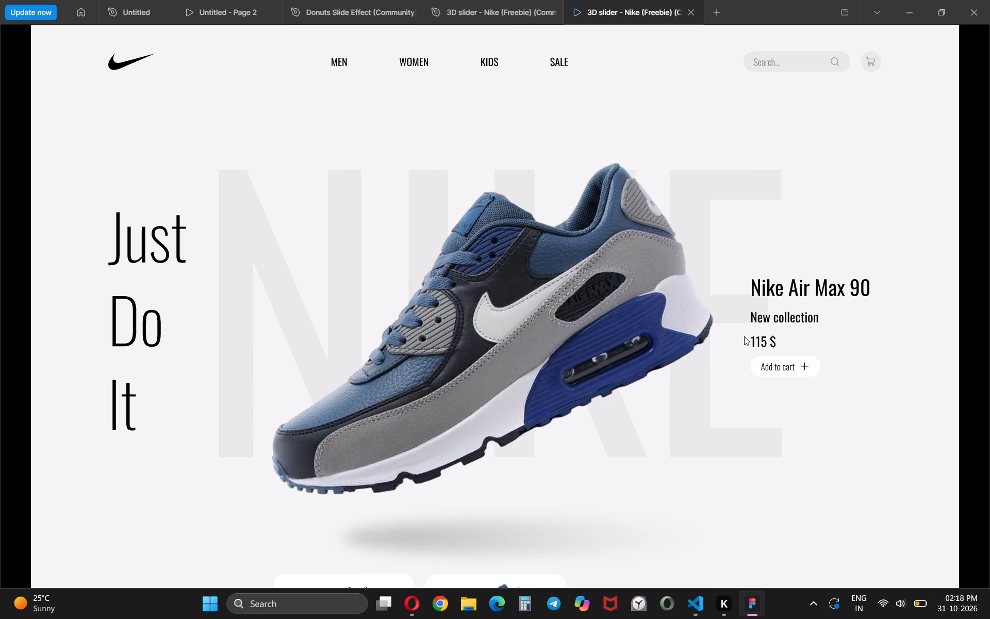
{"action": "double_click", "coordinate": [767, 356]}
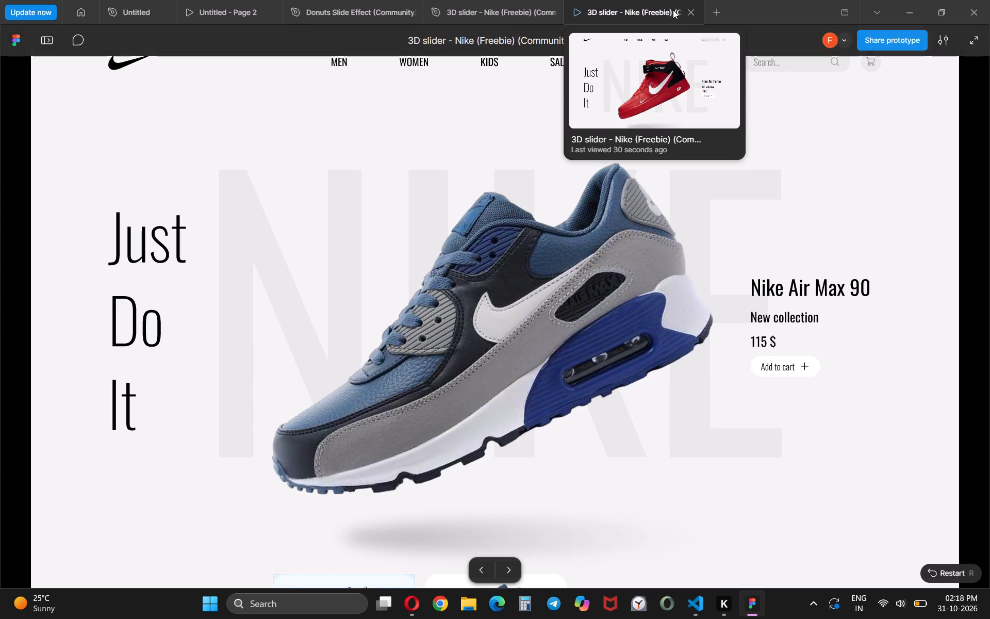
Close the Nike 3D slider prototype.
{"action": "left_click", "coordinate": [690, 3]}
{"action": "left_click", "coordinate": [690, 9]}
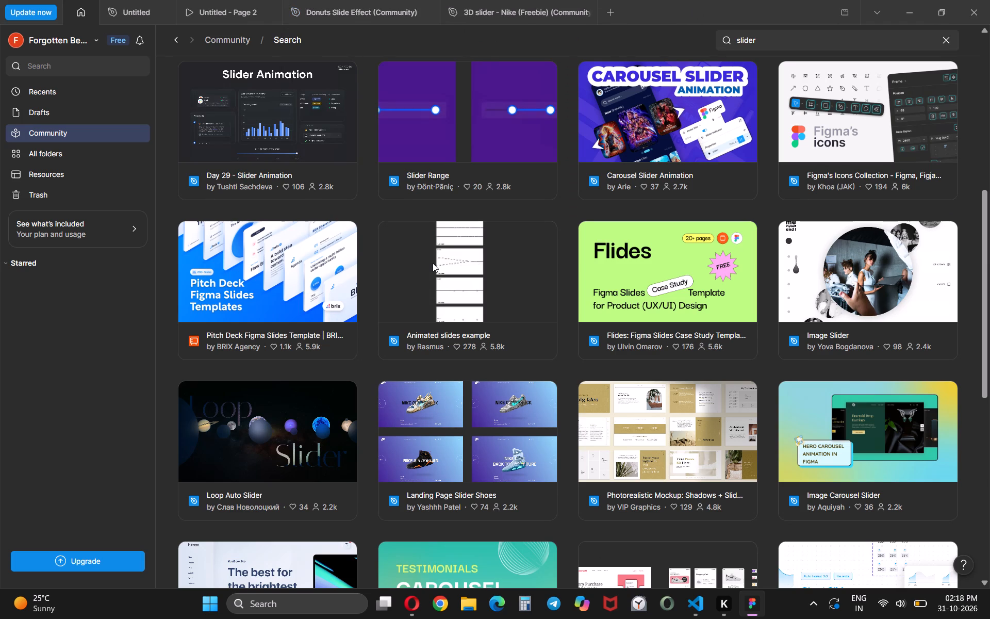
Look through pages 3 and 4 of the Community slider results for other slider templates.
{"action": "scroll", "coordinate": [433, 263], "scroll_direction": "down", "scroll_amount": 3}
{"action": "scroll", "coordinate": [433, 263], "scroll_direction": "up", "scroll_amount": 1}
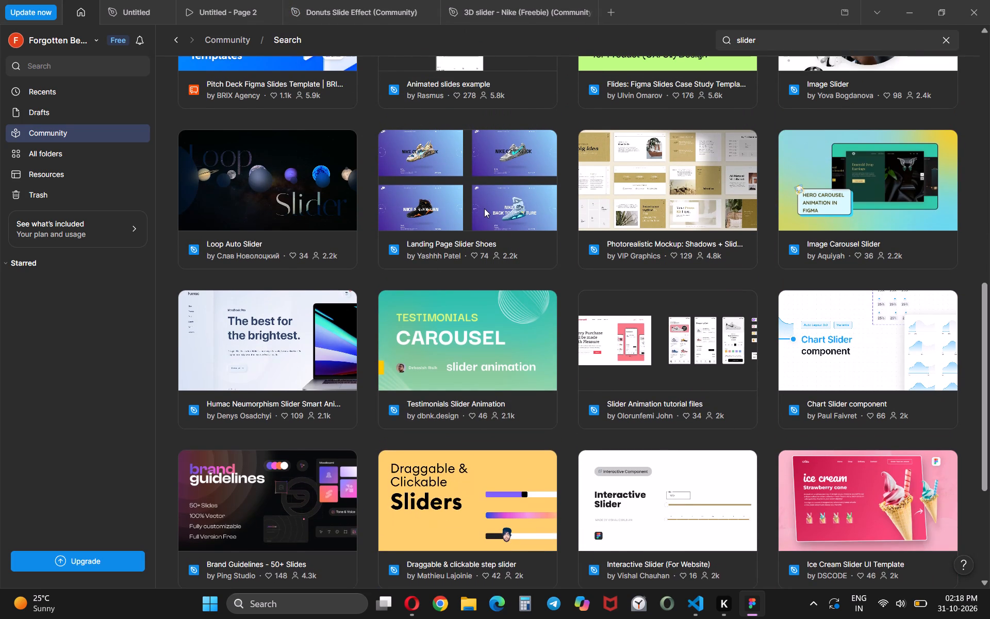
{"action": "scroll", "coordinate": [484, 208], "scroll_direction": "down", "scroll_amount": 2}
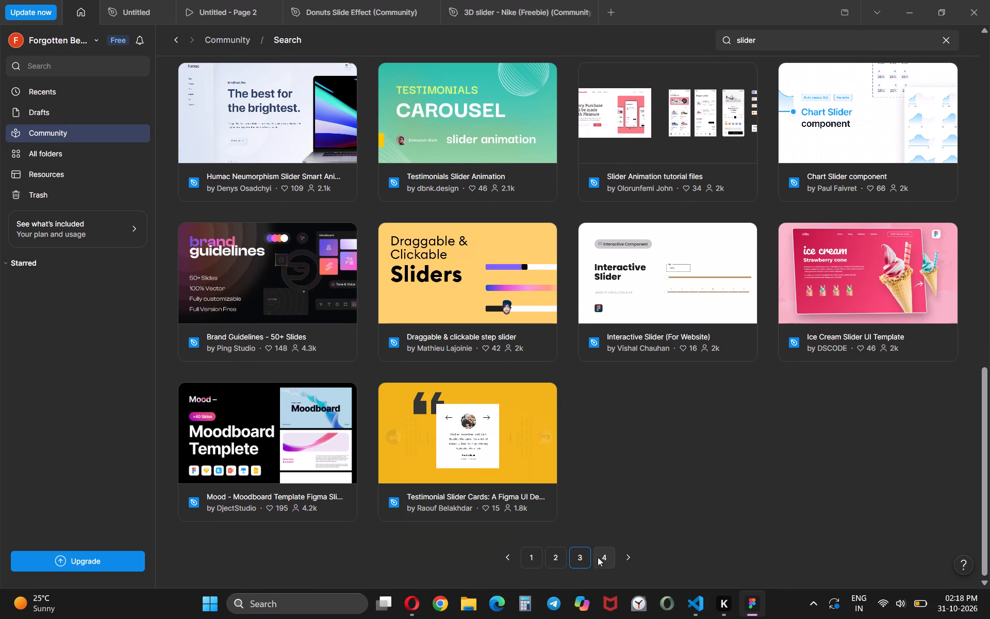
{"action": "left_click", "coordinate": [603, 557]}
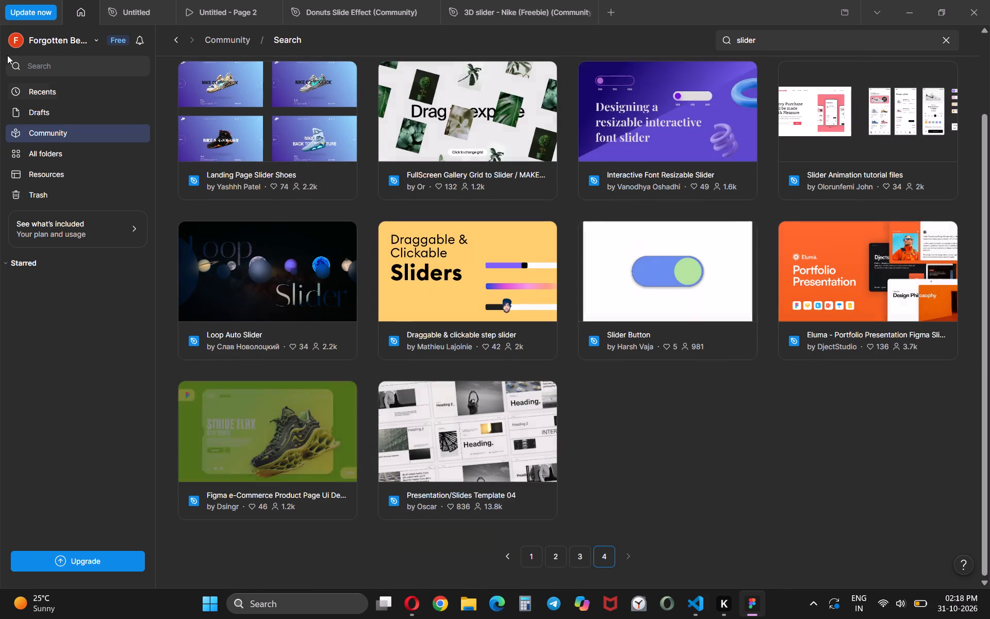
{"action": "left_click", "coordinate": [174, 40]}
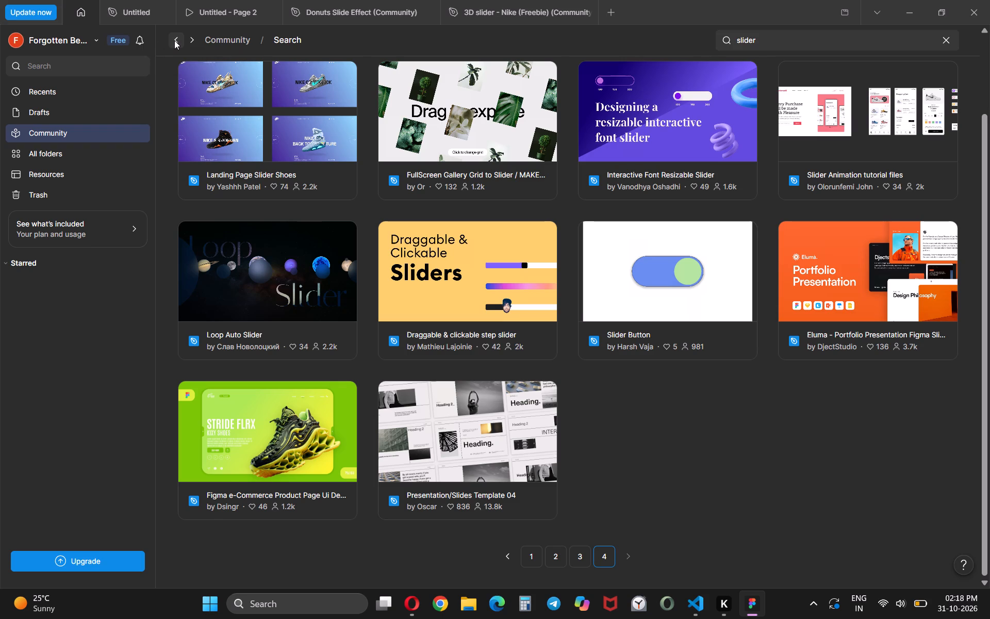
{"action": "scroll", "coordinate": [667, 325], "scroll_direction": "down", "scroll_amount": 6}
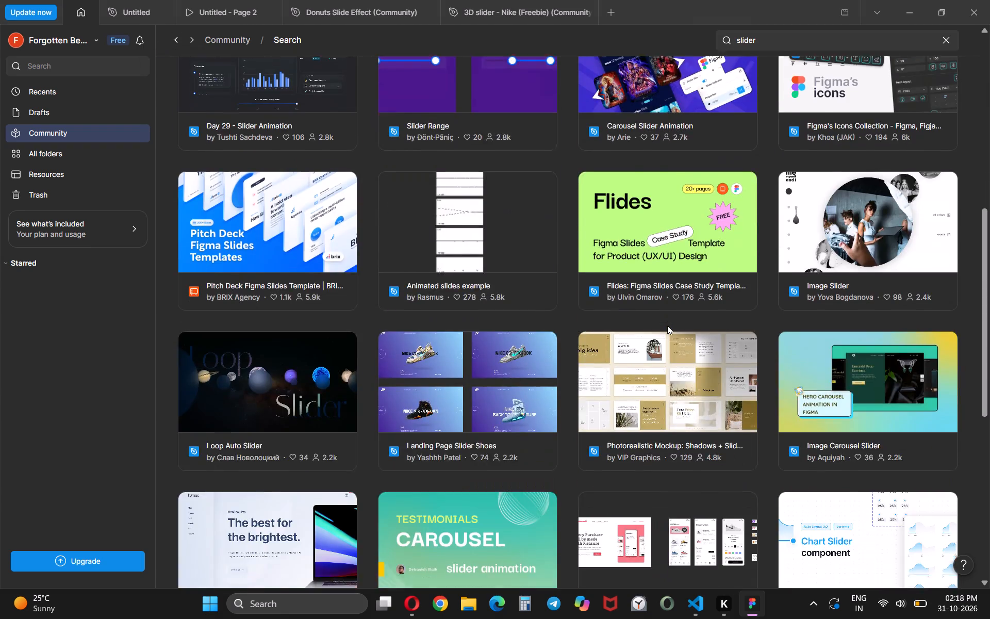
{"action": "scroll", "coordinate": [667, 325], "scroll_direction": "down", "scroll_amount": 5}
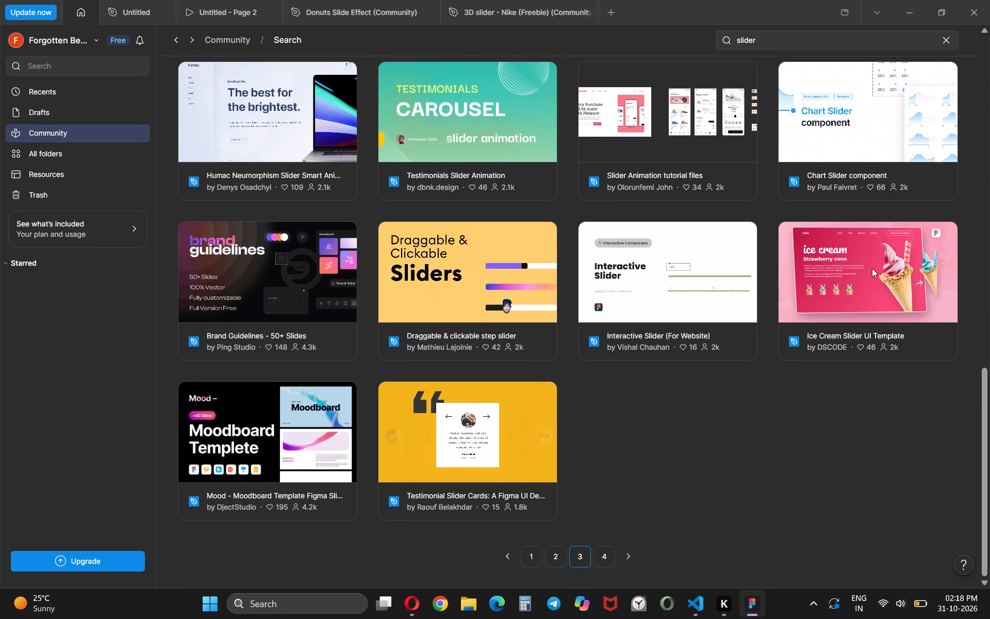
{"action": "left_click", "coordinate": [603, 552]}
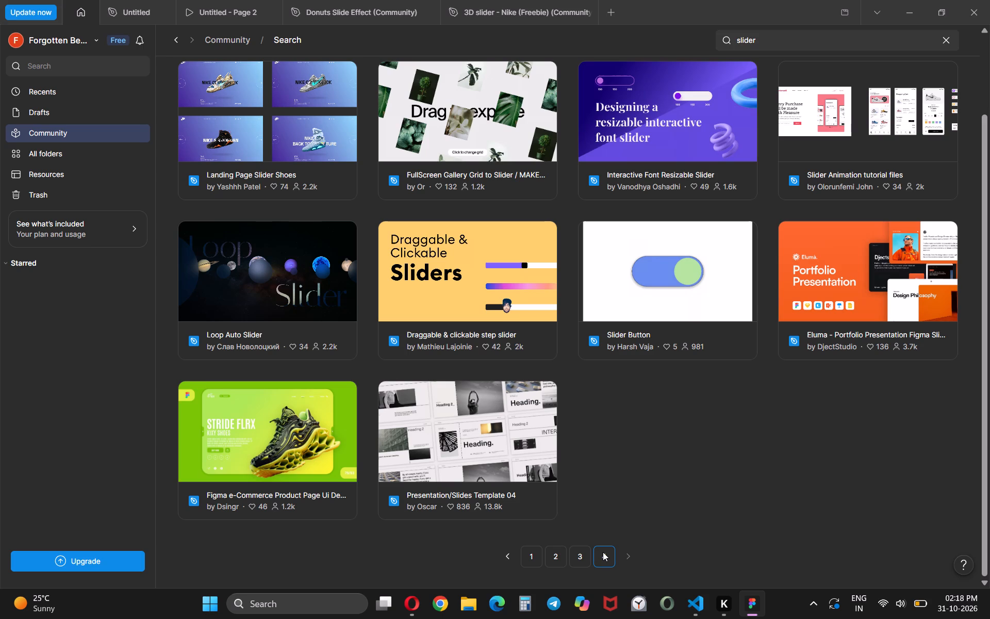
{"action": "left_click", "coordinate": [628, 559]}
Examine the shoe images and Desktop frames in the Nike 3D slider design file, selecting the Desktop - 1 frame.
{"action": "left_click", "coordinate": [484, 1]}
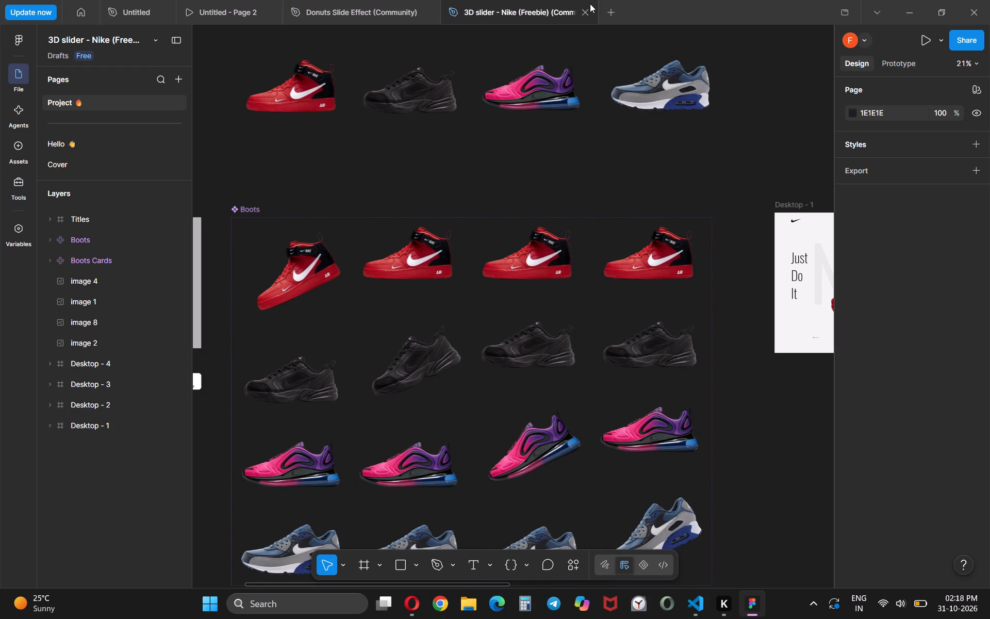
{"action": "scroll", "coordinate": [640, 170], "scroll_direction": "left", "scroll_amount": 1}
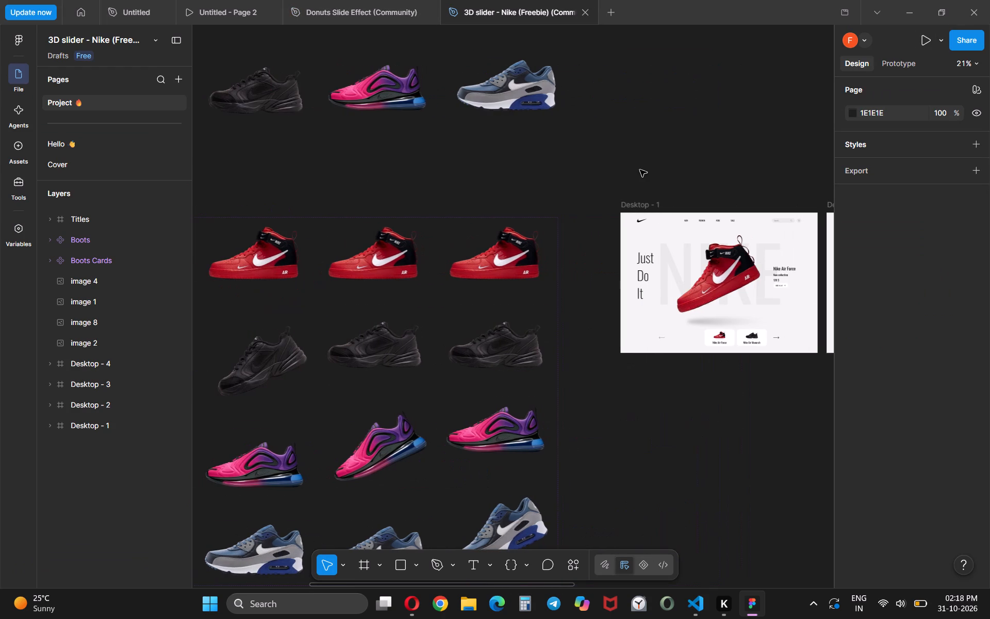
{"action": "scroll", "coordinate": [682, 208], "scroll_direction": "left", "scroll_amount": 2}
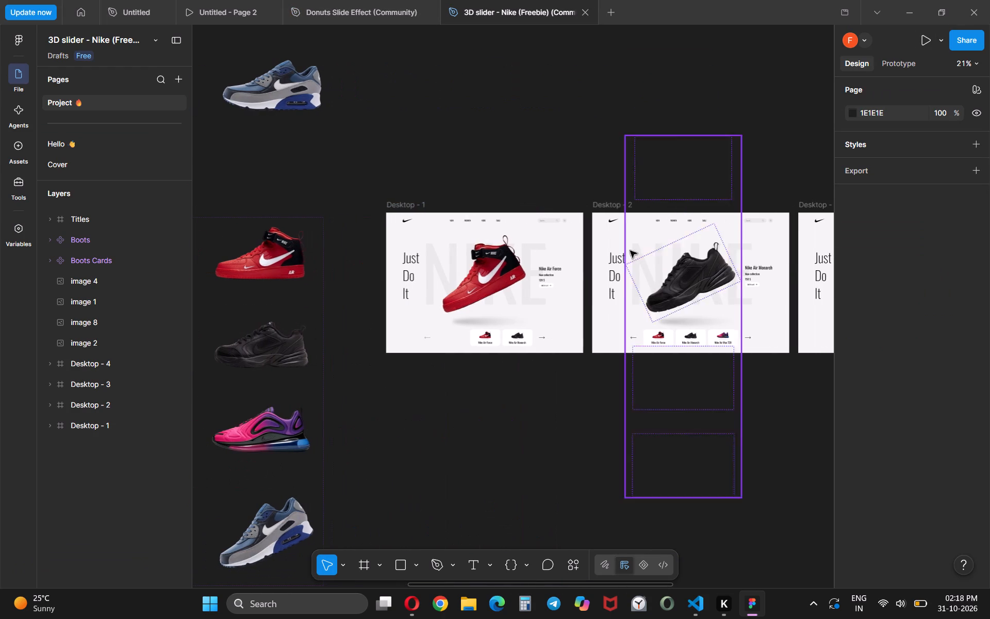
{"action": "scroll", "coordinate": [477, 382], "scroll_direction": "down", "scroll_amount": 3}
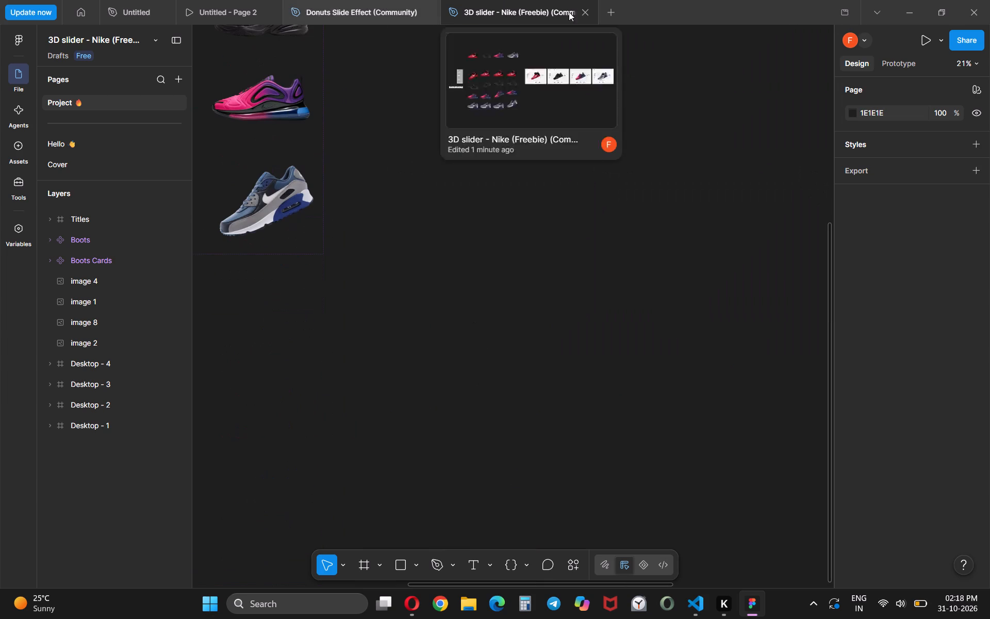
{"action": "scroll", "coordinate": [573, 149], "scroll_direction": "up", "scroll_amount": 5}
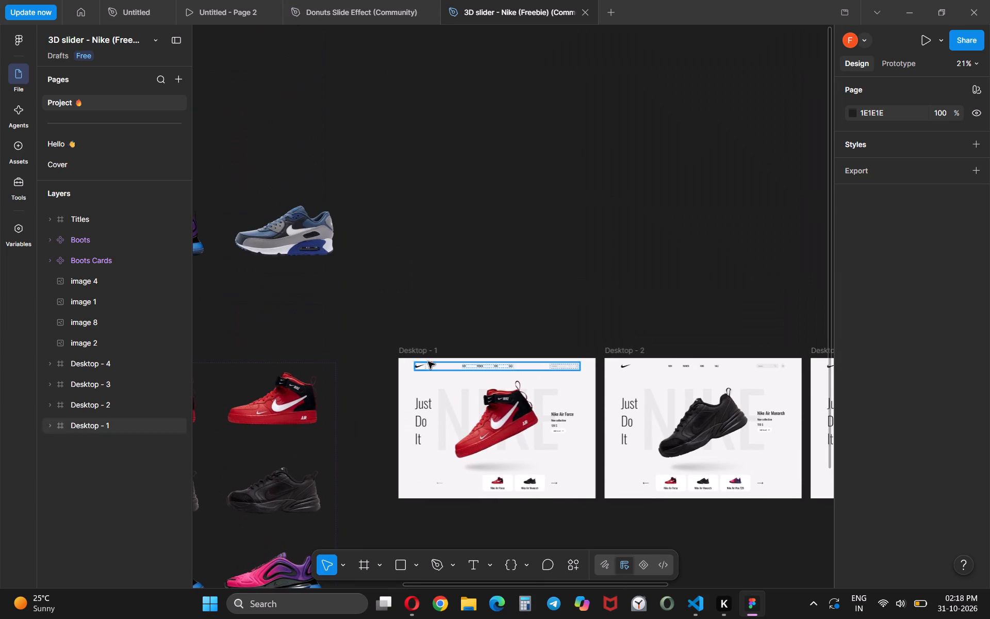
{"action": "left_click", "coordinate": [425, 351]}
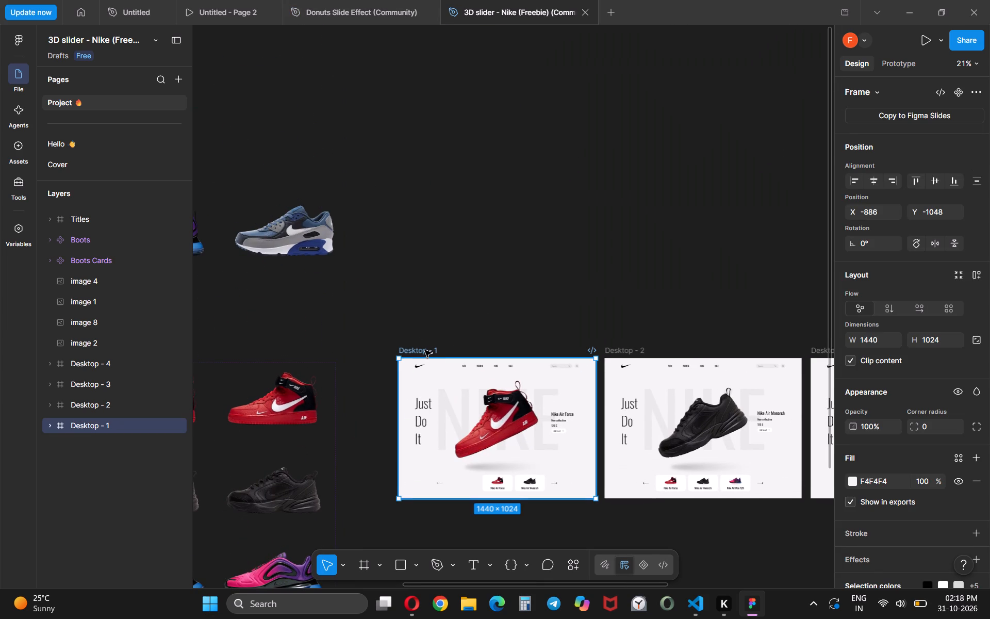
{"action": "left_click", "coordinate": [424, 349]}
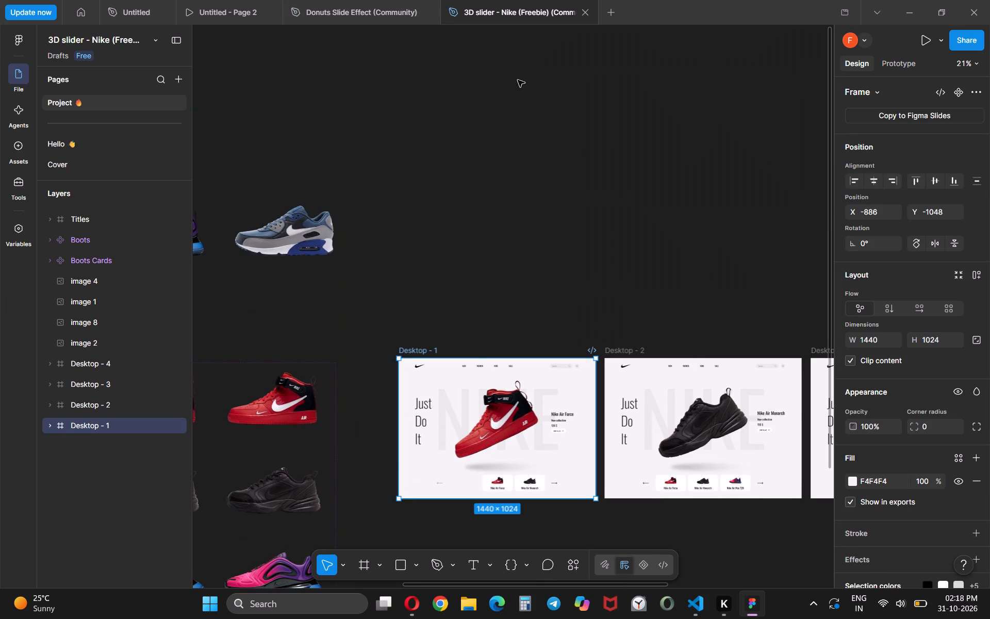
Play the donut slides in the Untitled - Page 2 prototype, stepping back from the strawberry slide to the blueberry slide.
{"action": "left_click", "coordinate": [190, 0]}
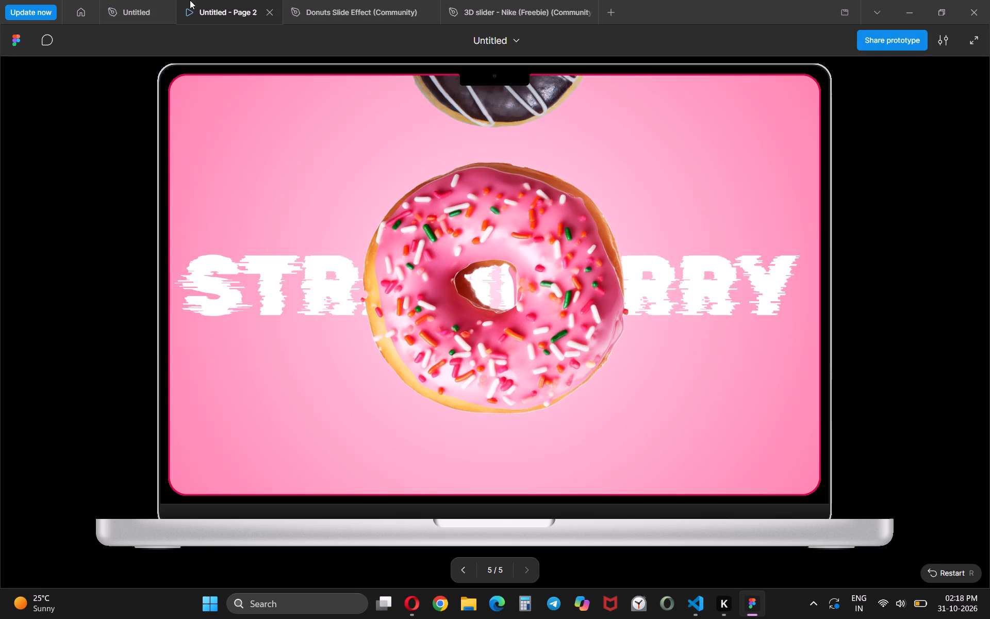
{"action": "left_click", "coordinate": [595, 166]}
{"action": "key", "text": "Left"}
{"action": "key", "text": "Return"}
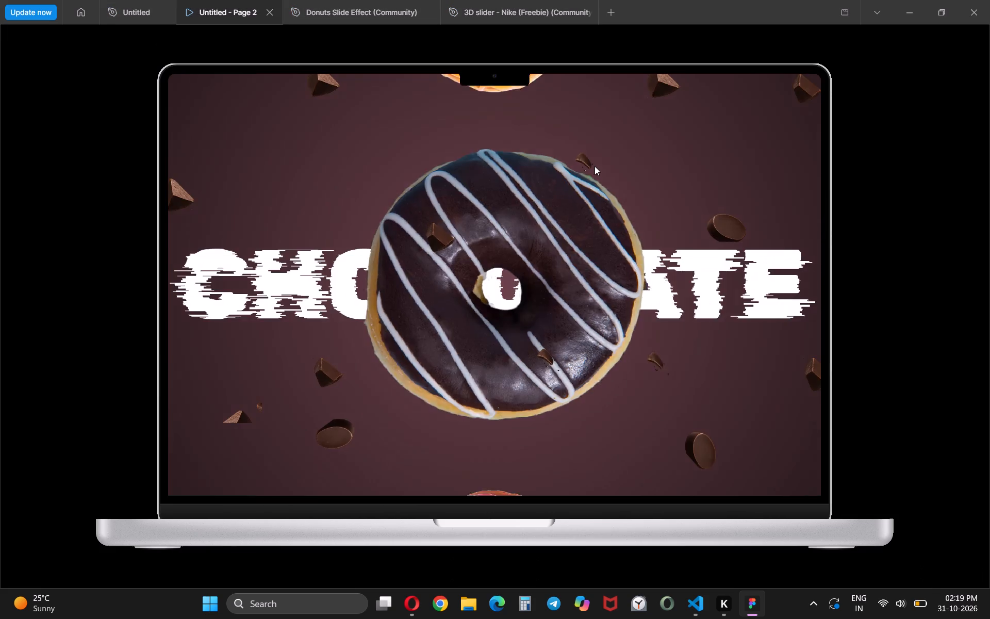
{"action": "key", "text": "Return"}
{"action": "key", "text": "Return"}
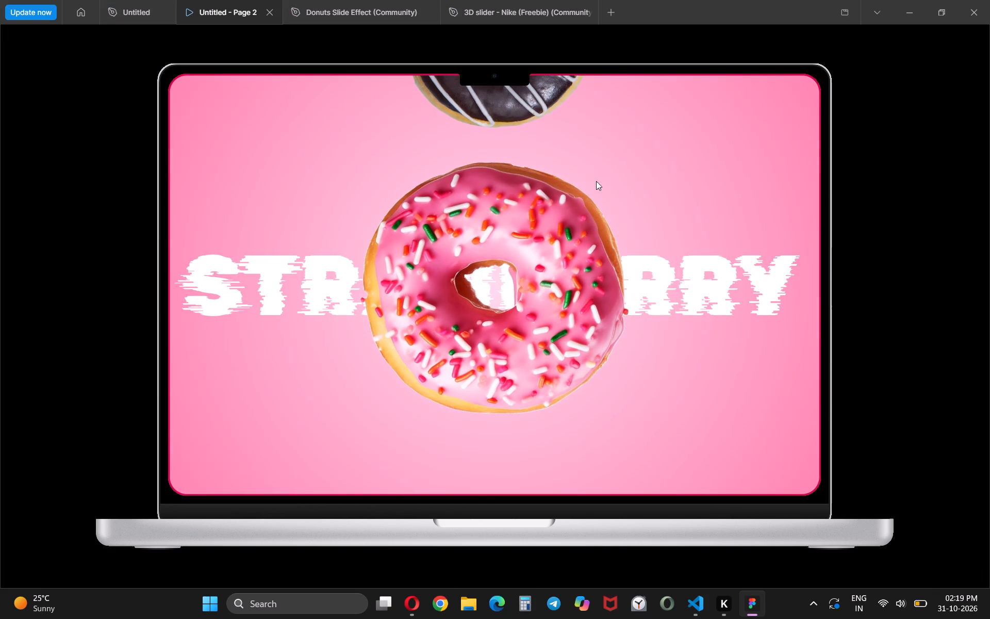
{"action": "left_click", "coordinate": [421, 575]}
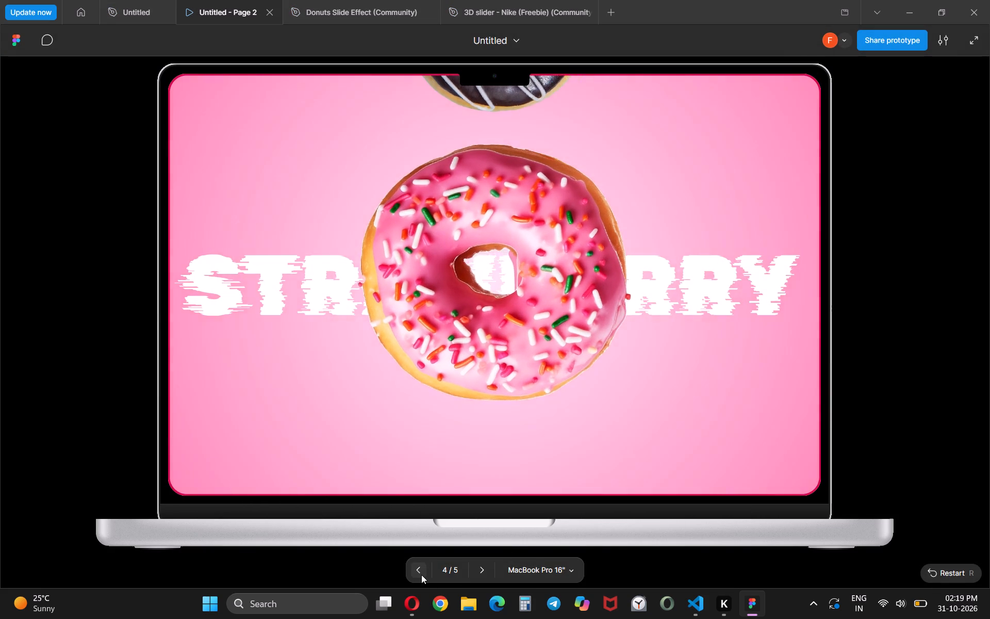
{"action": "left_click", "coordinate": [421, 575]}
{"action": "left_click", "coordinate": [421, 575]}
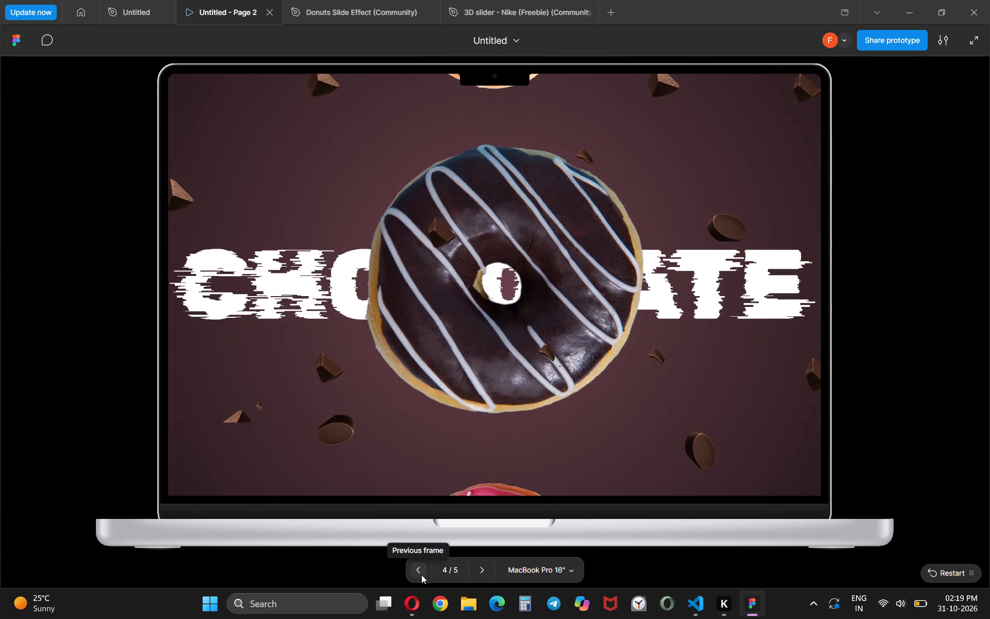
{"action": "left_click", "coordinate": [421, 575]}
{"action": "left_click", "coordinate": [421, 575]}
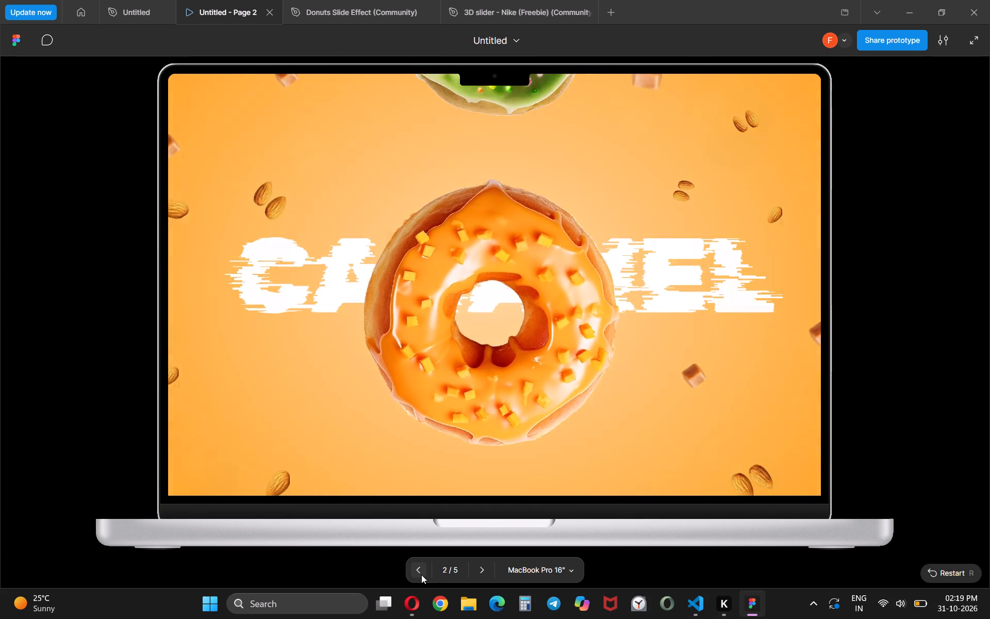
{"action": "left_click", "coordinate": [421, 575]}
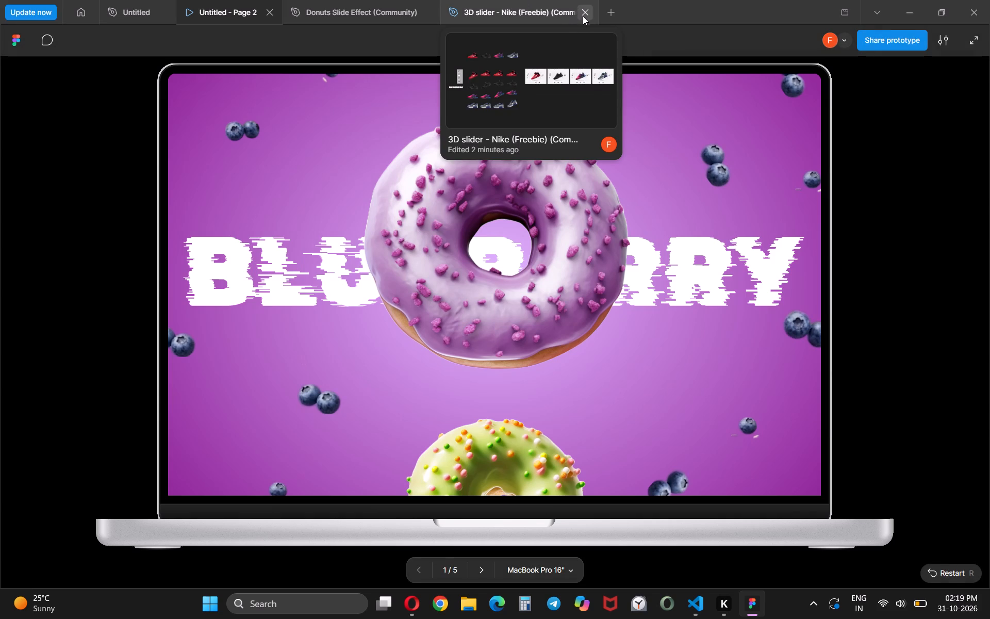
Close the Nike 3D slider design file.
{"action": "left_click", "coordinate": [586, 13]}
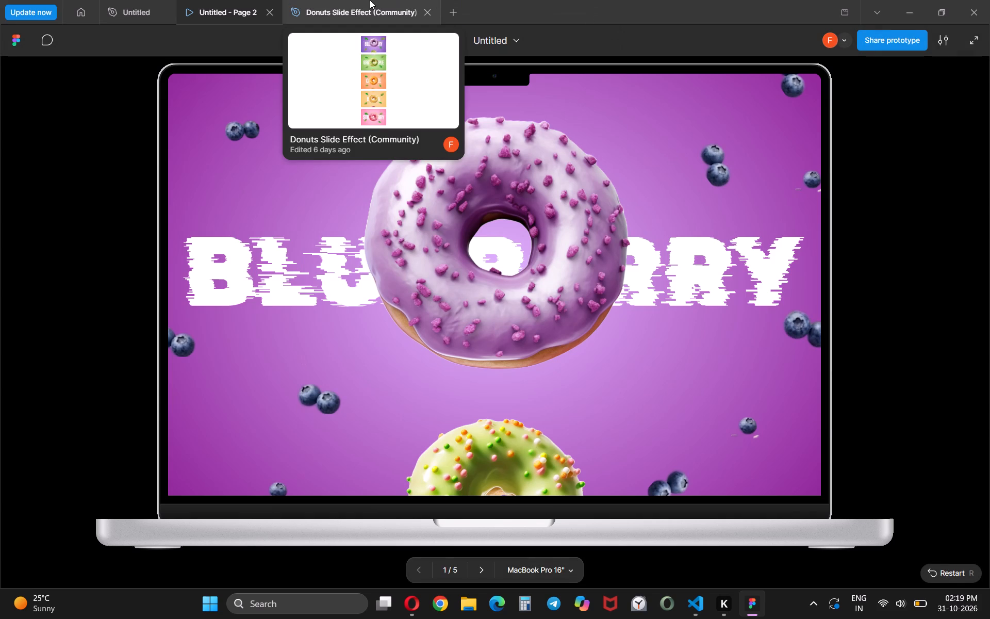
Present the Donuts Slide Effect (Community) file as a prototype.
{"action": "left_click", "coordinate": [370, 0]}
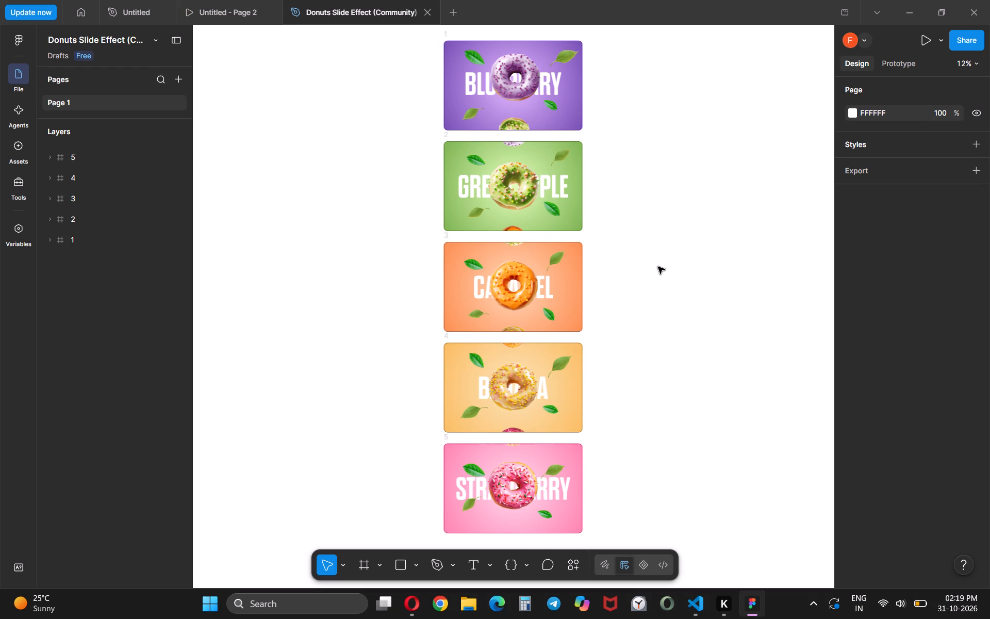
{"action": "left_click", "coordinate": [928, 33]}
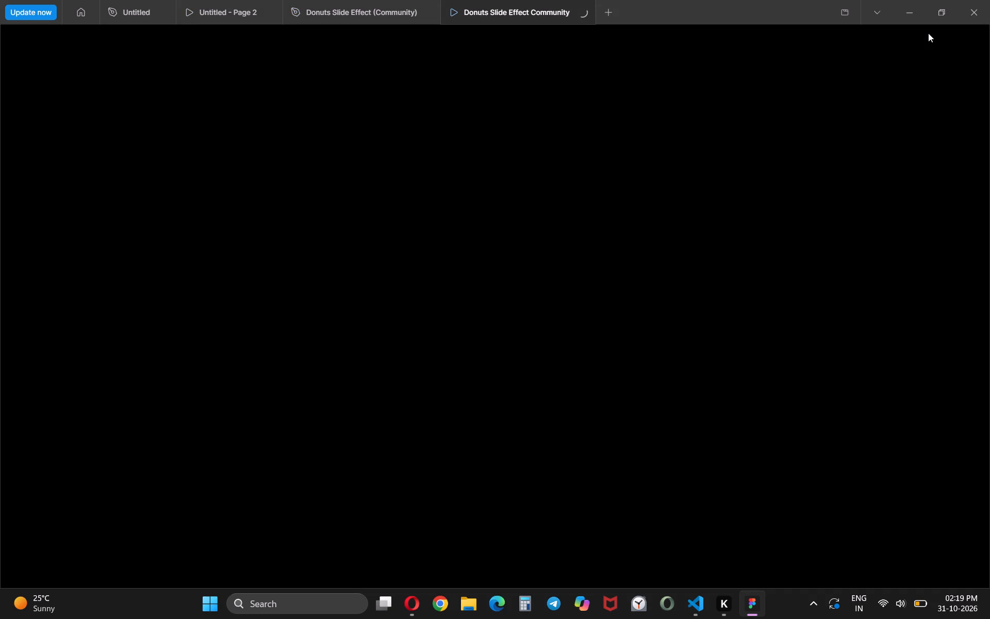
Play the Donuts Slide Effect (Community) prototype from the blueberry slide to the green apple slide and close the preview.
{"action": "left_click", "coordinate": [376, 0]}
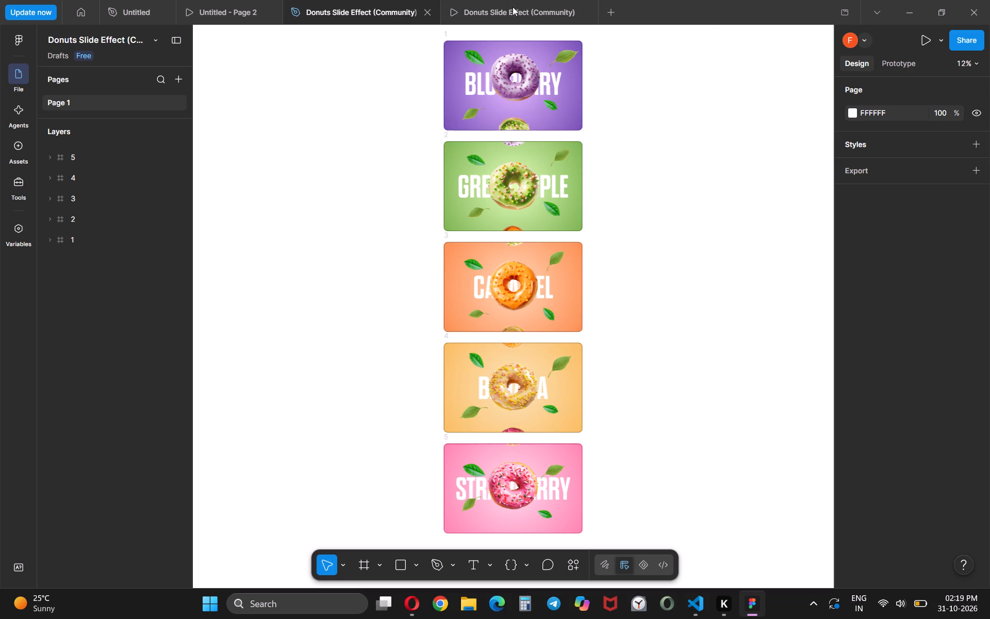
{"action": "left_click", "coordinate": [483, 0]}
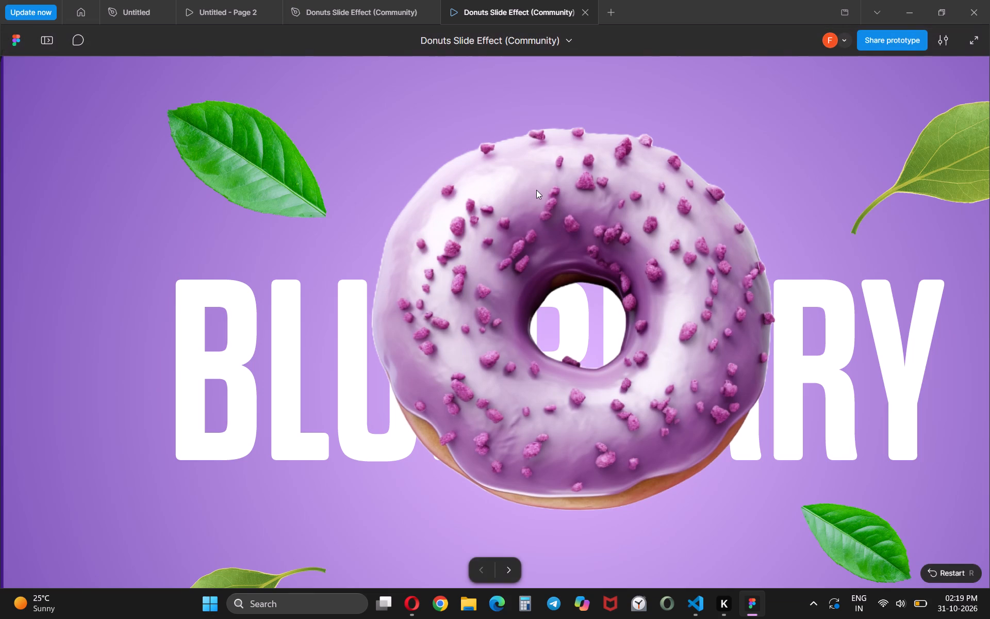
{"action": "key", "text": "Return"}
{"action": "key", "text": "Return"}
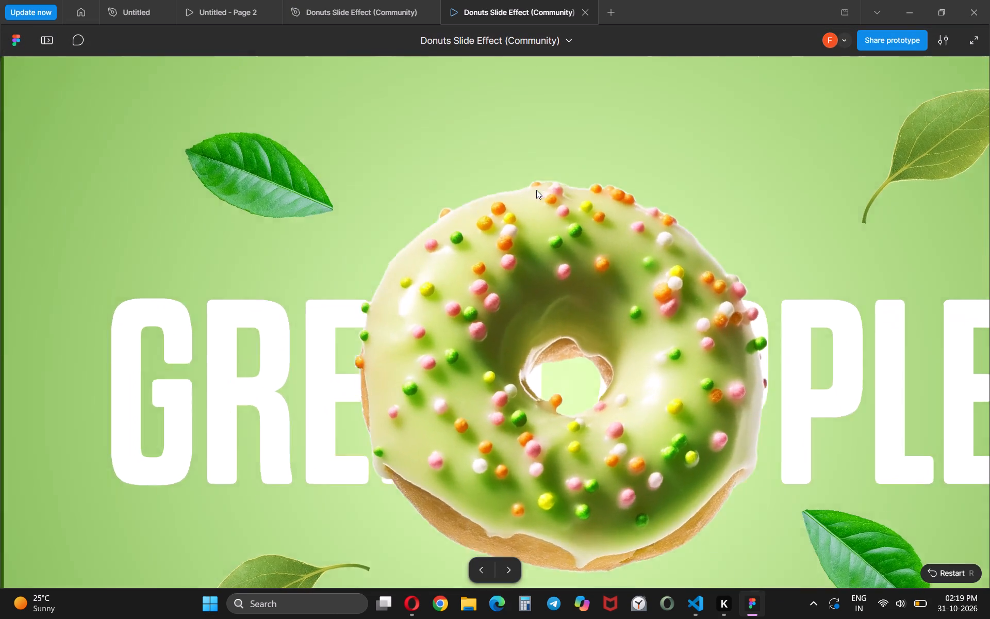
{"action": "key", "text": "Return"}
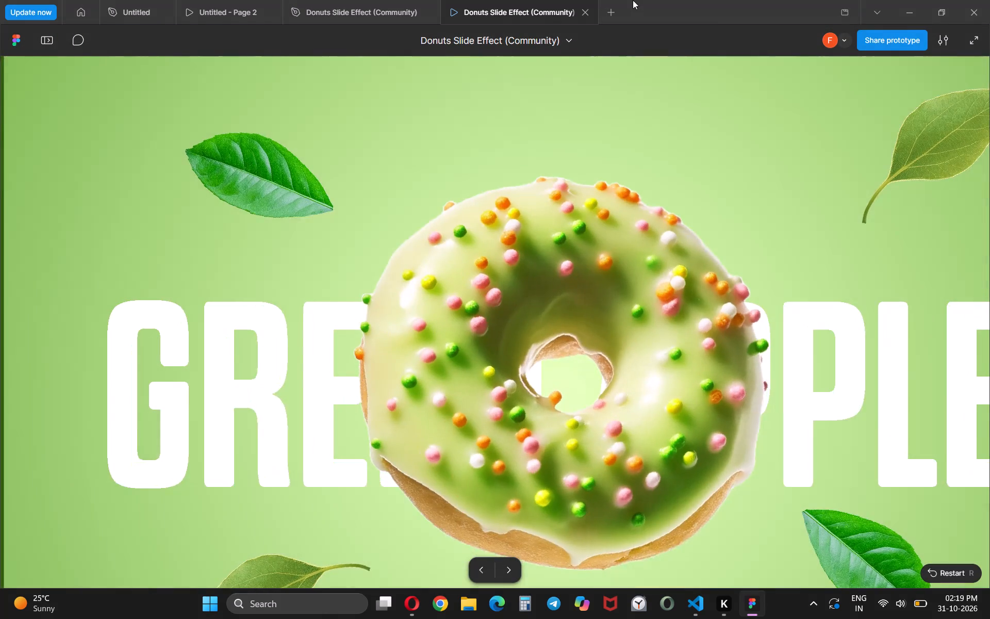
{"action": "left_click", "coordinate": [583, 8]}
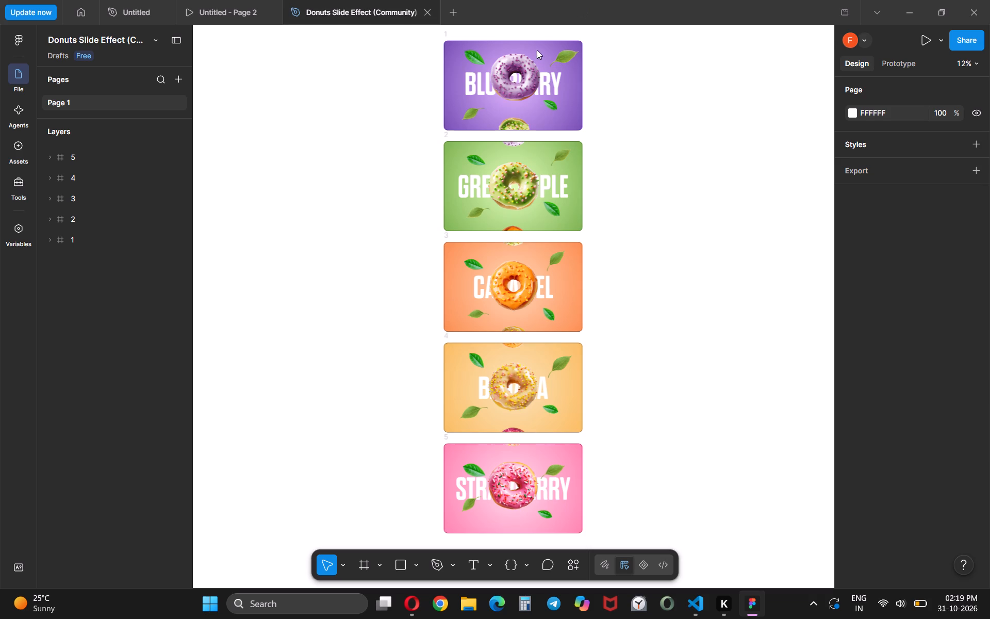
Set the prototype device of the Donuts Slide Effect file to MacBook Pro 16".
{"action": "left_click", "coordinate": [893, 69]}
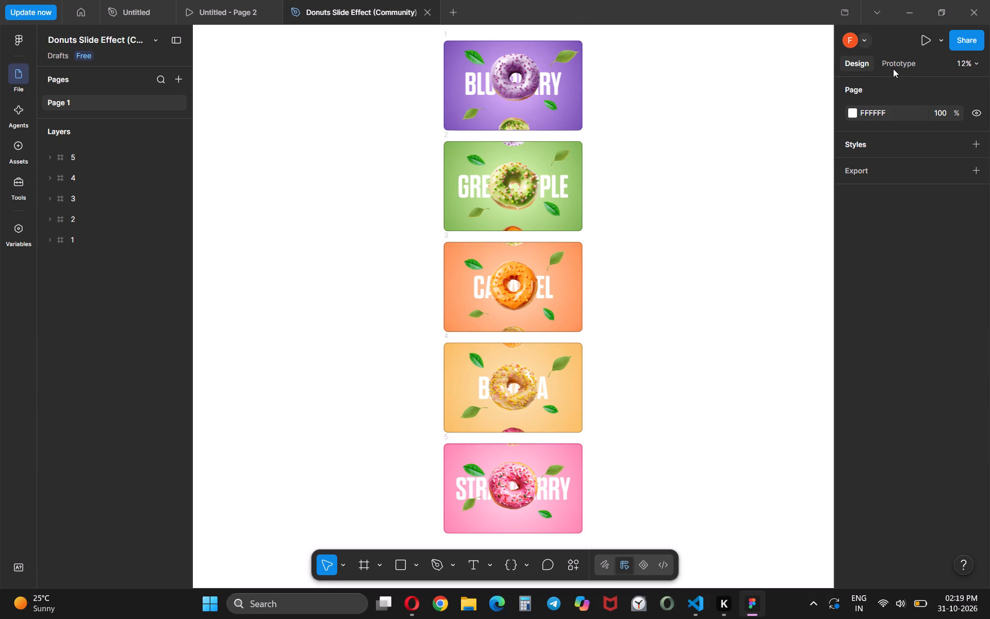
{"action": "left_click", "coordinate": [893, 69]}
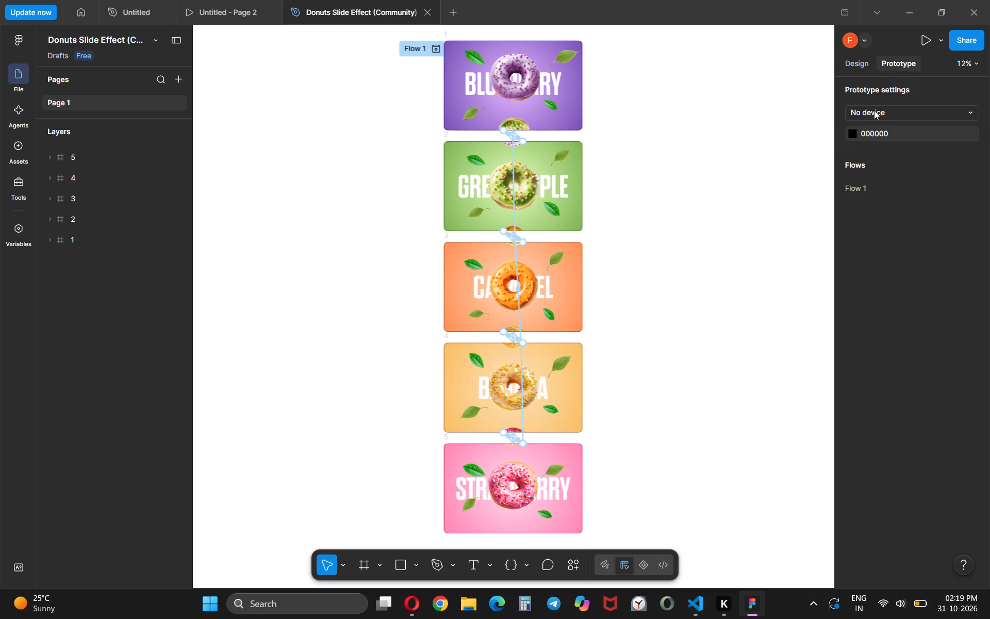
{"action": "left_click", "coordinate": [897, 117]}
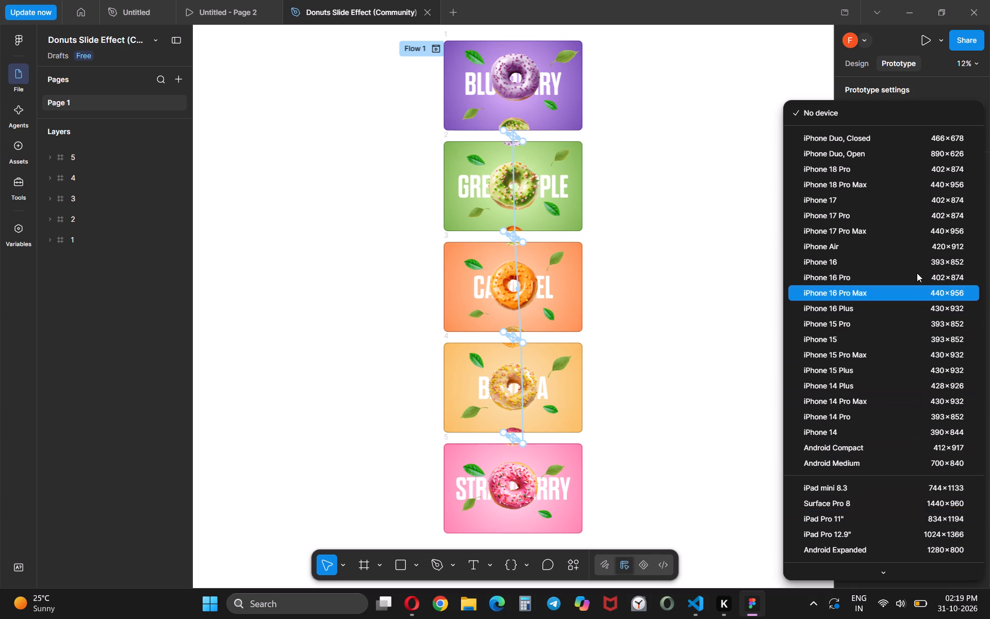
{"action": "scroll", "coordinate": [886, 475], "scroll_direction": "down", "scroll_amount": 3}
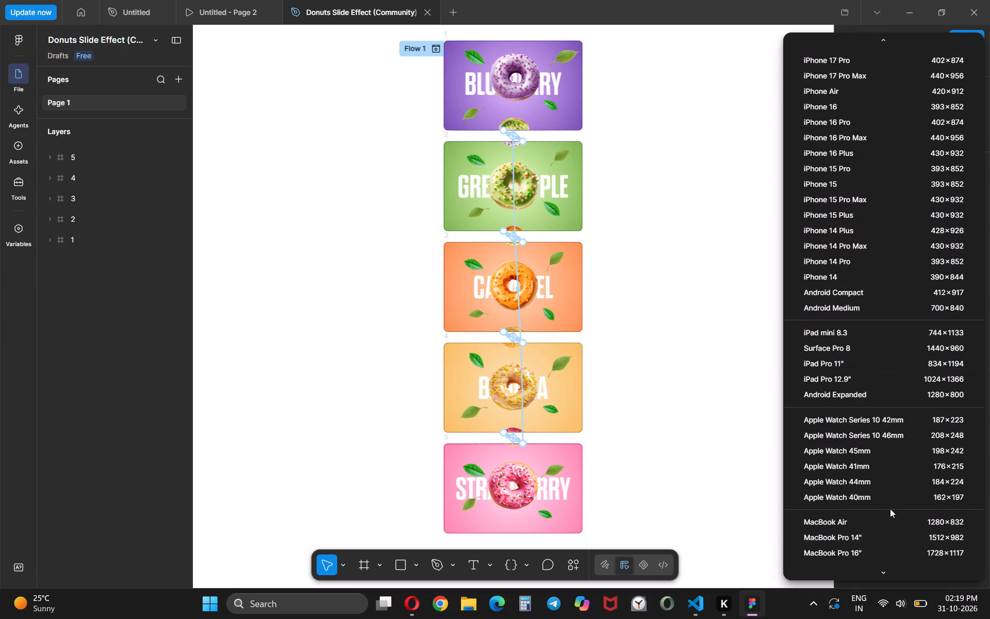
{"action": "scroll", "coordinate": [889, 522], "scroll_direction": "down", "scroll_amount": 1}
{"action": "left_click", "coordinate": [881, 524]}
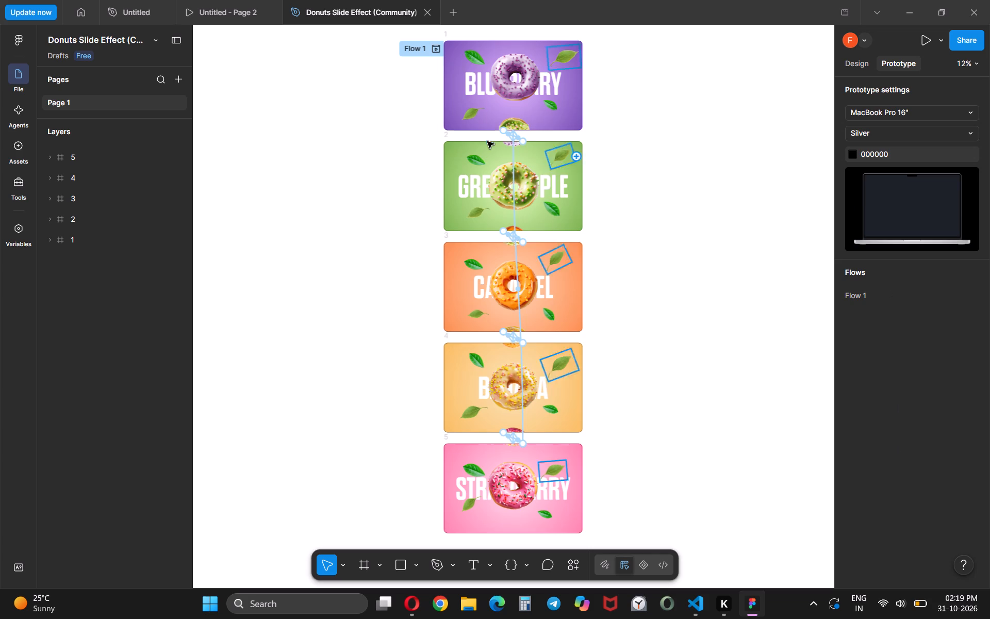
Examine the prototype interactions of frame 1 (blueberry) and frame 2 (green apple).
{"action": "left_click", "coordinate": [447, 35]}
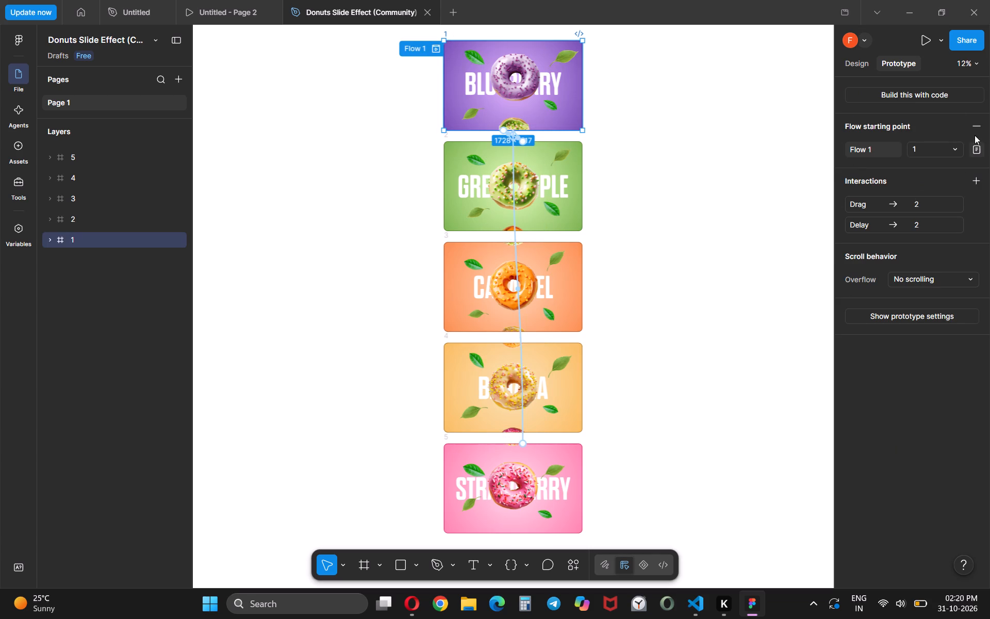
{"action": "left_click", "coordinate": [908, 309]}
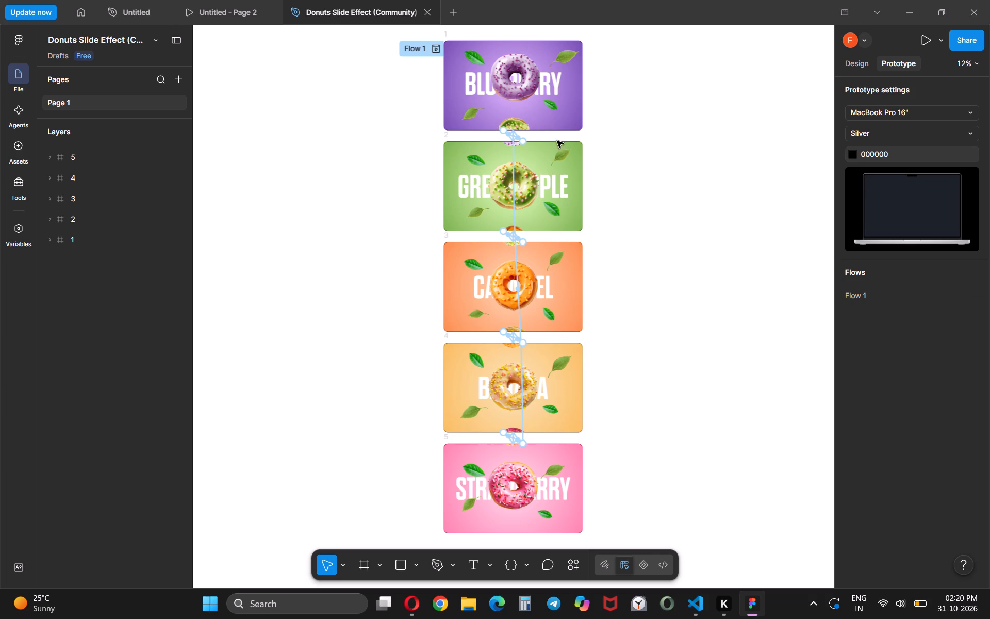
{"action": "left_click", "coordinate": [448, 136]}
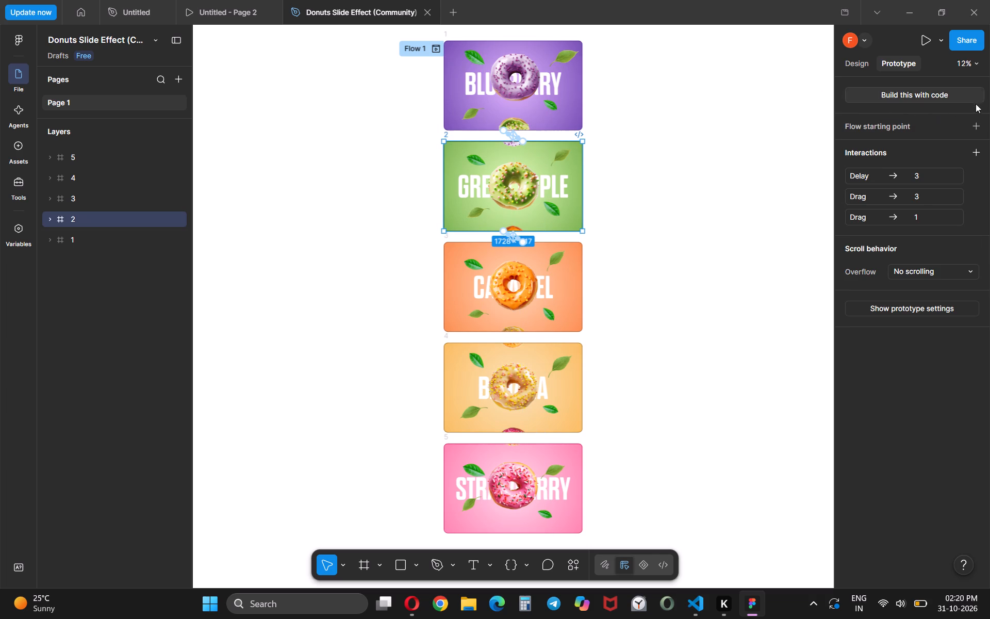
{"action": "left_click", "coordinate": [909, 308]}
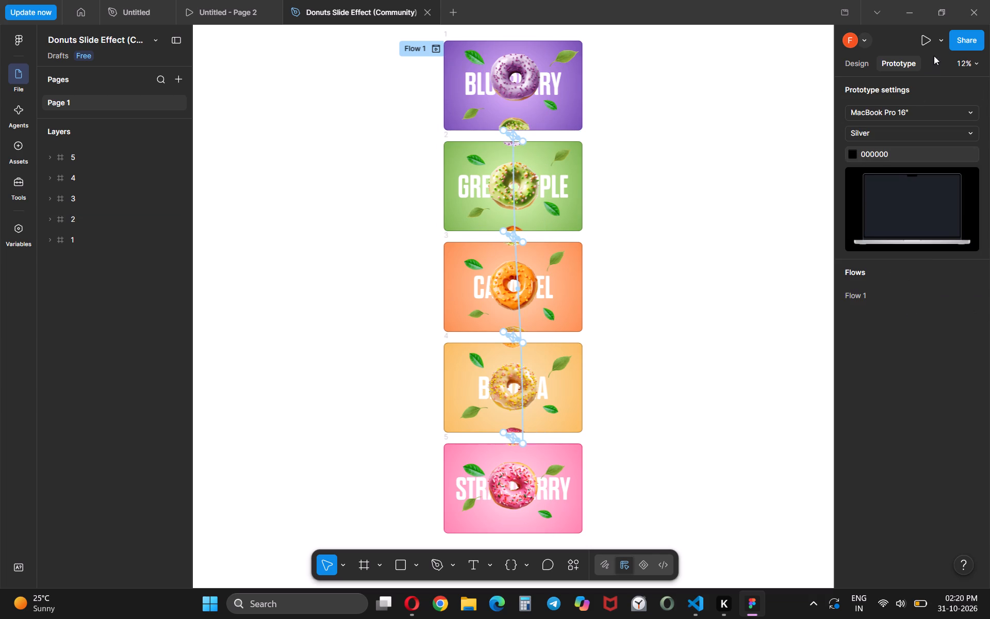
Present the Donuts Slide Effect prototype in the MacBook Pro 16" mockup and advance repeatedly through its donut slides.
{"action": "left_click", "coordinate": [929, 38]}
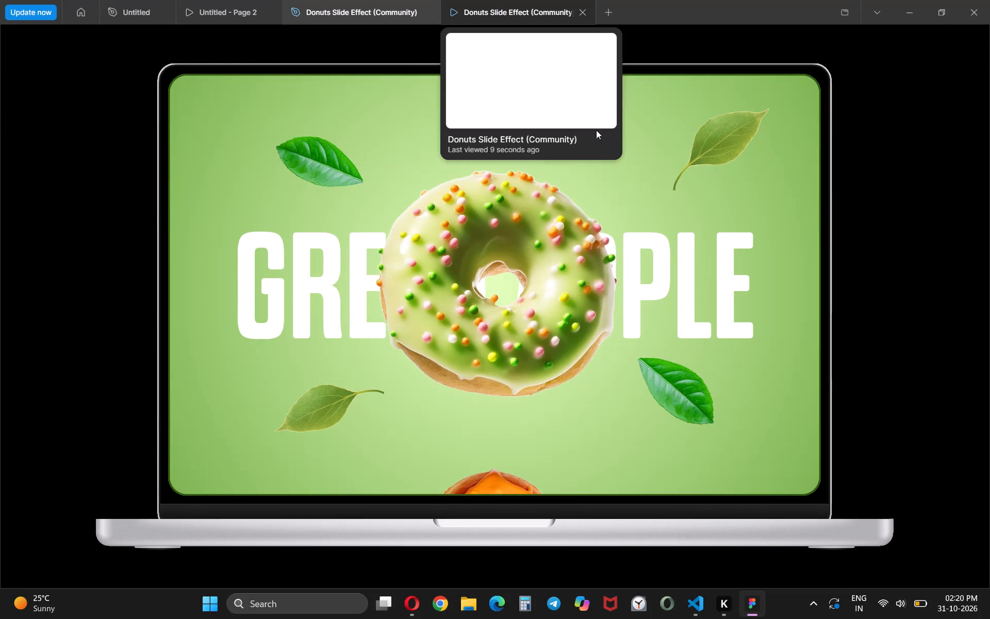
{"action": "key", "text": "Return"}
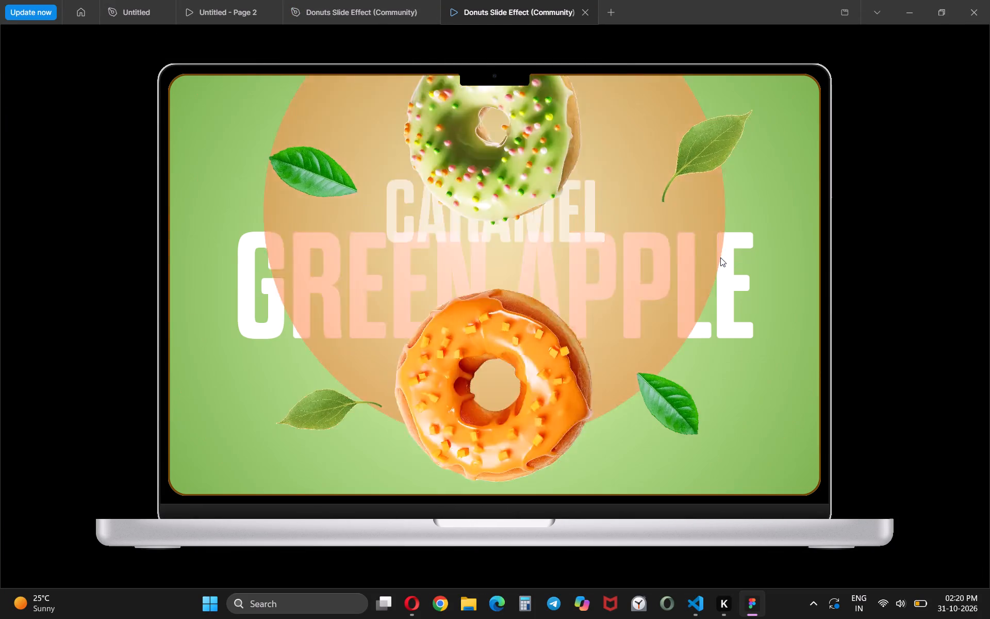
{"action": "key", "text": "Return"}
{"action": "key", "text": "Return"}
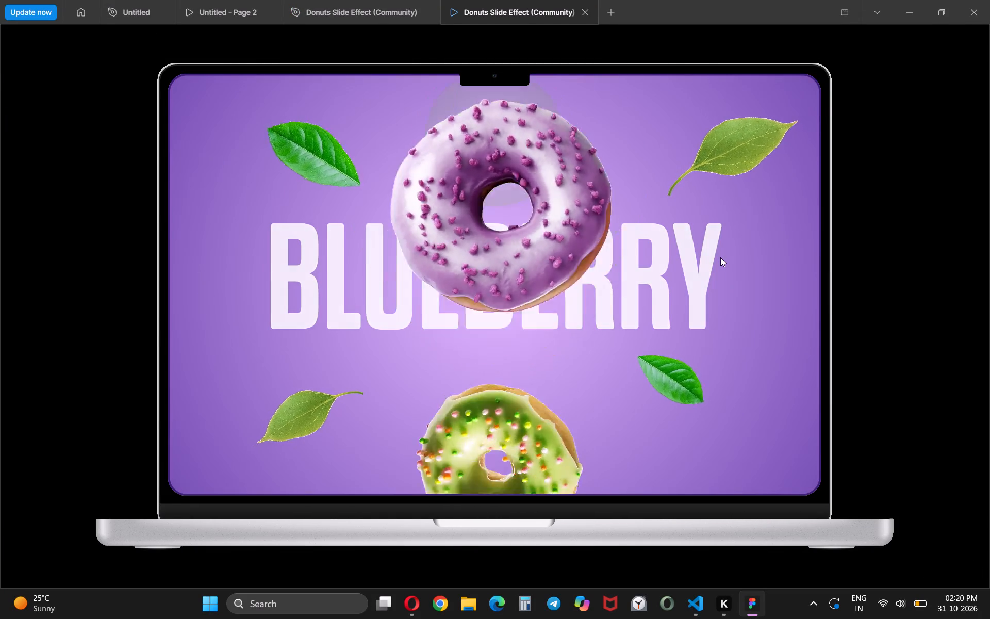
{"action": "key", "text": "Return"}
{"action": "key", "text": "Return"}
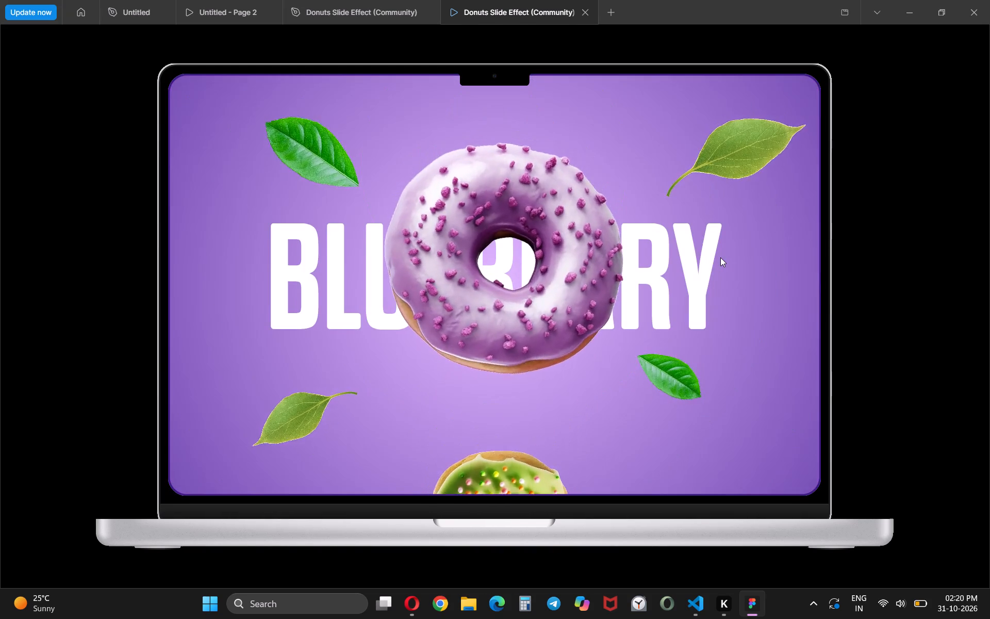
{"action": "key", "text": "Return"}
{"action": "key", "text": "Return"}
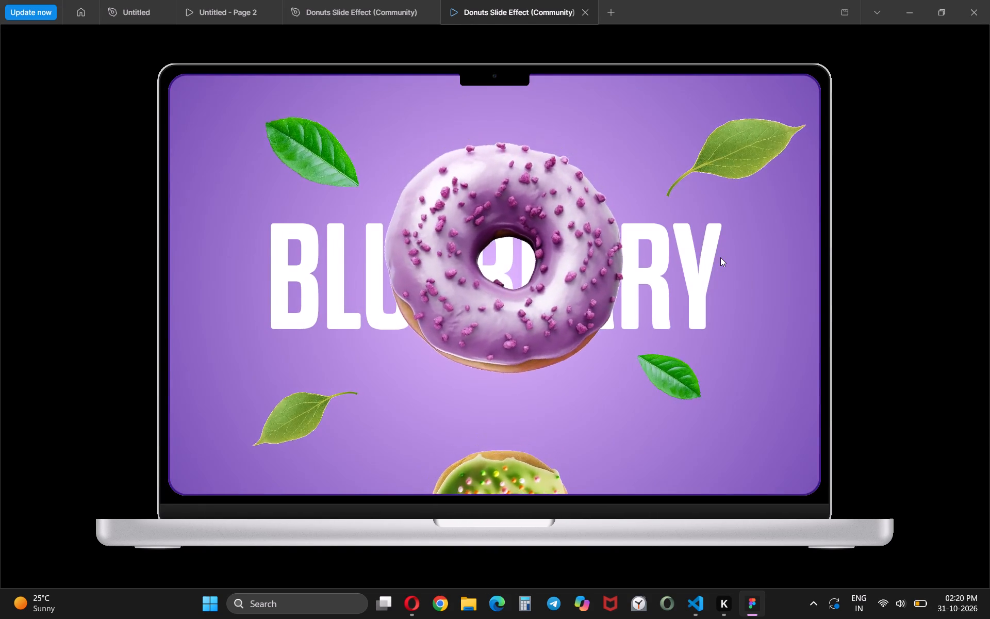
{"action": "key", "text": "Return"}
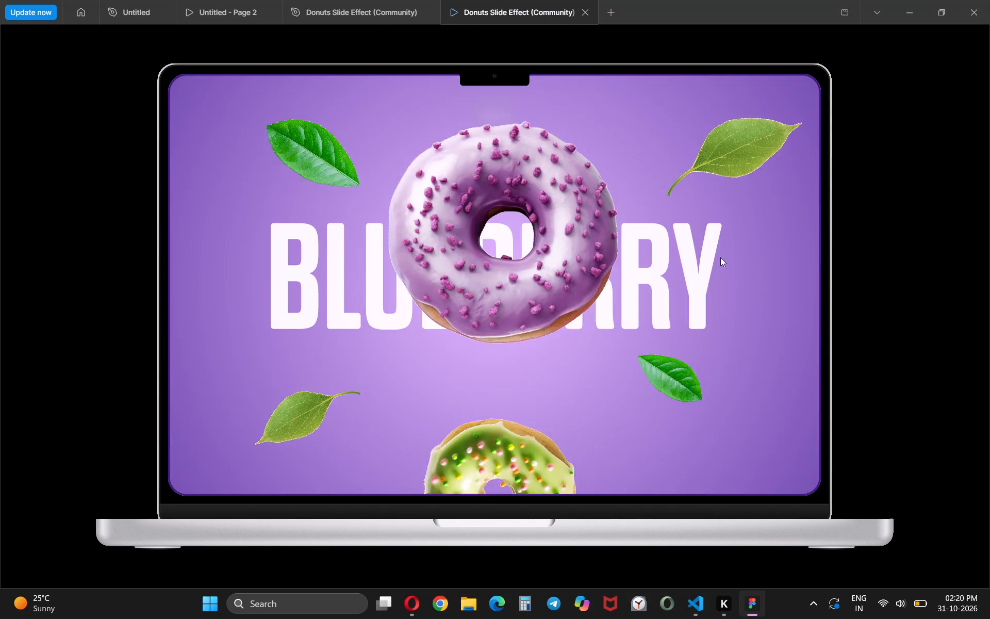
{"action": "key", "text": "Return"}
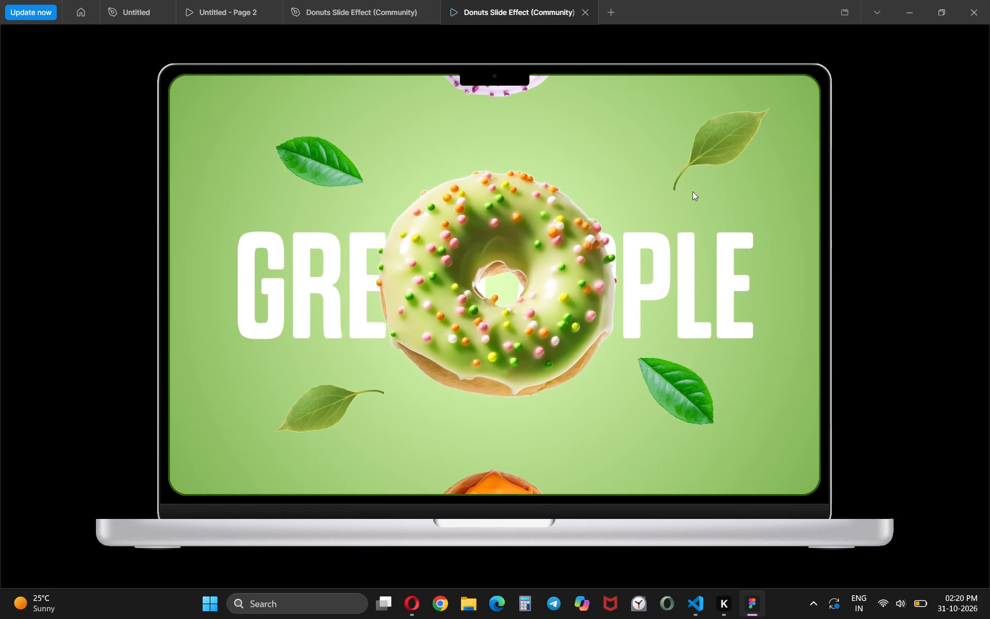
Remove the Flow 1 starting point from frame 1, the blueberry frame, in the design file.
{"action": "left_click", "coordinate": [377, 6]}
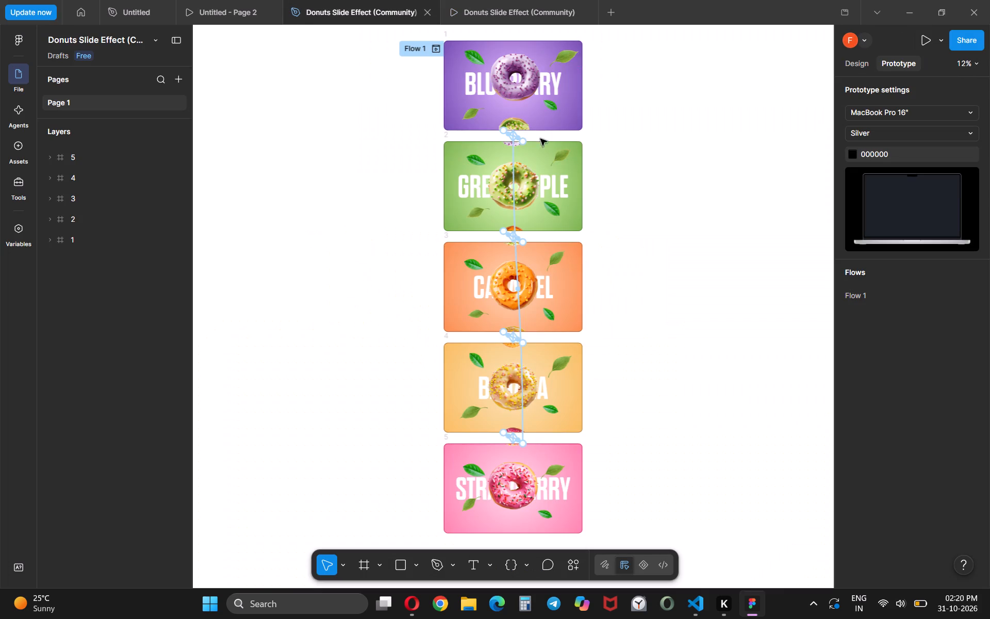
{"action": "right_click", "coordinate": [431, 48]}
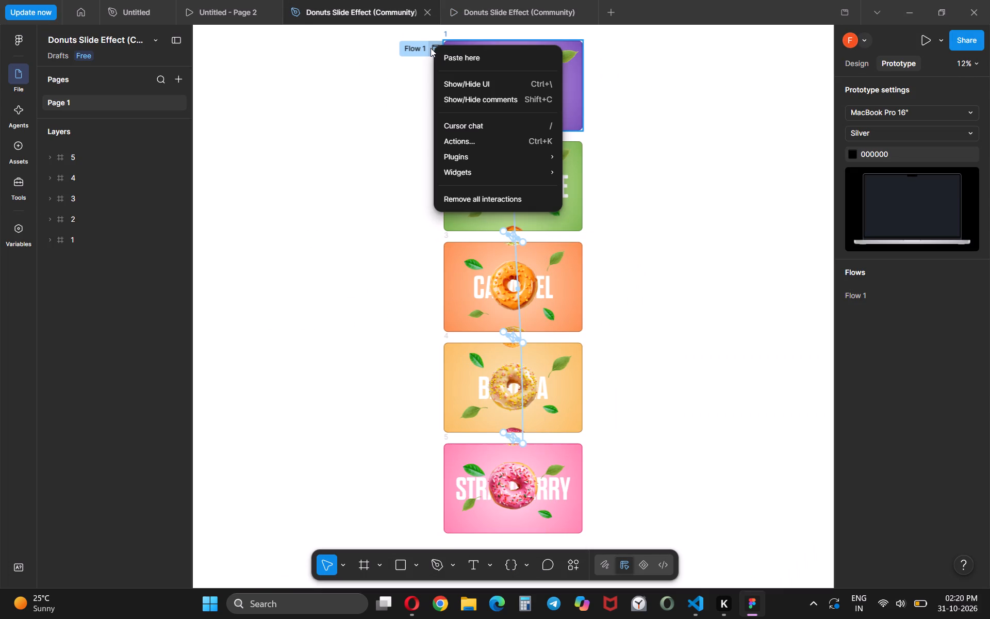
{"action": "left_click", "coordinate": [359, 94]}
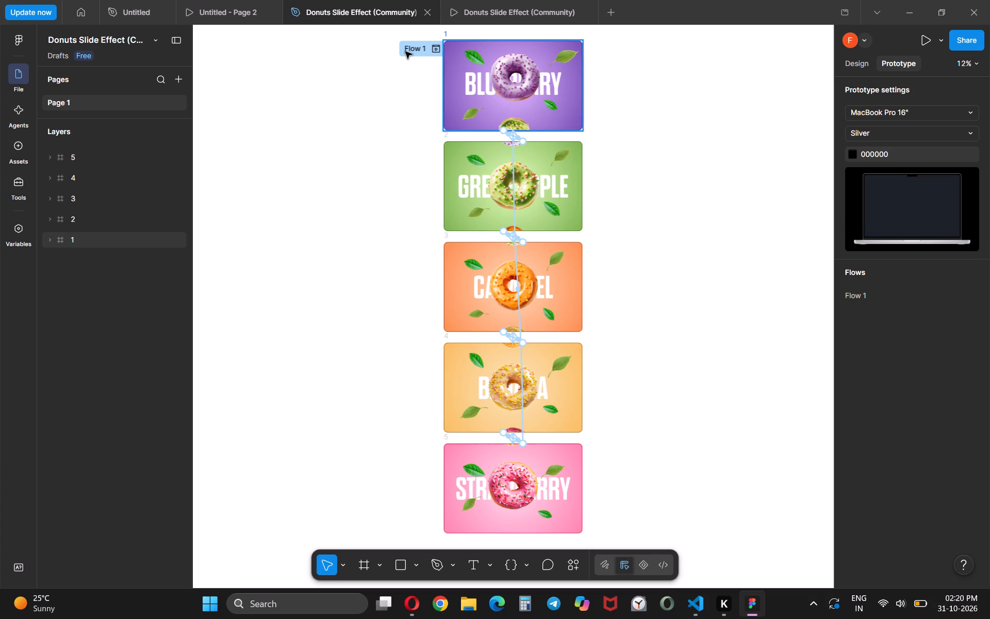
{"action": "left_click", "coordinate": [407, 52]}
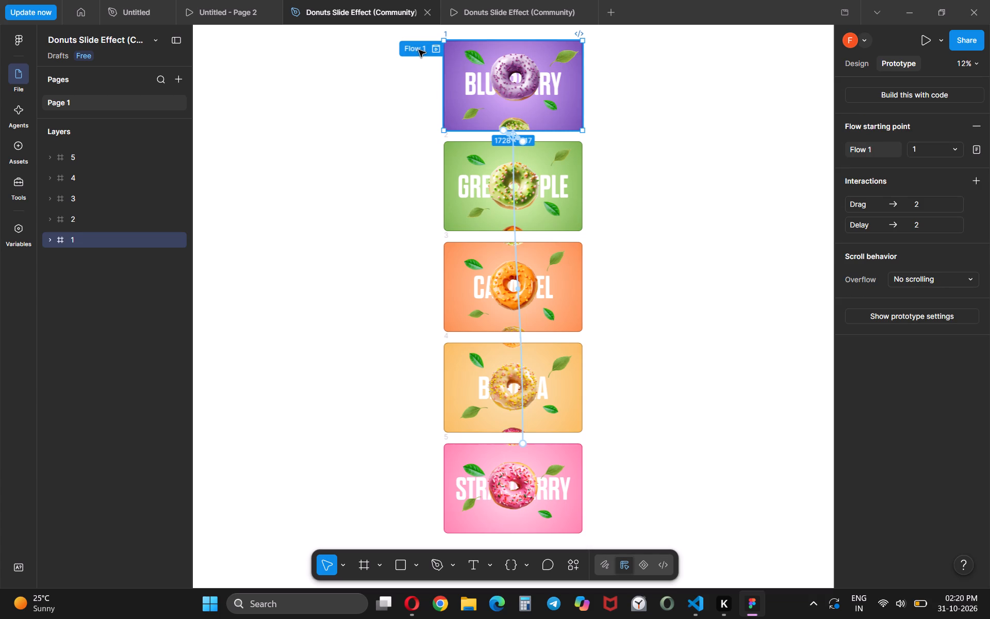
{"action": "left_click", "coordinate": [978, 132]}
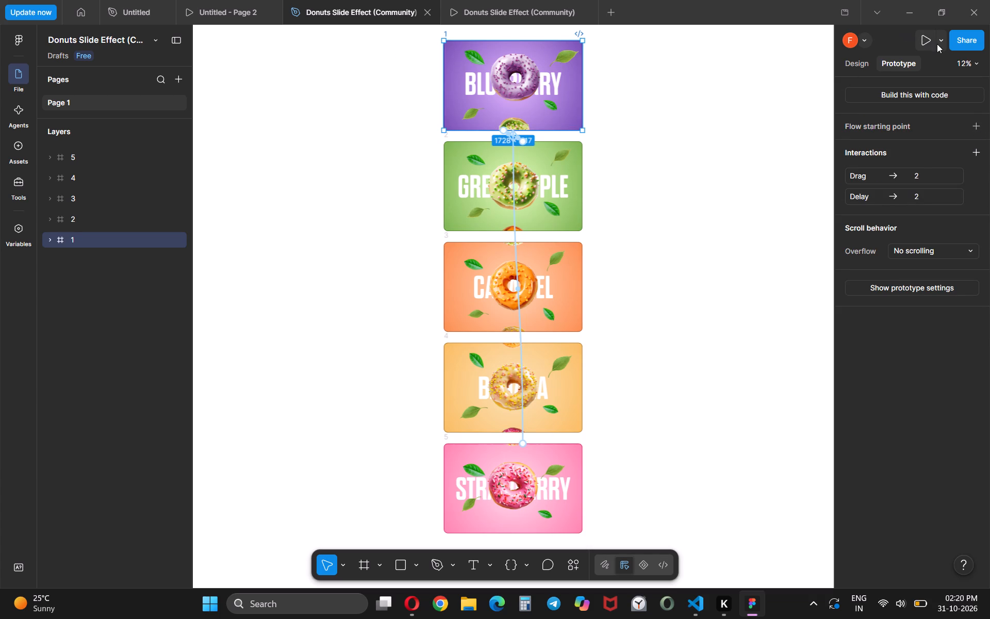
Present the prototype again, restart it from the blueberry slide, and advance repeatedly through the donut slides.
{"action": "left_click", "coordinate": [928, 34]}
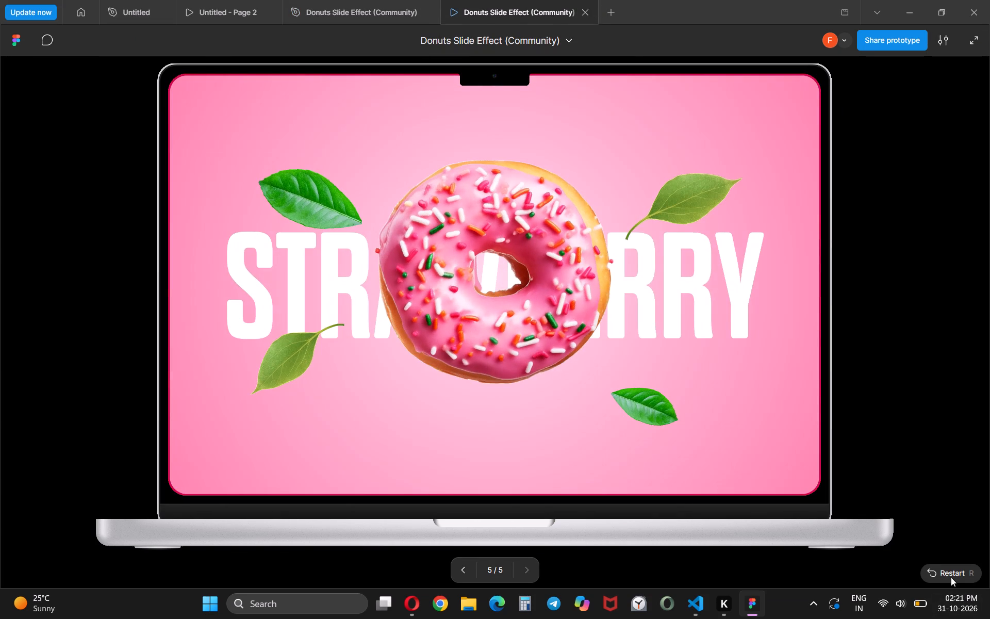
{"action": "left_click", "coordinate": [951, 577]}
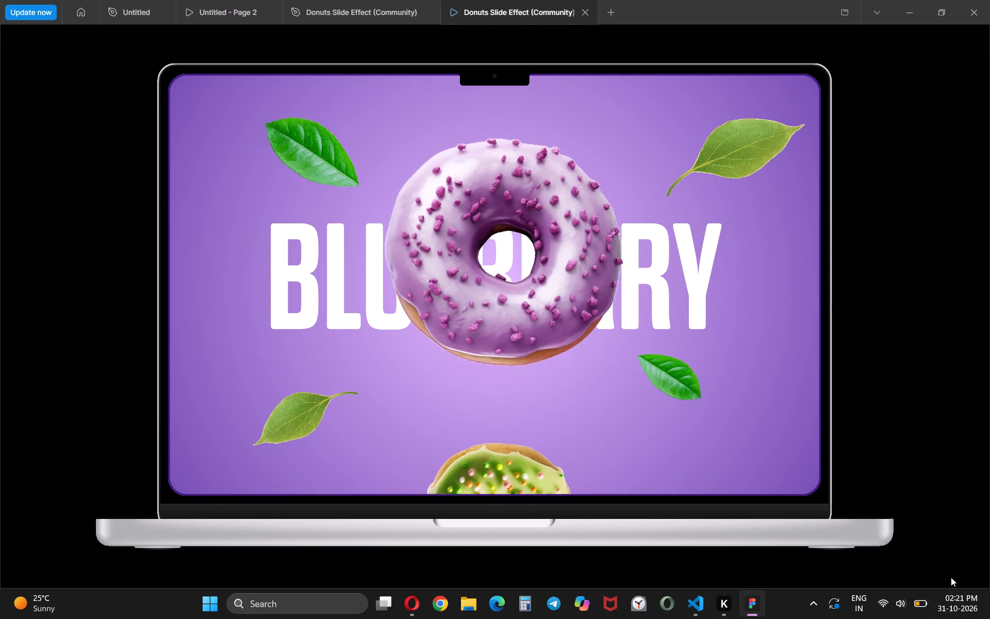
{"action": "key", "text": "Return"}
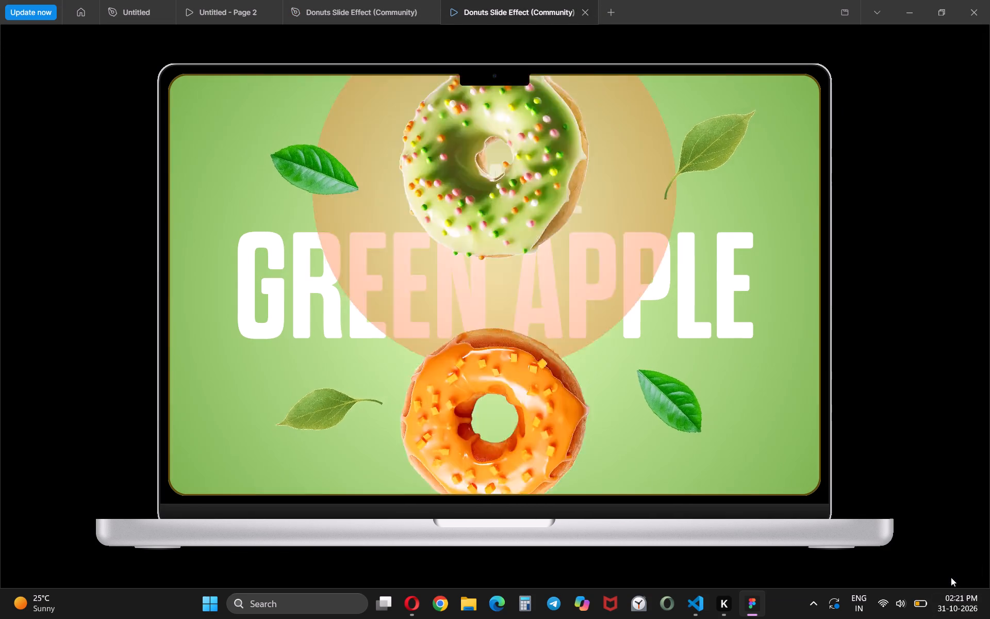
{"action": "key", "text": "Return"}
{"action": "key", "text": "Return"}
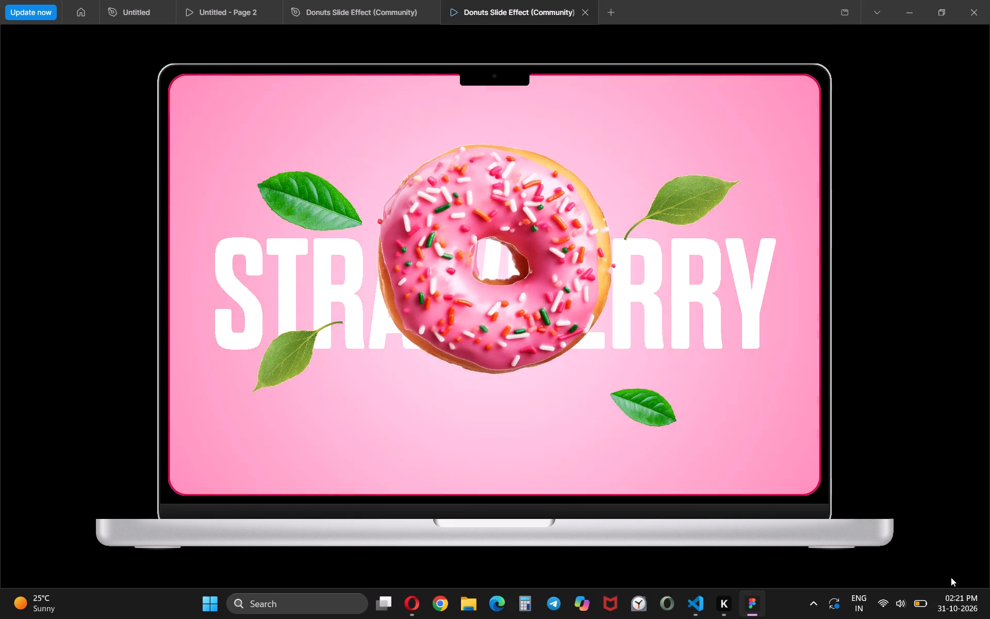
{"action": "key", "text": "Return"}
{"action": "key", "text": "Return"}
{"action": "key", "text": "Return"}
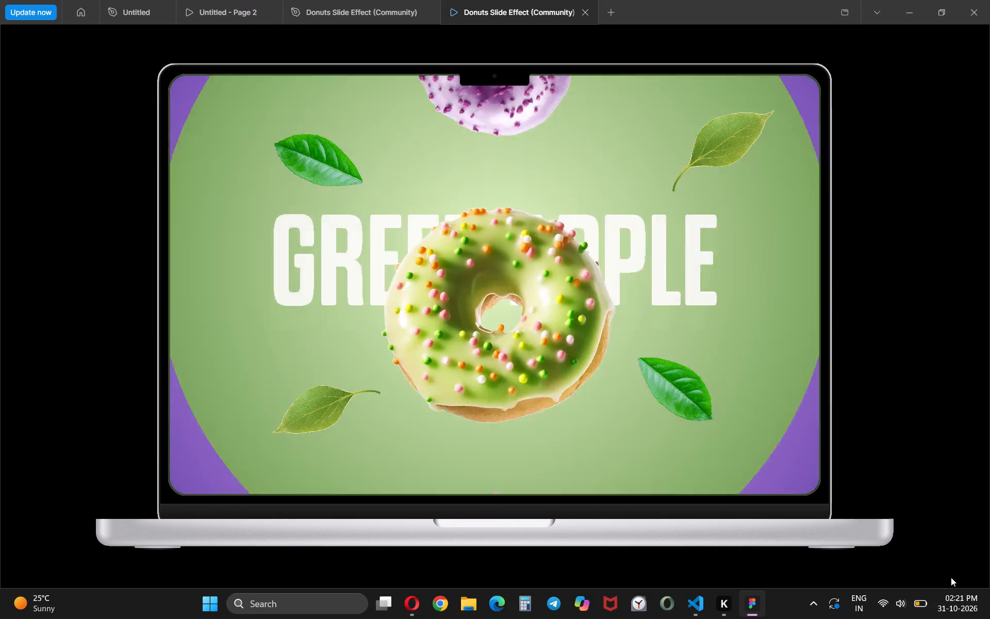
{"action": "key", "text": "Return"}
{"action": "key", "text": "Return"}
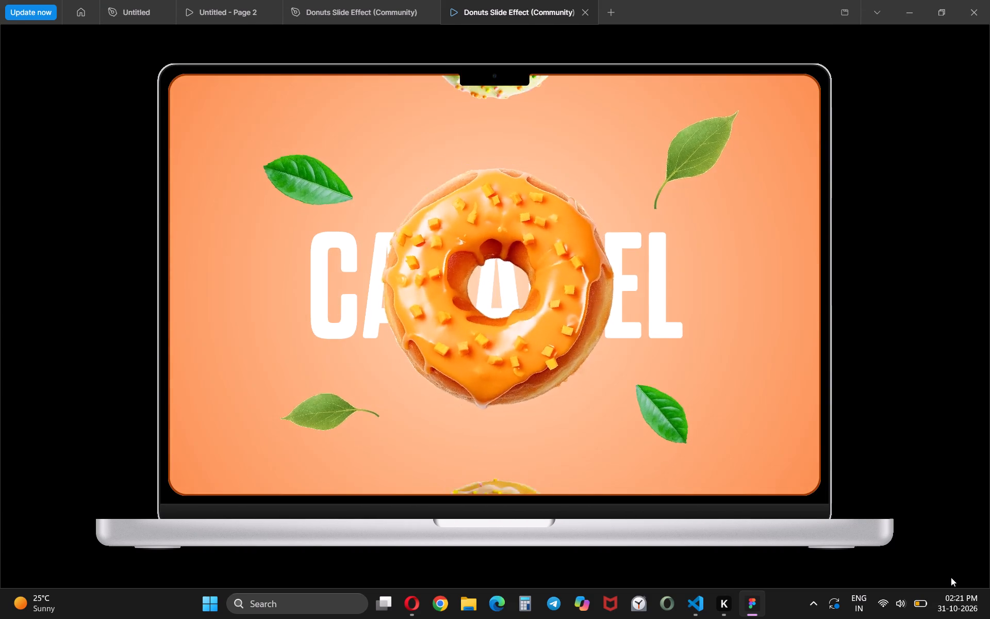
{"action": "key", "text": "Return"}
{"action": "key", "text": "Return"}
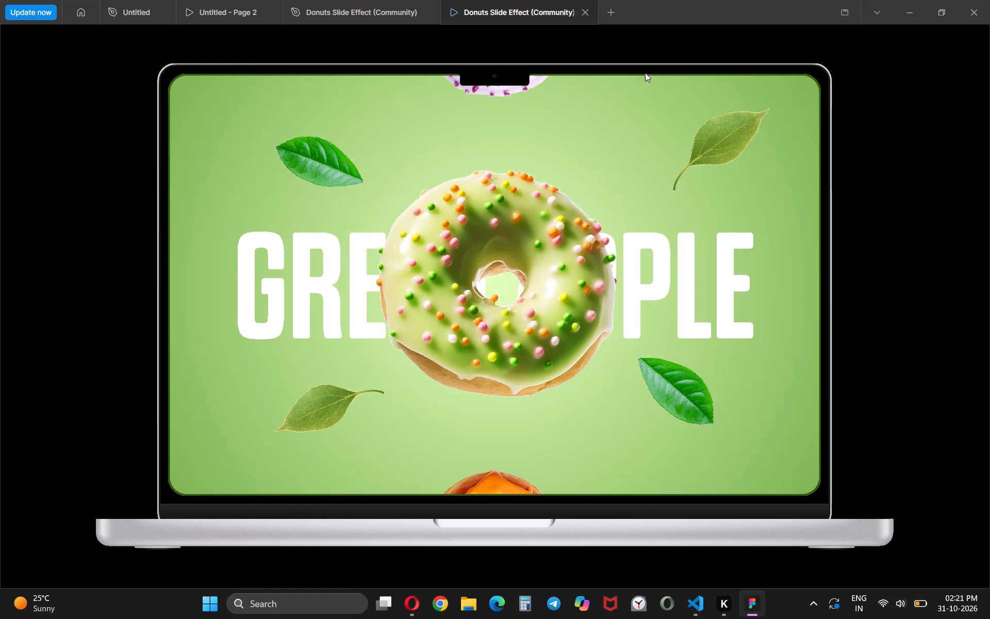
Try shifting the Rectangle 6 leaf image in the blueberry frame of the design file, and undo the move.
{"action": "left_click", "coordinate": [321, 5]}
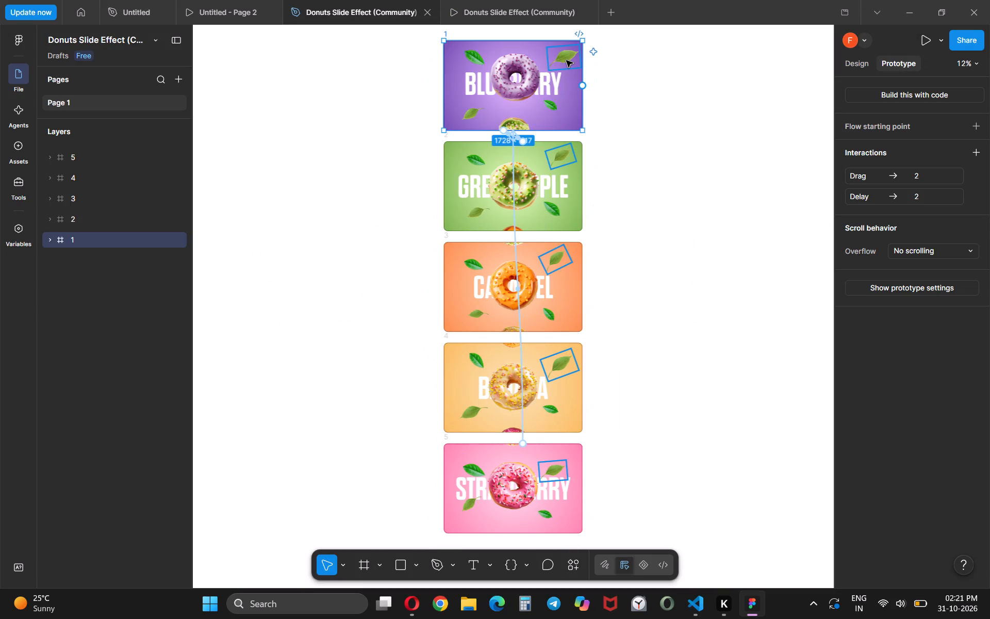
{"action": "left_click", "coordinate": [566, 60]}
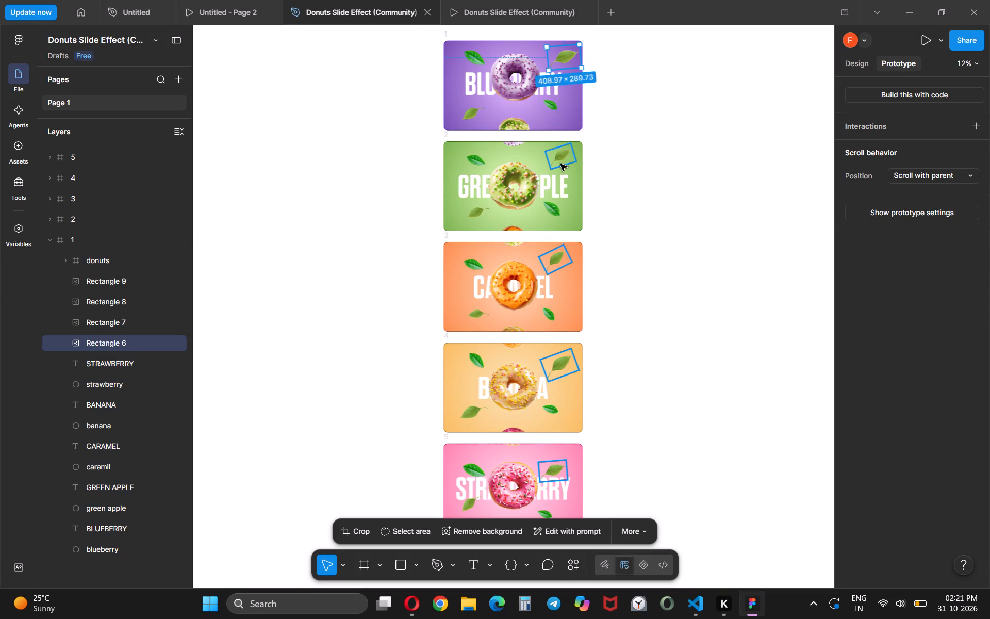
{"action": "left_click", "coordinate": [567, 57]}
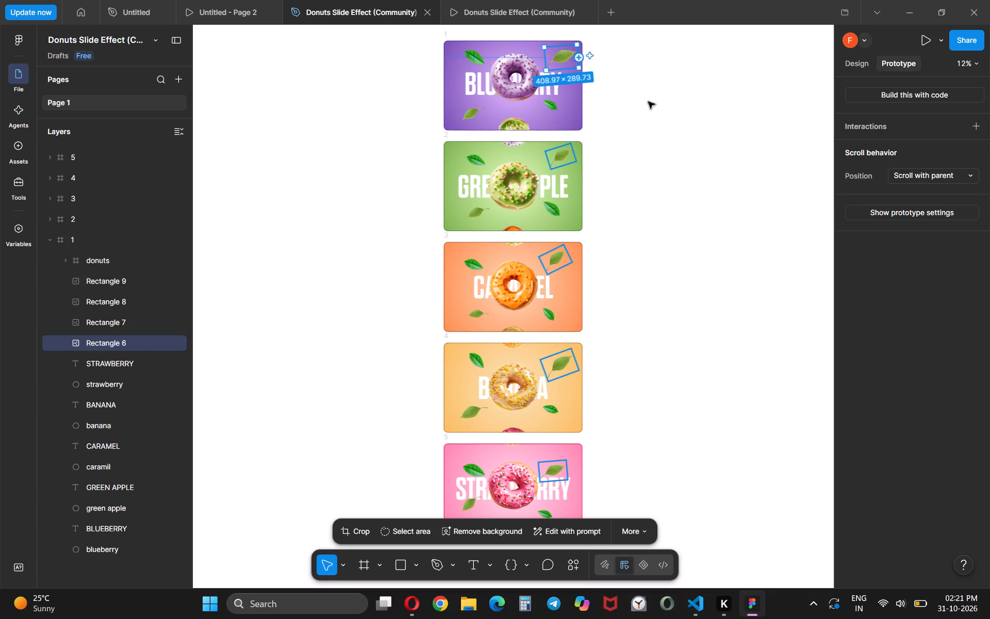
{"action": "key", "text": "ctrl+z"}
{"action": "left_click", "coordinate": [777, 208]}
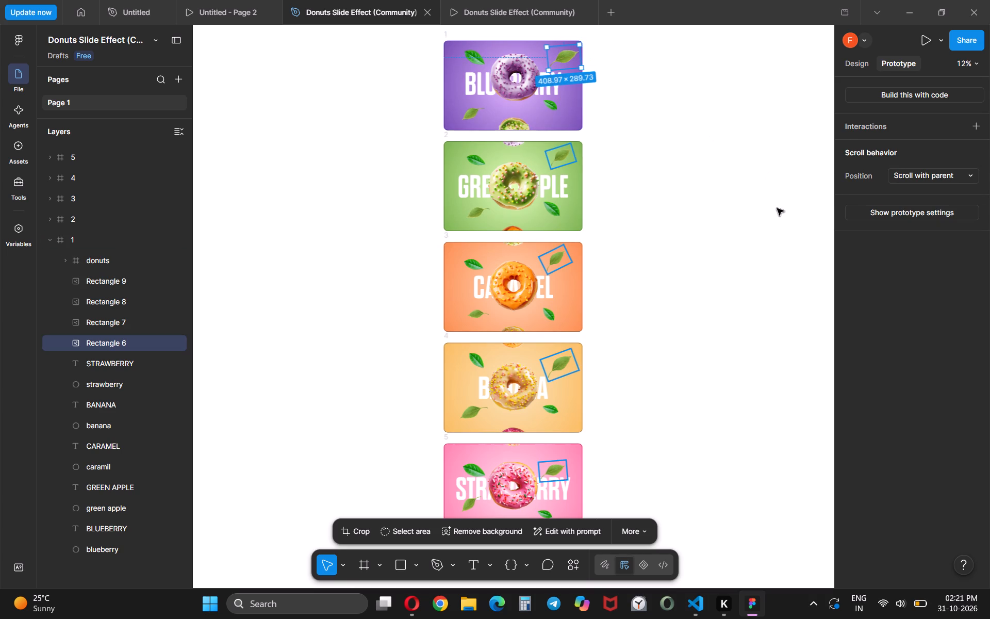
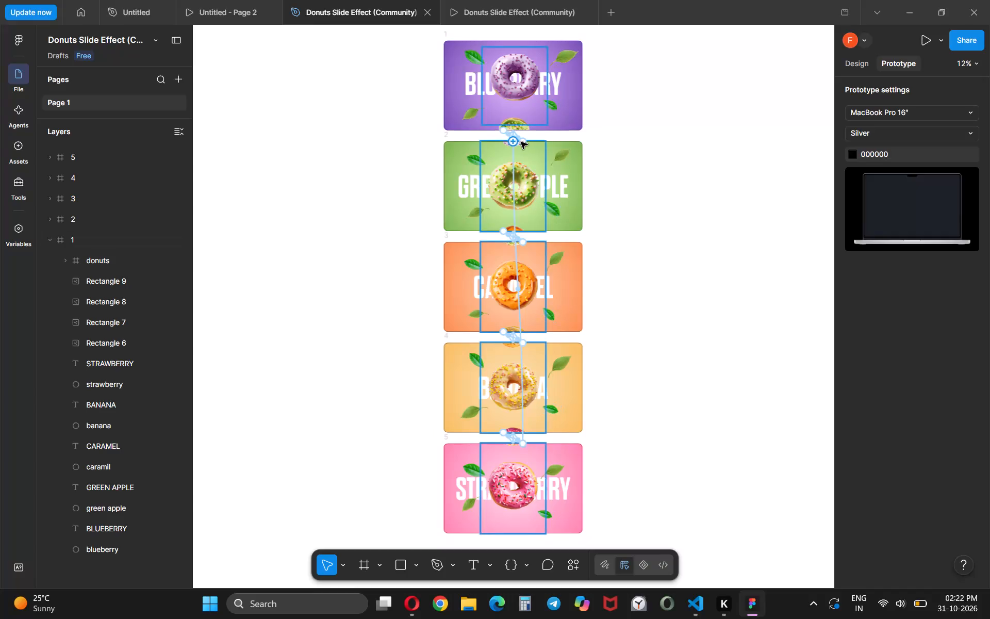
Set the trigger of both blueberry frame 1 interactions that navigate to frame 2 to On drag.
{"action": "scroll", "coordinate": [476, 118], "scroll_direction": "left", "scroll_amount": 1}
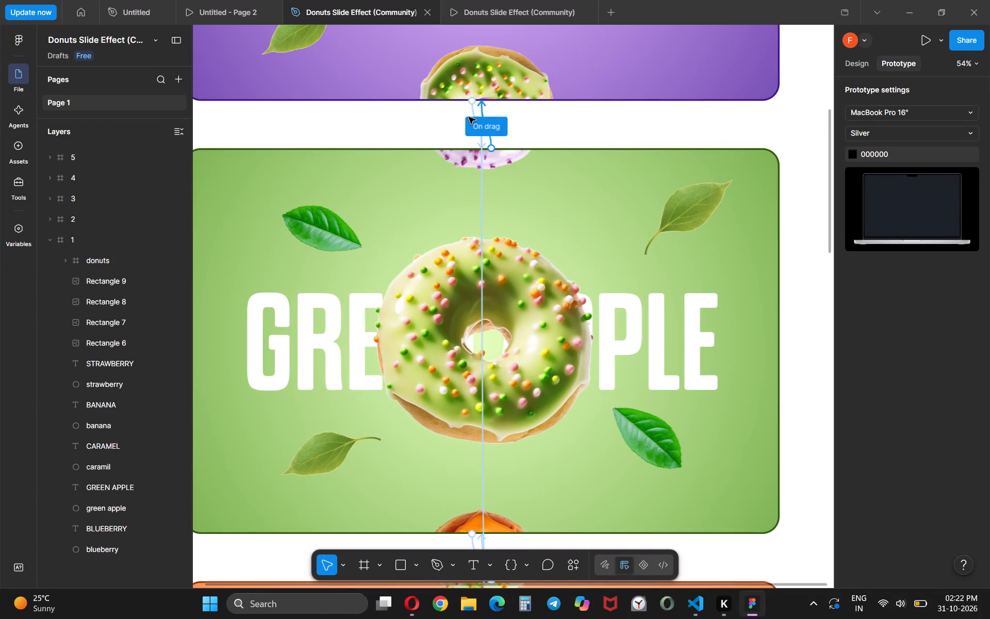
{"action": "left_click", "coordinate": [472, 111]}
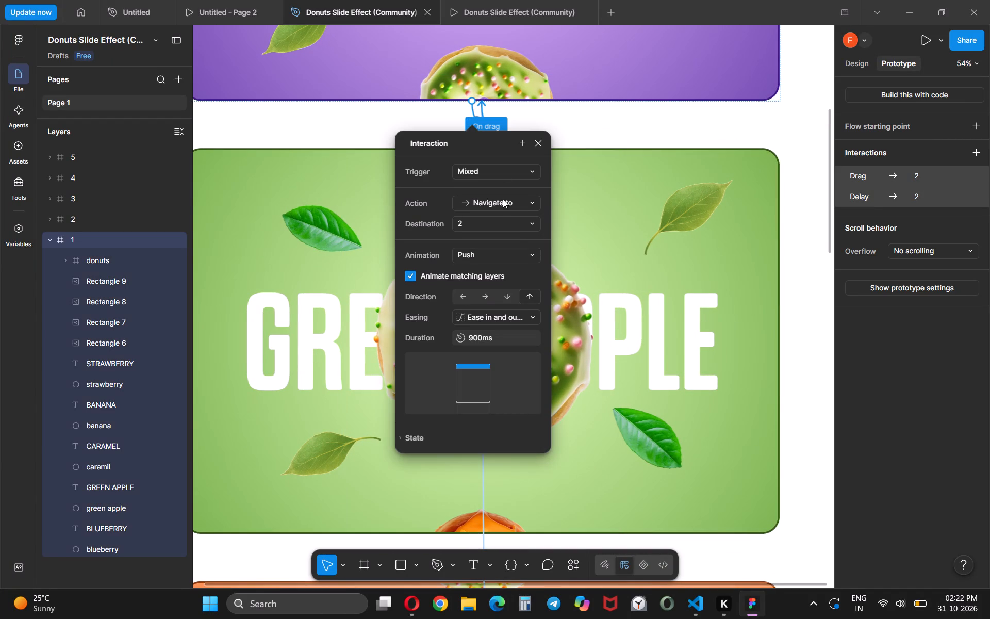
{"action": "left_click", "coordinate": [535, 206]}
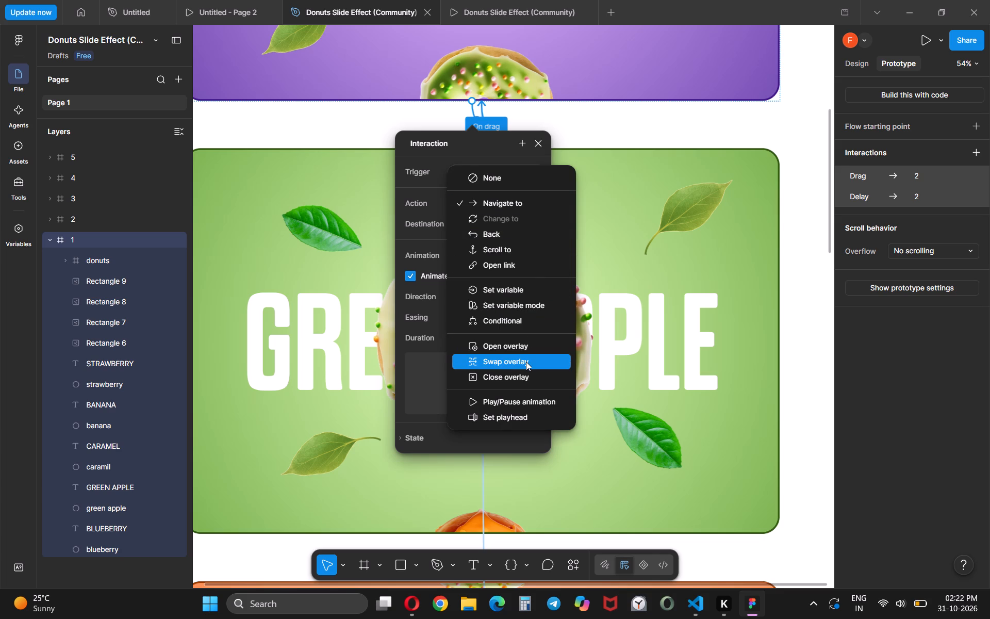
{"action": "left_click", "coordinate": [504, 200]}
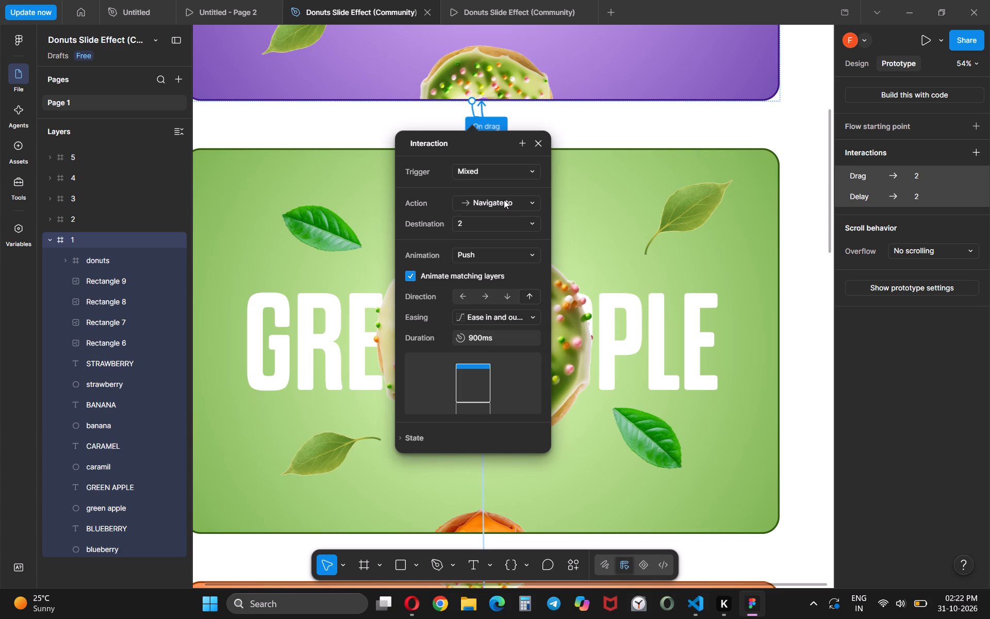
{"action": "left_click", "coordinate": [525, 256]}
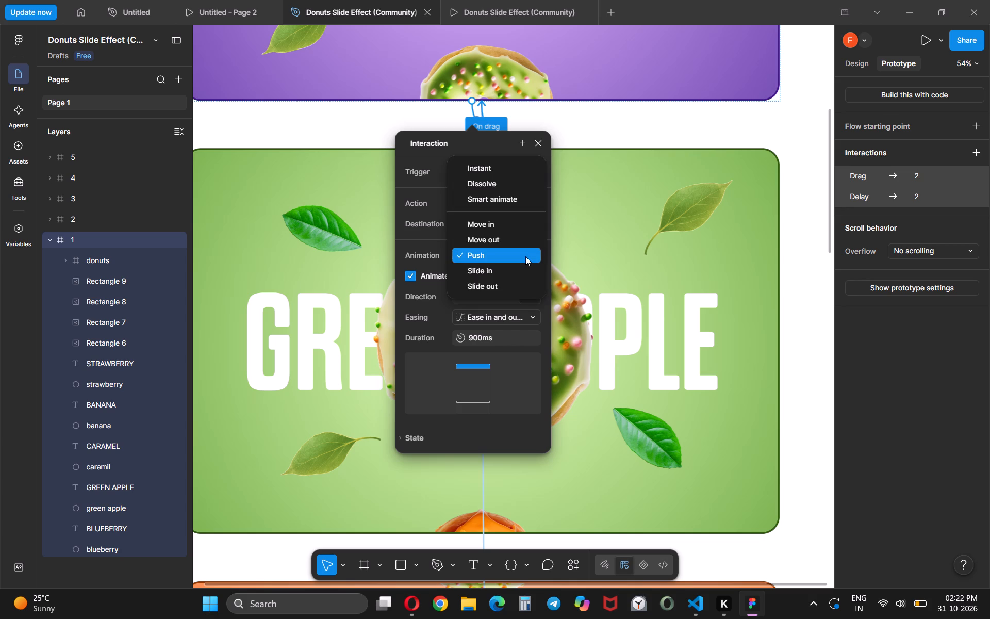
{"action": "left_click", "coordinate": [603, 150]}
{"action": "left_click", "coordinate": [521, 222]}
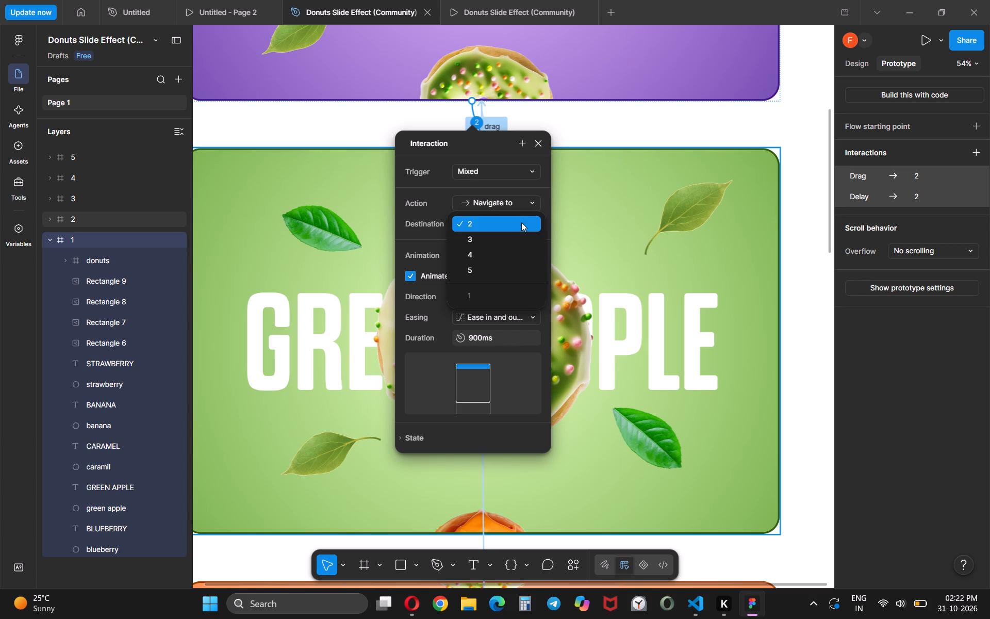
{"action": "left_click", "coordinate": [486, 296]}
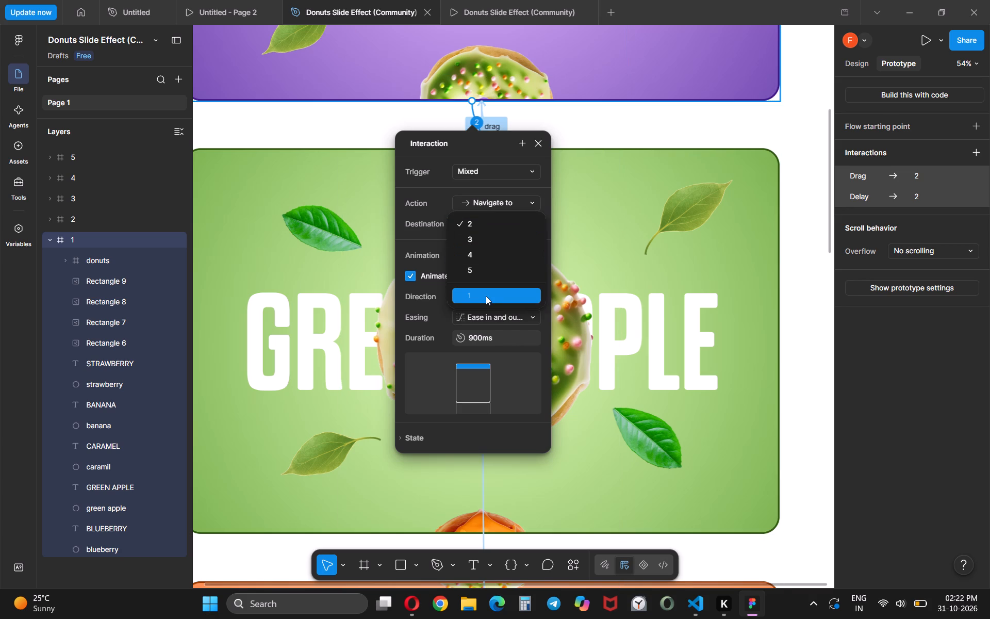
{"action": "left_click", "coordinate": [486, 296]}
{"action": "left_click", "coordinate": [488, 219]}
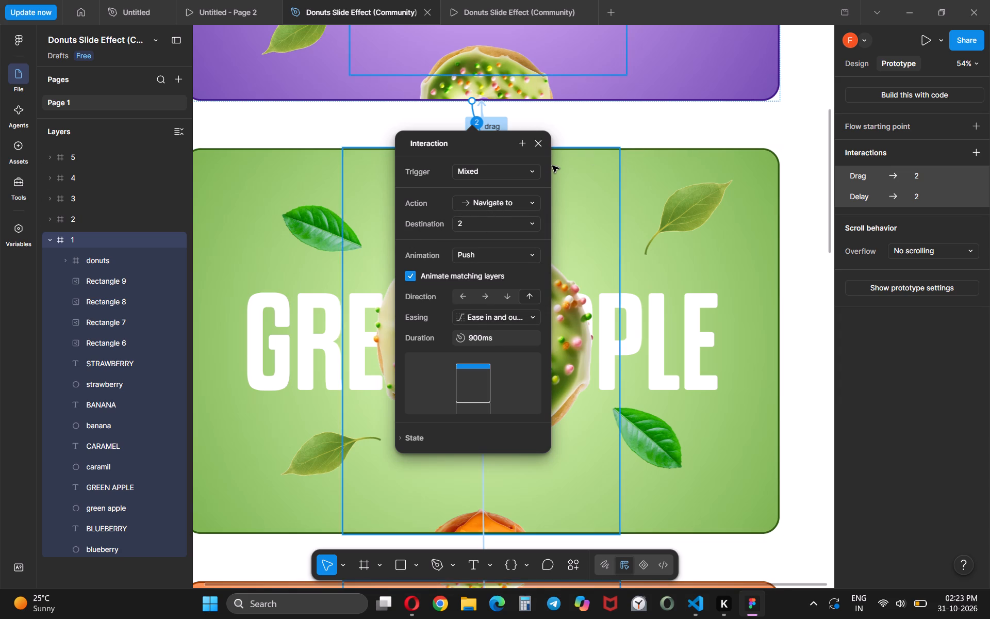
{"action": "left_click", "coordinate": [531, 175]}
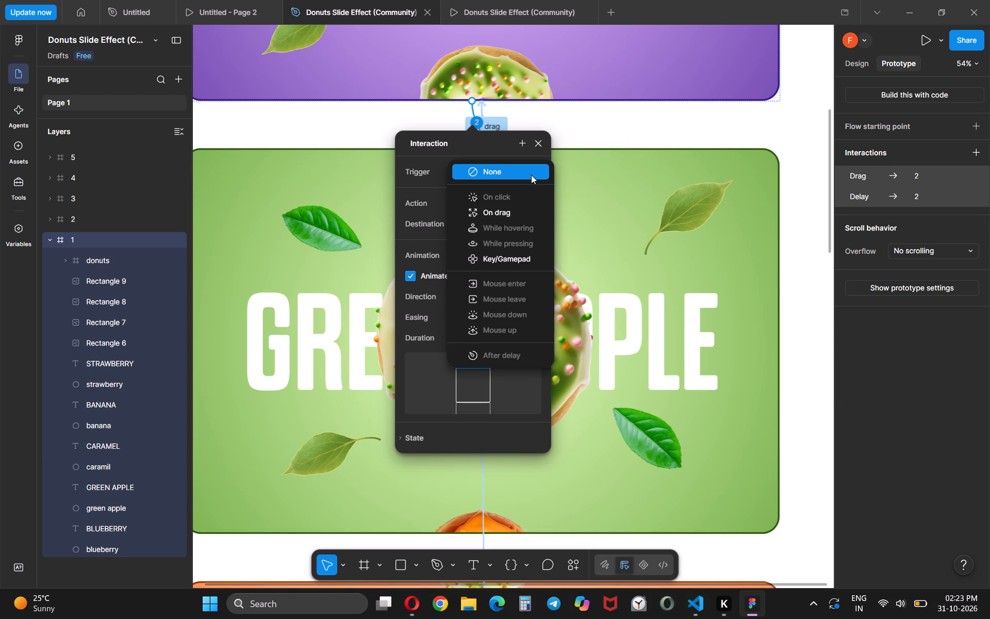
{"action": "left_click", "coordinate": [498, 213]}
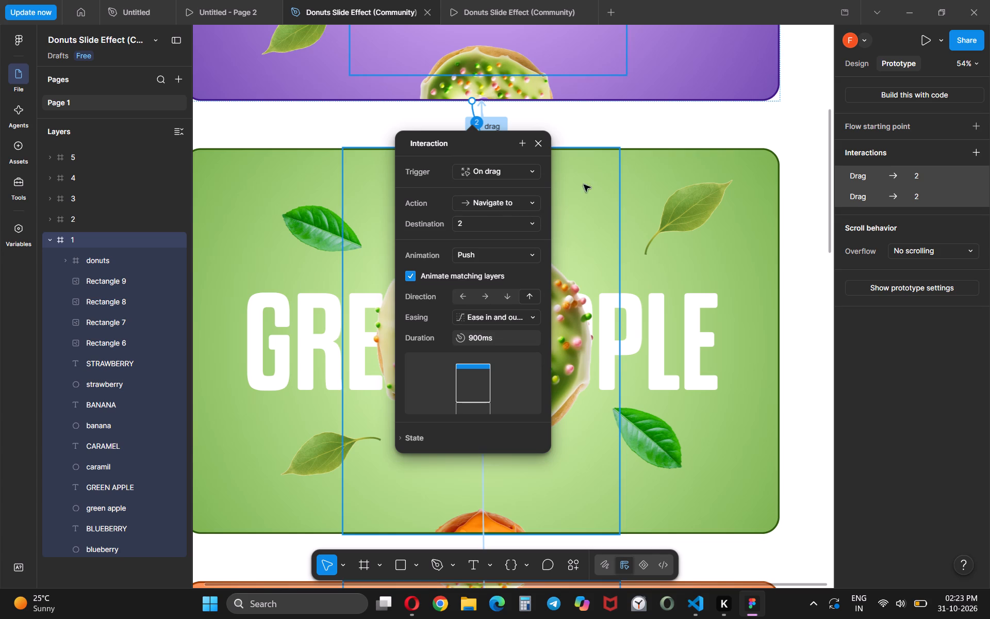
{"action": "left_click", "coordinate": [525, 310]}
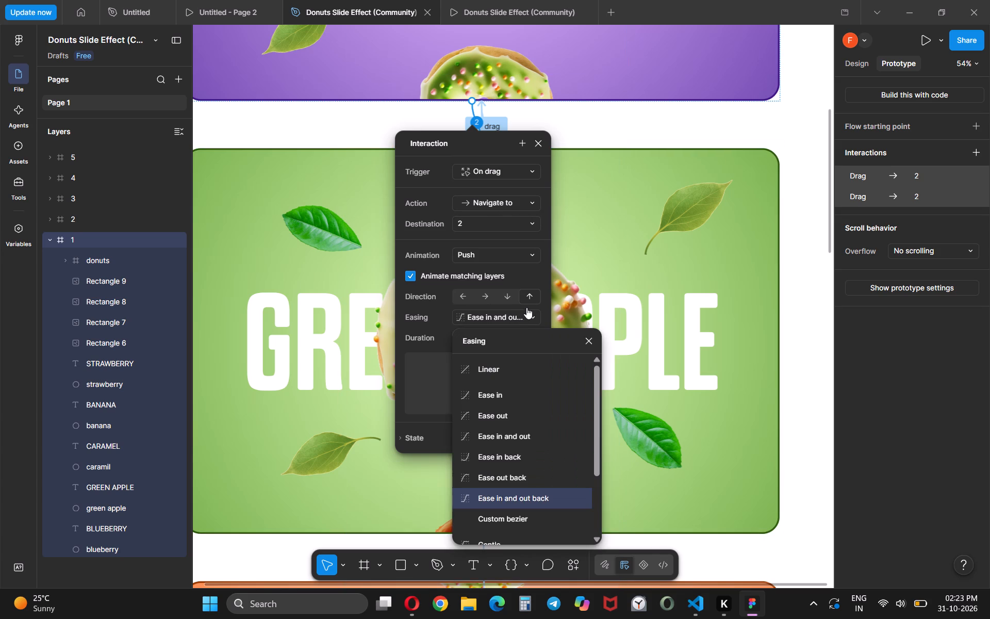
{"action": "left_click", "coordinate": [659, 119]}
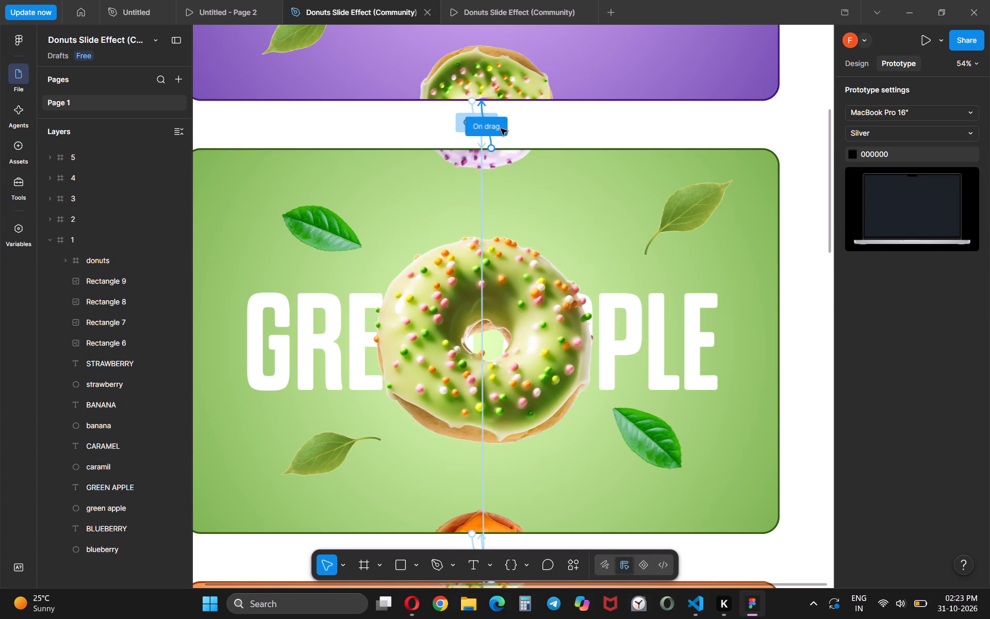
{"action": "left_click", "coordinate": [501, 128]}
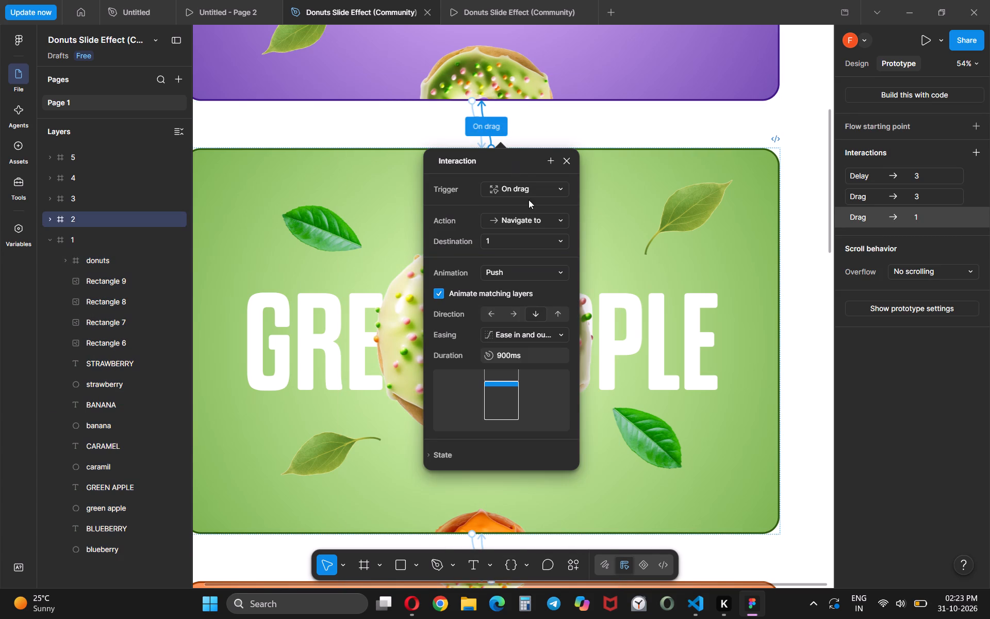
{"action": "left_click", "coordinate": [460, 117]}
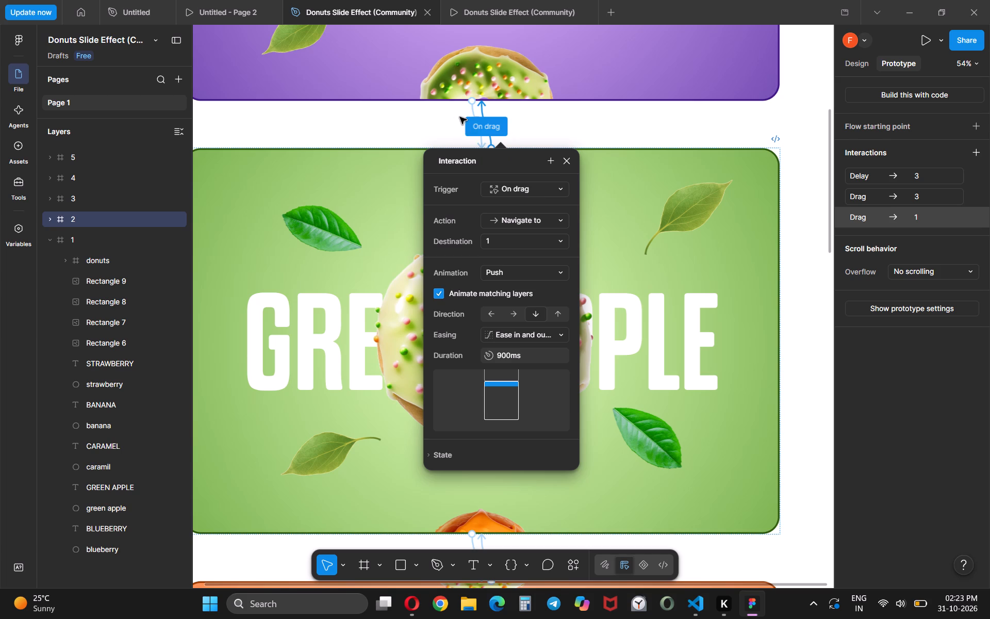
{"action": "left_click", "coordinate": [466, 118]}
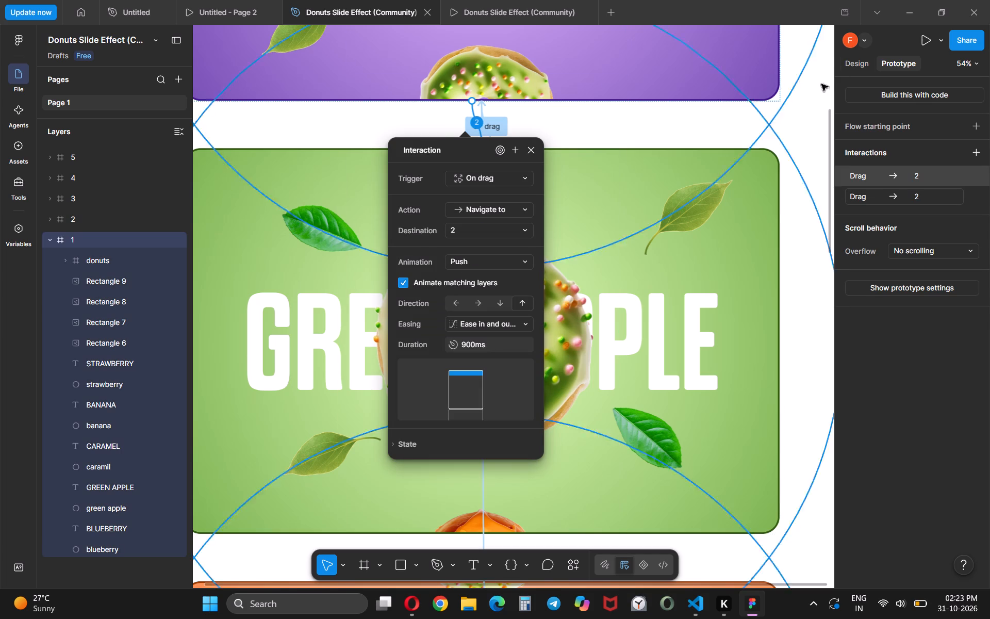
Present the prototype, page through the donut slides, and restart it from the blueberry slide to test the transitions.
{"action": "left_click", "coordinate": [923, 40]}
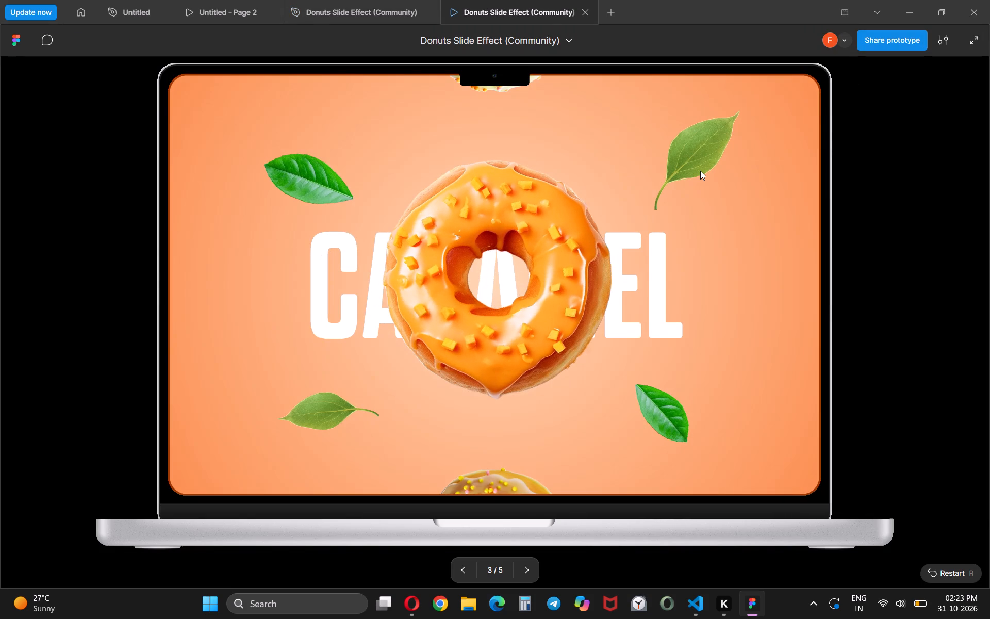
{"action": "key", "text": "Return"}
{"action": "key", "text": "Left"}
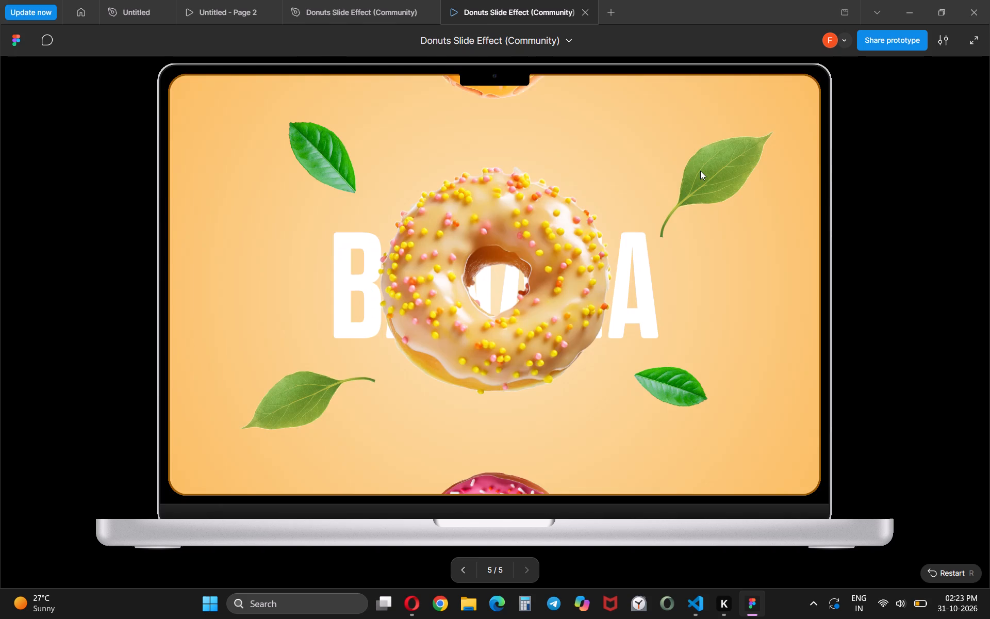
{"action": "key", "text": "Left"}
{"action": "key", "text": "r"}
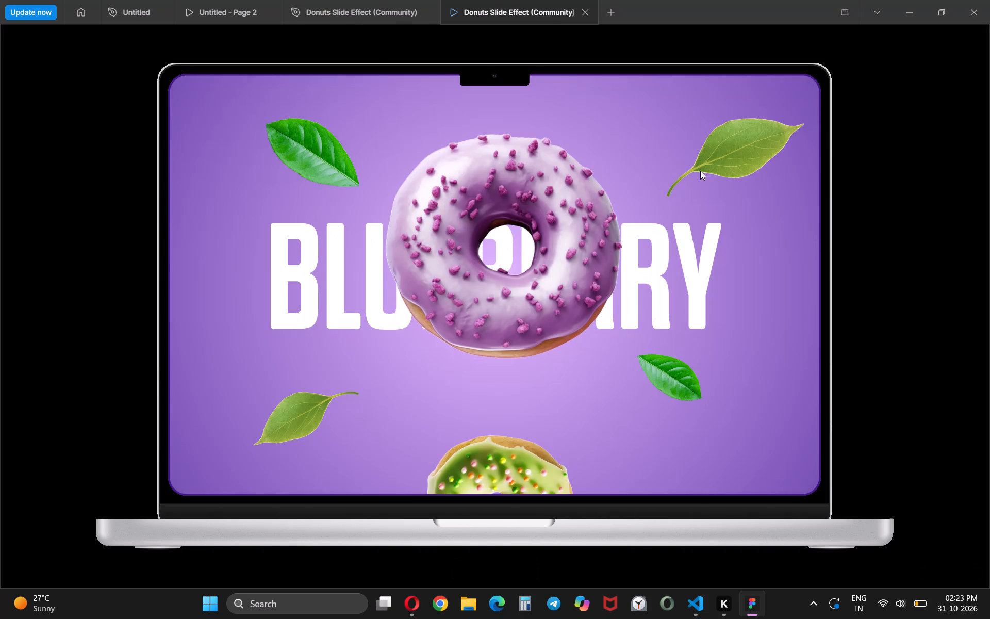
{"action": "key", "text": "Return"}
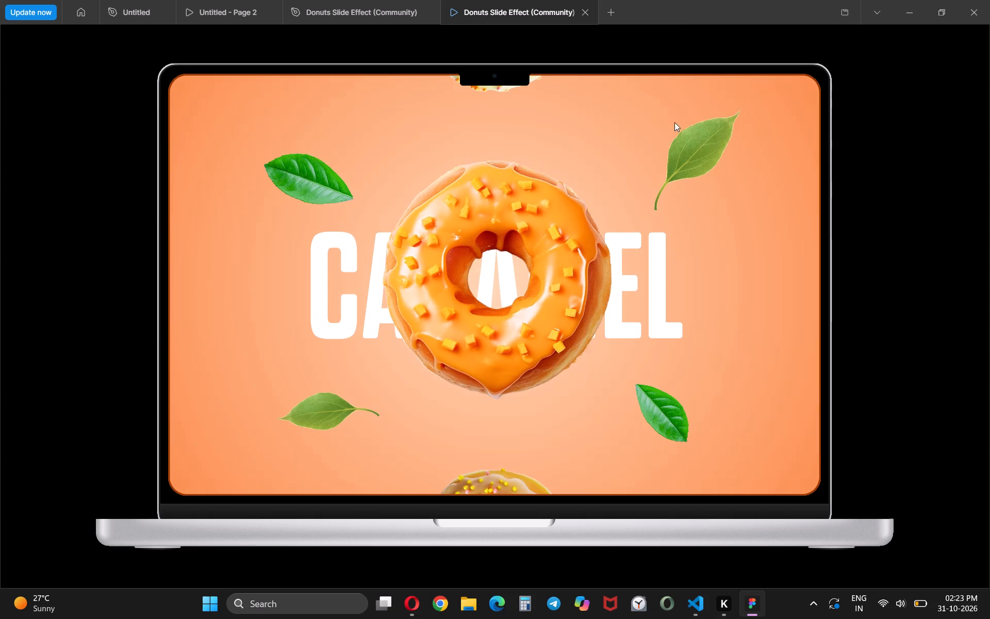
Return to the design file and examine the trigger, destination and animation options of frame 1's drag interaction.
{"action": "left_click", "coordinate": [414, 0]}
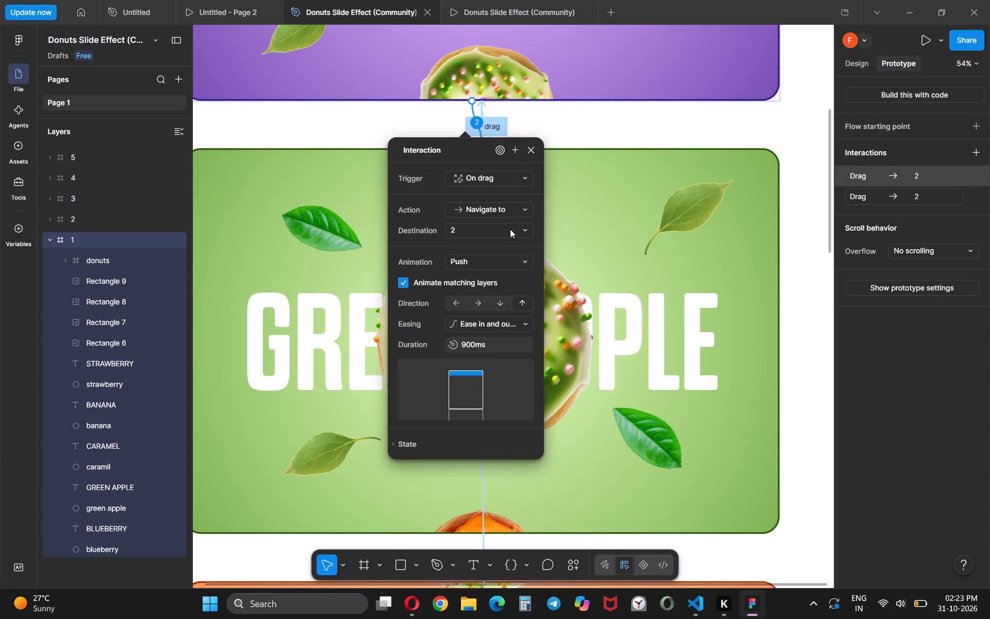
{"action": "left_click", "coordinate": [515, 173]}
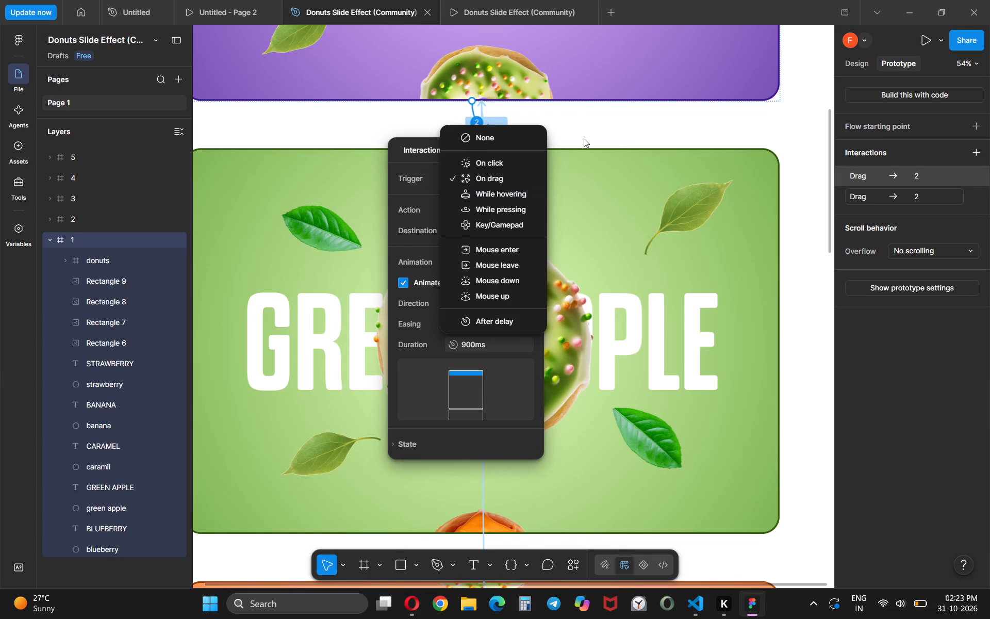
{"action": "left_click", "coordinate": [584, 138]}
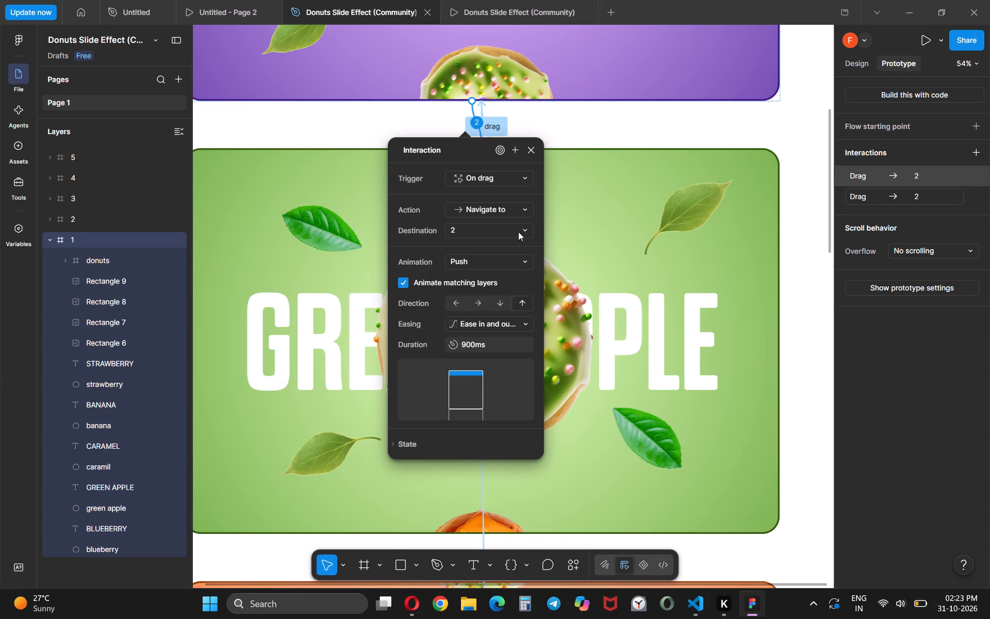
{"action": "left_click", "coordinate": [518, 232]}
{"action": "left_click", "coordinate": [491, 304]}
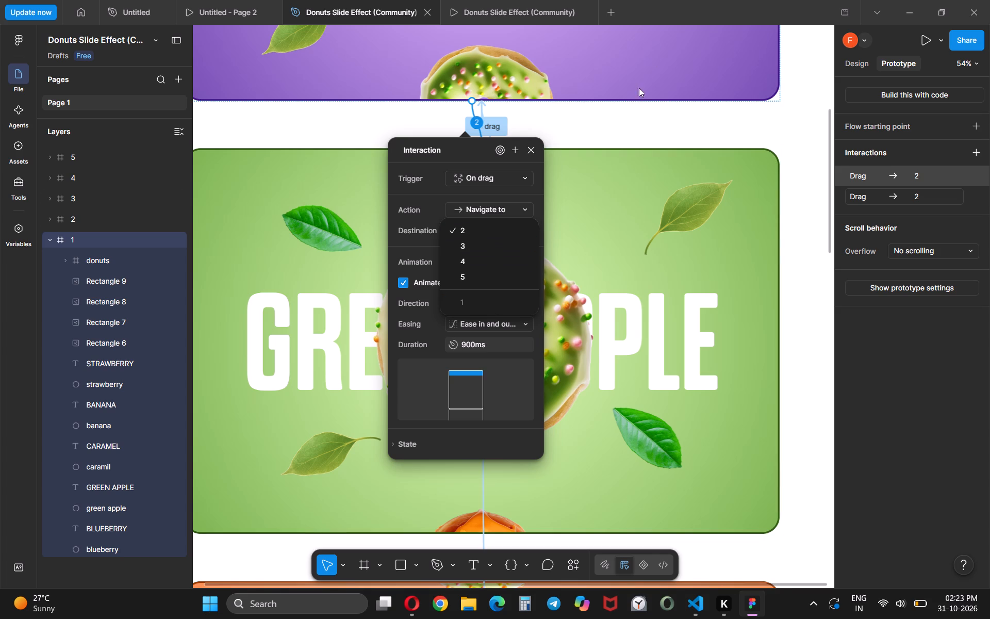
{"action": "left_click", "coordinate": [622, 127]}
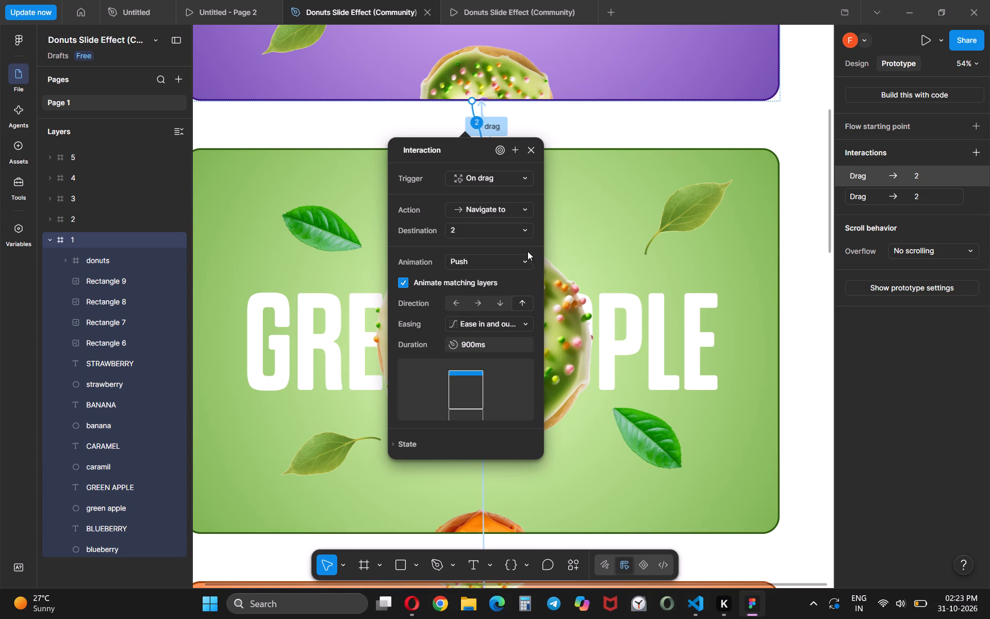
{"action": "left_click", "coordinate": [524, 258]}
{"action": "left_click", "coordinate": [599, 116]}
{"action": "left_click", "coordinate": [602, 138]}
Set the trigger of both green apple frame 2 interactions that navigate to frame 3 to On drag.
{"action": "scroll", "coordinate": [597, 160], "scroll_direction": "up", "scroll_amount": 4}
{"action": "scroll", "coordinate": [597, 160], "scroll_direction": "down", "scroll_amount": 2}
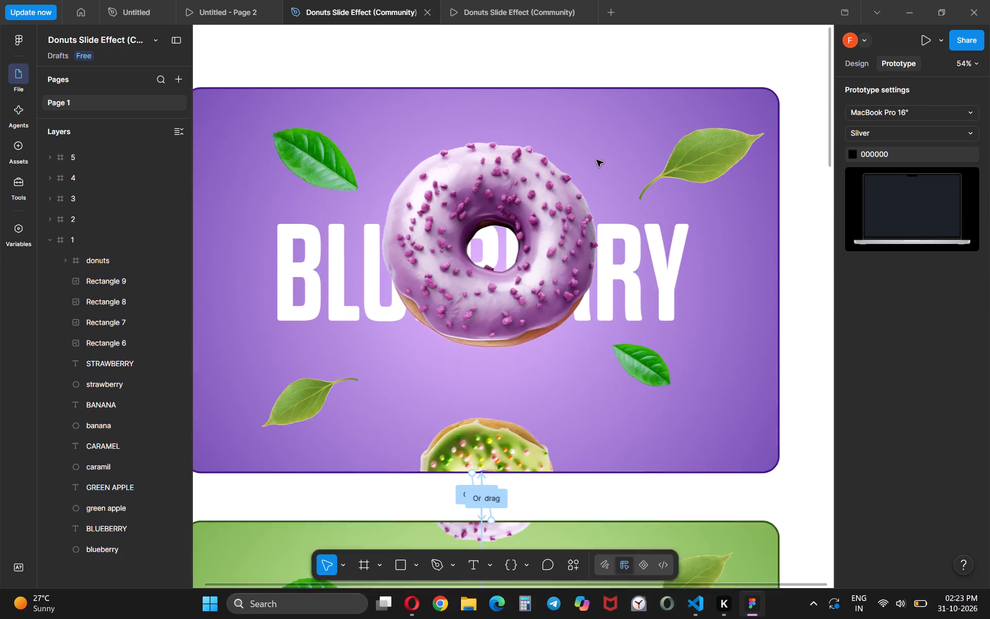
{"action": "scroll", "coordinate": [597, 160], "scroll_direction": "down", "scroll_amount": 5}
{"action": "left_click", "coordinate": [496, 255]}
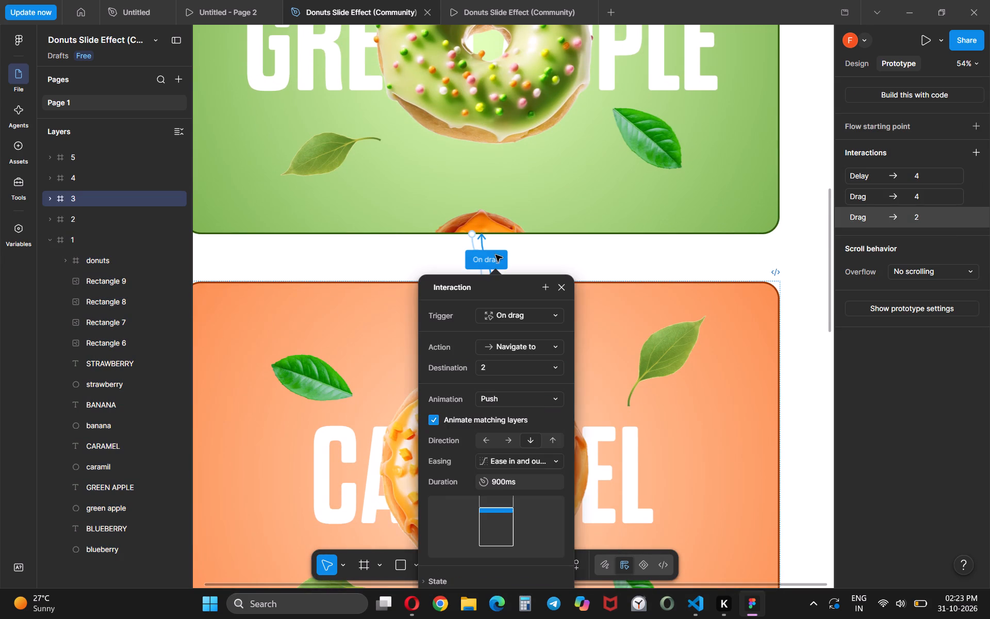
{"action": "left_click", "coordinate": [429, 262]}
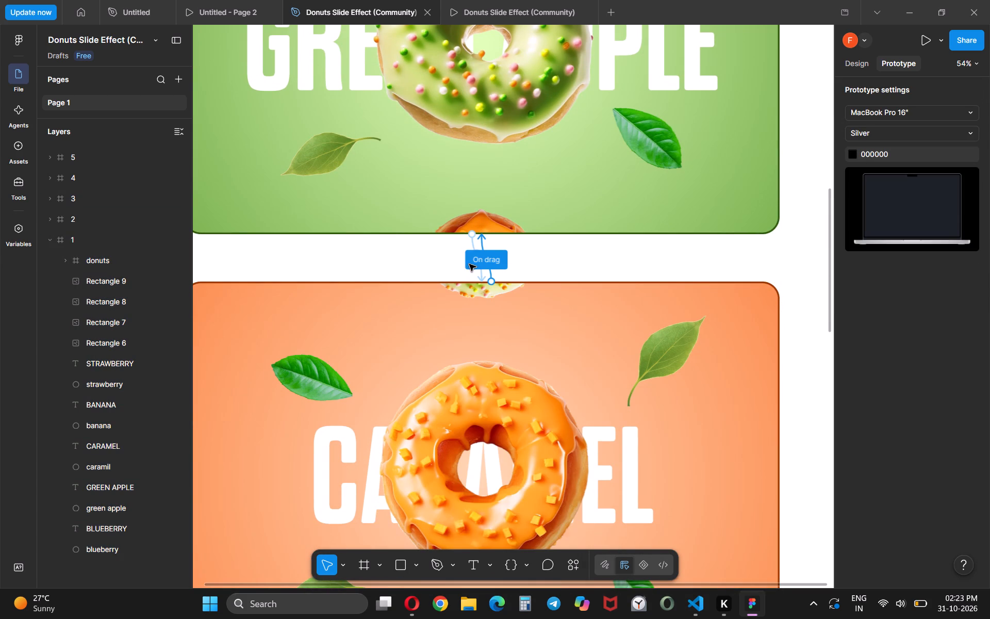
{"action": "left_click", "coordinate": [472, 243]}
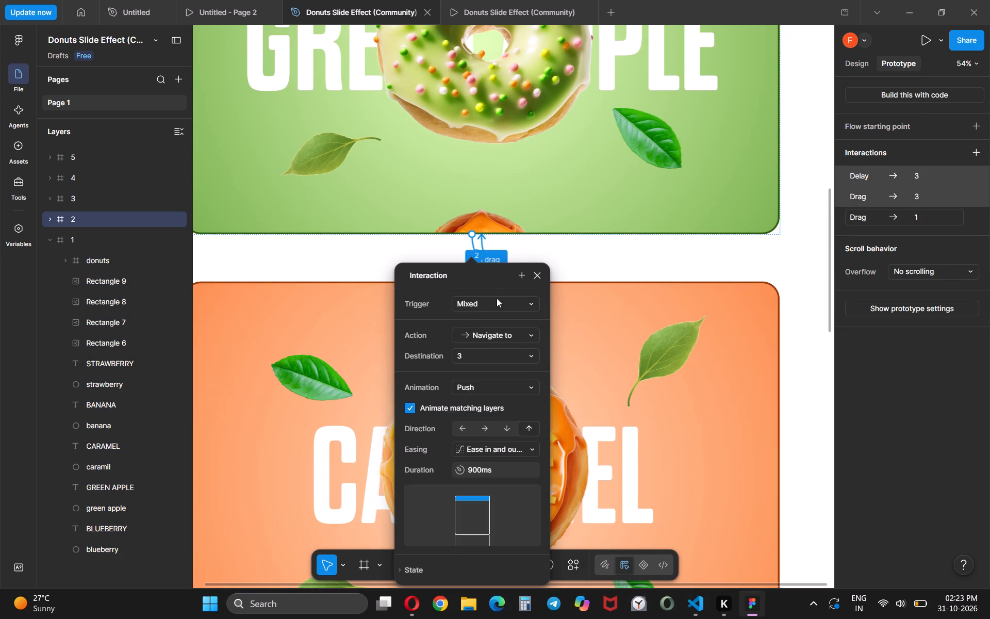
{"action": "left_click", "coordinate": [518, 386]}
{"action": "left_click", "coordinate": [604, 284]}
{"action": "left_click", "coordinate": [517, 305]}
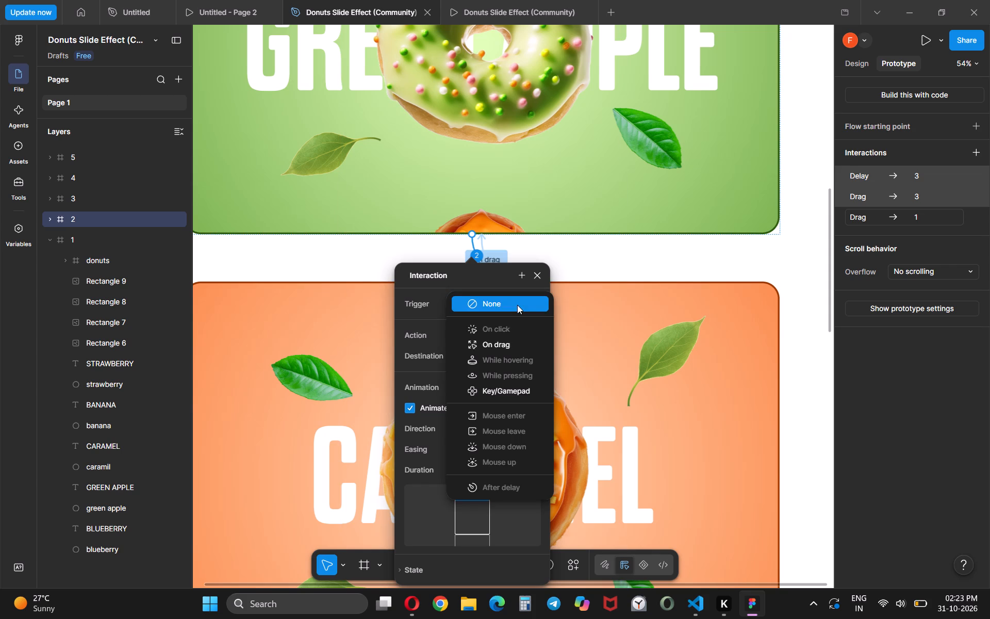
{"action": "left_click", "coordinate": [515, 339]}
{"action": "scroll", "coordinate": [515, 339], "scroll_direction": "down", "scroll_amount": 1}
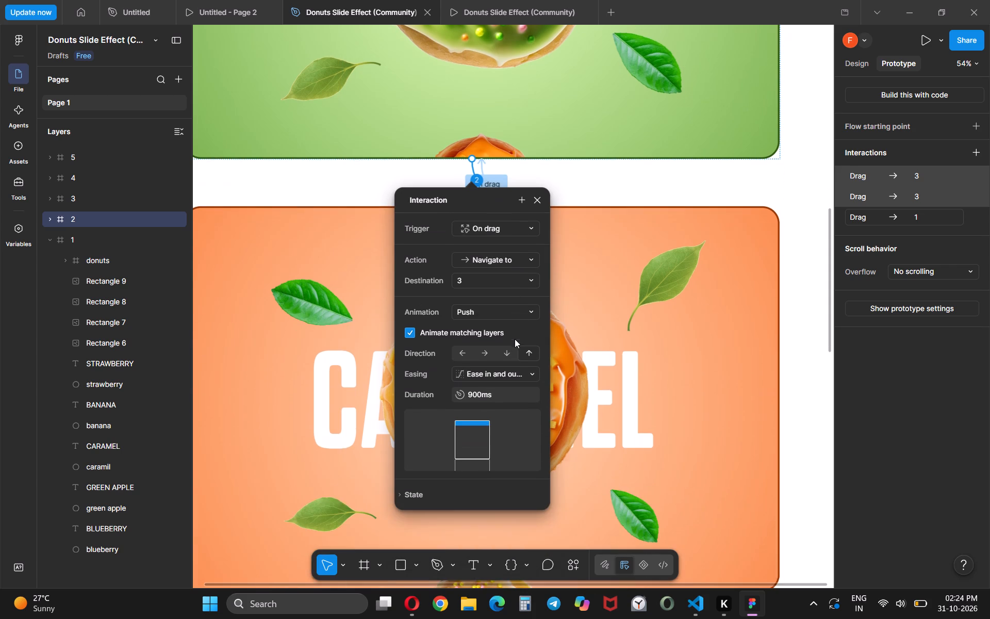
{"action": "left_click", "coordinate": [679, 191]}
Set the trigger of both caramel frame 3 interactions that navigate to frame 4 to On drag.
{"action": "scroll", "coordinate": [679, 191], "scroll_direction": "down", "scroll_amount": 1}
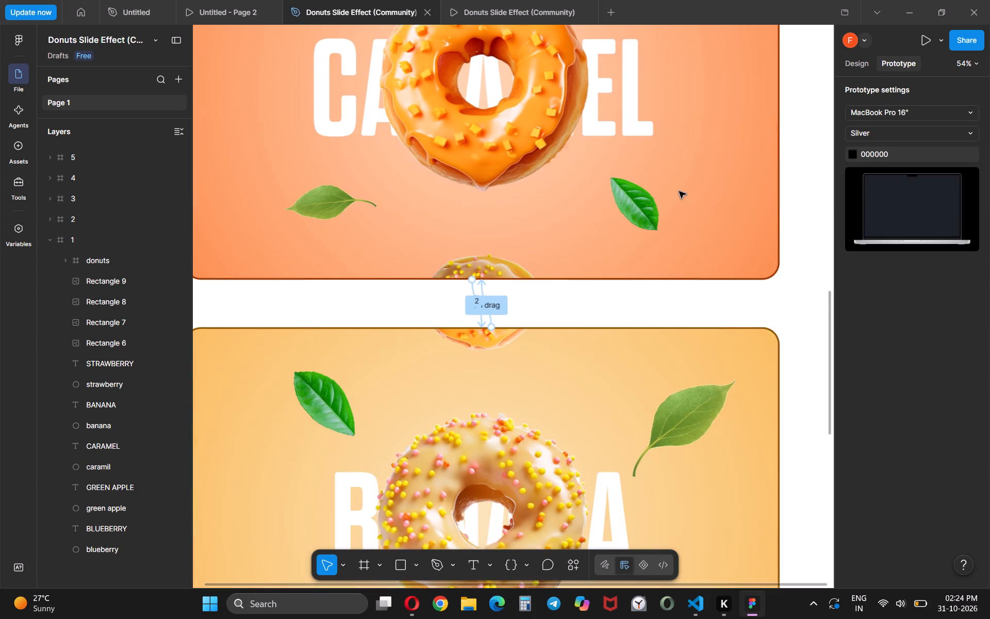
{"action": "scroll", "coordinate": [679, 191], "scroll_direction": "down", "scroll_amount": 2}
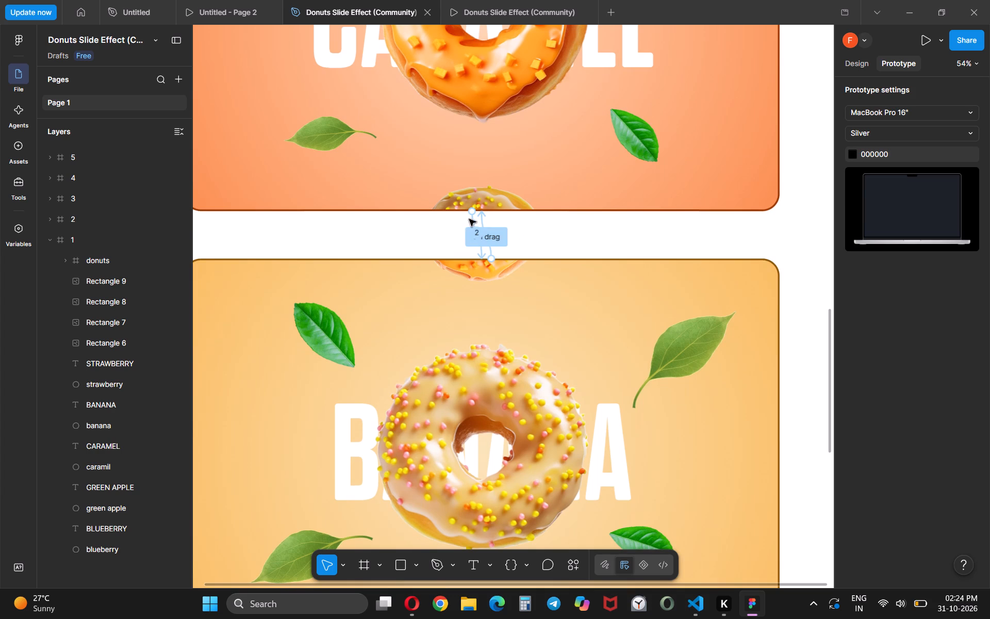
{"action": "left_click", "coordinate": [473, 220]}
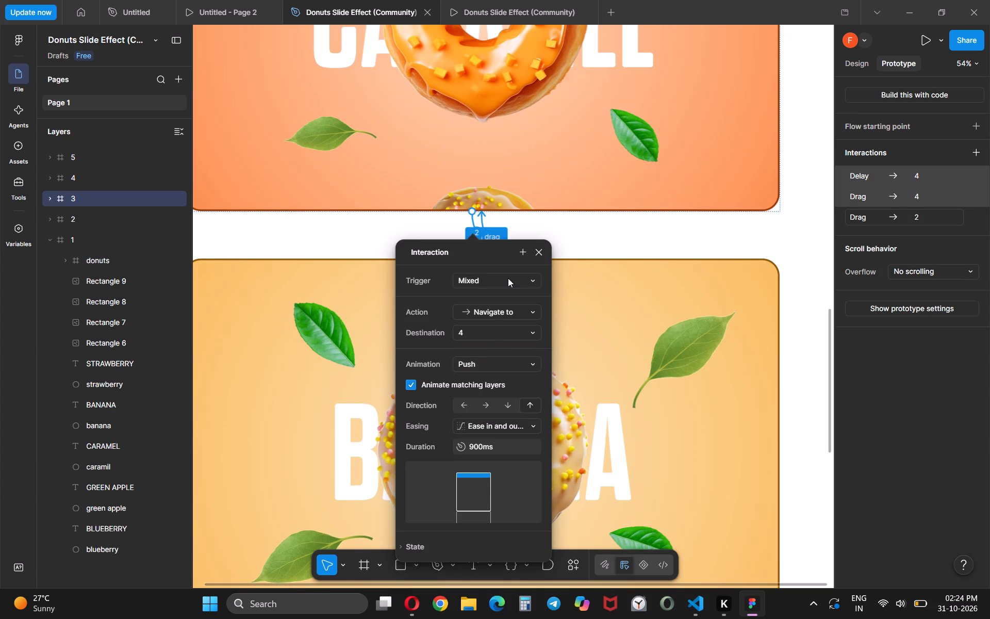
{"action": "left_click", "coordinate": [508, 278]}
{"action": "left_click", "coordinate": [492, 320]}
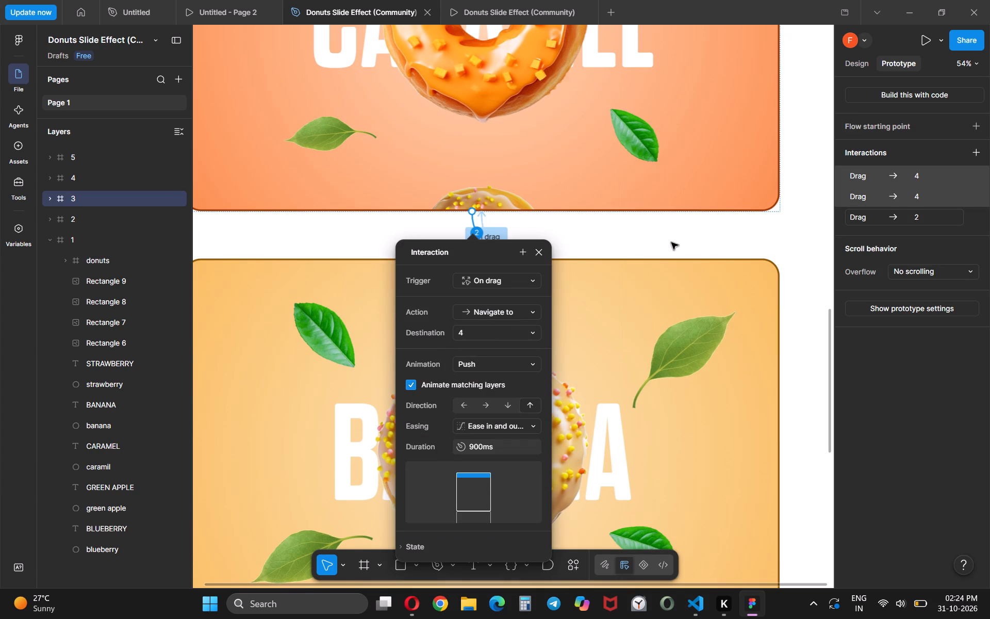
{"action": "left_click", "coordinate": [671, 242]}
Set the trigger of both banana frame 4 interactions that navigate to frame 5 to On drag.
{"action": "scroll", "coordinate": [625, 265], "scroll_direction": "down", "scroll_amount": 4}
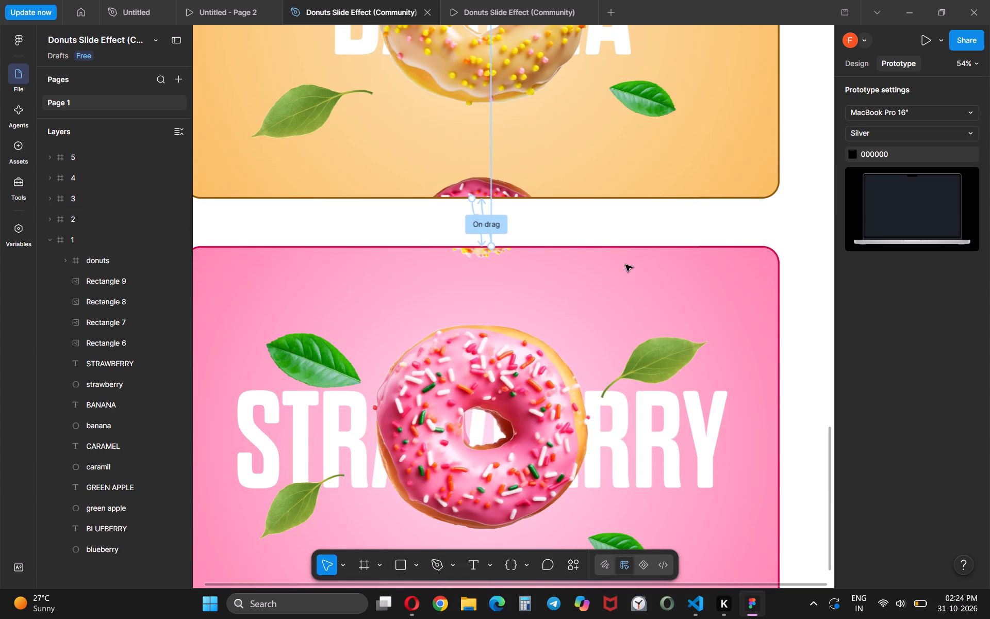
{"action": "left_click", "coordinate": [471, 207]}
{"action": "left_click", "coordinate": [519, 265]}
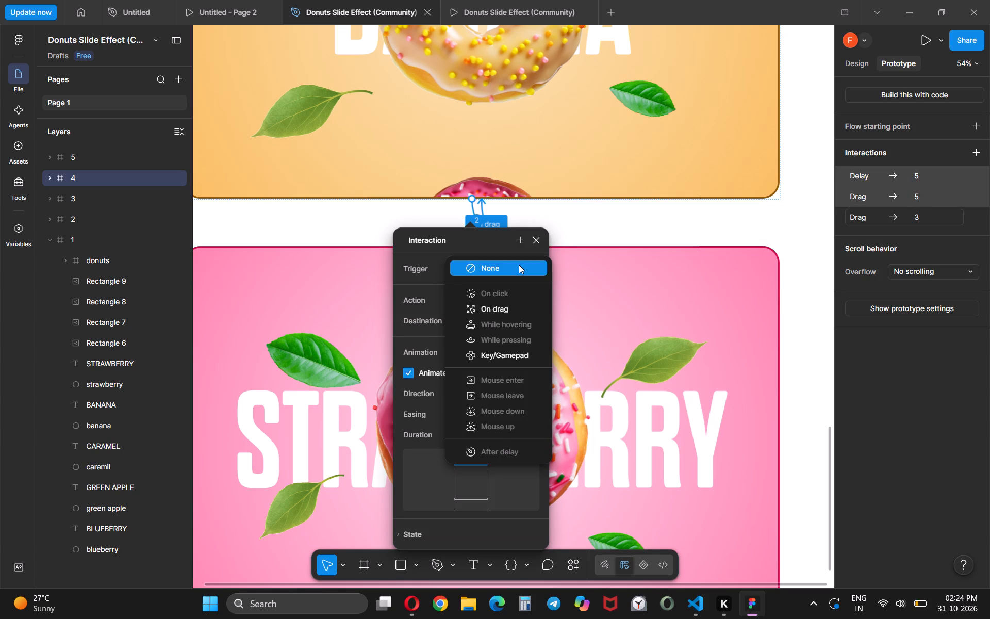
{"action": "left_click", "coordinate": [501, 304]}
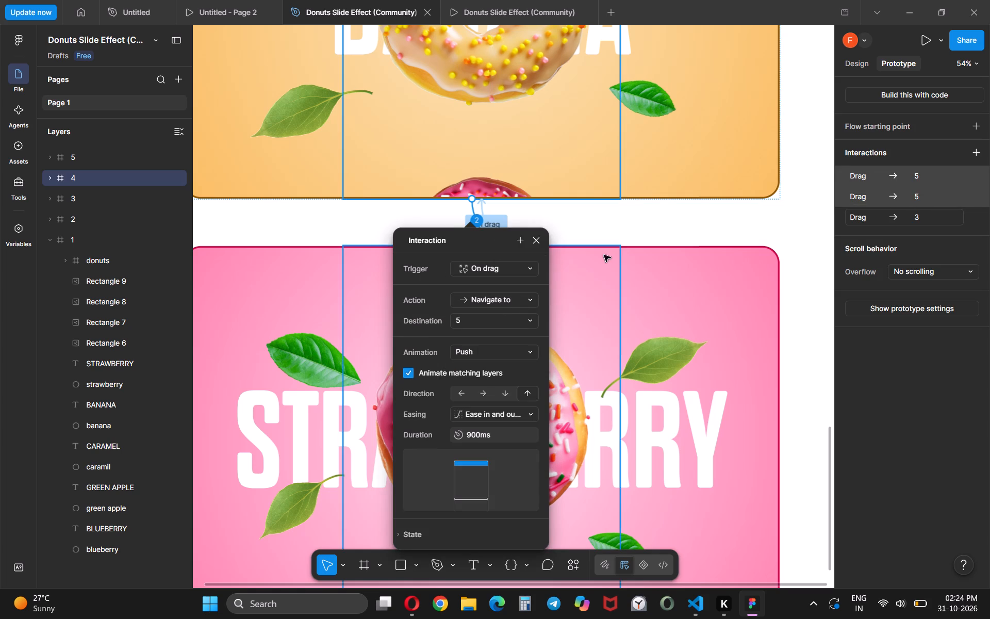
{"action": "left_click", "coordinate": [675, 210]}
Present the prototype and page repeatedly through all five donut slides to test the transitions.
{"action": "scroll", "coordinate": [675, 210], "scroll_direction": "down", "scroll_amount": 3}
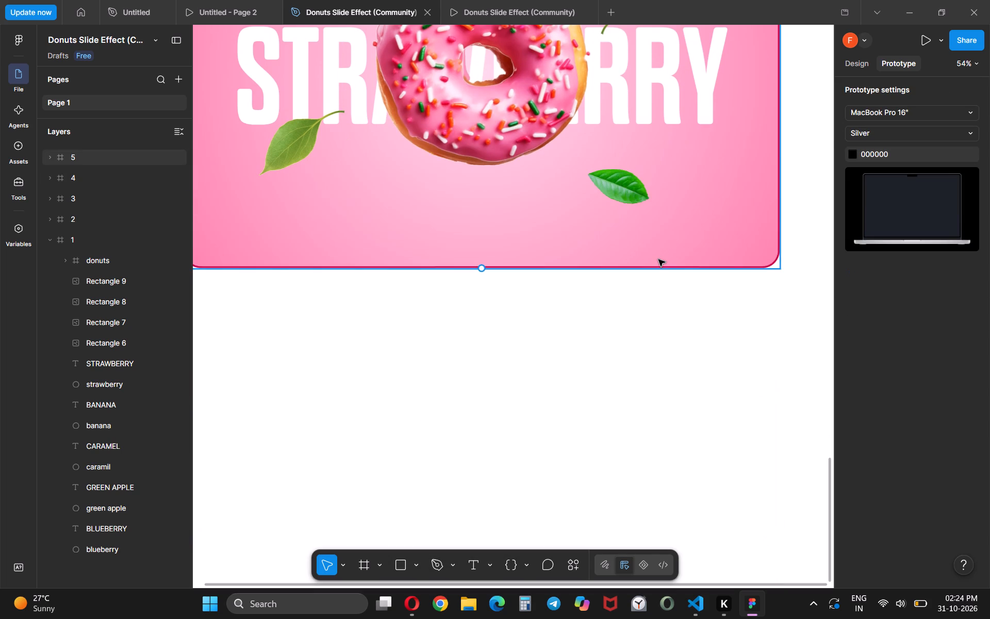
{"action": "left_click", "coordinate": [924, 35]}
{"action": "key", "text": "Return"}
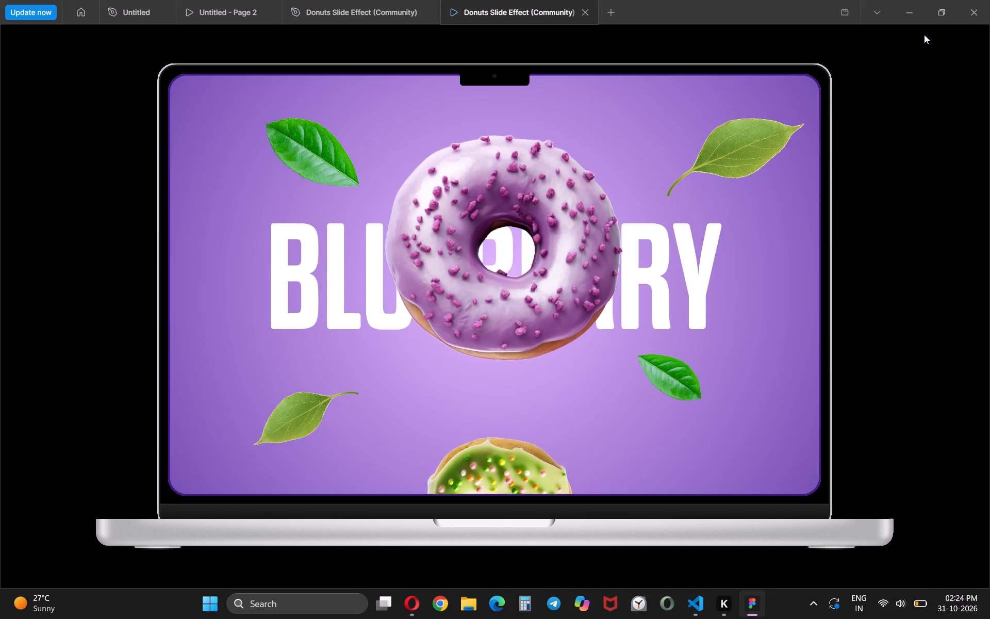
{"action": "key", "text": "Return"}
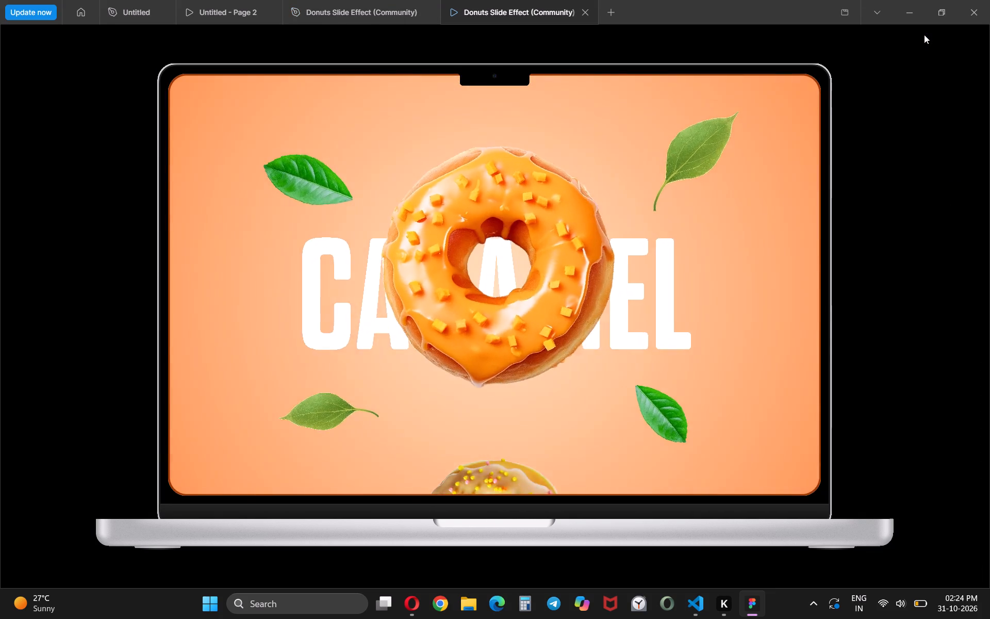
{"action": "key", "text": "Return"}
{"action": "key", "text": "Return"}
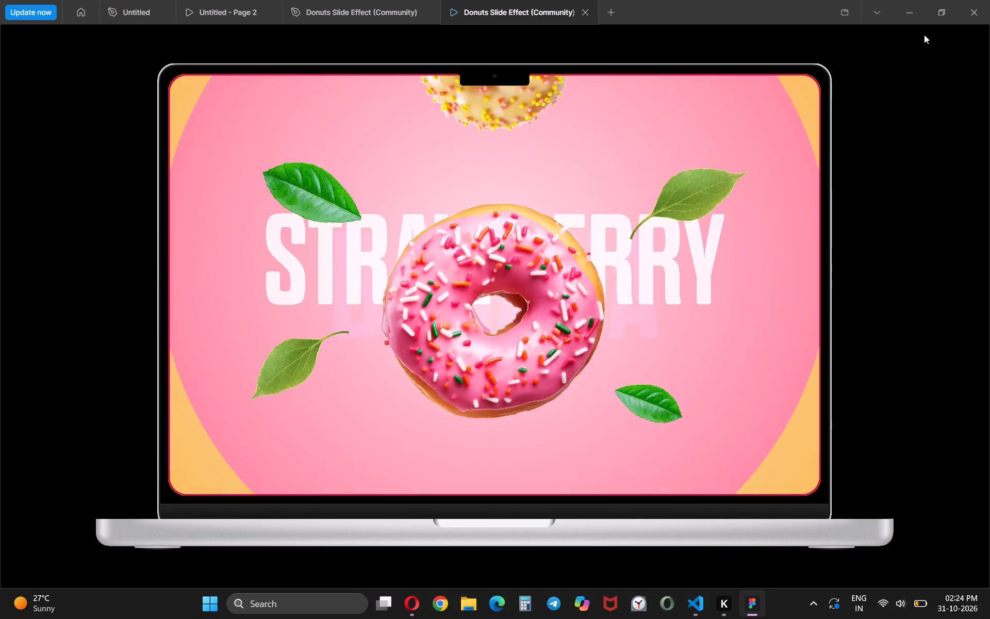
{"action": "key", "text": "Return"}
{"action": "key", "text": "Return"}
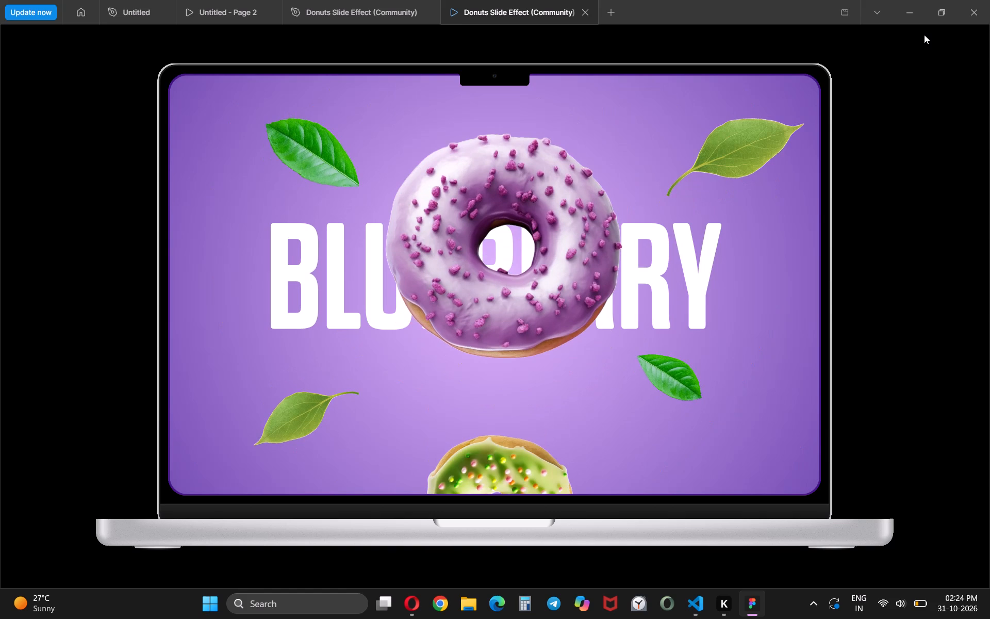
{"action": "key", "text": "Return"}
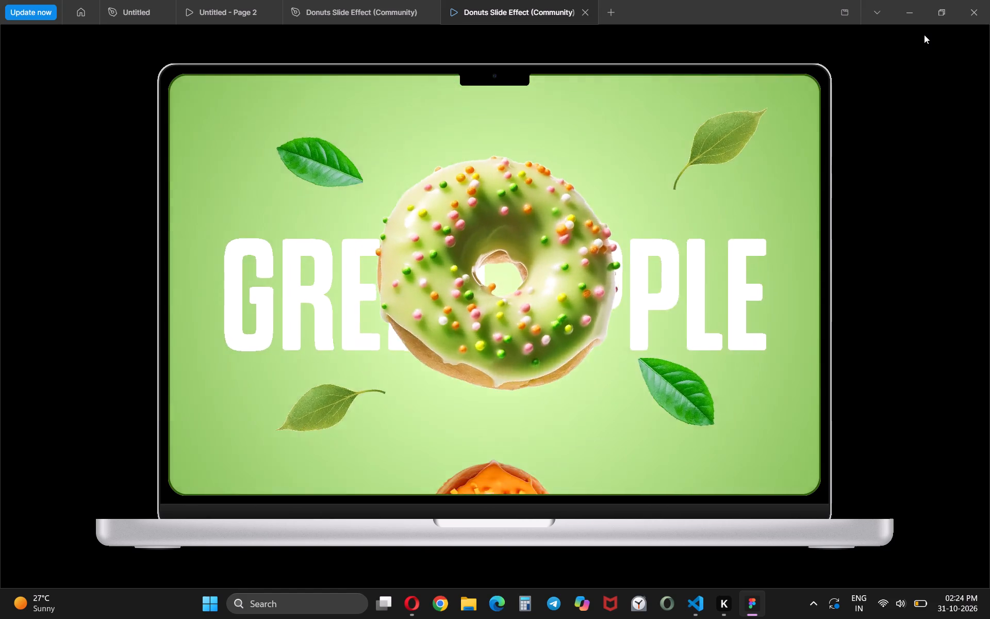
{"action": "key", "text": "Return"}
{"action": "key", "text": "Return"}
{"action": "key", "text": "Return"}
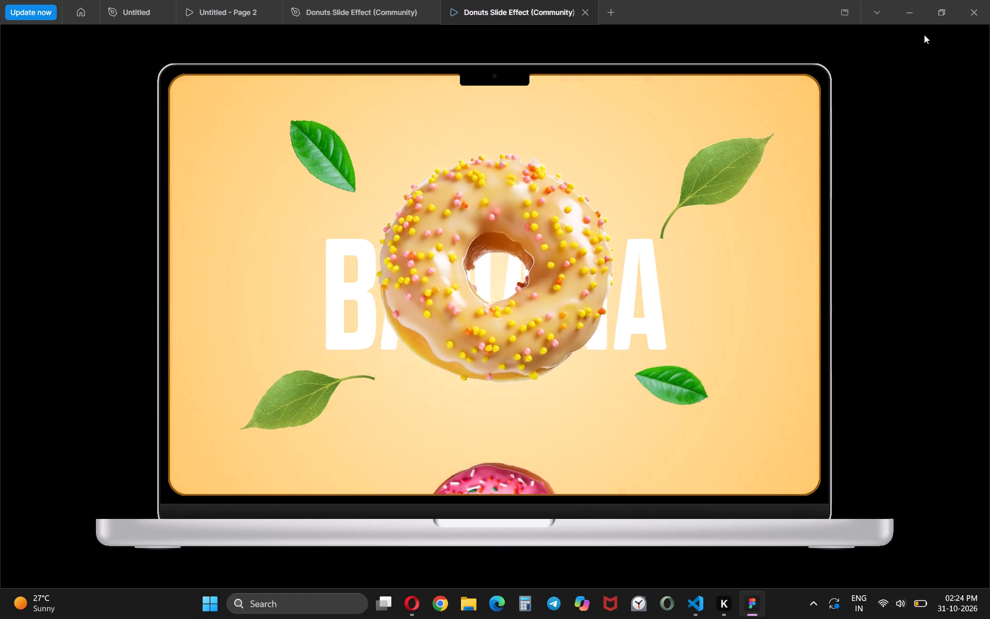
{"action": "key", "text": "Return"}
{"action": "key", "text": "Return"}
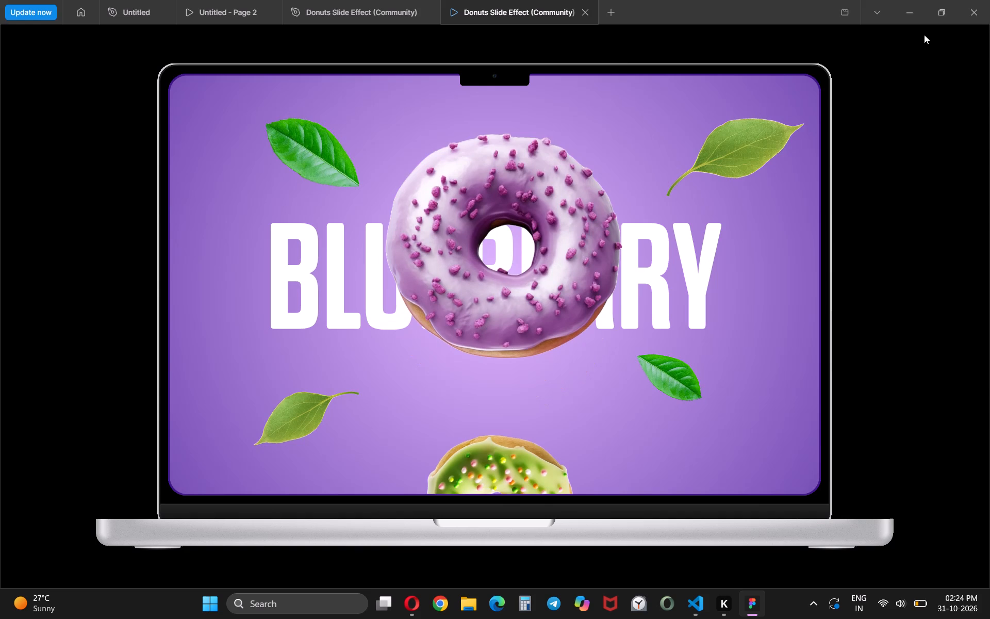
Return to the design file and examine the donuts layers of frames 5 and 4 and the connections between all five frames.
{"action": "left_click", "coordinate": [366, 0]}
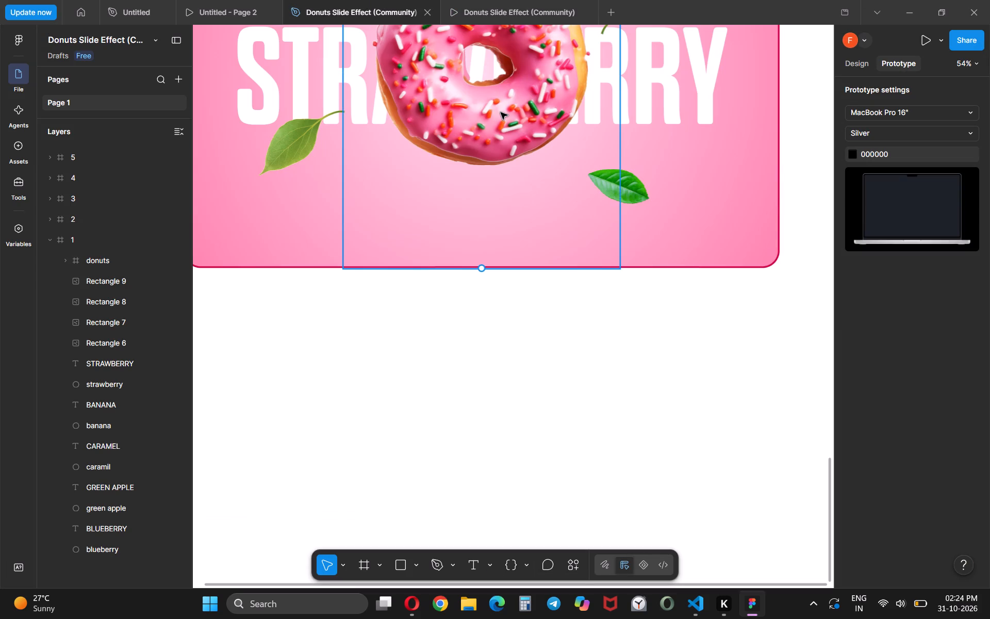
{"action": "left_click", "coordinate": [501, 112]}
{"action": "scroll", "coordinate": [477, 311], "scroll_direction": "up", "scroll_amount": 4}
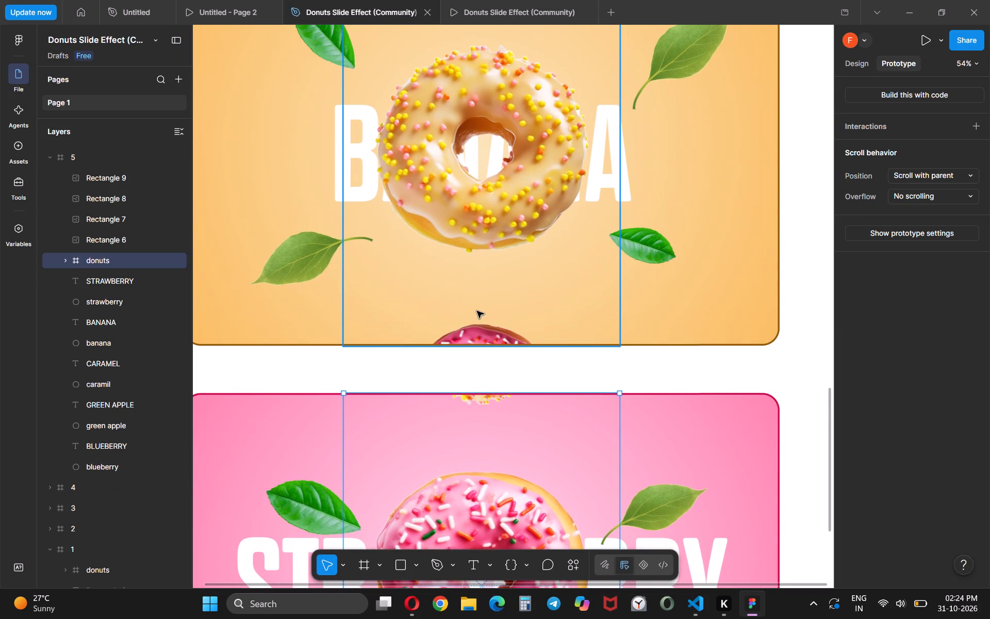
{"action": "left_click", "coordinate": [472, 396]}
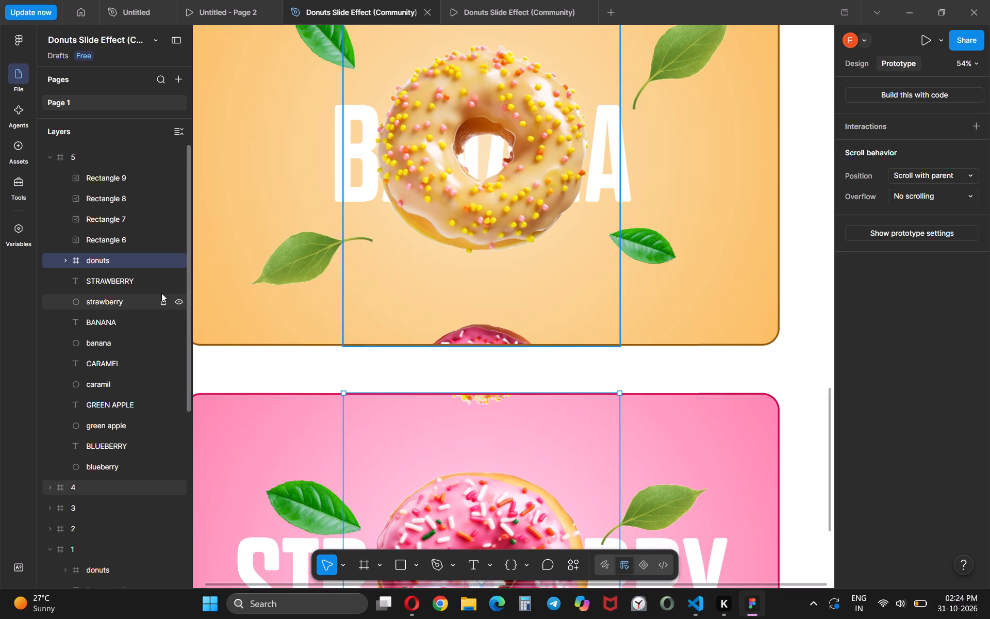
{"action": "double_click", "coordinate": [438, 162]}
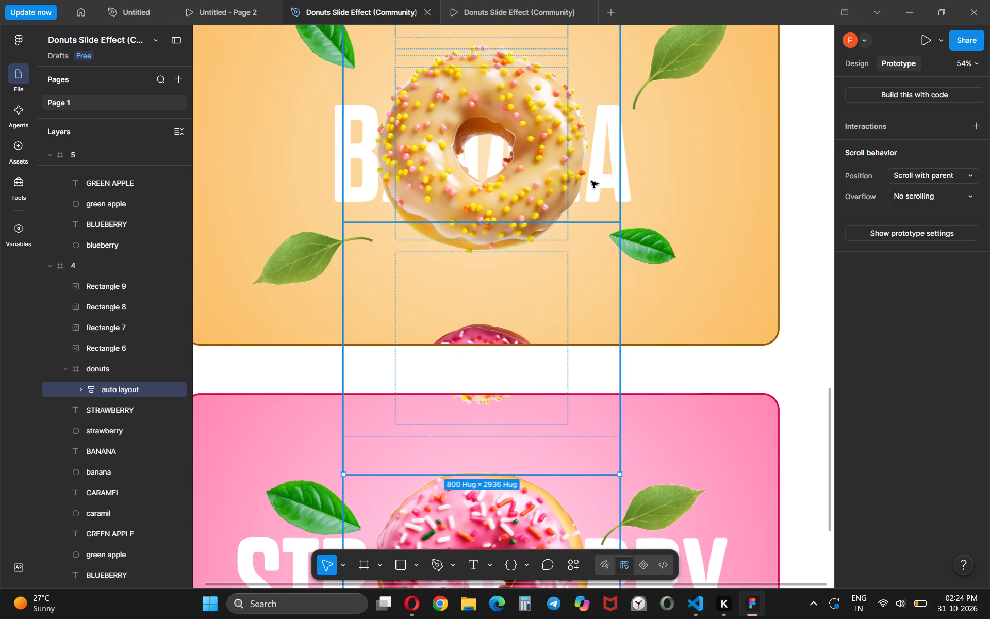
{"action": "scroll", "coordinate": [591, 181], "scroll_direction": "up", "scroll_amount": 9}
{"action": "scroll", "coordinate": [626, 122], "scroll_direction": "up", "scroll_amount": 2}
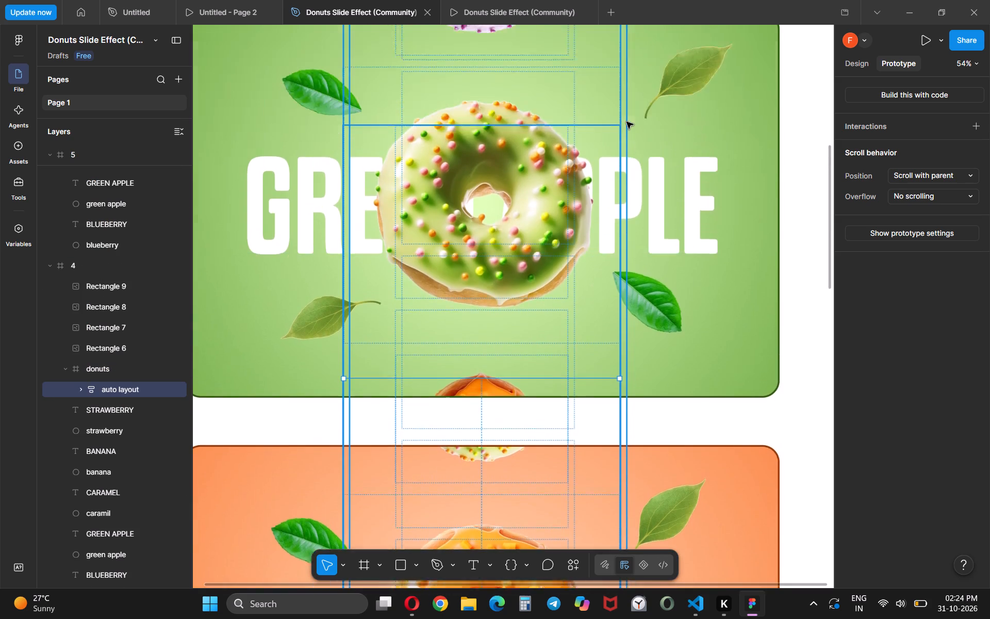
{"action": "scroll", "coordinate": [626, 122], "scroll_direction": "up", "scroll_amount": 1}
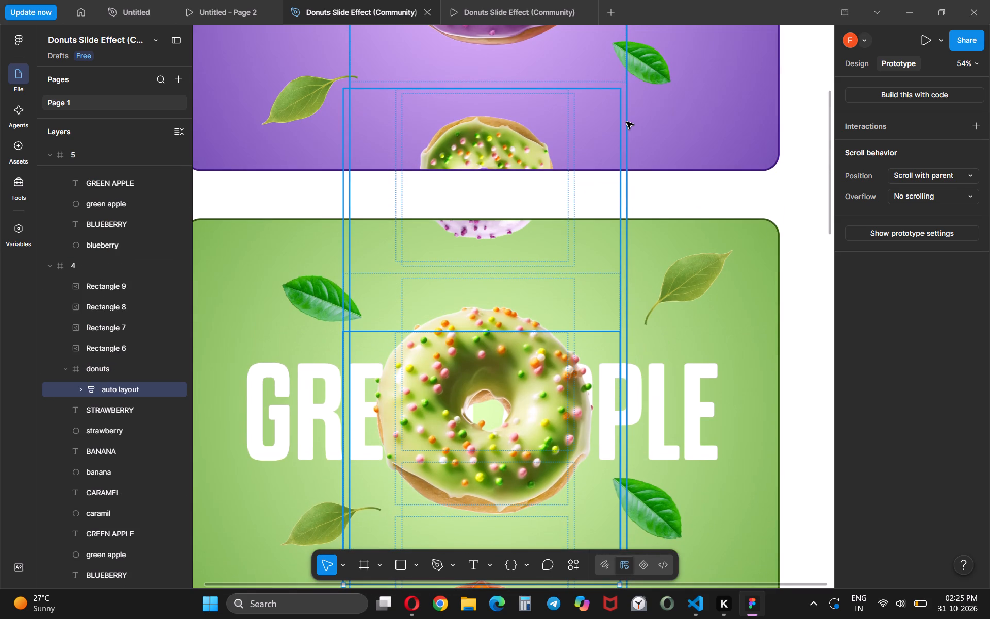
{"action": "scroll", "coordinate": [750, 142], "scroll_direction": "up", "scroll_amount": 2}
{"action": "scroll", "coordinate": [750, 142], "scroll_direction": "down", "scroll_amount": 3}
{"action": "scroll", "coordinate": [750, 142], "scroll_direction": "up", "scroll_amount": 1}
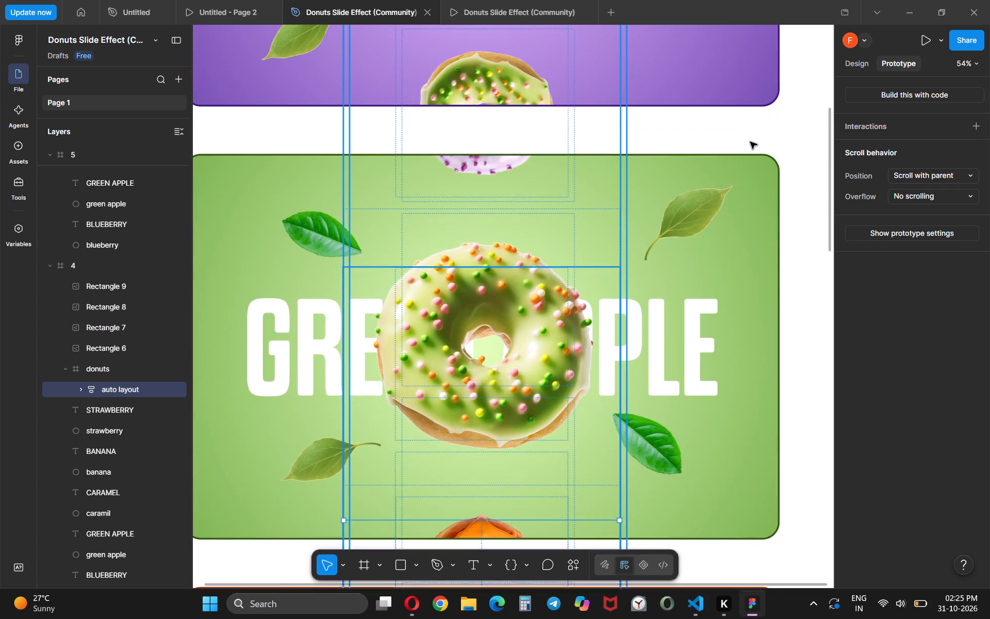
{"action": "scroll", "coordinate": [750, 142], "scroll_direction": "up", "scroll_amount": 2}
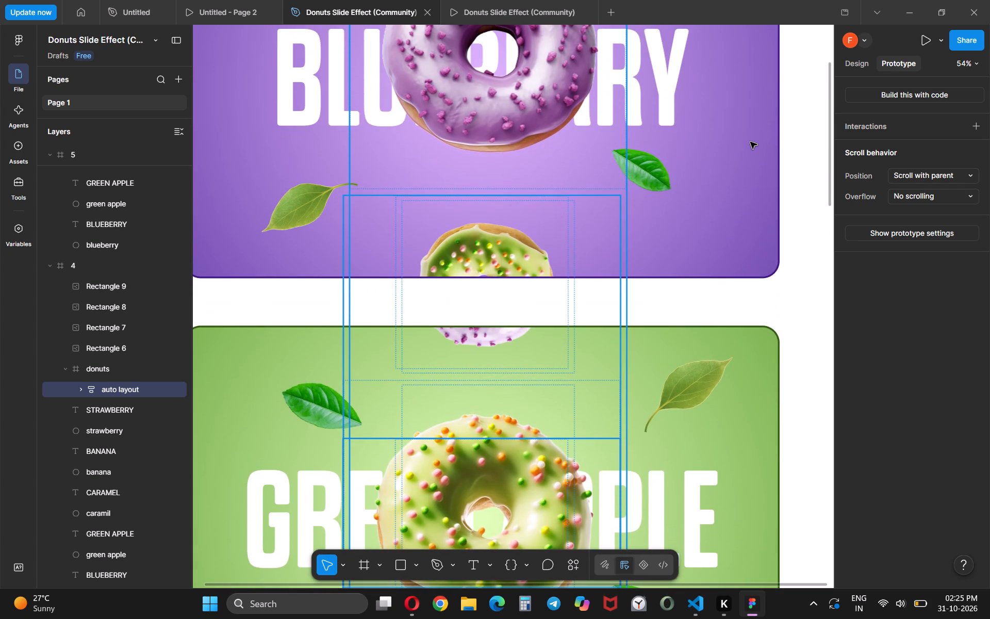
{"action": "left_click", "coordinate": [803, 149]}
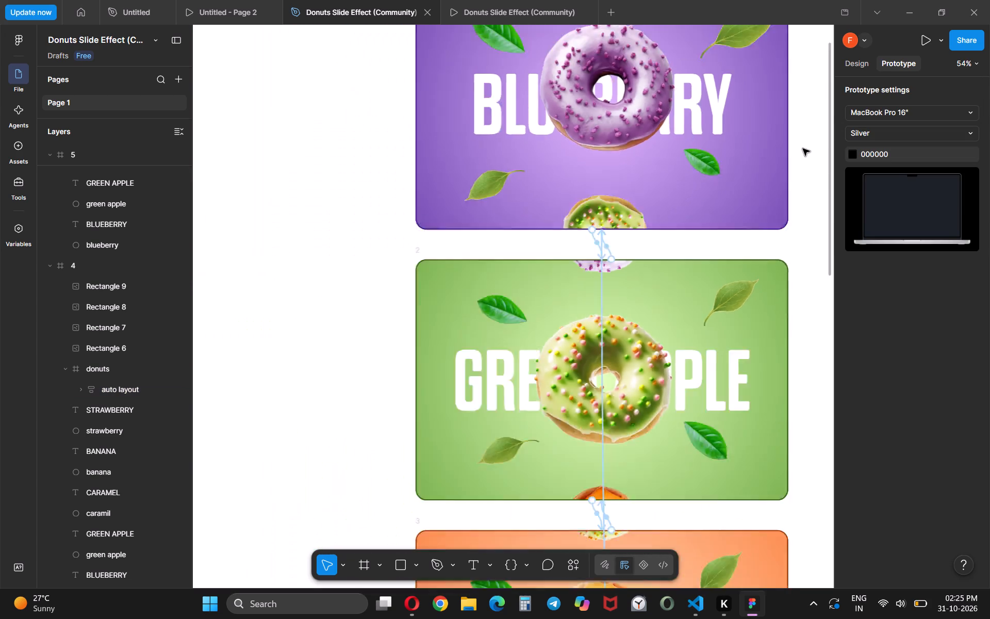
{"action": "scroll", "coordinate": [606, 173], "scroll_direction": "left", "scroll_amount": 2}
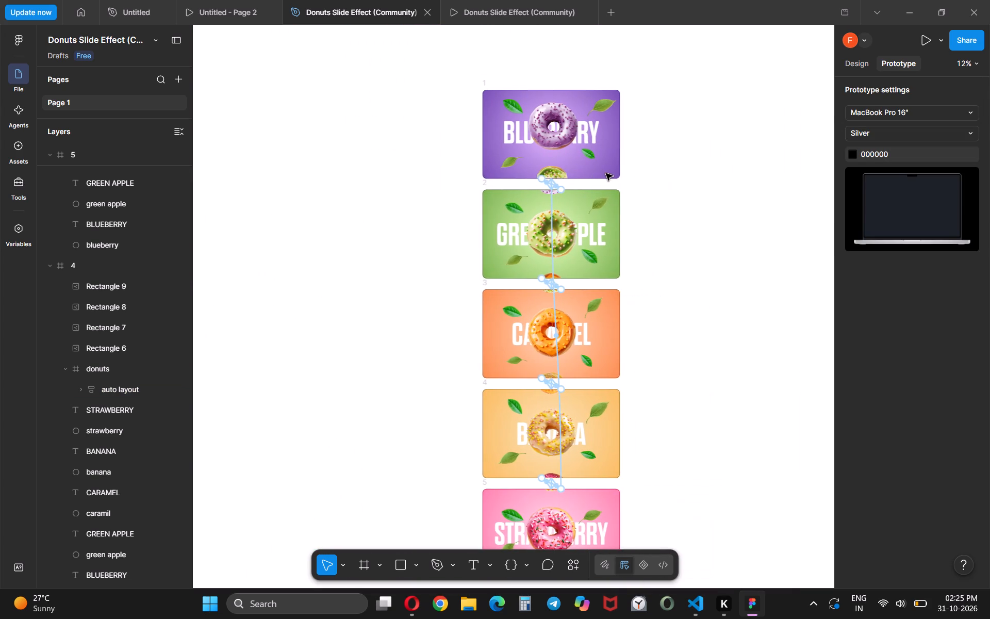
{"action": "scroll", "coordinate": [606, 173], "scroll_direction": "down", "scroll_amount": 1}
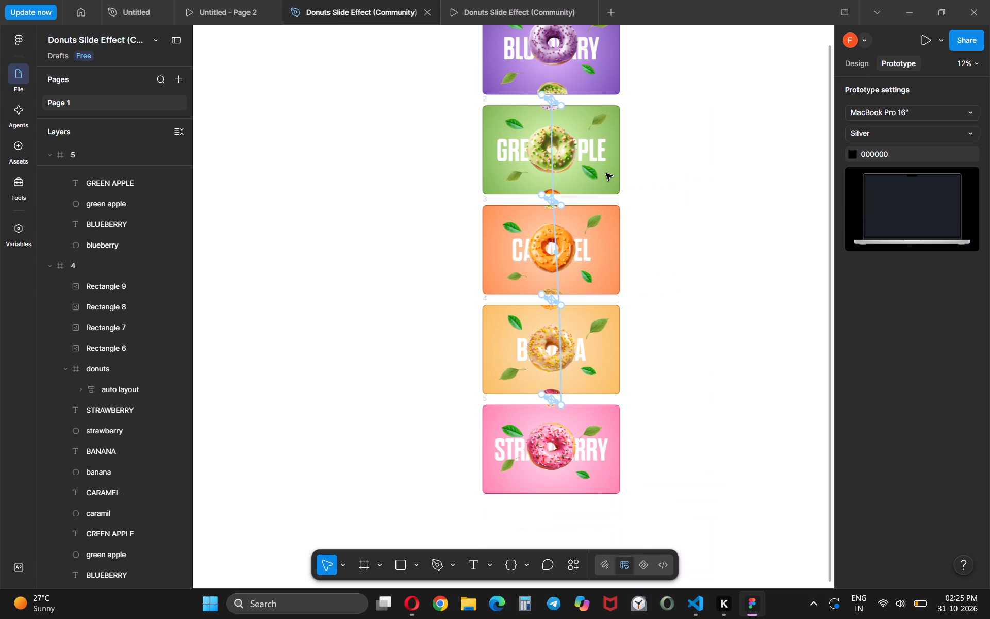
Present the prototype again and page through the slides from blueberry to strawberry to recheck the transitions.
{"action": "left_click", "coordinate": [927, 32]}
{"action": "key", "text": "Return"}
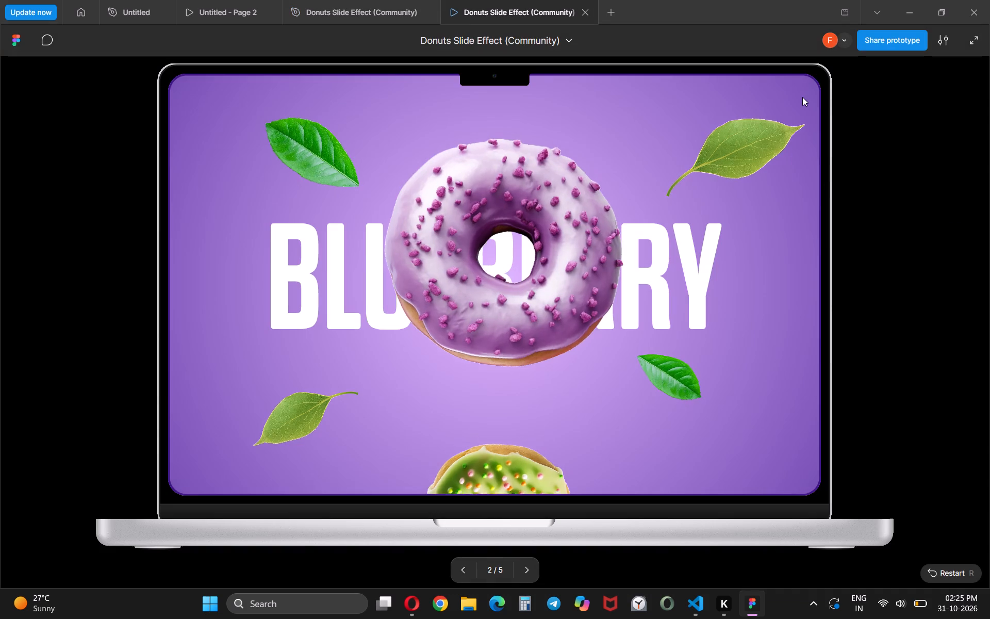
{"action": "key", "text": "Return"}
{"action": "key", "text": "Return"}
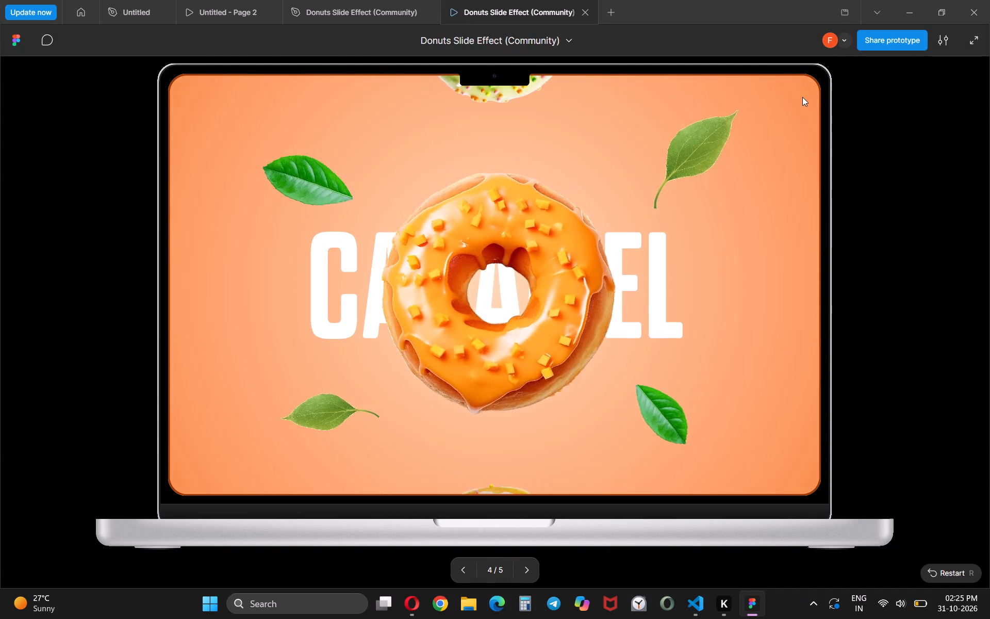
{"action": "key", "text": "Return"}
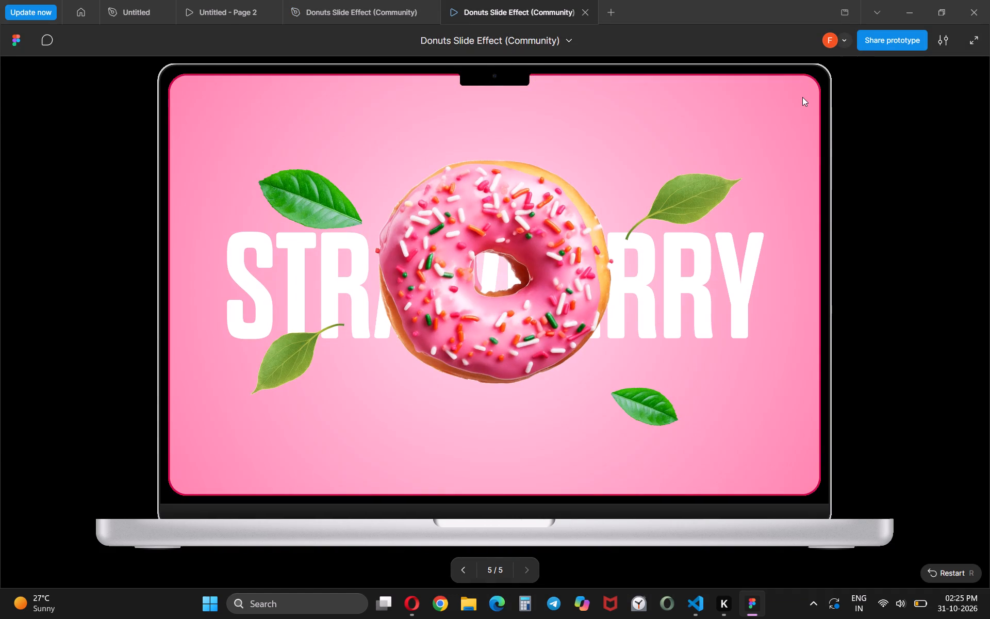
{"action": "key", "text": "Return"}
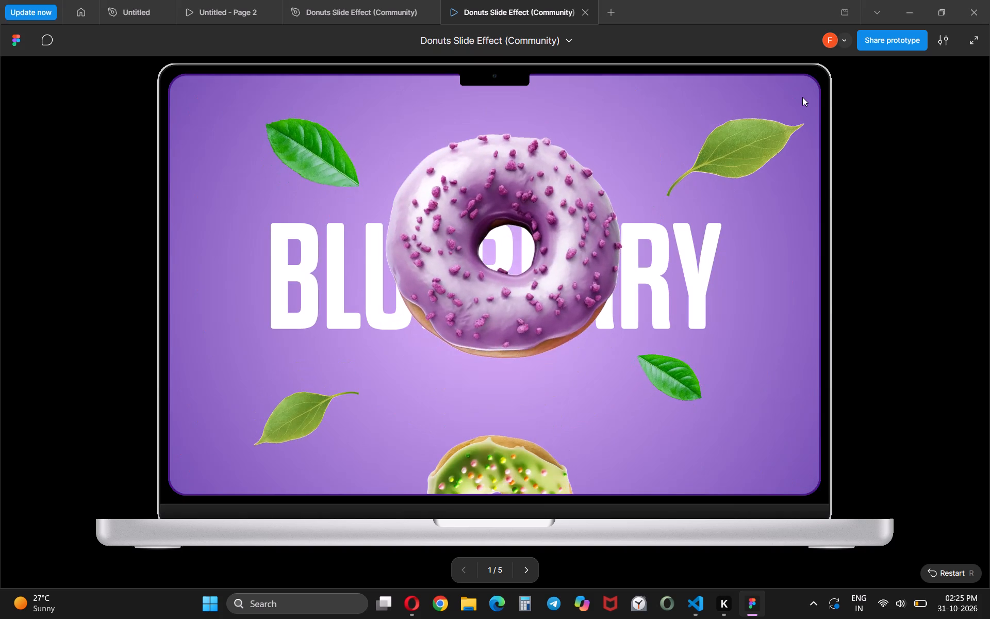
{"action": "key", "text": "Return"}
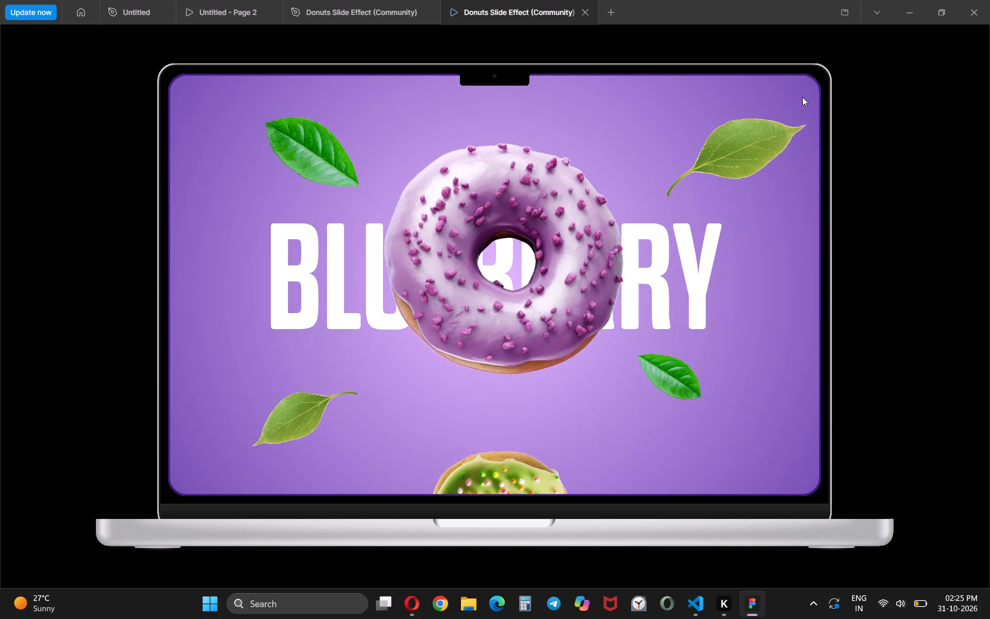
{"action": "key", "text": "Return"}
{"action": "key", "text": "Return"}
{"action": "key", "text": "Return"}
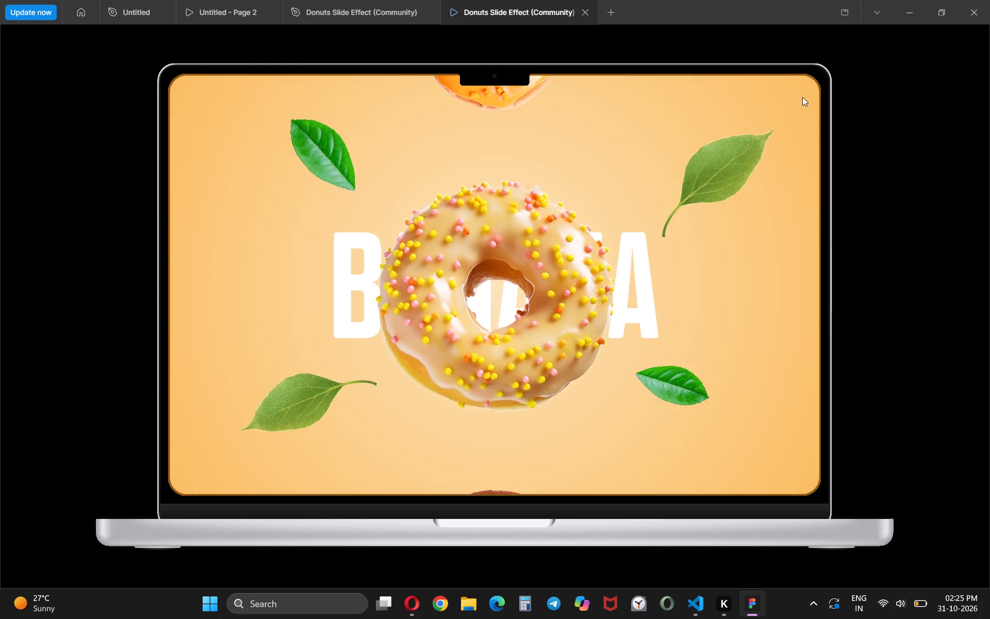
{"action": "key", "text": "Return"}
{"action": "key", "text": "Return"}
{"action": "key", "text": "Return"}
{"action": "key", "text": "Return"}
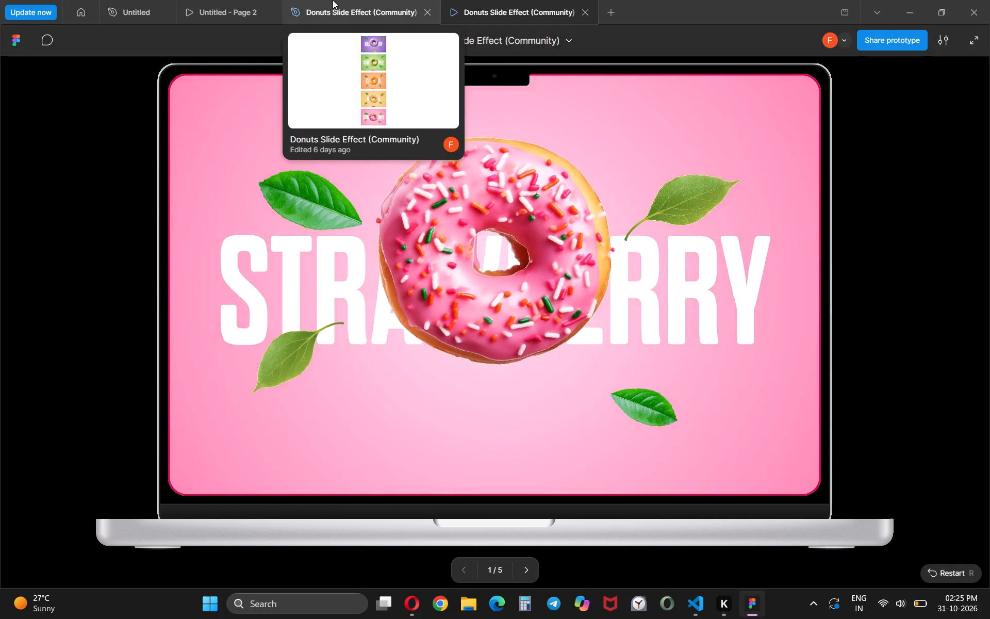
Return to the design file and look over the five connected donut frames.
{"action": "left_click", "coordinate": [333, 0]}
{"action": "scroll", "coordinate": [463, 169], "scroll_direction": "up", "scroll_amount": 2}
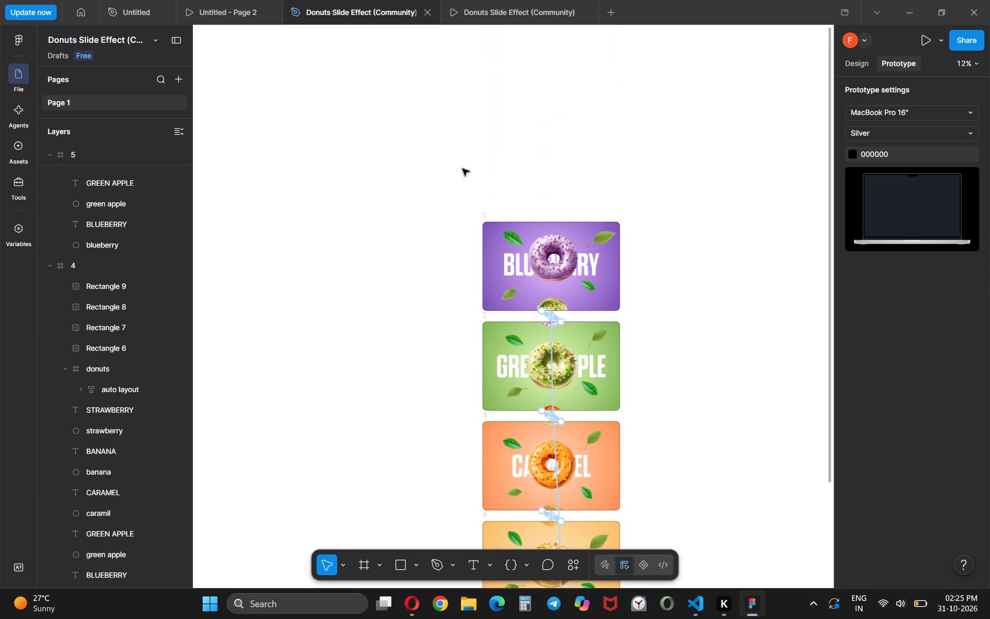
{"action": "scroll", "coordinate": [463, 169], "scroll_direction": "down", "scroll_amount": 1}
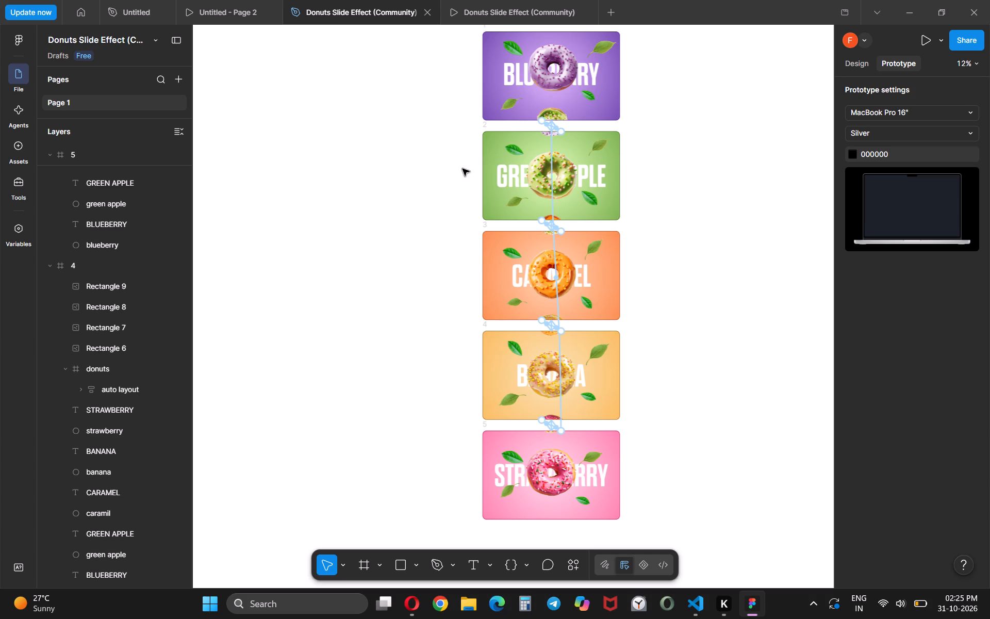
Open the Untitled - Page 2 prototype and page through its donut slides from blueberry to strawberry.
{"action": "left_click", "coordinate": [225, 0]}
{"action": "key", "text": "Return"}
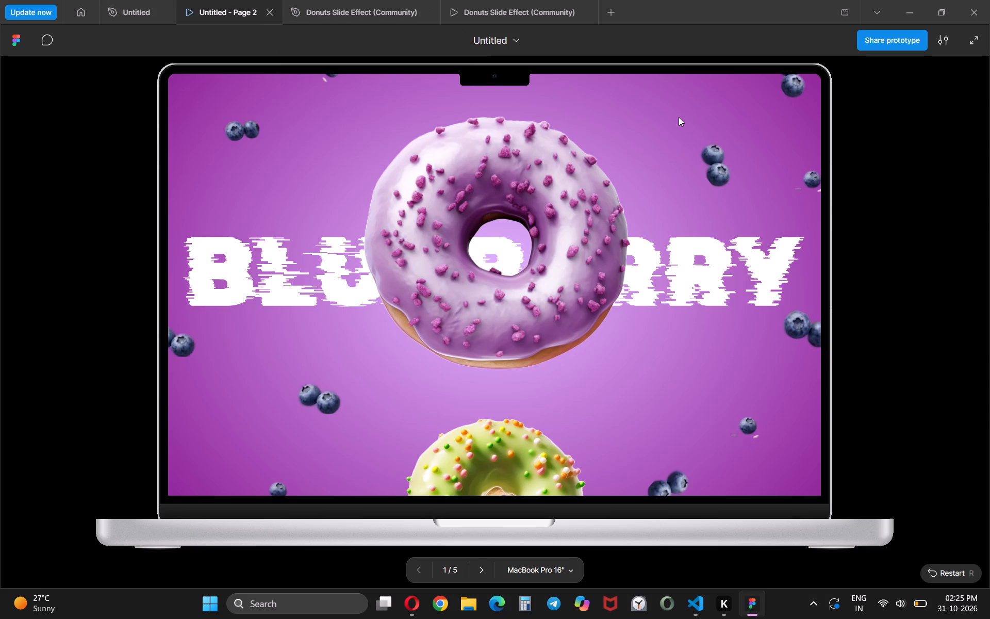
{"action": "key", "text": "Return"}
{"action": "key", "text": "Return"}
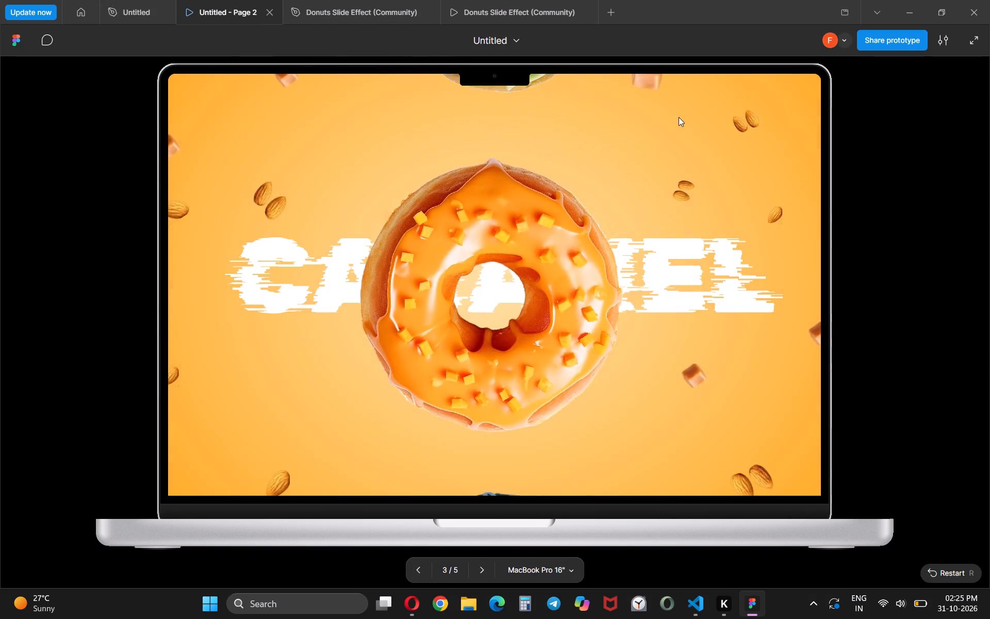
{"action": "key", "text": "Return"}
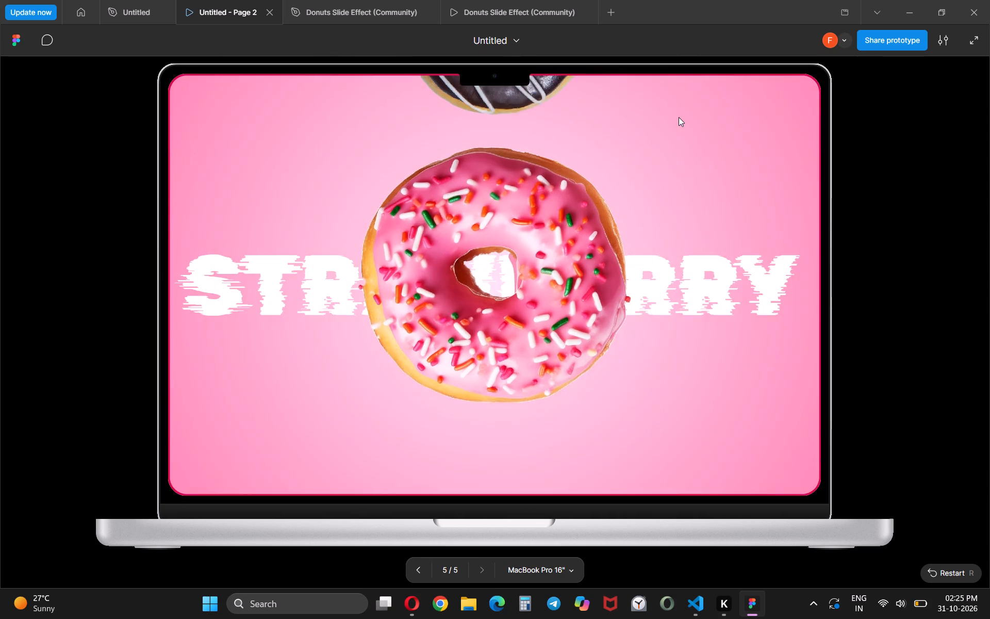
{"action": "key", "text": "Return"}
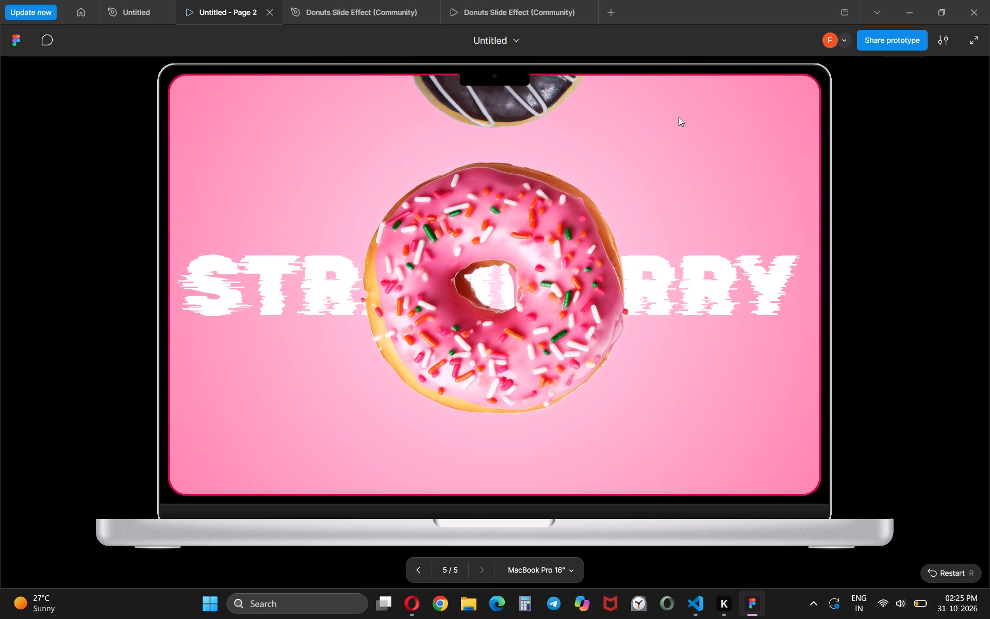
{"action": "key", "text": "Return"}
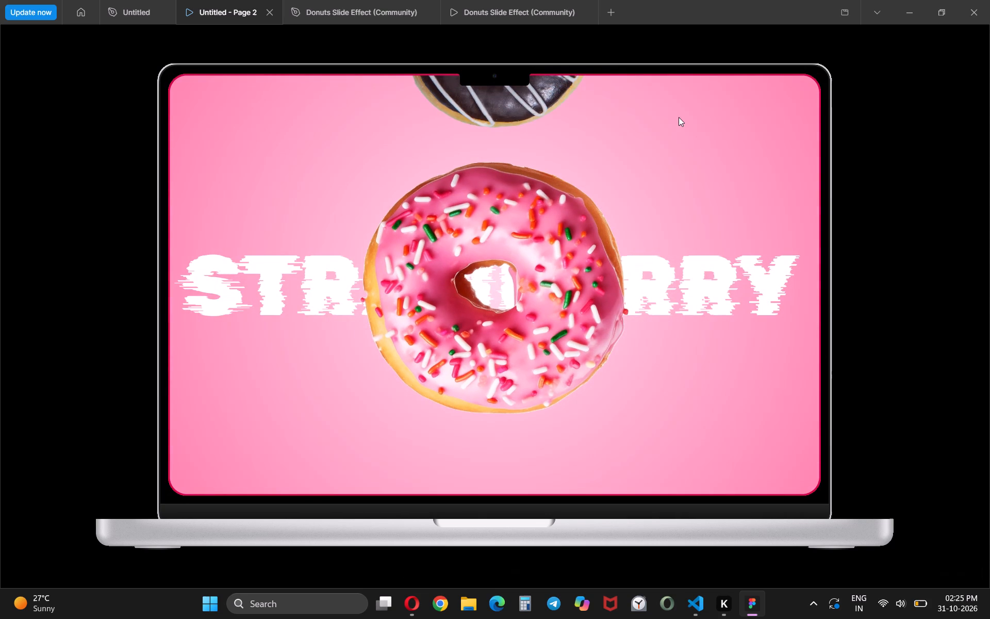
Return to the Donuts Slide Effect design file and rename the file as "Untitled - Page-1".
{"action": "left_click", "coordinate": [340, 0]}
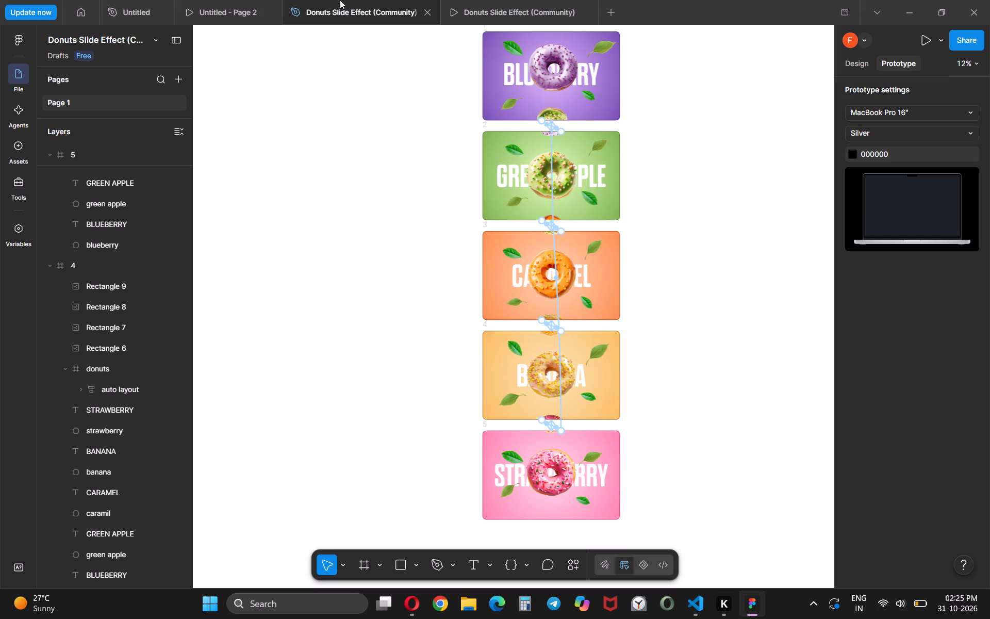
{"action": "left_click", "coordinate": [109, 32]}
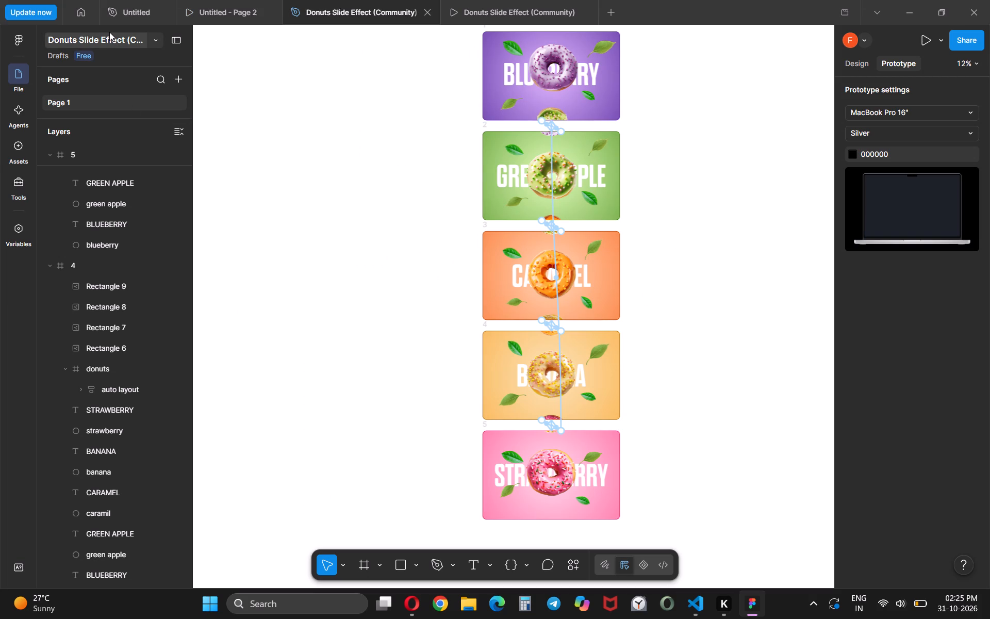
{"action": "right_click", "coordinate": [122, 40]}
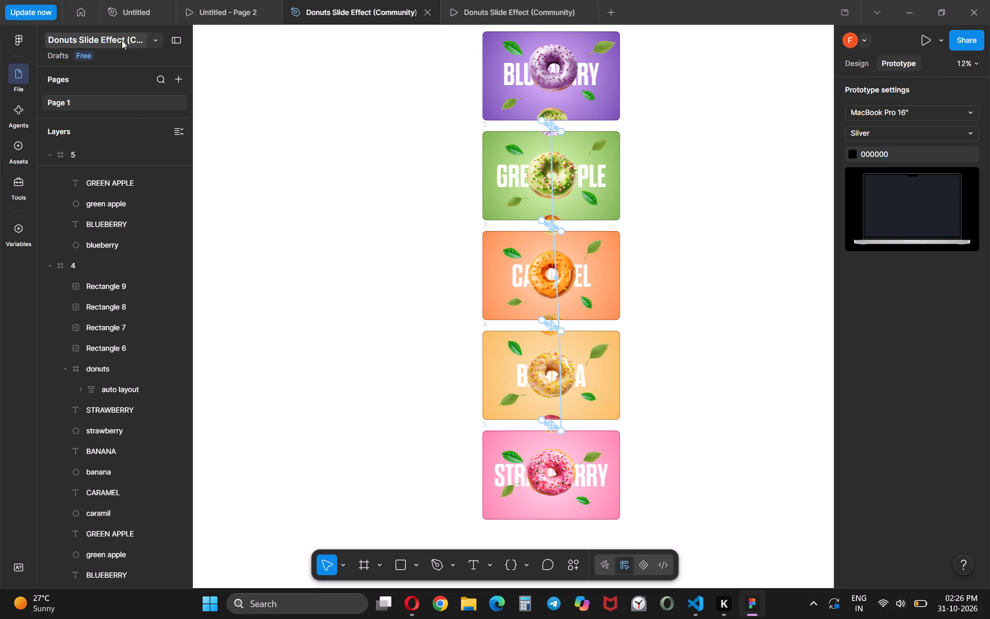
{"action": "right_click", "coordinate": [122, 40]}
{"action": "left_click", "coordinate": [160, 38]}
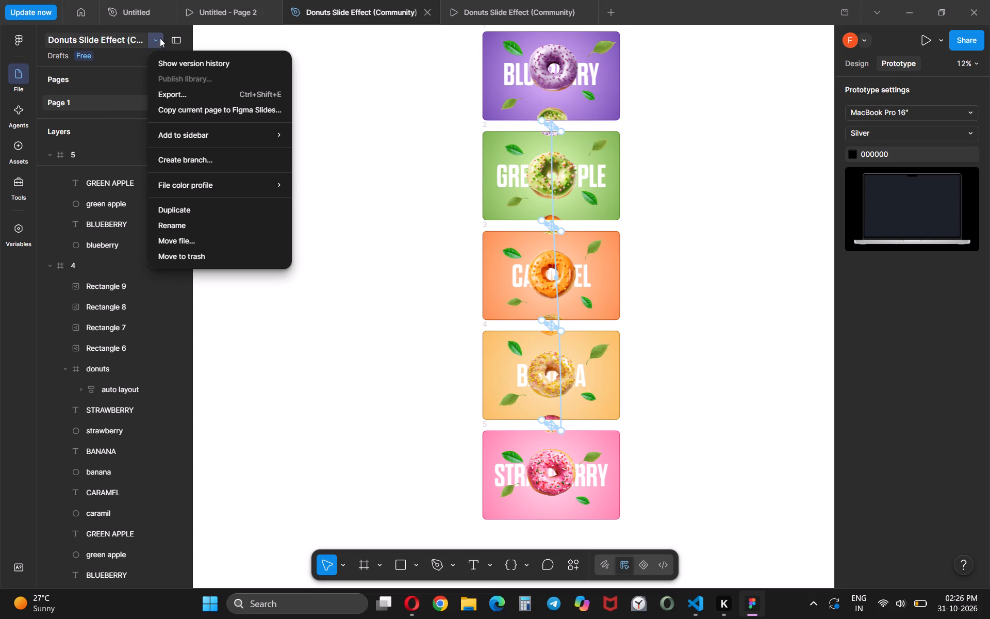
{"action": "left_click", "coordinate": [196, 219]}
{"action": "key", "text": "BackSpace"}
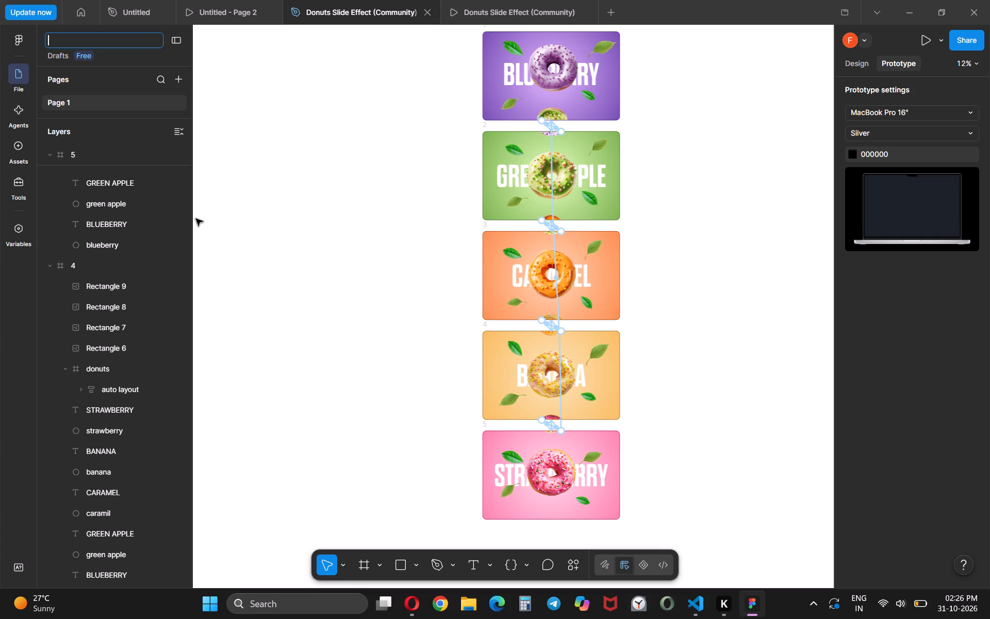
{"action": "type", "text": "untit"}
{"action": "type", "text": "led"}
{"action": "type", "text": "-page"}
{"action": "key", "text": "BackSpace"}
{"action": "key", "text": "BackSpace"}
{"action": "key", "text": "BackSpace"}
{"action": "key", "text": "BackSpace"}
{"action": "key", "text": "BackSpace"}
{"action": "key", "text": "BackSpace"}
{"action": "key", "text": "BackSpace"}
{"action": "key", "text": "BackSpace"}
{"action": "key", "text": "BackSpace"}
{"action": "key", "text": "BackSpace"}
{"action": "key", "text": "BackSpace"}
{"action": "key", "text": "BackSpace"}
{"action": "key", "text": "BackSpace"}
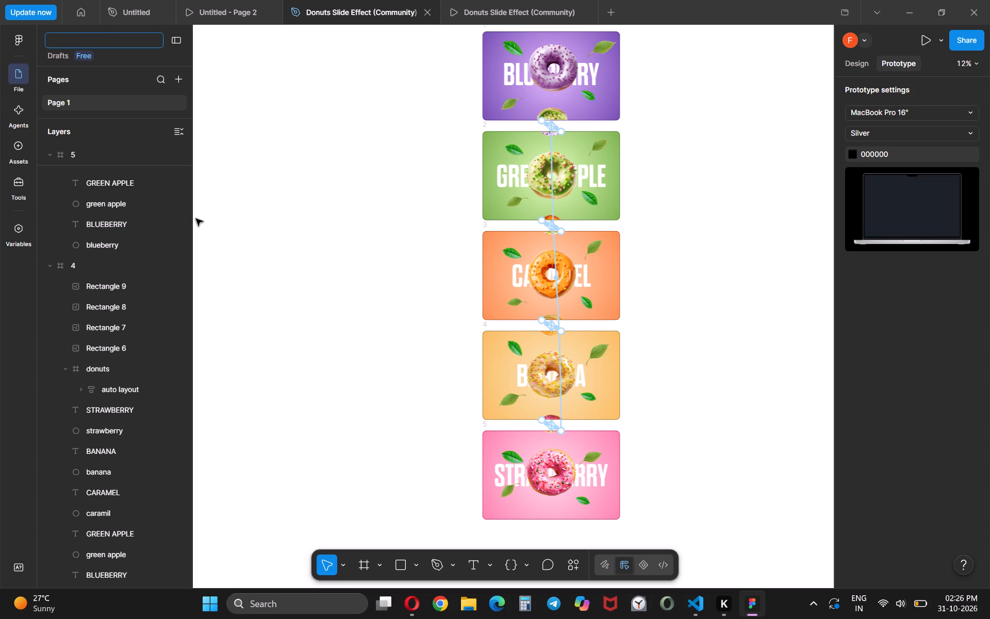
{"action": "type", "text": "Un"}
{"action": "type", "text": "titles"}
{"action": "key", "text": "BackSpace"}
{"action": "type", "text": "d"}
{"action": "key", "text": "space"}
{"action": "type", "text": "-"}
{"action": "key", "text": "space"}
{"action": "type", "text": "Page-"}
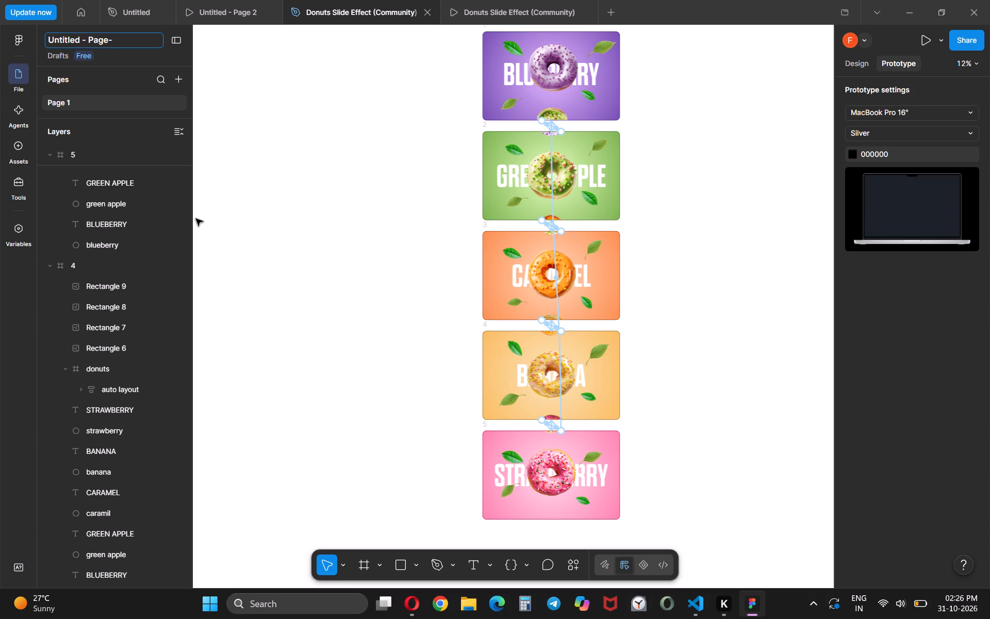
{"action": "key", "text": "1"}
{"action": "left_click", "coordinate": [351, 175]}
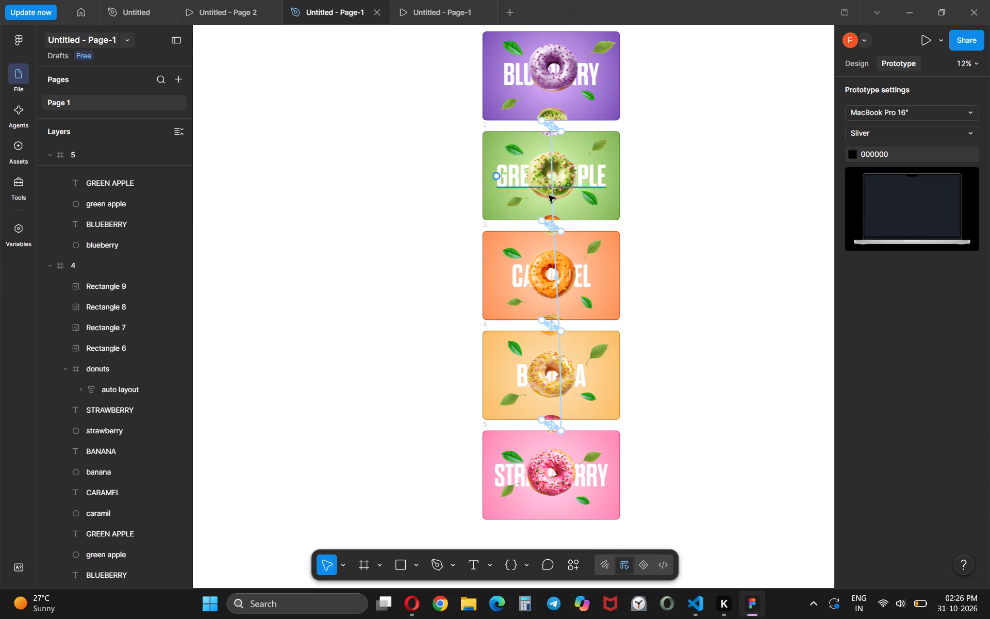
Select frame 1 and look over its drag interactions and the connected donut frames below it.
{"action": "scroll", "coordinate": [549, 196], "scroll_direction": "up", "scroll_amount": 1}
{"action": "left_click", "coordinate": [483, 179]}
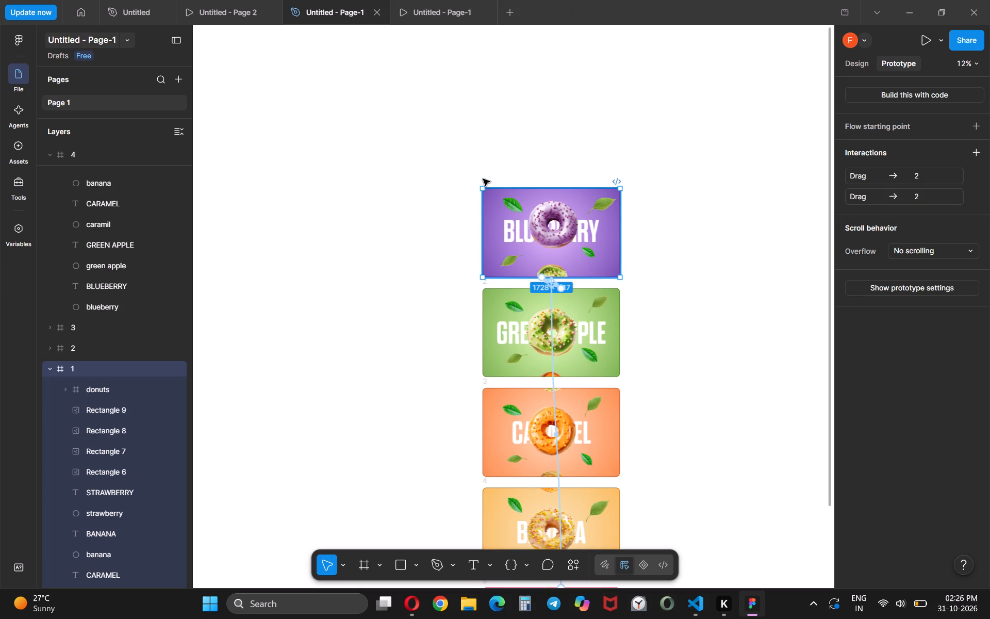
{"action": "left_click", "coordinate": [484, 178]}
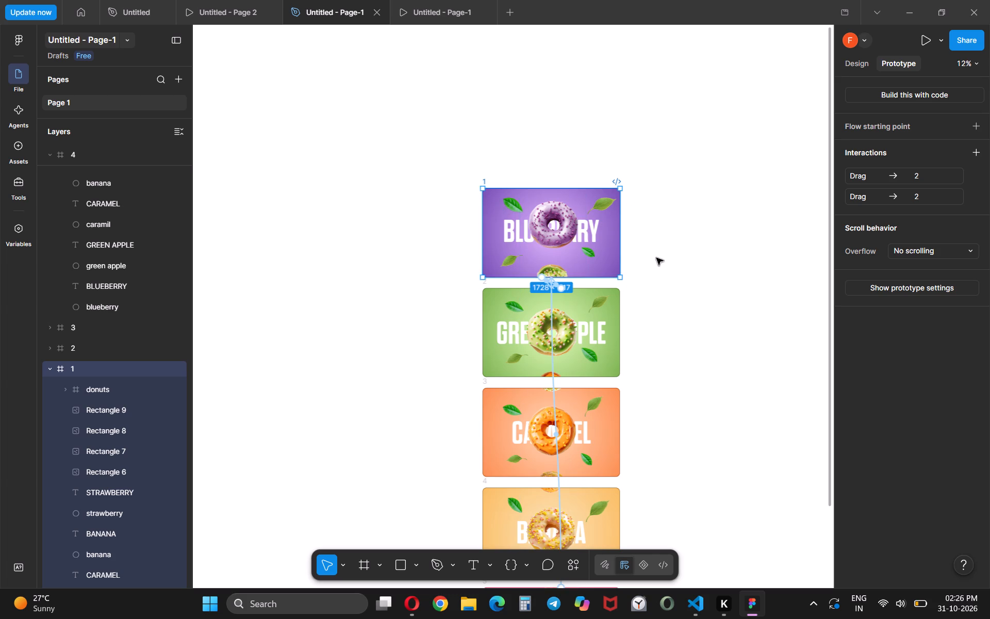
{"action": "scroll", "coordinate": [656, 258], "scroll_direction": "down", "scroll_amount": 1}
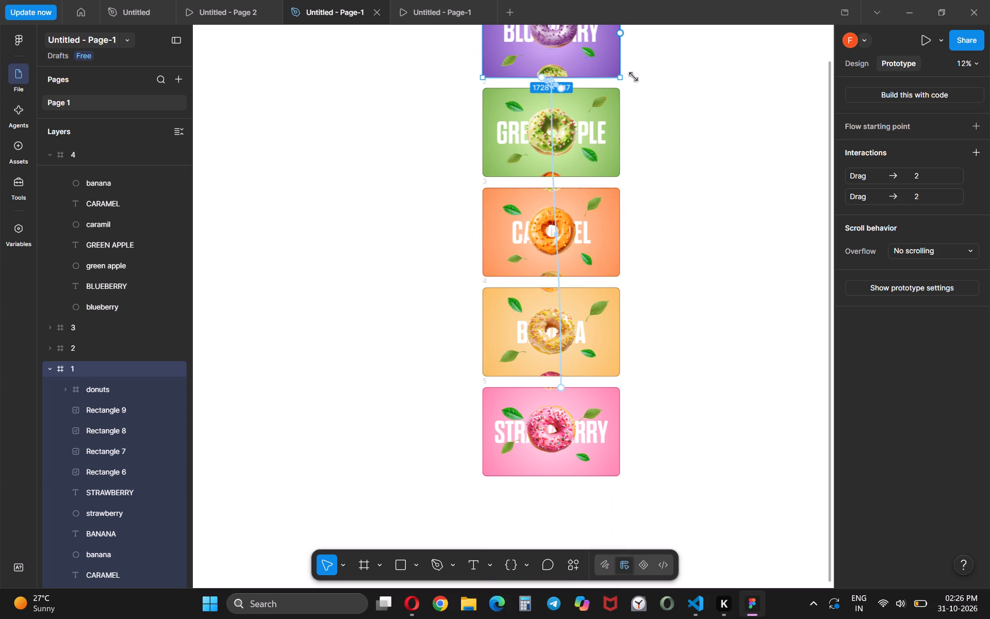
{"action": "left_click", "coordinate": [610, 46]}
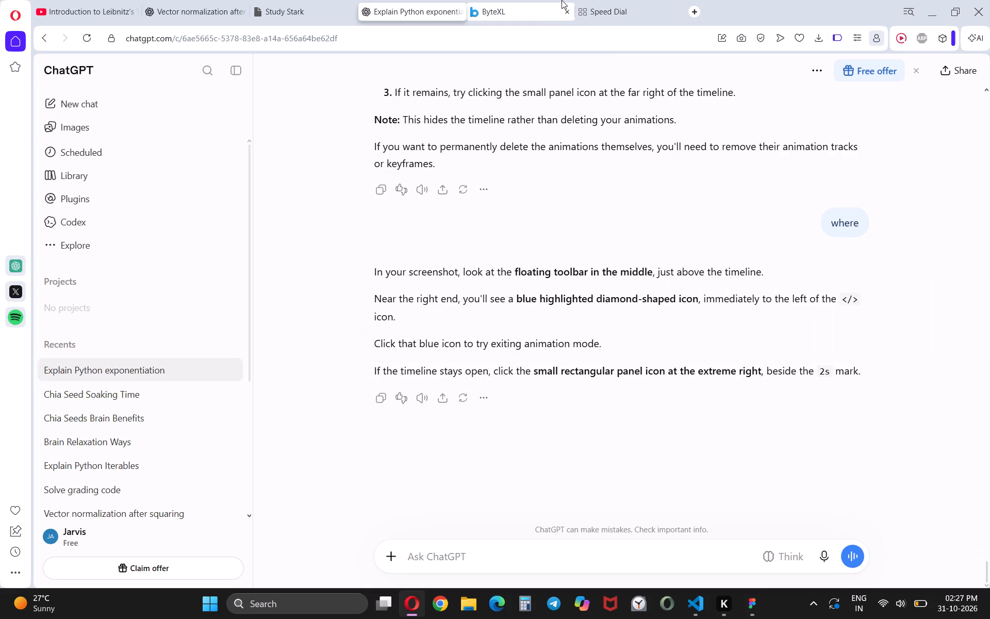
Switch to the ByteXL Python looping test in Opera and read question 7's input and output format and sample test cases.
{"action": "left_click", "coordinate": [554, 0]}
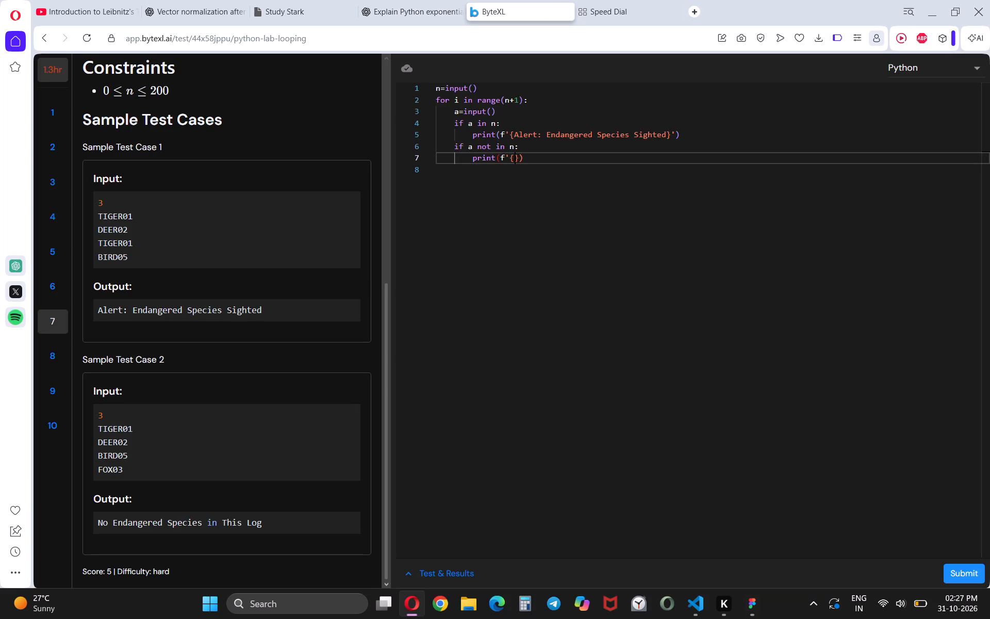
{"action": "scroll", "coordinate": [256, 224], "scroll_direction": "up", "scroll_amount": 2}
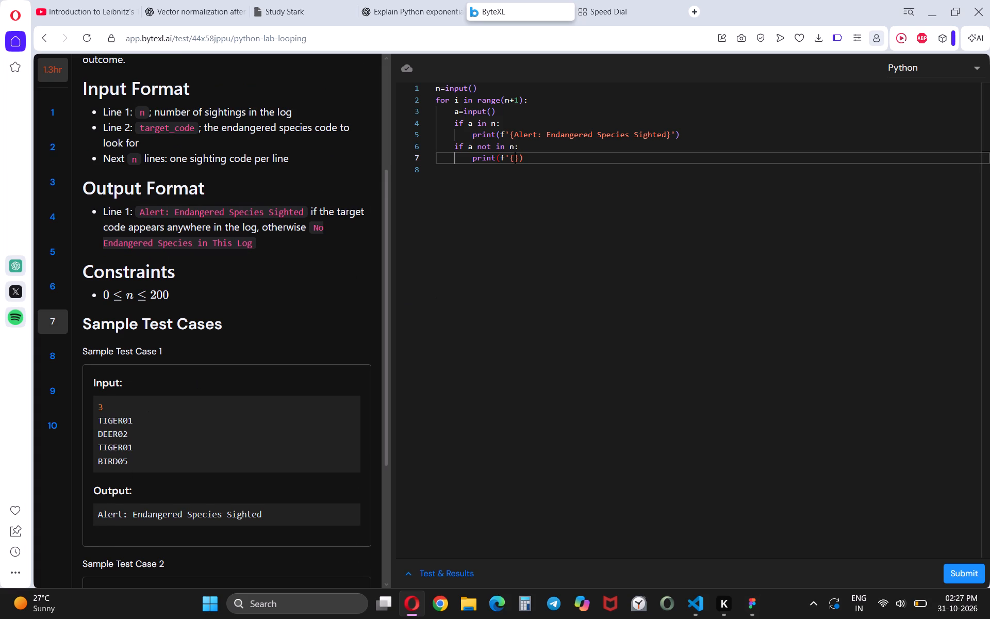
{"action": "scroll", "coordinate": [278, 307], "scroll_direction": "down", "scroll_amount": 2}
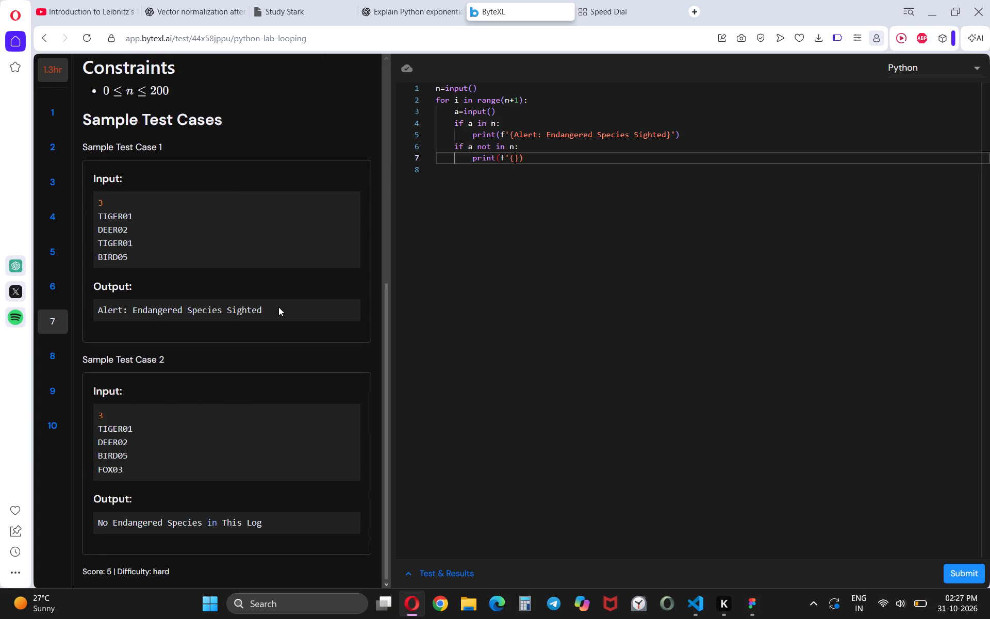